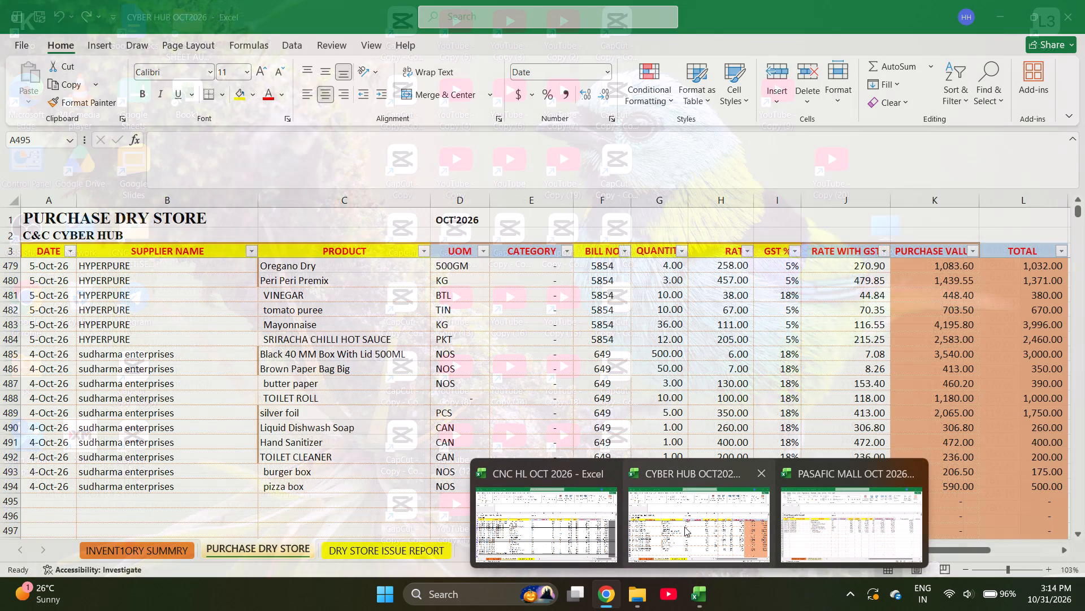
Switch to the CYBER HUB OCT2026 workbook in Excel.
click(684, 527)
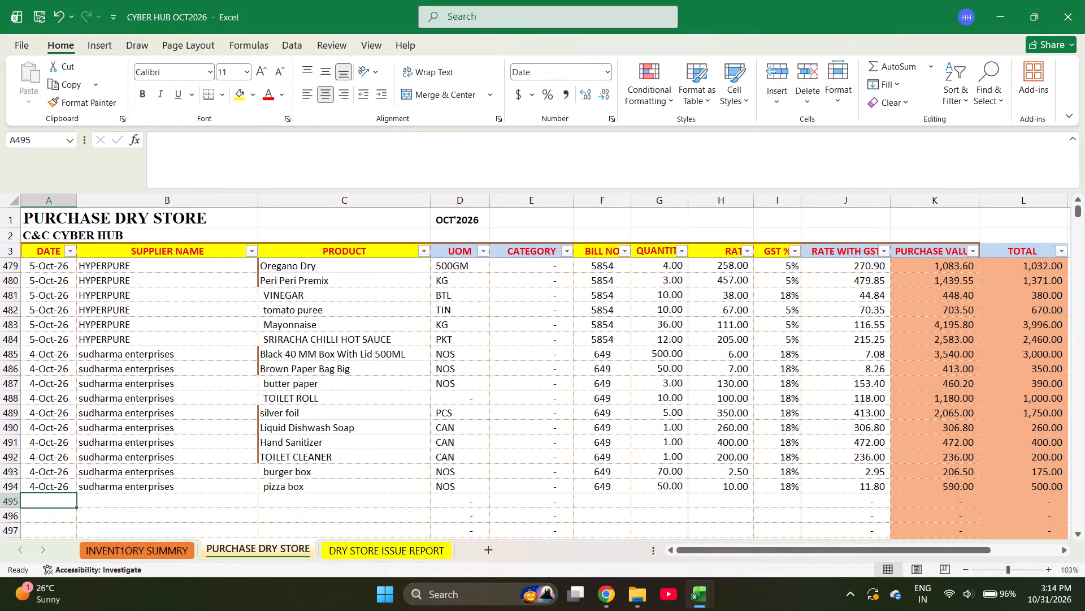
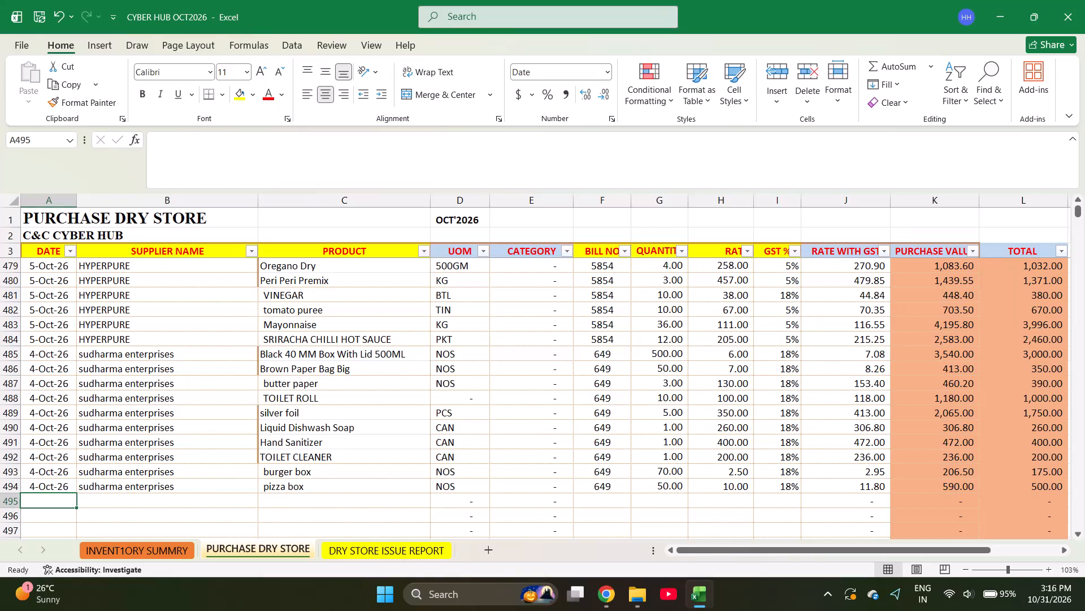
Filter the SUPPLIER NAME column of the purchase dry store sheet to show only BLINKIT.
click(252, 253)
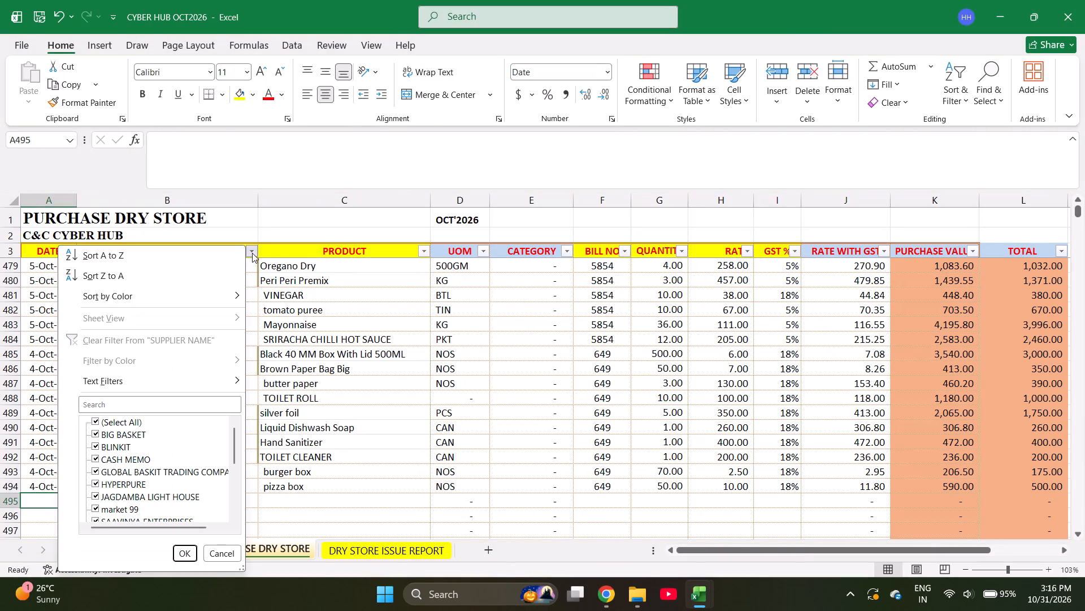
click(125, 422)
click(125, 445)
click(177, 553)
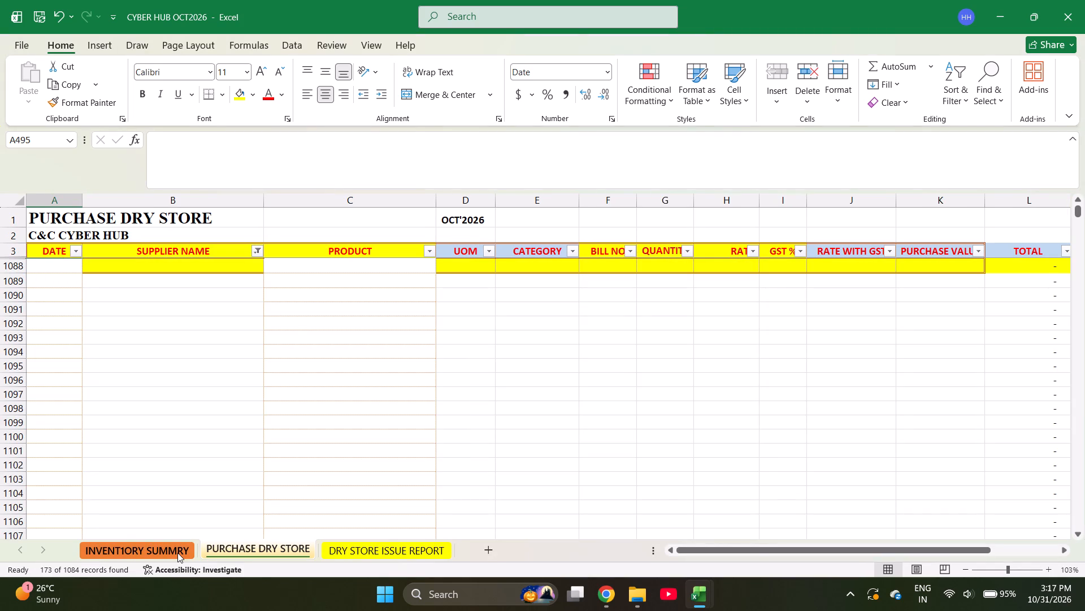
Examine the filtered BLINKIT purchase rows, going back to the earliest October entries.
scroll(230, 307, up, 4)
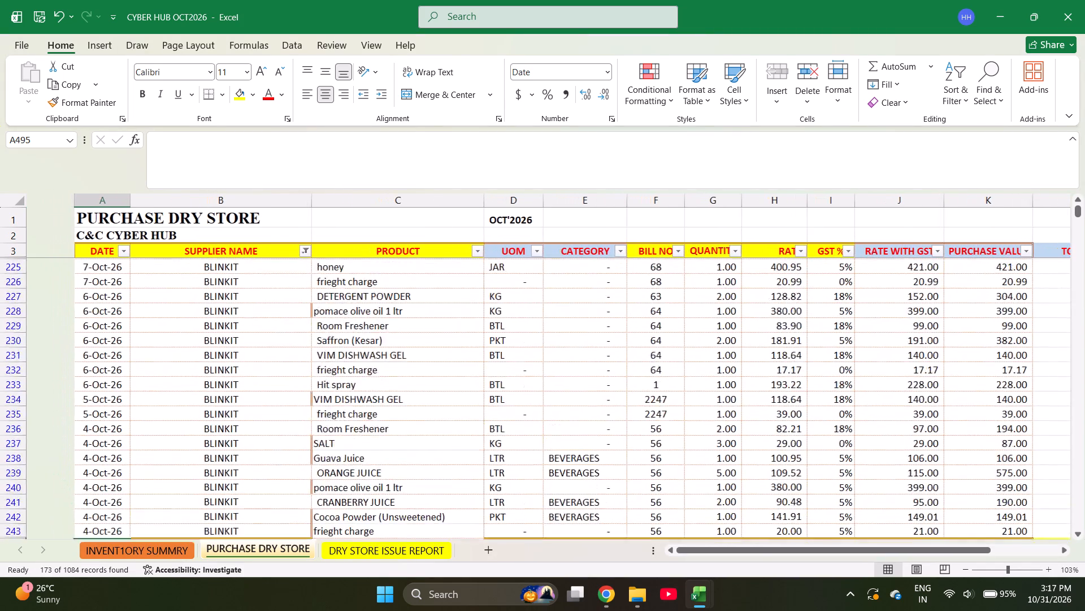
scroll(230, 307, up, 1)
scroll(230, 307, left, 1)
scroll(230, 307, up, 3)
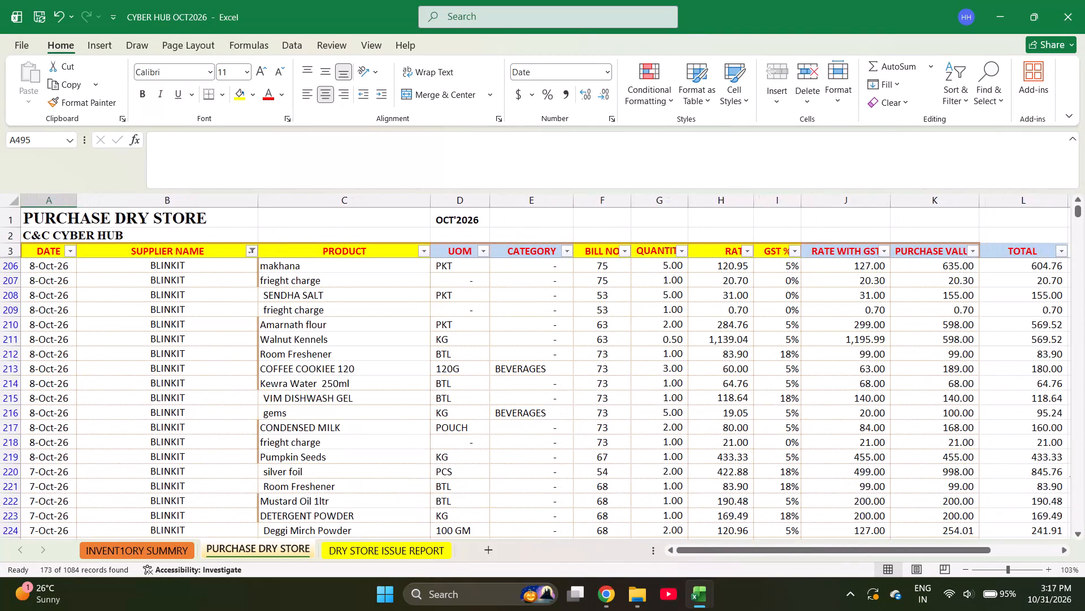
click(48, 359)
key(ctrl+Up)
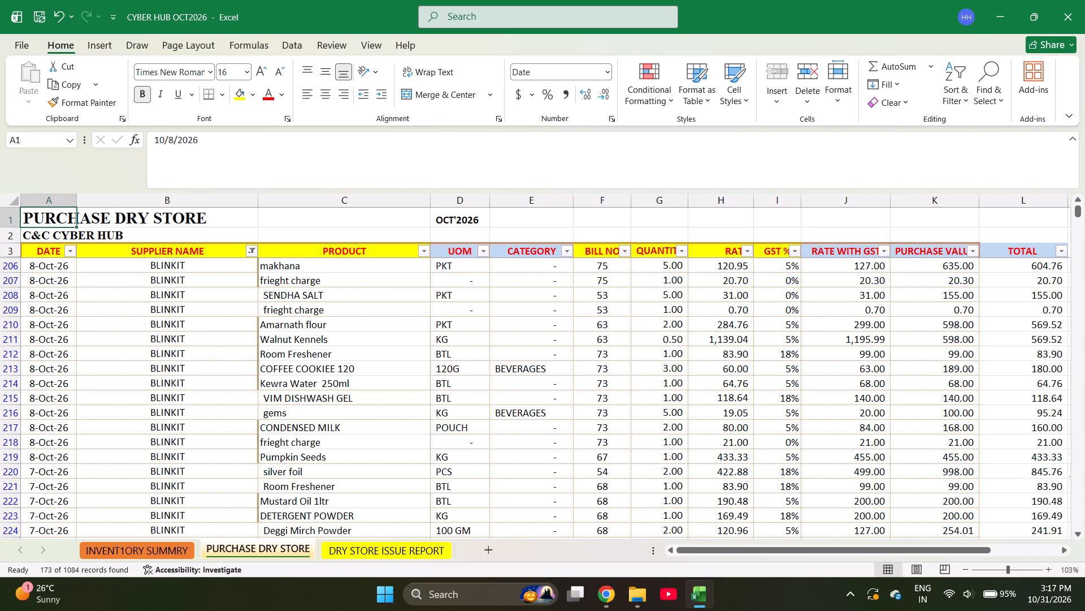
key(Down)
key(Down)
key(Down)
key(Down)
key(Down)
key(Down)
key(Down)
key(Down)
key(Down)
key(Down)
key(Down)
key(Down)
key(Down)
key(Down)
key(Down)
key(Down)
key(Down)
key(Down)
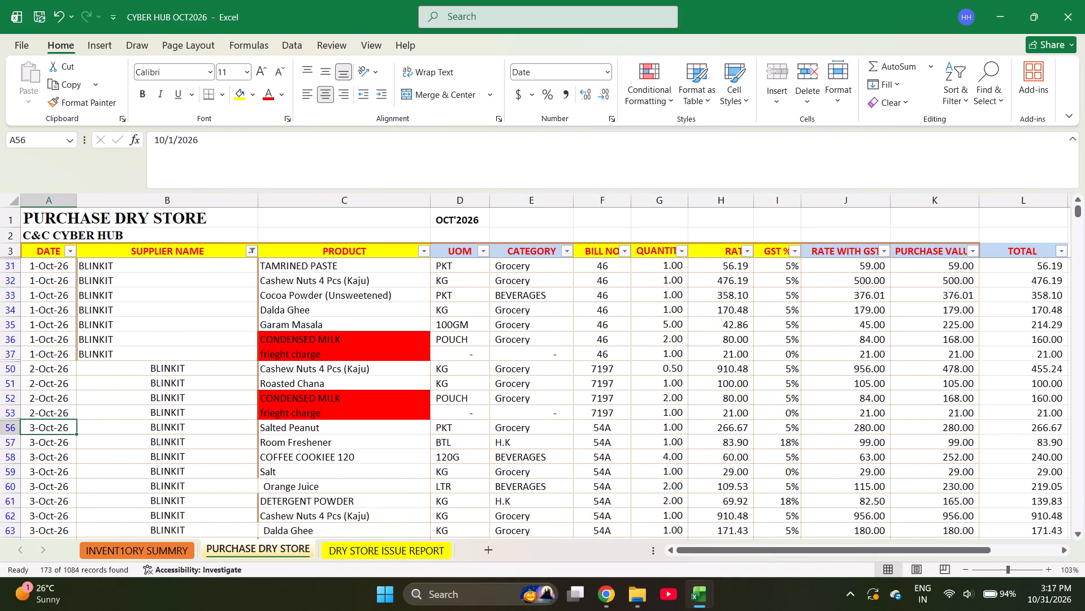
key(Up)
key(Up)
Check which October 2026 dates the DATE column filter lists for the BLINKIT purchases, without applying a date filter.
key(ctrl+Up)
key(Down)
key(Down)
key(alt+Down)
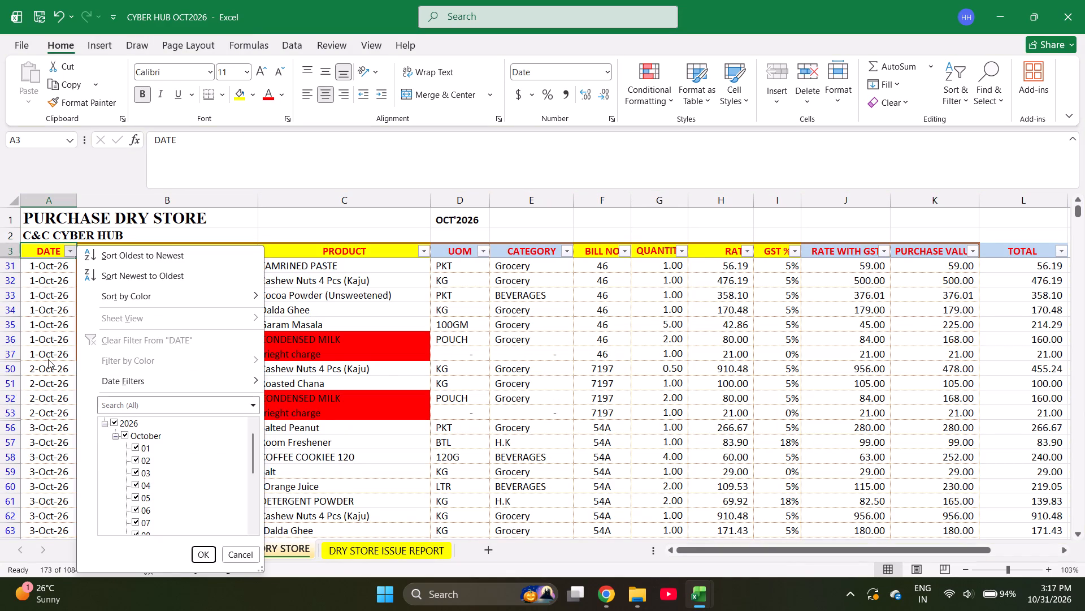
scroll(48, 359, down, 1)
scroll(142, 449, down, 1)
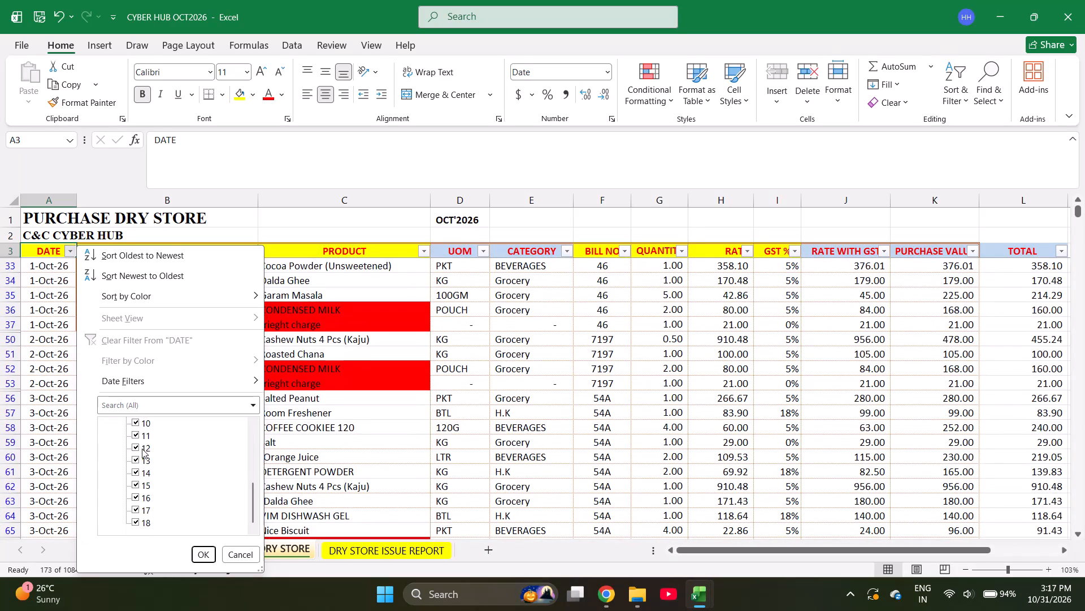
scroll(142, 449, down, 1)
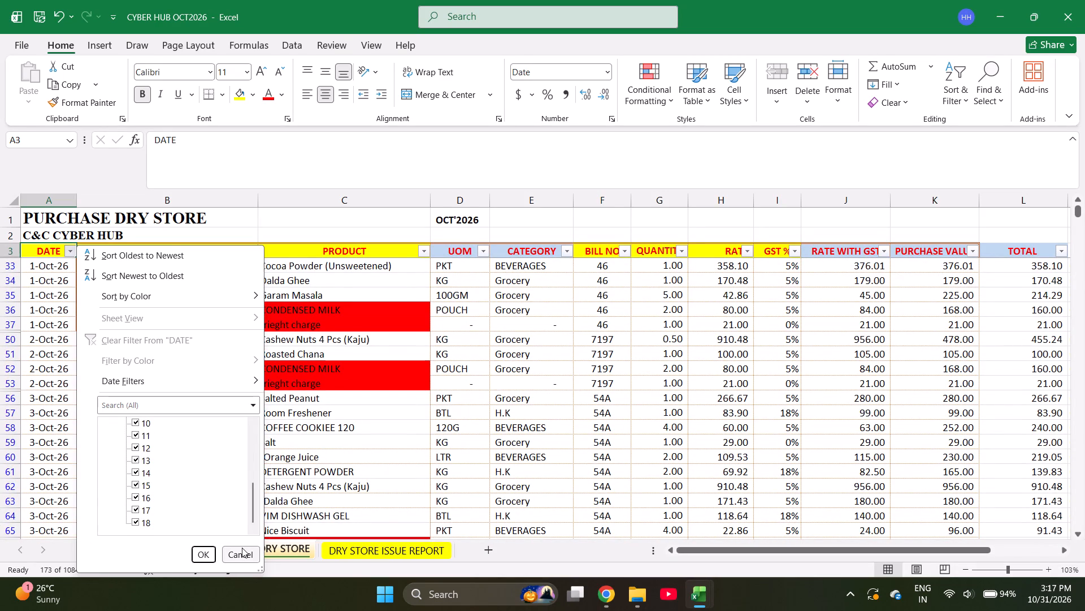
click(249, 560)
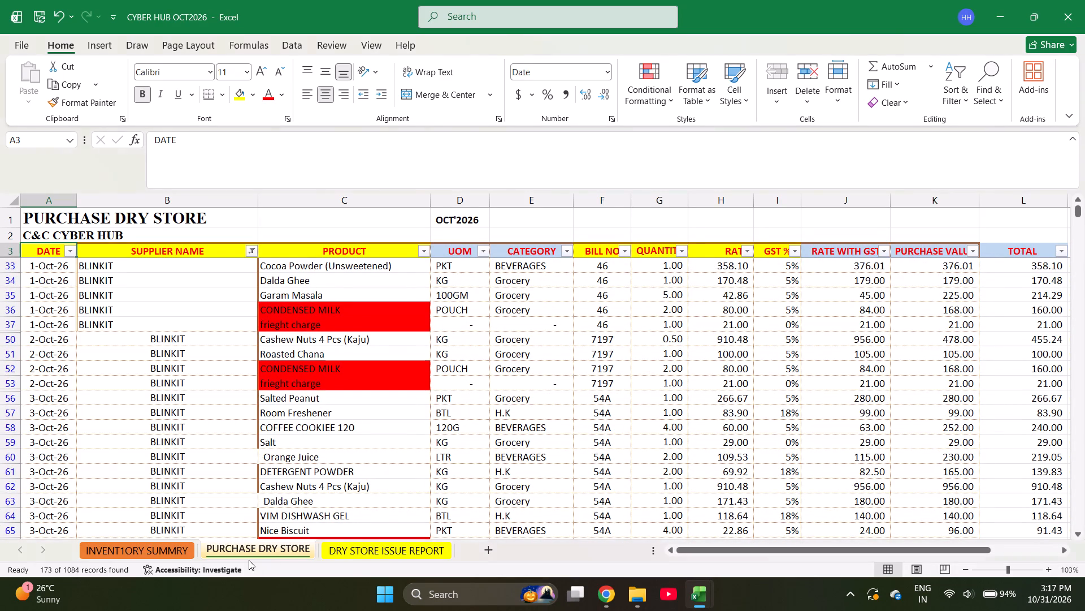
Undo the last change in the purchase dry store sheet.
key(ctrl+z)
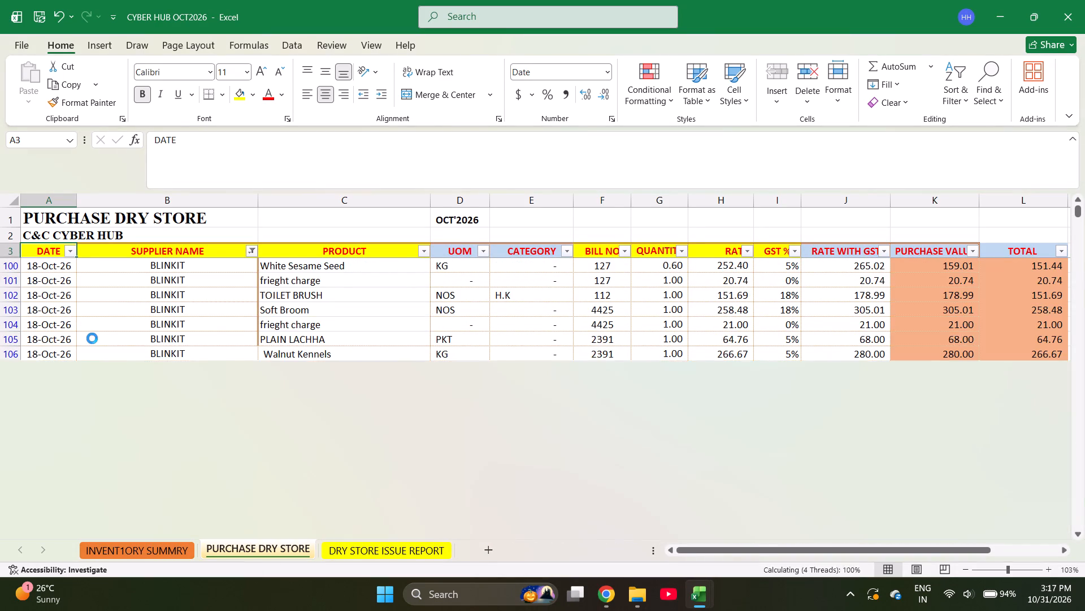
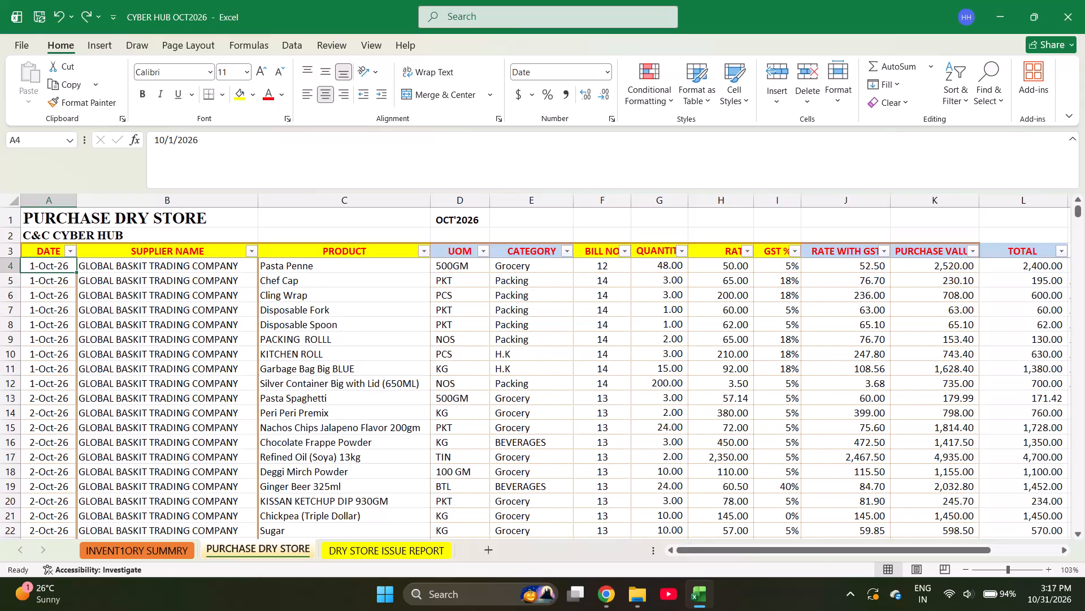
Start a new purchase record in the first empty row, 495, dated 10-26-2026 with supplier BLINKIT.
key(ctrl+Left)
key(ctrl+Down)
key(Down)
key(Down)
key(Up)
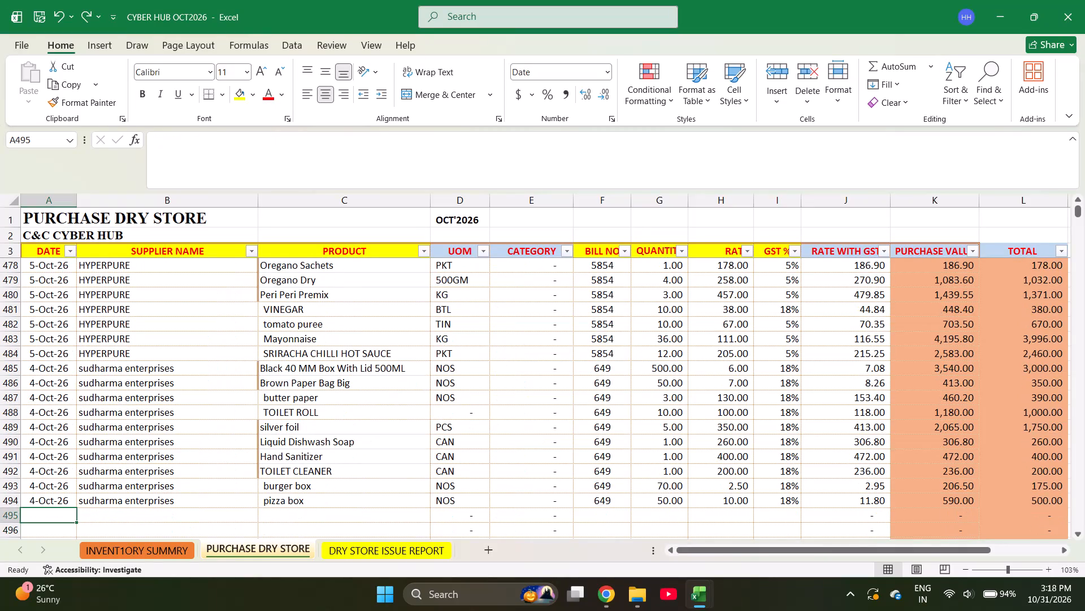
text(10)
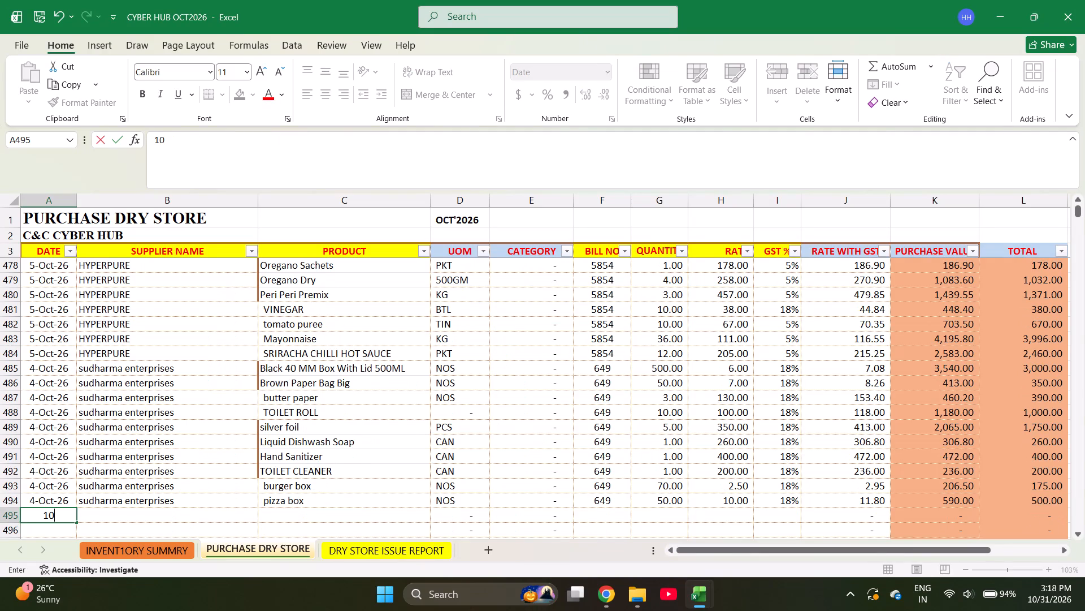
text(-26-2026)
key(Right)
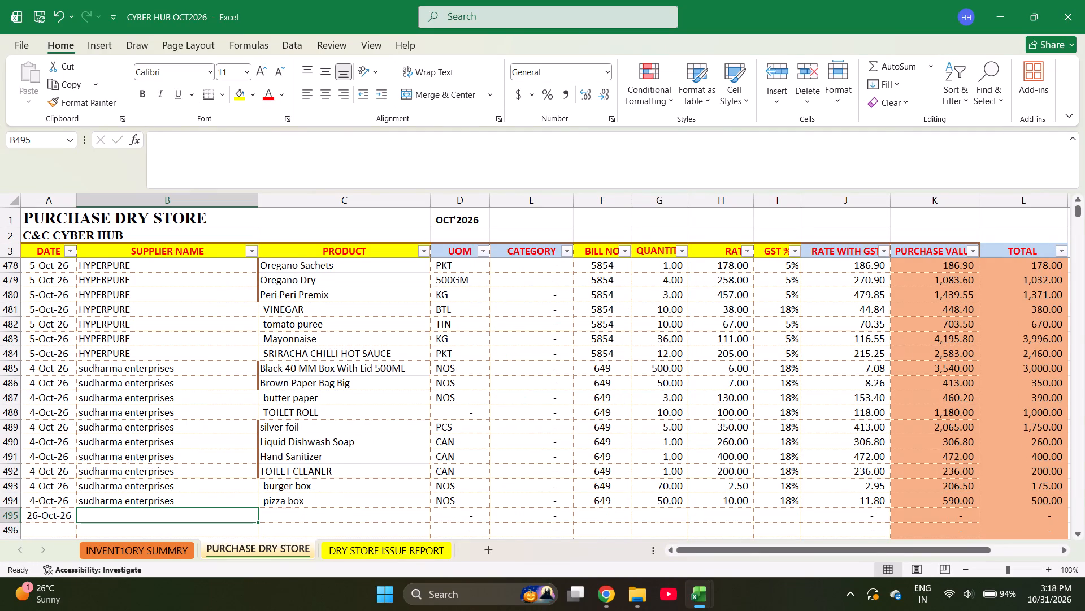
text(BLI)
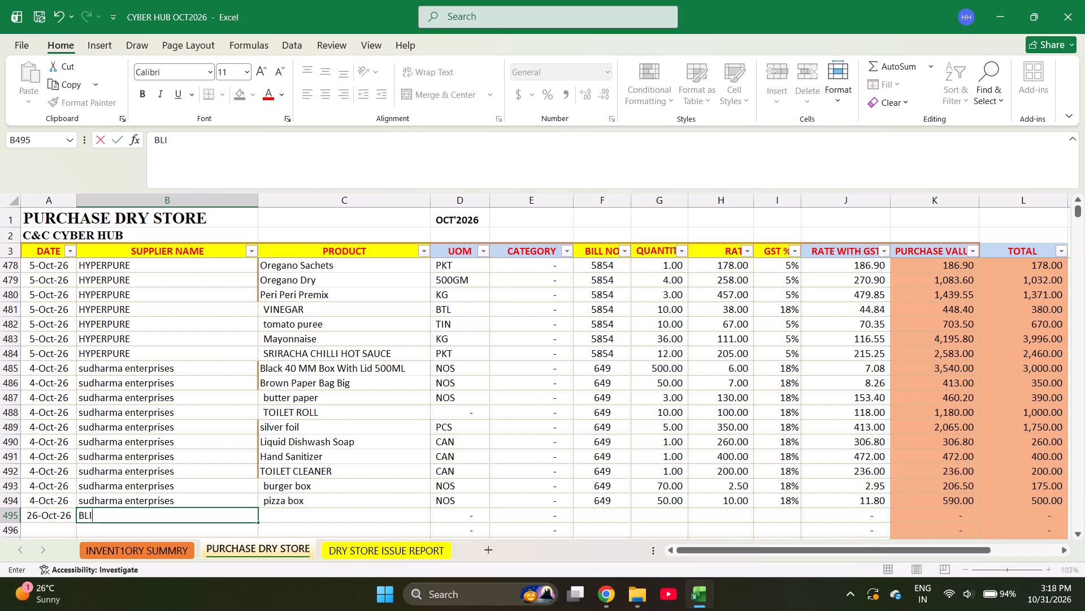
text(NK)
key(i)
key(t)
key(Return)
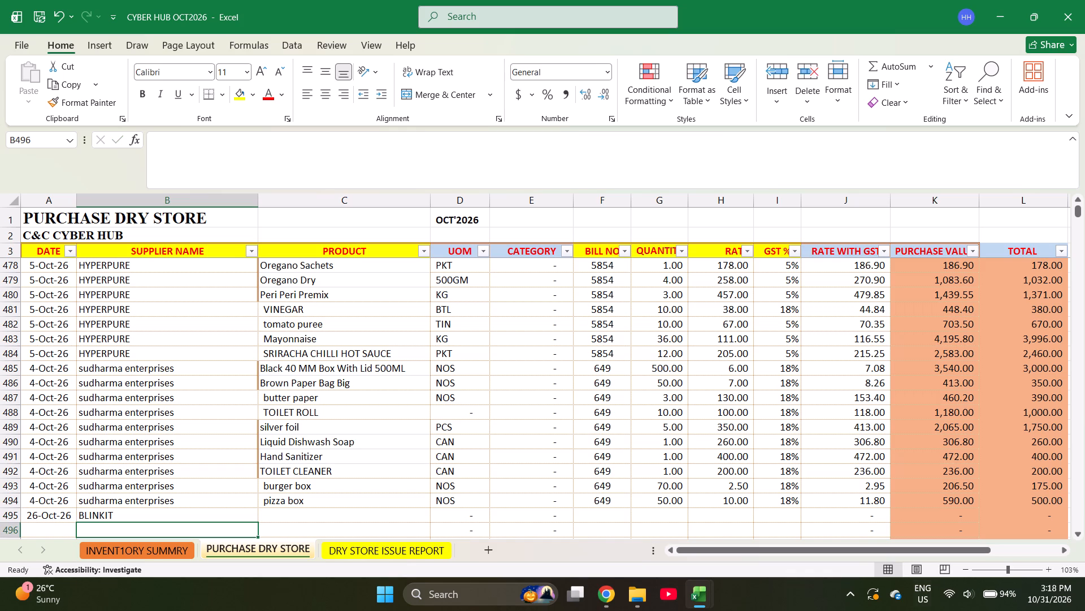
Copy the BLINKIT supplier cell from the 2-Oct-26 Cashew Nuts row over the supplier cell in row 495.
key(ctrl+Up)
key(ctrl+Up)
key(ctrl+Down)
key(Down)
key(ctrl+Up)
key(ctrl+Up)
key(Down)
key(Down)
key(Down)
key(Down)
key(Down)
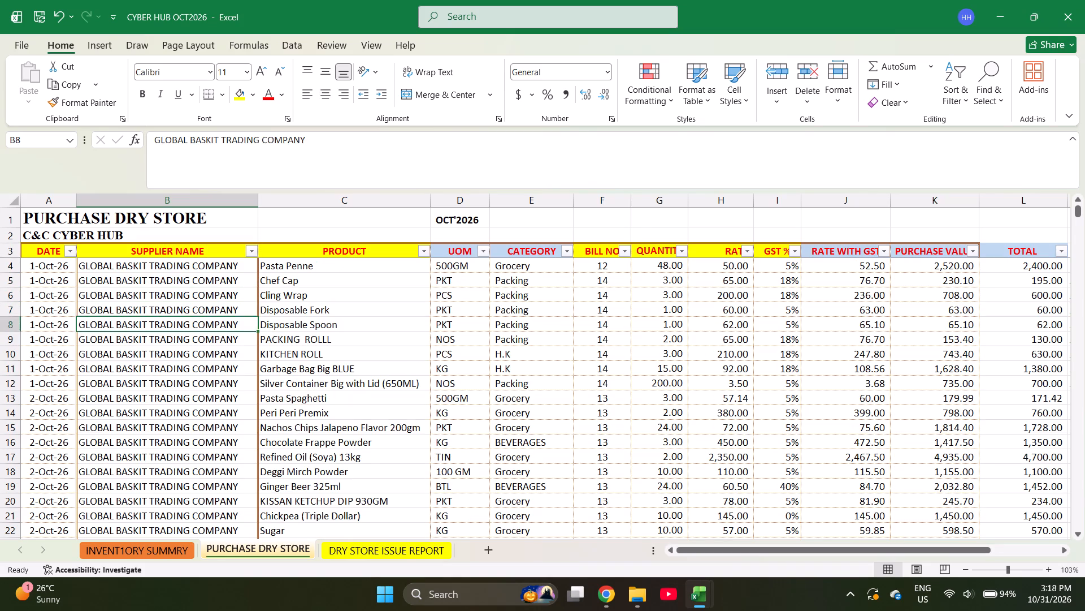
key(Down)
key(Page_Down)
key(Page_Down)
key(Down)
key(Down)
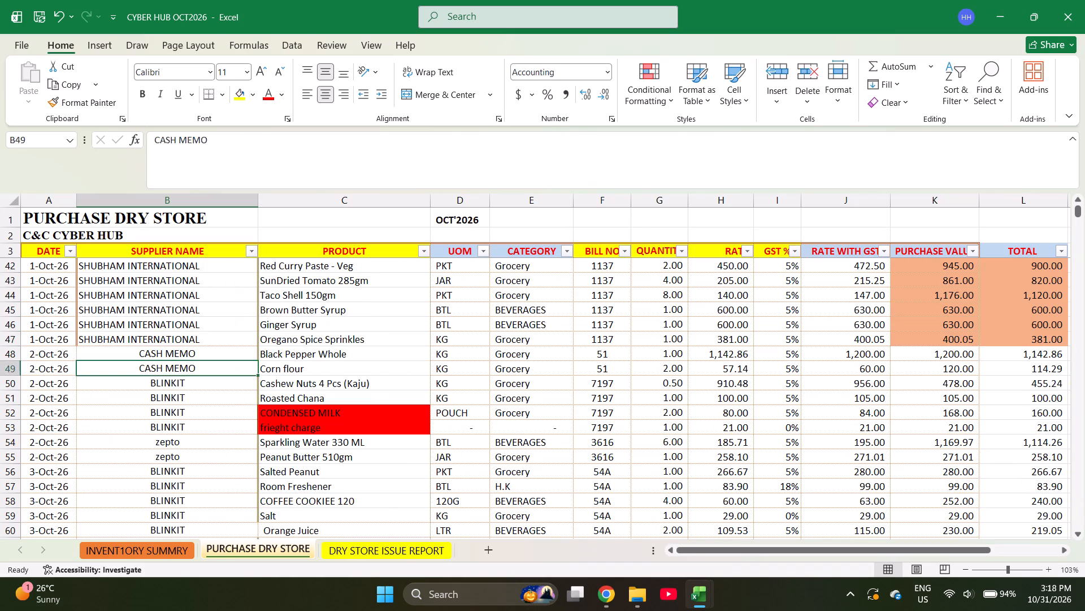
key(Down)
key(ctrl+c)
key(ctrl+Down)
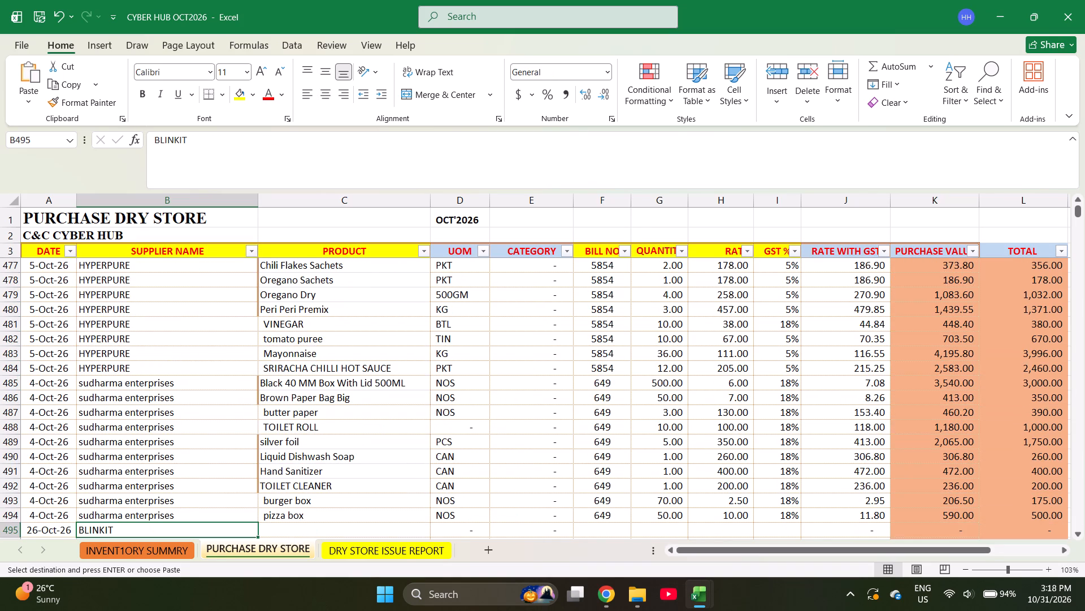
key(Return)
Find PINE in the inventory summary sheet and copy Pineapple Juice into the PRODUCT cell of purchase row 495.
key(Right)
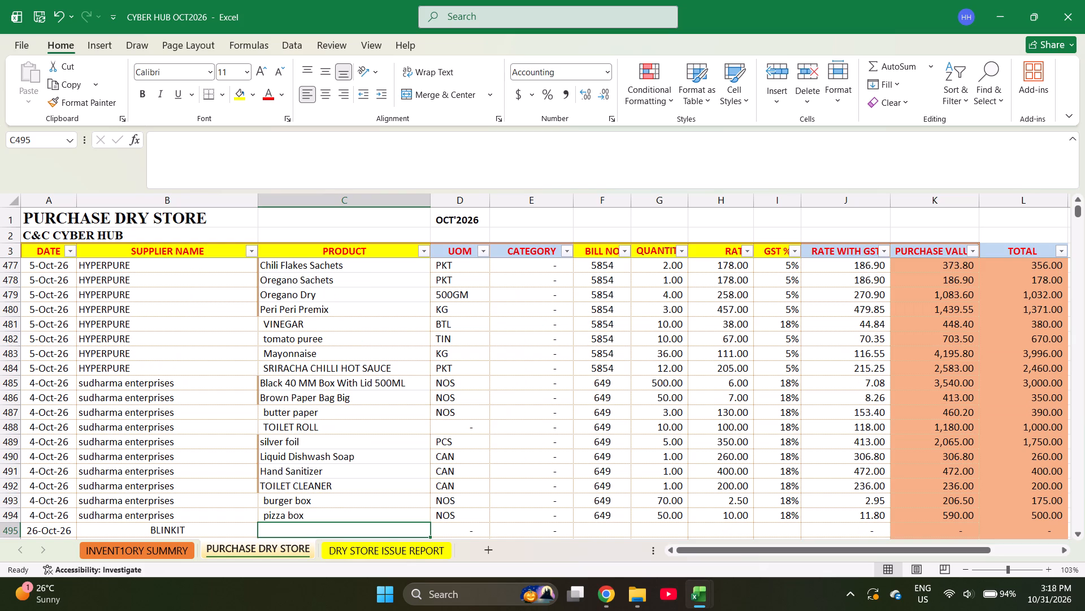
key(ctrl+Page_Up)
key(ctrl+f)
text(PINE)
key(Return)
key(Return)
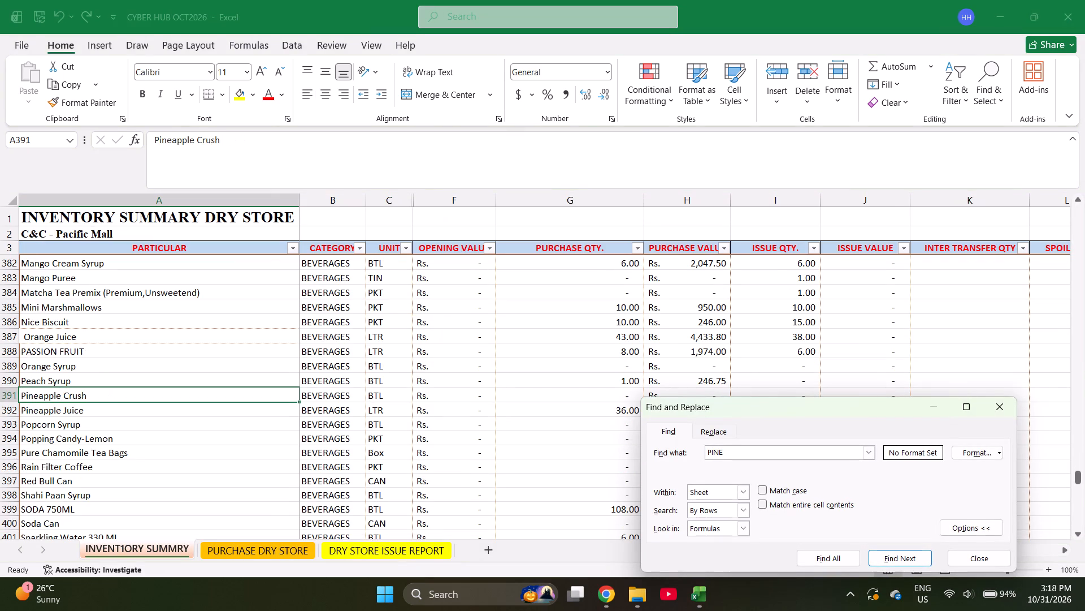
key(Return)
key(Escape)
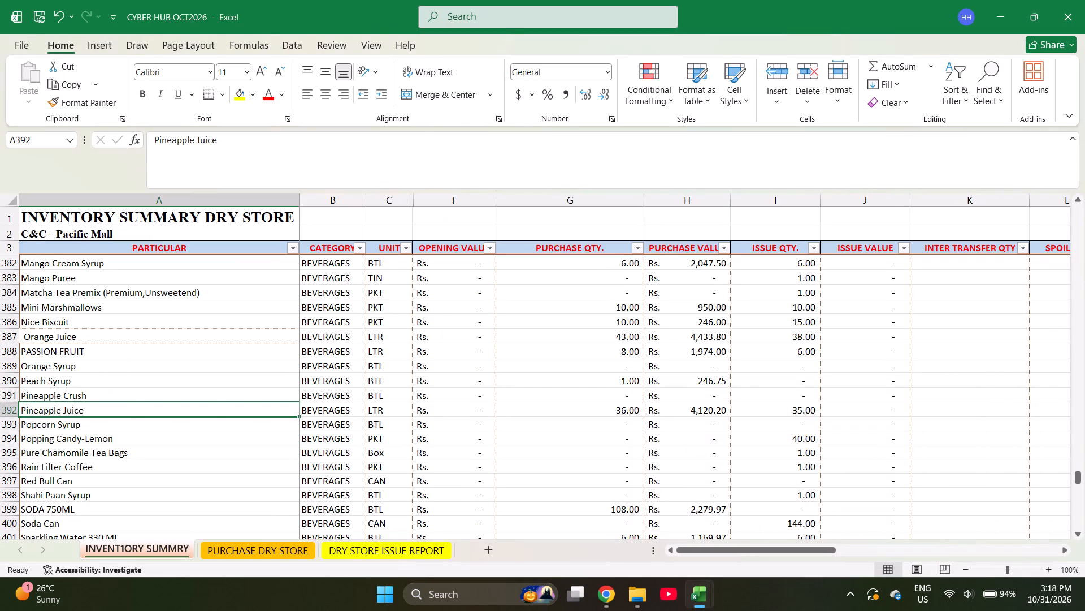
key(ctrl+c)
key(ctrl+Page_Down)
key(Return)
key(Return)
key(Return)
key(Return)
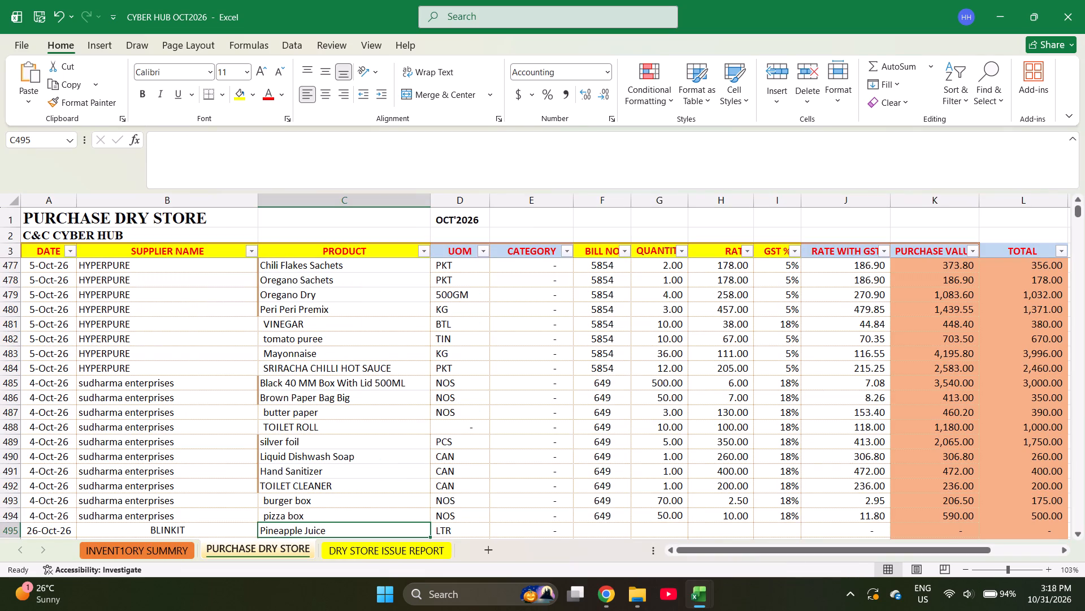
Enter DIET COKE as the product in row 496.
key(Up)
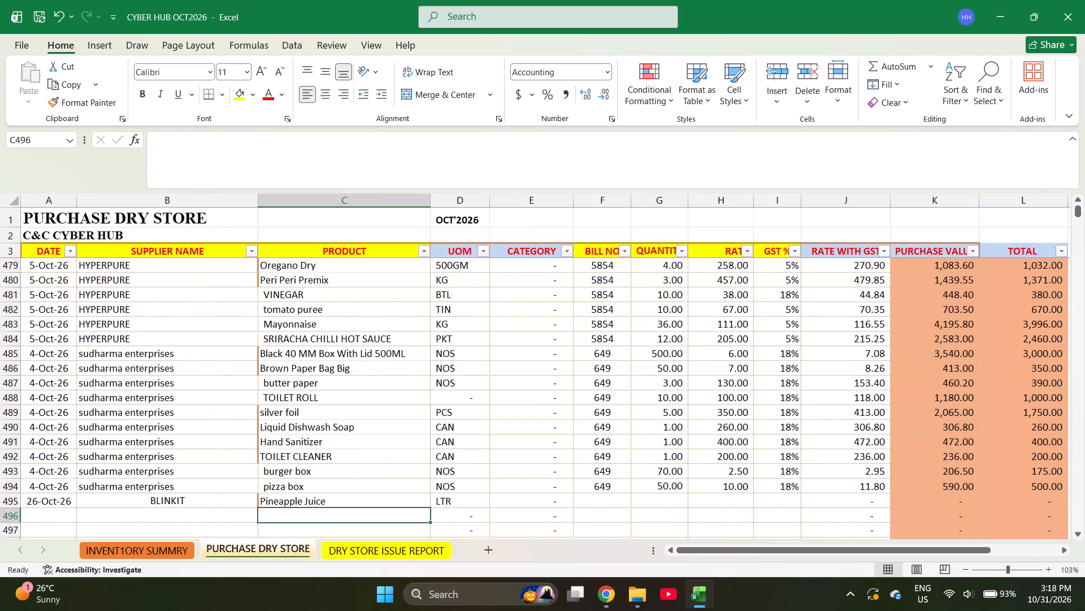
text(DIET COKE)
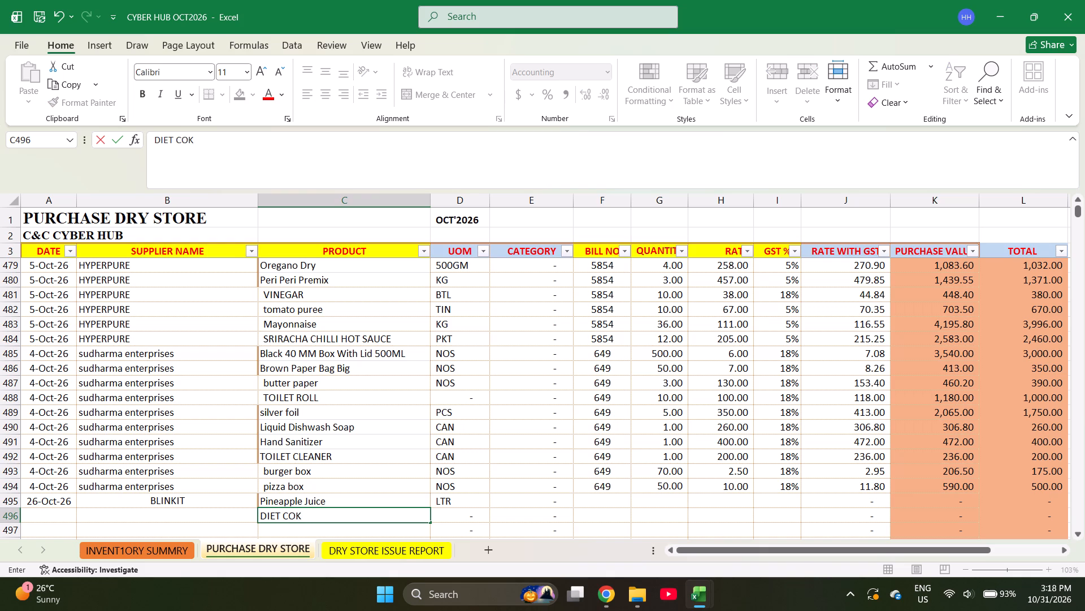
key(Return)
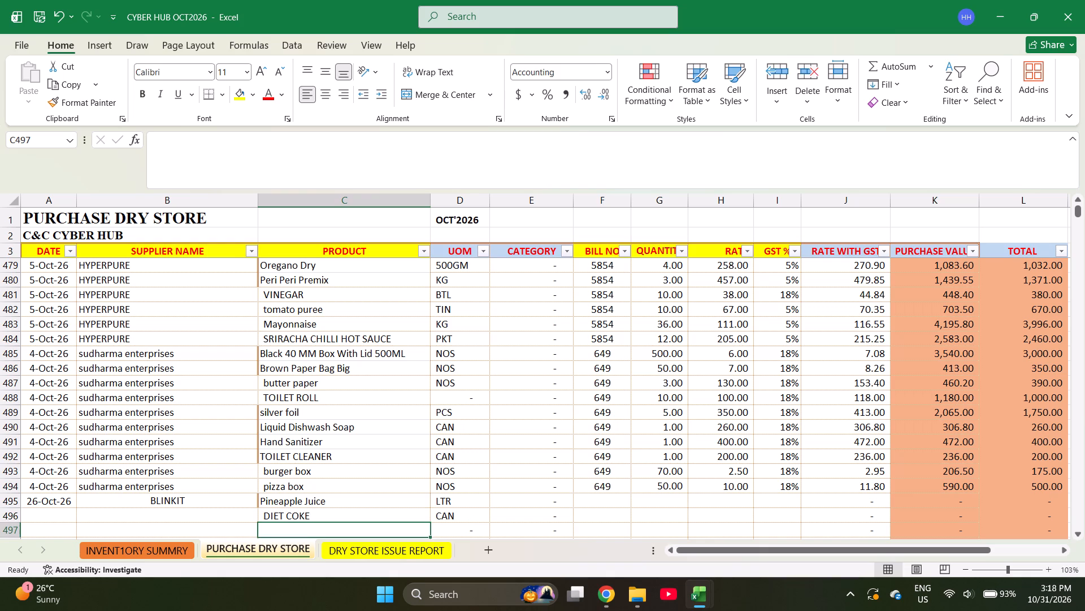
Find SAF in the inventory summary sheet and copy Saffron (Kesar) into the PRODUCT cell of purchase row 497.
text(SAFFRON)
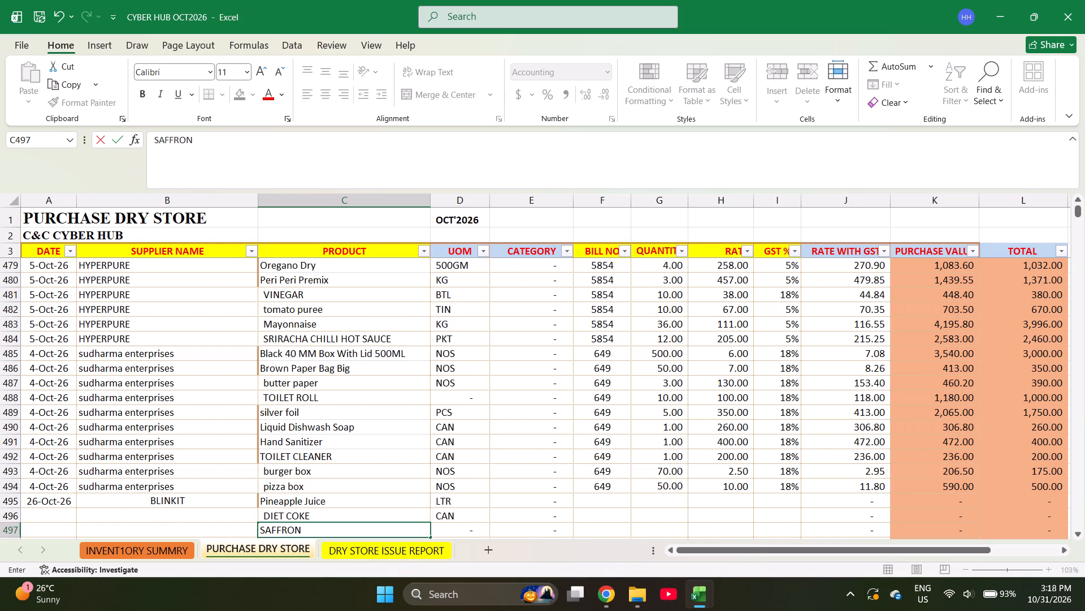
key(ctrl+Page_Up)
key(ctrl+f)
text(SAF)
key(Return)
key(Escape)
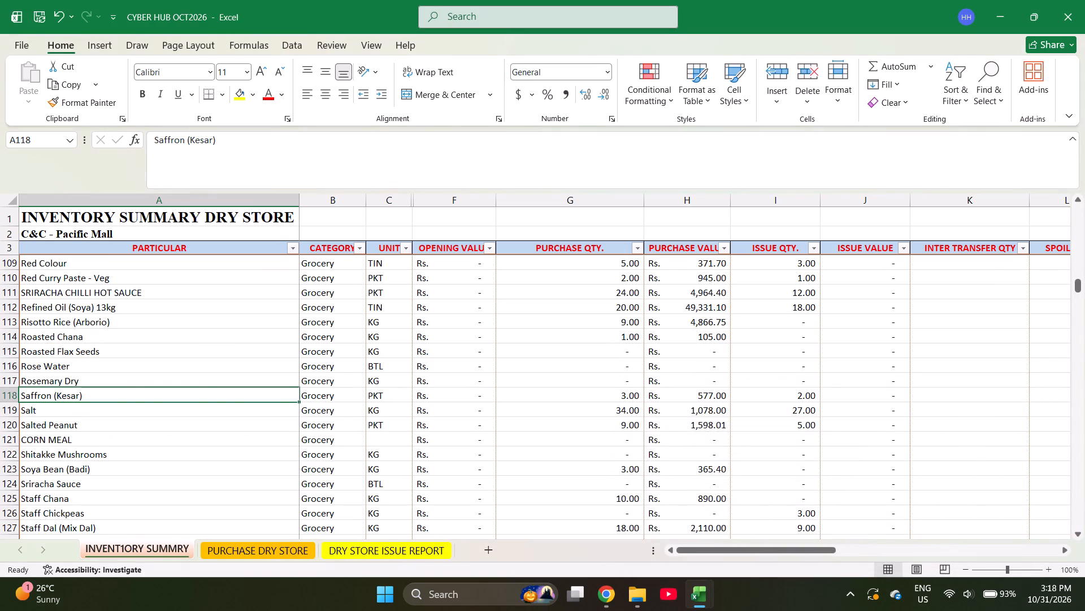
key(ctrl+c)
key(ctrl+Page_Down)
key(Return)
key(Return)
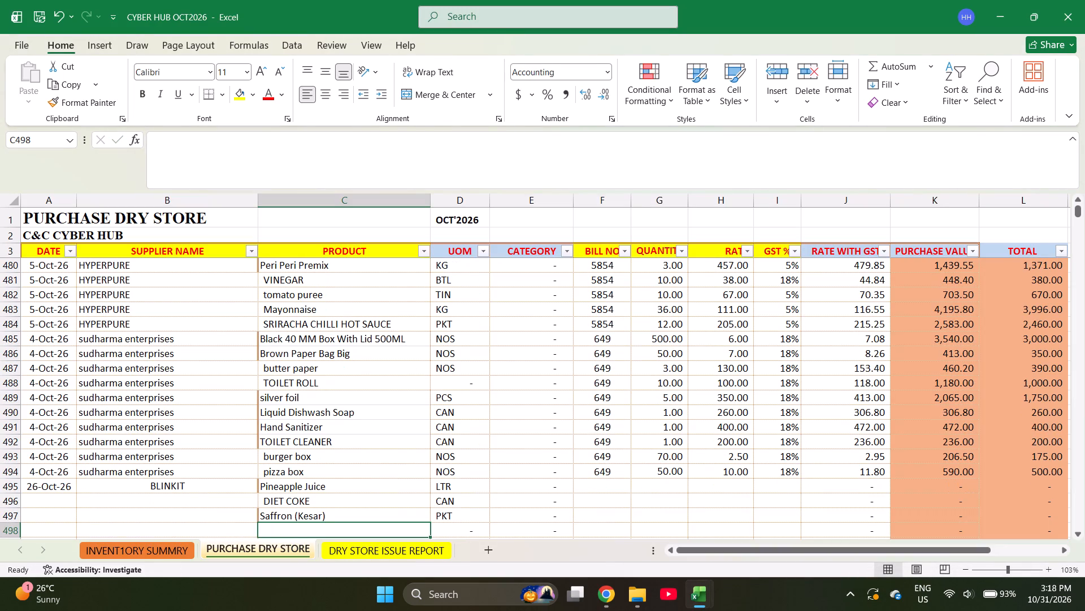
Enter SALT as the product in row 498.
text(SAL)
key(t)
key(Return)
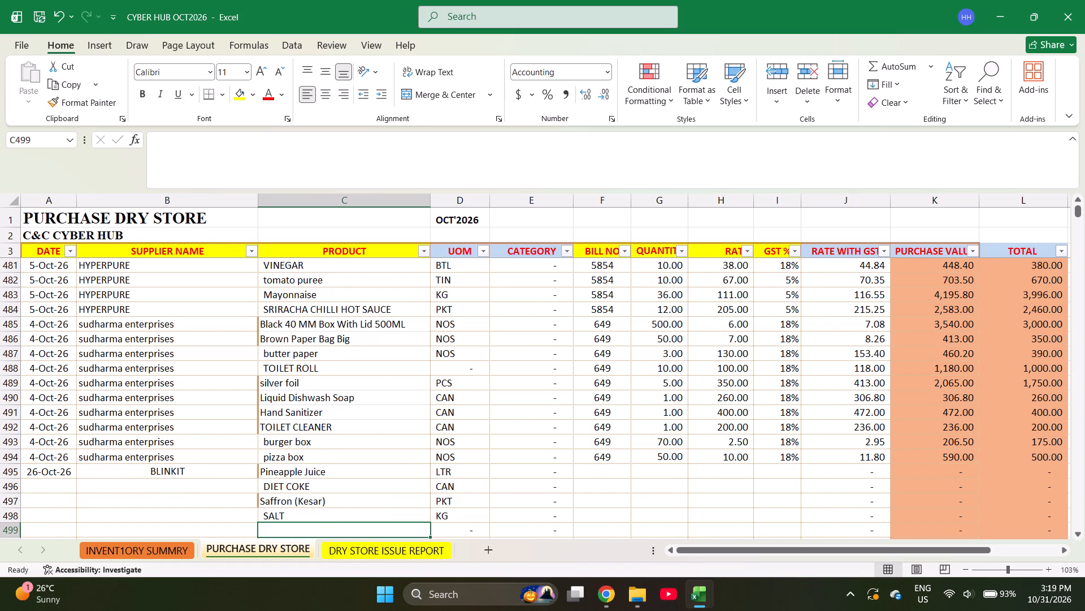
Find BAY in the inventory summary sheet and copy Bay Leaf into the PRODUCT cell of purchase row 499.
key(ctrl+Page_Up)
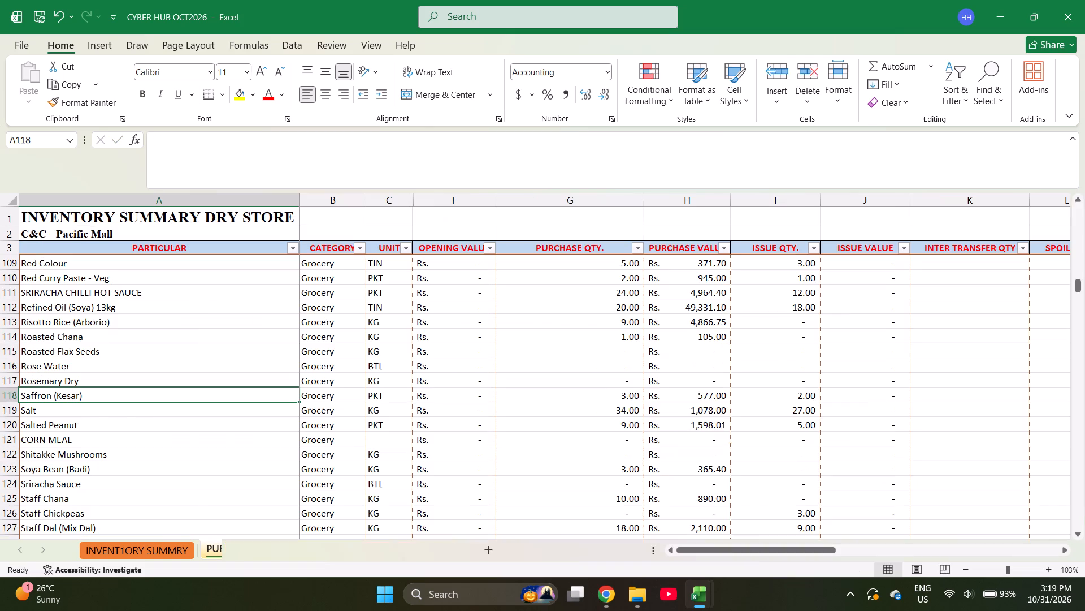
key(ctrl+f)
text(BAT)
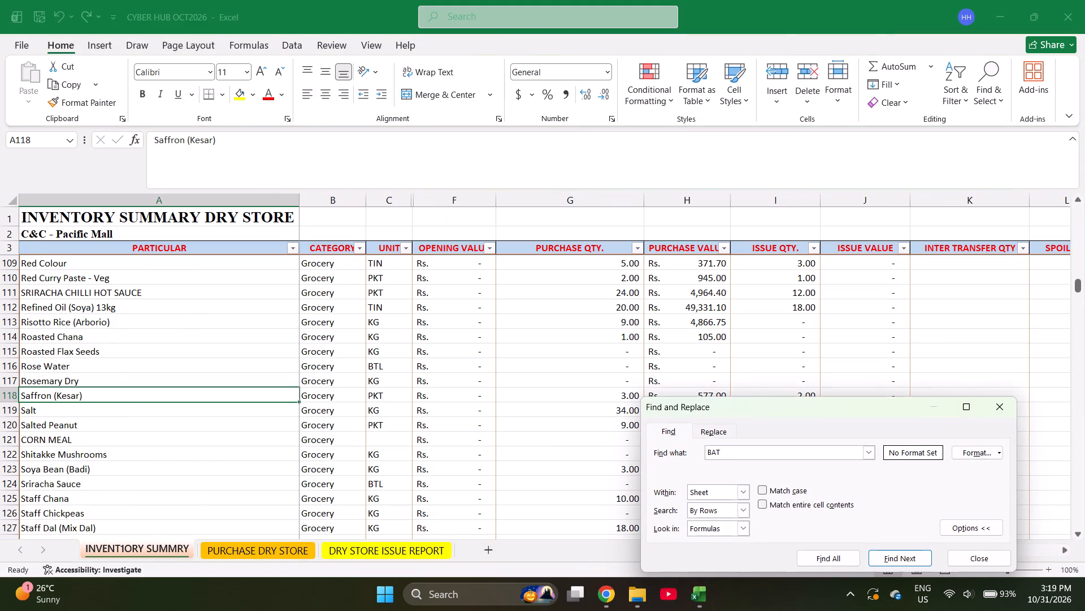
key(BackSpace)
key(y)
key(Return)
key(Escape)
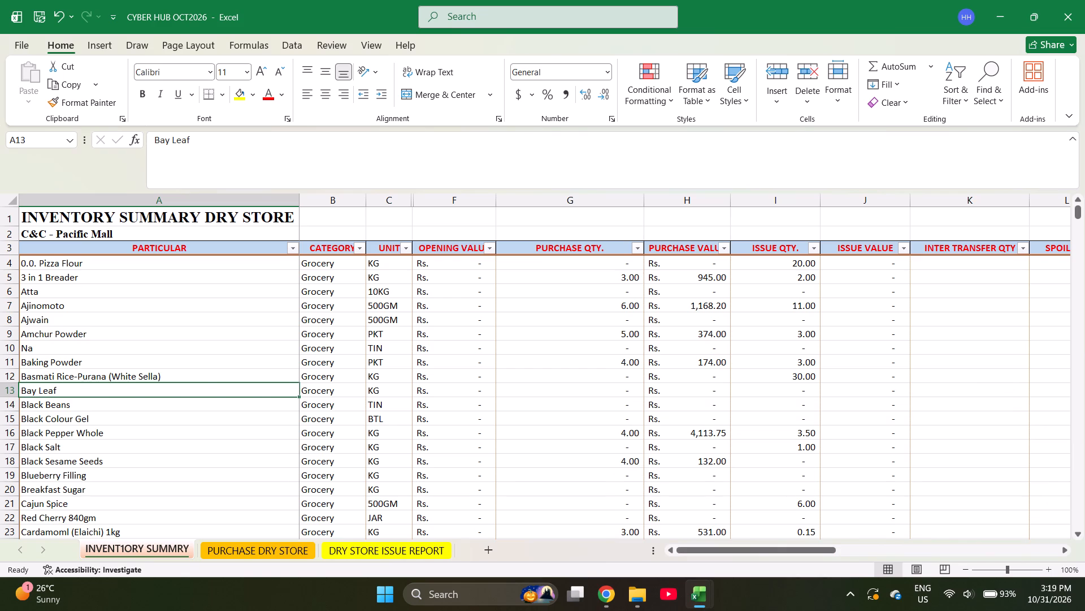
key(ctrl+c)
key(ctrl+Page_Down)
key(Return)
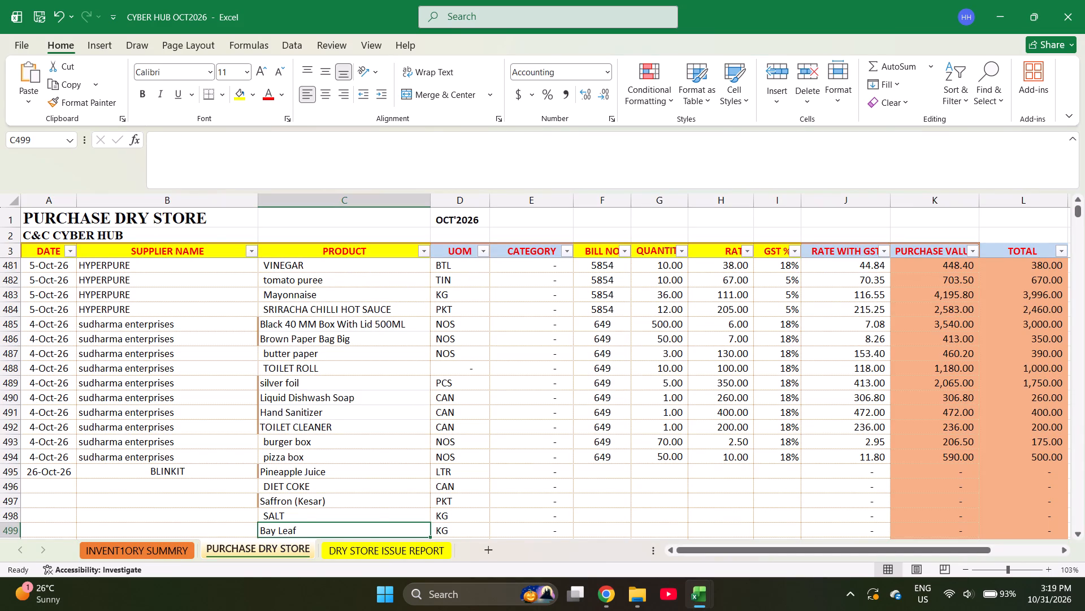
Find COCOA in the inventory summary sheet and copy Cocoa Powder (Unsweetened) into the PRODUCT cell of purchase row 500.
key(ctrl+Page_Up)
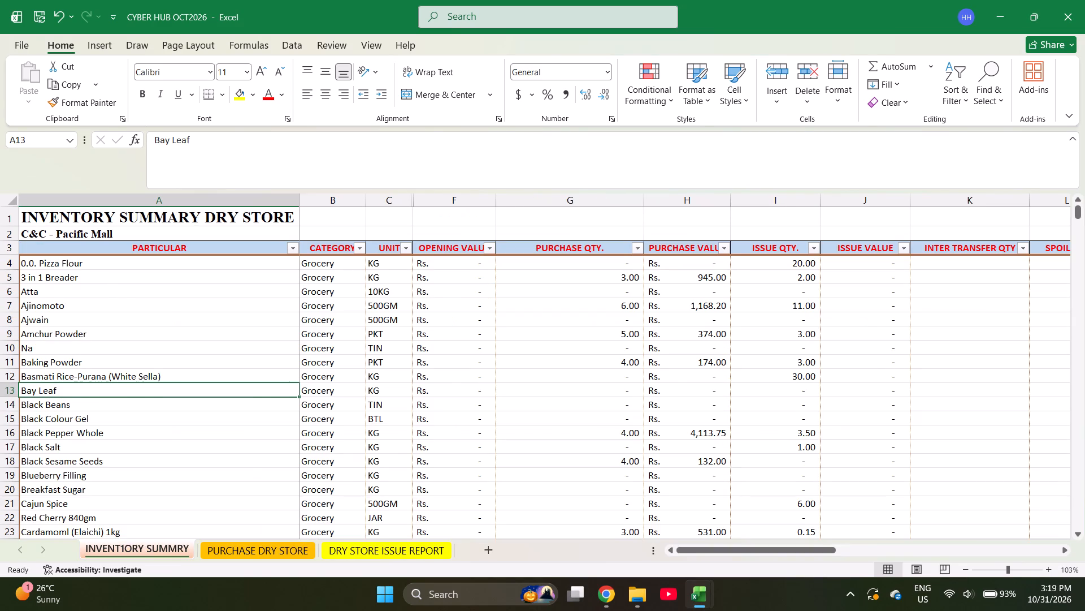
key(ctrl+Page_Down)
key(Down)
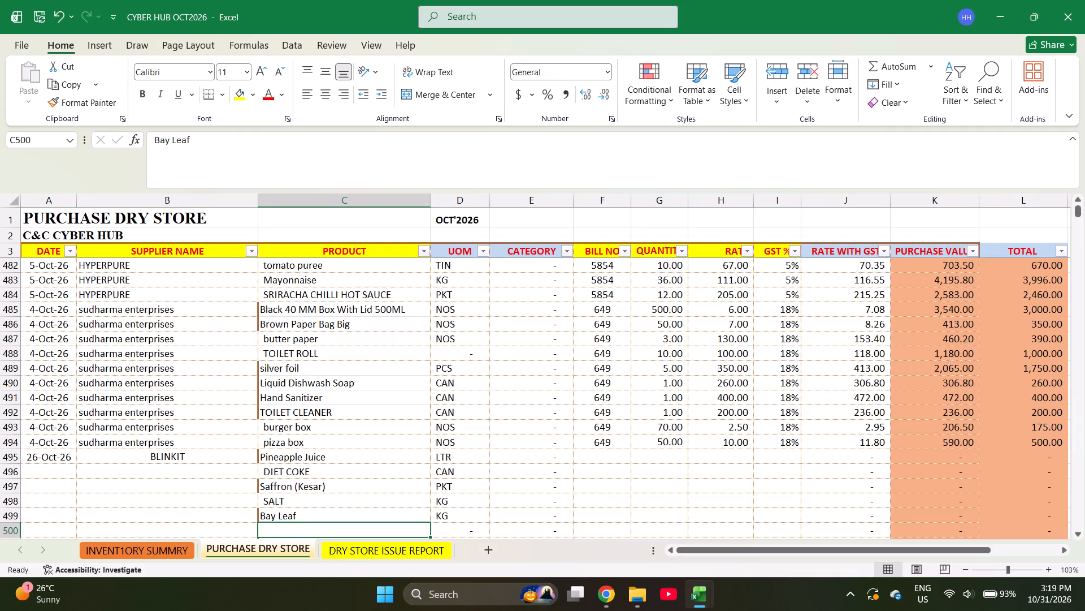
key(ctrl+Page_Up)
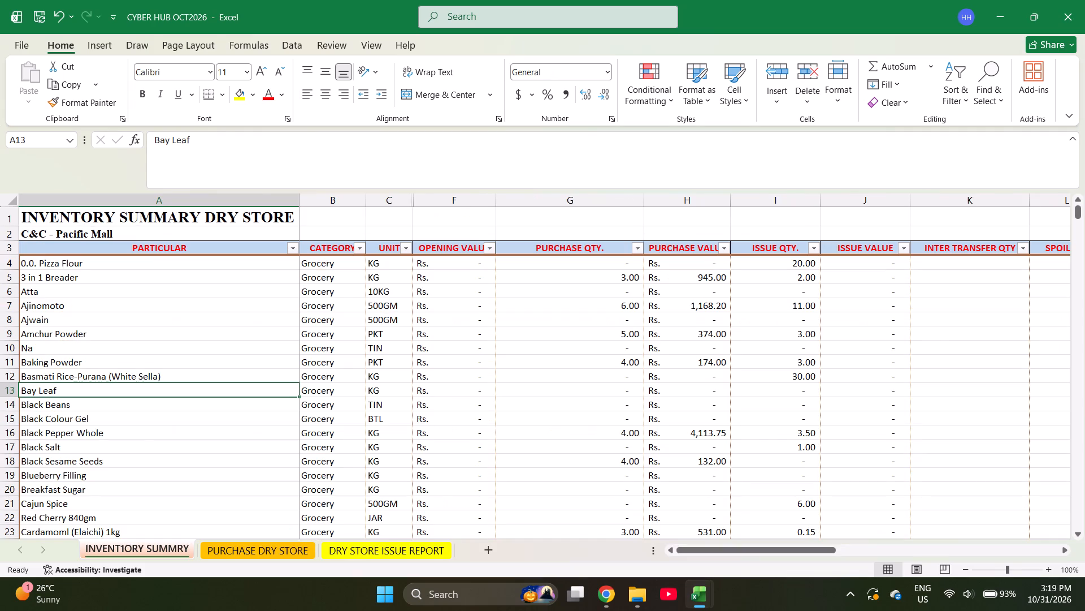
key(ctrl+f)
text(COCOA)
key(Return)
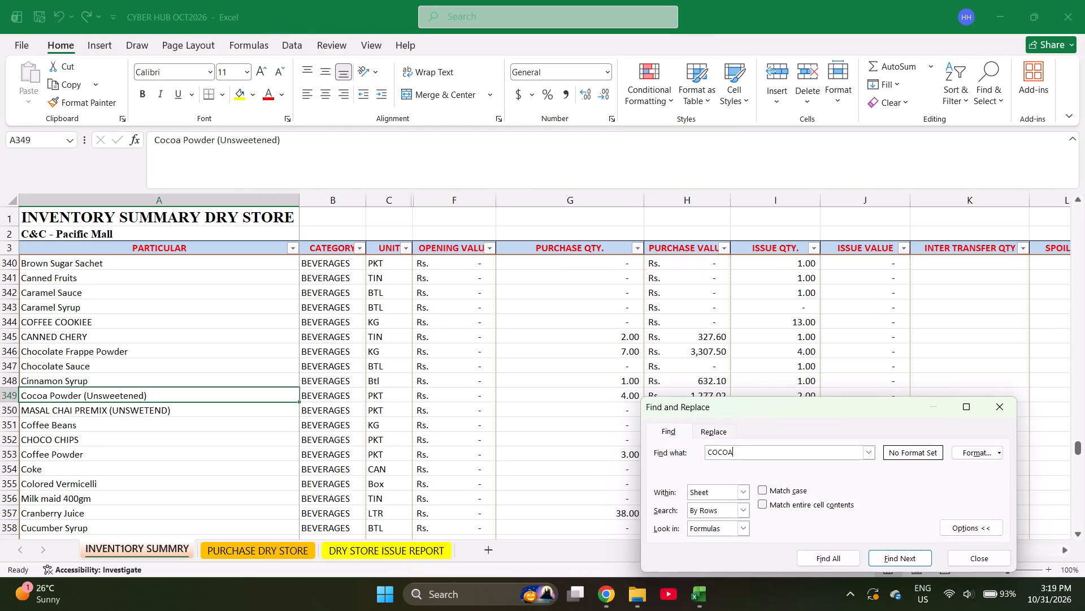
key(Escape)
key(ctrl+c)
key(ctrl+Page_Down)
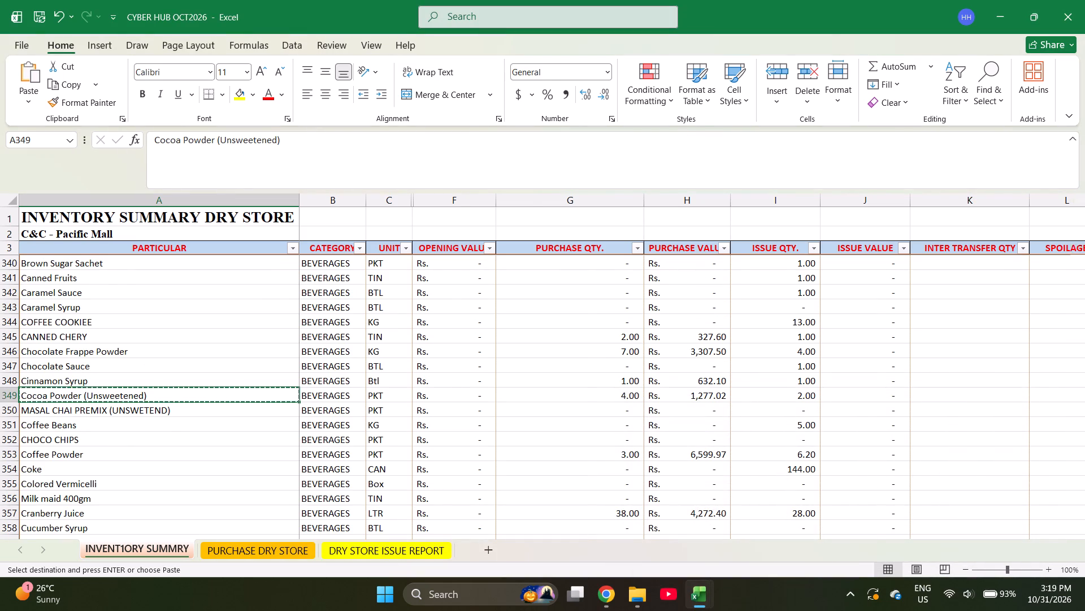
key(Return)
key(Return)
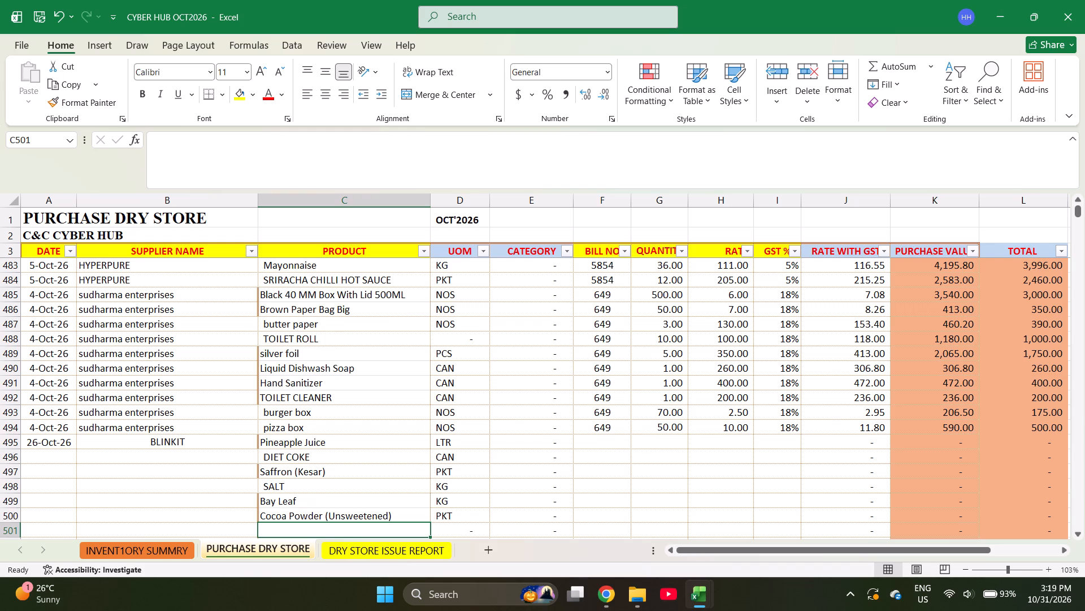
Find SES in the purchase sheet and copy White Sesame Seed into the PRODUCT cell of row 501.
key(ctrl+Up)
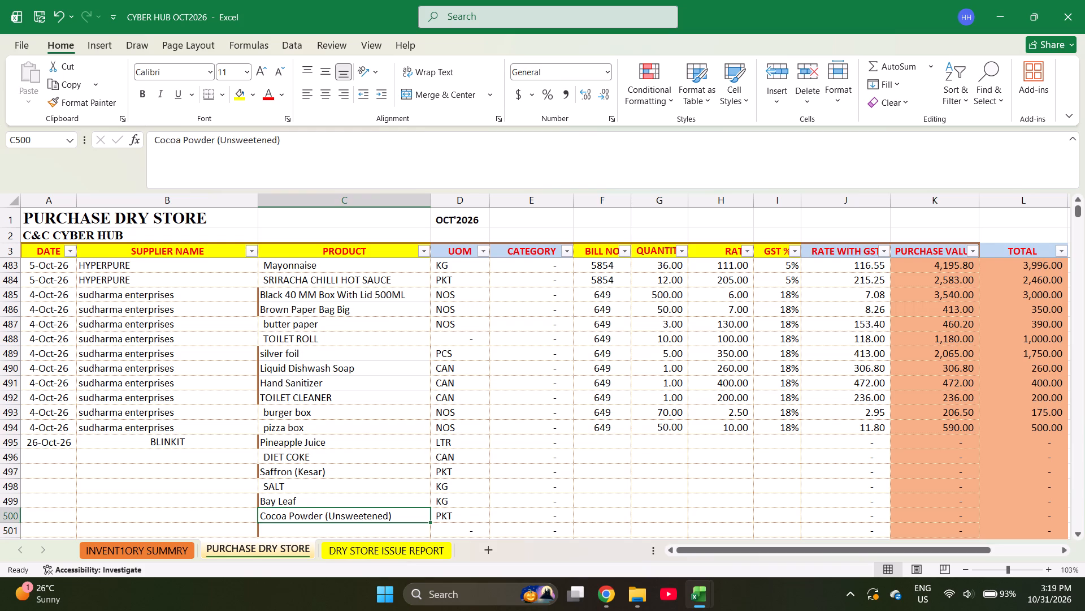
key(ctrl+f)
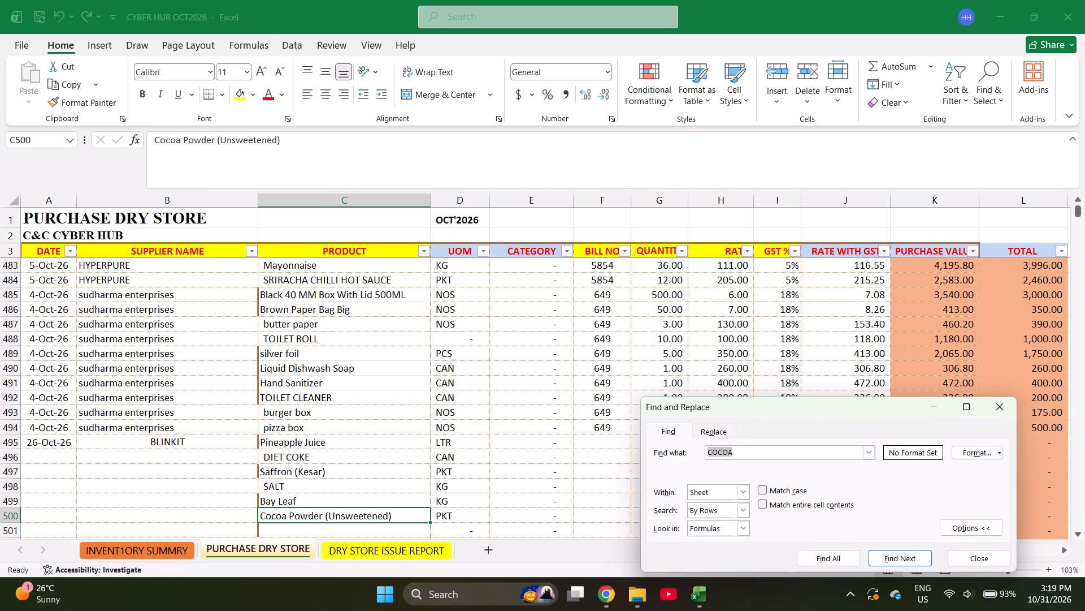
text(SES)
key(Return)
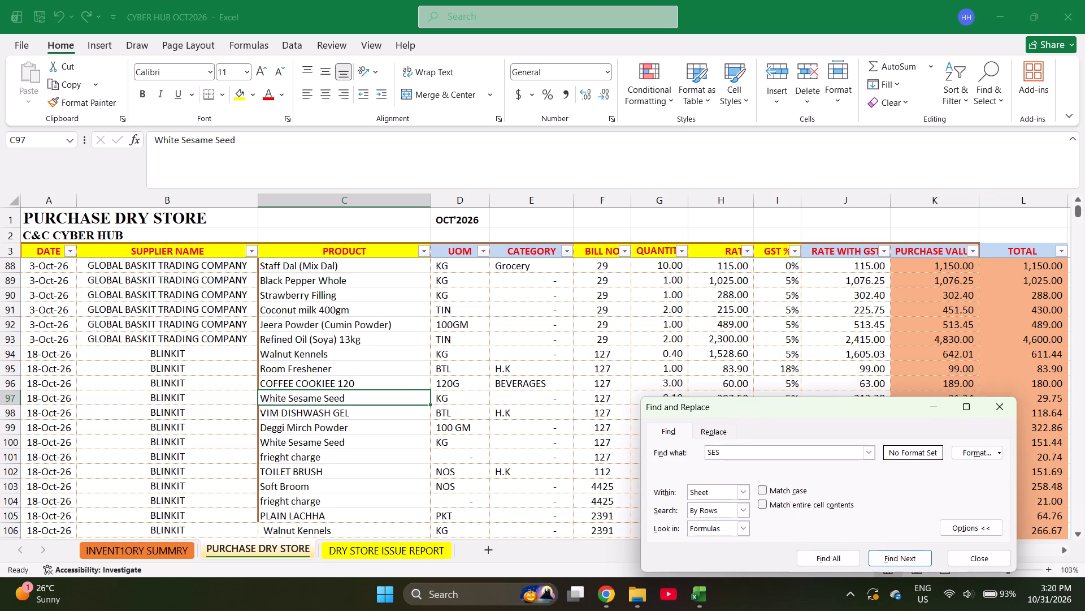
key(Escape)
key(ctrl+c)
key(ctrl+Down)
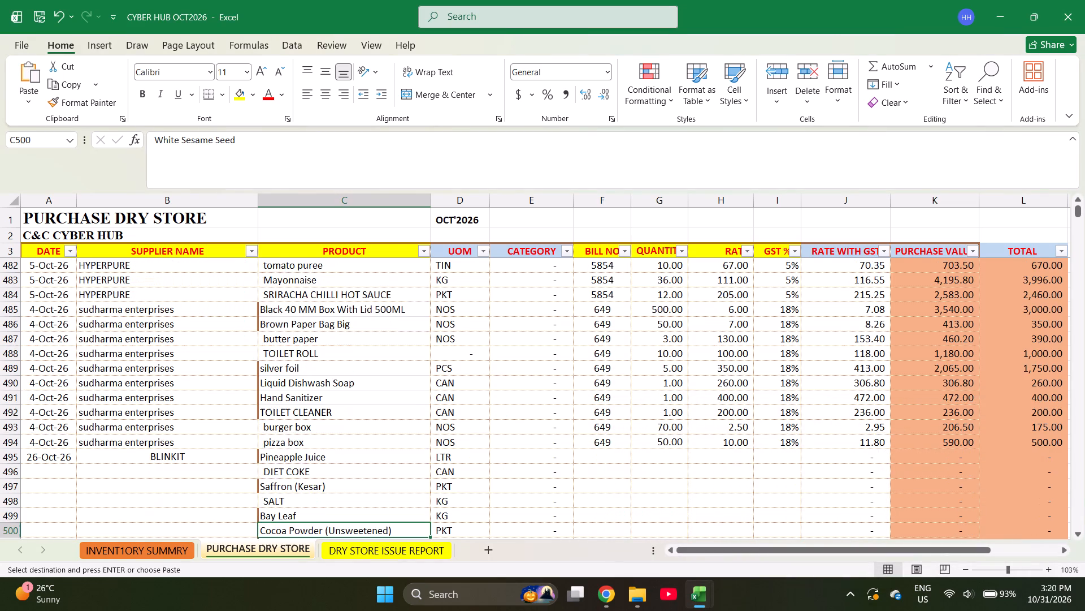
key(Down)
key(Return)
key(Return)
key(Return)
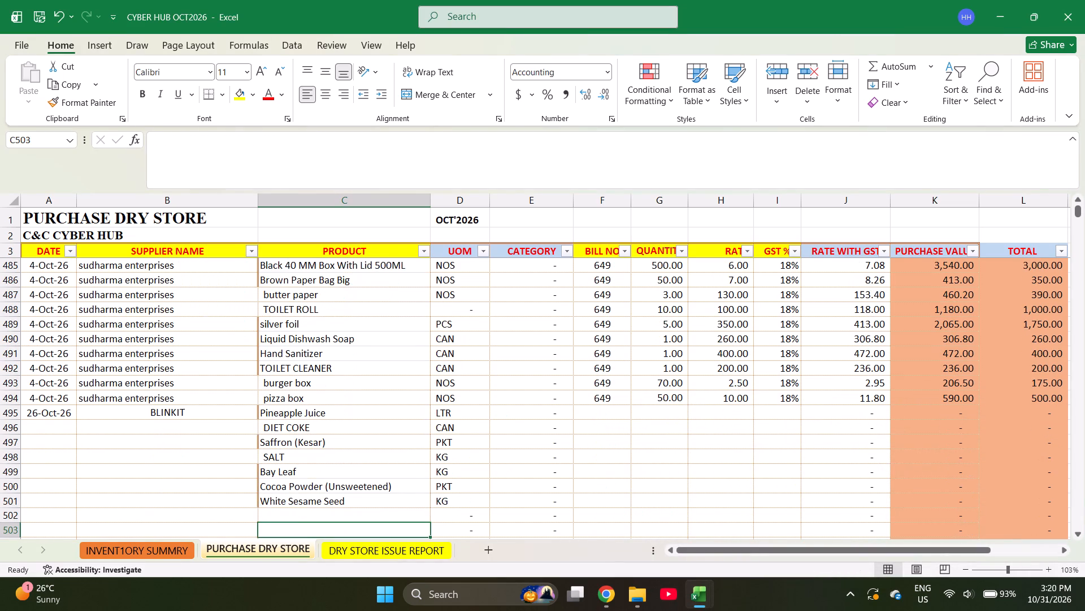
Enter COKE as the product in row 502.
key(Down)
key(Down)
key(Down)
key(Up)
key(Up)
key(Up)
key(Up)
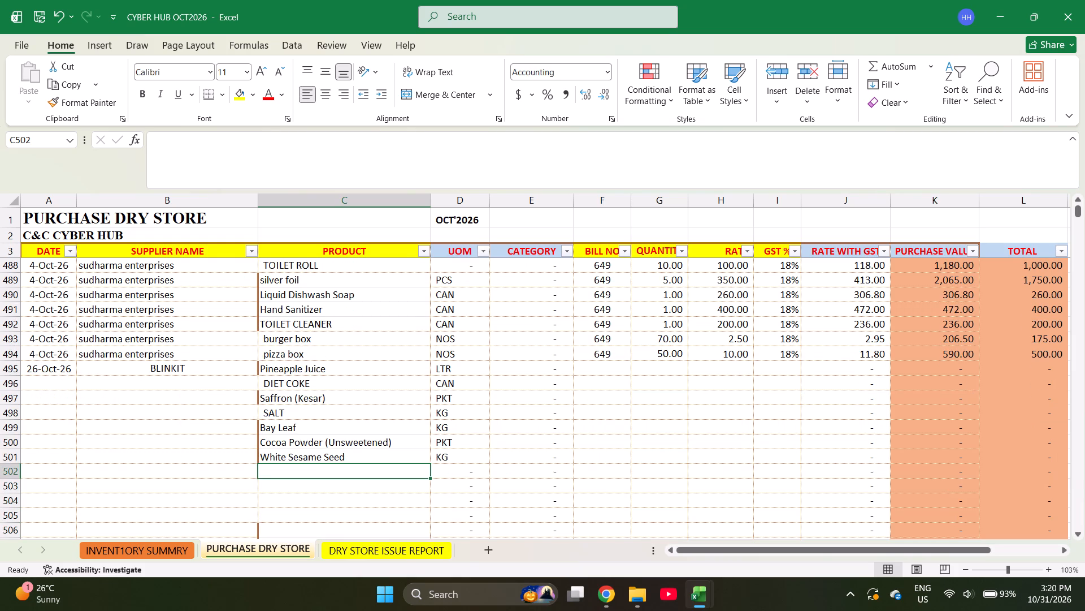
text(COKE)
key(Return)
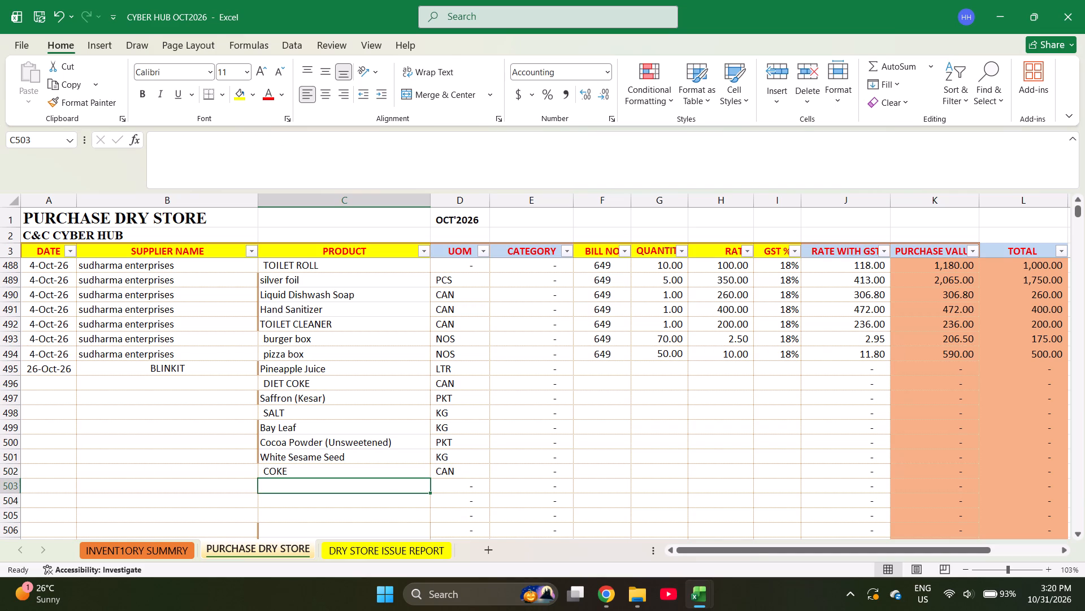
Find DEGG in the inventory summary sheet and copy Deggi Mirch Powder into the PRODUCT cell of purchase row 503.
text(DE)
text(GGI MIRCH)
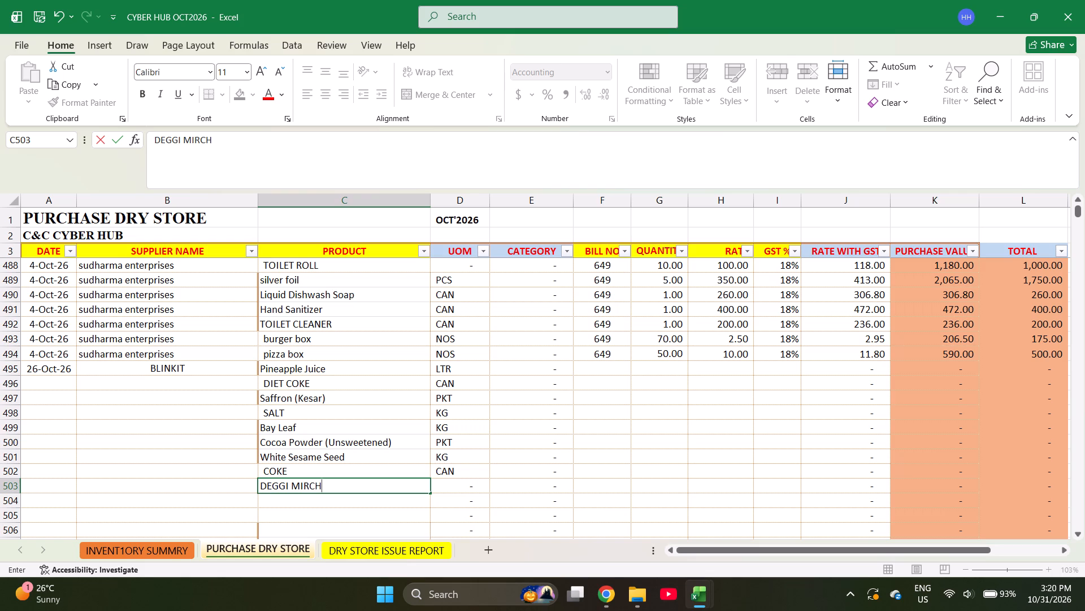
key(ctrl+Page_Up)
key(ctrl+f)
text(DEGG)
key(Return)
key(Escape)
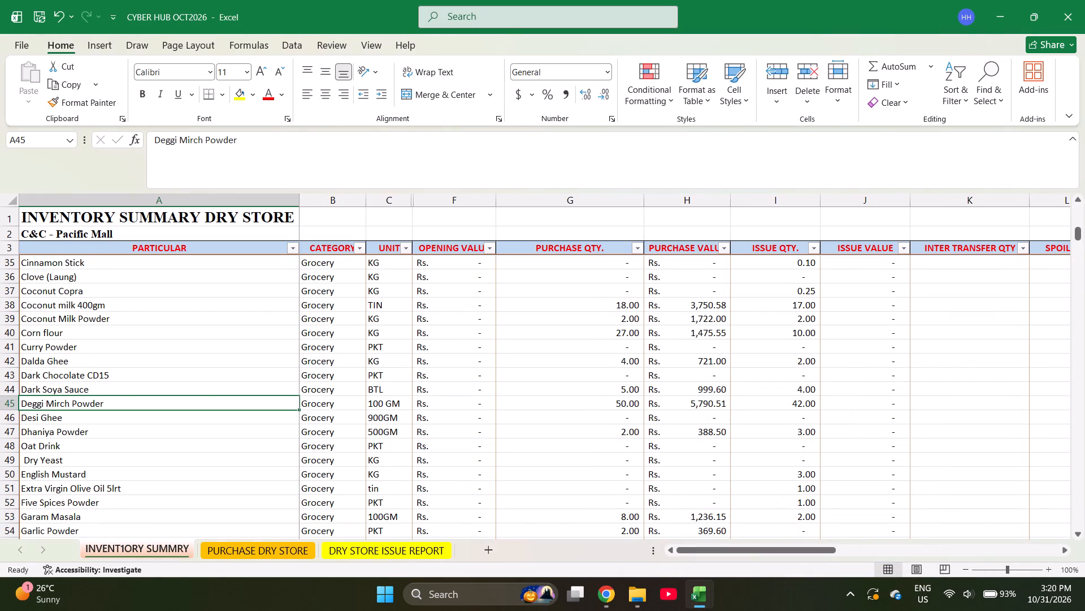
key(ctrl+c)
key(ctrl+Page_Down)
key(Return)
key(Return)
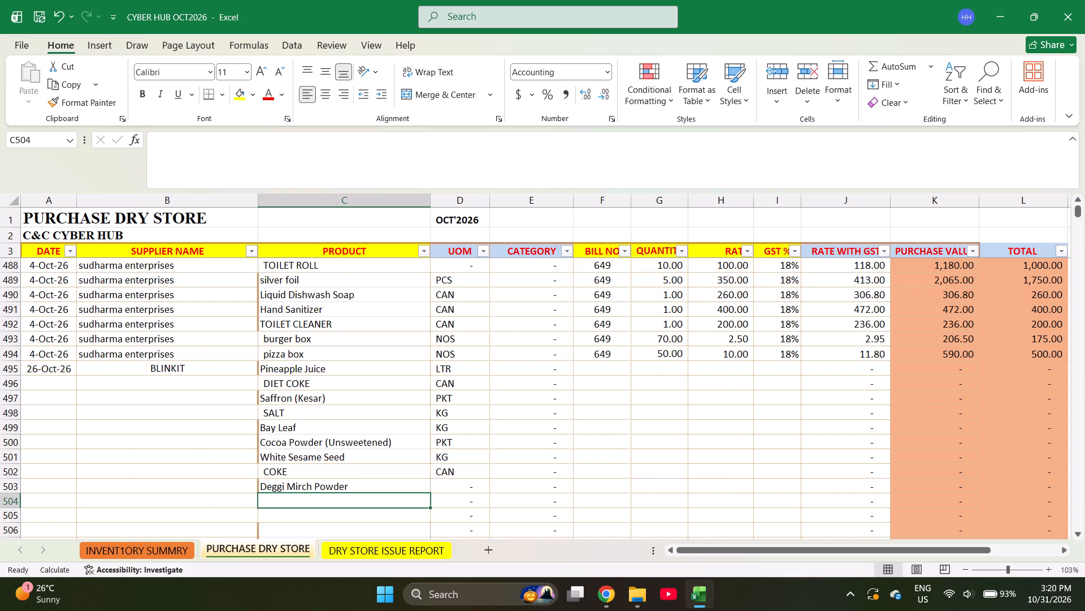
Enter NICE BISCUIT, Cranberry Juice, CONDENSED MILK and ORANGE JUICE as the products in rows 504 to 507.
text(NICE N)
key(BackSpace)
text(BIS)
text(CUIT)
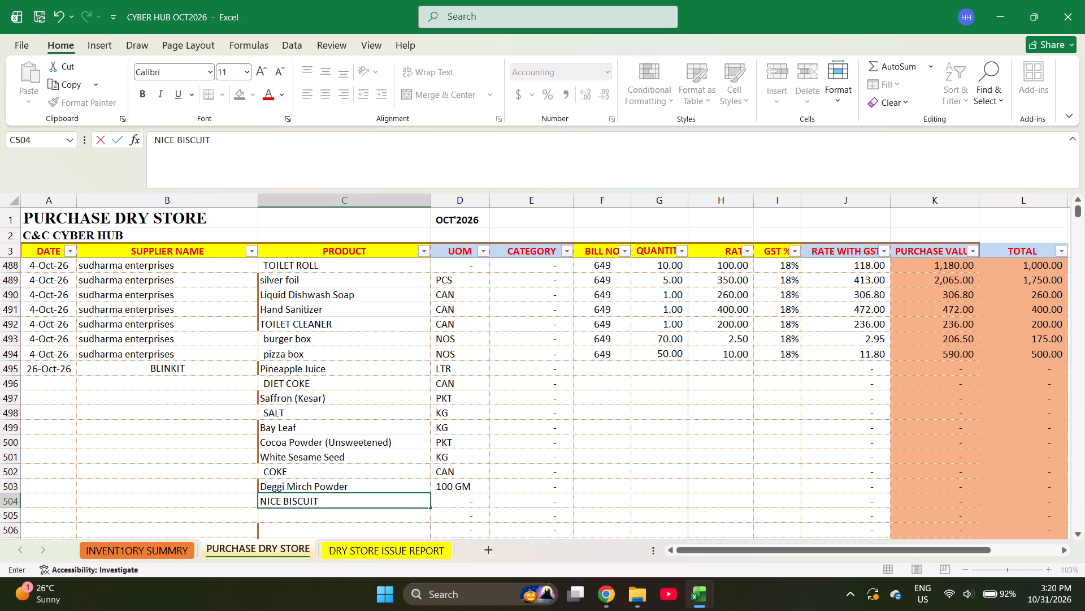
key(Return)
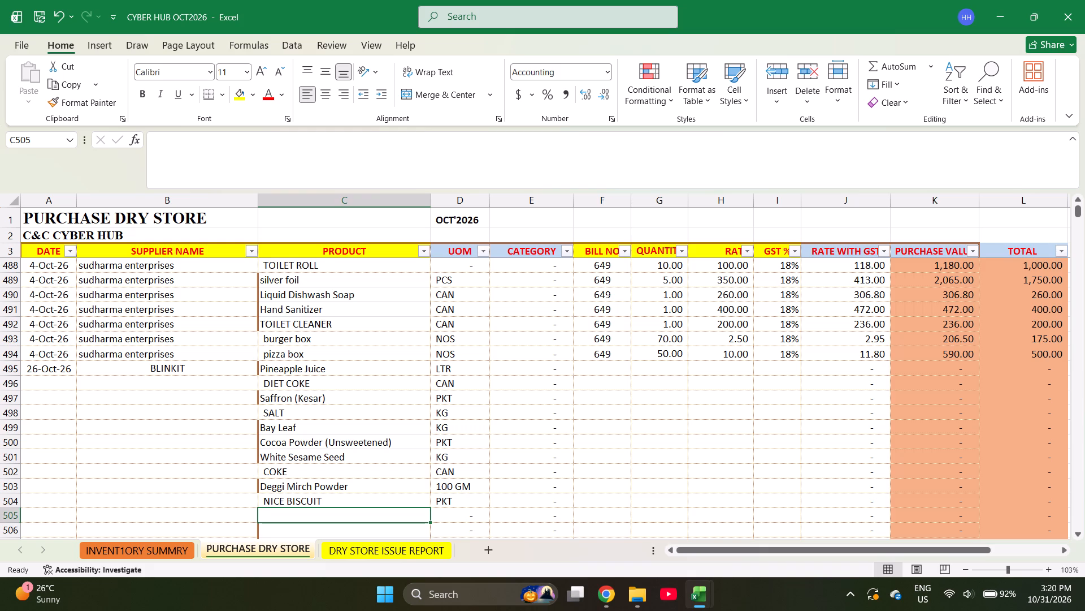
text(CRAN)
key(Return)
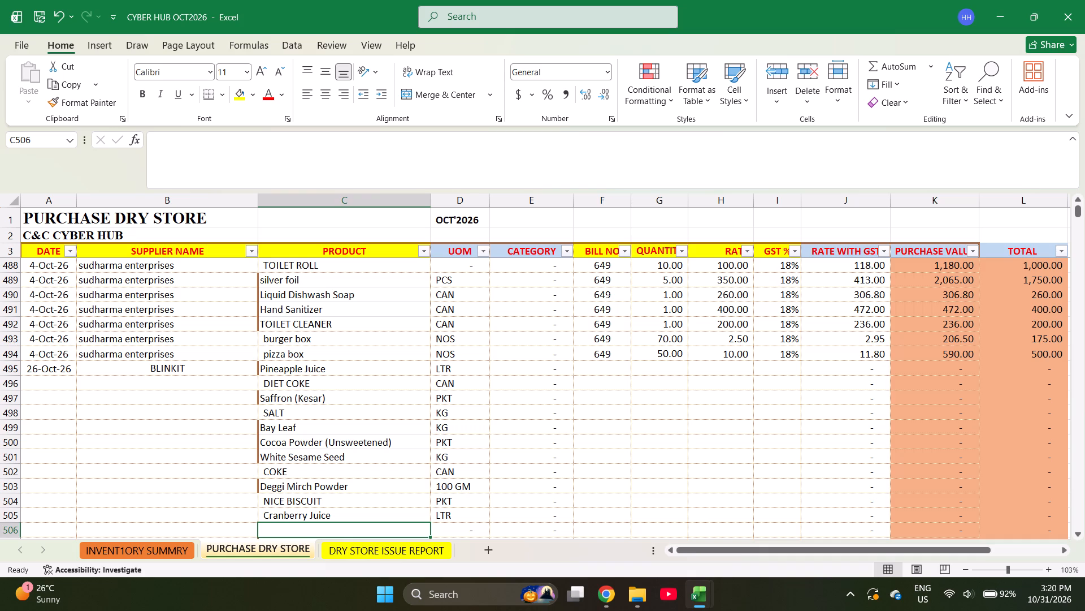
text(CONDENSED MILK)
key(Return)
key(Return)
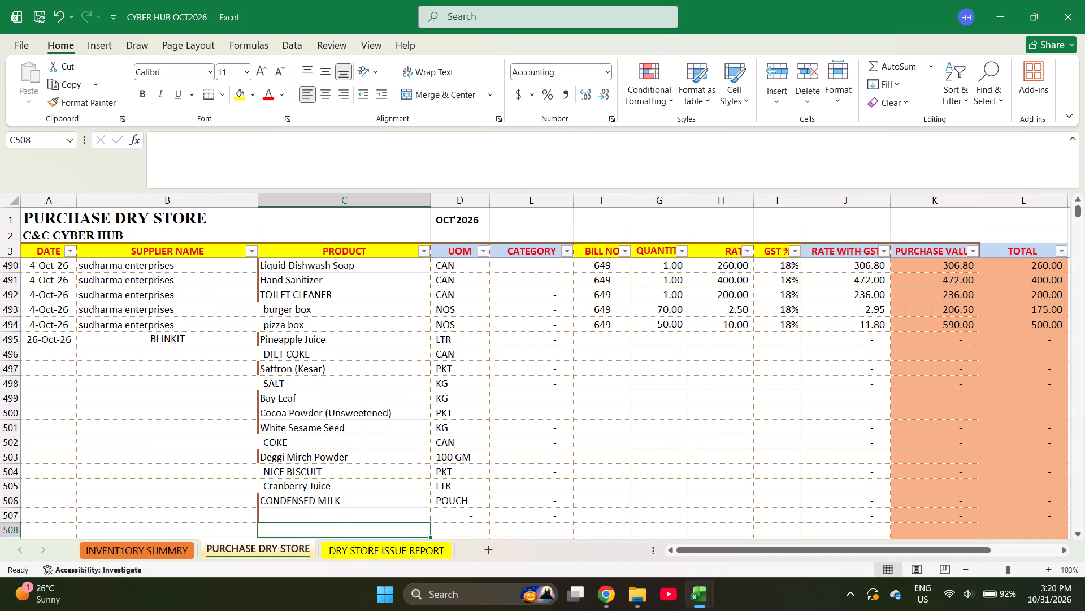
key(Up)
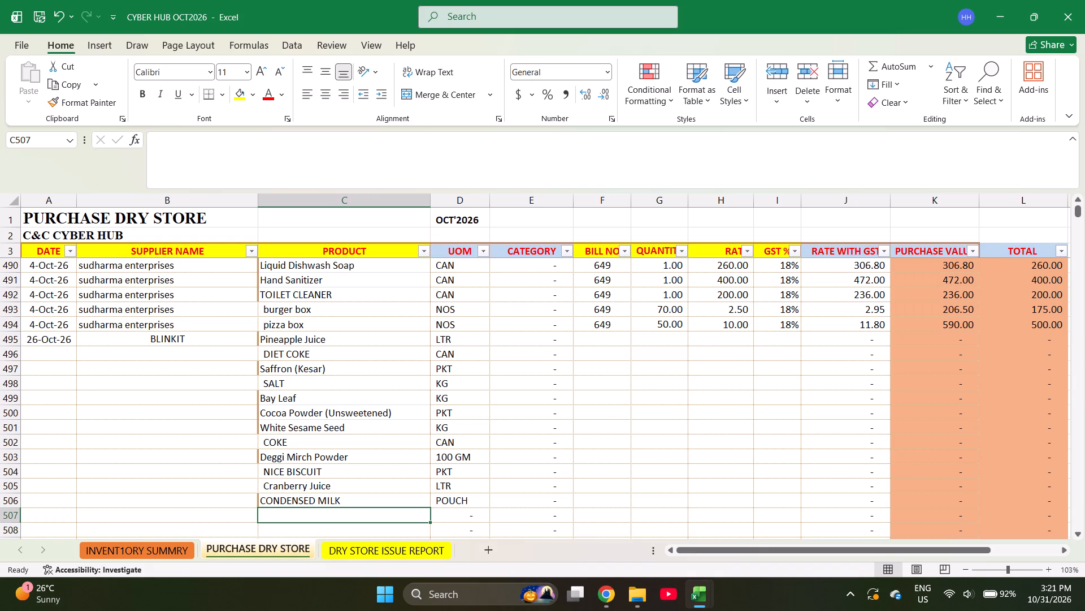
text(ORAN)
key(Return)
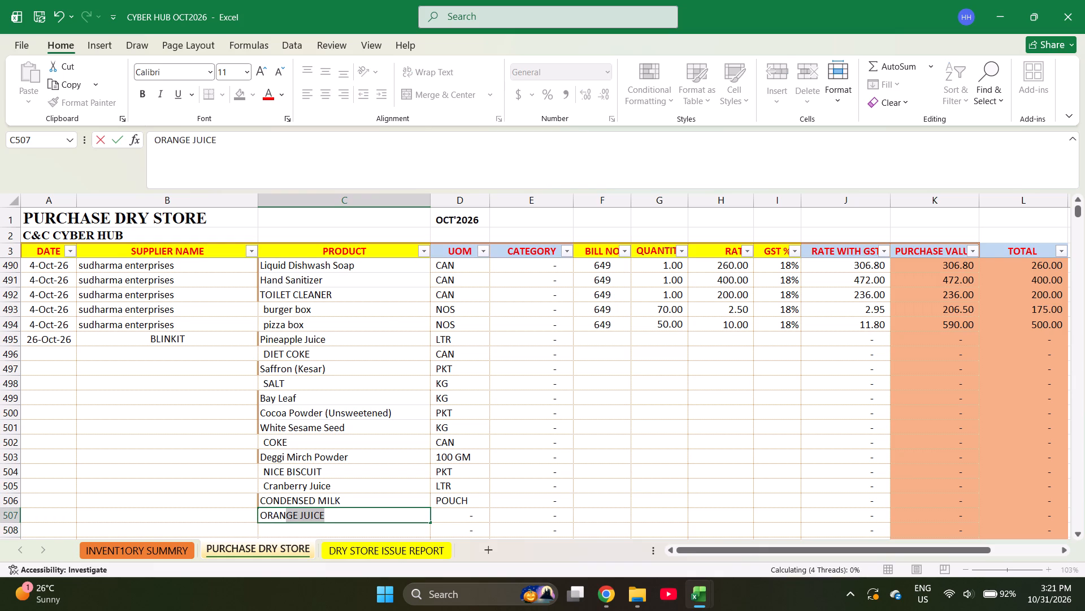
Enter bill number 173 for the BLINKIT Pineapple Juice entry in row 495.
key(Left)
key(ctrl+Up)
key(Right)
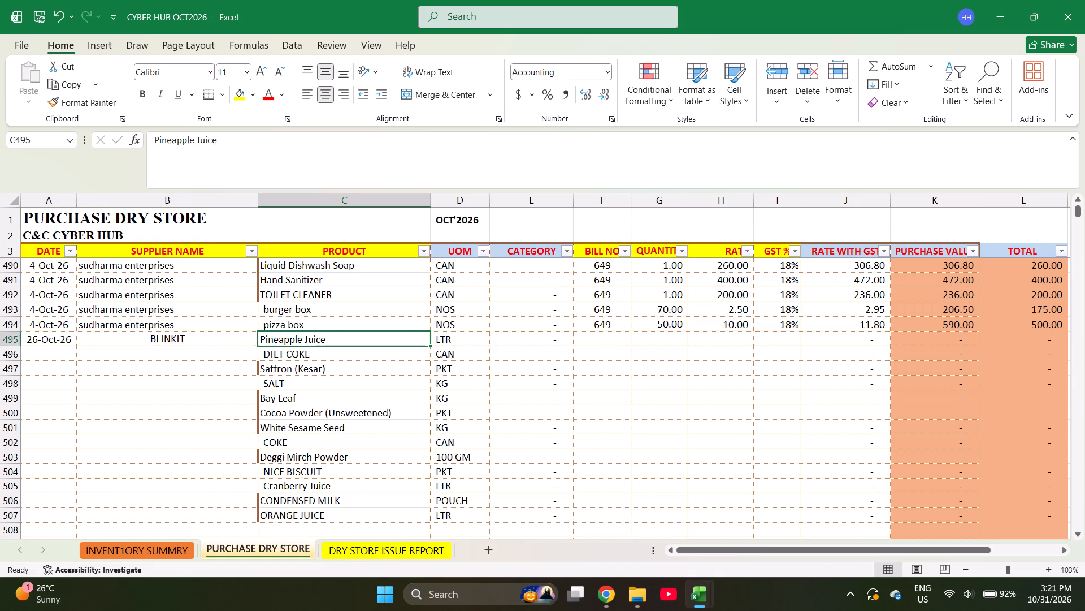
key(shift+Down)
key(ctrl+shift+Down)
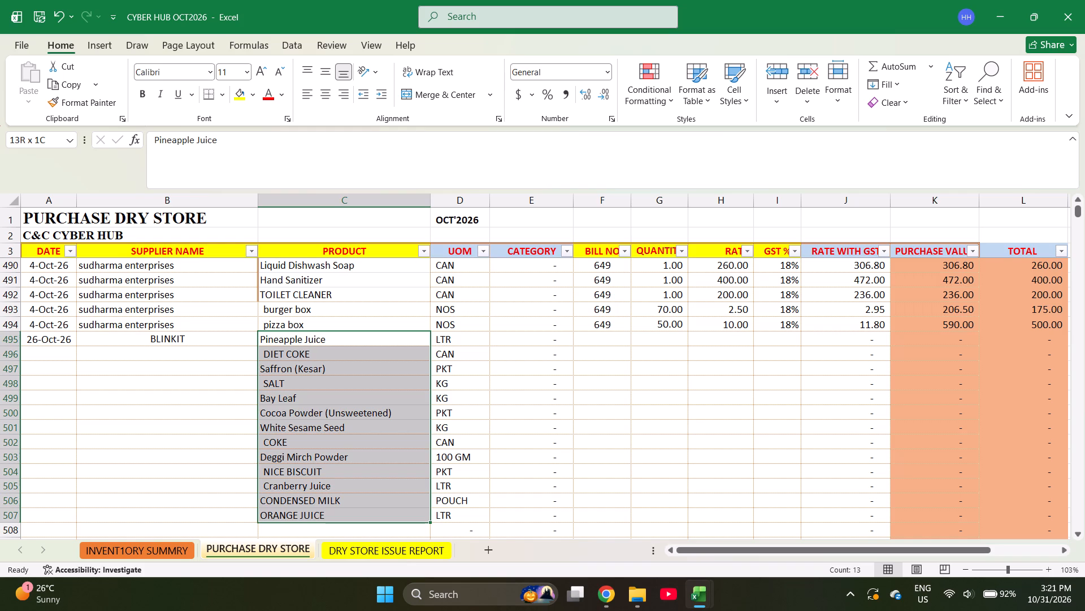
key(Right)
key(Right)
key(Right)
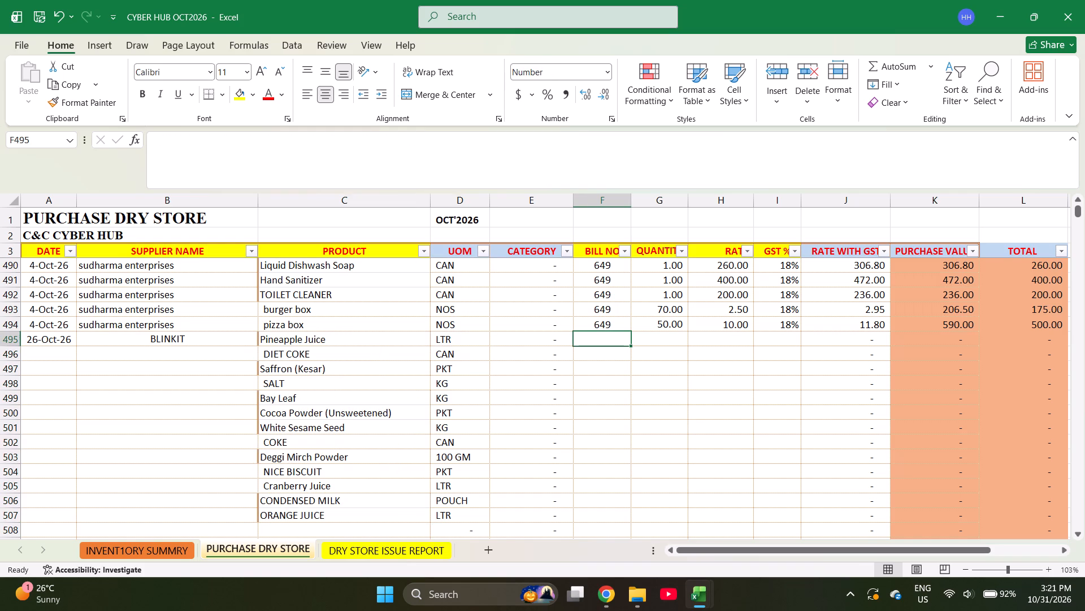
text(173)
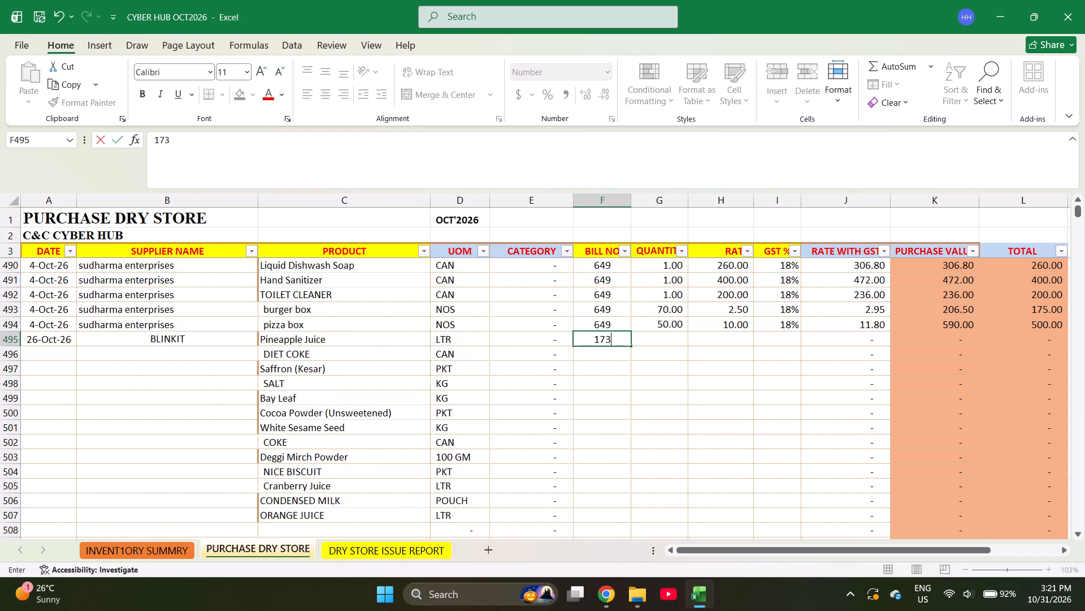
key(Right)
Enter the quantities 2, 12, 1, 1 and 2 for rows 495 to 499, Pineapple Juice through Bay Leaf.
key(Right)
key(Left)
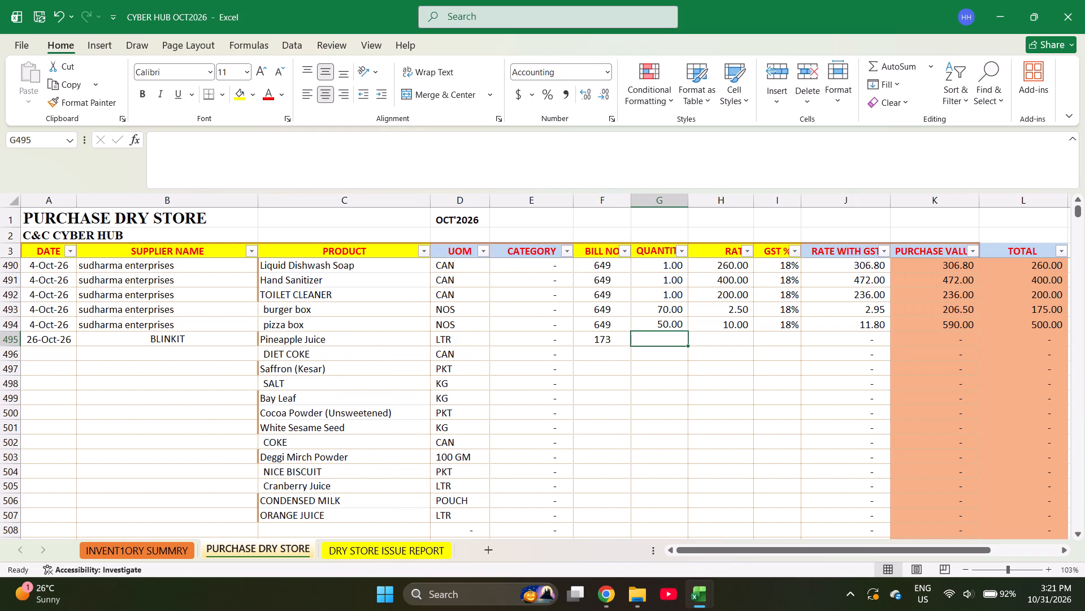
key(2)
key(Return)
text(12)
key(Return)
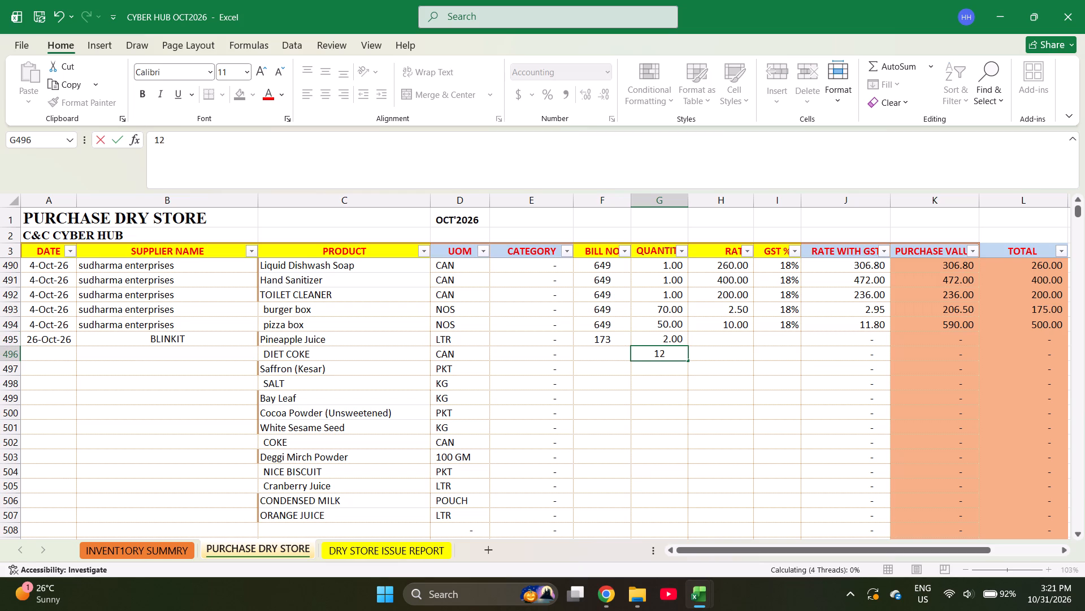
key(1)
key(Return)
key(1)
key(Return)
key(2)
key(Return)
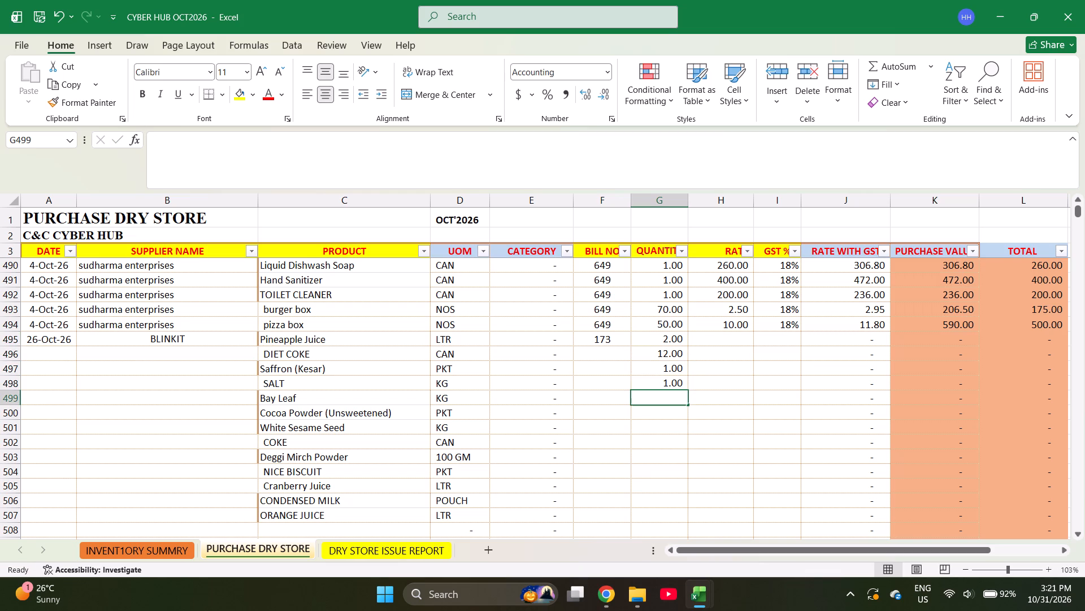
Enter the quantities 1, 2, 12, 2, 2, 3 and 2 for rows 500 to 506, Cocoa Powder through CONDENSED MILK.
key(1)
key(Return)
key(2)
key(Return)
text(12)
key(Return)
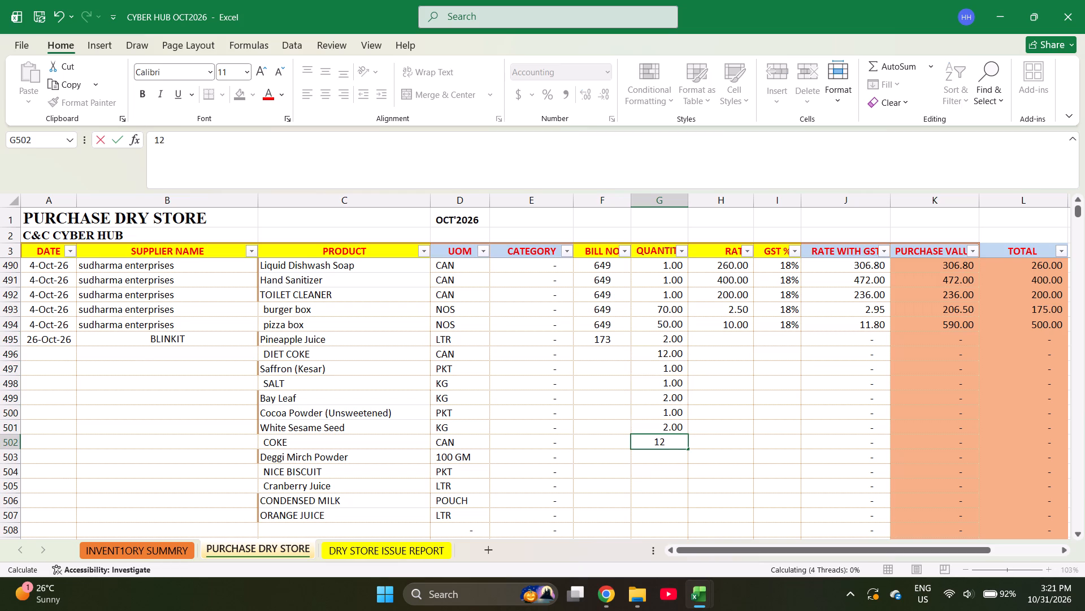
key(2)
key(Return)
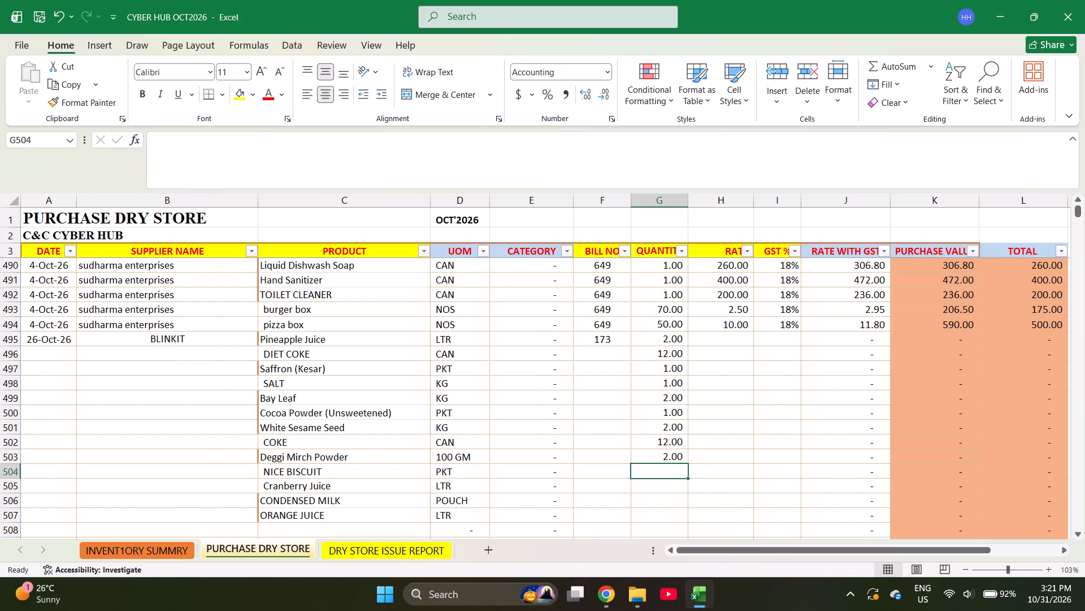
key(2)
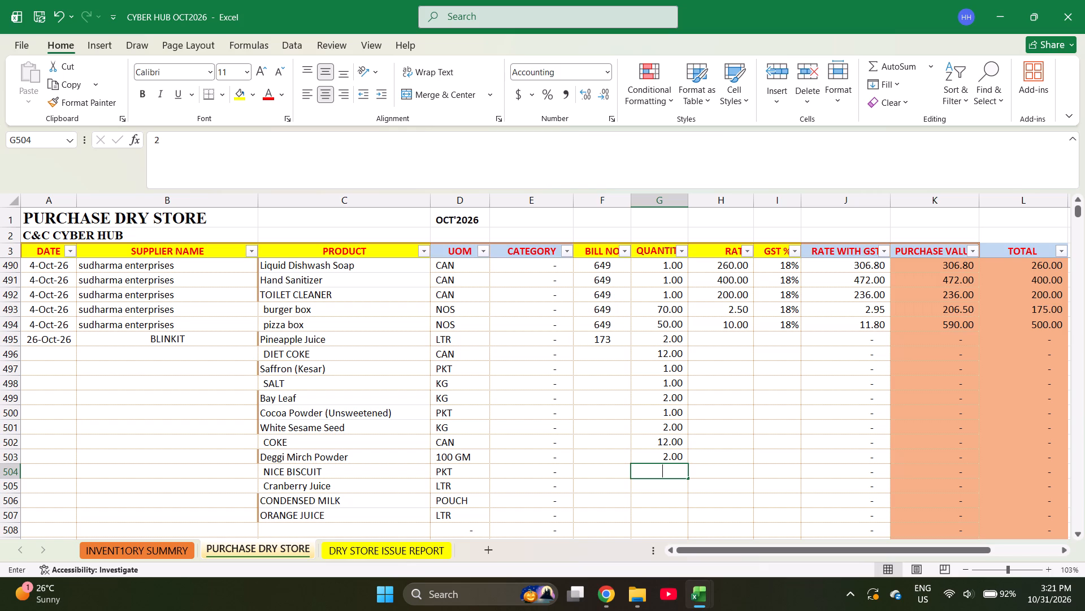
key(Return)
key(3)
key(Return)
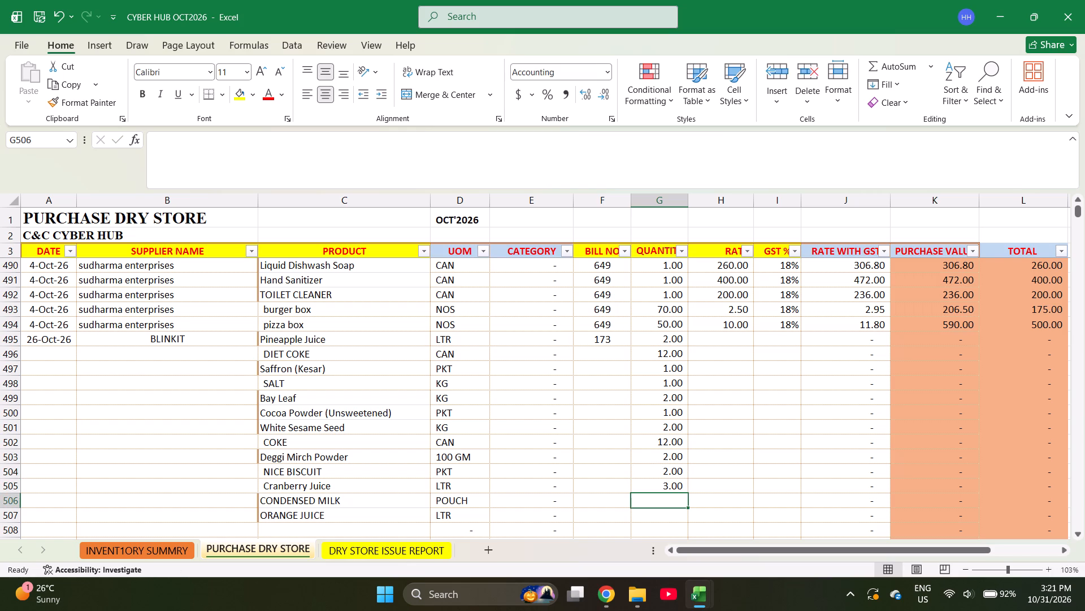
key(2)
key(Return)
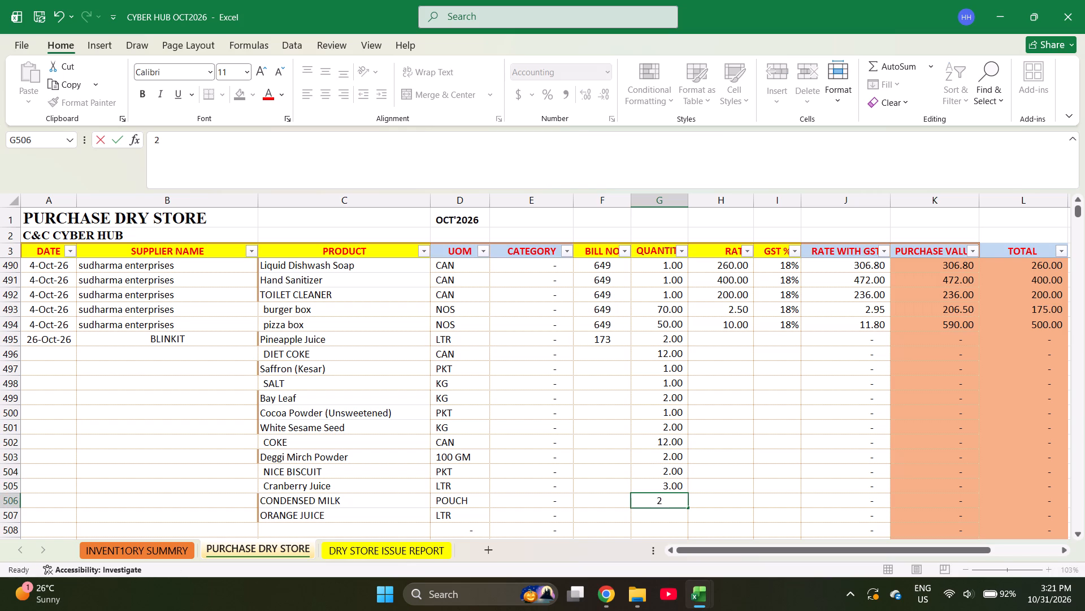
Fill the ORANGE JUICE quantity cell in row 507 from the cell above to match its formatting, and set the quantity to 3.
key(3)
key(Return)
key(Right)
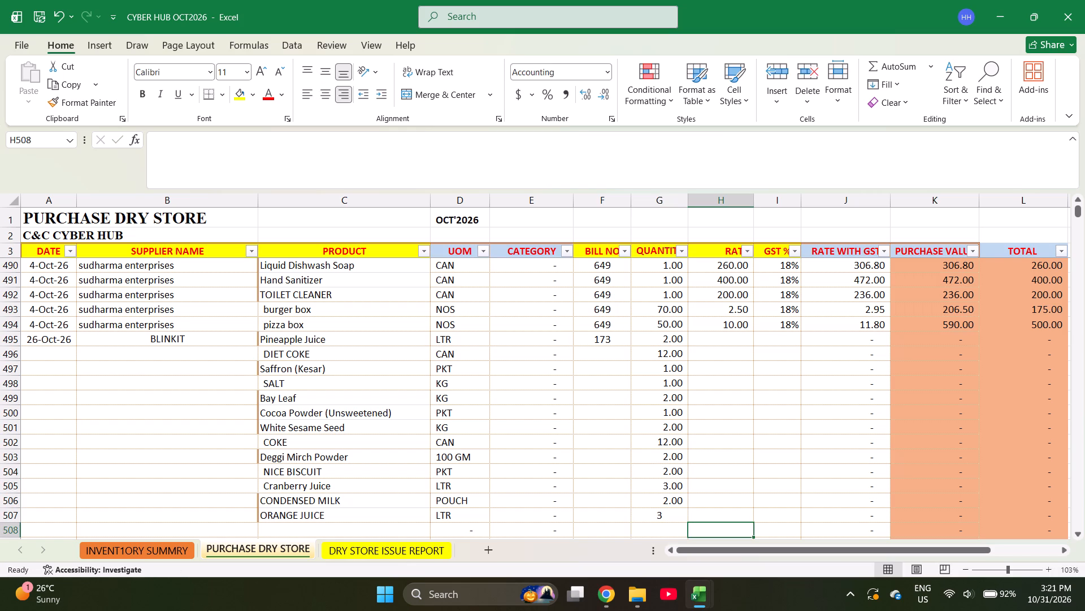
key(Left)
key(Up)
key(ctrl+d)
key(Down)
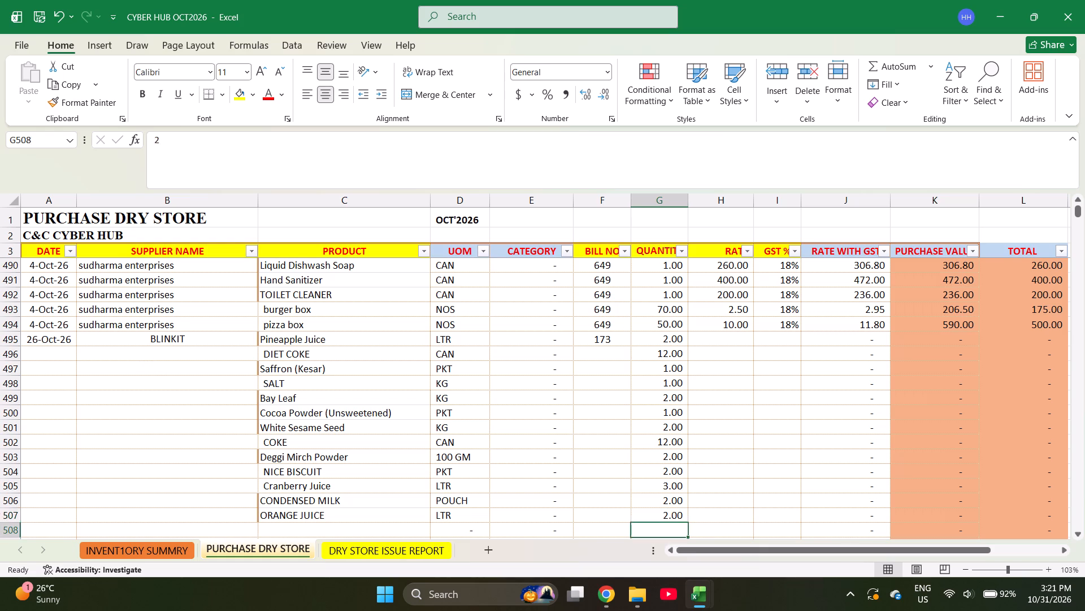
key(Up)
key(3)
key(Return)
Enter the Pineapple Juice rate in row 495 as the formula =245.71/2.
key(Right)
key(ctrl+Up)
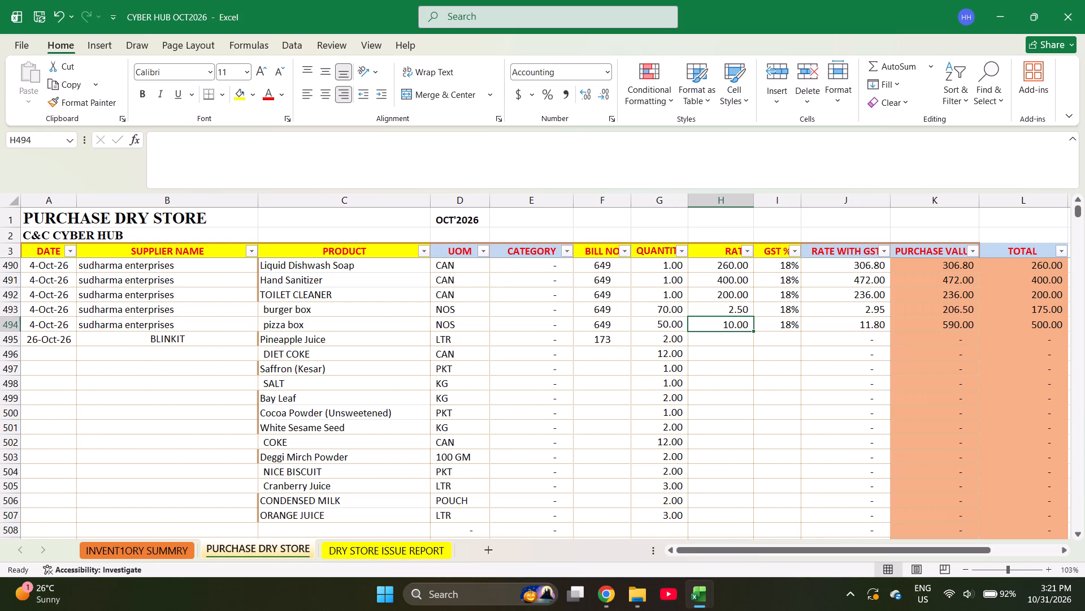
key(Down)
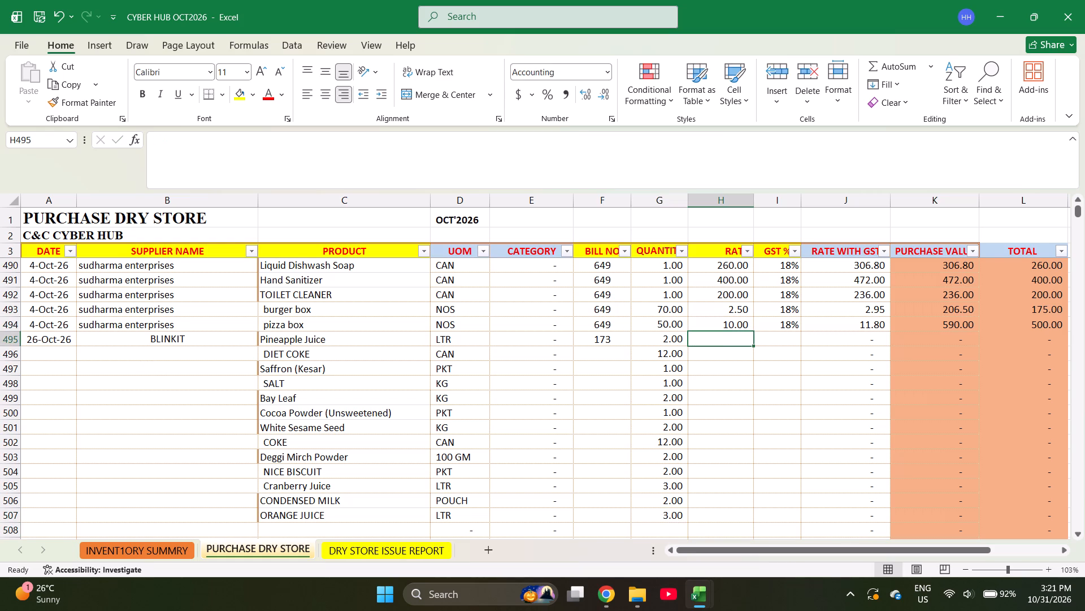
text(=245)
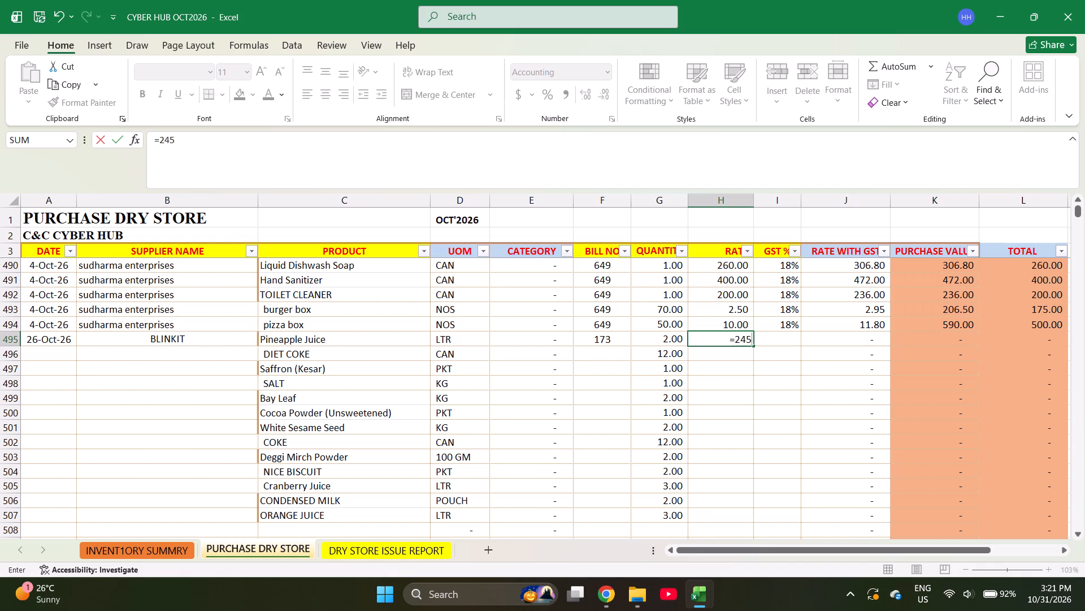
text(.71/2)
key(Return)
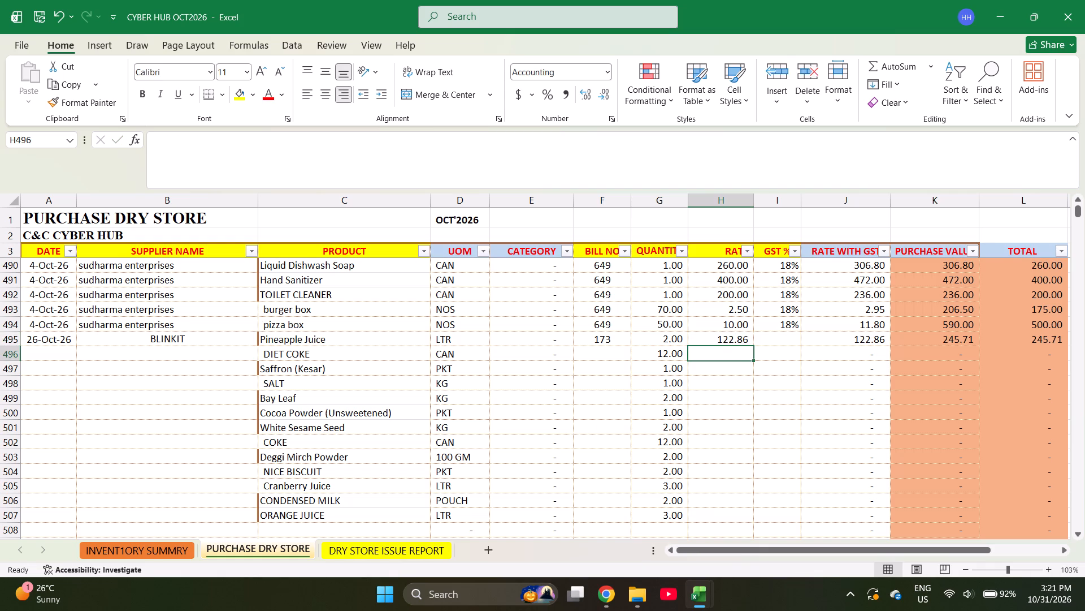
Enter the rates =424.29/12 for DIET COKE, 142.86 for Saffron (Kesar) and 30 for SALT in rows 496 to 498.
key(equal)
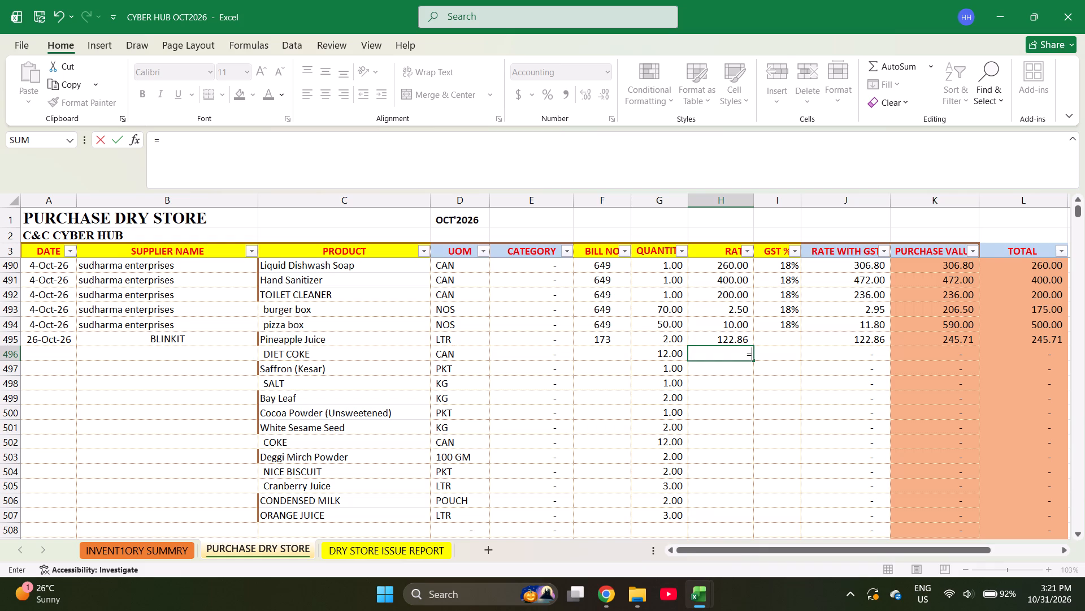
text(424.29/12)
key(Return)
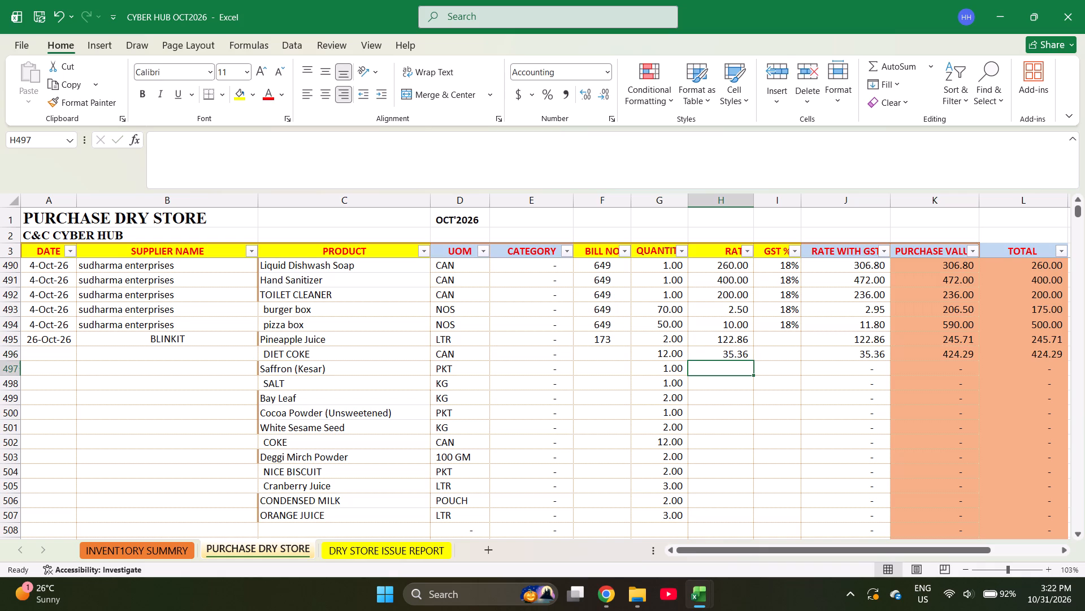
text(142.86)
key(Return)
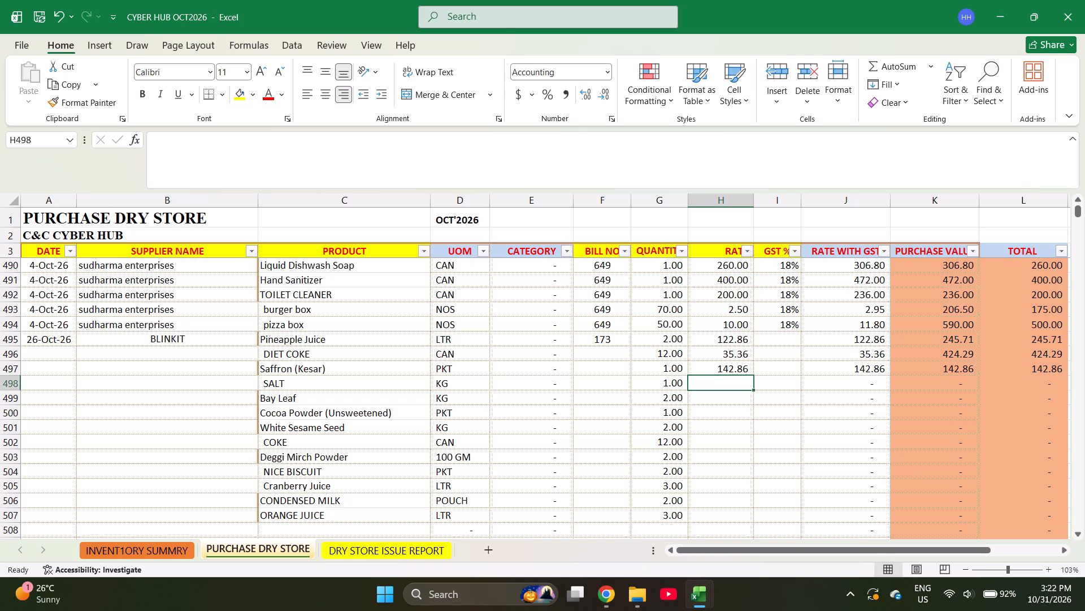
text(30)
key(Return)
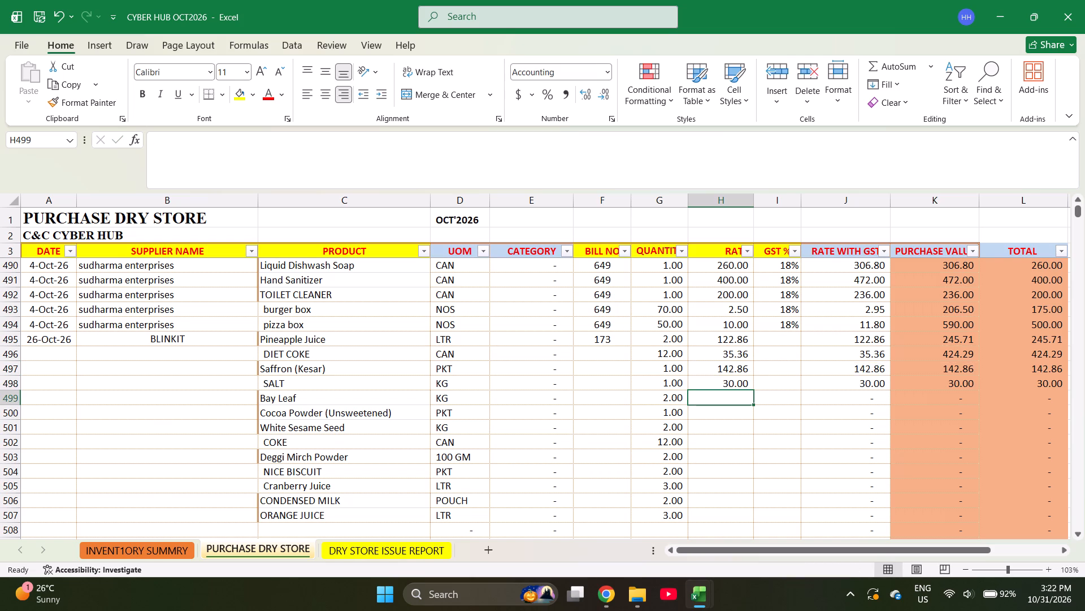
Enter the Bay Leaf rate in row 499 as the formula =51.43/2.
text(51.43)
key(Return)
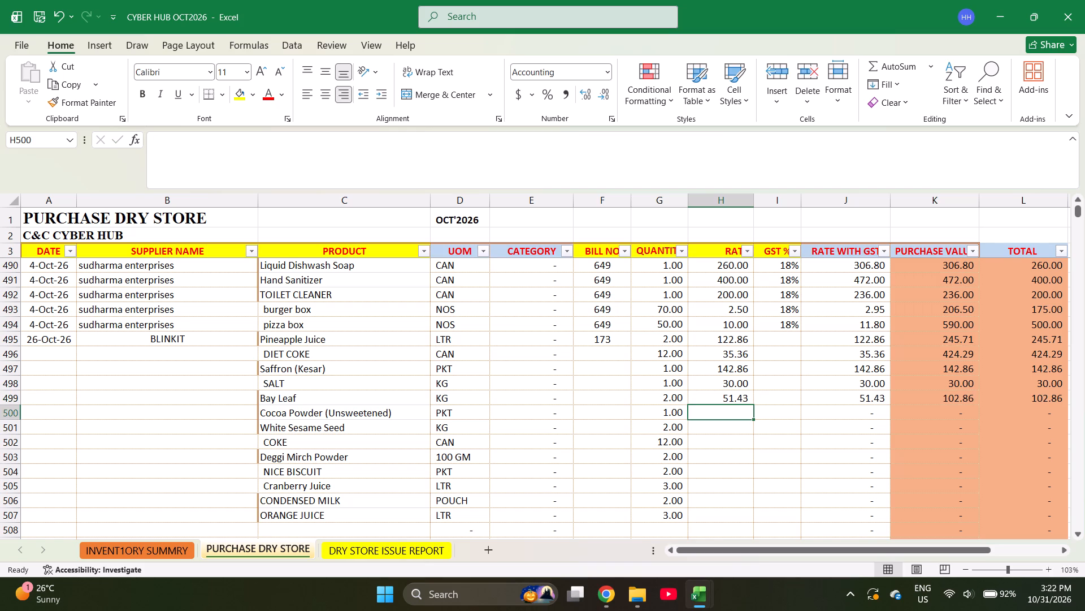
key(Up)
text(=51.43/)
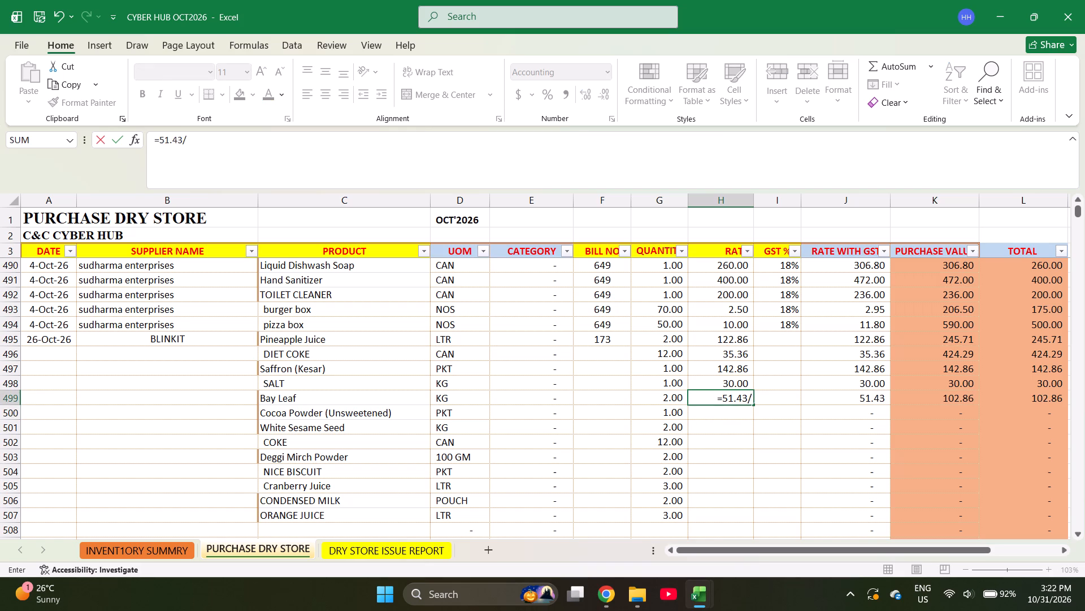
key(2)
key(Return)
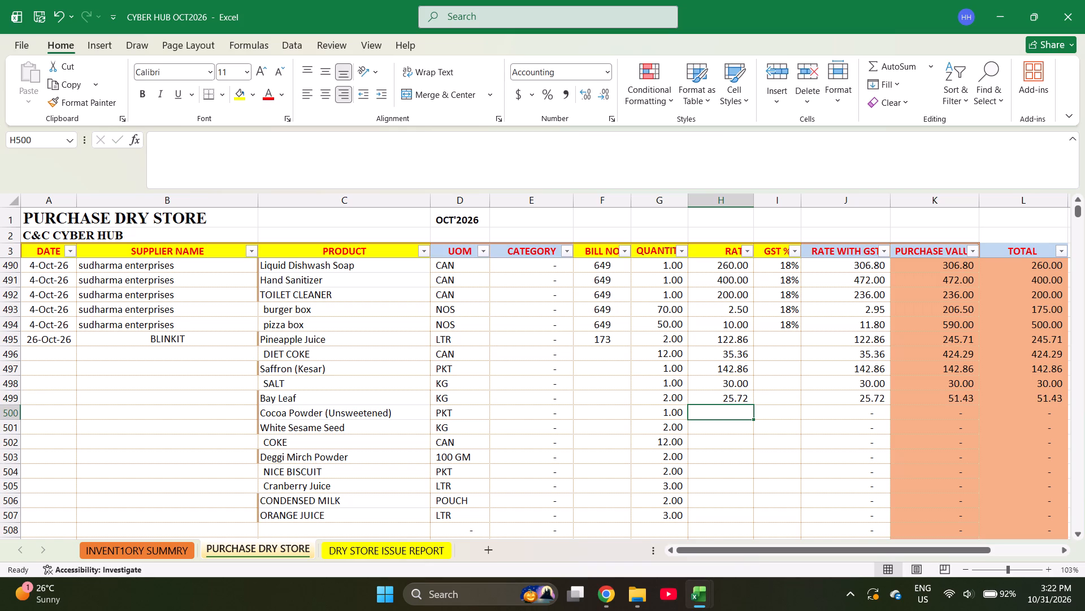
Enter the rates 358.10 for Cocoa Powder, =91.43/2 for White Sesame Seed and =422.86/12 for COKE in rows 500 to 502.
text(358.10)
key(Return)
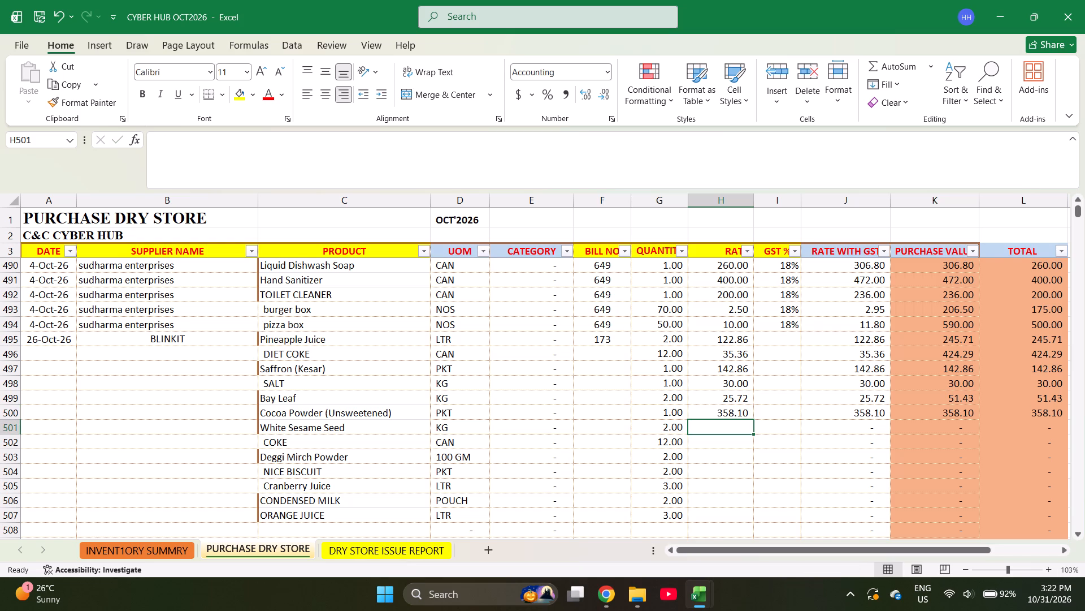
text(=91.)
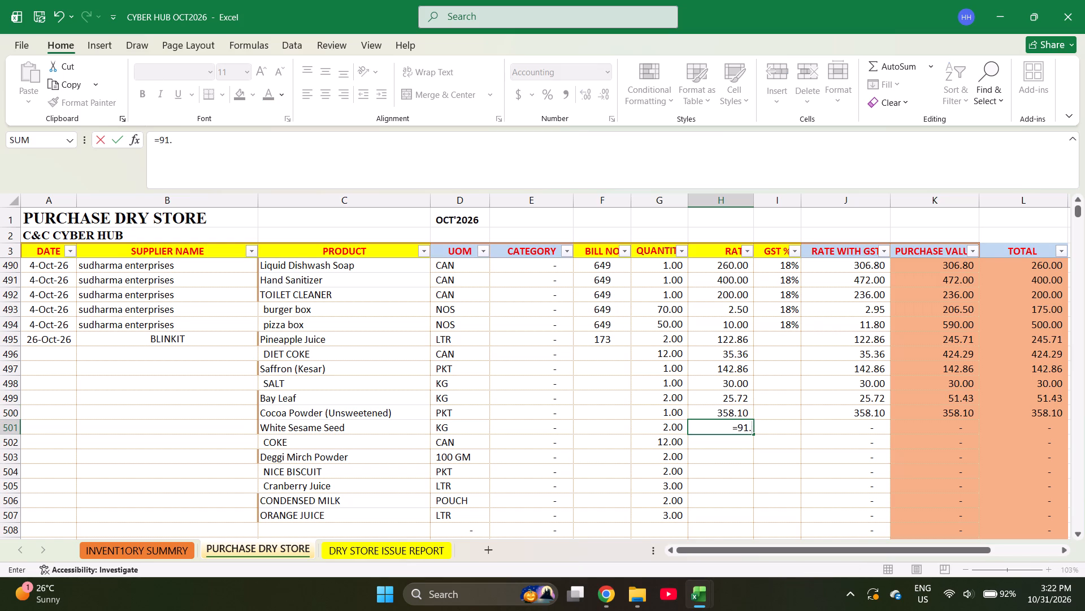
text(43/2)
key(Return)
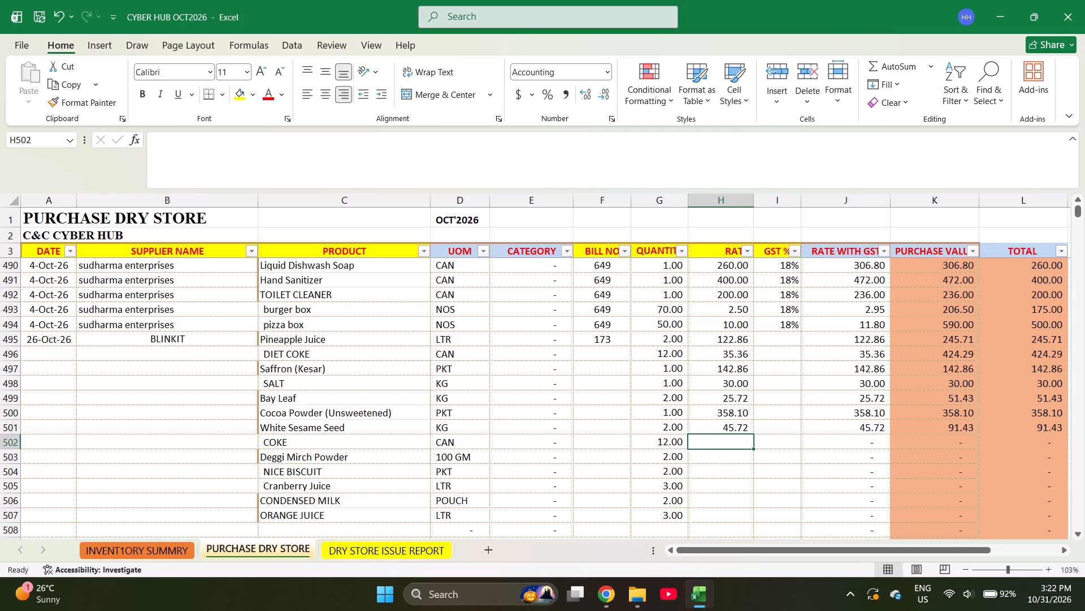
key(equal)
text(422.86/)
text(12)
key(Return)
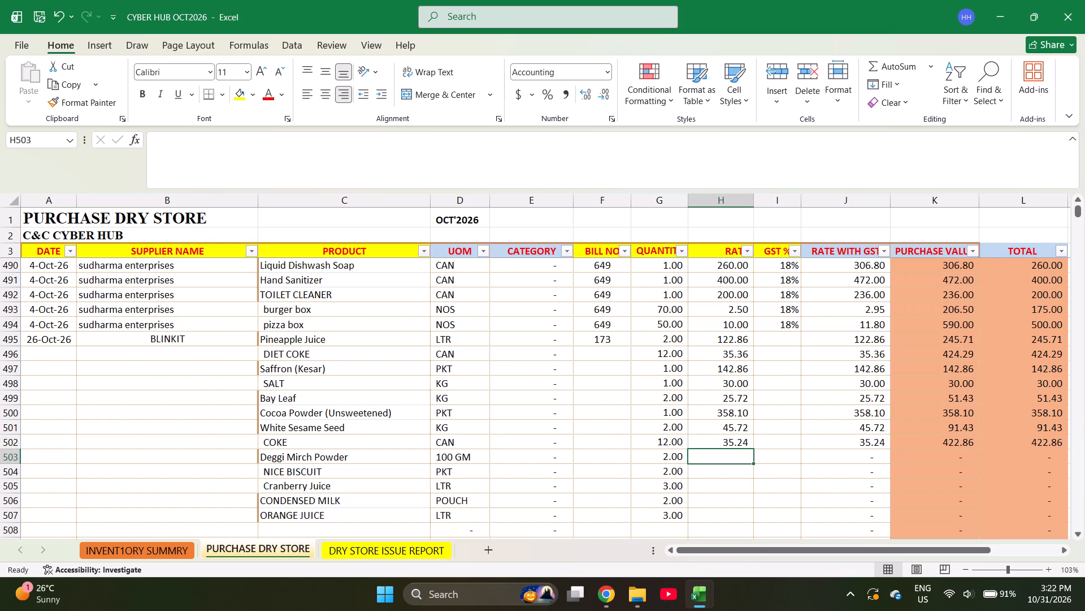
Enter the rates =241.91/2 for Deggi Mirch Powder and =47.62/2 for NICE BISCUIT in rows 503 and 504.
key(equal)
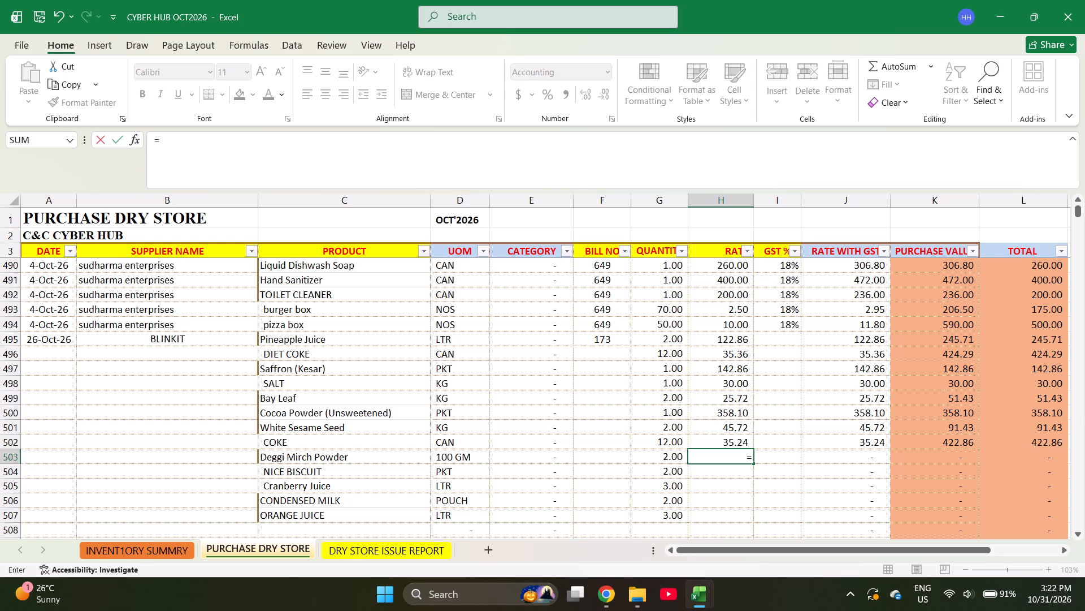
text(241.91)
text(/2)
key(Return)
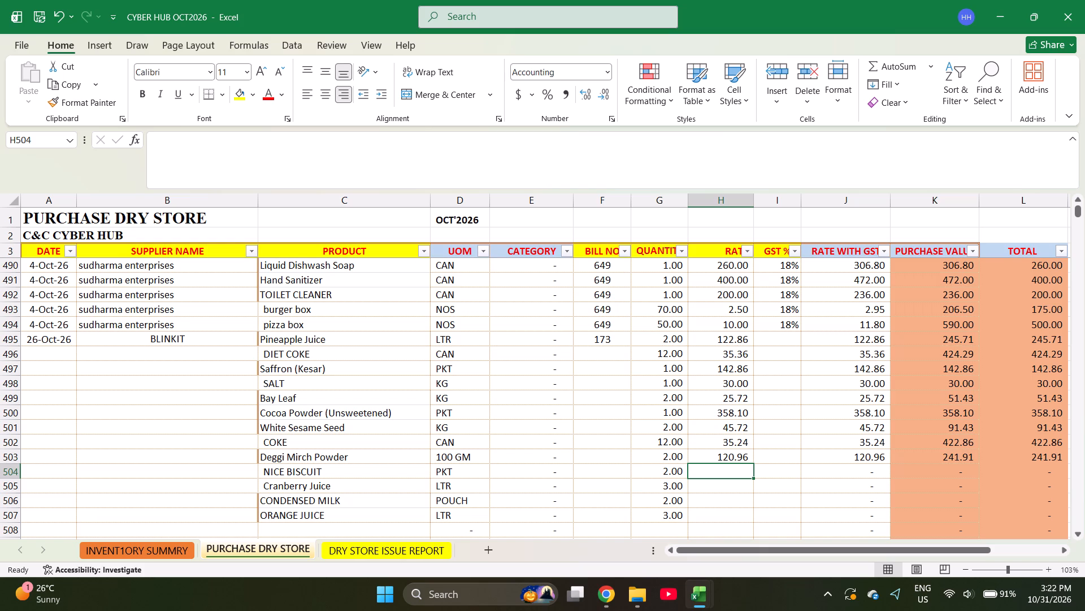
key(equal)
key(7)
key(BackSpace)
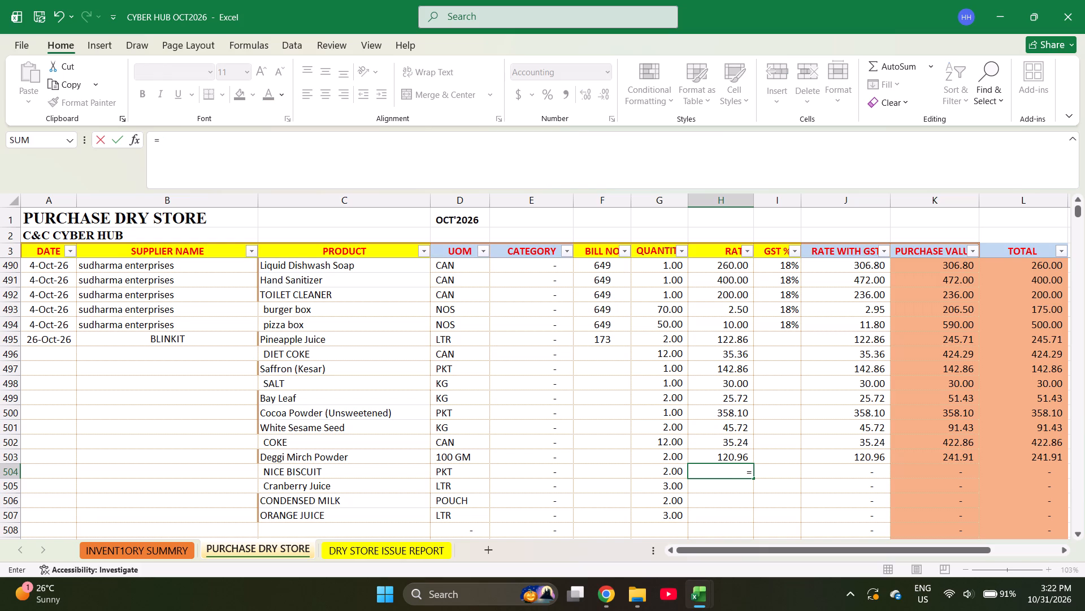
text(47.62/)
key(2)
key(Return)
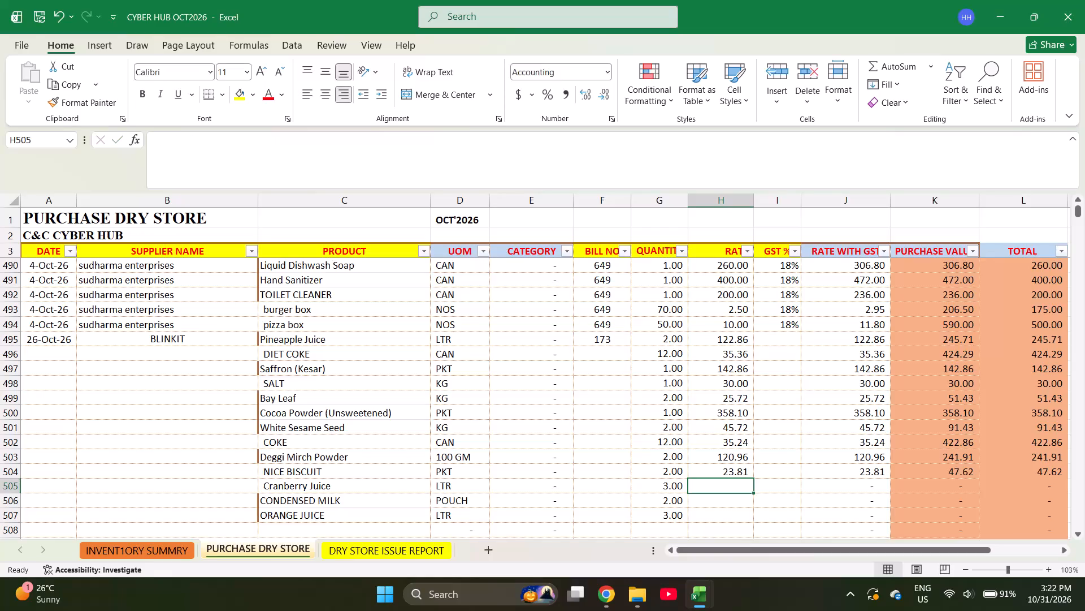
Enter the rates =352.38/3 for Cranberry Juice, =160/2 for CONDENSED MILK and =328.57/3 for ORANGE JUICE in rows 505 to 507.
key(equal)
text(352.38)
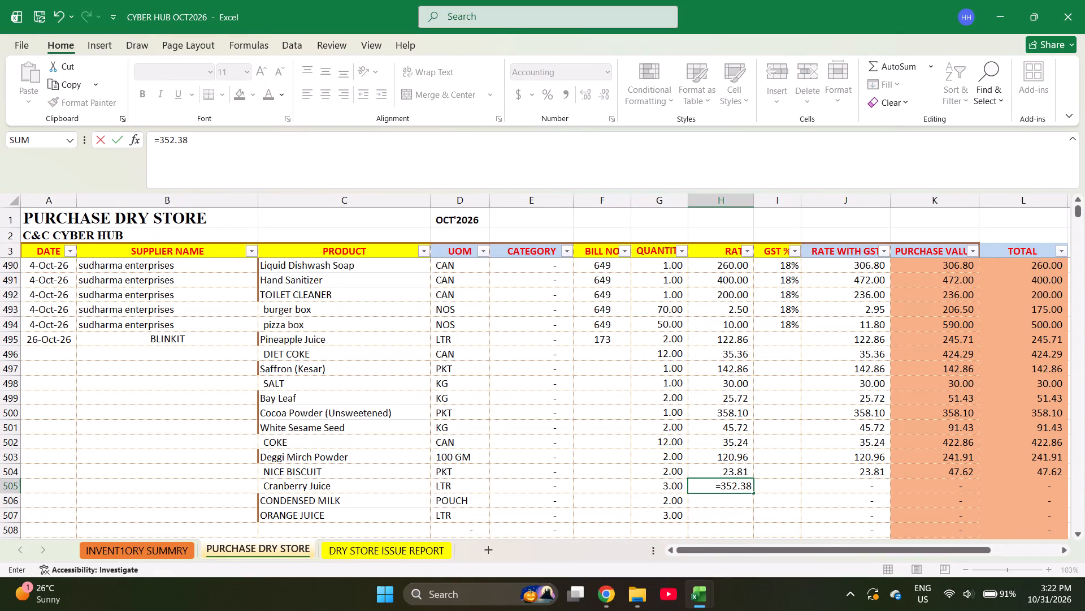
text(/3)
key(Return)
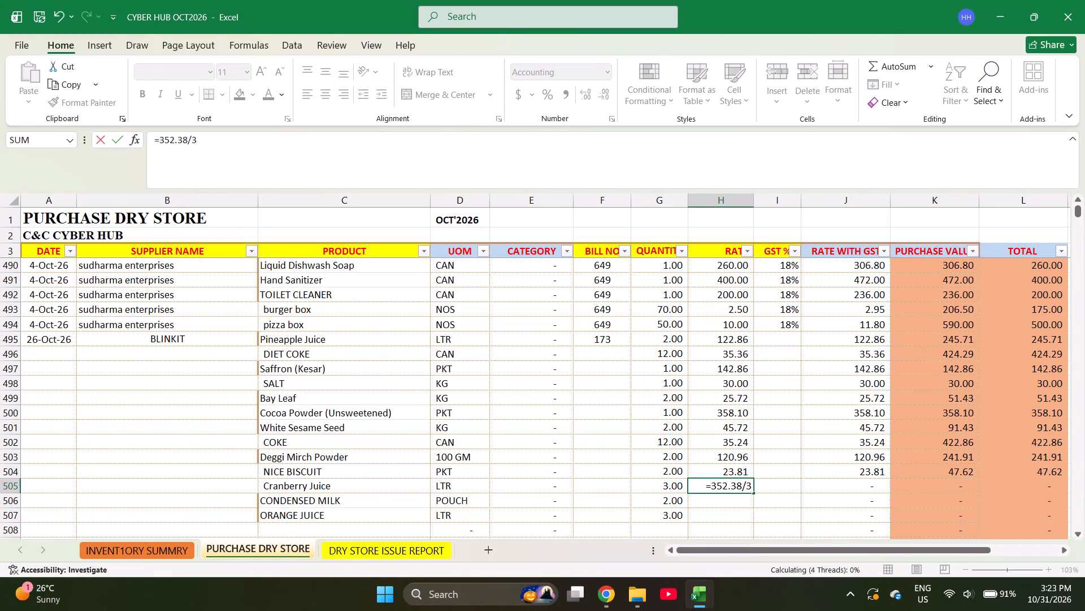
key(equal)
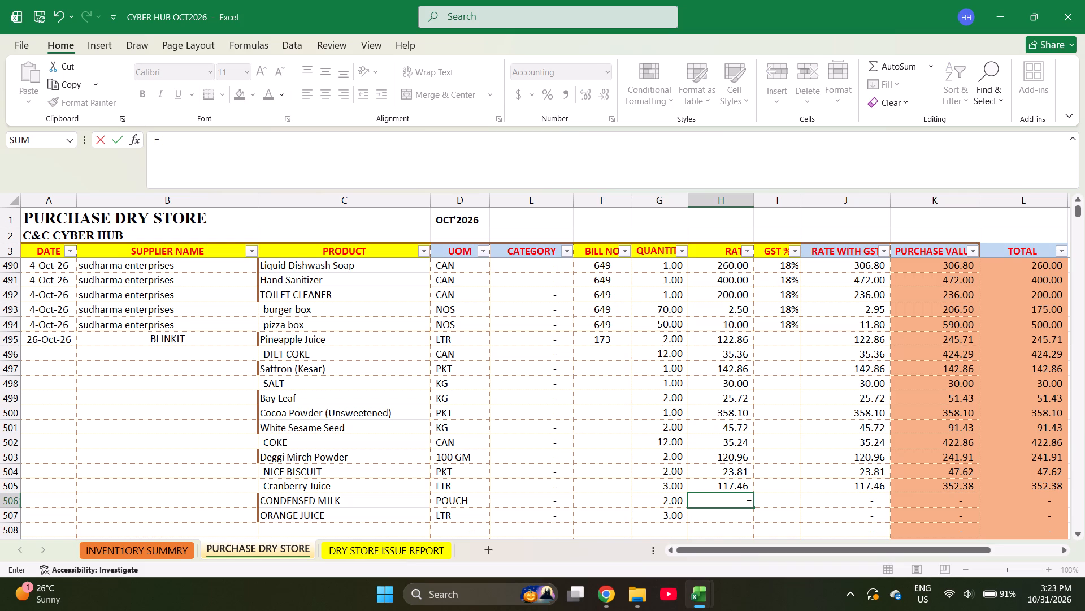
text(160/2)
key(Return)
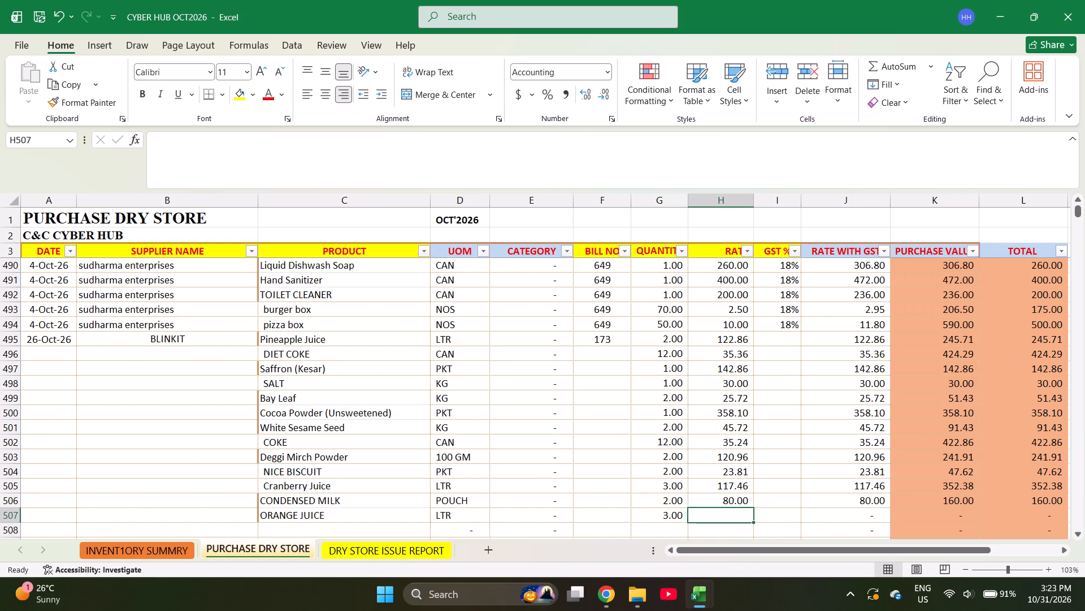
key(equal)
text(33)
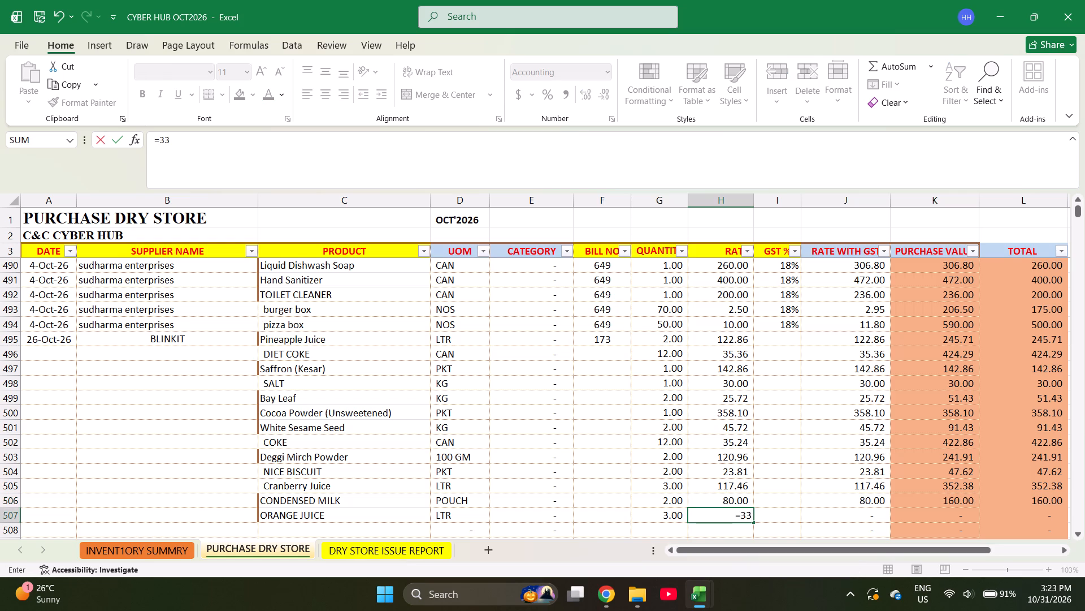
key(BackSpace)
text(28.57/)
key(3)
key(Return)
Enter the GST percentages 5, 5, 5 and 0 for rows 495 to 498, Pineapple Juice through SALT.
key(Right)
key(Up)
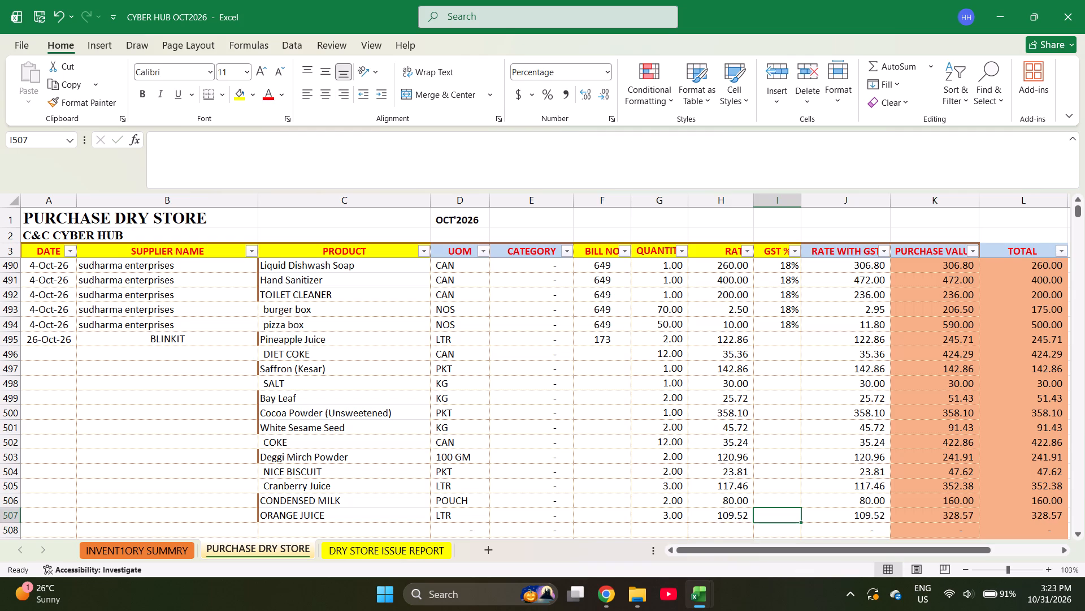
key(ctrl+Up)
key(Down)
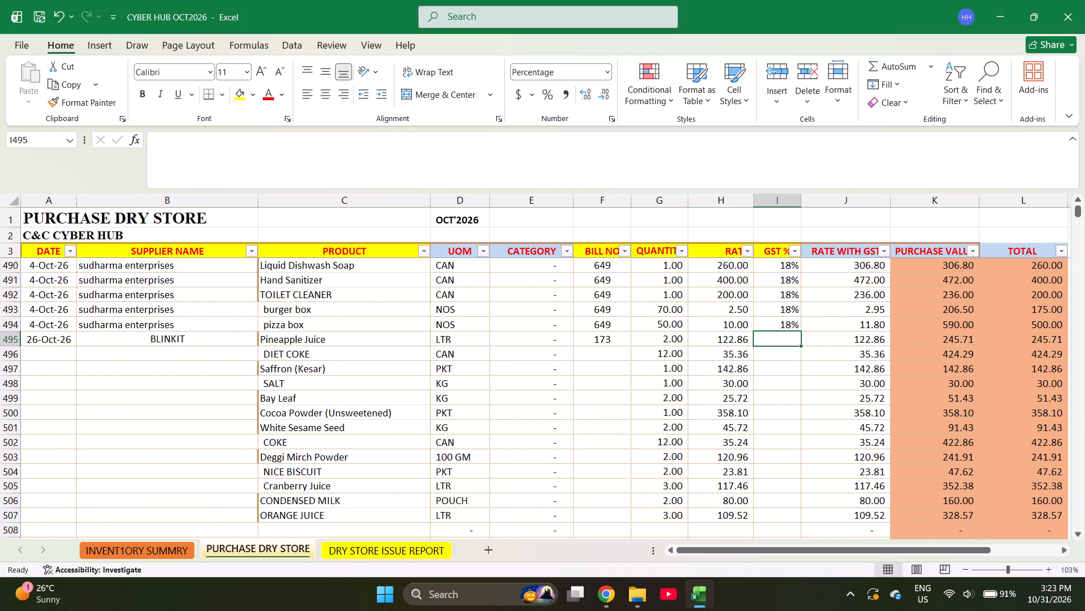
key(5)
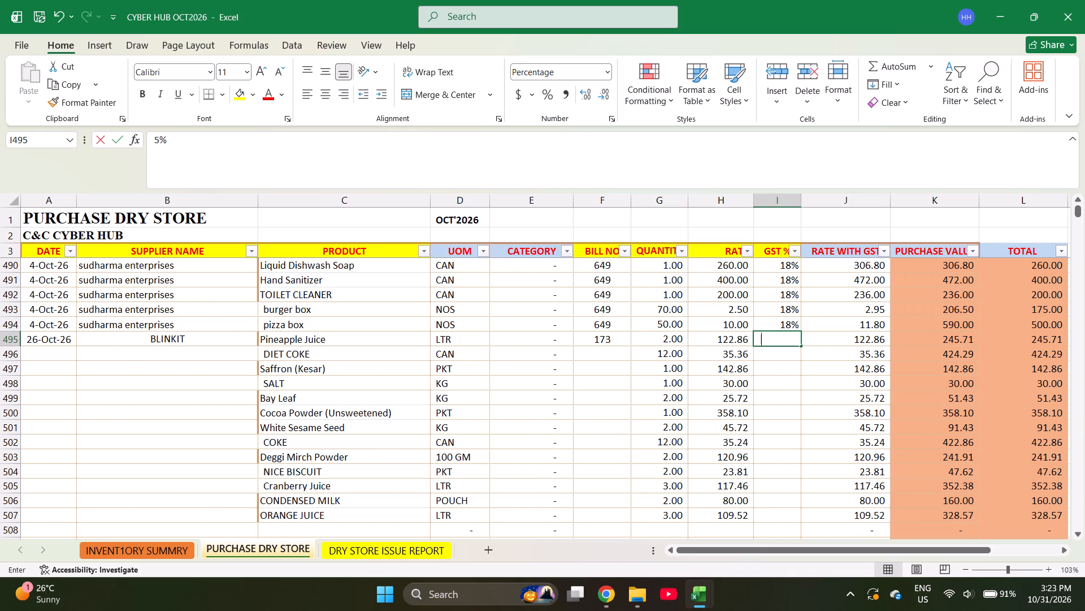
key(Return)
key(5)
key(Return)
key(5)
key(Return)
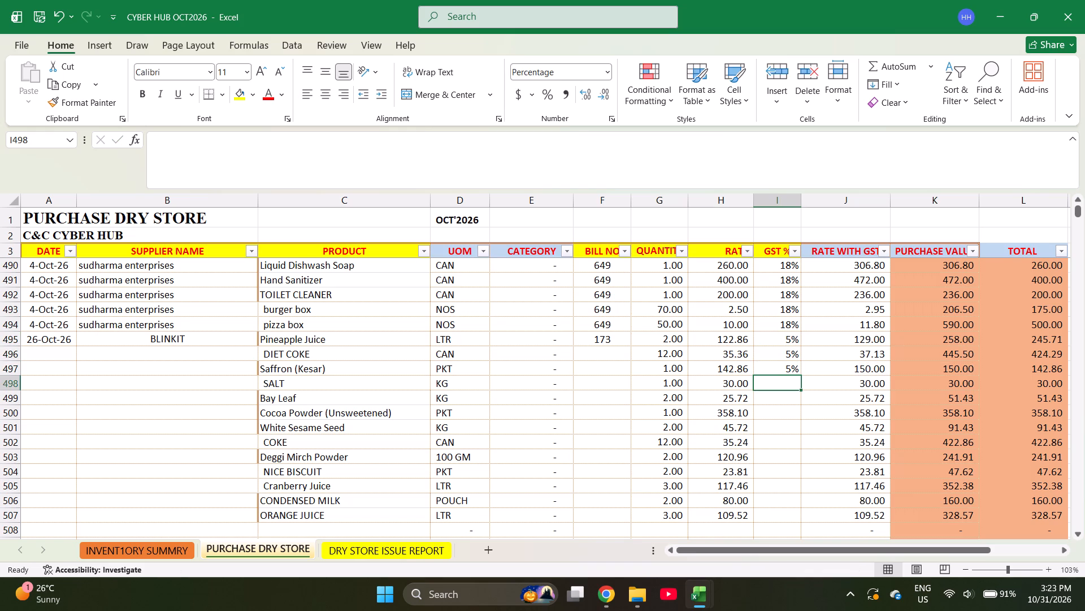
key(0)
key(Return)
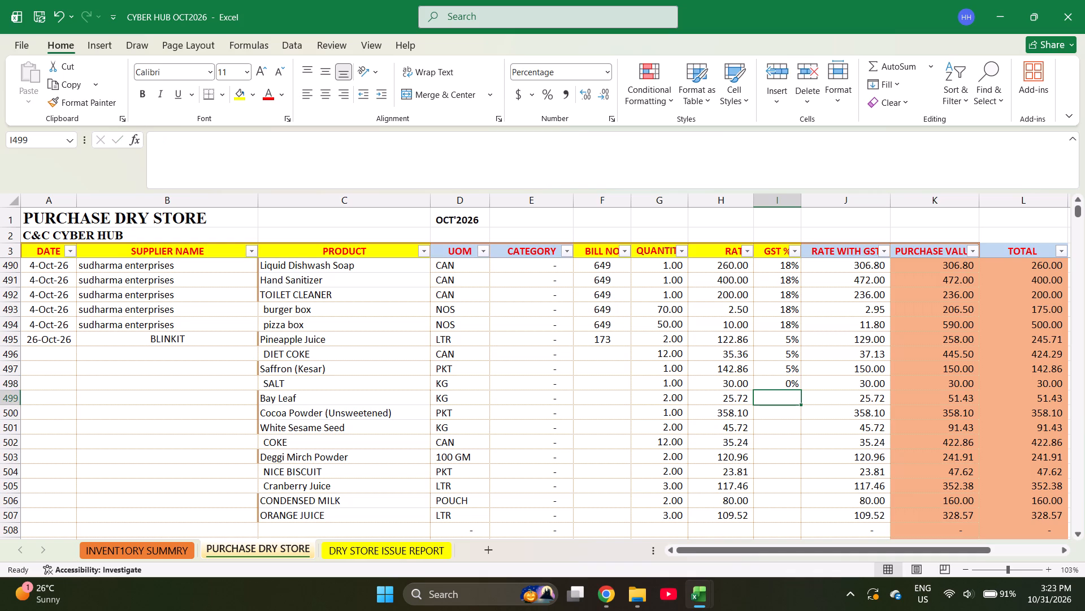
Set the GST percentage of DIET COKE in row 496 to 40%.
key(Up)
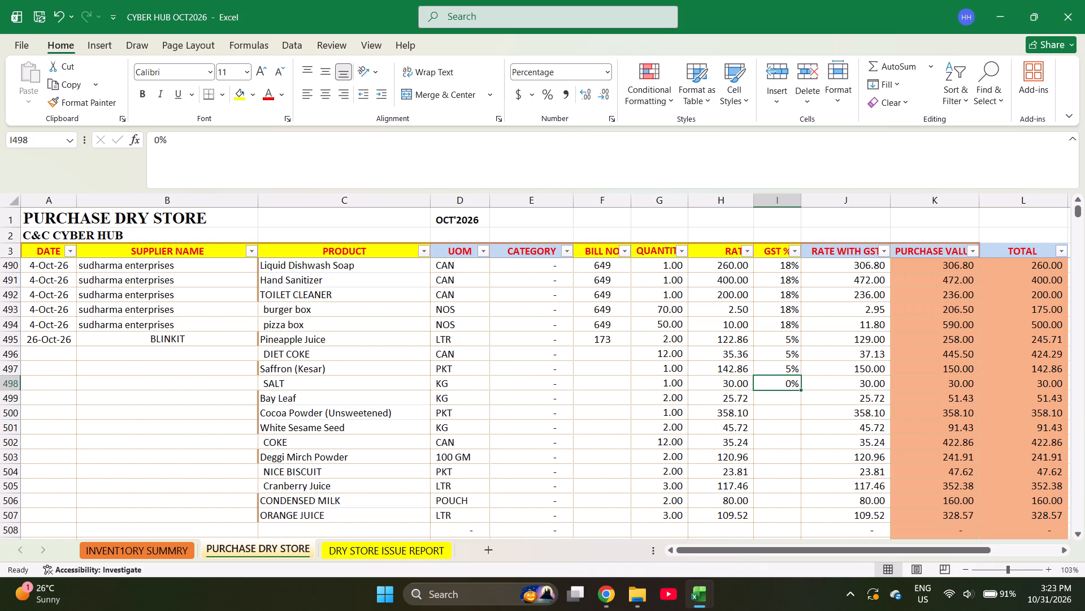
key(Up)
key(Up)
text(40)
key(Return)
Enter the GST percentages 5, 5, 5, 40 and 5 for rows 499 to 503, Bay Leaf through Deggi Mirch Powder.
key(Return)
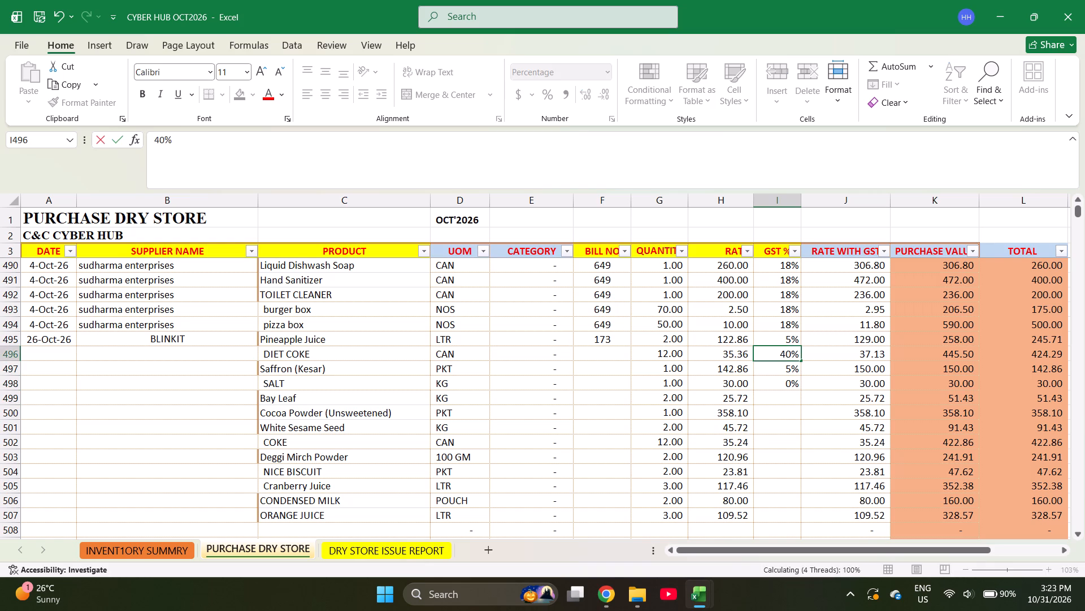
key(Return)
key(5)
key(Return)
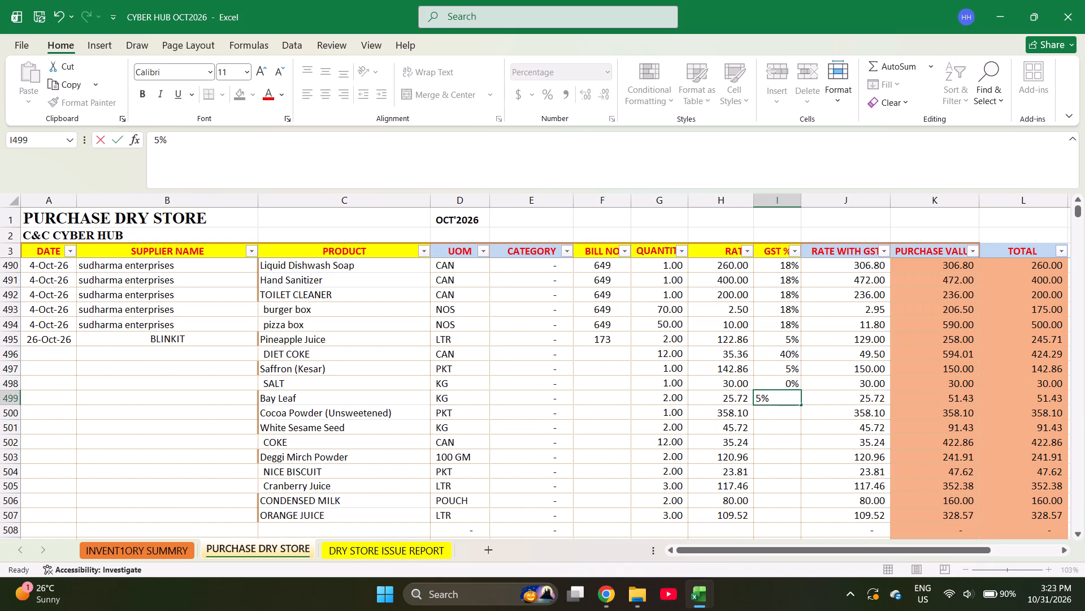
key(5)
key(Return)
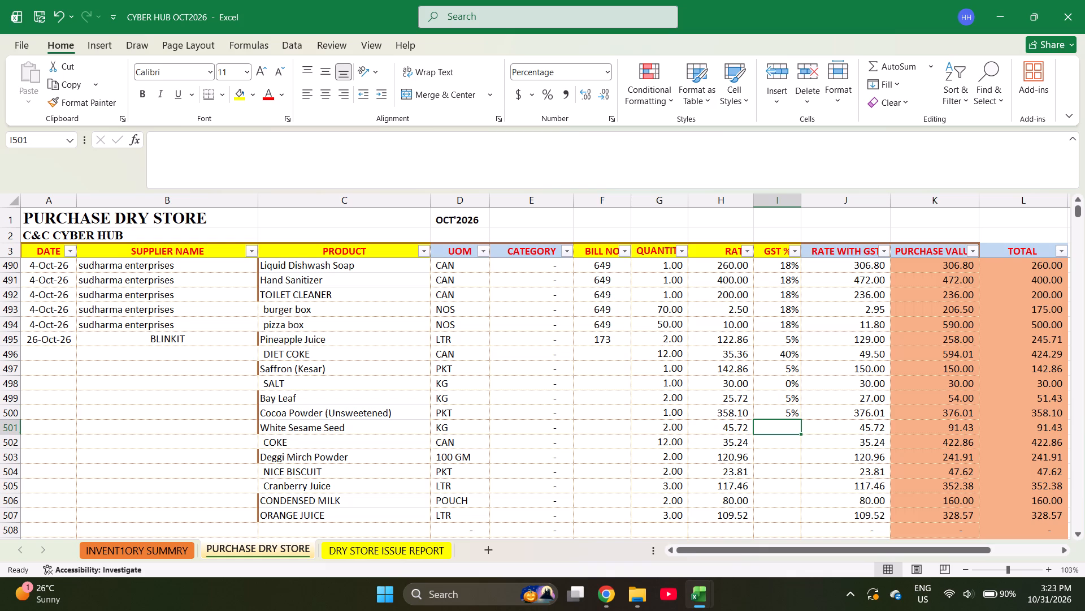
key(5)
key(Return)
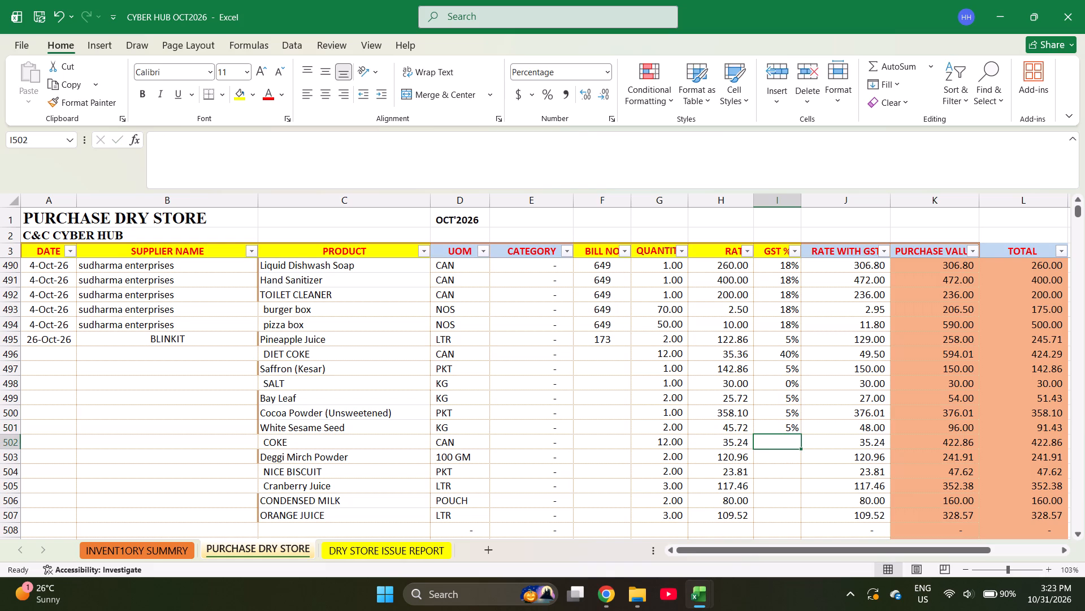
text(40)
key(Return)
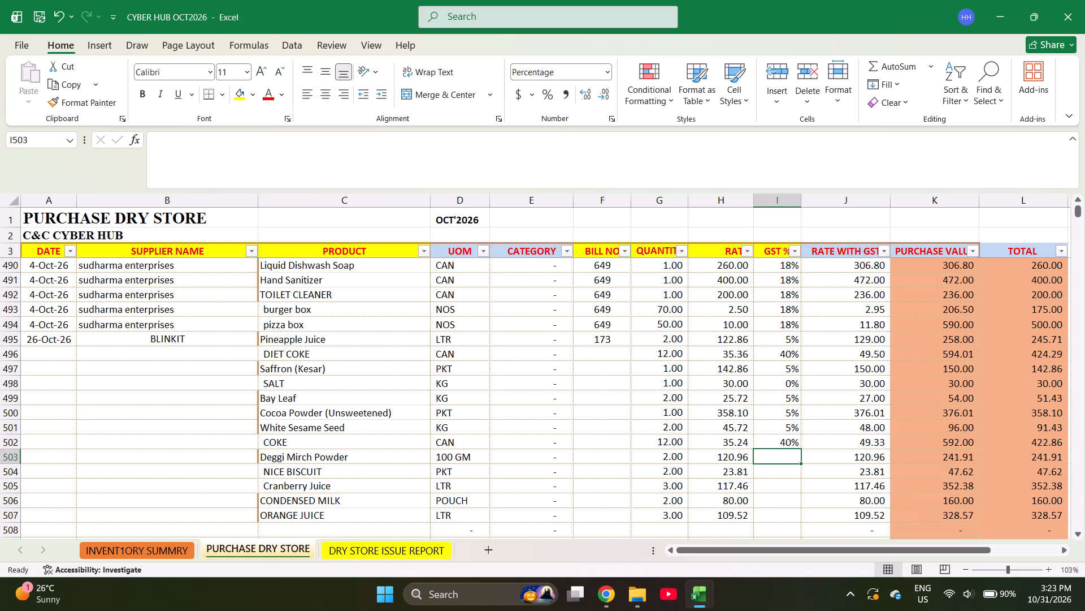
key(5)
key(Return)
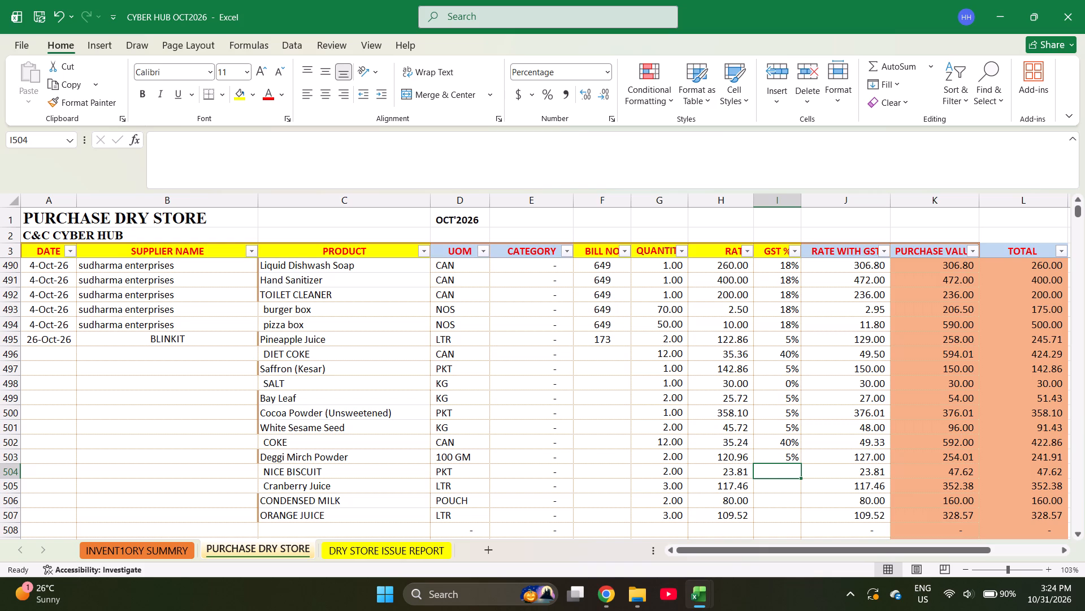
Enter a GST percentage of 5 for each of rows 504 to 507, NICE BISCUIT through ORANGE JUICE.
key(5)
key(Return)
key(5)
key(Return)
key(5)
key(Return)
key(5)
key(Return)
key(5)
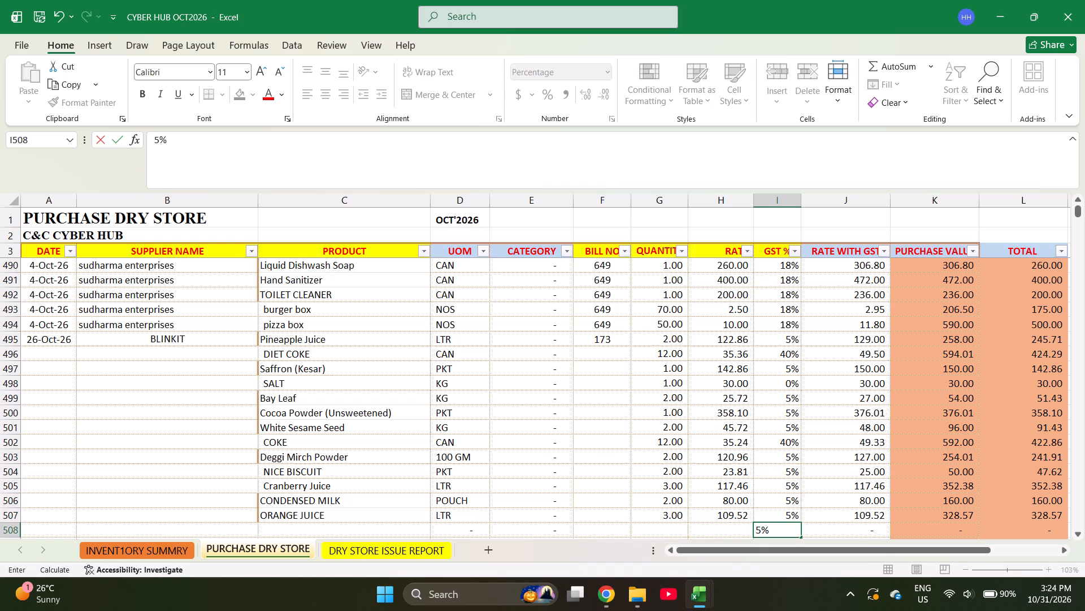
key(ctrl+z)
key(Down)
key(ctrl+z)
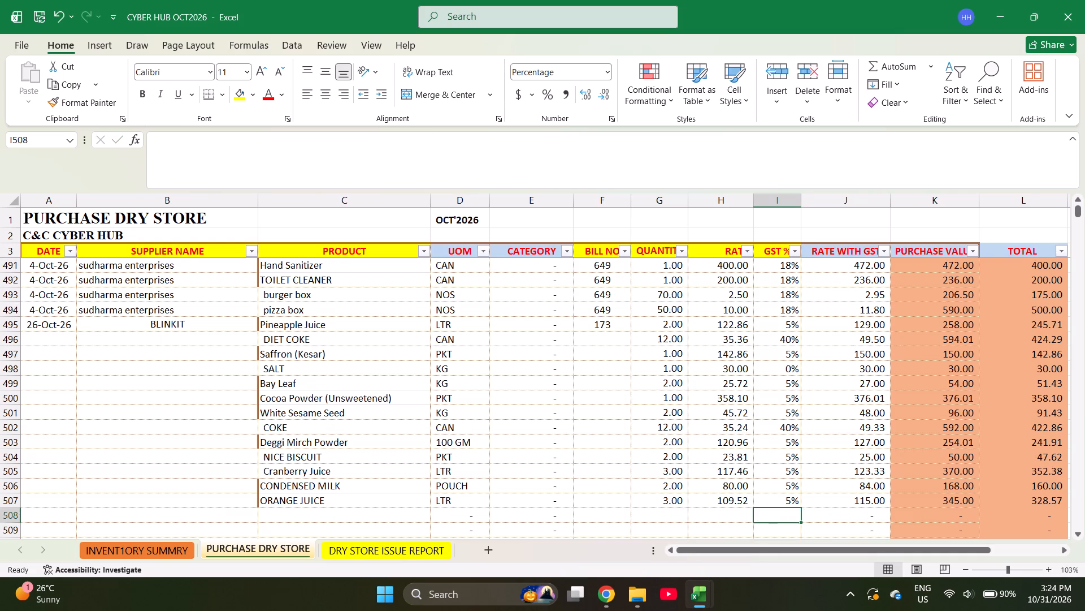
Fill bill number 173 from the Pineapple Juice row down through row 507, ORANGE JUICE.
key(Left)
key(Left)
key(ctrl+Up)
key(Left)
key(ctrl+Up)
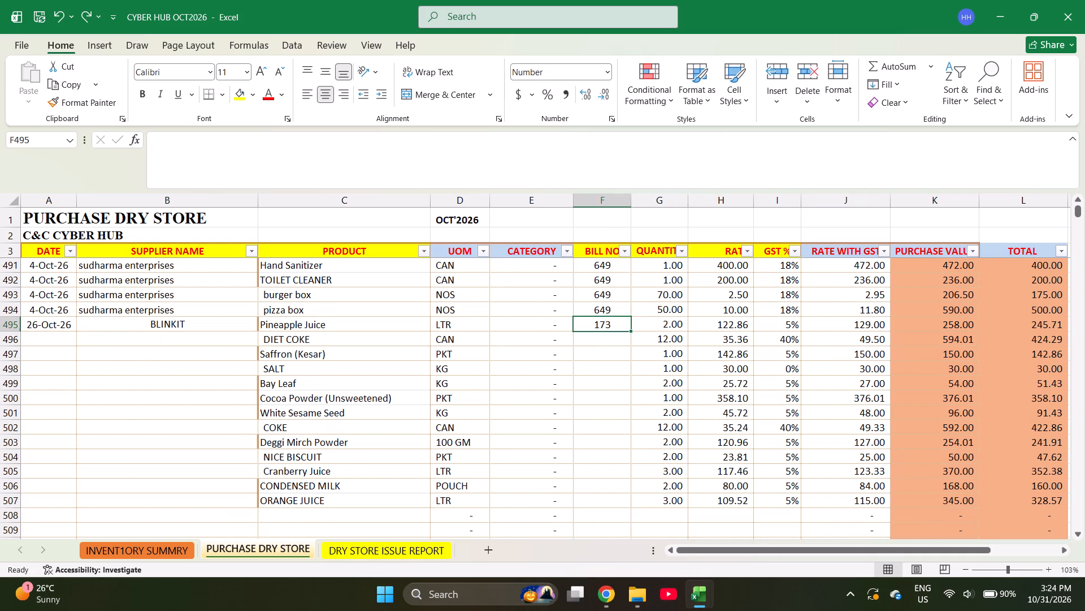
key(shift+Down)
key(shift+Down)
key(shift+Down)
key(shift+Down)
key(shift+Down)
key(shift+Down)
key(shift+Down)
key(shift+Down)
key(shift+Down)
key(shift+Down)
key(shift+Down)
key(shift+Down)
key(shift+Down)
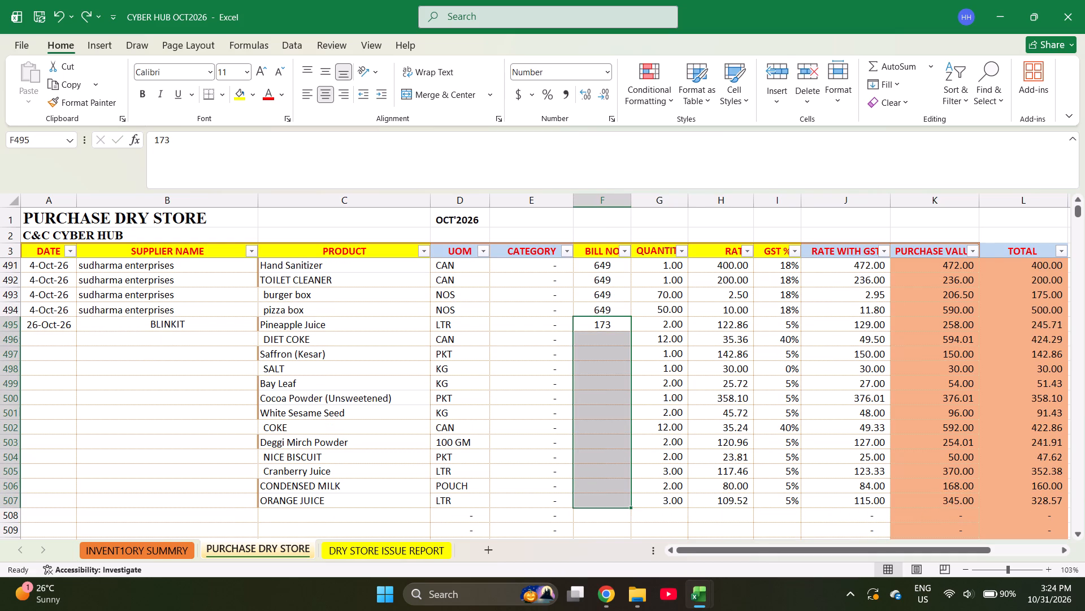
key(ctrl+d)
Fill the date 26-Oct-26 and supplier BLINKIT from row 495 down through row 507.
key(ctrl+Left)
key(shift+Right)
key(shift+Down)
key(shift+Down)
key(shift+Down)
key(shift+Down)
key(shift+Down)
key(shift+Down)
key(shift+Down)
key(shift+Down)
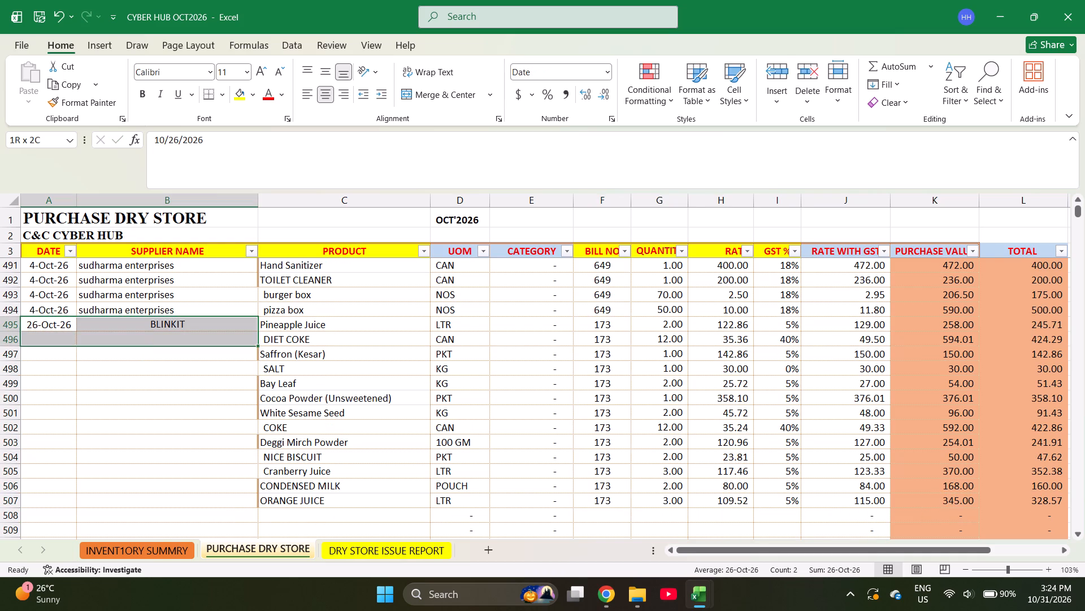
key(shift+Down)
key(shift+Down)
key(shift+Down)
key(shift+Down)
key(shift+Down)
key(shift+Down)
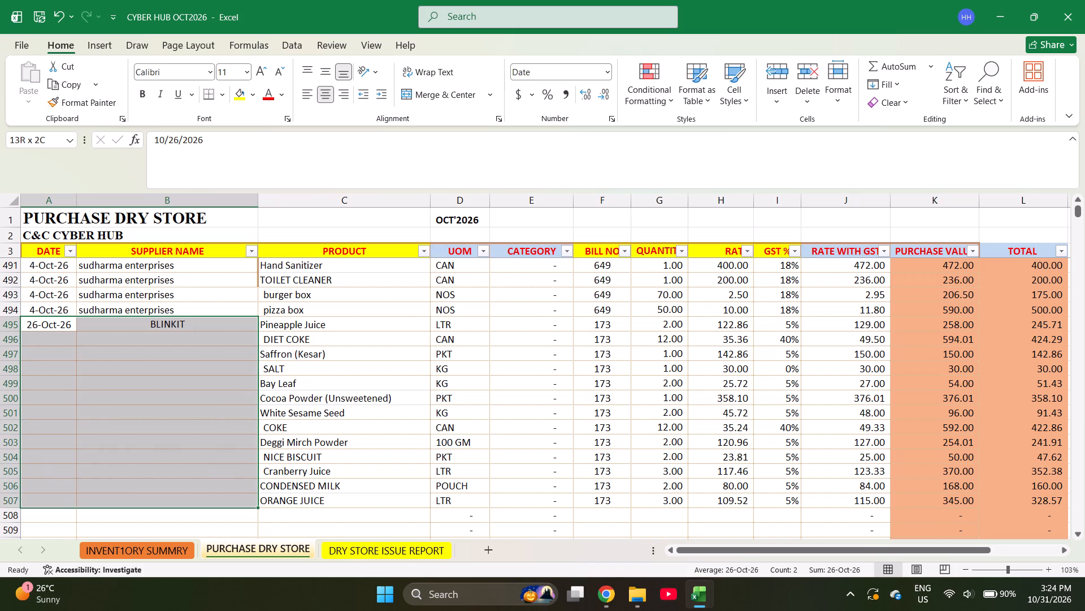
key(ctrl+d)
Select the purchase values of the BLINKIT bill in rows 495 to 507 to check their sum.
key(ctrl+Right)
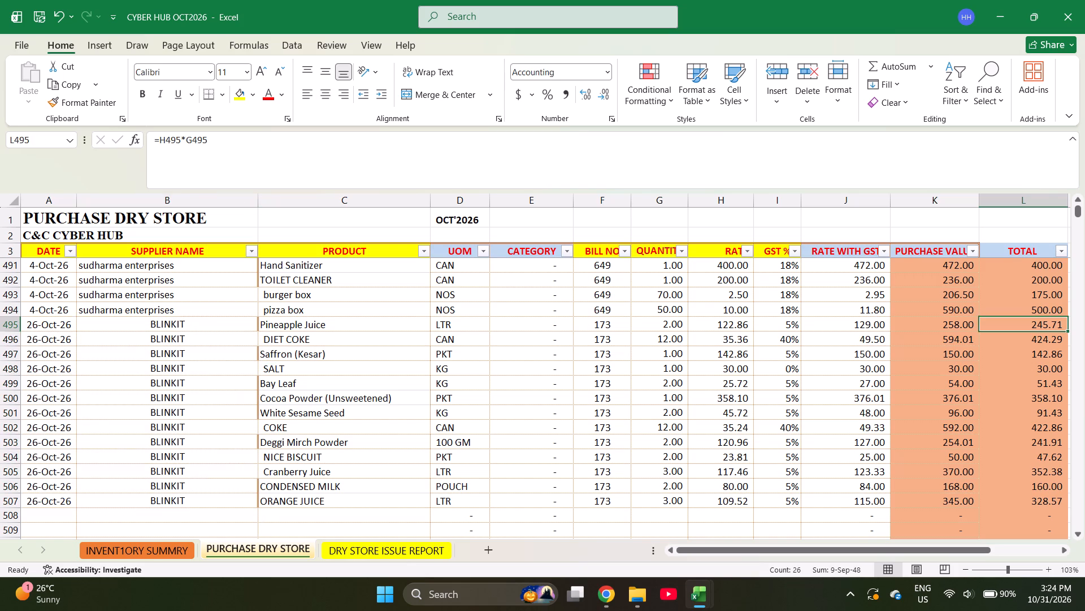
key(Left)
key(shift+Down)
key(shift+Down)
key(shift+Down)
key(shift+Down)
key(shift+Down)
key(shift+Down)
key(shift+Down)
key(shift+Down)
key(shift+Down)
key(shift+Down)
key(shift+Down)
key(shift+Down)
key(shift+Down)
key(shift+Down)
key(shift+Down)
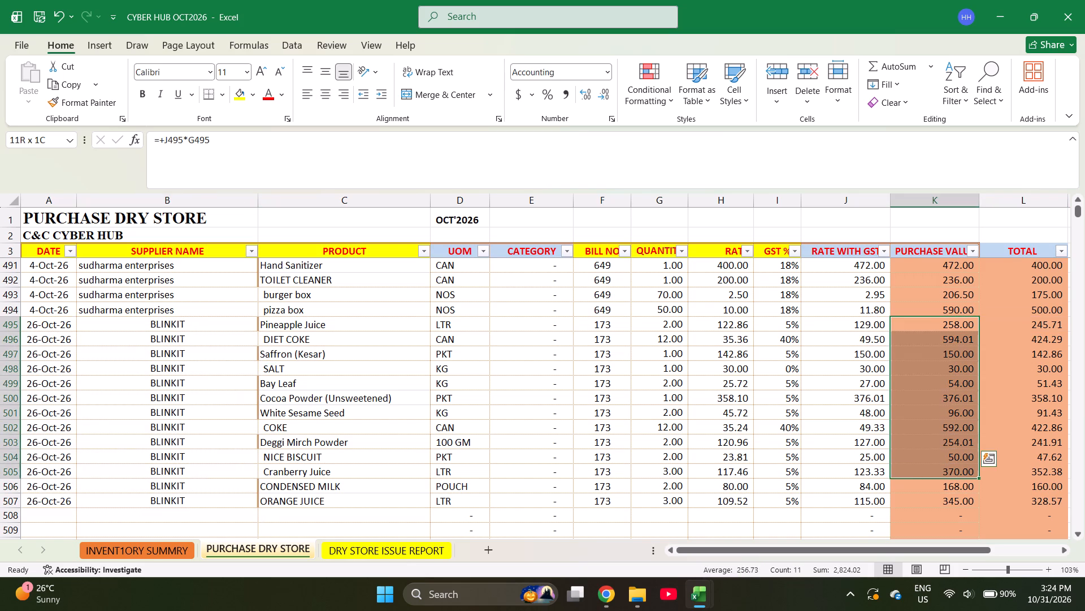
key(shift+Down)
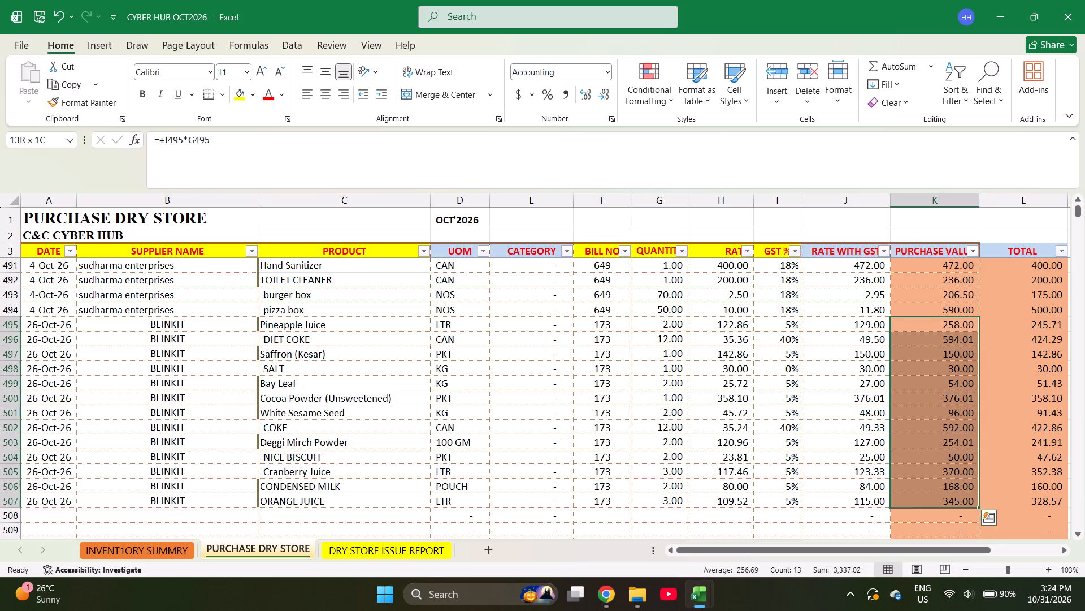
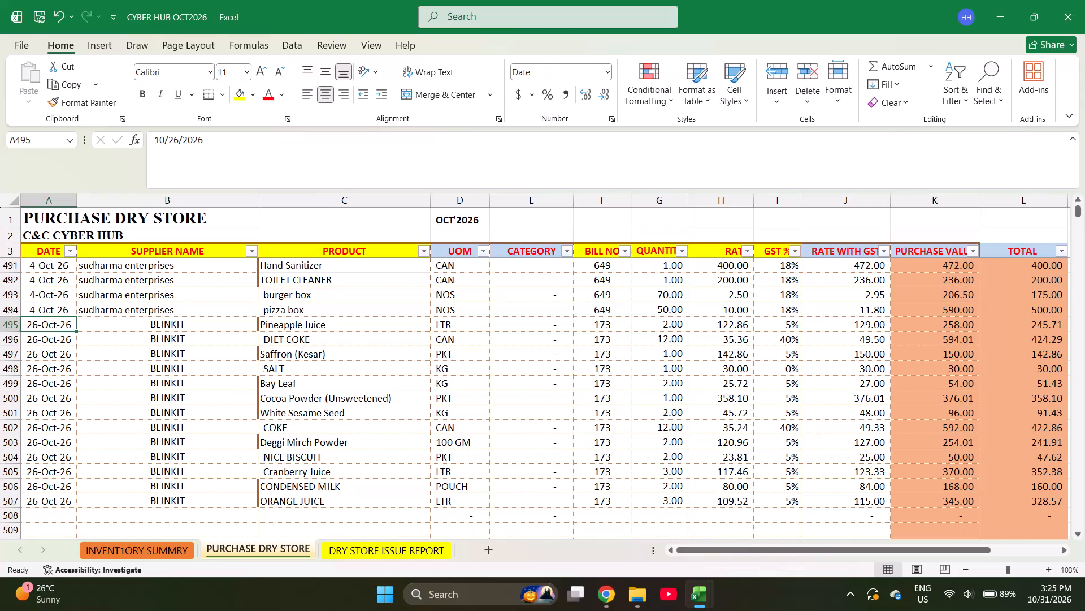
Fill the date 26-Oct-26 and supplier BLINKIT from row 507 down into row 508.
key(ctrl+Down)
key(shift+Right)
key(shift+Down)
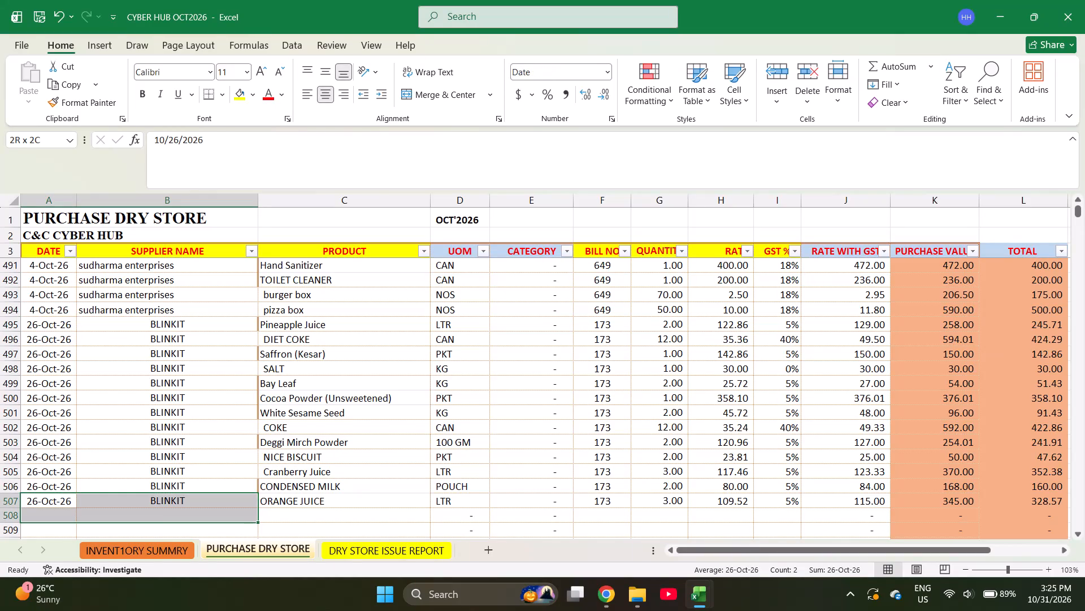
key(ctrl+d)
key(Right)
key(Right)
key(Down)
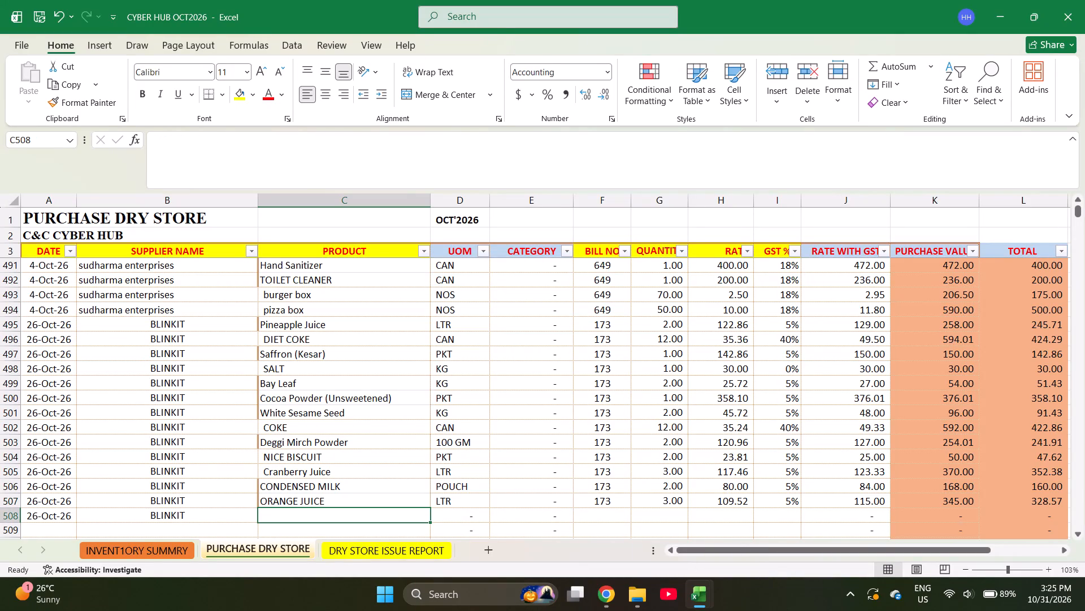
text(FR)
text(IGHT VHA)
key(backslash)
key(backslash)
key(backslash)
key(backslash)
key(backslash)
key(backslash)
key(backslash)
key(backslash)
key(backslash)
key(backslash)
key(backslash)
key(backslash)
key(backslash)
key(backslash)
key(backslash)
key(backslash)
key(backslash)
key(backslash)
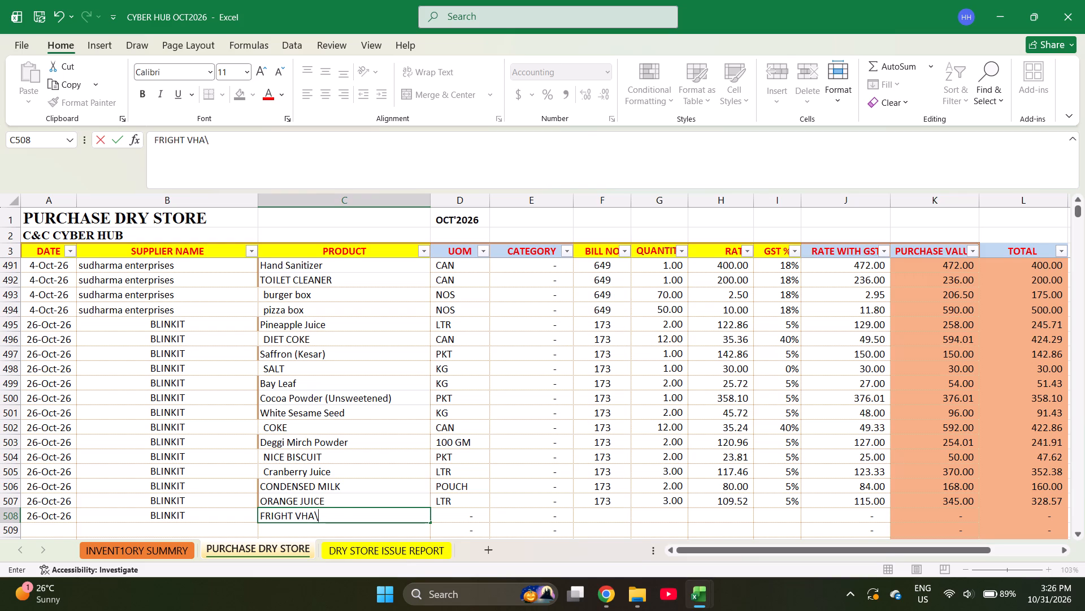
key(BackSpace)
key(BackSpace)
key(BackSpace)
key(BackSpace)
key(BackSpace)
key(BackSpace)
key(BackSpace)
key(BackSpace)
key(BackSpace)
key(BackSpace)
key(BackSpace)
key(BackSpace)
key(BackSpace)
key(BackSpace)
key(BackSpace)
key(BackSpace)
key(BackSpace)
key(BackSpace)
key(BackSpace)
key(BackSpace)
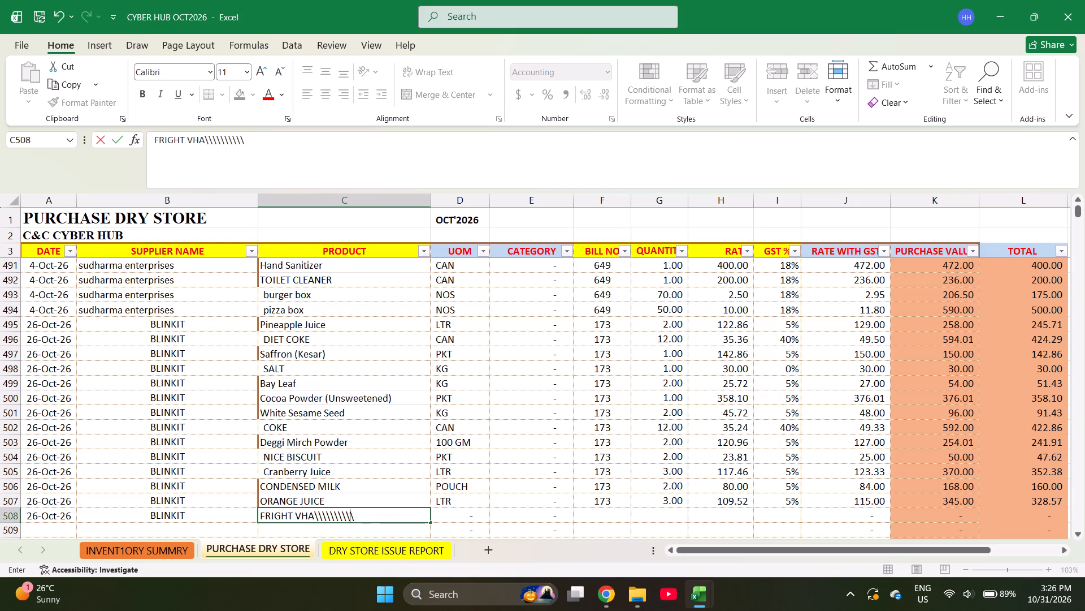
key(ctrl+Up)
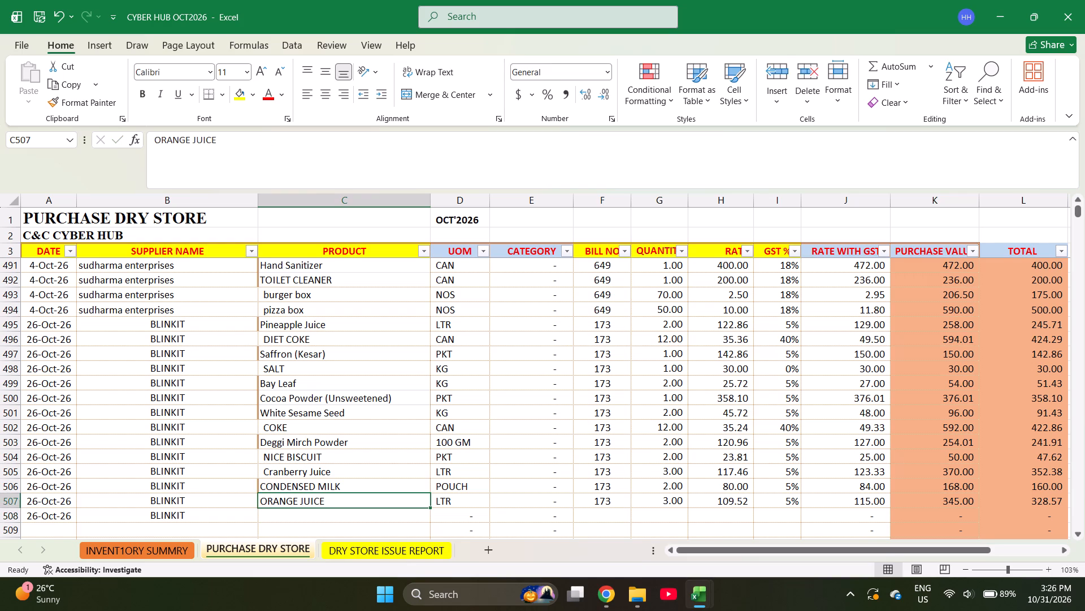
Copy the product name "frieght charge" from the earlier BLINKIT entry in row 108 into the product cell of row 508.
key(Down)
key(Up)
key(Up)
key(ctrl+Up)
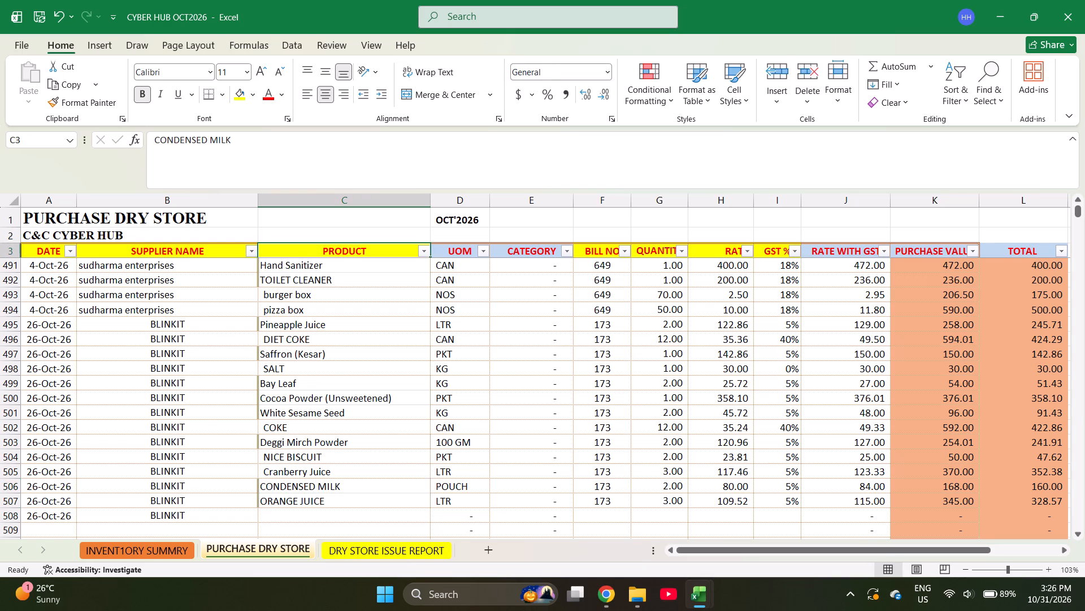
key(Down)
key(Down)
key(Down)
key(Page_Down)
key(Page_Down)
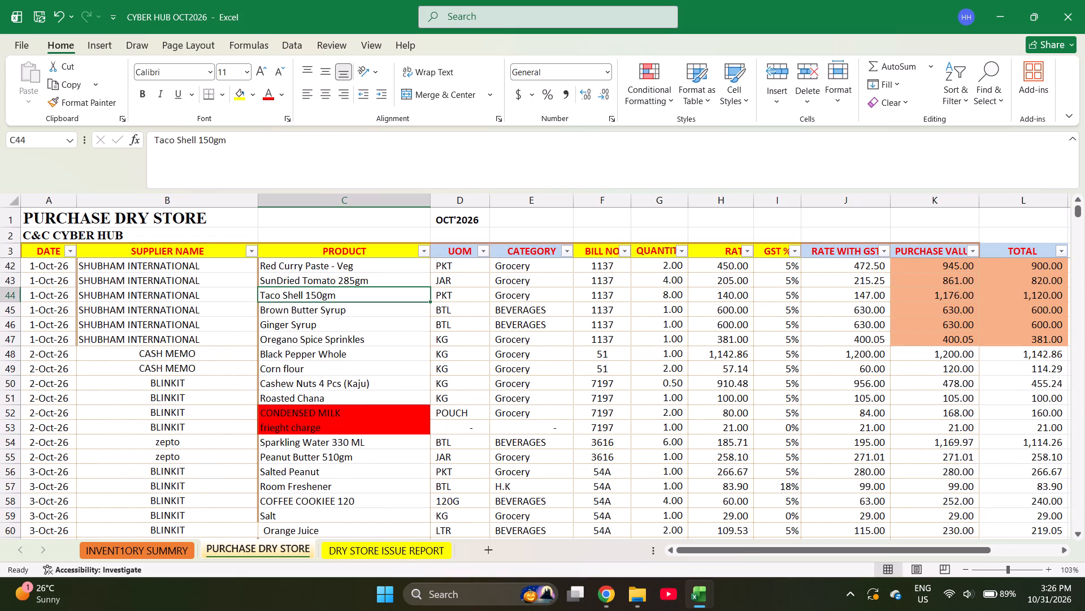
key(Down)
key(Down)
key(Down)
key(Down)
key(Down)
key(Down)
key(Down)
key(Down)
key(Down)
key(Down)
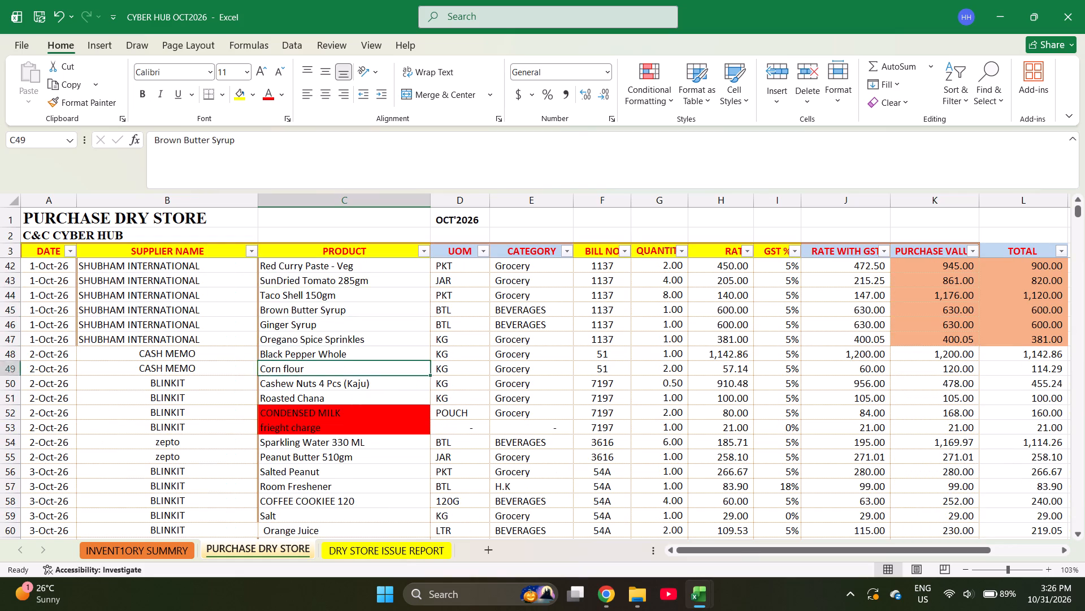
key(Page_Down)
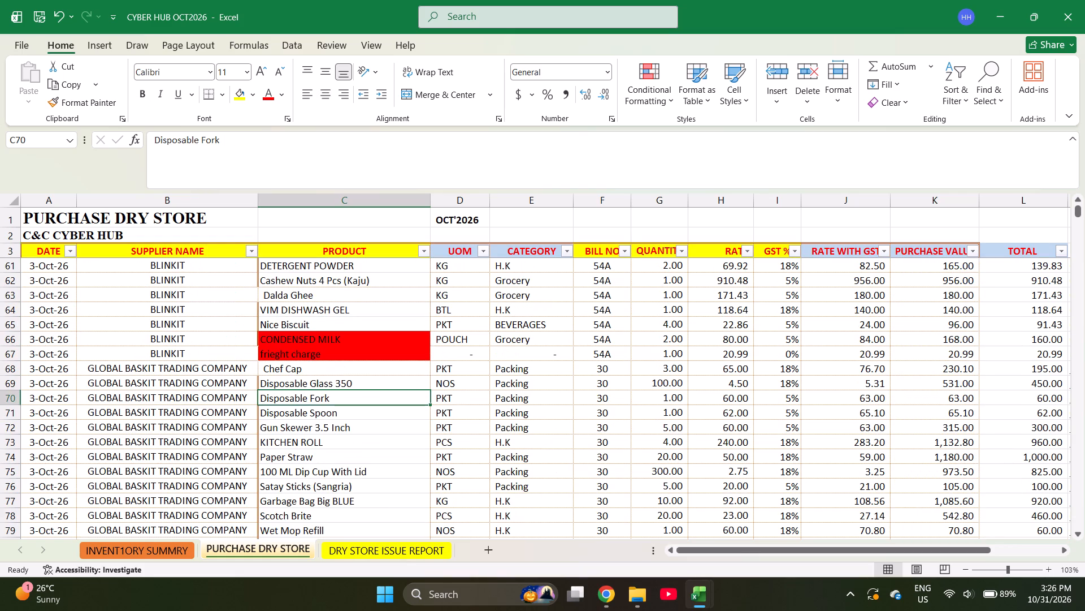
key(Page_Down)
key(Down)
key(Down)
key(Down)
key(Down)
key(Down)
key(Down)
key(Down)
key(Down)
key(Down)
key(Down)
key(Down)
key(Down)
key(Down)
key(Down)
key(Down)
key(Down)
key(Down)
key(Down)
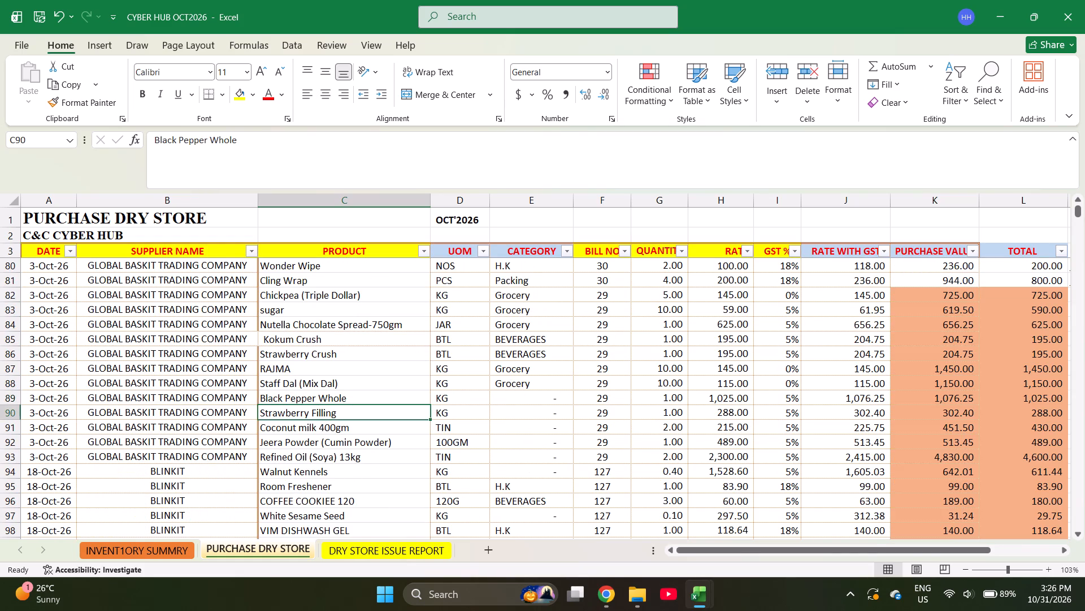
key(Down)
key(Down)
key(Down)
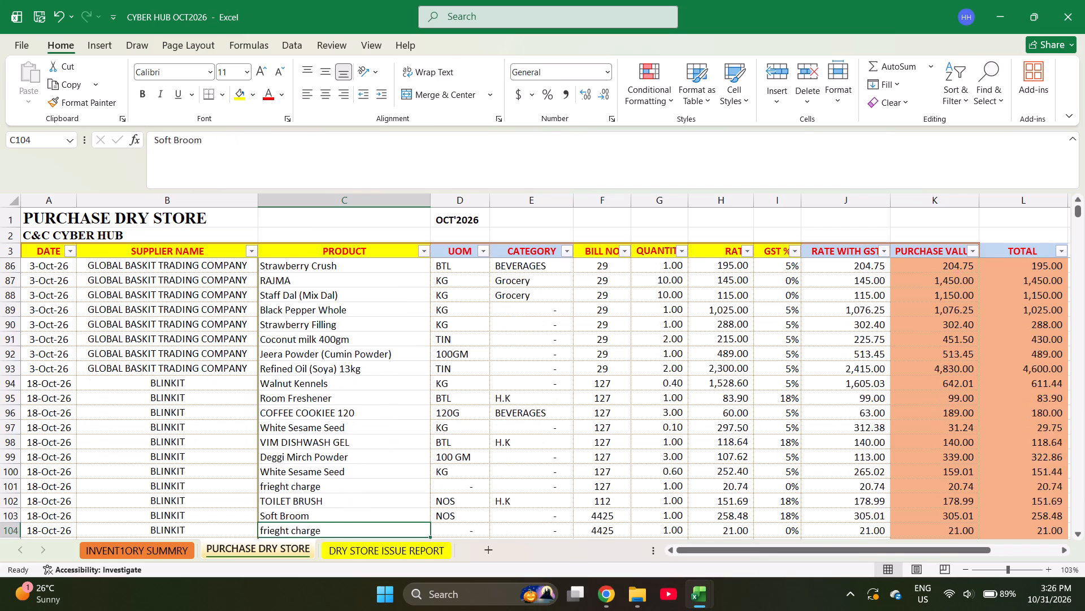
key(Down)
key(Down)
key(Down)
key(Down)
key(Down)
key(Down)
key(Down)
key(Up)
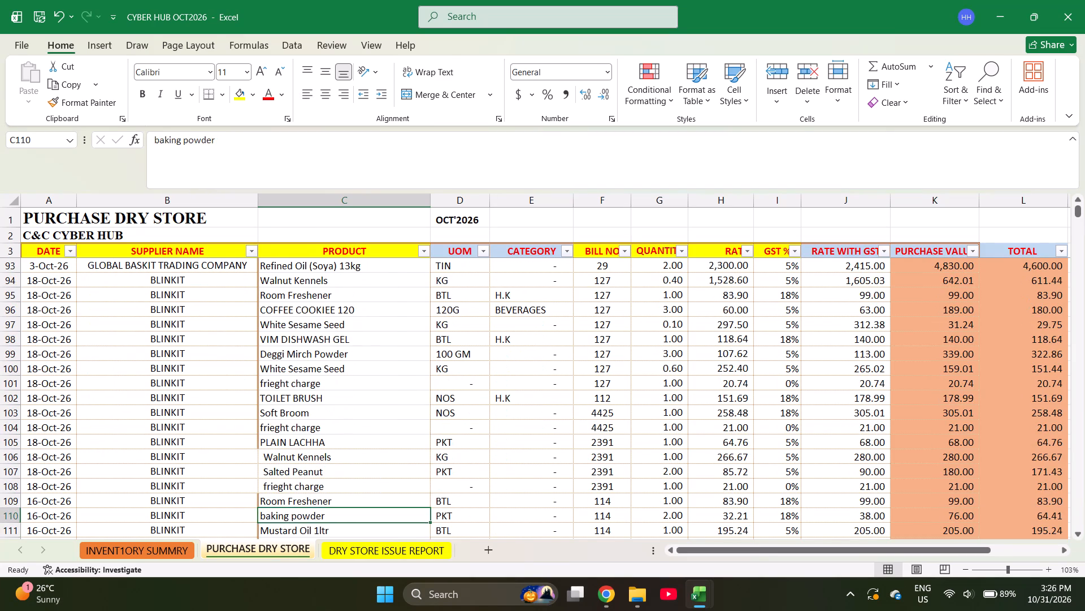
key(Up)
key(Up)
key(ctrl+c)
key(ctrl+Down)
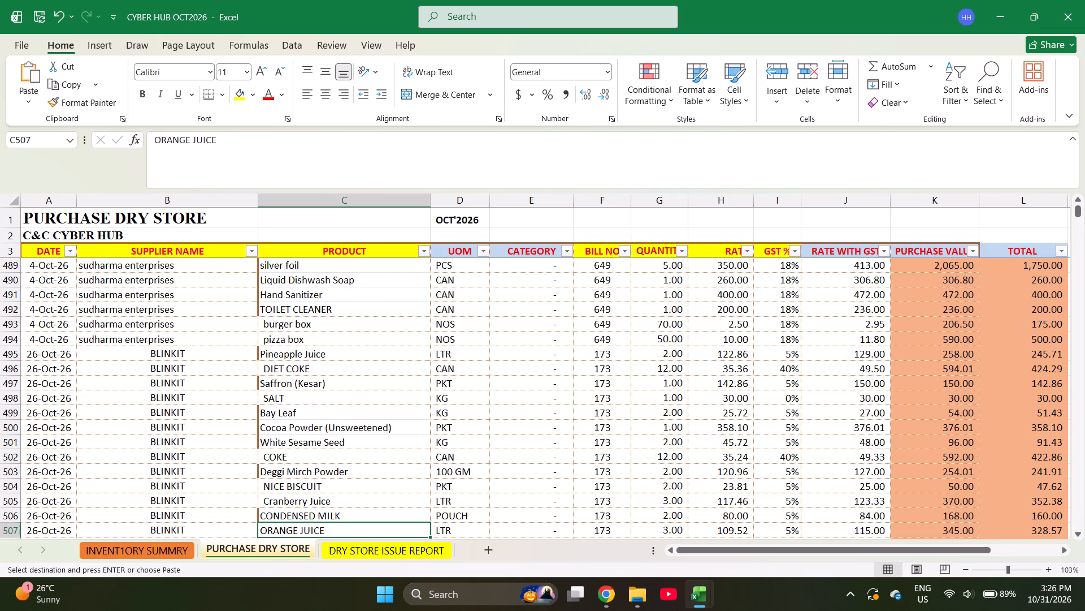
key(Down)
key(Return)
key(Return)
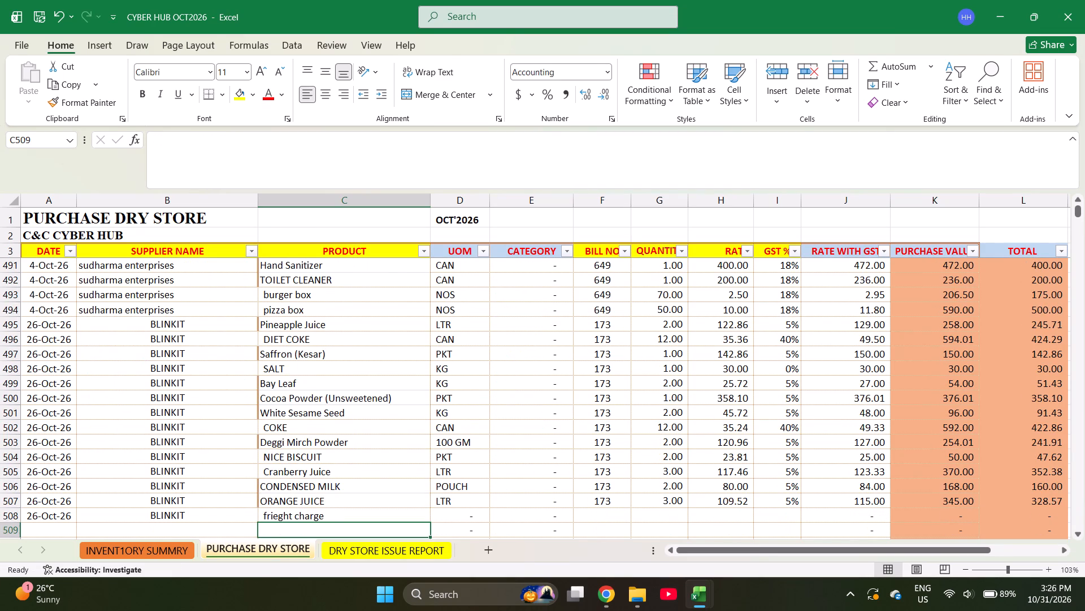
Fill bill number 173 down into the frieght charge row 508.
key(Up)
key(Right)
key(Right)
key(Right)
key(ctrl+d)
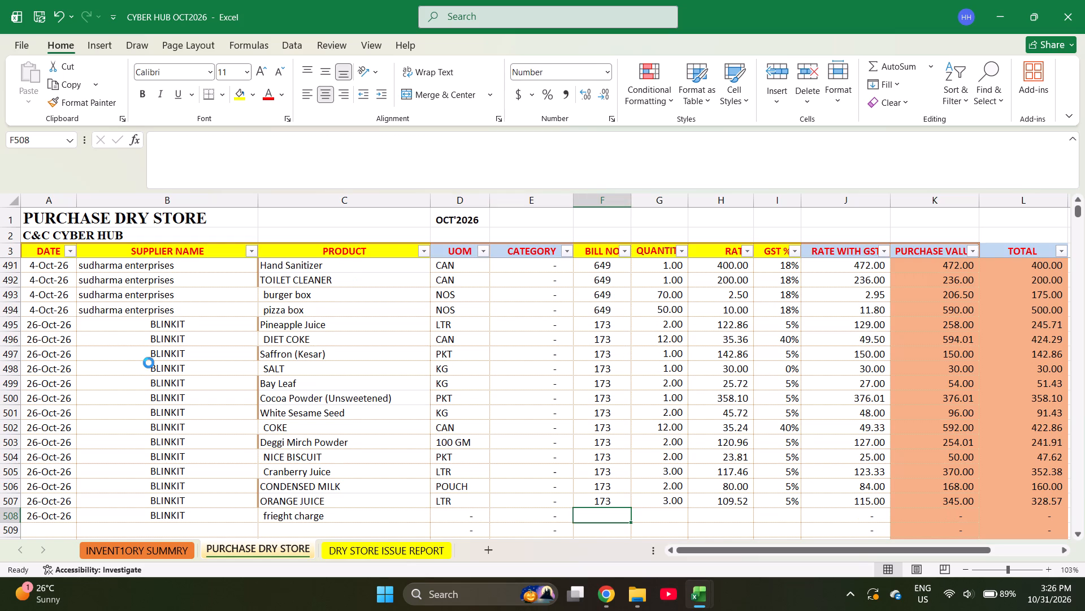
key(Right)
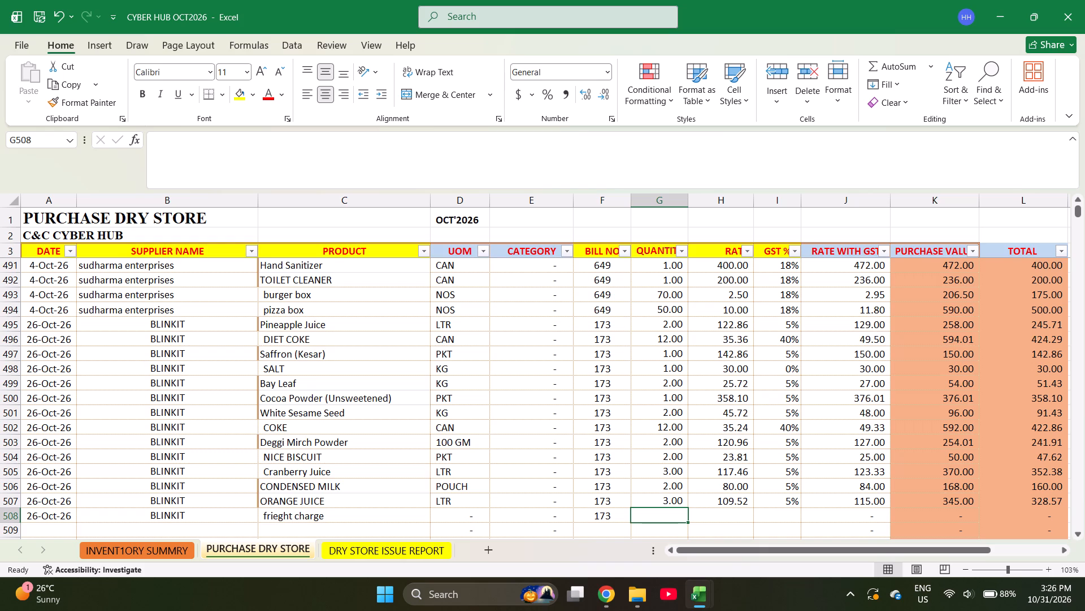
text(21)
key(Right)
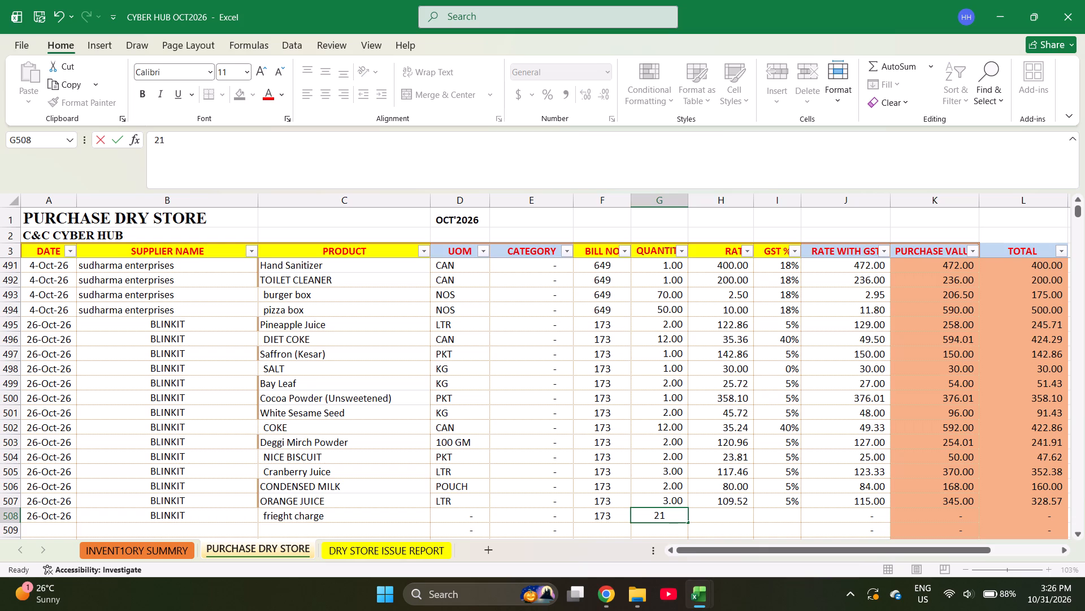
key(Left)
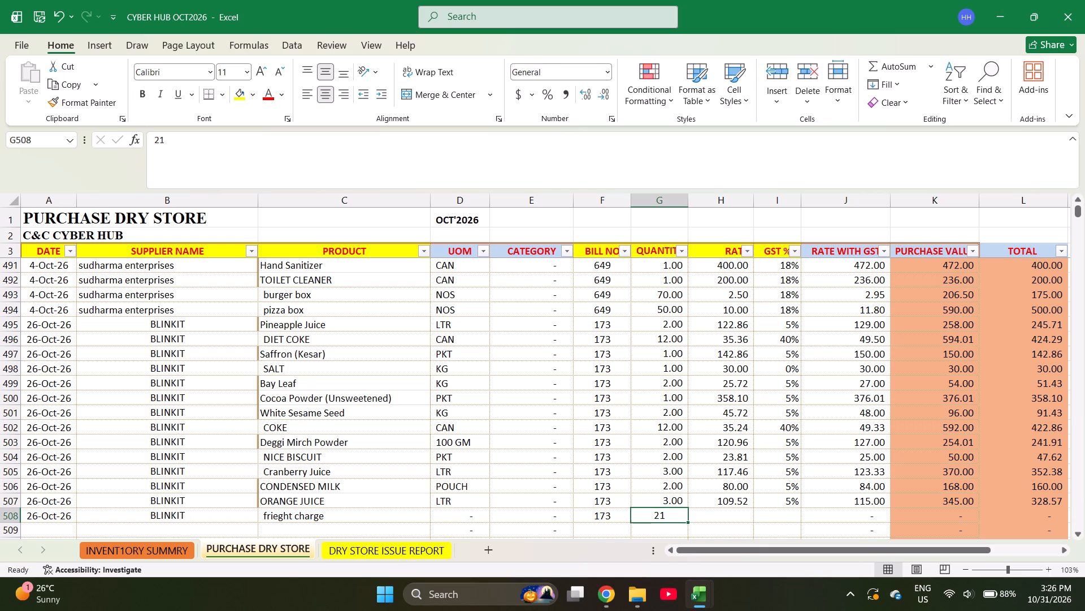
Enter quantity 1, rate 21 and GST percentage 0 for the frieght charge in row 508.
key(1)
key(Down)
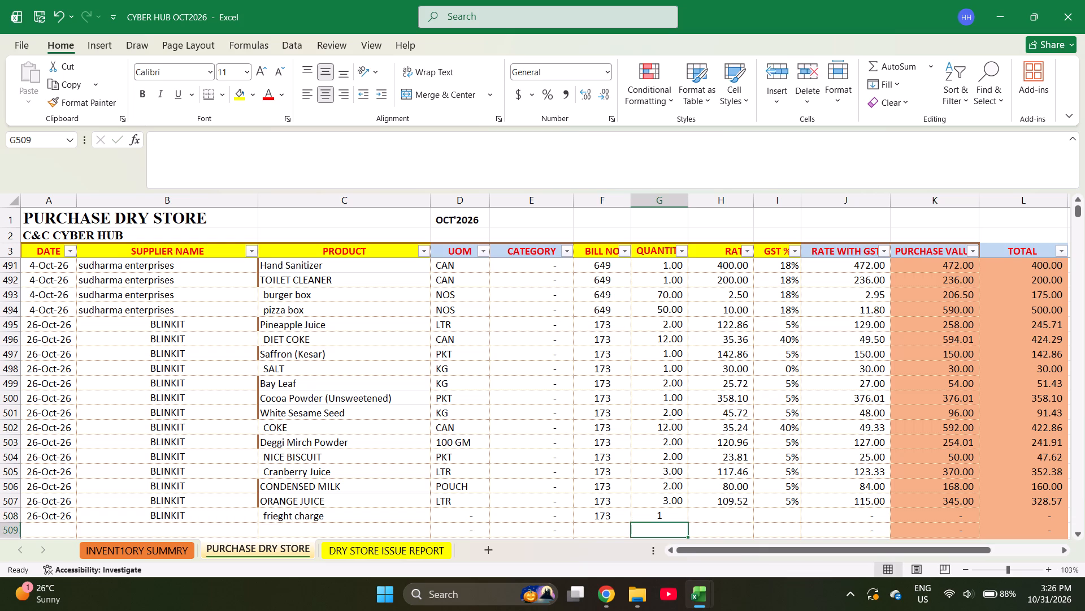
text(21)
key(Escape)
key(Right)
key(Up)
text(21)
key(Right)
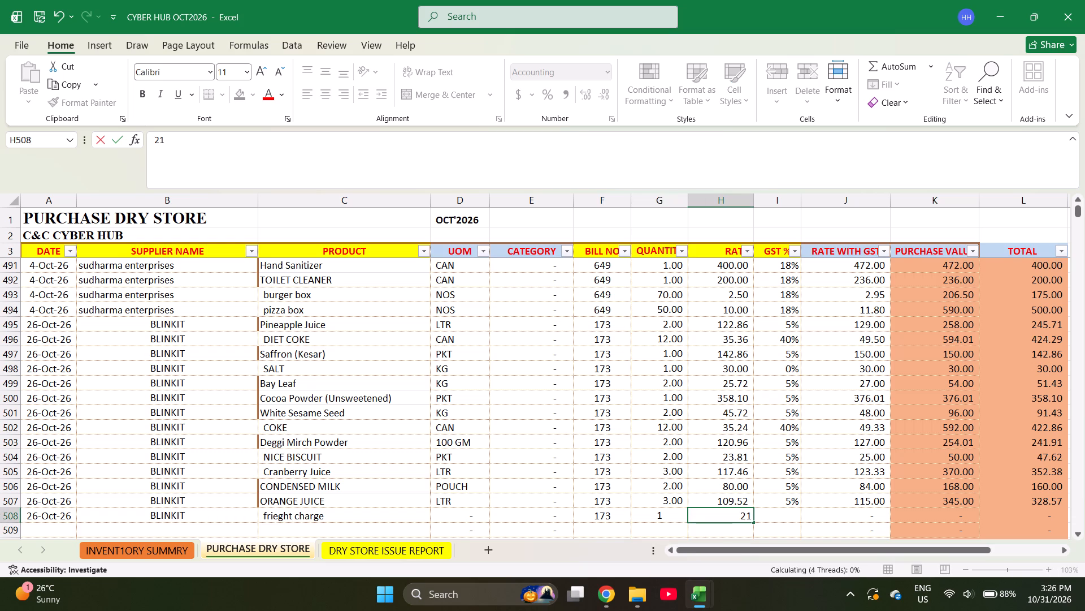
key(0)
key(Right)
key(Right)
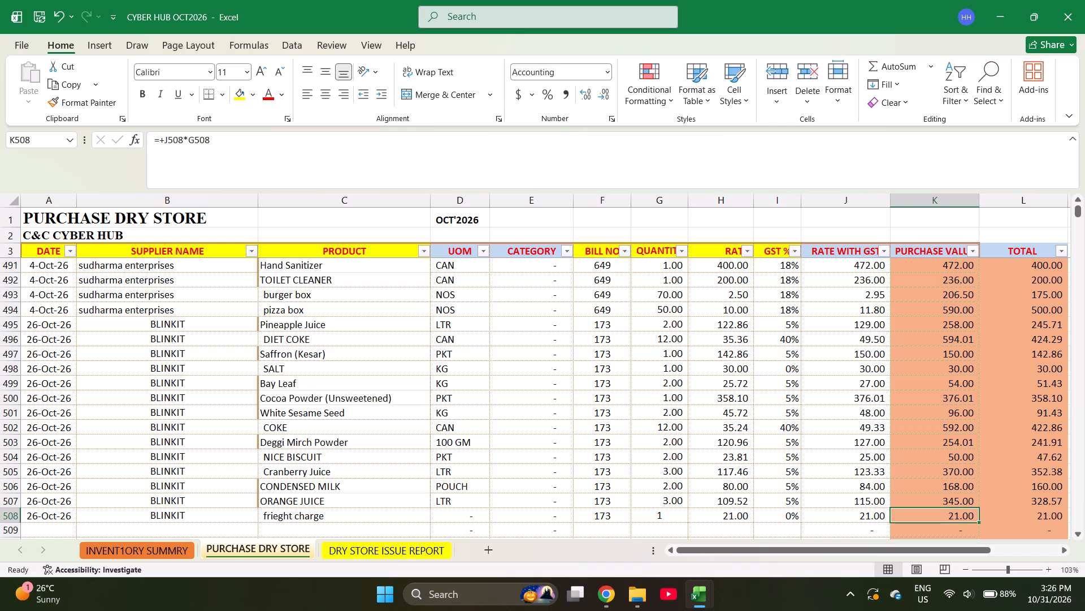
Select the purchase values of the BLINKIT bill in rows 495 to 508, including the frieght charge, to check their sum.
key(shift+Up)
key(shift+Up)
key(shift+Up)
key(shift+Up)
key(shift+Up)
key(shift+Up)
key(shift+Up)
key(shift+Up)
key(shift+Up)
key(shift+Up)
key(shift+Up)
key(shift+Up)
key(shift+Up)
key(shift+Up)
key(shift+Up)
key(shift+Up)
key(shift+Up)
key(shift+Up)
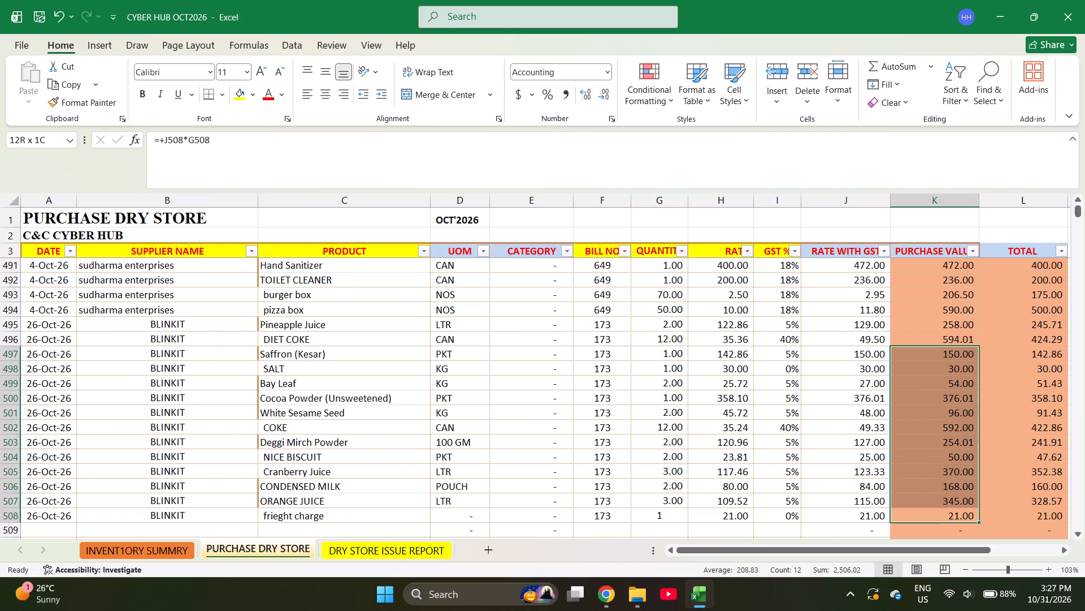
key(shift+Up)
key(shift+Up)
key(shift+Down)
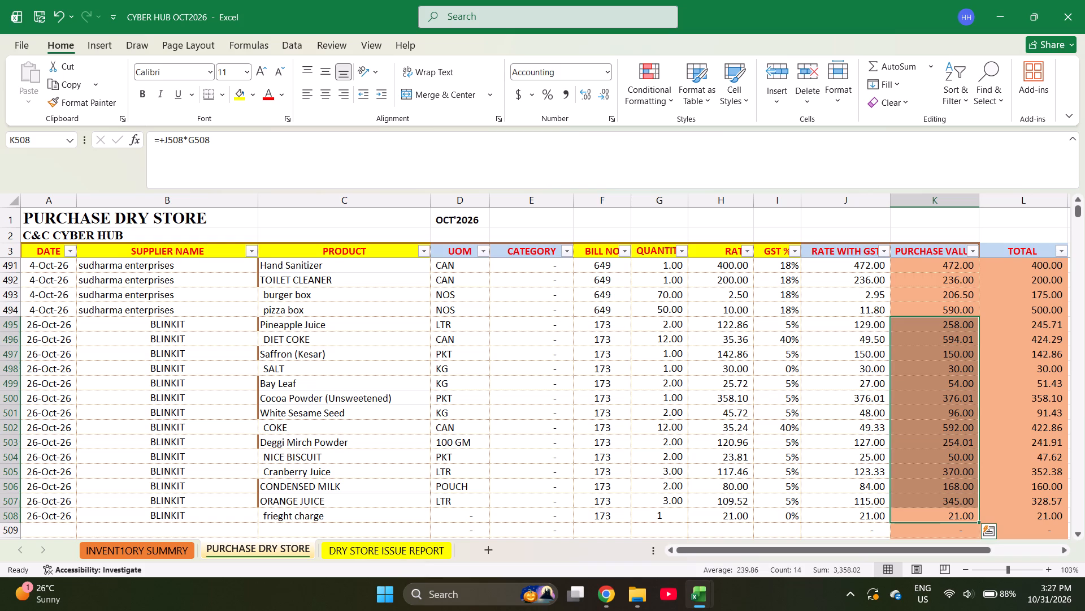
Return to the date cell of row 508 and save the workbook.
key(ctrl+Left)
key(ctrl+Left)
key(ctrl+Left)
key(ctrl+Left)
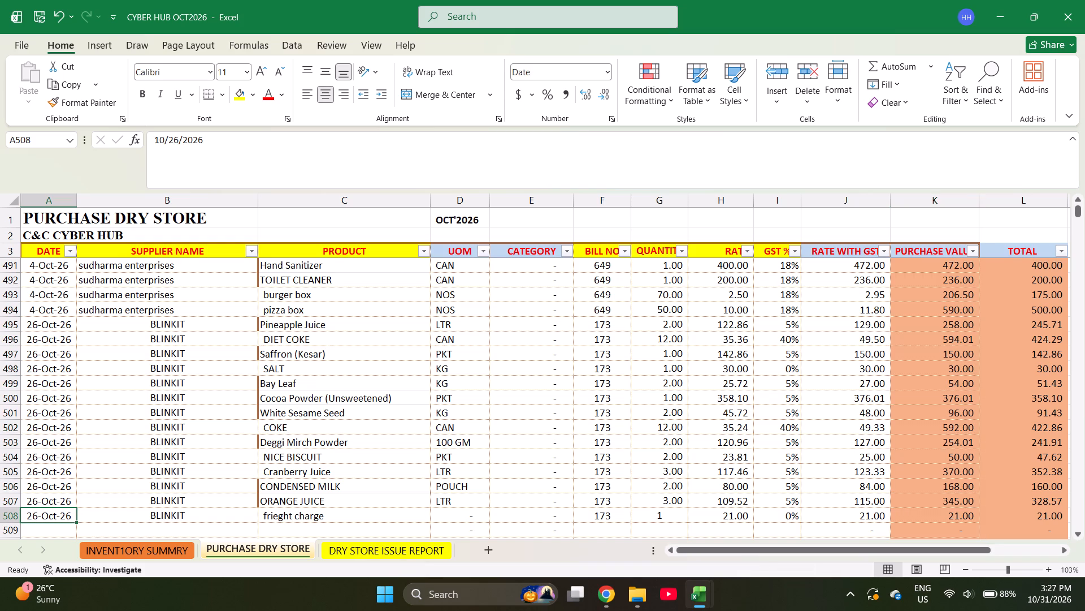
key(ctrl+s)
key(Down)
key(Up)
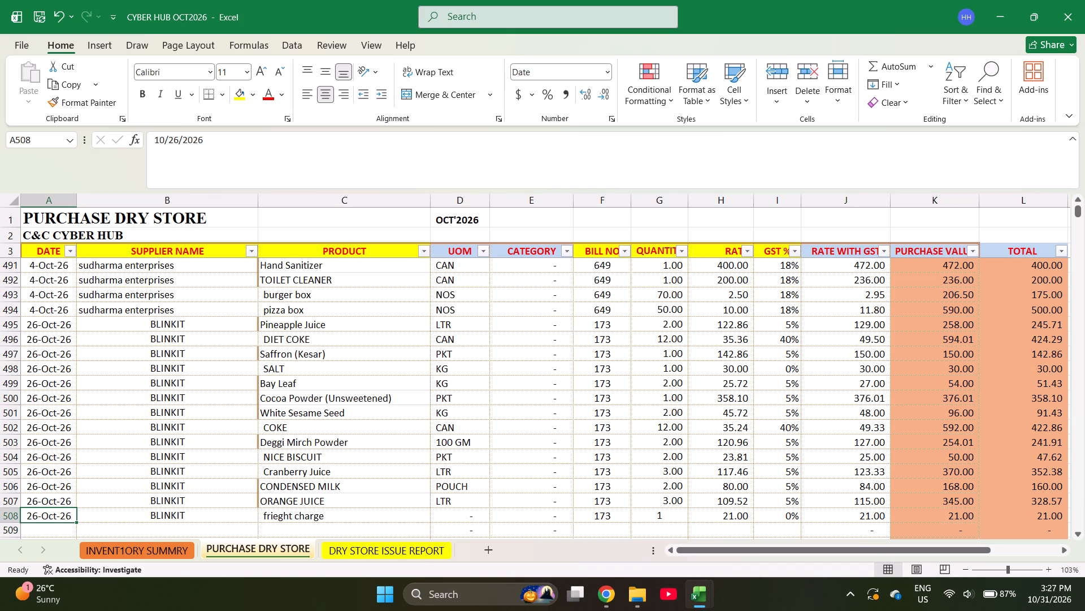
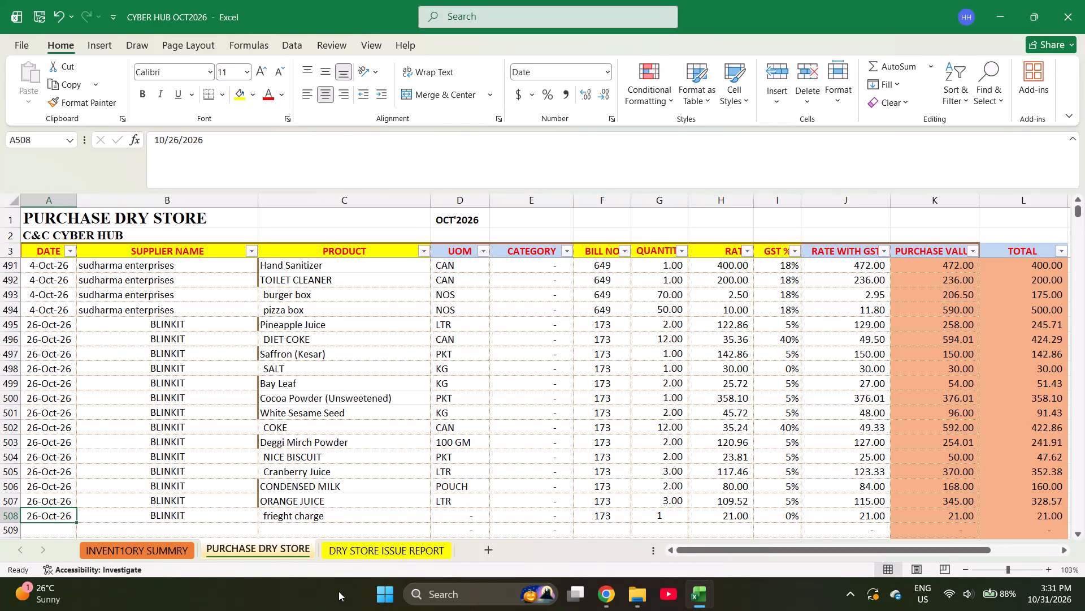
Switch to the DRY STORE ISSUE REPORT sheet and examine the daily kitchen and bar issue columns from day 13 onward.
click(361, 558)
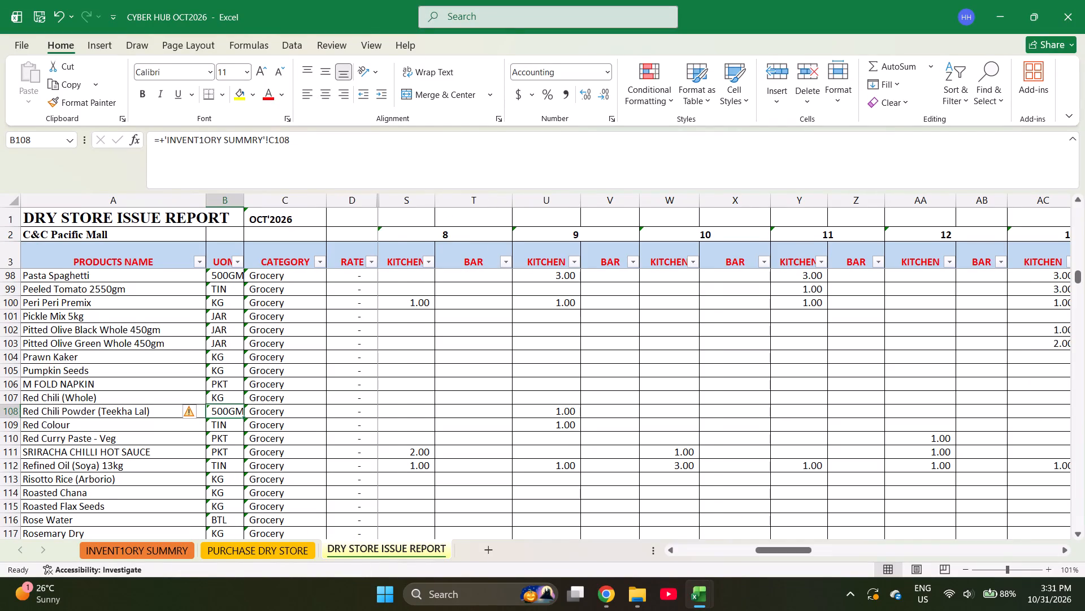
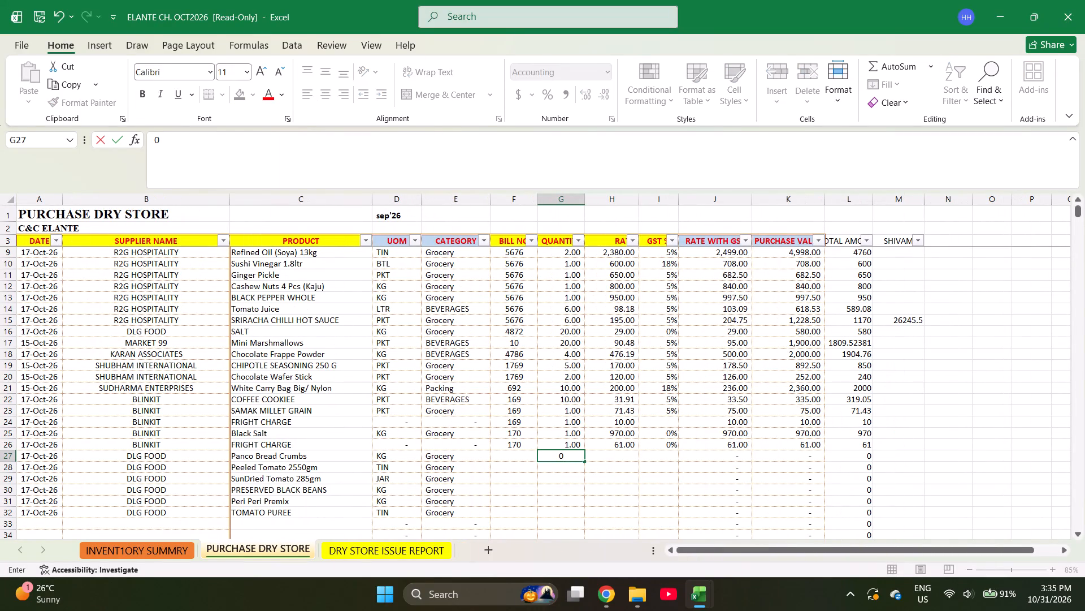
Erase the 0 entered as the quantity for the DLG FOOD Panco Bread Crumbs row in the PURCHASE DRY STORE sheet.
key(BackSpace)
key(BackSpace)
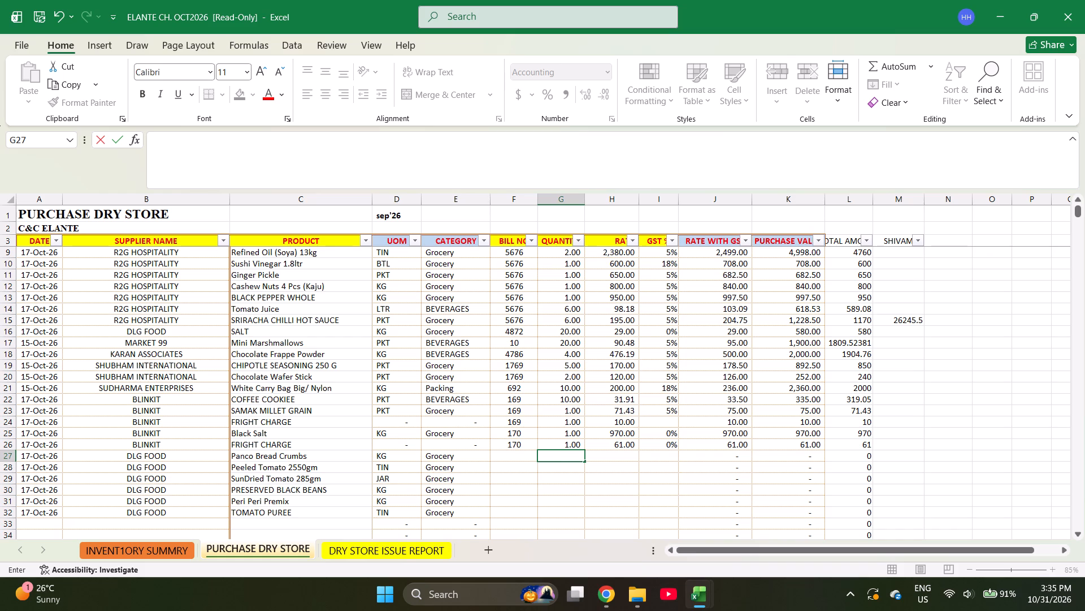
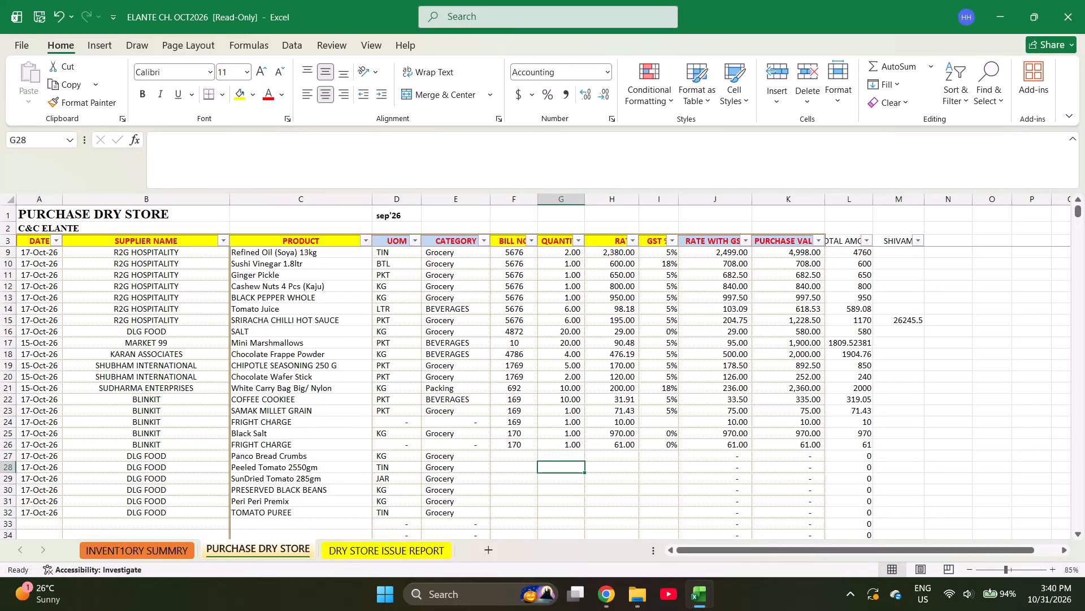
Select the empty bill number cell in the DLG FOOD Panco Bread Crumbs row of the PURCHASE DRY STORE sheet.
key(Up)
key(Left)
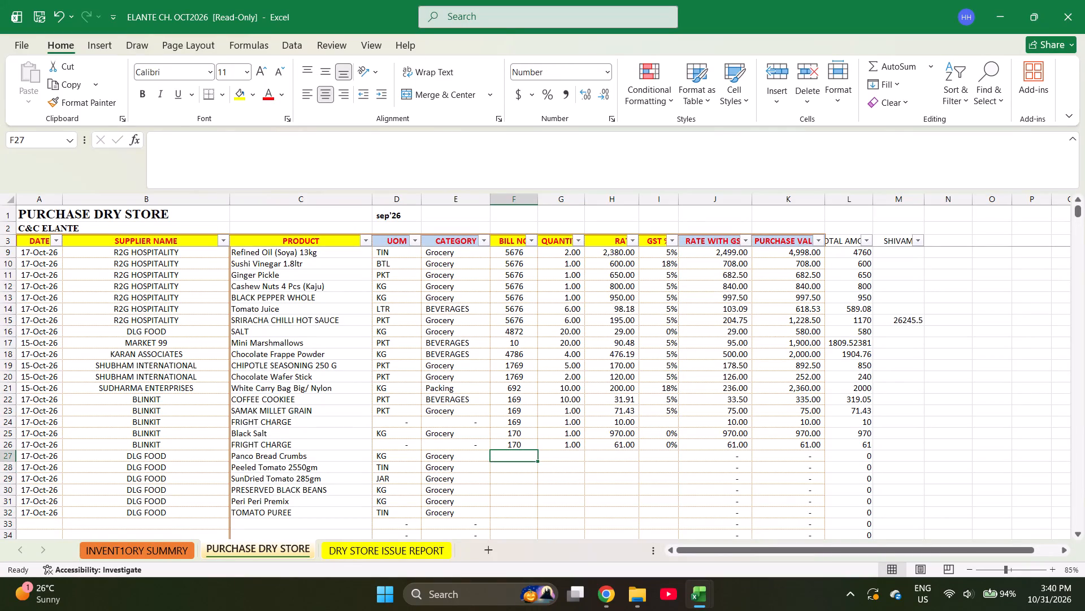
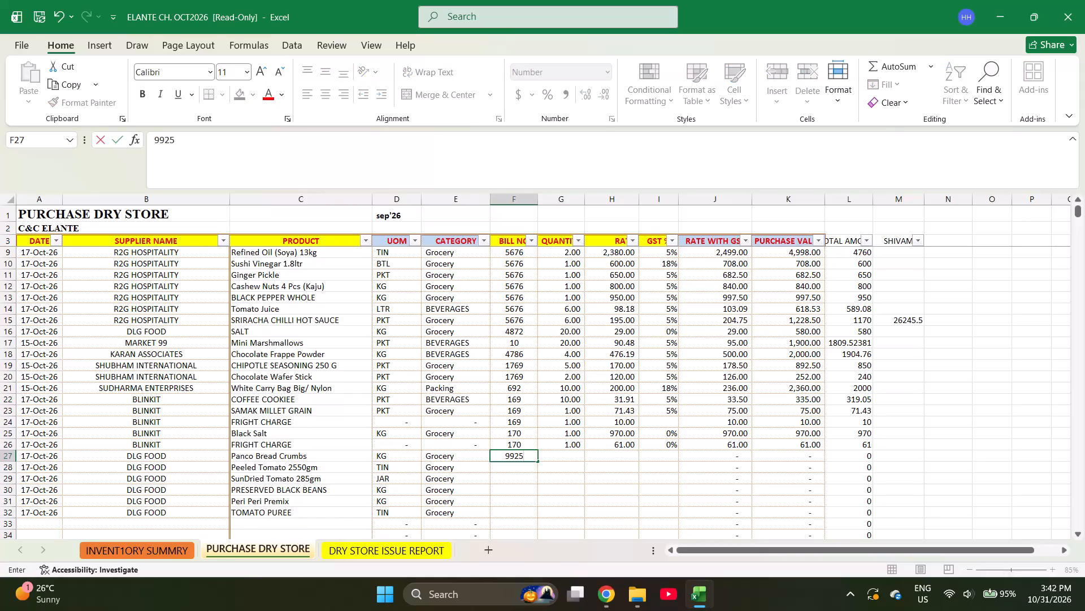
Enter 9925 as the bill number in the DLG FOOD Panco Bread Crumbs row.
key(Right)
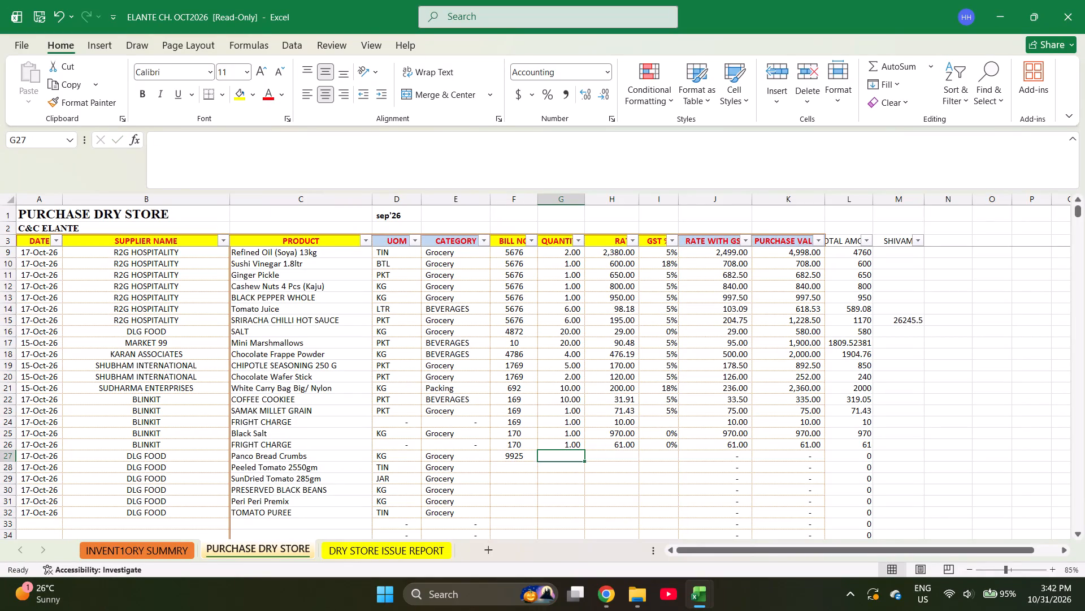
Select the first empty product cell below TOMATO PUREE in the purchase list.
key(Left)
key(Left)
key(Left)
key(Left)
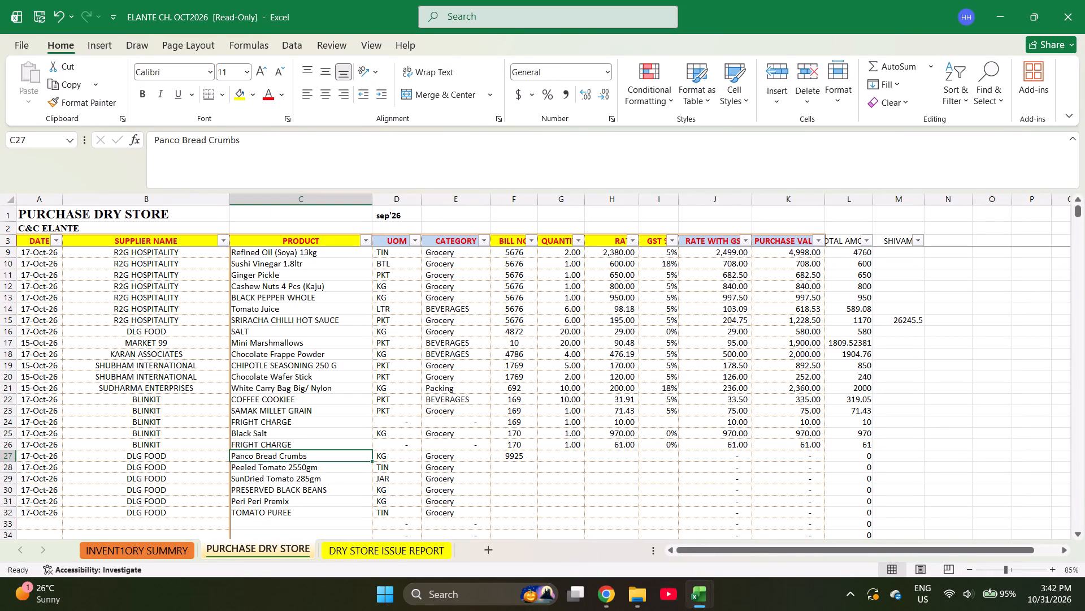
key(ctrl+Down)
key(Down)
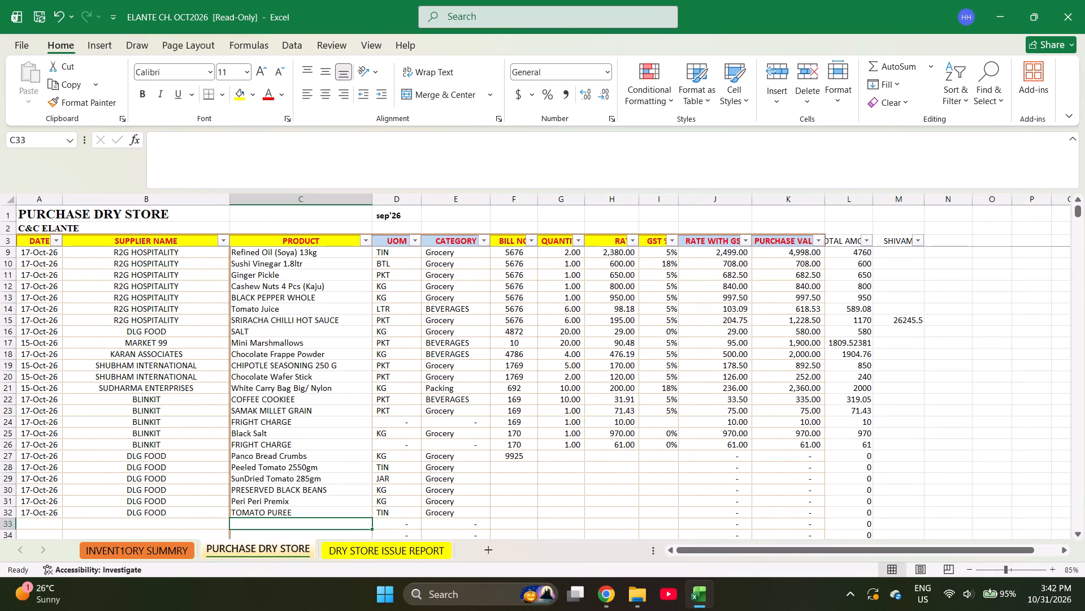
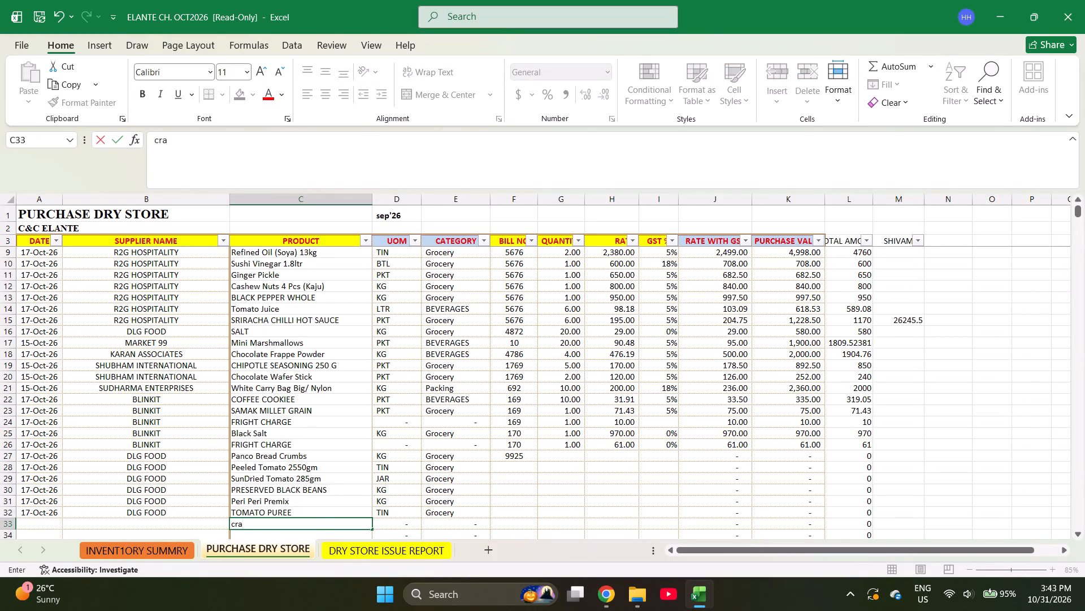
Find Cranberry Juice in the inventory summary and copy it into the product cell below TOMATO PUREE.
key(ctrl+Page_Up)
key(ctrl+f)
text(cran)
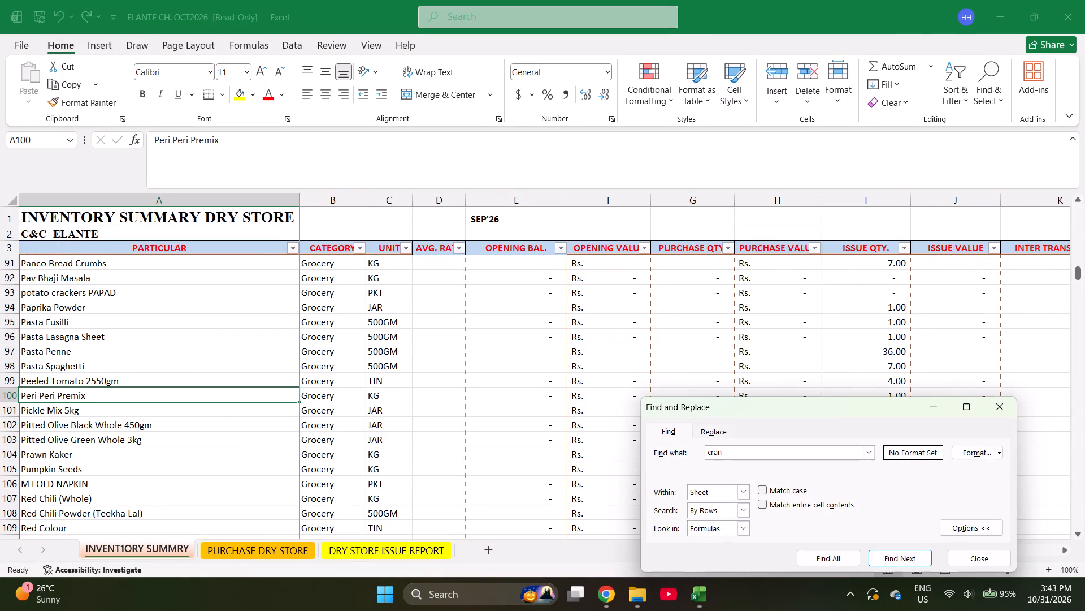
key(Return)
key(Escape)
key(ctrl+c)
key(ctrl+Page_Down)
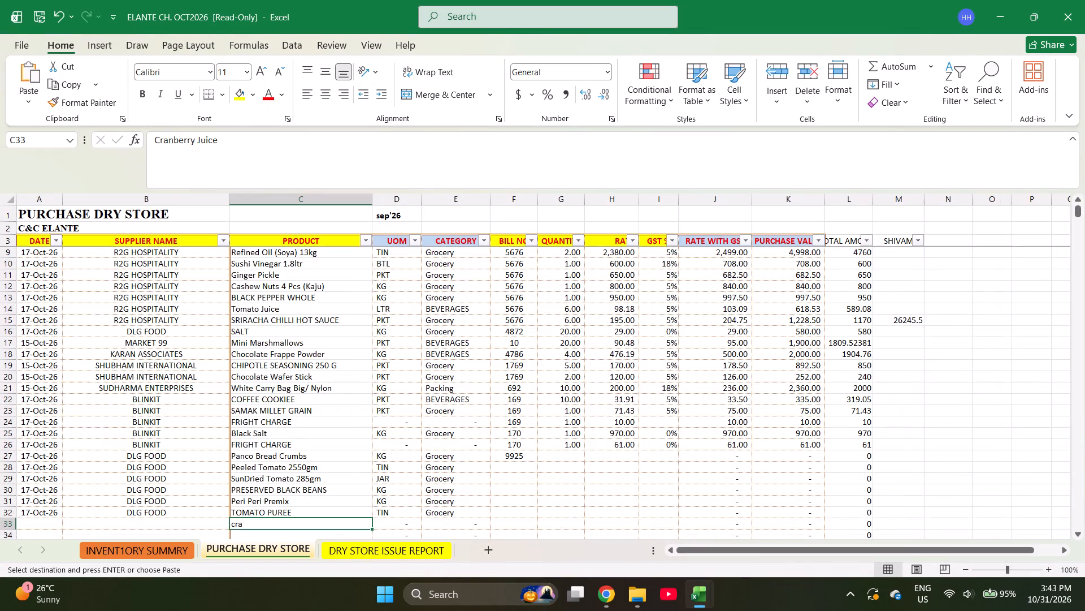
key(Return)
key(Return)
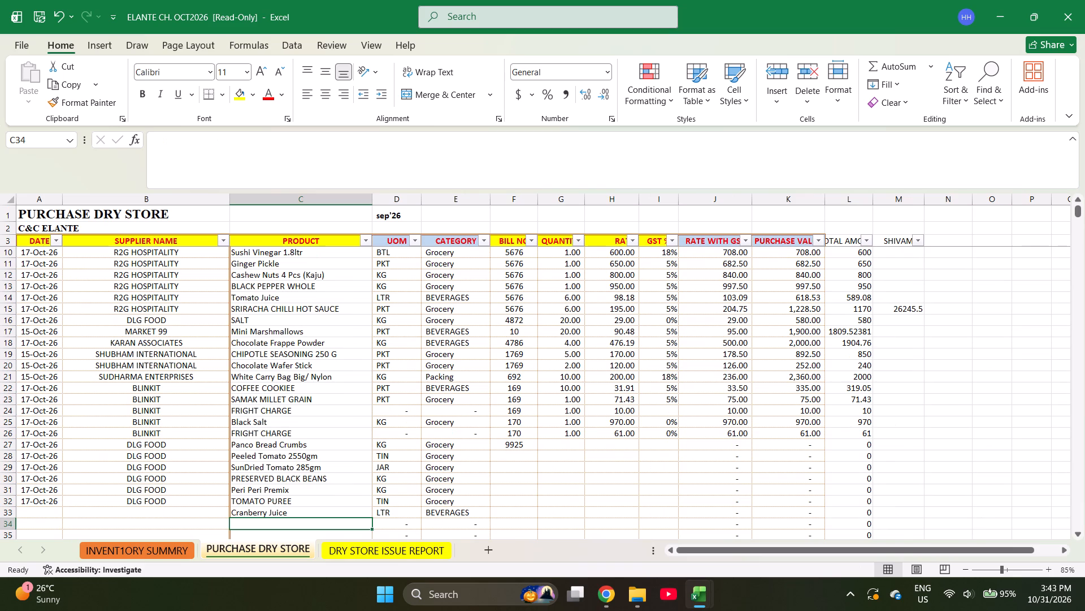
Find Orange Juice in the inventory summary and copy it into the product cell below Cranberry Juice.
text(orange juice)
key(ctrl+Page_Up)
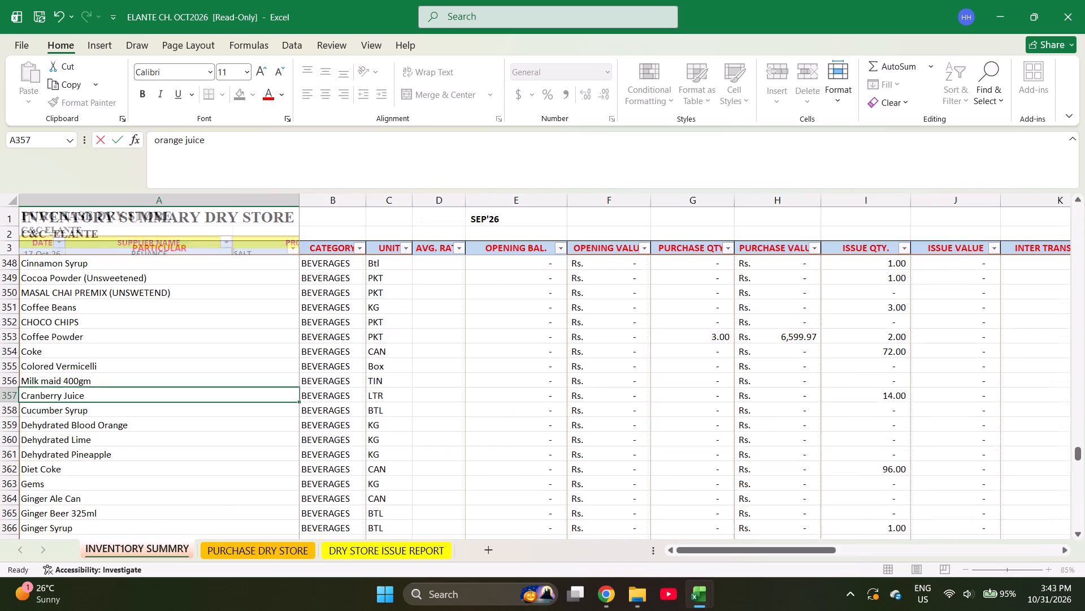
key(ctrl+f)
text(orange)
key(Return)
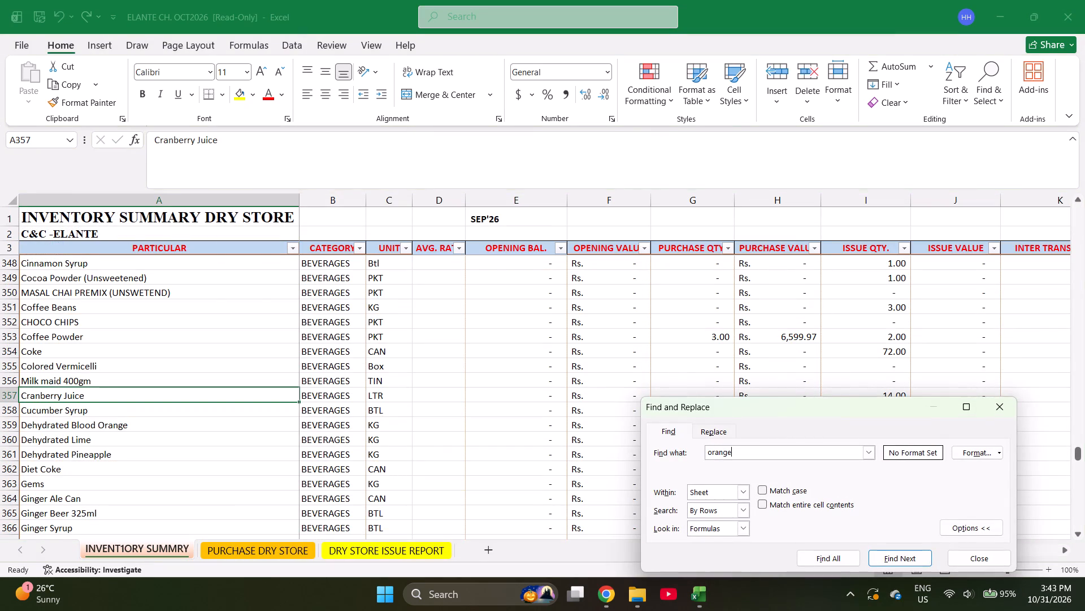
key(Return)
key(Escape)
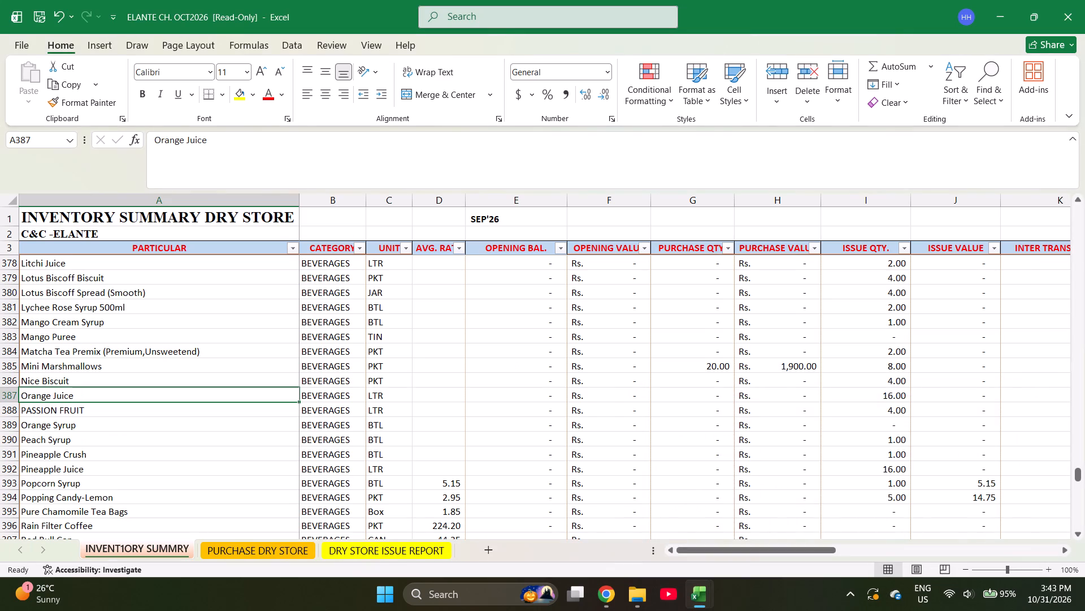
key(ctrl+c)
key(ctrl+Page_Down)
key(Return)
key(Return)
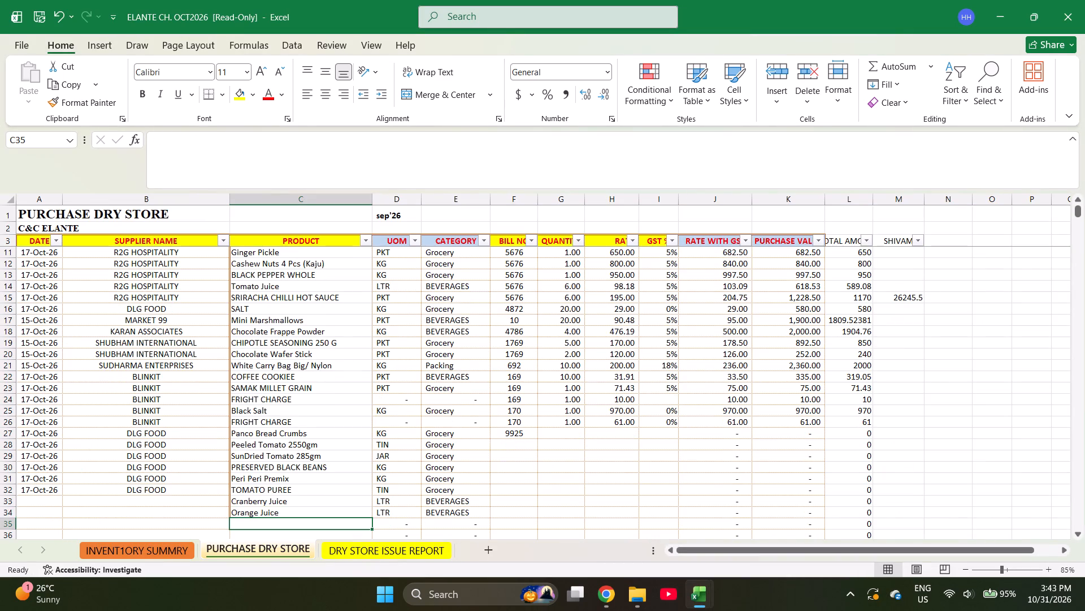
Find Pineapple Juice in the inventory summary and copy it into the product cell below Orange Juice.
key(ctrl+Page_Up)
key(ctrl+f)
text(pine)
key(Return)
key(Escape)
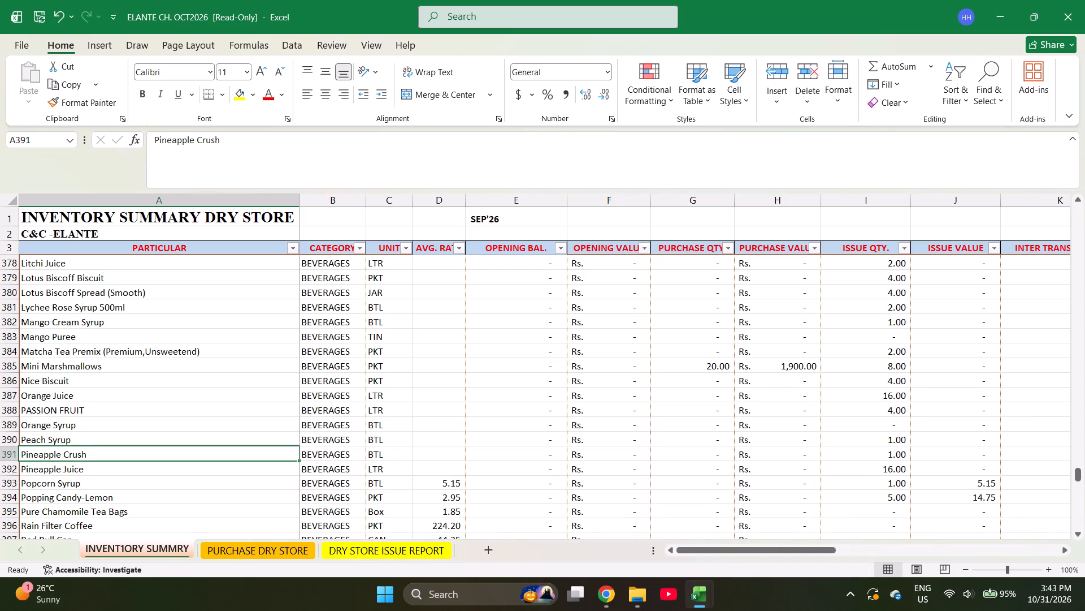
key(Return)
key(ctrl+c)
key(ctrl+Page_Down)
key(ctrl+Right)
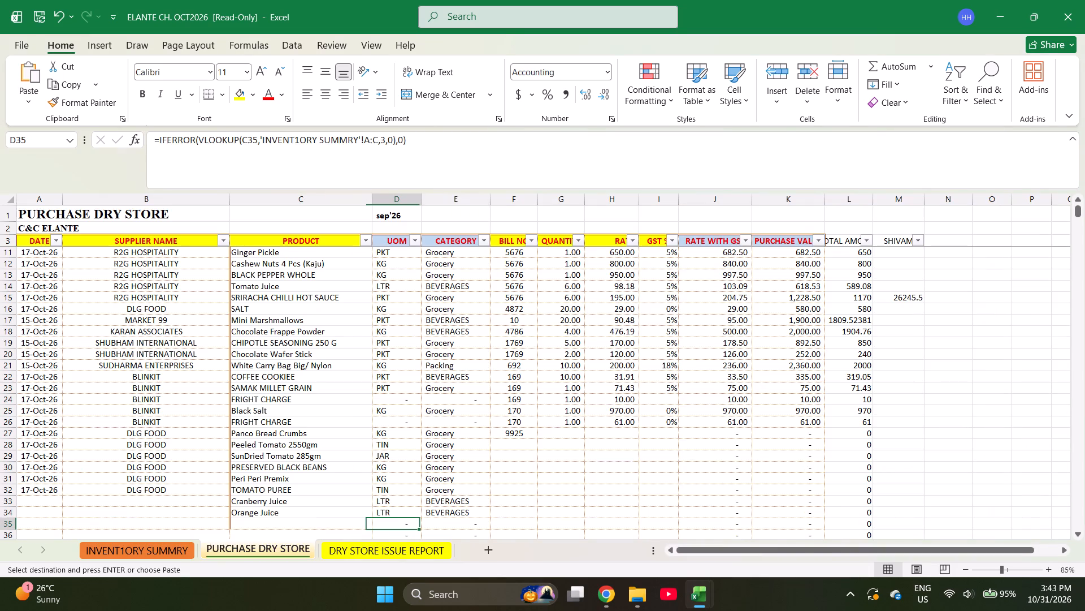
key(Left)
key(Return)
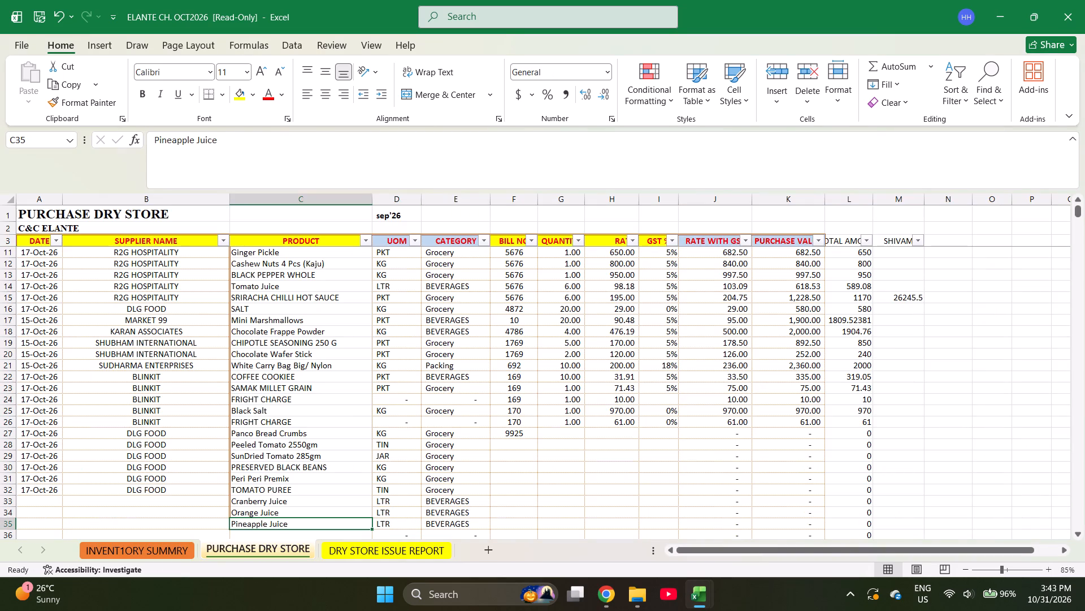
key(Return)
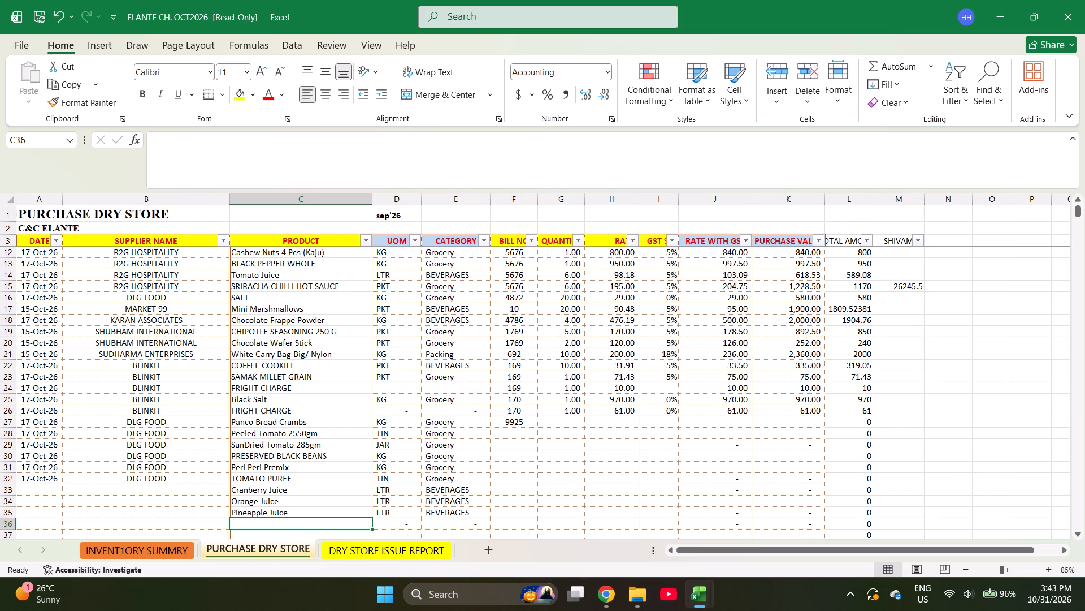
Enter mayonise as the product in the row below Pineapple Juice.
text(may)
text(oni)
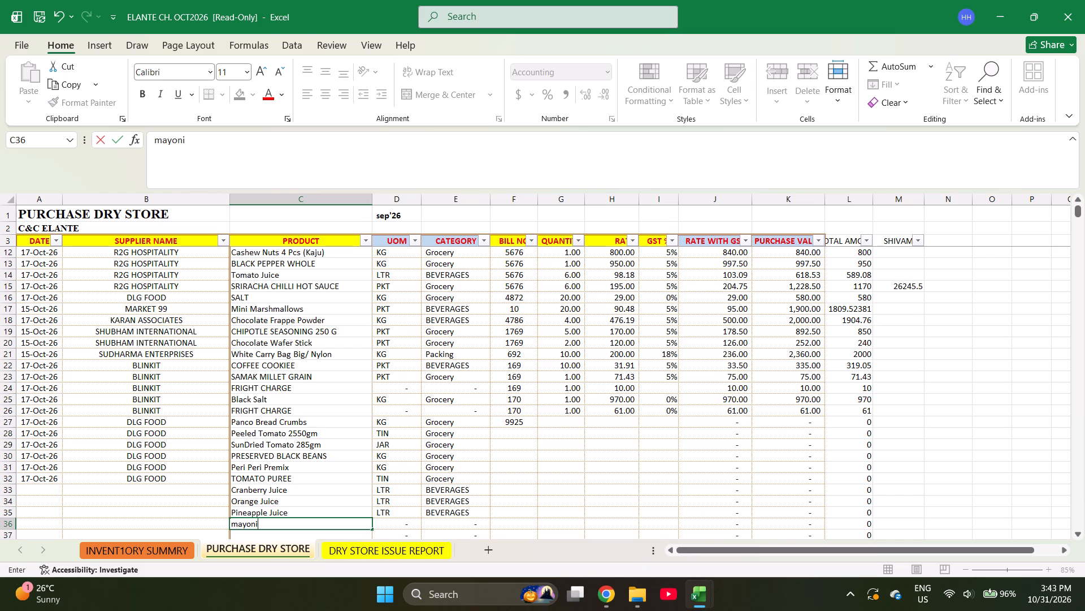
text(se)
key(Return)
Find Mayonnaise in the inventory summary and copy it into the product cell below the mayonise entry.
key(ctrl+Page_Up)
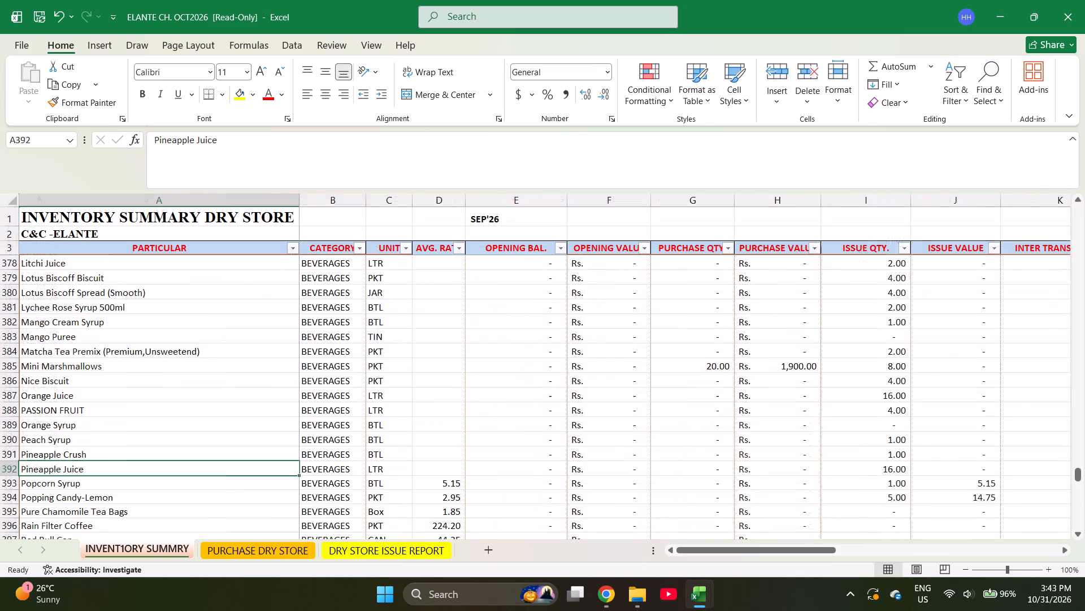
key(ctrl+f)
text(maypo)
key(Return)
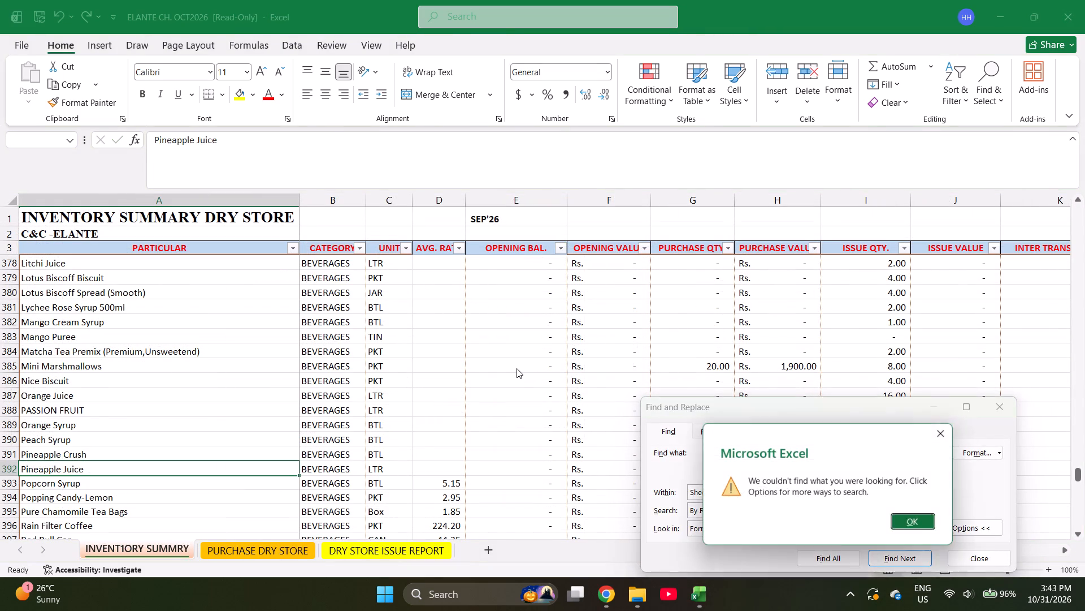
key(Return)
key(BackSpace)
key(BackSpace)
key(o)
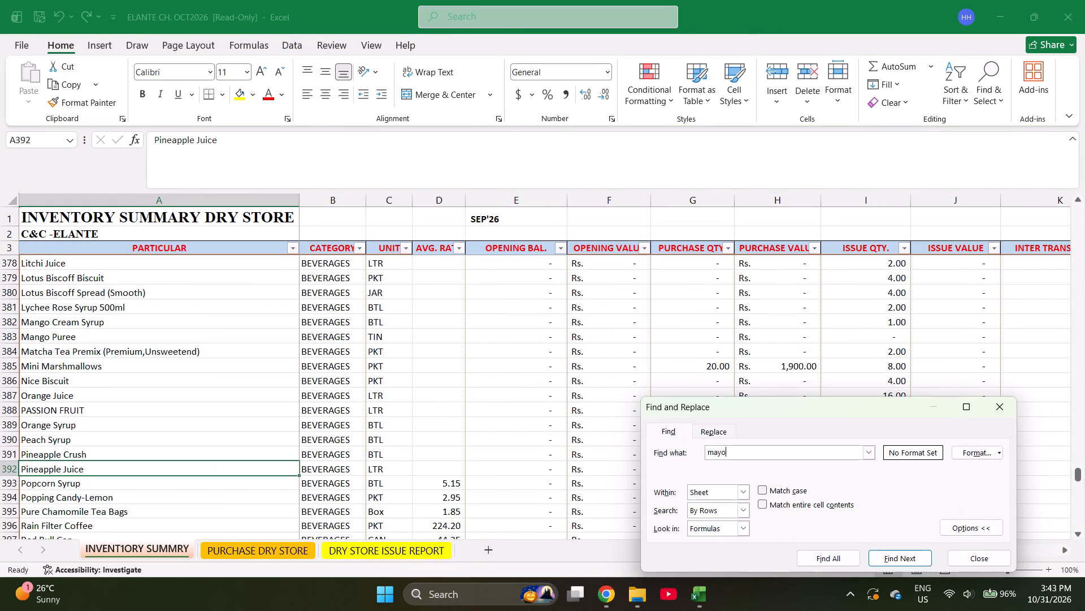
key(Return)
key(Escape)
key(ctrl+c)
key(ctrl+Page_Down)
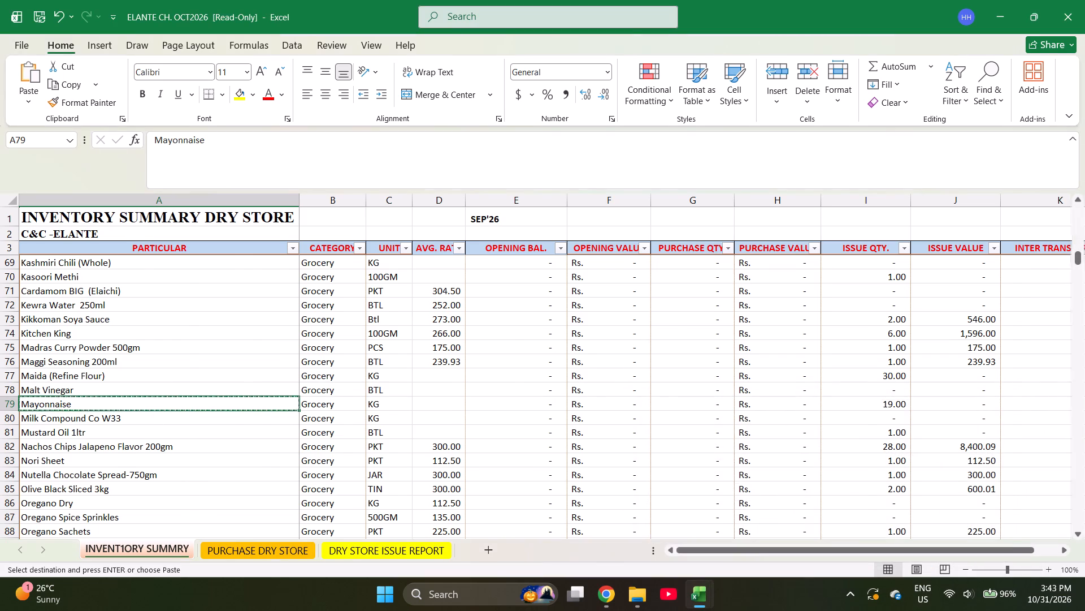
key(Return)
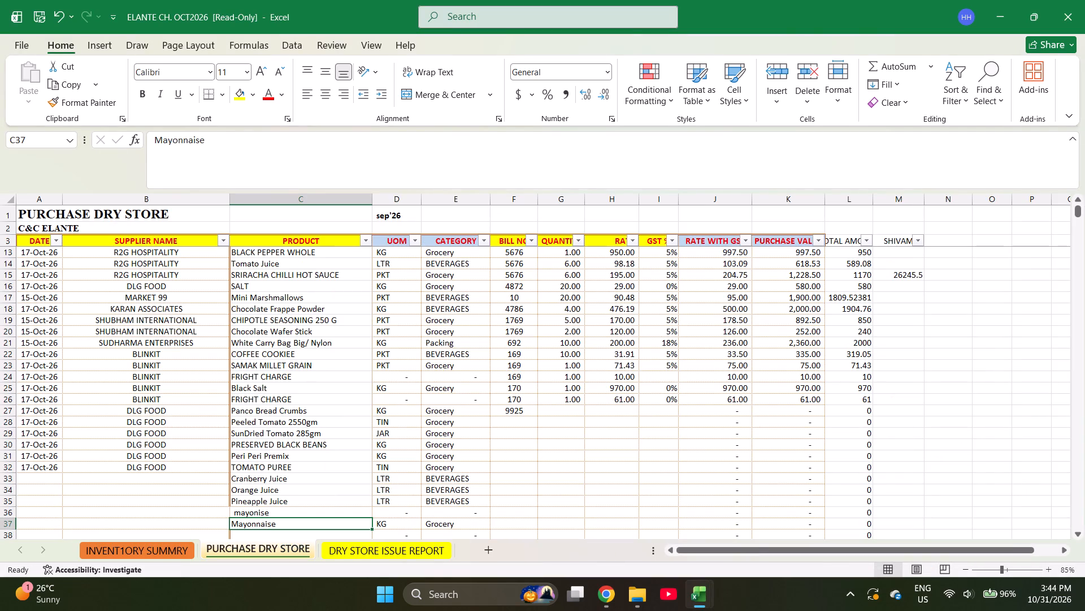
key(Down)
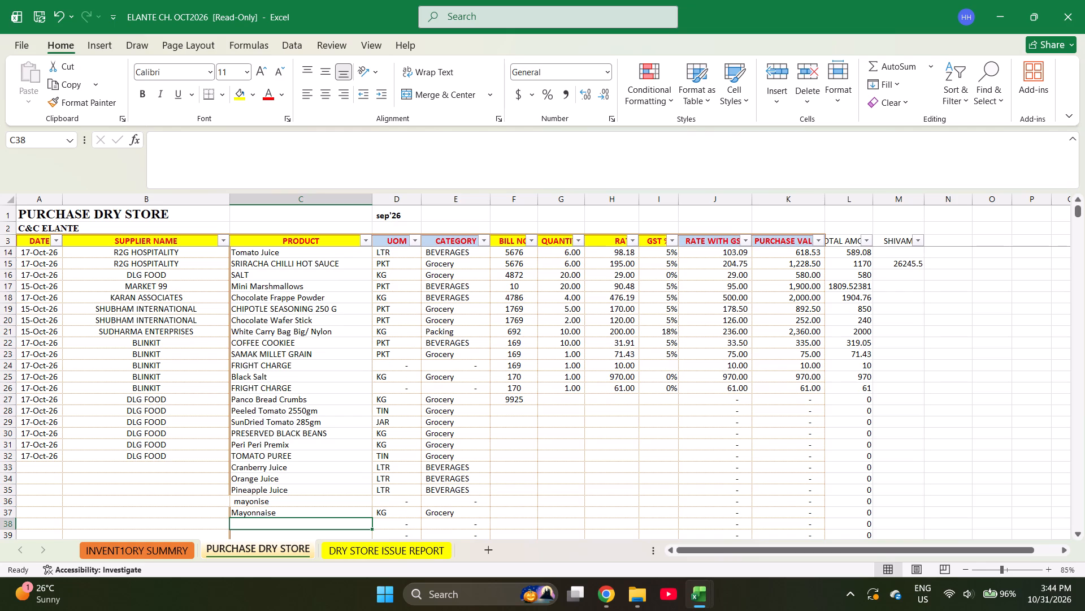
Enter coke and DIET COKE as the products in the two rows below Mayonnaise.
text(coke)
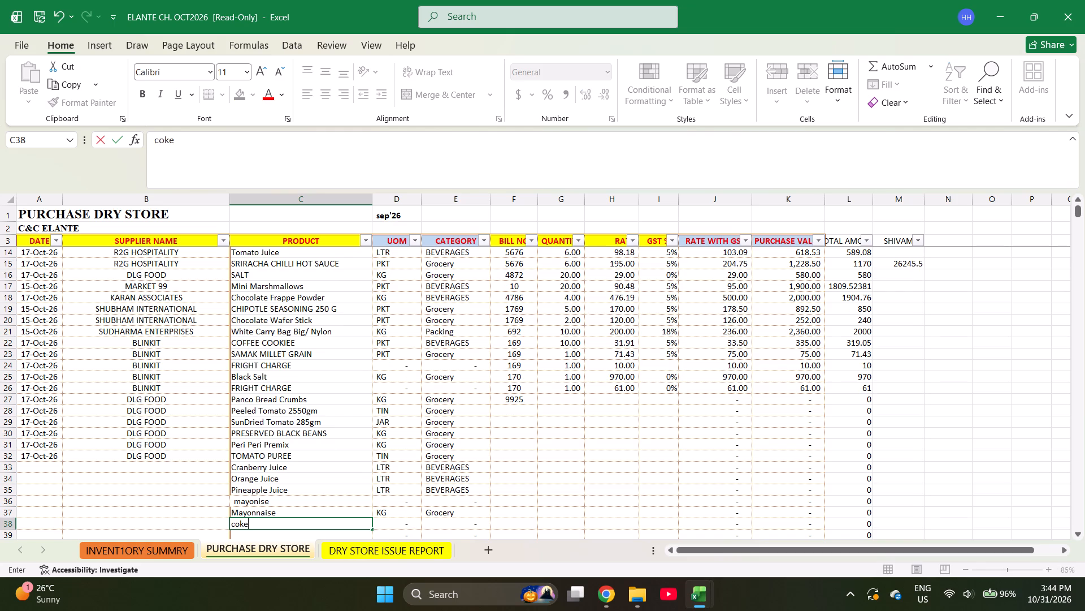
key(Return)
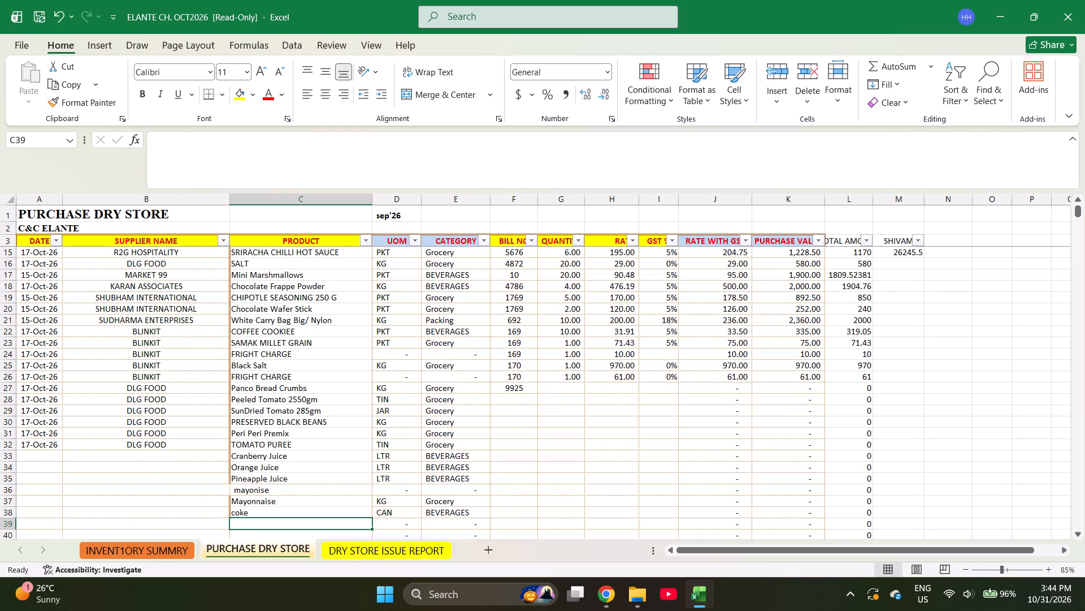
text(diet coke)
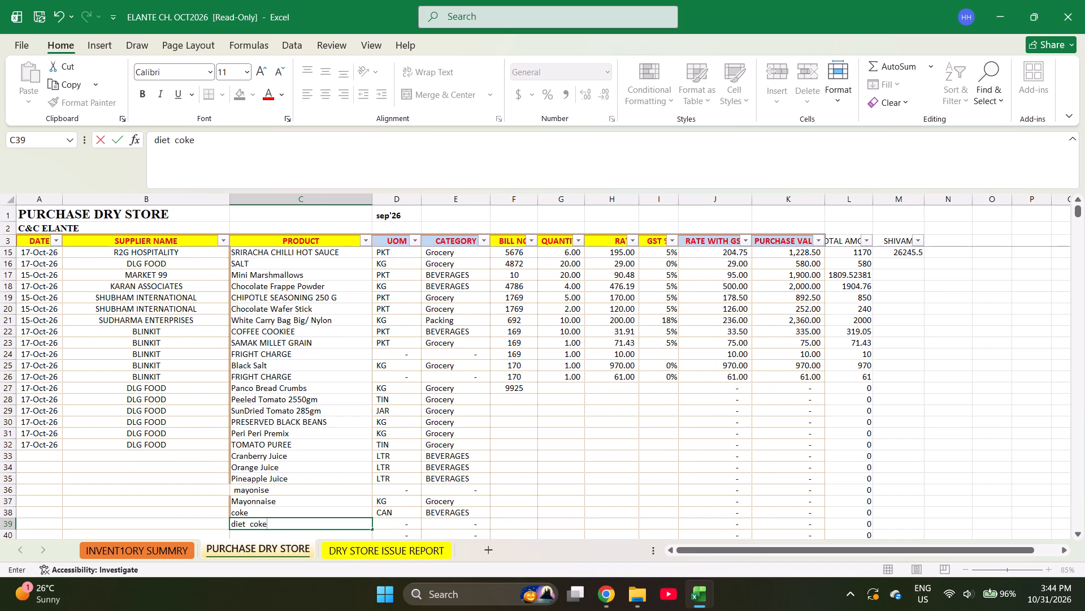
key(BackSpace)
key(BackSpace)
key(BackSpace)
key(BackSpace)
key(BackSpace)
key(BackSpace)
key(BackSpace)
key(BackSpace)
key(BackSpace)
key(BackSpace)
key(BackSpace)
key(BackSpace)
key(BackSpace)
key(BackSpace)
key(BackSpace)
key(BackSpace)
key(BackSpace)
key(BackSpace)
key(BackSpace)
text(DIET COKE)
key(Return)
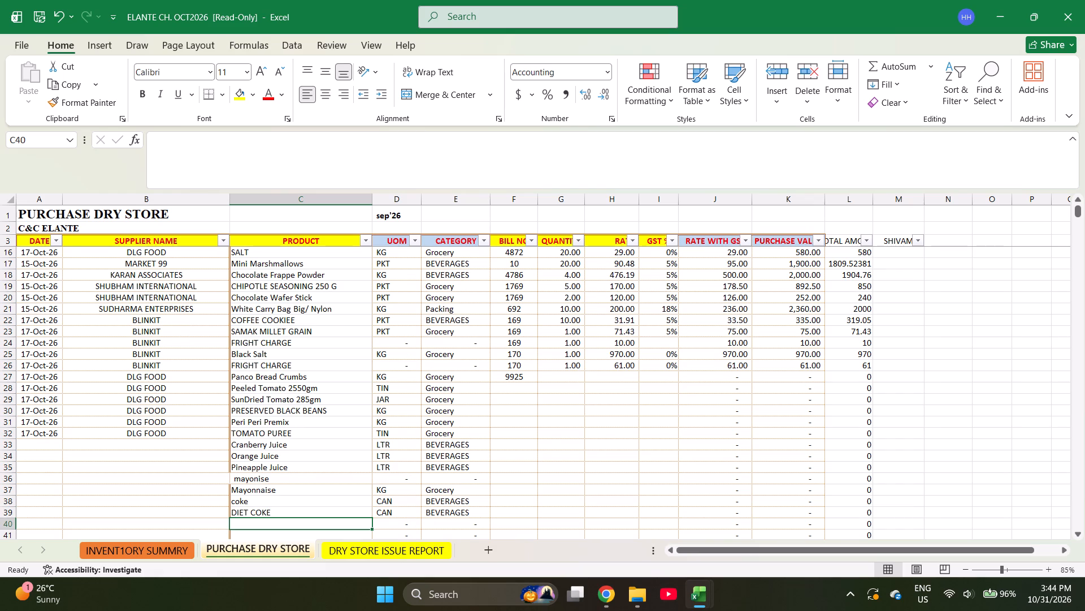
Find Chef Cap in the inventory summary and copy it into the product cell below DIET COKE.
key(ctrl+Page_Up)
key(ctrl+f)
text(CH)
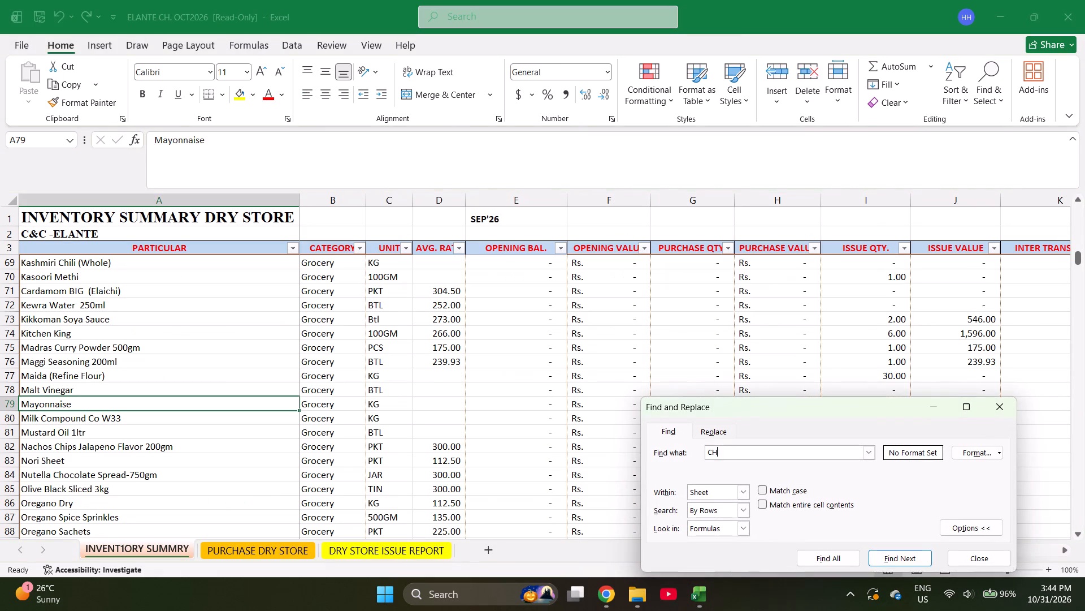
text(EF)
key(Return)
key(Escape)
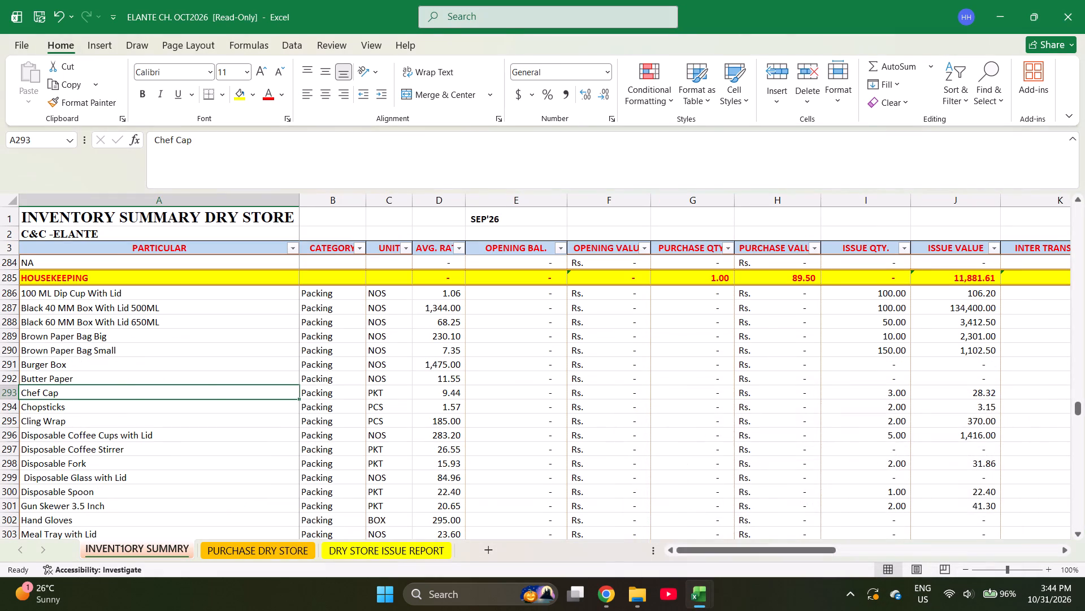
key(ctrl+c)
key(ctrl+Page_Down)
key(Return)
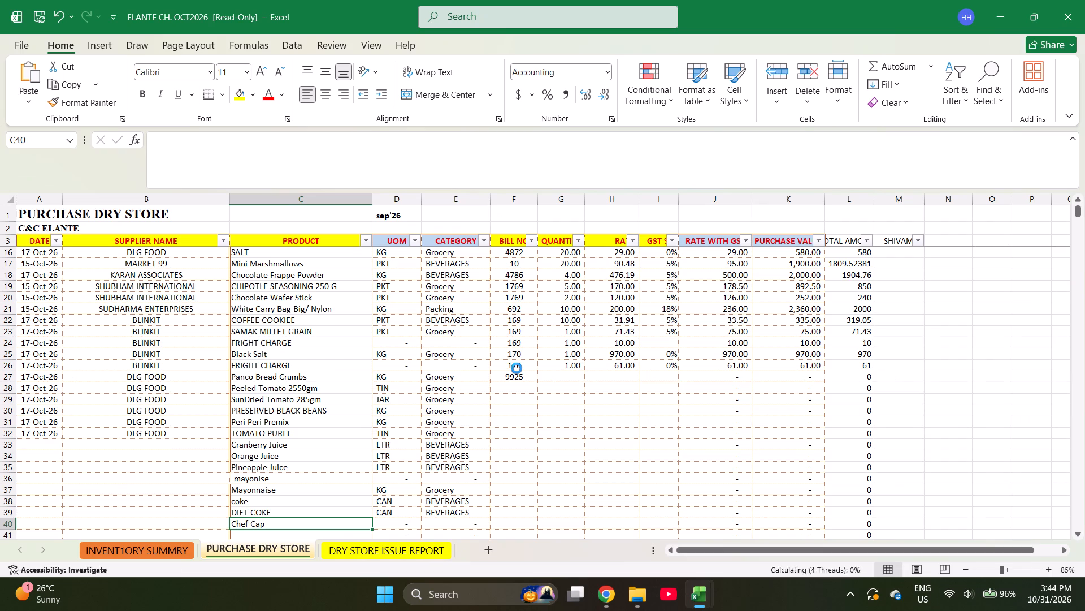
key(Return)
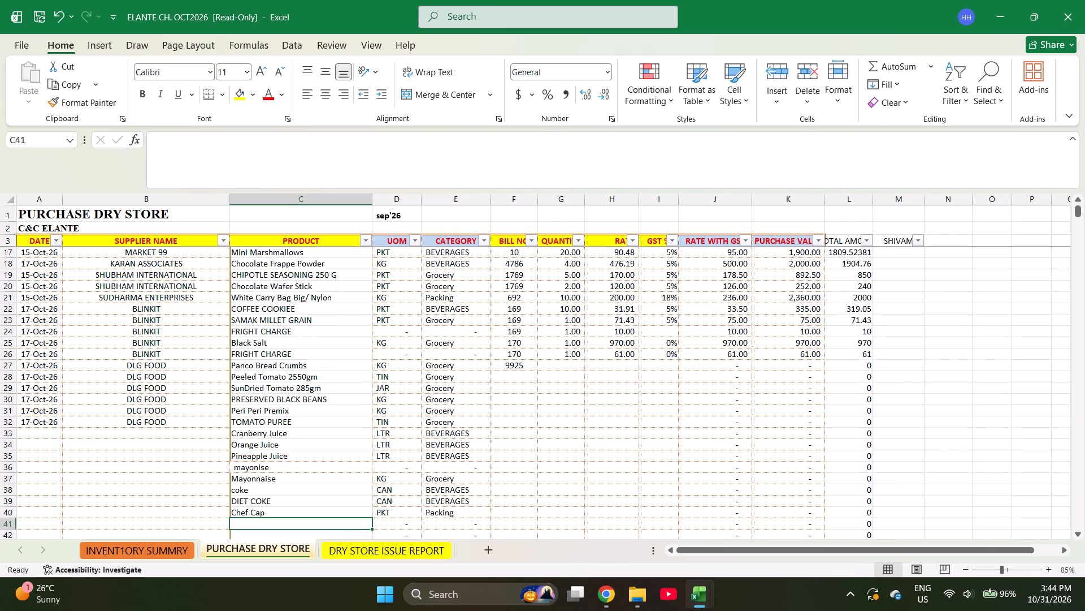
Check and count the product entries from Panco Bread Crumbs through Chef Cap in the purchase list.
key(ctrl+Page_Up)
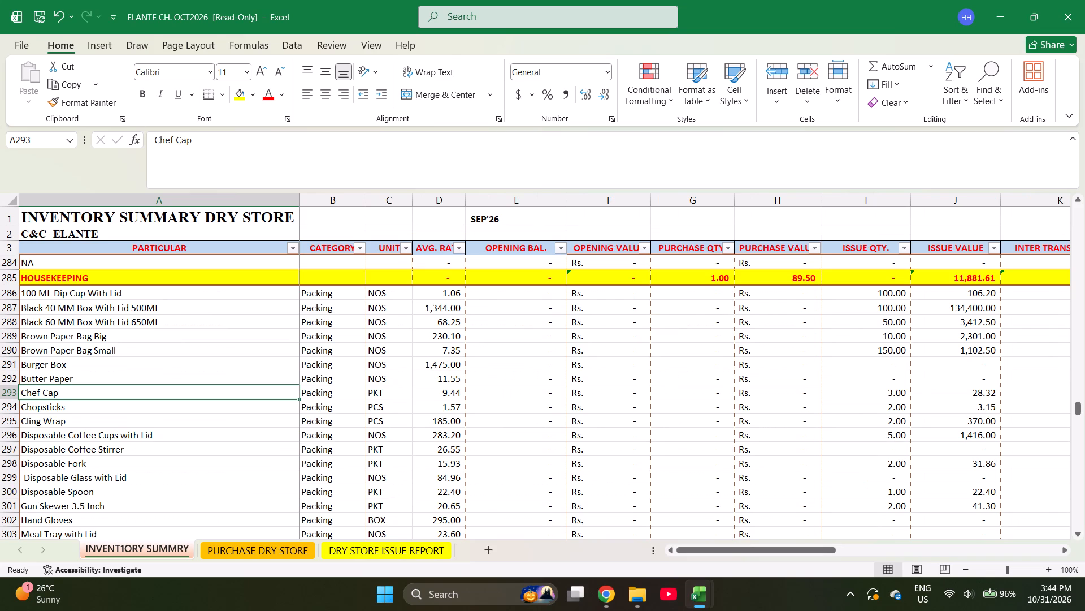
key(ctrl+Left)
key(ctrl+Page_Down)
key(ctrl+Left)
key(Right)
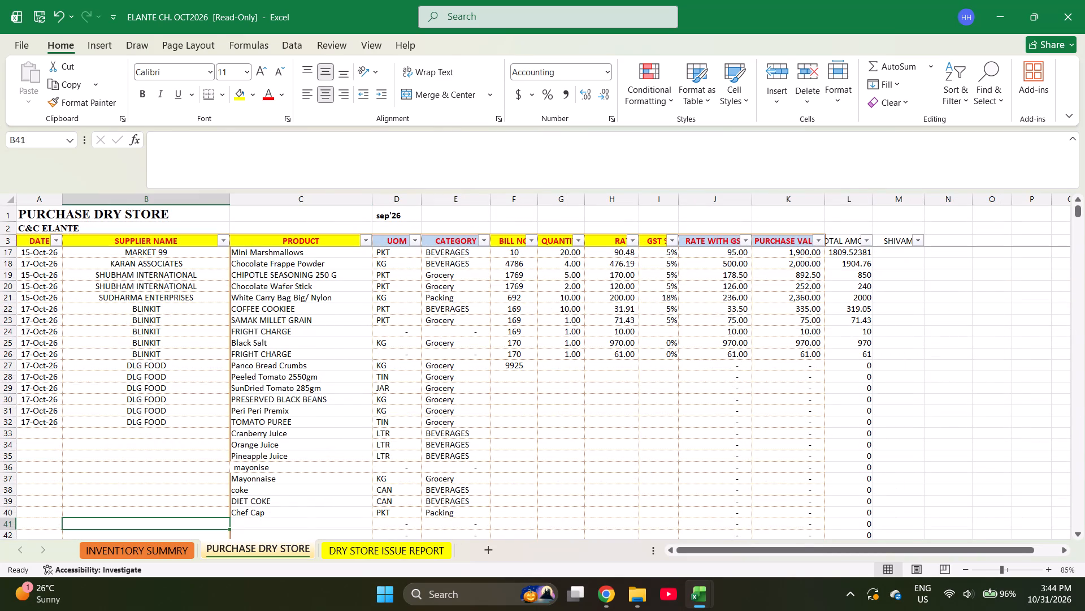
key(ctrl+Up)
key(Right)
key(shift+Down)
key(ctrl+shift+Down)
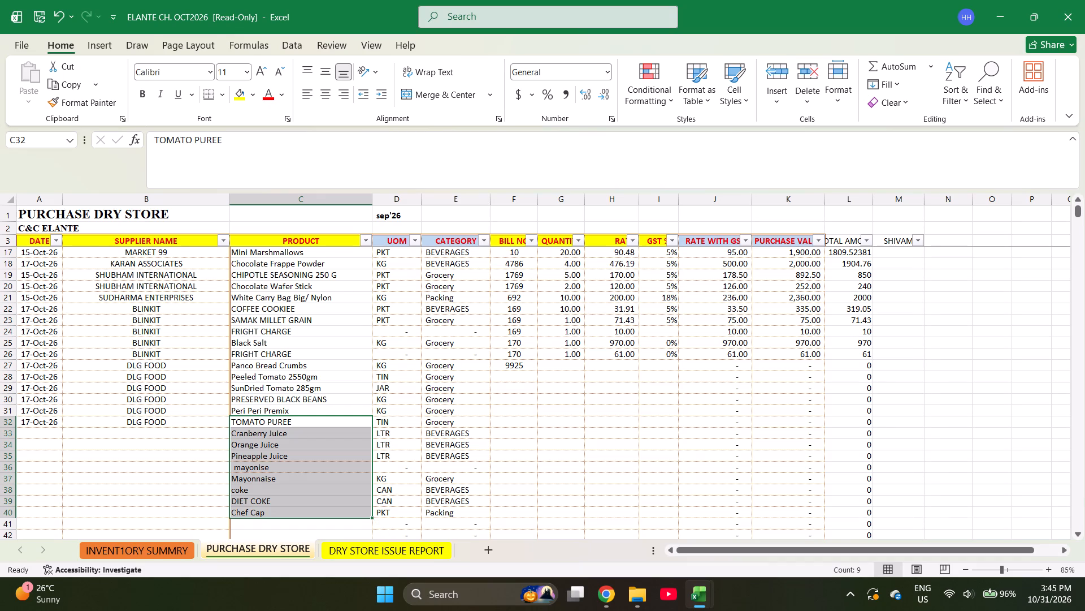
key(shift+Up)
key(shift+Up)
key(shift+Down)
key(Up)
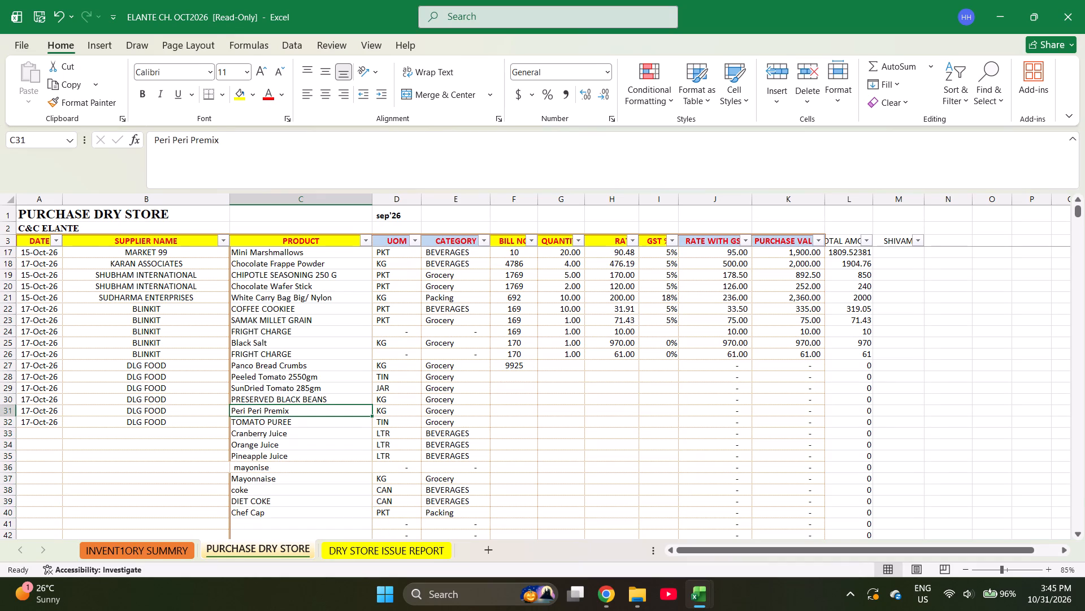
key(Up)
key(Up)
key(Up)
key(Up)
key(ctrl+shift+Down)
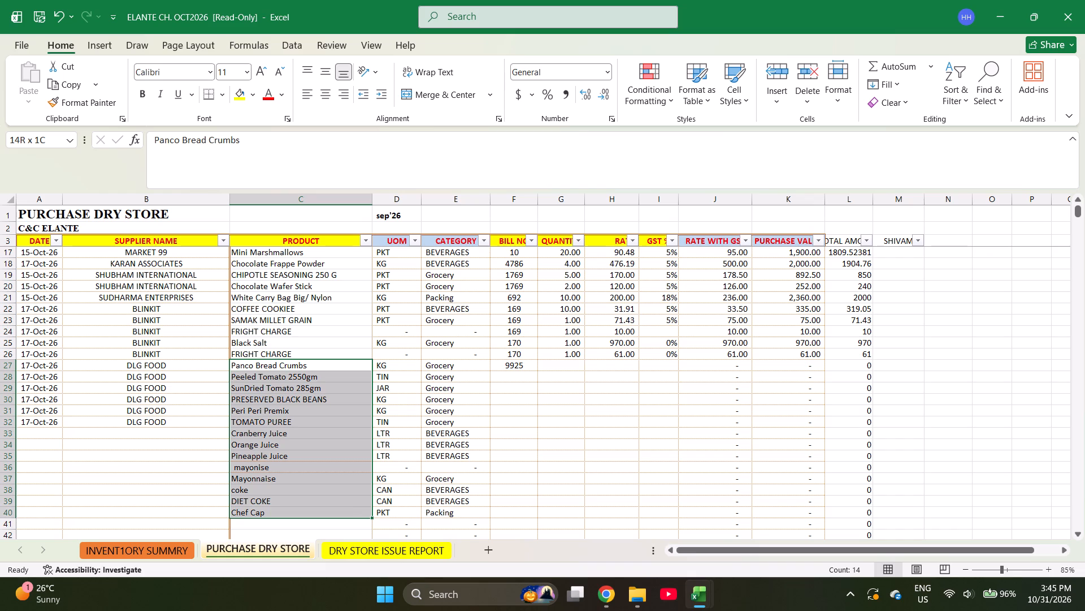
key(Down)
key(Down)
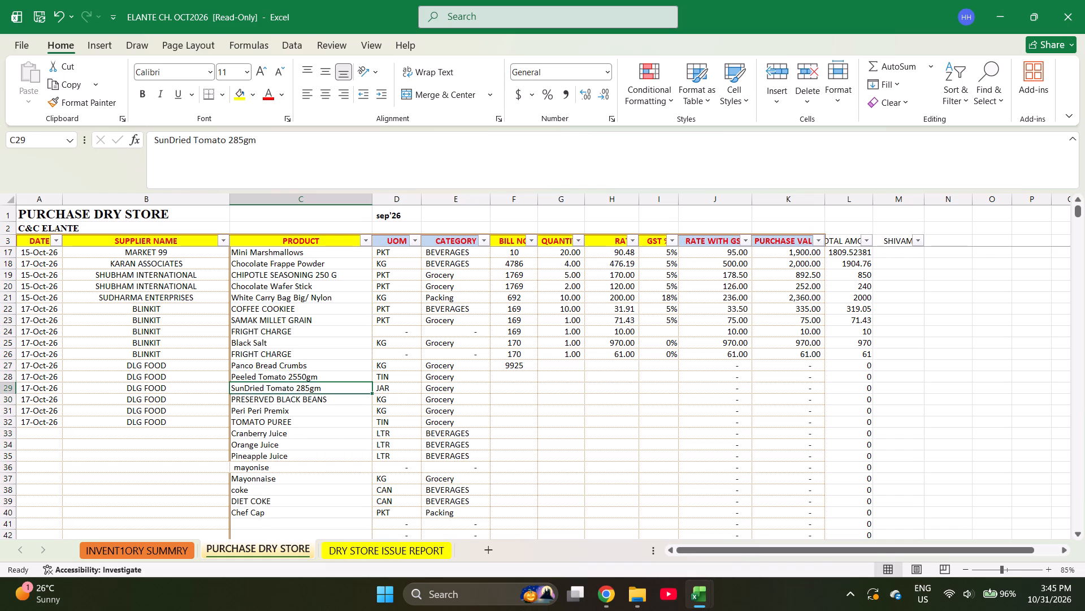
key(Down)
key(Down)
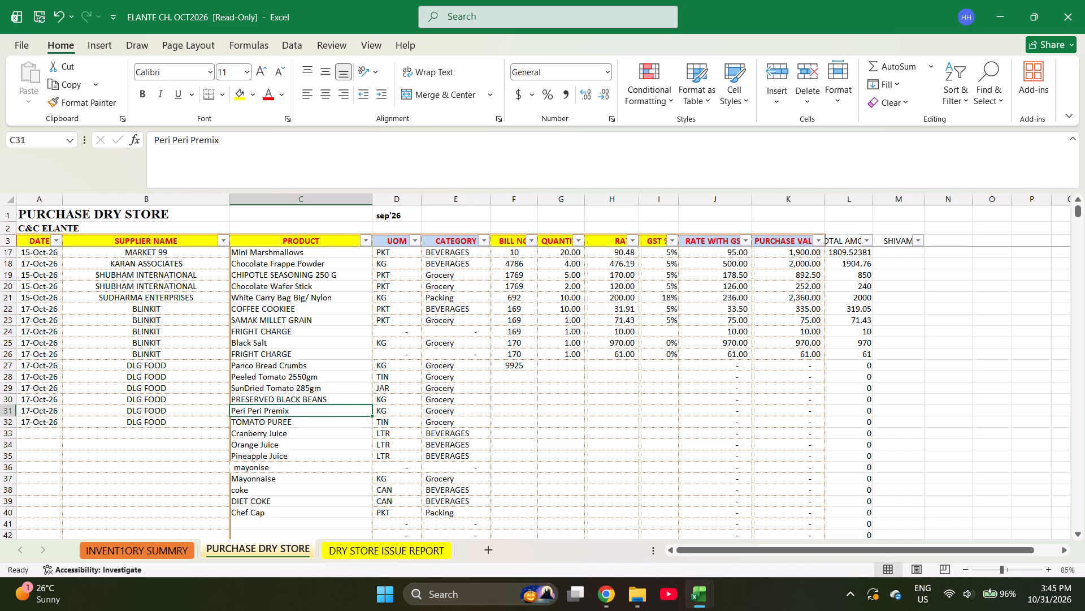
Count the product entries from TOMATO PUREE up to Panco Bread Crumbs in the purchase list.
key(Down)
key(shift+Up)
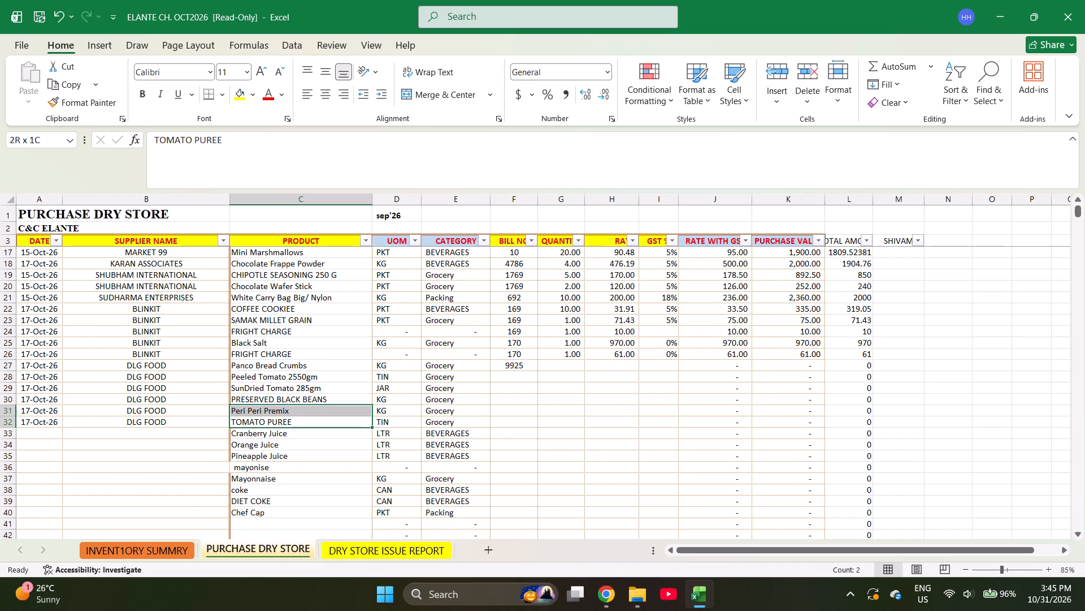
key(shift+Up)
key(shift+Up)
key(shift+Up)
key(shift+Up)
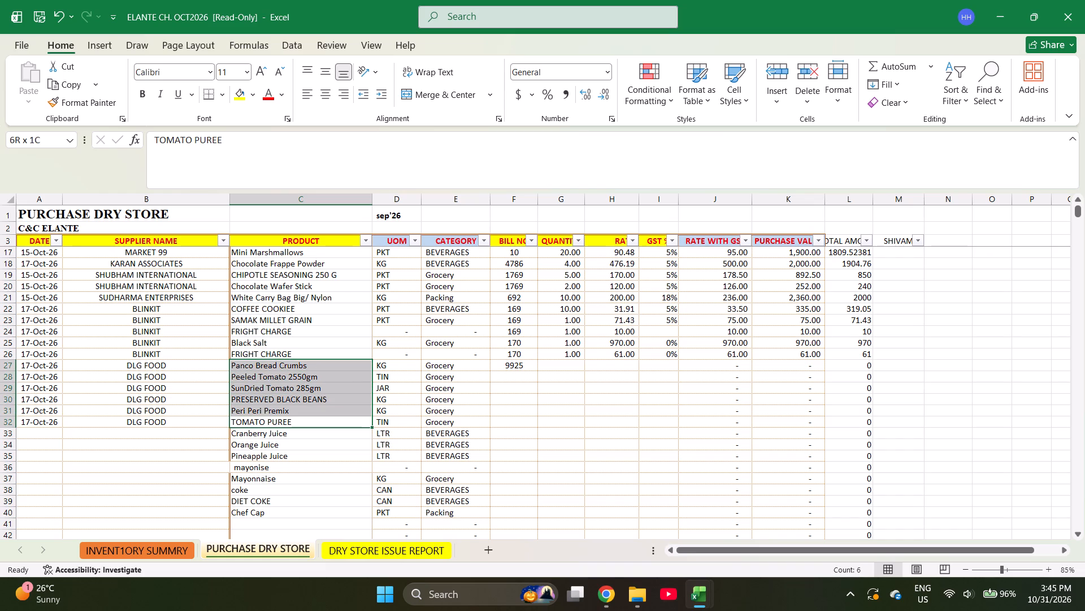
Replace the mayonise entry by moving Mayonnaise, coke, DIET COKE and Chef Cap up one row, and clear the leftover duplicate Chef Cap.
key(Down)
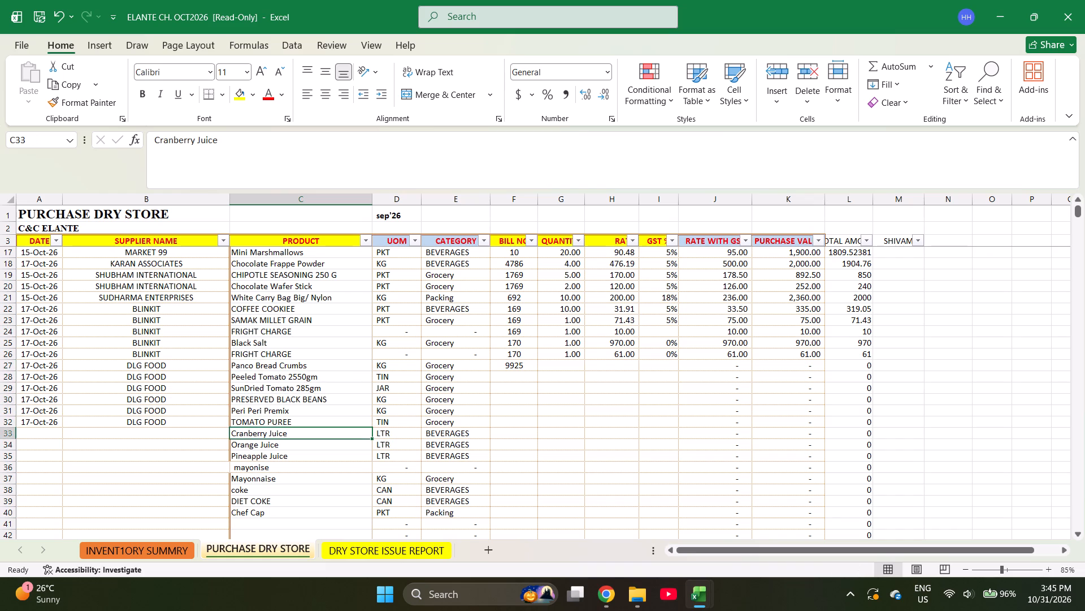
key(Down)
key(Down)
key(Down)
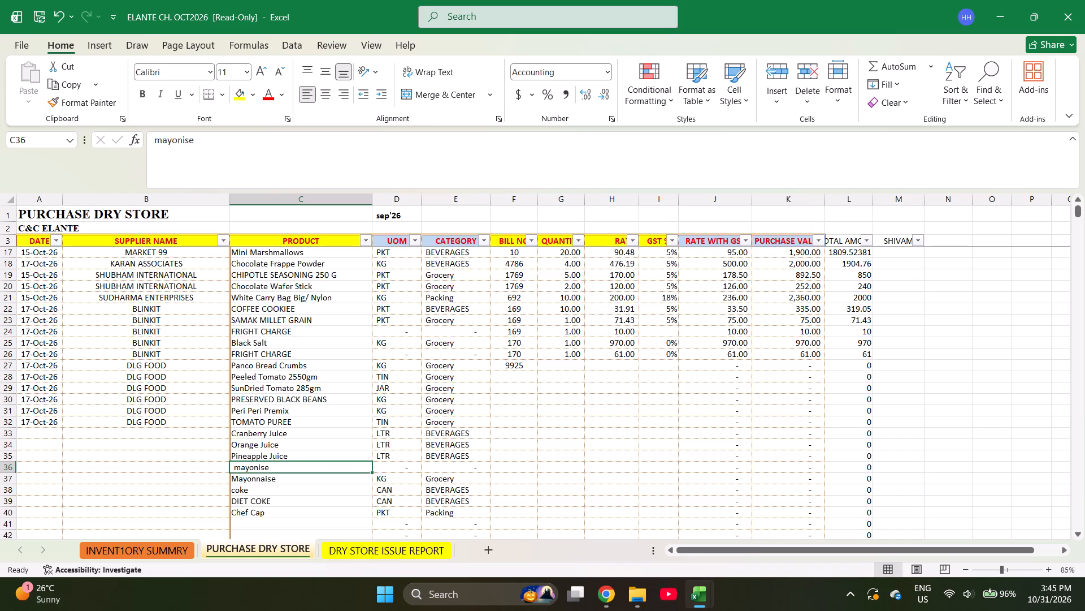
key(Down)
key(ctrl+shift+Down)
key(ctrl+c)
key(Up)
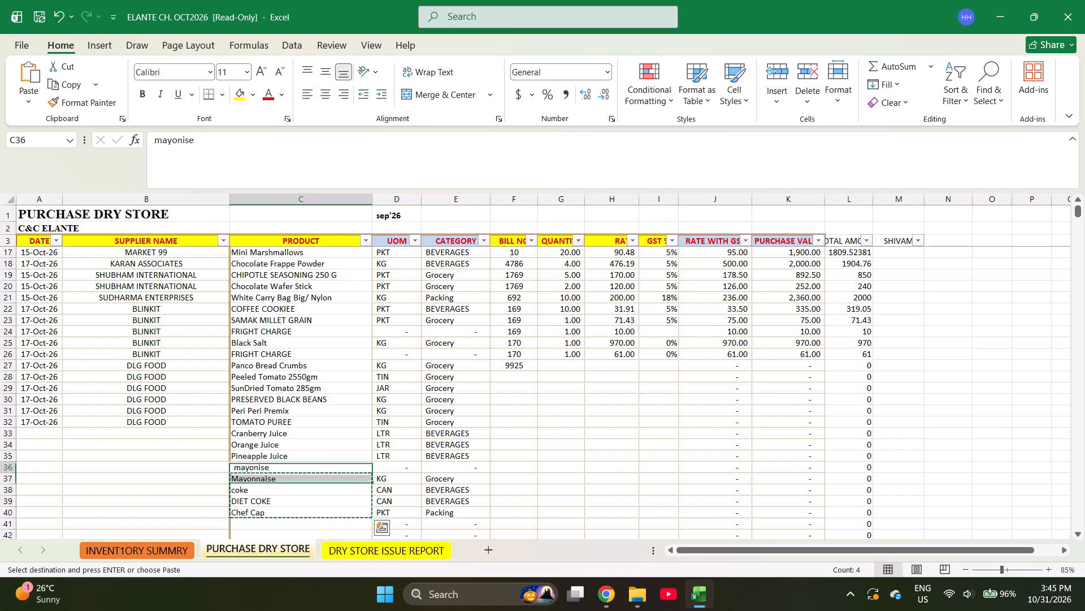
key(Return)
key(ctrl+Down)
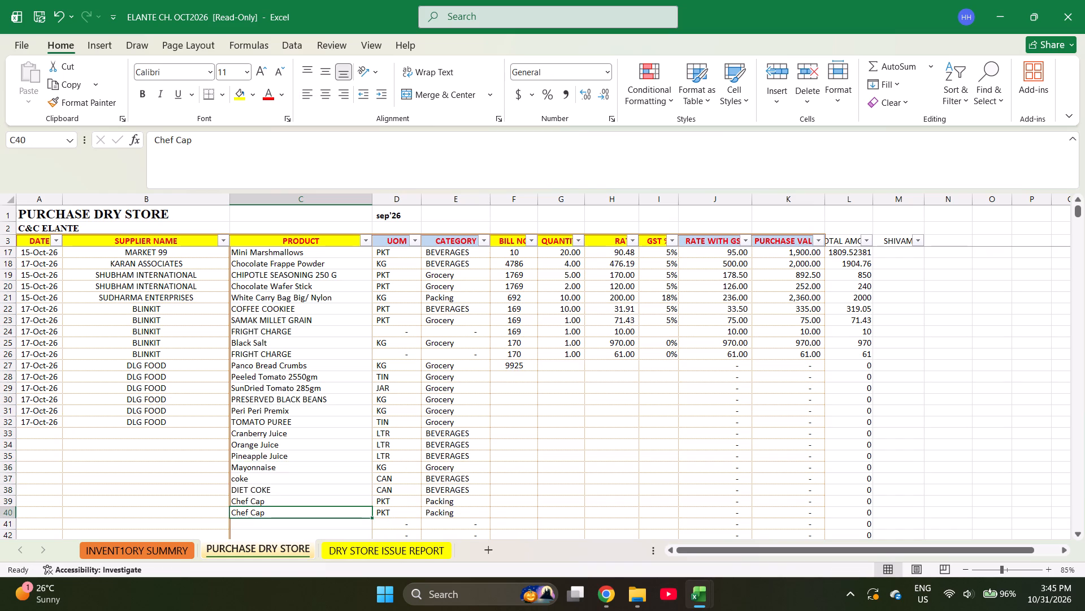
key(Delete)
Recount the product entries from Panco Bread Crumbs down to Chef Cap.
key(Left)
key(ctrl+Up)
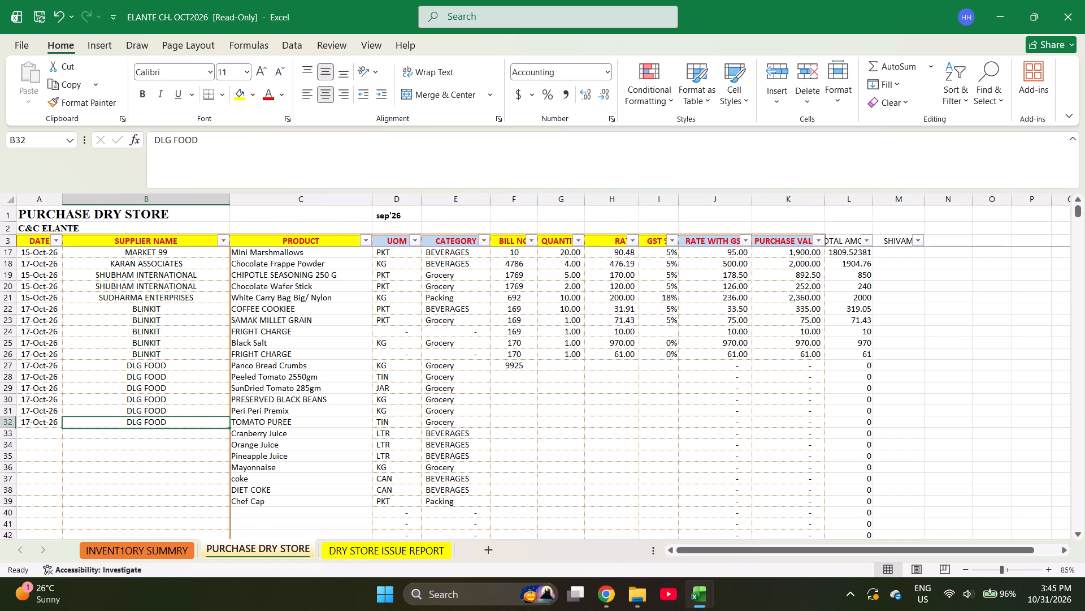
key(Right)
key(Up)
key(Up)
key(Up)
key(Up)
key(Up)
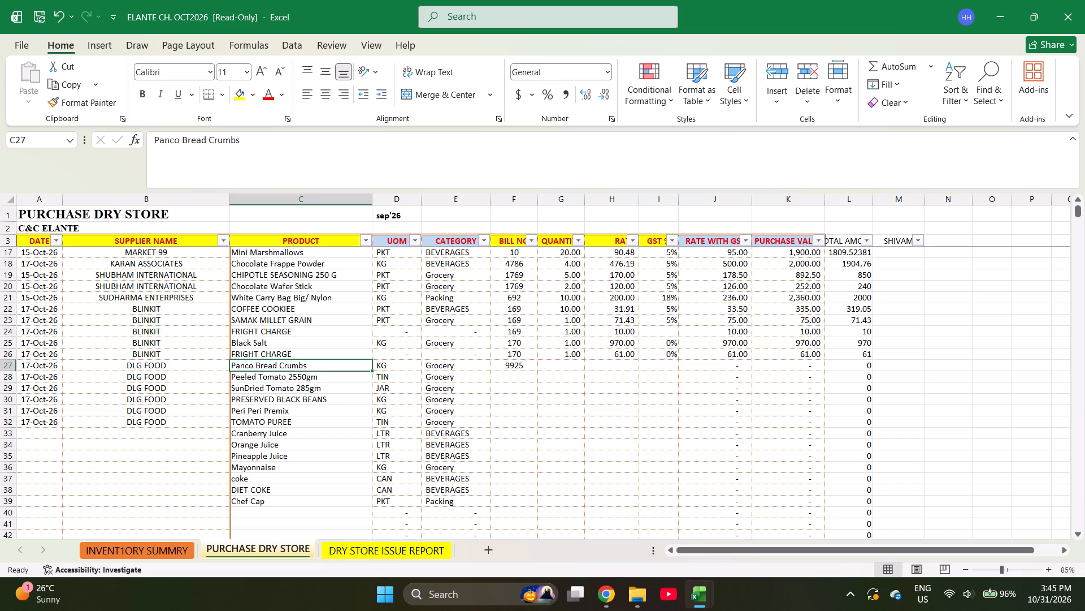
key(ctrl+shift+Down)
Enter quantities 10, 3, 12, 1 and 22 for Panco Bread Crumbs, Peeled Tomato, SunDried Tomato, PRESERVED BLACK BEANS and Peri Peri Premix.
key(Right)
key(Right)
key(Right)
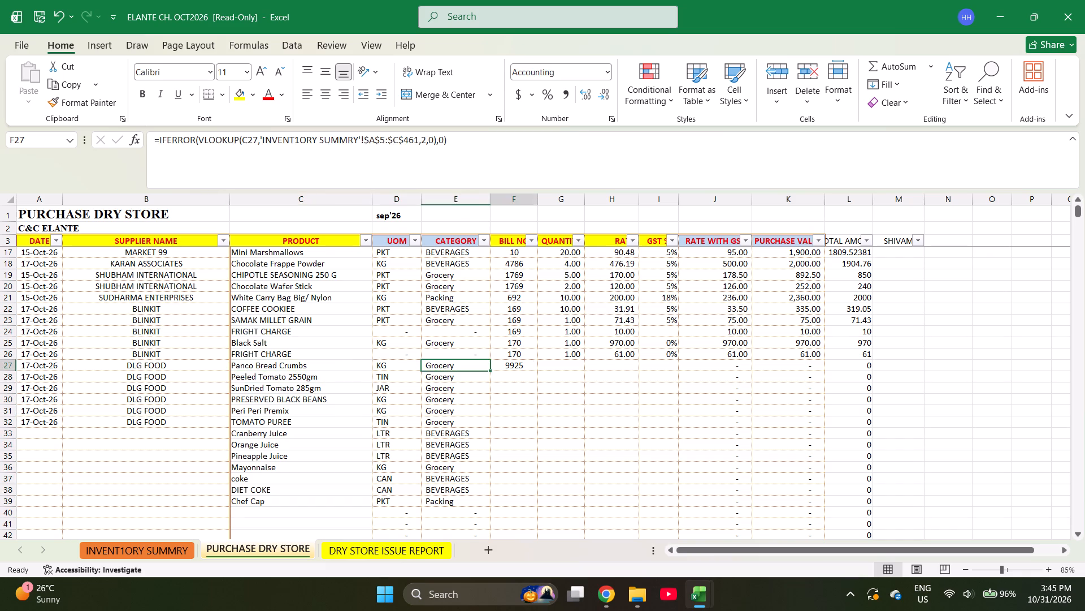
key(Right)
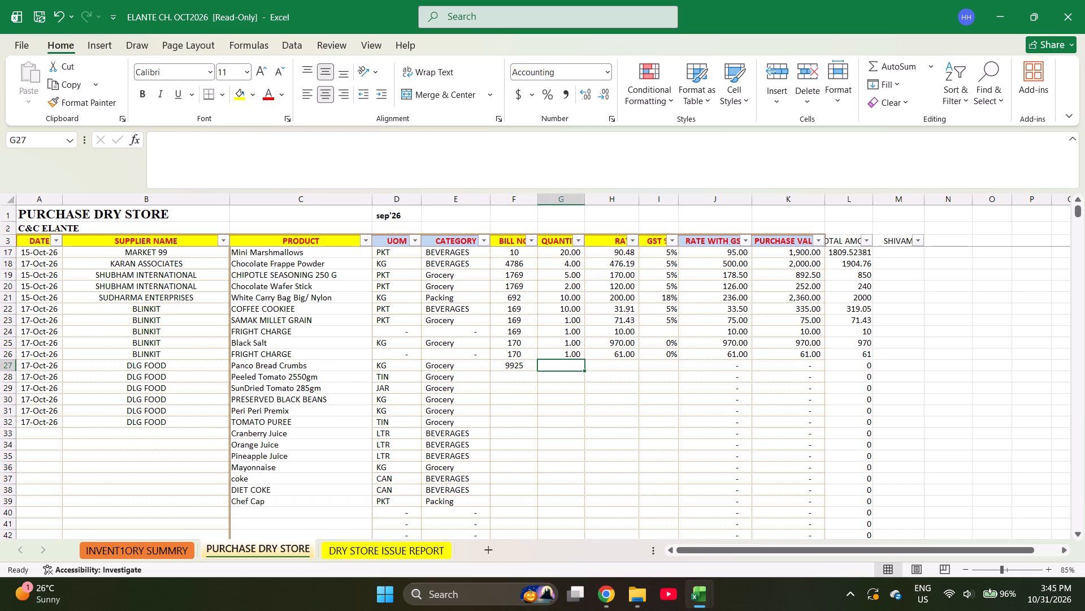
text(10)
key(Return)
key(3)
key(Return)
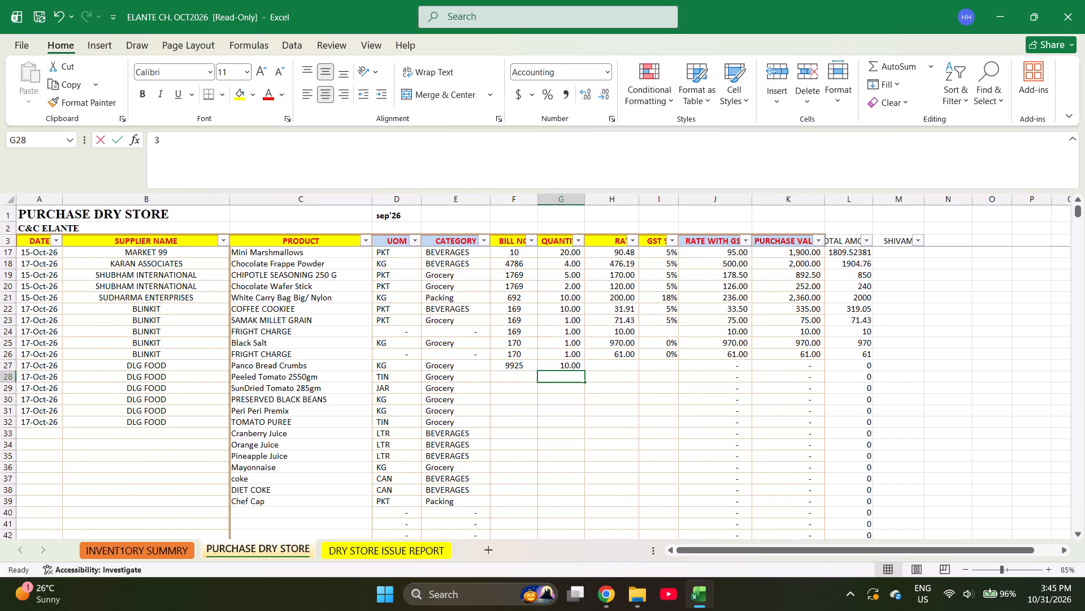
text(12)
key(Return)
key(1)
key(Return)
text(22)
key(Return)
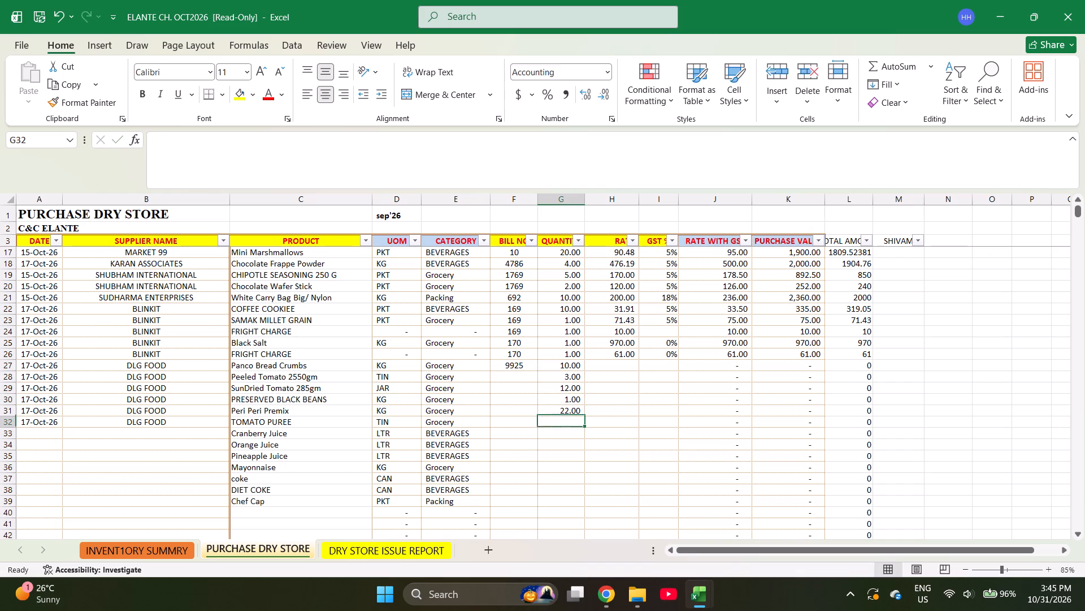
Enter quantity 6 for TOMATO PUREE and 12 each for Cranberry Juice, Orange Juice, Pineapple Juice and Mayonnaise.
key(6)
key(Return)
text(12)
key(Return)
text(12)
key(Return)
text(12)
key(Return)
text(12)
key(Return)
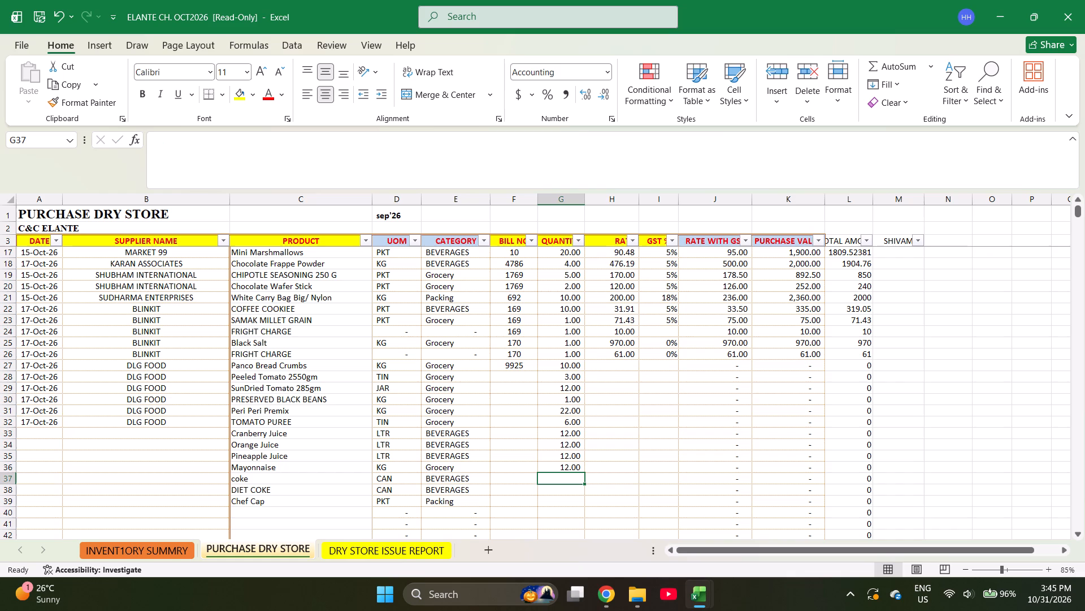
Enter quantities 48 for coke, 24 for DIET COKE and 3 for Chef Cap.
text(48)
key(Return)
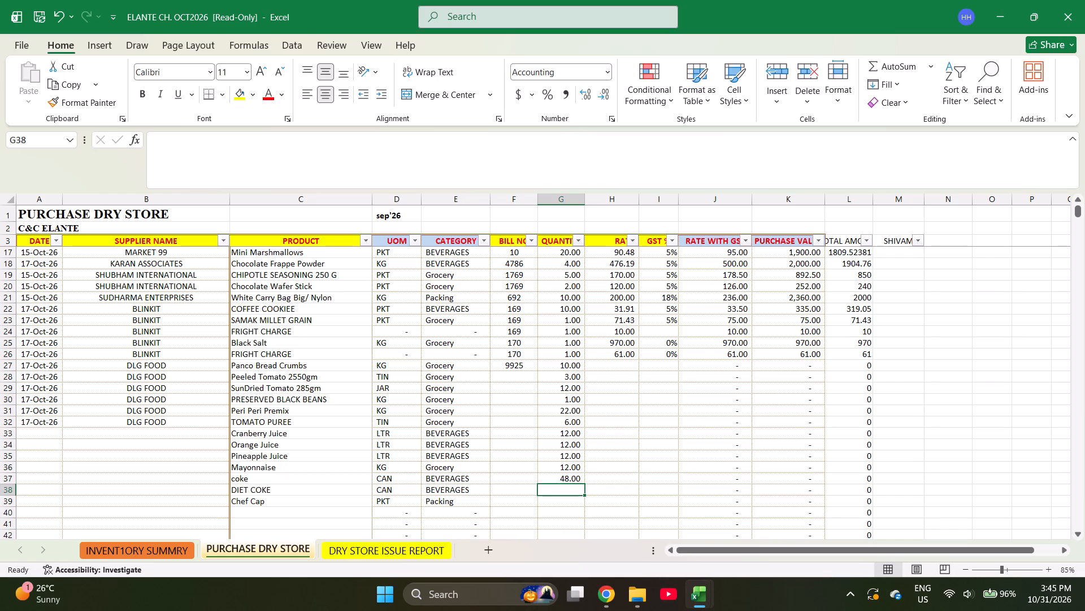
key(Up)
key(Left)
key(Left)
key(Left)
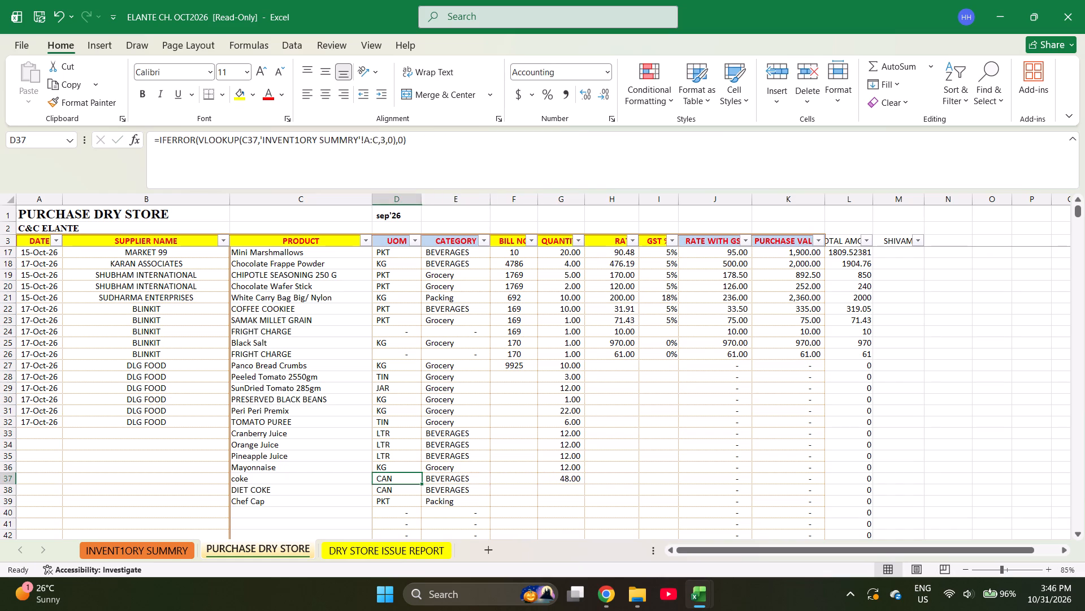
key(Left)
key(Down)
key(Right)
key(Right)
key(Right)
key(Right)
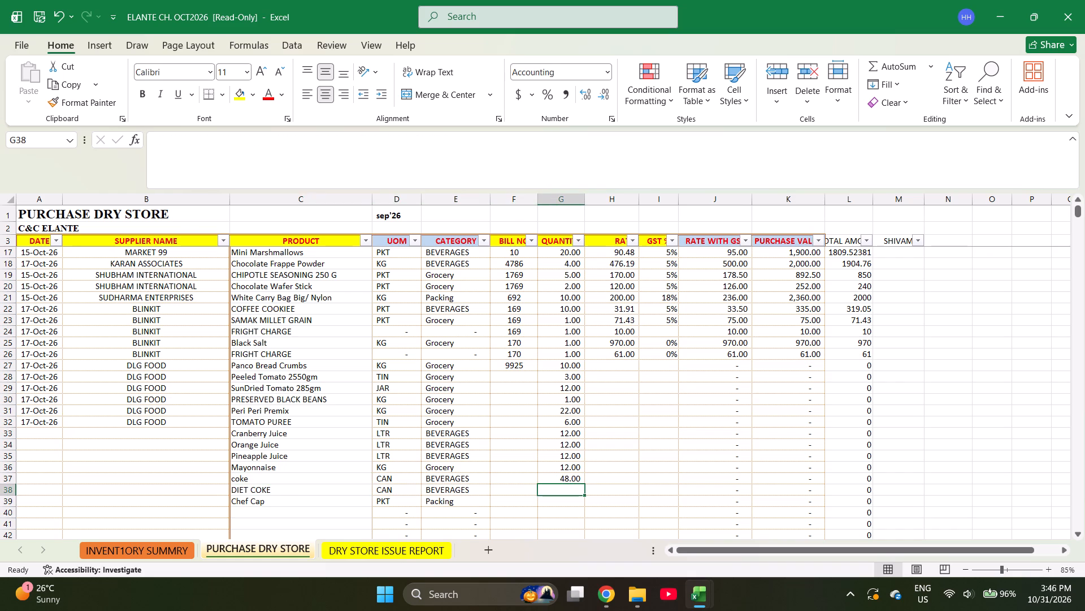
text(24)
key(Return)
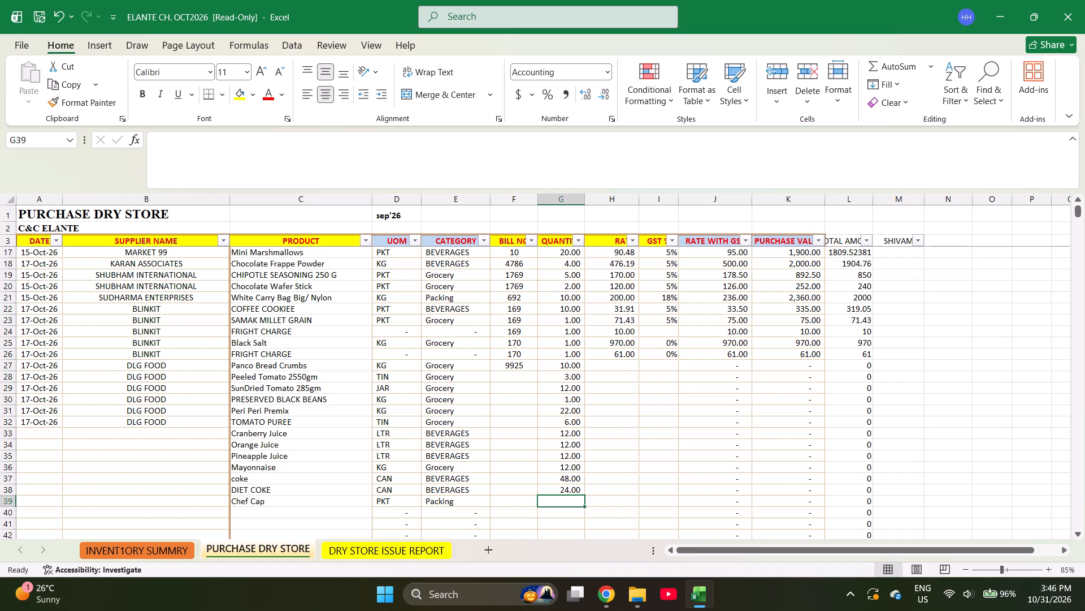
key(3)
key(Return)
Enter rates 120 for Panco Bread Crumbs, 507 for Peeled Tomato, 198 for SunDried Tomato and 178.25 for PRESERVED BLACK BEANS.
key(ctrl+Up)
key(Right)
key(ctrl+Up)
key(Down)
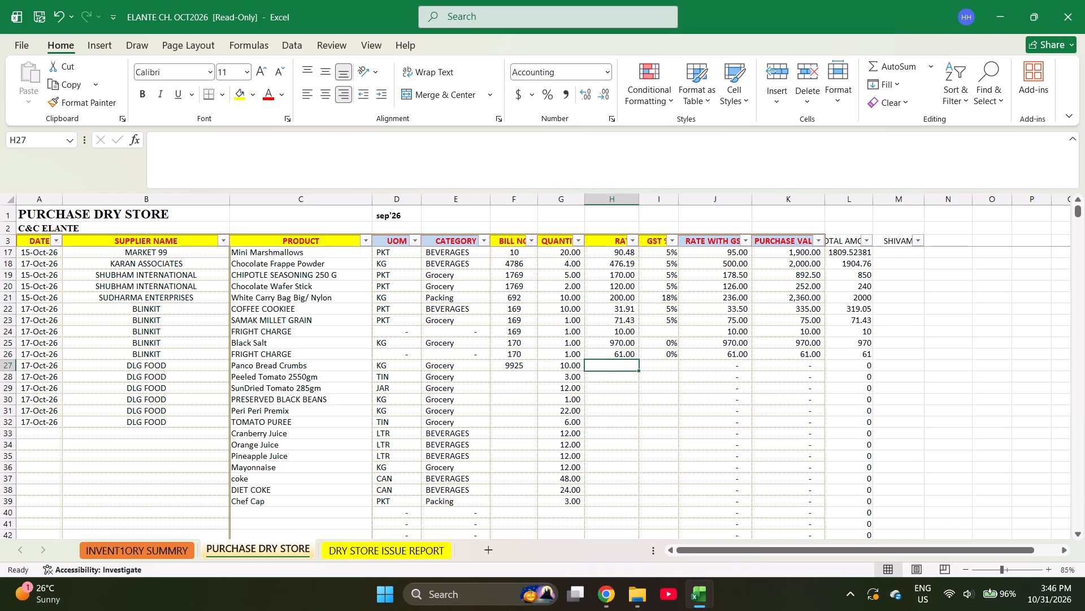
text(120)
key(Return)
text(507)
key(Return)
text(198)
key(Return)
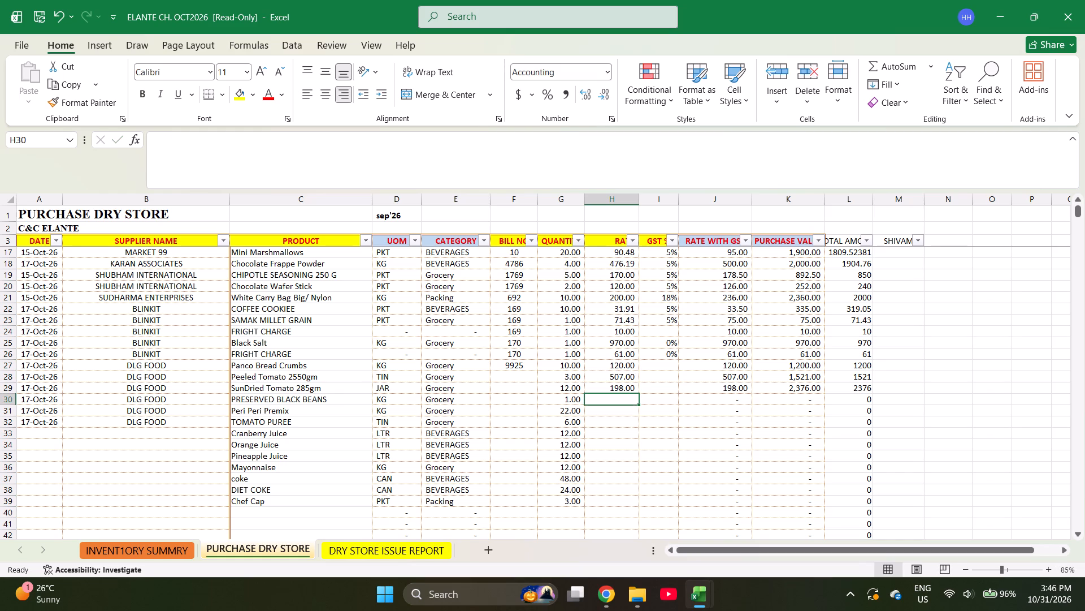
text(178)
key(Return)
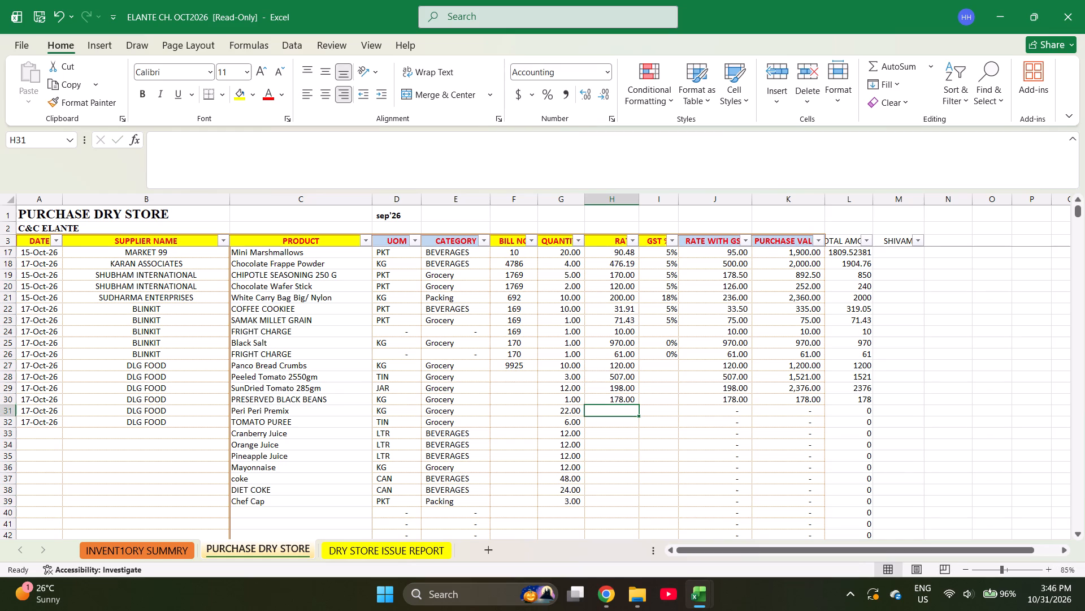
key(Up)
text(178.25)
key(Return)
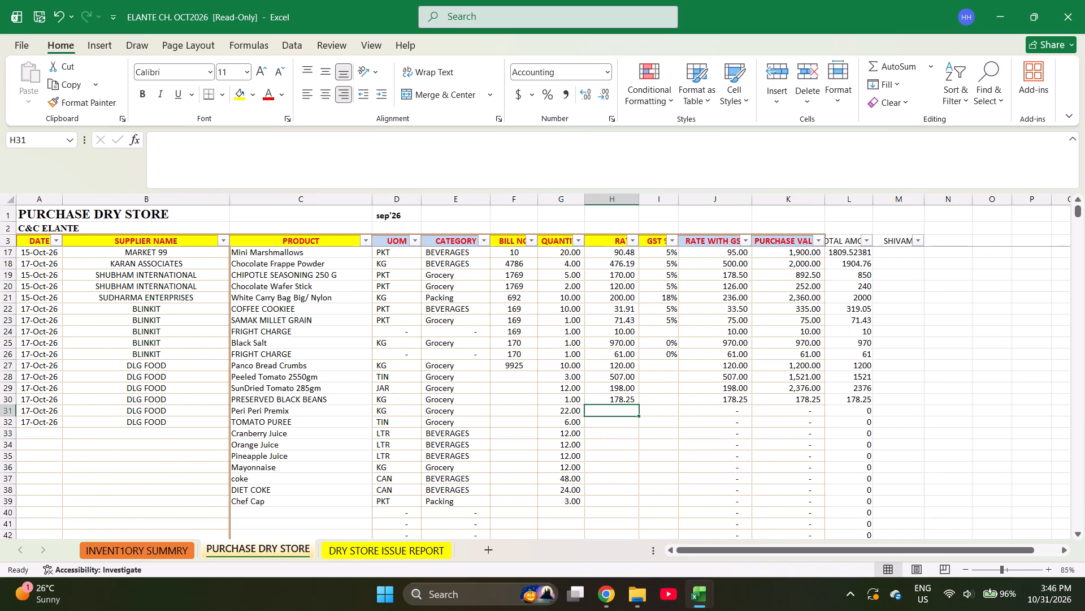
Enter rates 416 for Peri Peri Premix, 58 for TOMATO PUREE and 106.67 for Cranberry Juice.
text(416)
key(Return)
text(58)
key(Return)
text(106.67)
key(Return)
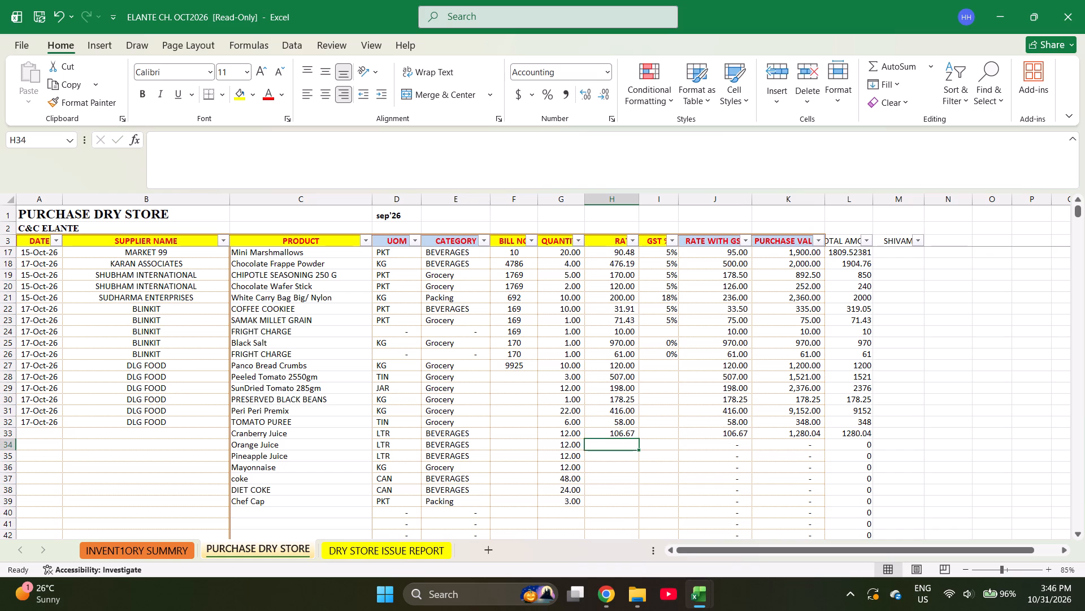
Enter rates 96 for Orange Juice, 102 for Pineapple Juice and 106.67 for Mayonnaise.
key(5)
key(BackSpace)
text(96)
key(Return)
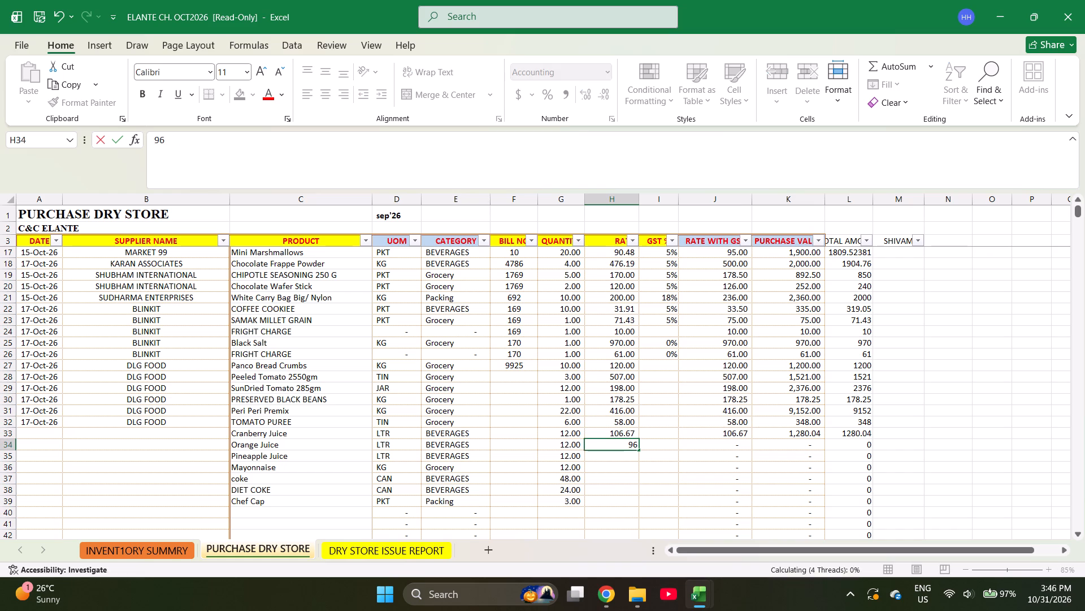
text(102)
key(Return)
text(106.67)
key(Return)
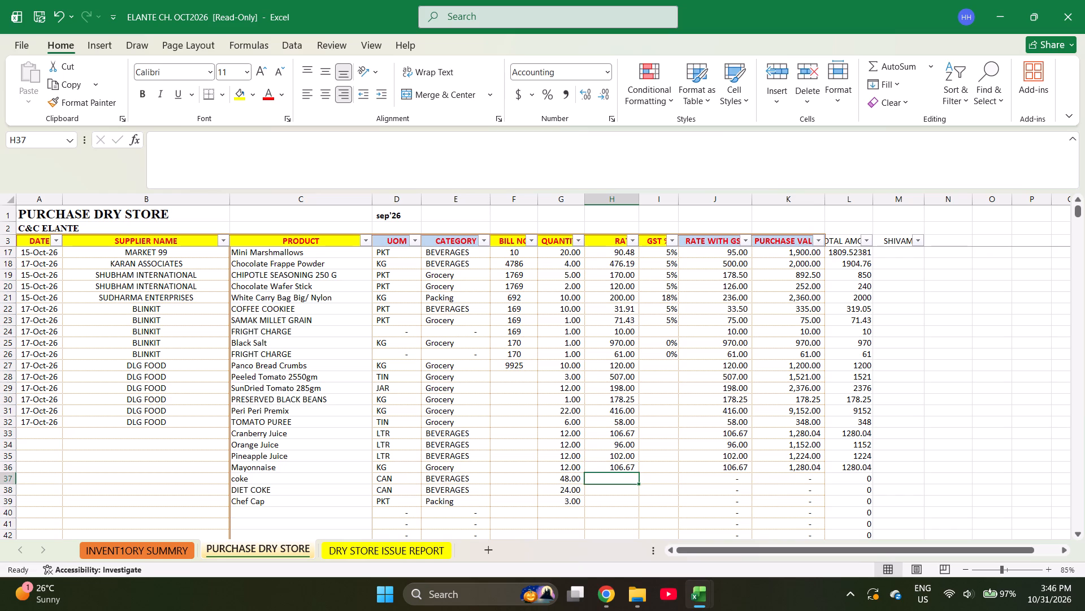
Enter rates 31.43 for coke, 31.80 for DIET COKE and 76.19 for Chef Cap.
text(31.)
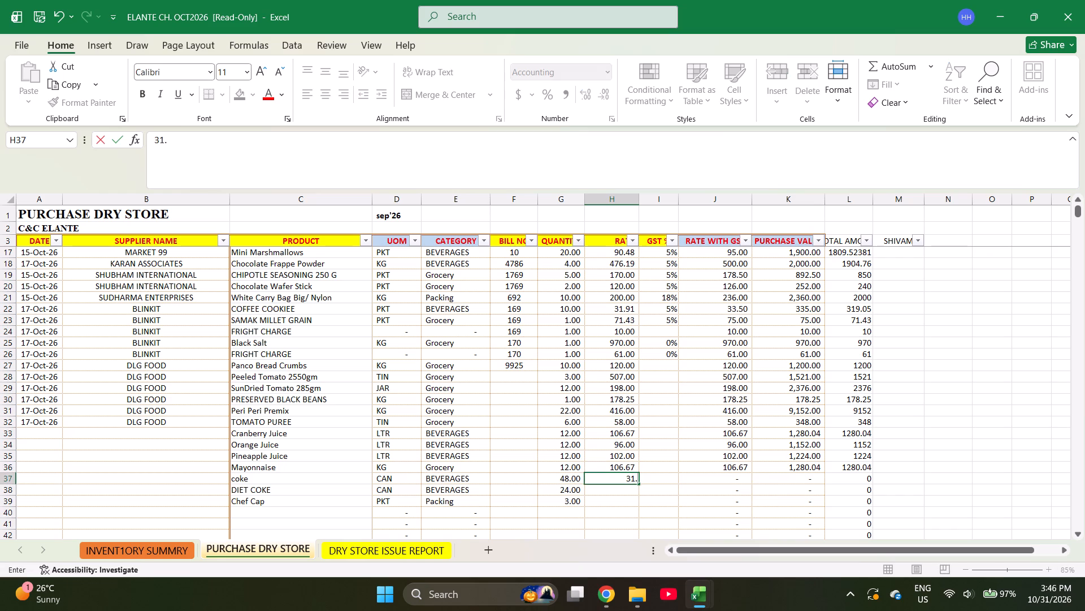
text(43)
key(Return)
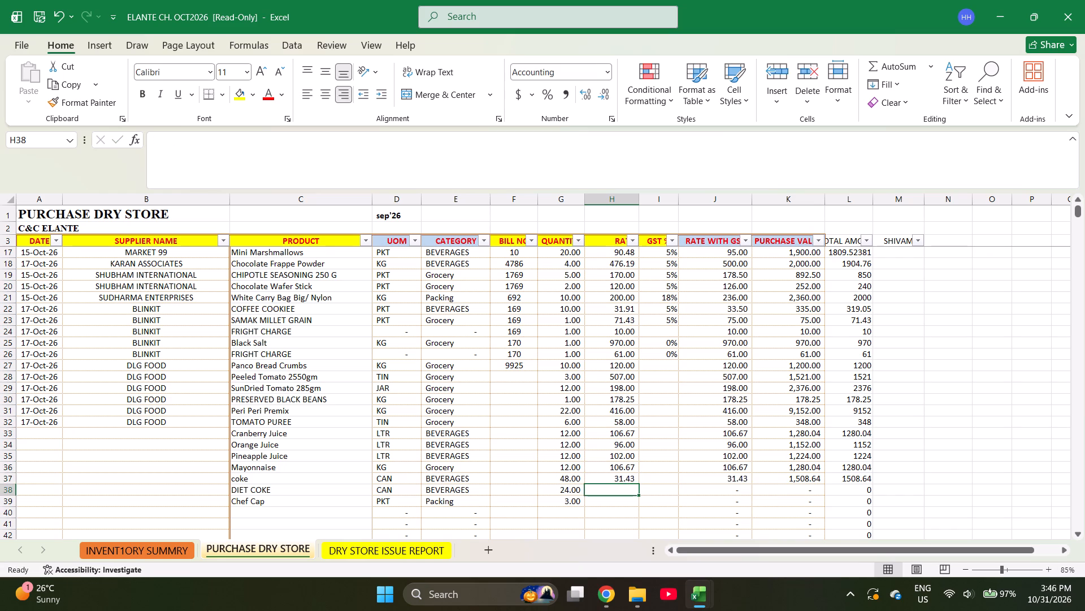
text(31.80)
key(Return)
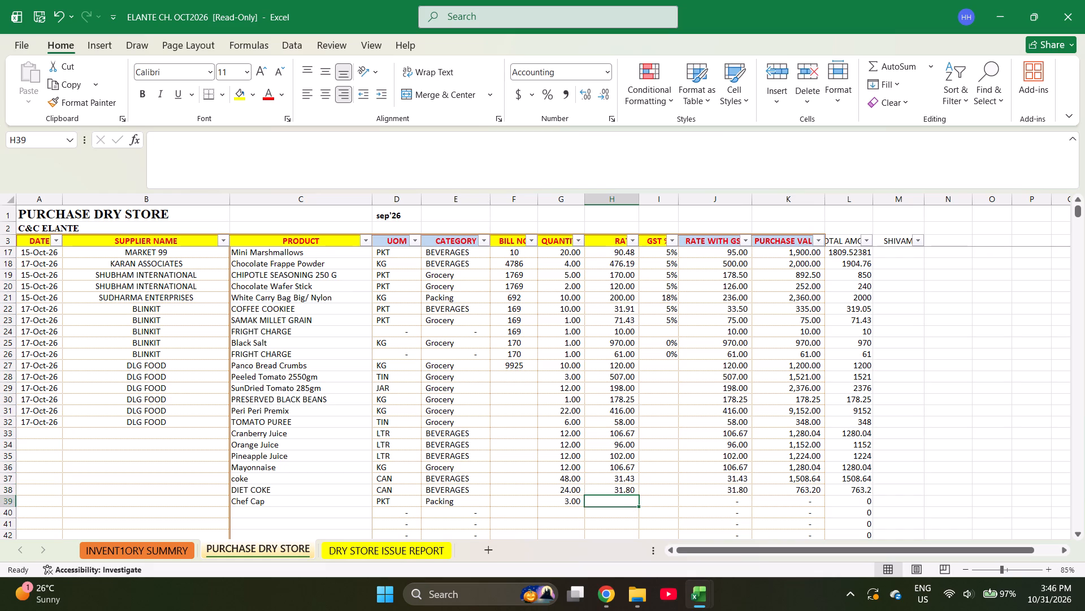
text(76.10)
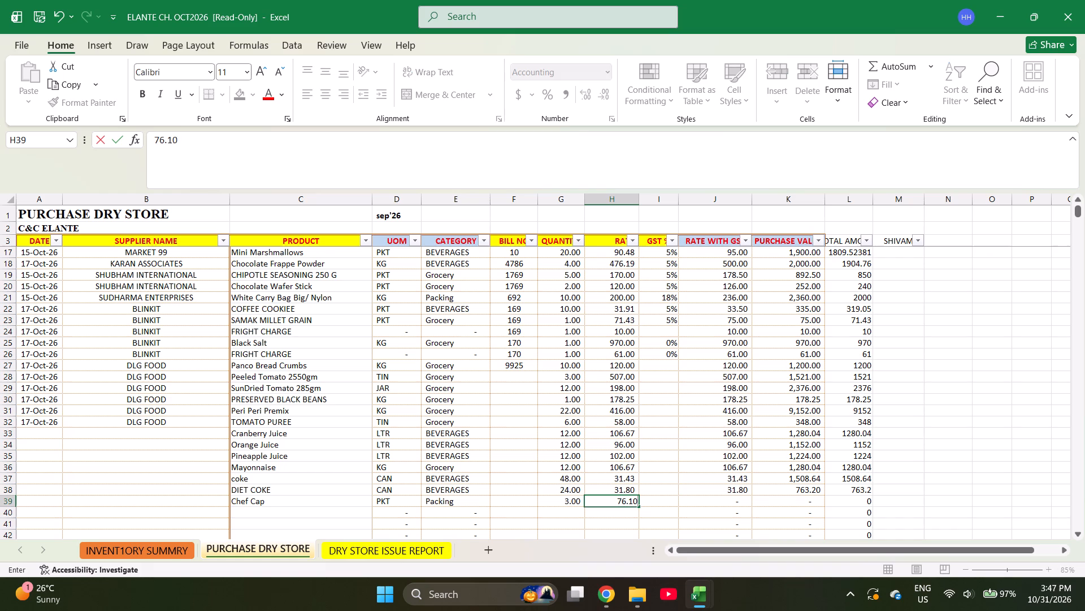
key(BackSpace)
key(9)
key(Right)
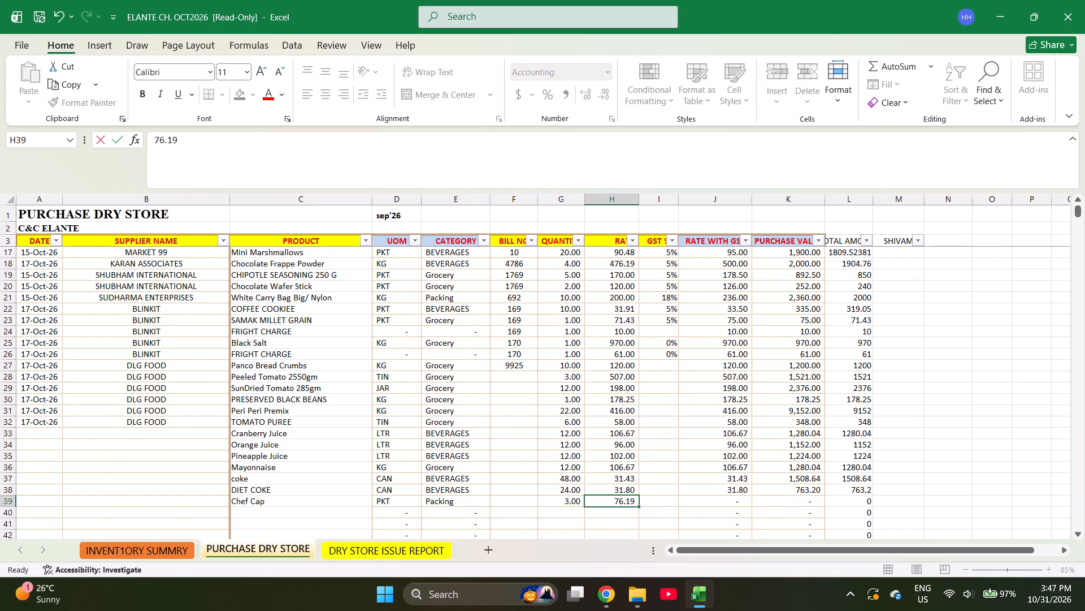
Set the GST to 0% for the BLINKIT FRIGHT CHARGE row of bill 169.
key(Up)
key(ctrl+Up)
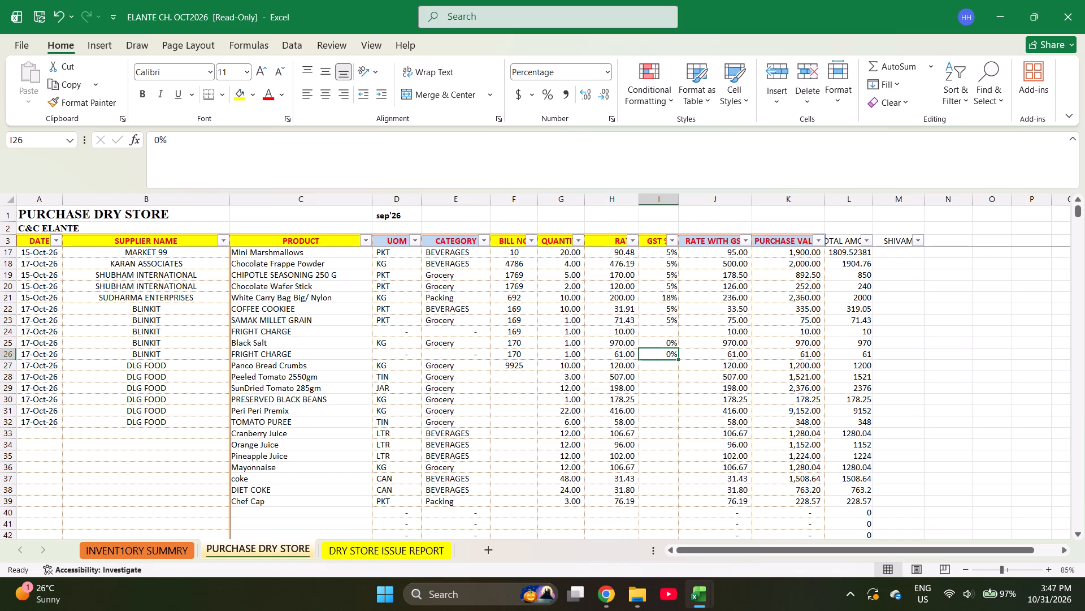
key(Down)
key(Up)
key(Up)
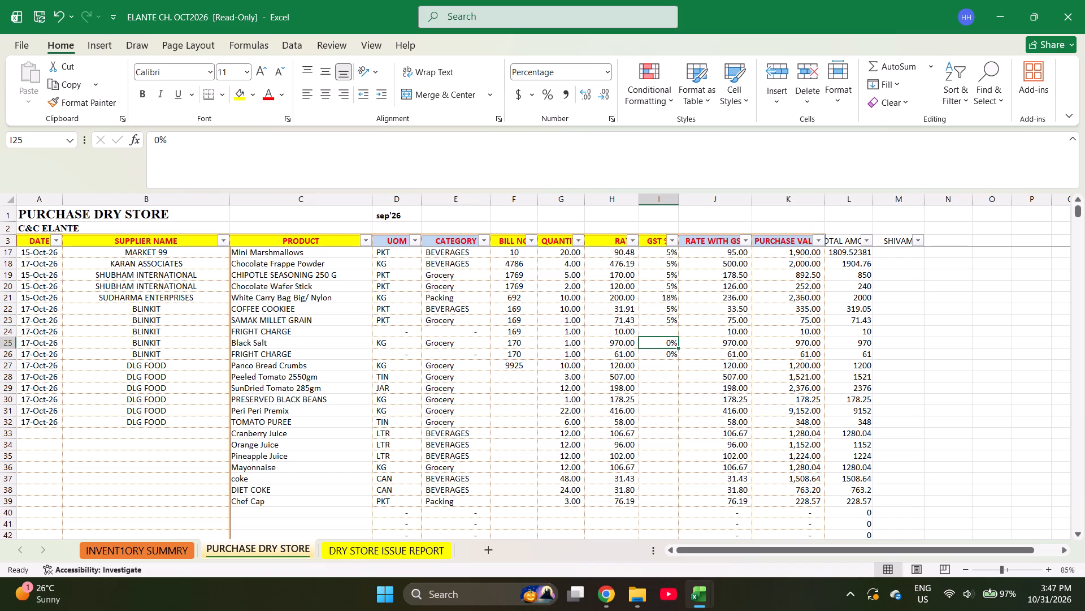
key(Up)
key(shift+space)
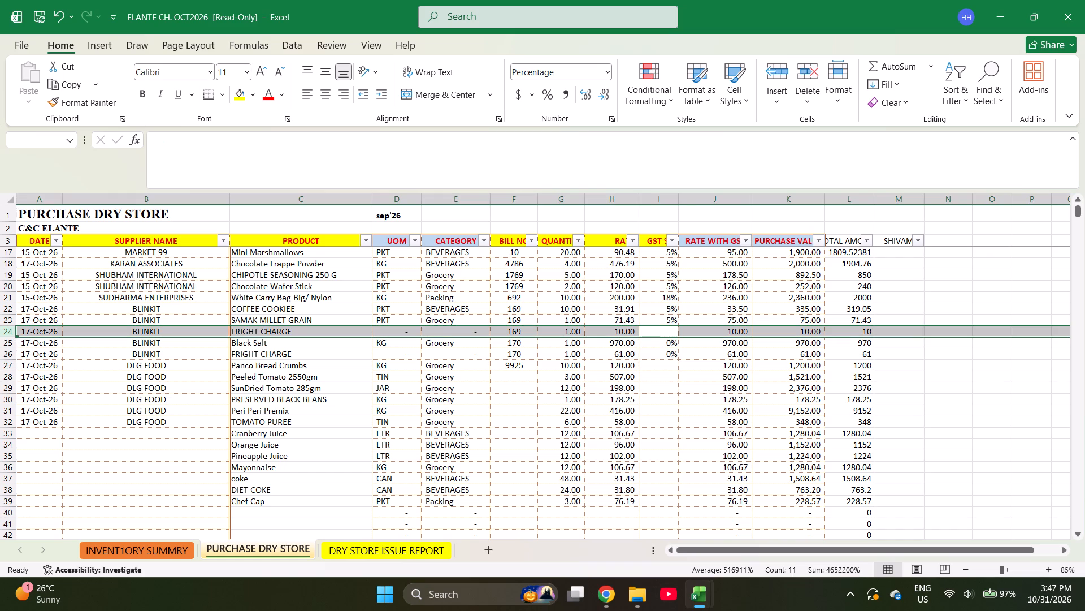
key(Down)
key(Up)
key(0)
key(Return)
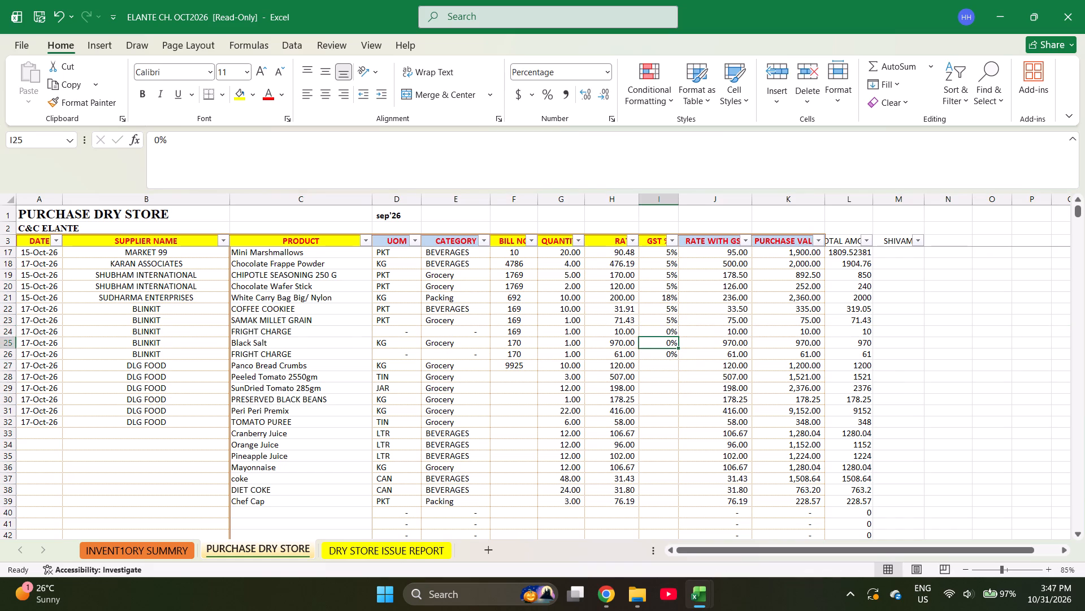
Set the GST to 5% for the Panco Bread Crumbs row of the DLG FOOD bill.
key(Return)
key(Return)
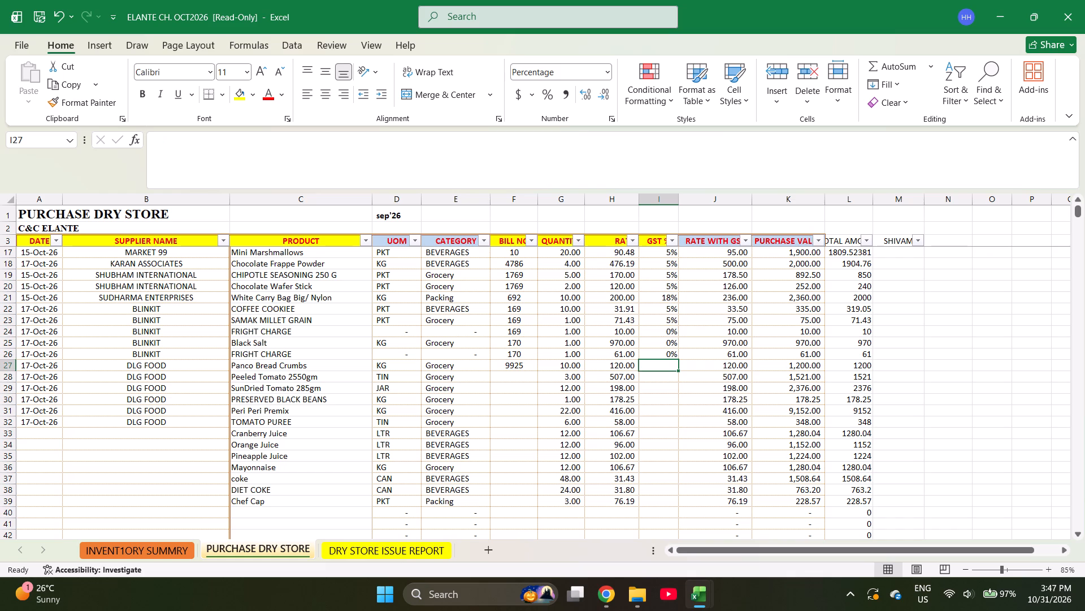
key(5)
key(Return)
Fill the 5% GST down from Panco Bread Crumbs through the Chef Cap row.
key(Up)
key(Down)
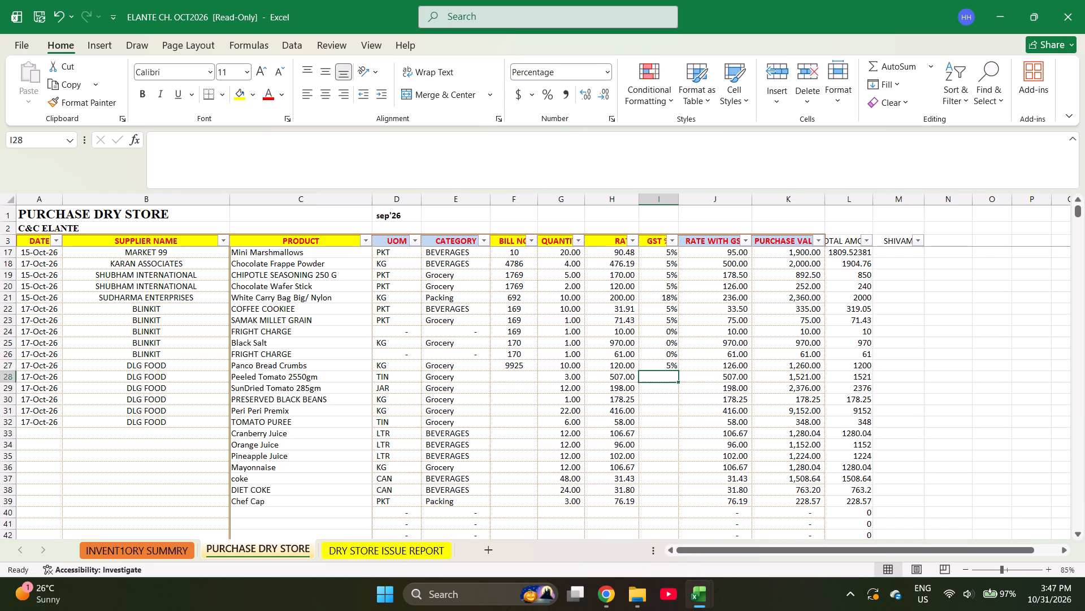
key(Up)
key(Down)
key(Up)
key(shift+Down)
key(shift+Up)
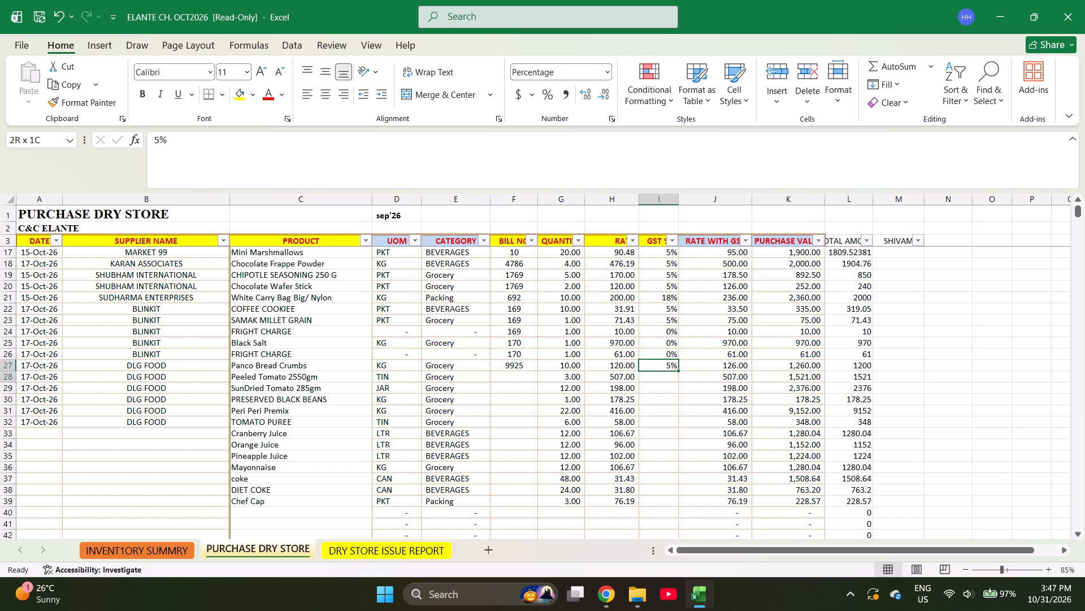
key(shift+Down)
key(shift+Down)
key(shift+Down)
key(shift+Down)
key(shift+Down)
key(shift+Down)
key(shift+Down)
key(shift+Down)
key(shift+Down)
key(shift+Down)
key(shift+Down)
key(shift+Down)
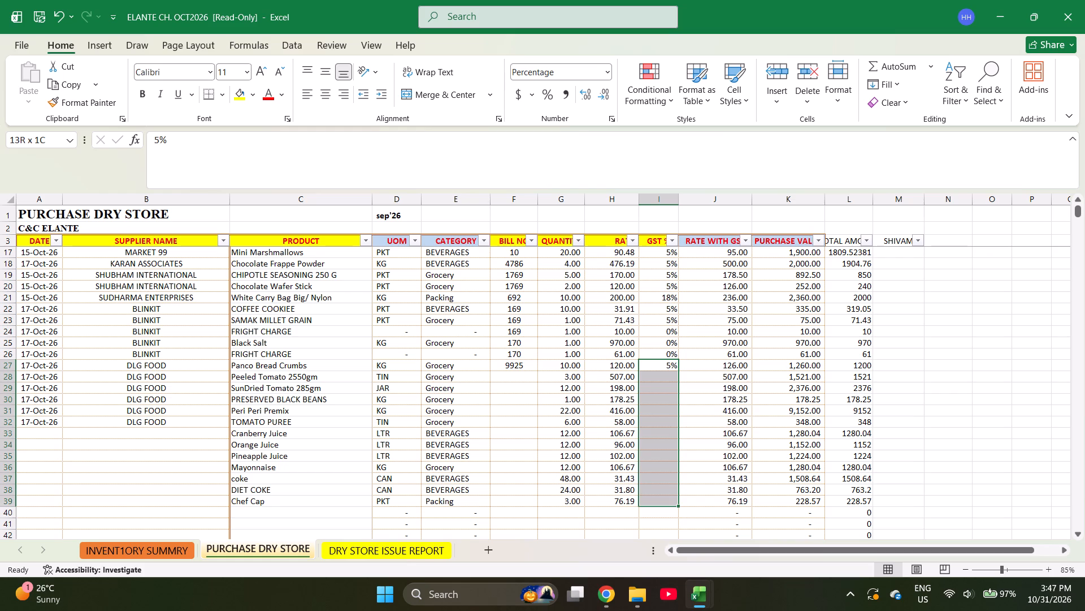
key(ctrl+d)
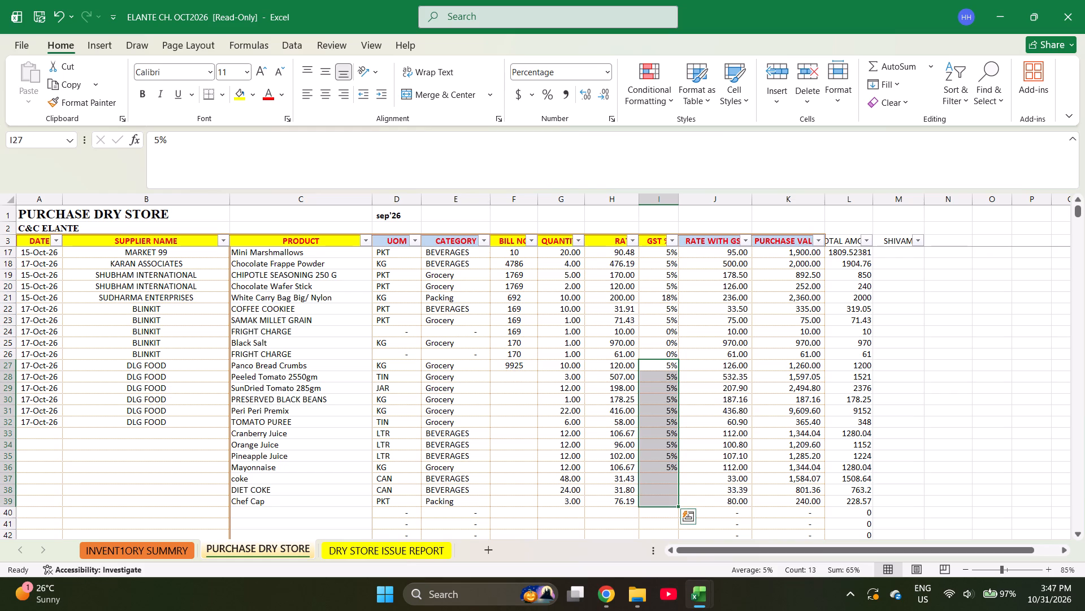
Fill the date 17-Oct-26 and supplier DLG FOOD down from the Panco Bread Crumbs row through the Chef Cap row.
key(ctrl+Left)
key(shift+Right)
key(shift+Down)
key(shift+Down)
key(shift+Down)
key(shift+Down)
key(shift+Down)
key(shift+Down)
key(shift+Down)
key(shift+Down)
key(shift+Down)
key(shift+Down)
key(shift+Down)
key(shift+Down)
key(shift+Down)
key(shift+Down)
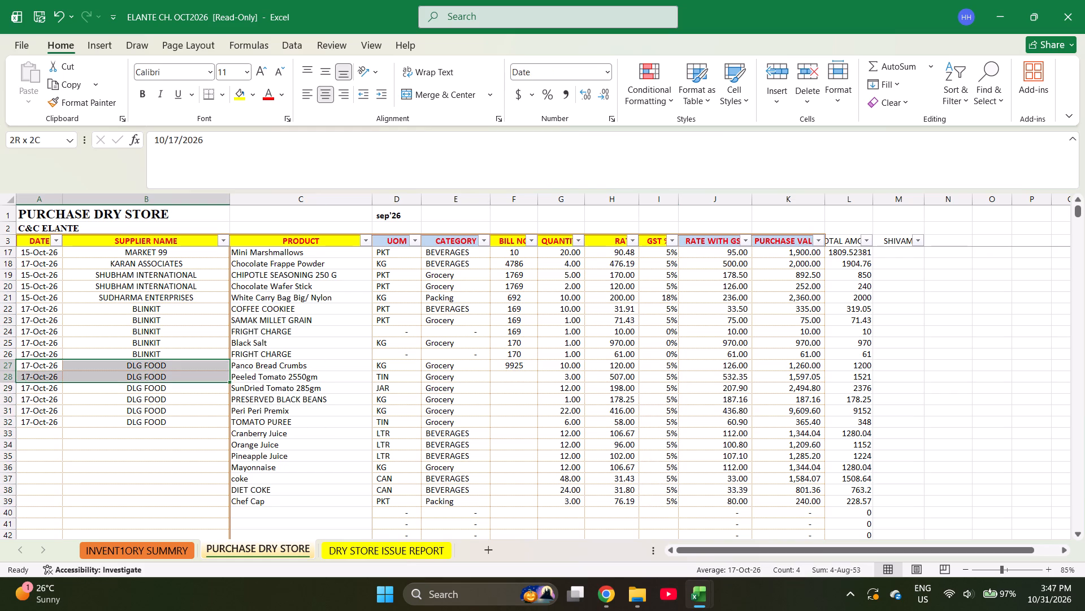
key(shift+Up)
key(shift+Up)
key(ctrl+d)
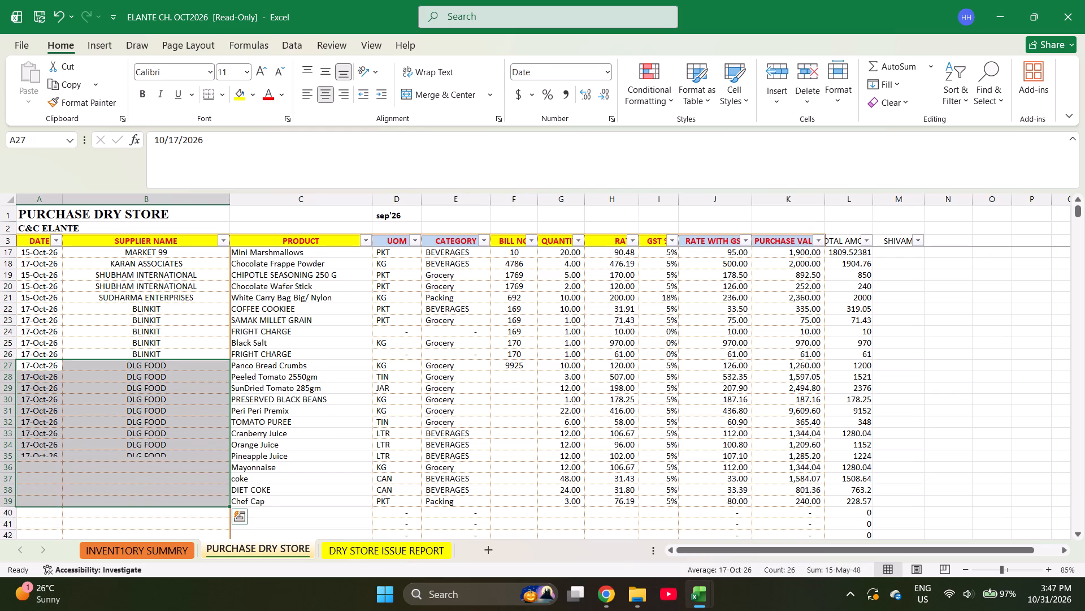
Check the purchase values and total amounts of the DLG FOOD rows.
key(ctrl+Right)
key(Left)
key(shift+Down)
key(shift+Down)
key(shift+Down)
key(shift+Down)
key(shift+Down)
key(shift+Down)
key(shift+Down)
key(shift+Down)
key(shift+Down)
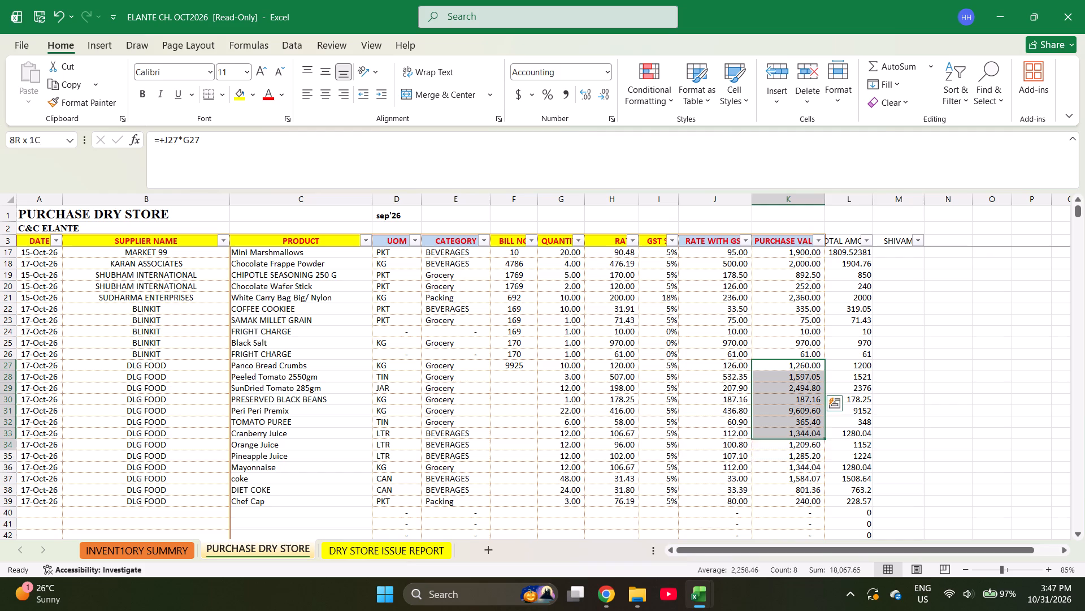
key(shift+Right)
key(Right)
key(Right)
key(Down)
key(Down)
key(Down)
key(Down)
key(Down)
key(Down)
key(Down)
key(Down)
key(Down)
key(Down)
key(Down)
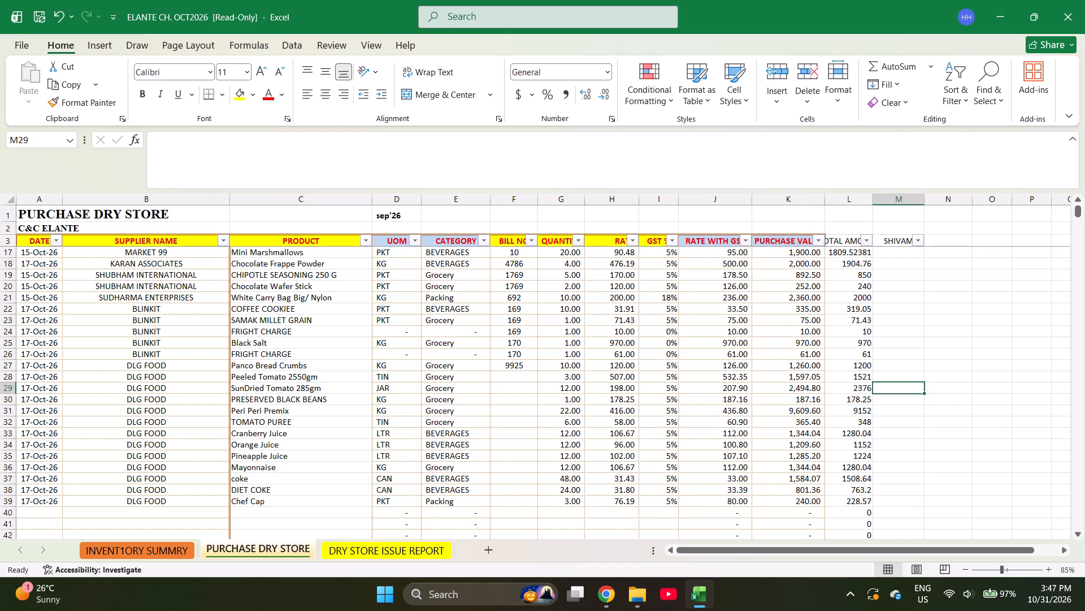
key(Down)
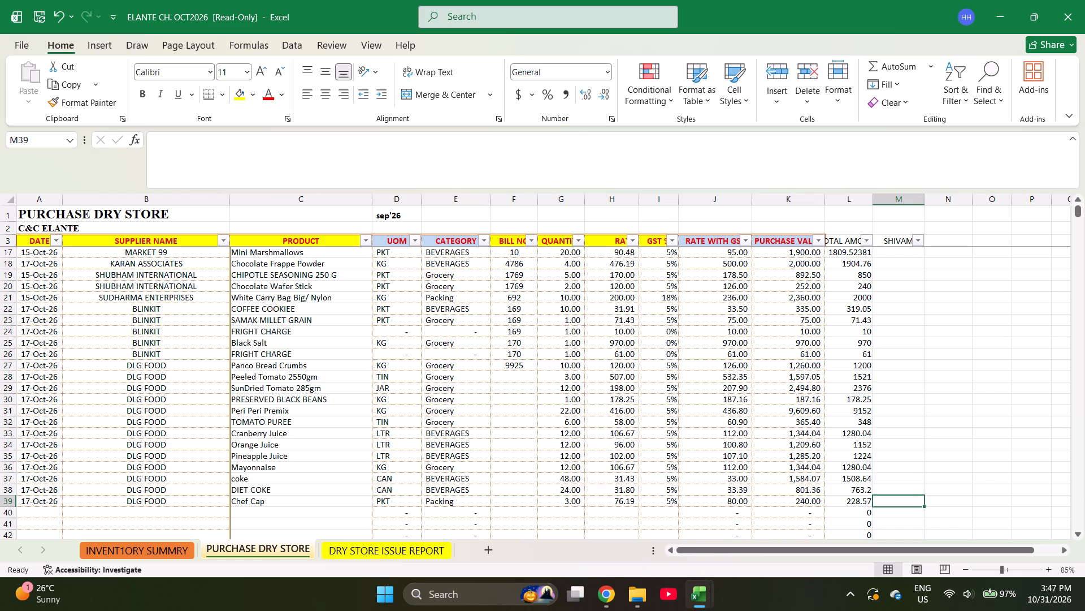
Fill the date 17-Oct-26 and supplier DLG FOOD down into row 40, below Chef Cap.
key(Left)
key(Left)
key(Left)
key(Left)
key(Left)
key(Left)
key(Left)
key(Left)
key(Left)
key(Left)
key(Left)
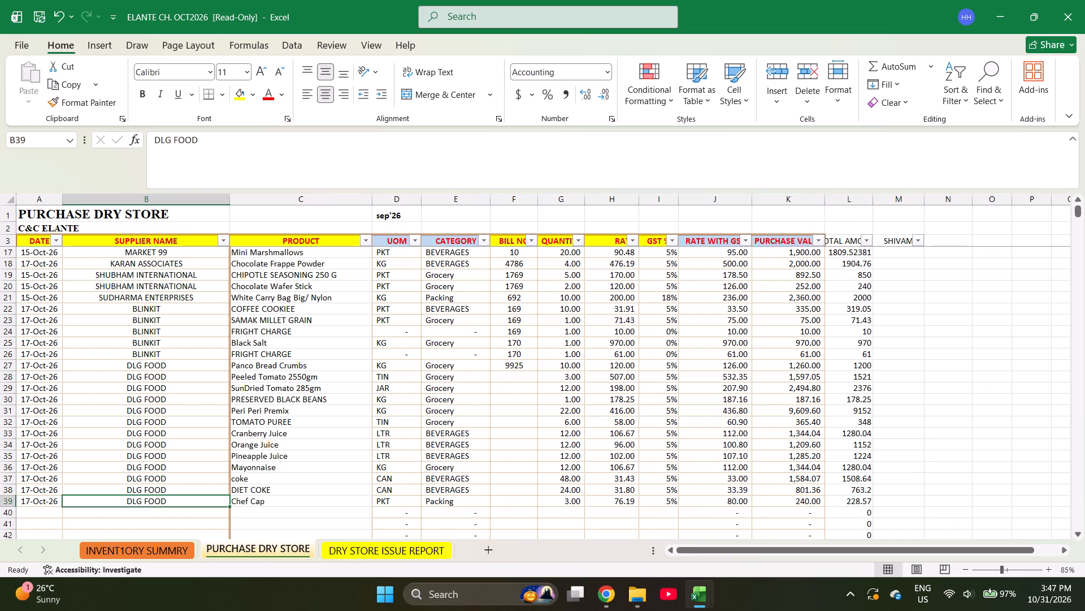
key(Left)
key(shift+Right)
key(shift+Down)
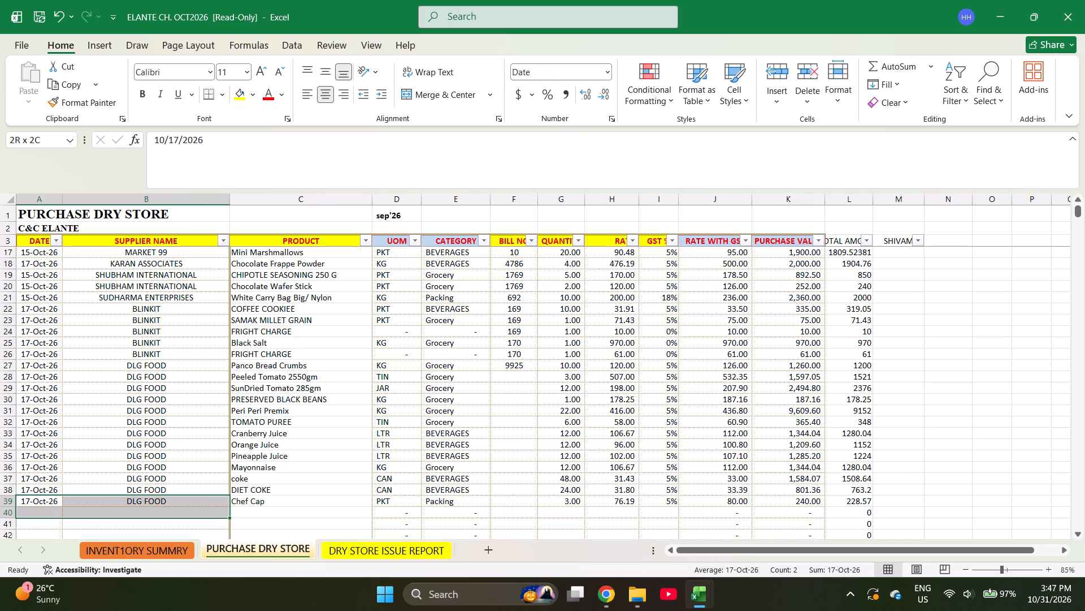
key(ctrl+d)
Enter STAFF TEA as the product in row 40.
key(Right)
key(Down)
key(Right)
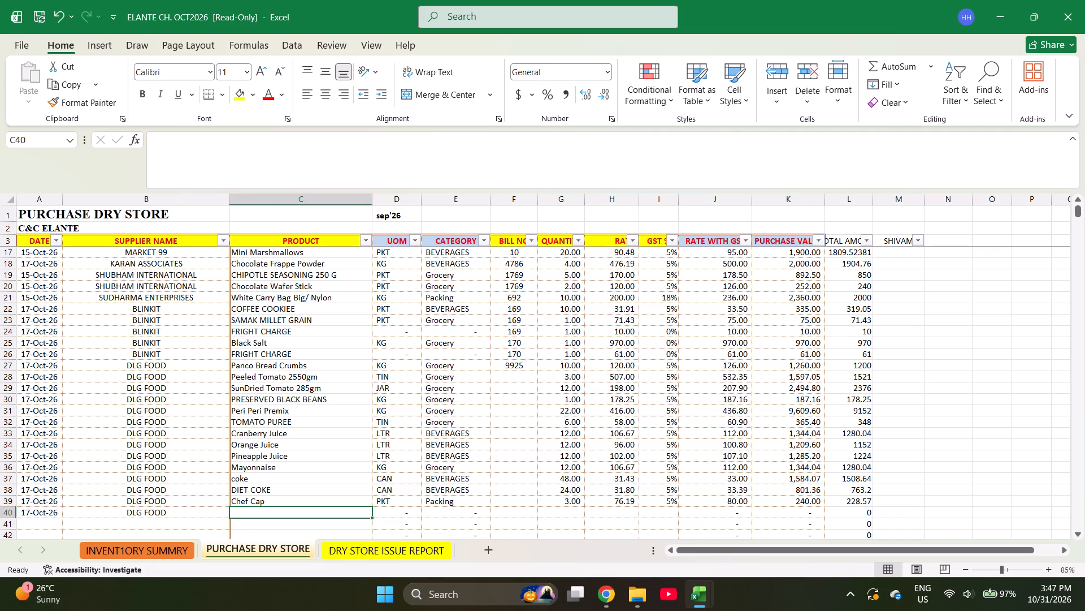
text(STAFFVT)
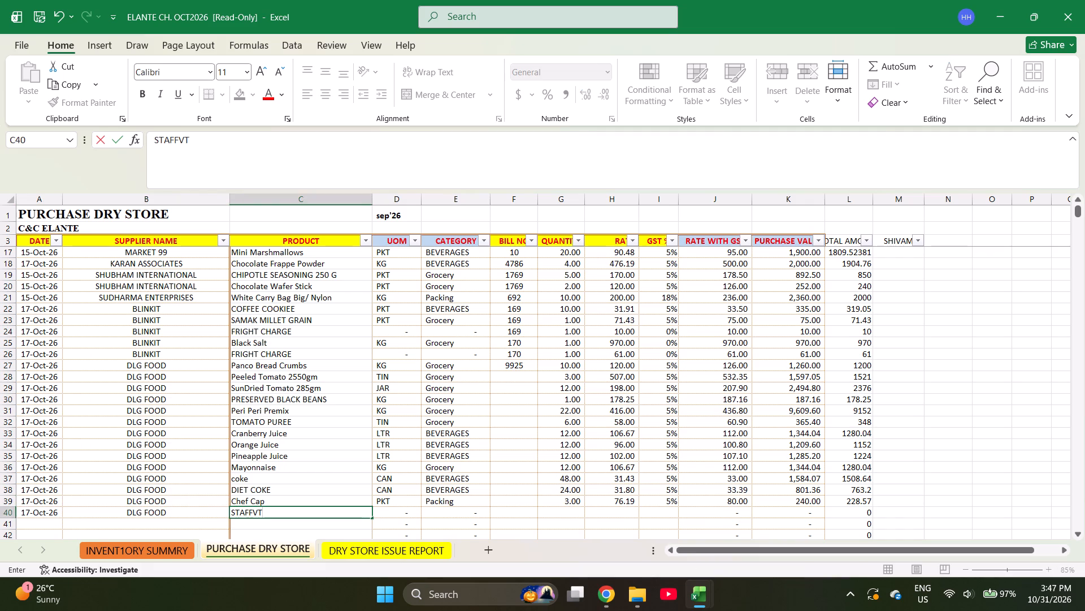
key(BackSpace)
key(BackSpace)
key(space)
text(TEA)
key(Return)
Fill bill number 9925 down from the Panco Bread Crumbs row through the STAFF TEA row.
key(Up)
key(Right)
key(Right)
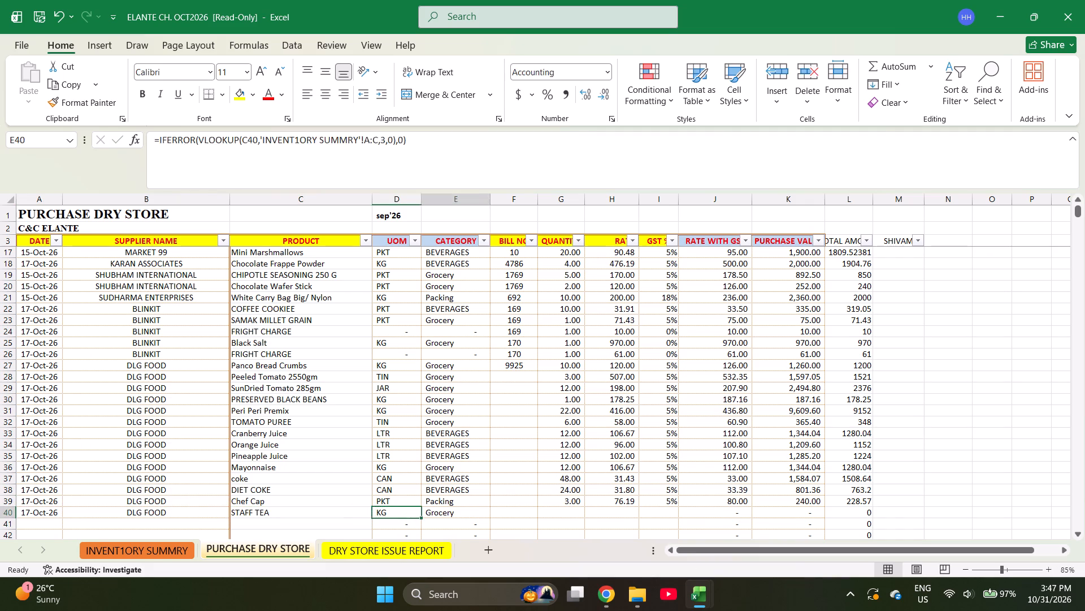
key(Right)
key(ctrl+Up)
key(shift+Down)
key(shift+Down)
key(shift+Down)
key(shift+Down)
key(shift+Down)
key(shift+Down)
key(shift+Down)
key(shift+Down)
key(shift+Down)
key(shift+Down)
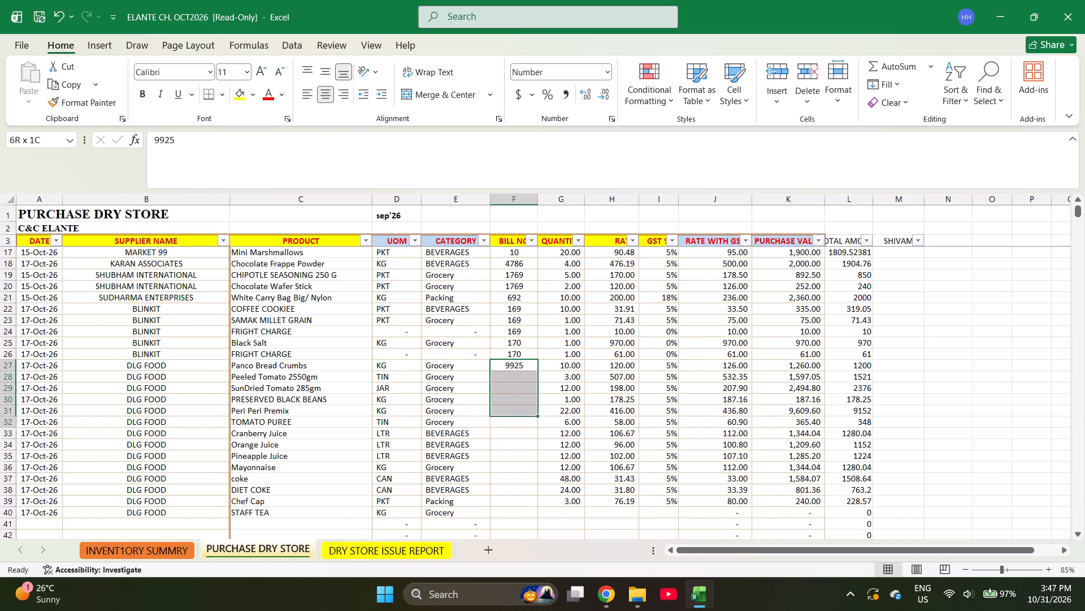
key(shift+Down)
key(shift+Down)
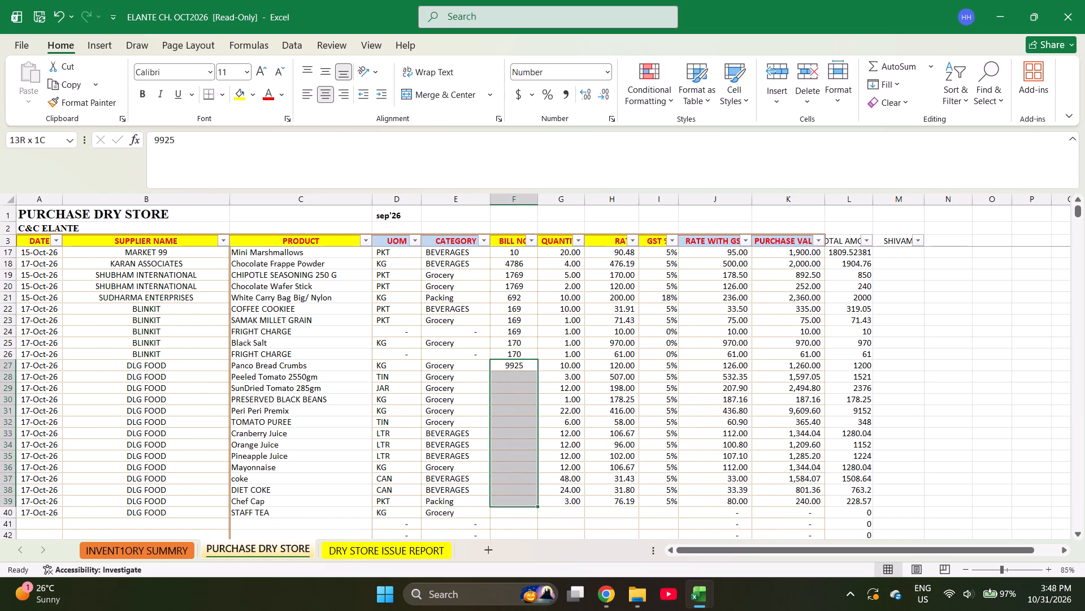
key(shift+Down)
key(ctrl+d)
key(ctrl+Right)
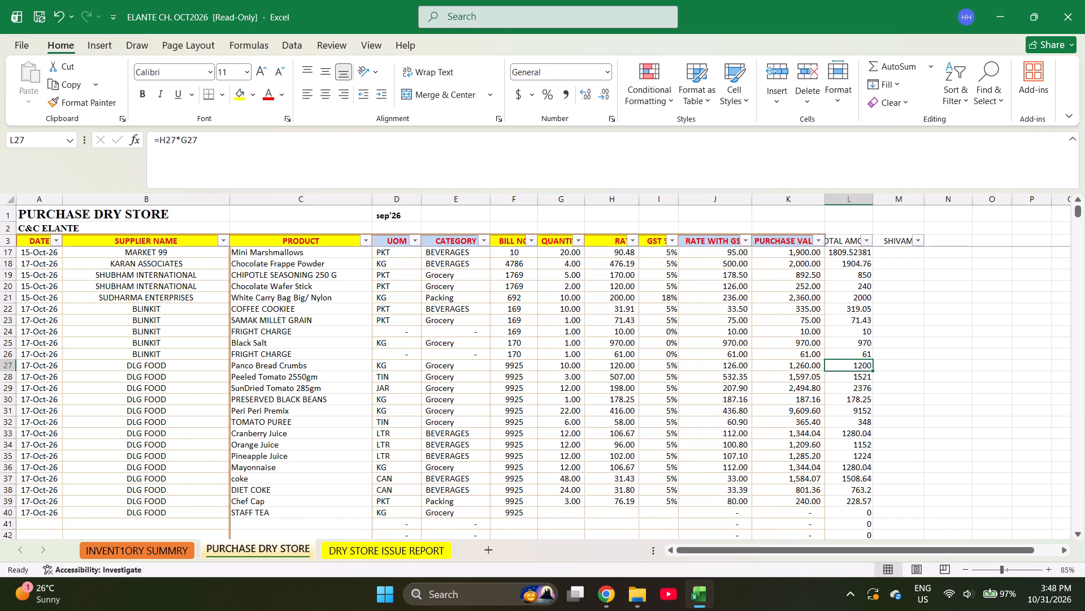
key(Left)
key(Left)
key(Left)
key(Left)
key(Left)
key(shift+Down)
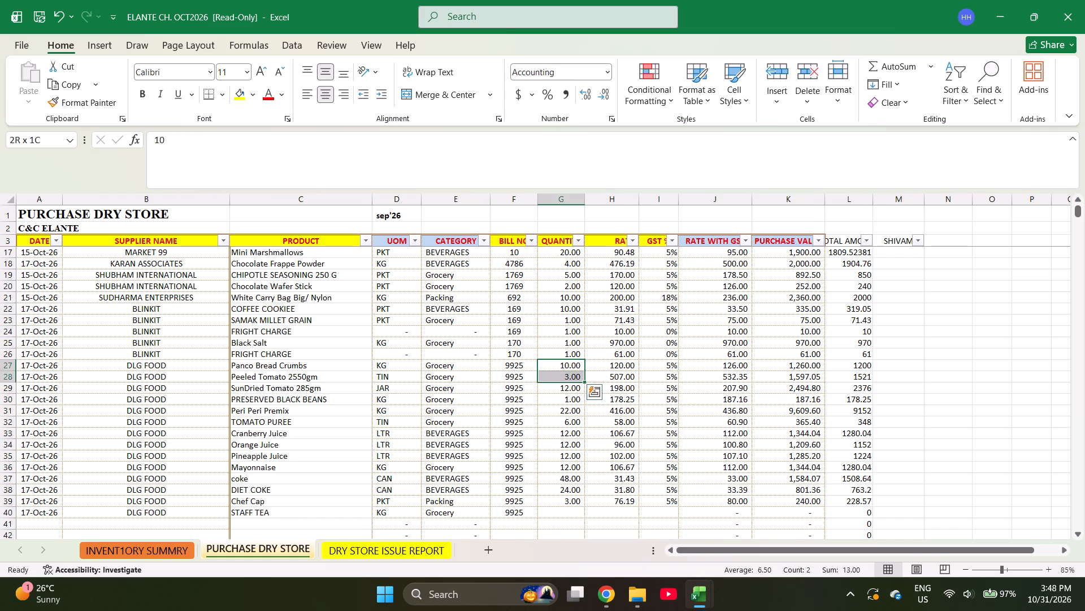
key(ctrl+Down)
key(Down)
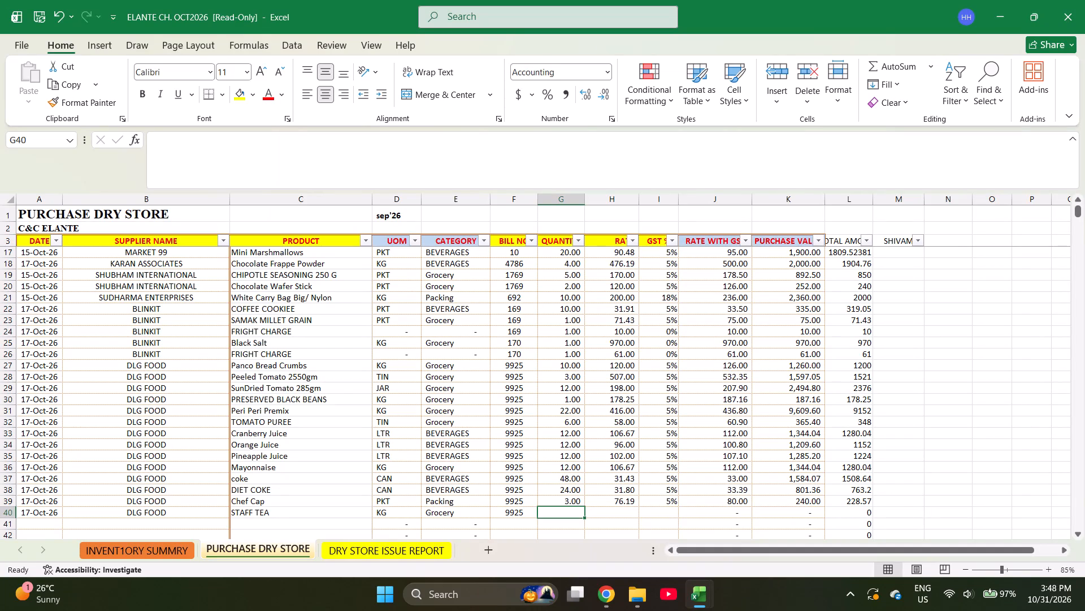
Fill the date 17-Oct-26 and supplier DLG FOOD down into row 41, below STAFF TEA.
key(Left)
key(Left)
key(Left)
key(Left)
key(Left)
key(Left)
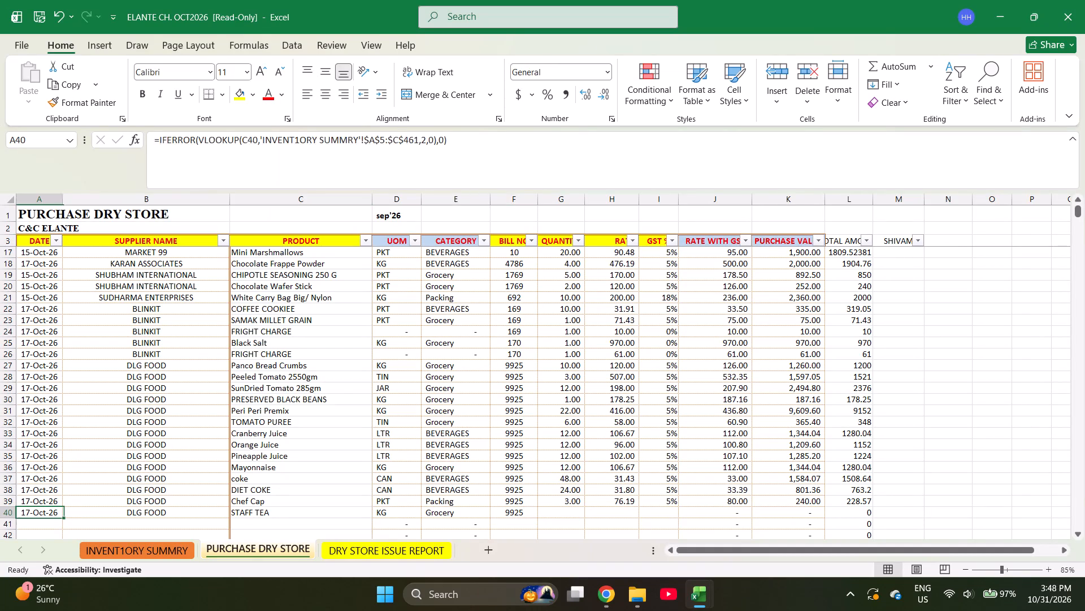
key(Left)
key(shift+Right)
key(shift+Down)
key(ctrl+d)
ctrl+click(517, 368)
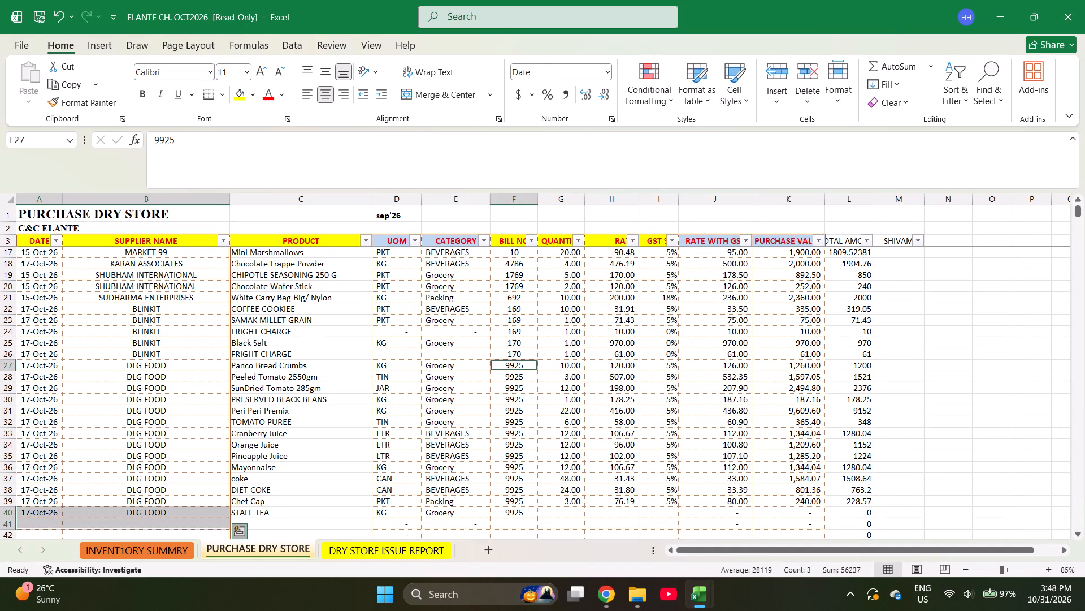
key(ctrl+d)
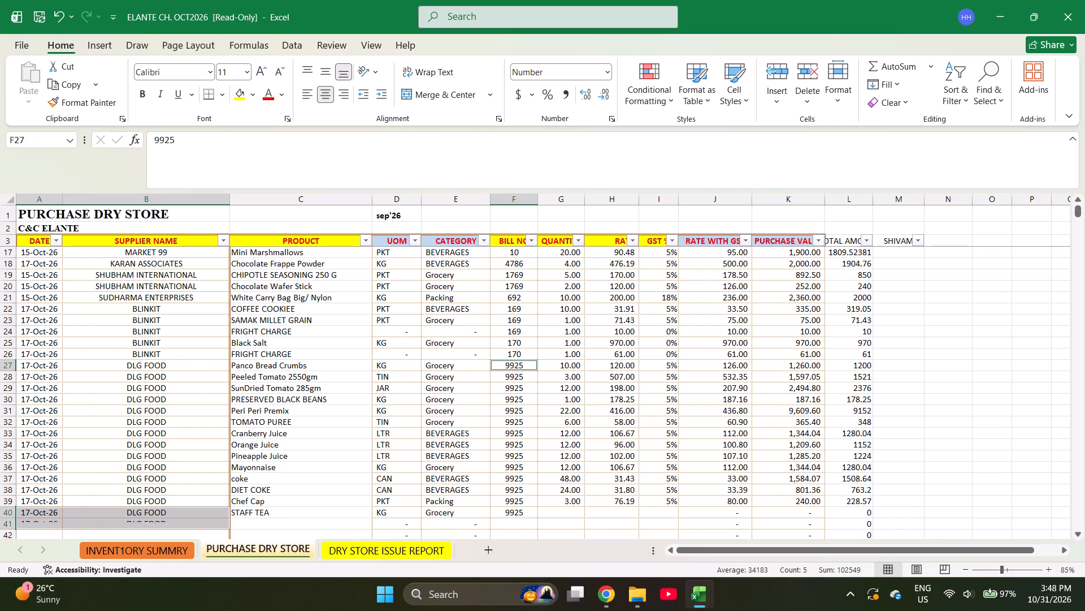
Find the FLAK item in the inventory summary sheet and copy Chili Flakes into the product cell of purchase row 41.
key(Right)
key(Right)
key(Left)
key(Left)
key(Left)
key(Left)
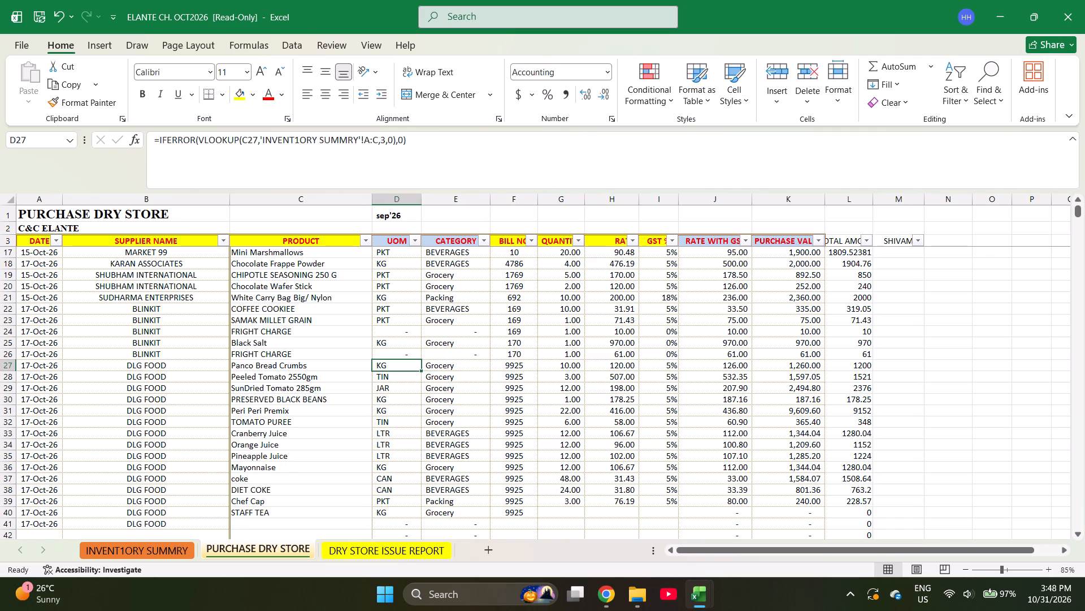
key(Left)
key(ctrl+Down)
key(Down)
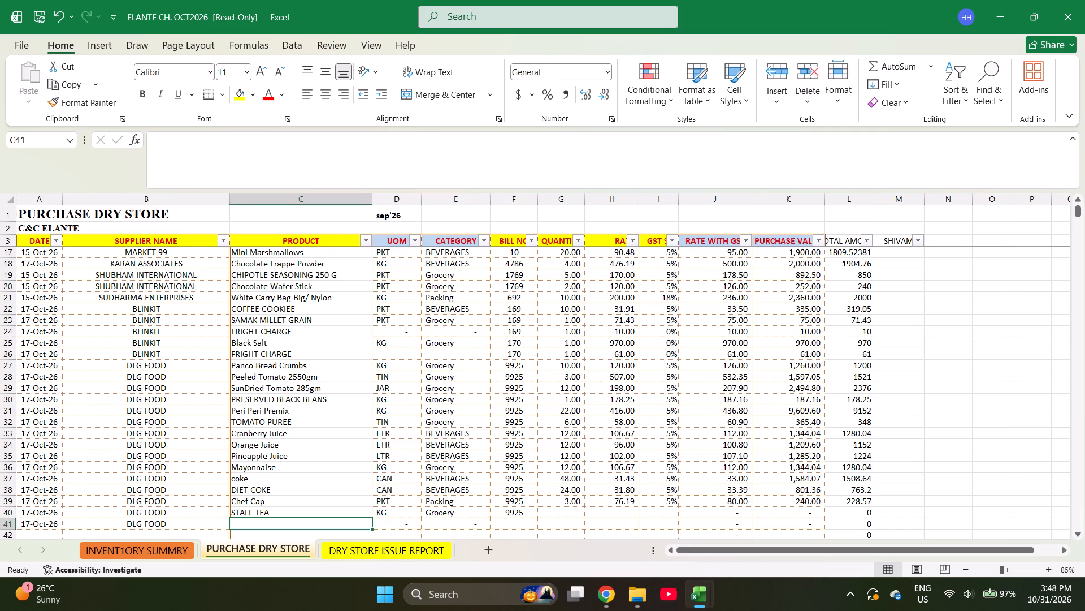
key(ctrl+Page_Up)
key(ctrl+f)
text(FLAK)
key(Return)
key(Escape)
key(ctrl+c)
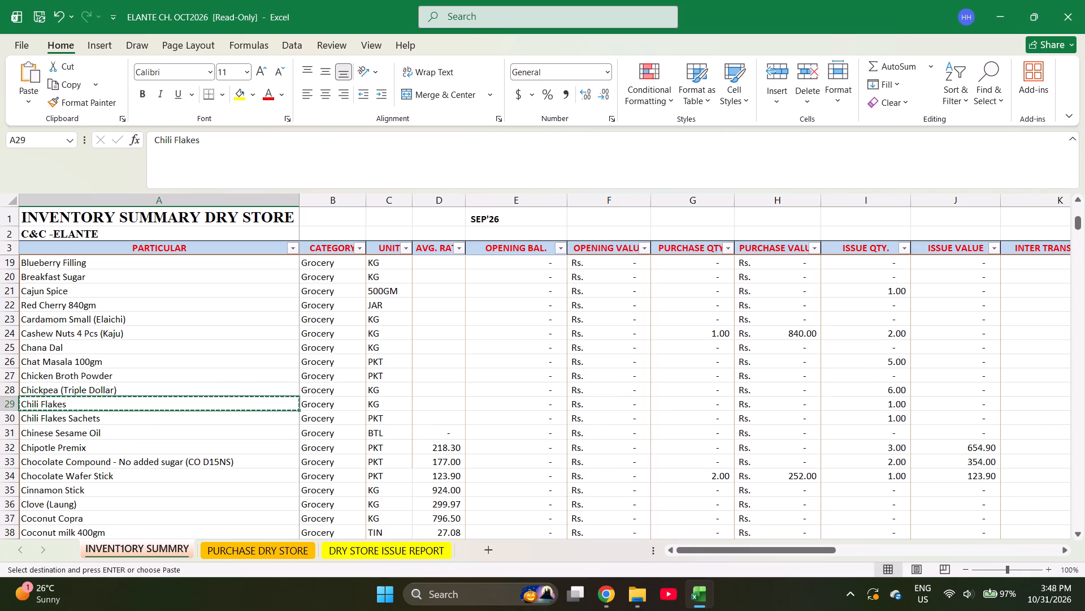
key(ctrl+Page_Down)
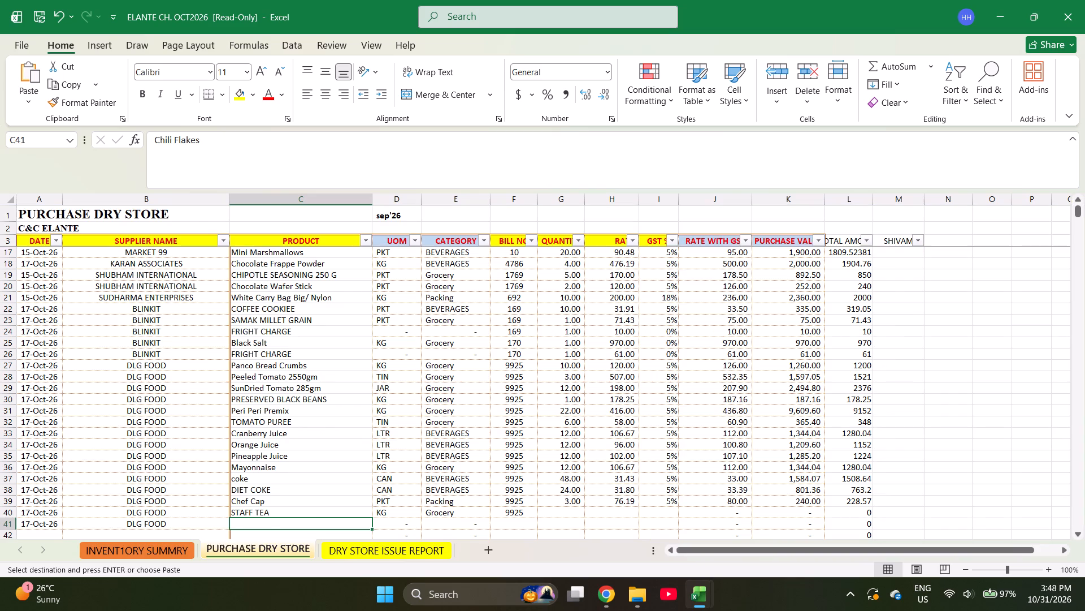
key(Return)
Fill bill number 9925 down into the Chili Flakes row.
key(Return)
key(Right)
key(Right)
key(Right)
key(Up)
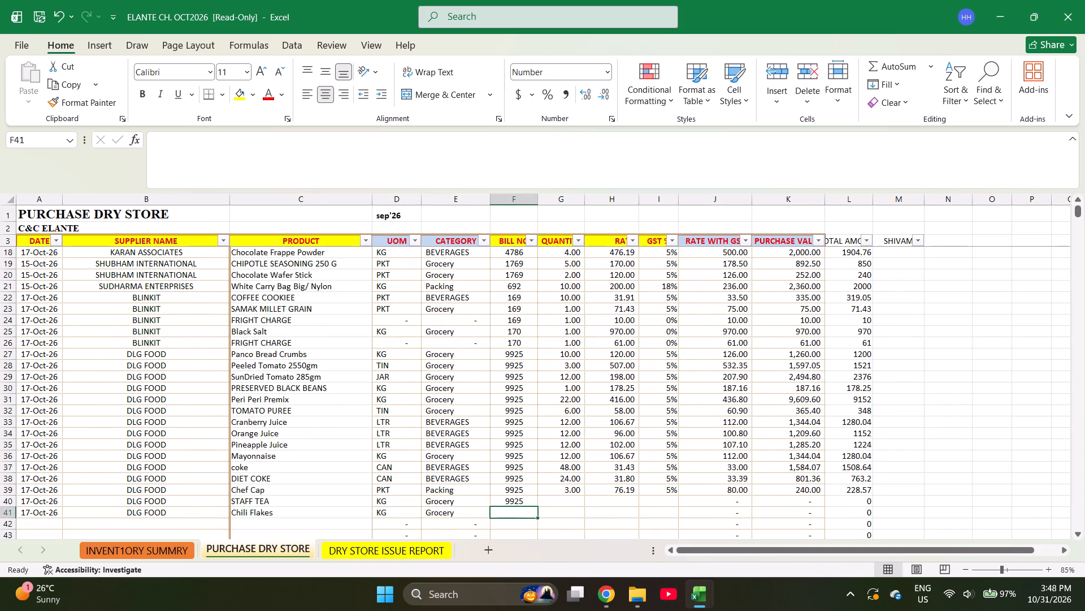
key(ctrl+d)
Enter a quantity of 1 for both the STAFF TEA and Chili Flakes rows.
key(Right)
key(Up)
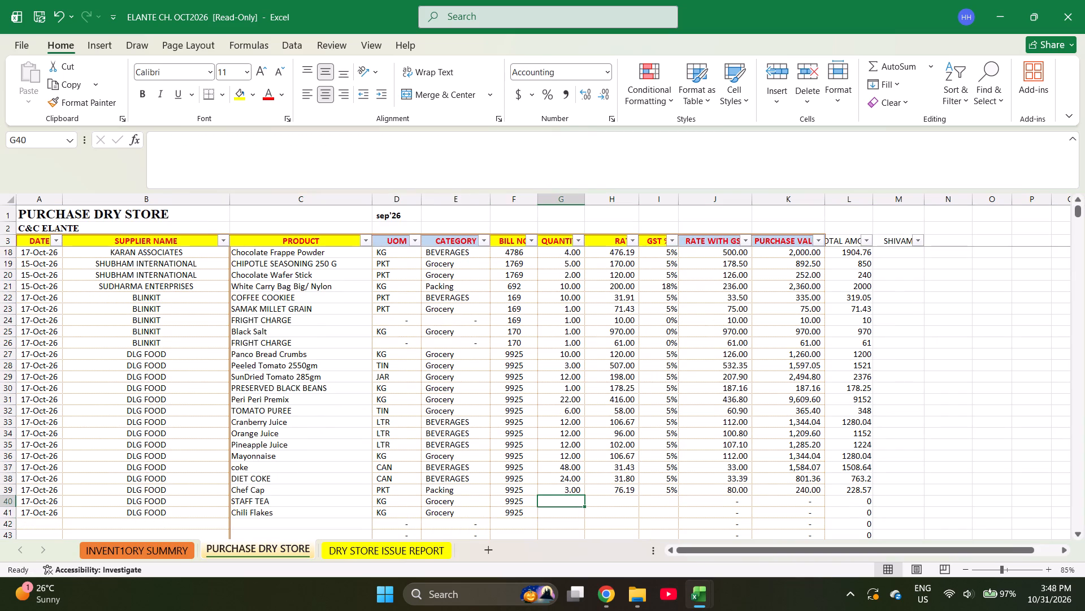
key(1)
key(Return)
key(1)
key(Return)
Enter the rates 335.24 for STAFF TEA and 386 for Chili Flakes.
key(Right)
key(Up)
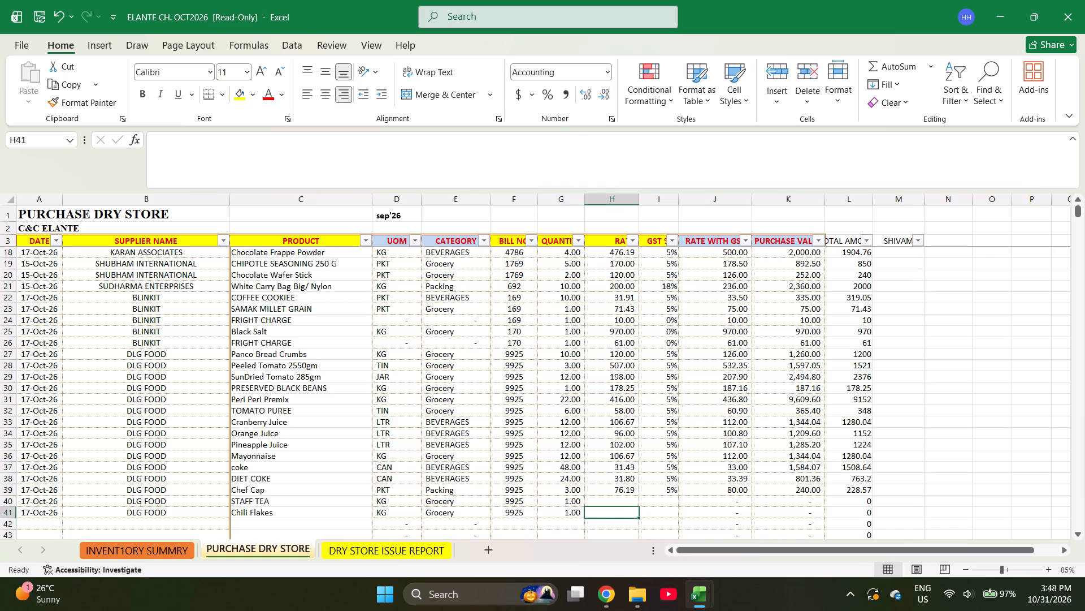
key(Up)
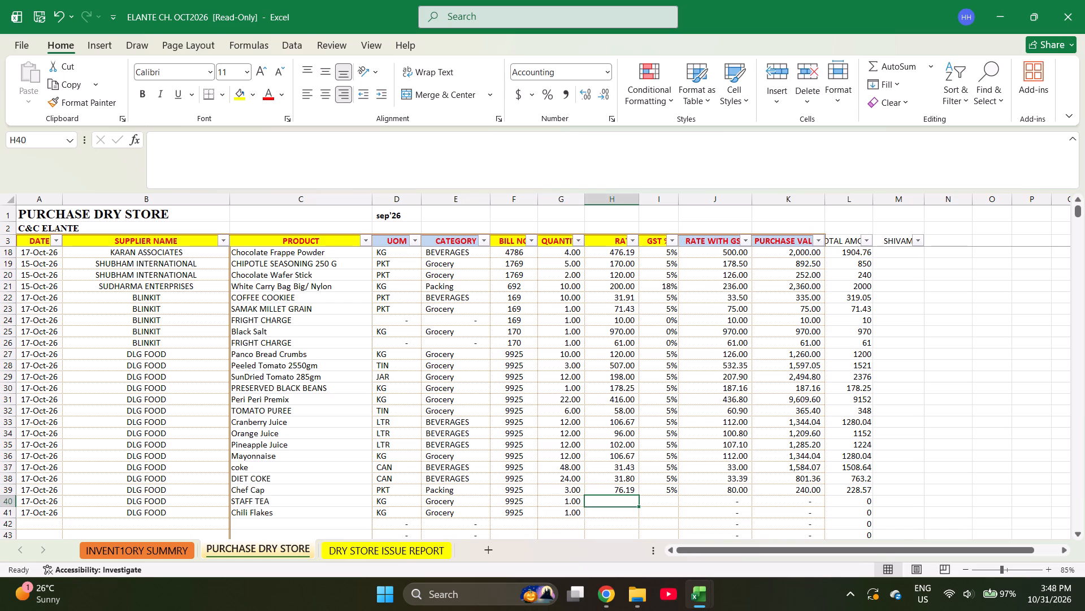
text(335.24)
key(Return)
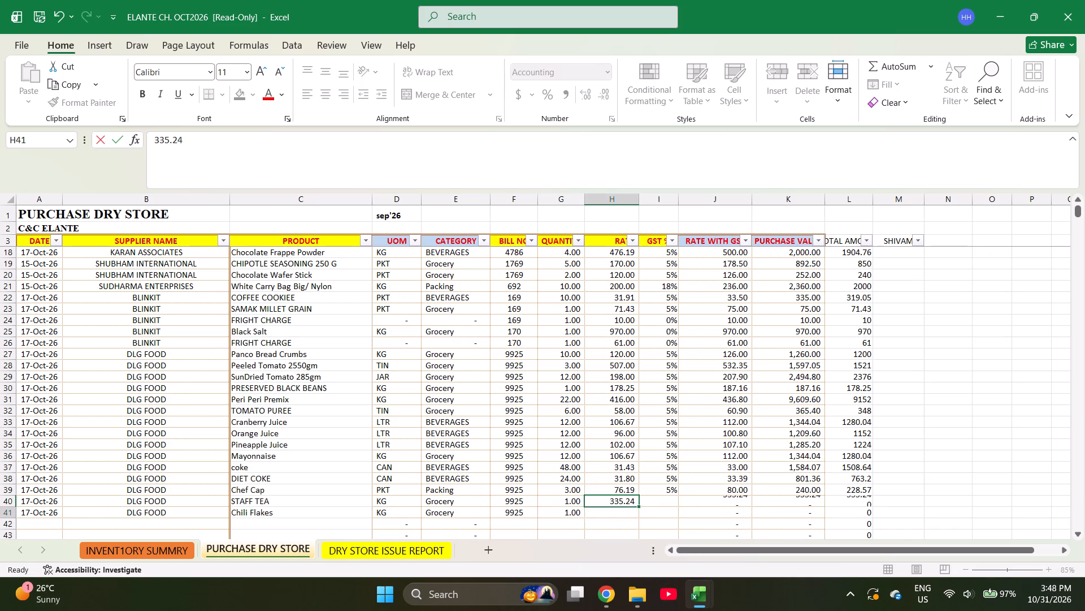
key(2)
key(BackSpace)
text(386)
key(Right)
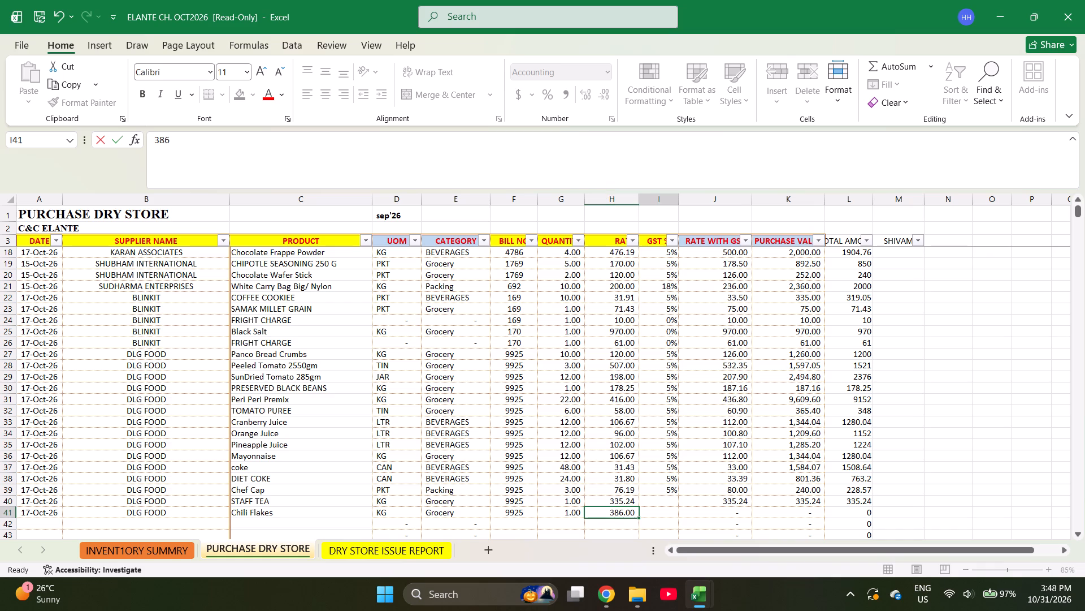
Set the GST to 5% for both the STAFF TEA and Chili Flakes rows.
key(Up)
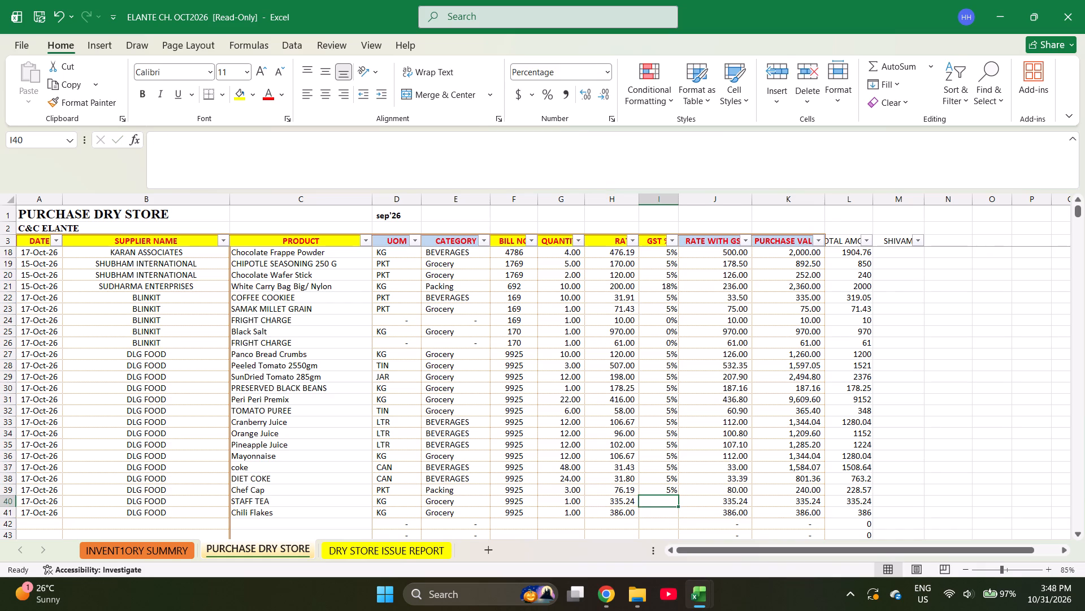
key(5)
key(Return)
key(5)
key(Return)
Add 803.26 and 89.26 with a formula in cell M41, beside the Chili Flakes row's total amount.
key(Right)
key(Right)
key(Right)
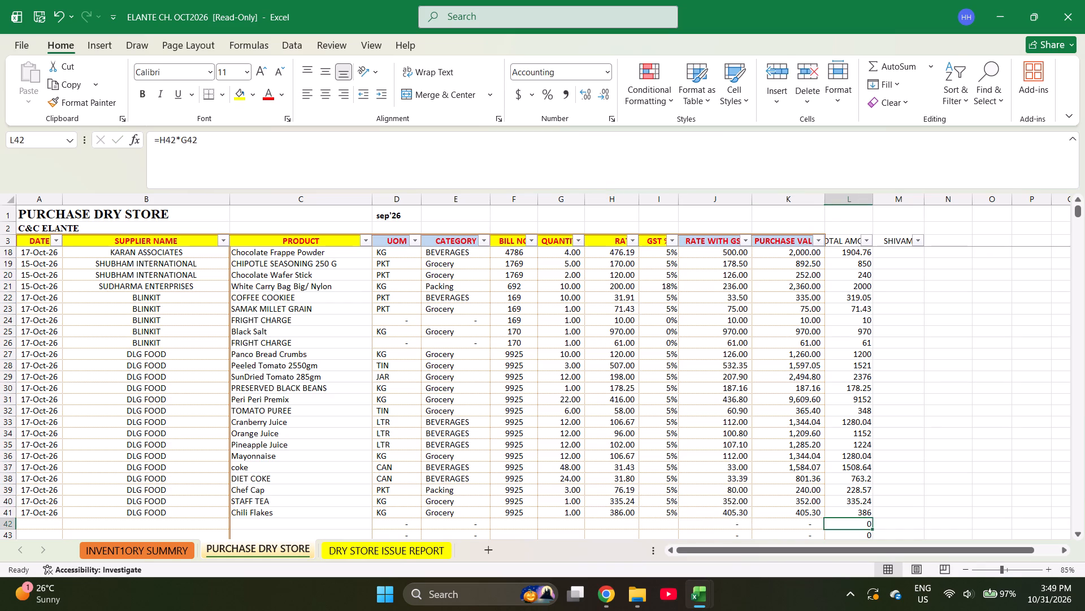
key(Up)
key(Right)
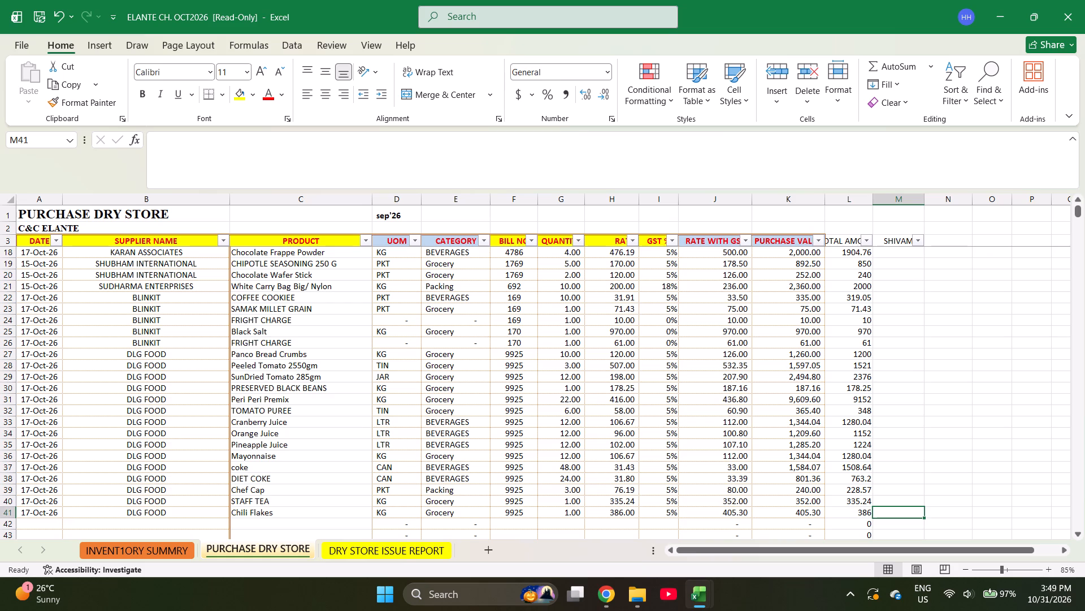
text(+803)
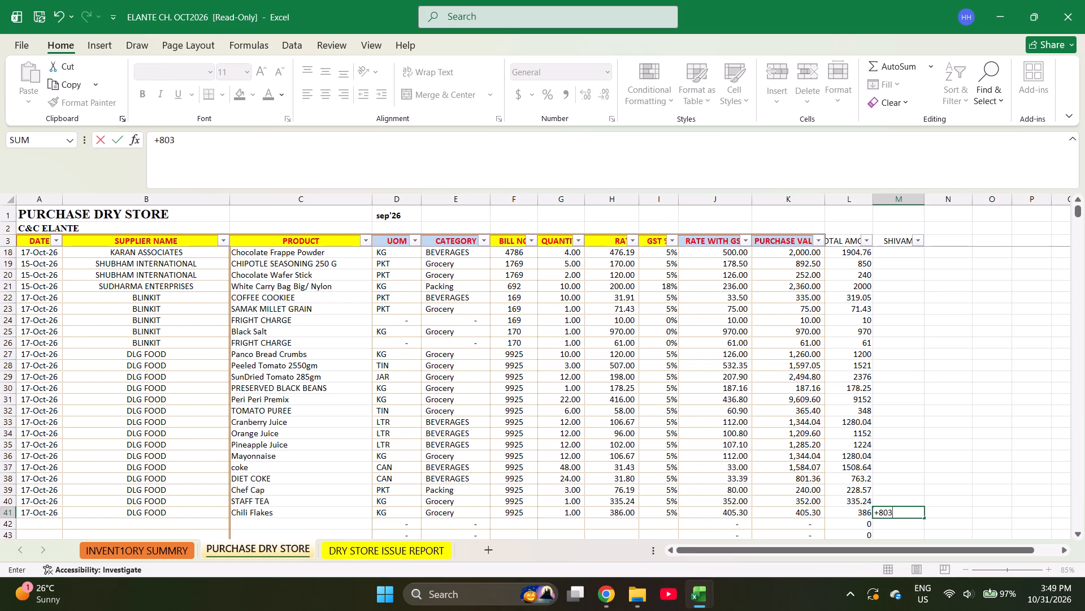
text(.26+)
text(89.26)
key(Return)
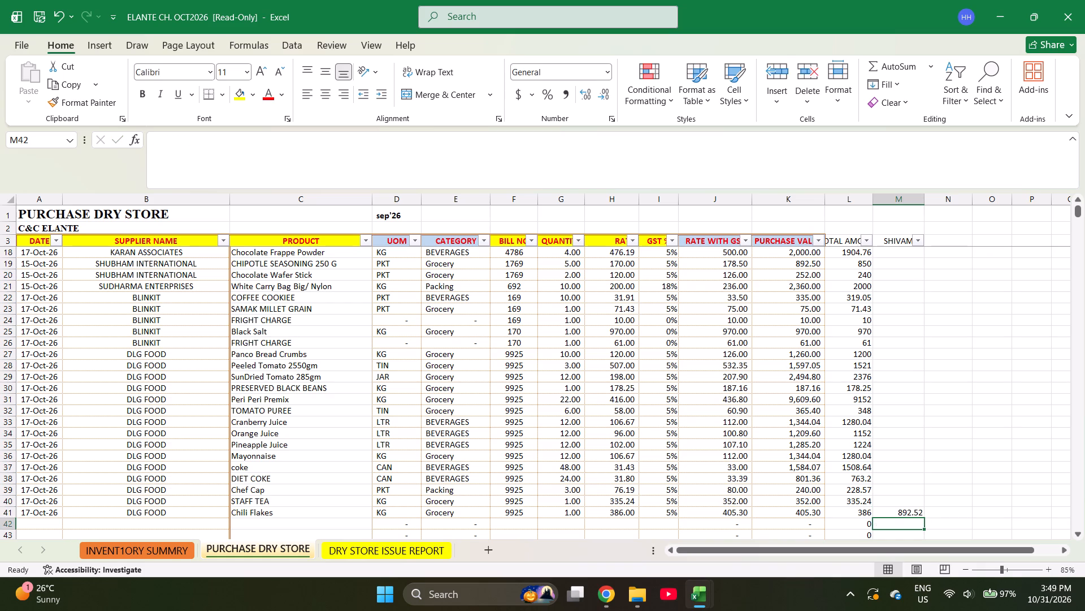
Check the sum of the purchase values for DLG FOOD bill 9925, from Panco Bread Crumbs through Chili Flakes.
key(Up)
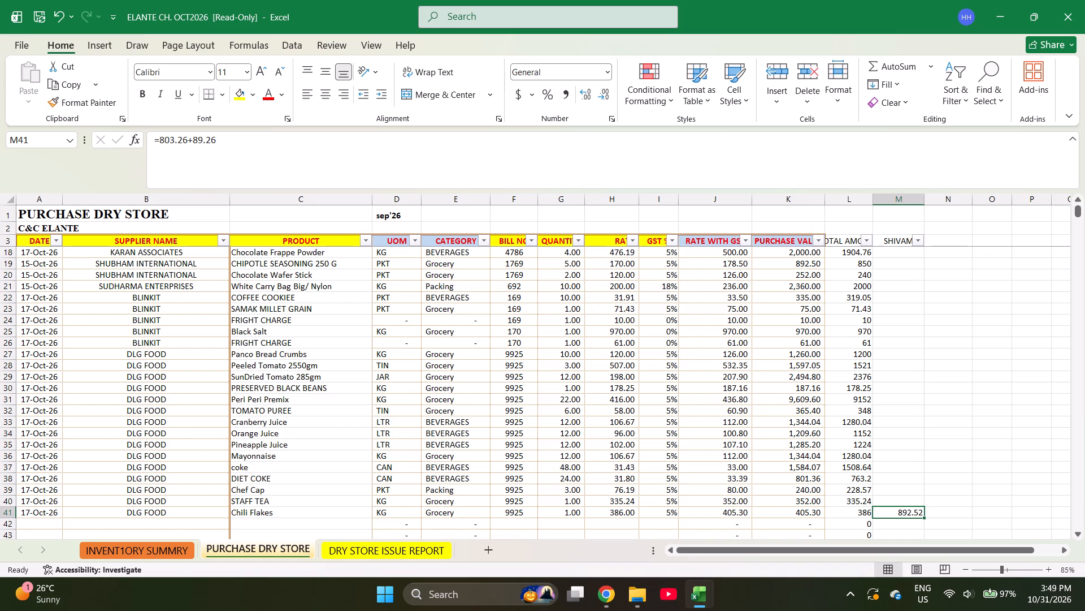
key(Left)
key(Left)
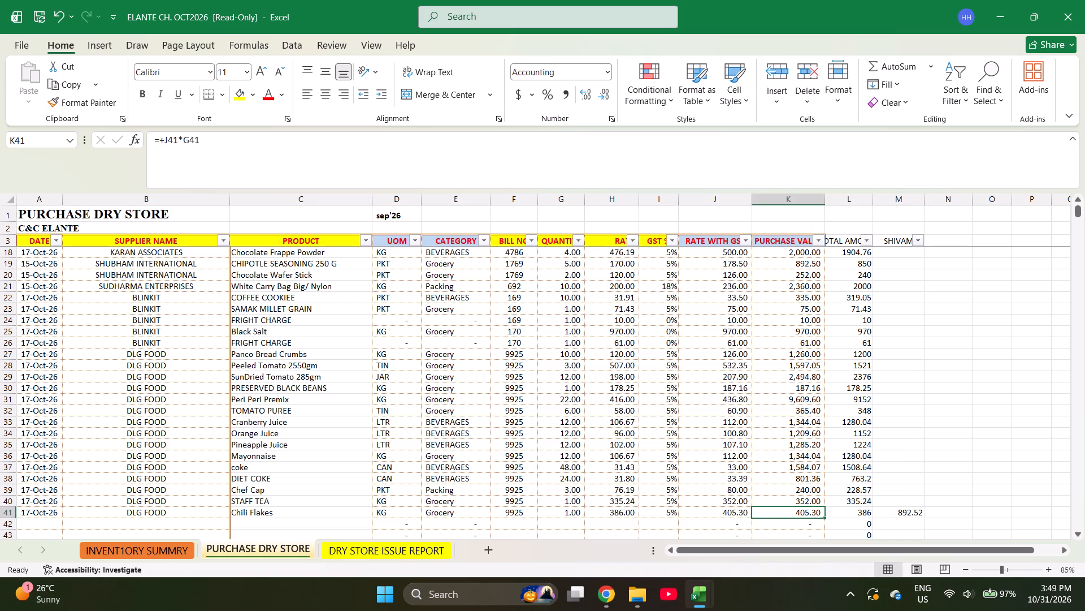
key(shift+Up)
key(shift+Up)
key(shift+Up)
key(shift+Up)
key(shift+Up)
key(shift+Up)
key(shift+Up)
key(shift+Up)
key(shift+Up)
key(shift+Up)
key(shift+Up)
key(shift+Up)
key(shift+Up)
key(shift+Up)
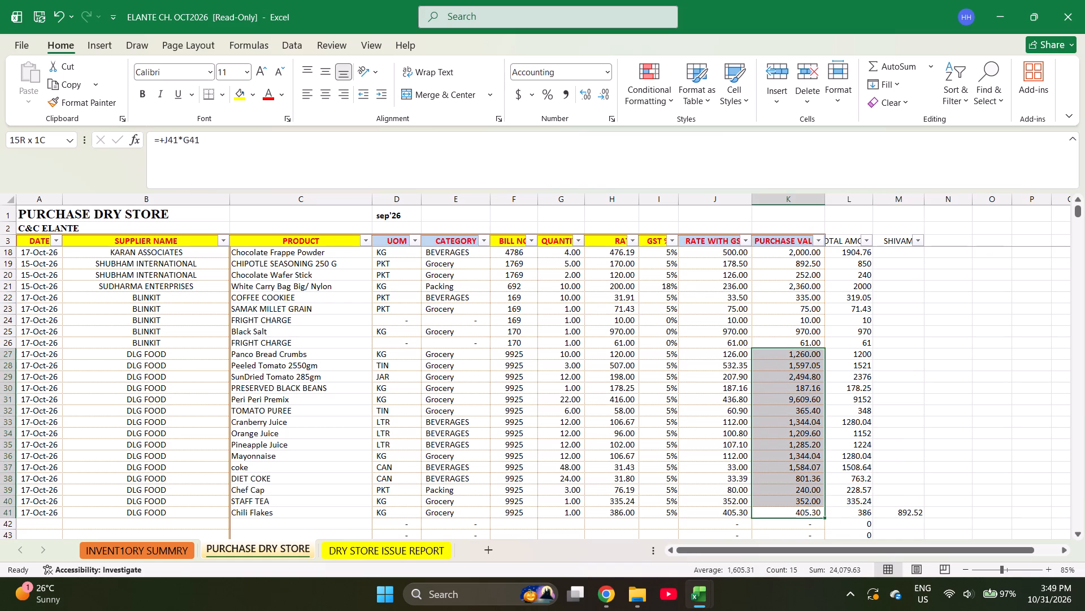
key(shift+Left)
key(shift+Left)
key(shift+Left)
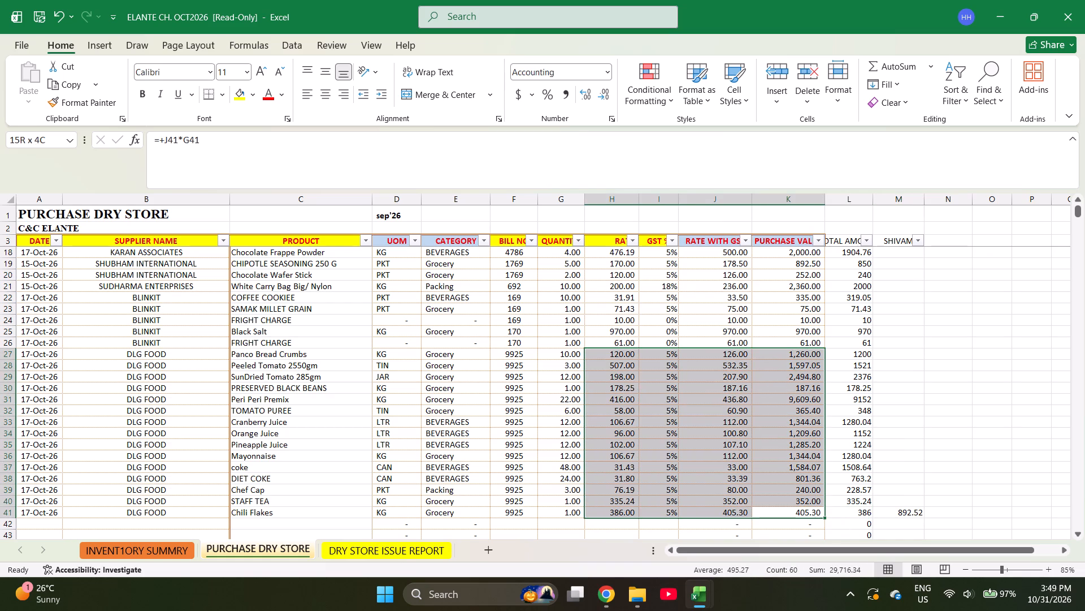
key(shift+Right)
key(shift+Right)
key(shift+Right)
key(shift+Right)
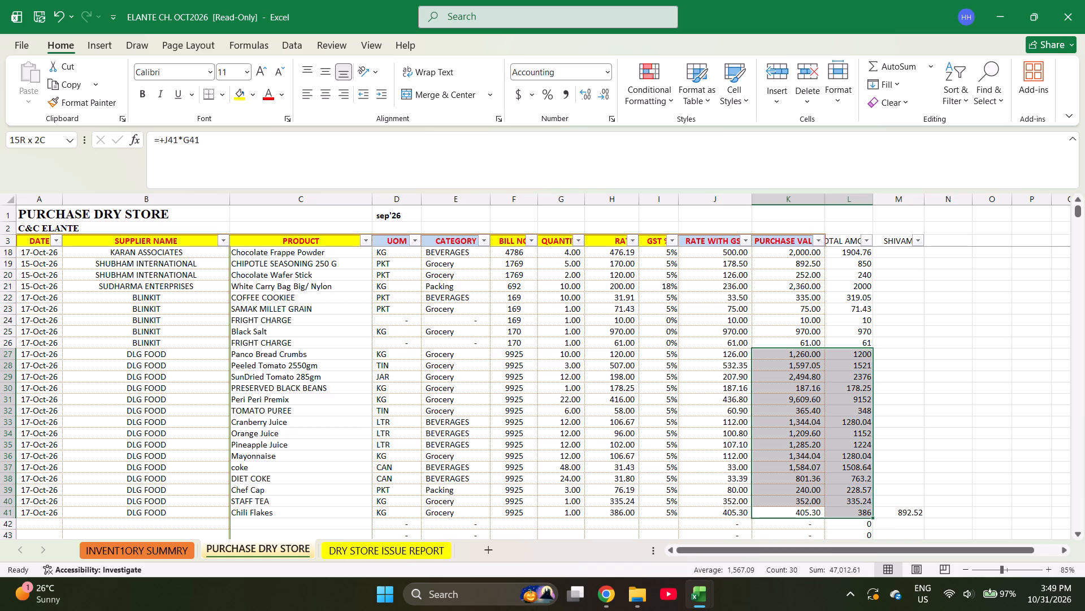
key(shift+Left)
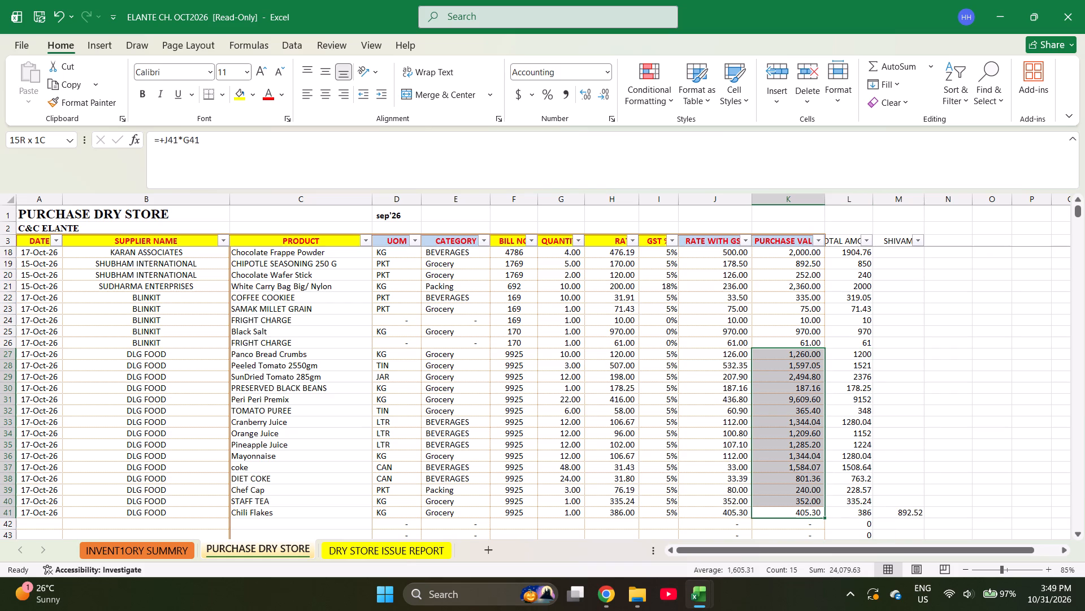
key(Right)
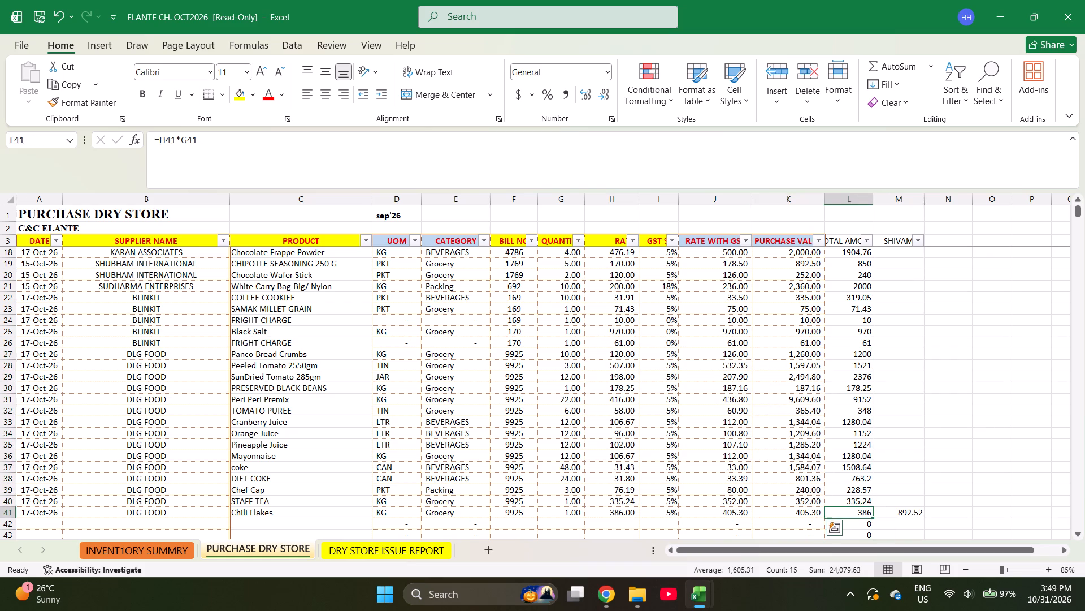
Enter a formula in cell N41 that adds 24069.73 to the amount in M41.
key(Right)
key(Right)
text(+24069.73)
key(plus)
key(Left)
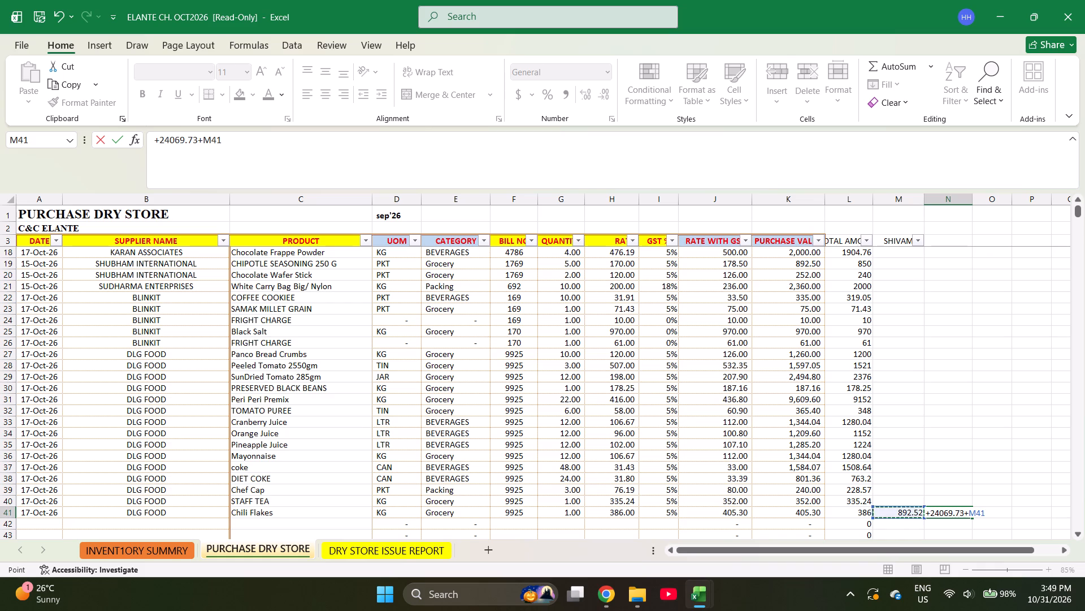
key(Return)
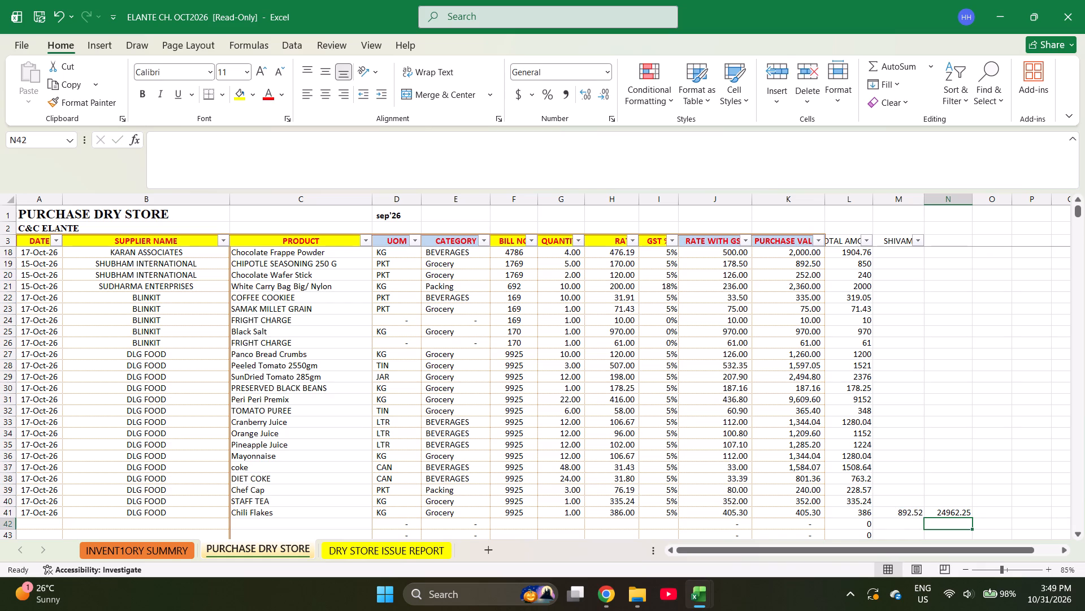
Recheck the sum of the DLG FOOD bill 9925 purchase values in K27 through K41.
key(Up)
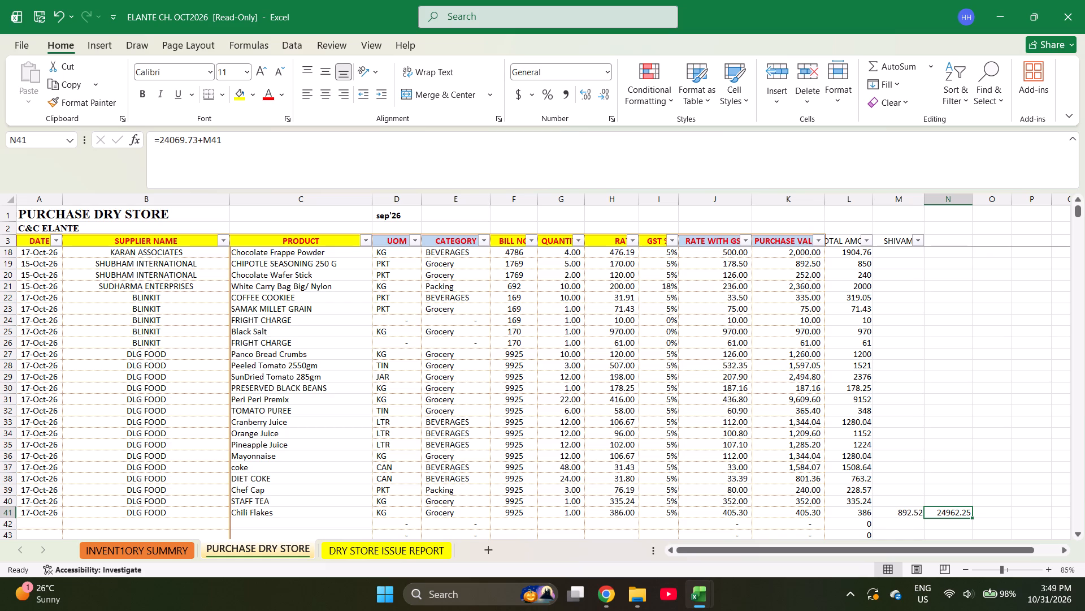
key(Left)
key(Left)
key(Left)
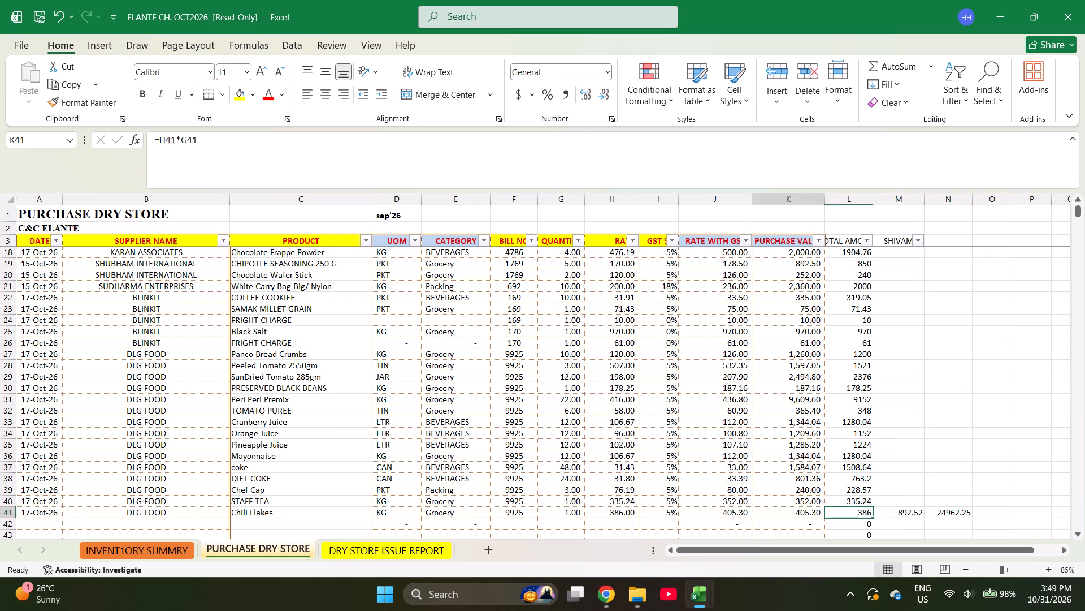
key(Left)
key(Right)
key(shift+Up)
key(shift+Up)
key(shift+Up)
key(shift+Up)
key(shift+Up)
key(shift+Up)
key(shift+Up)
key(shift+Up)
key(shift+Up)
key(shift+Up)
key(shift+Up)
key(shift+Up)
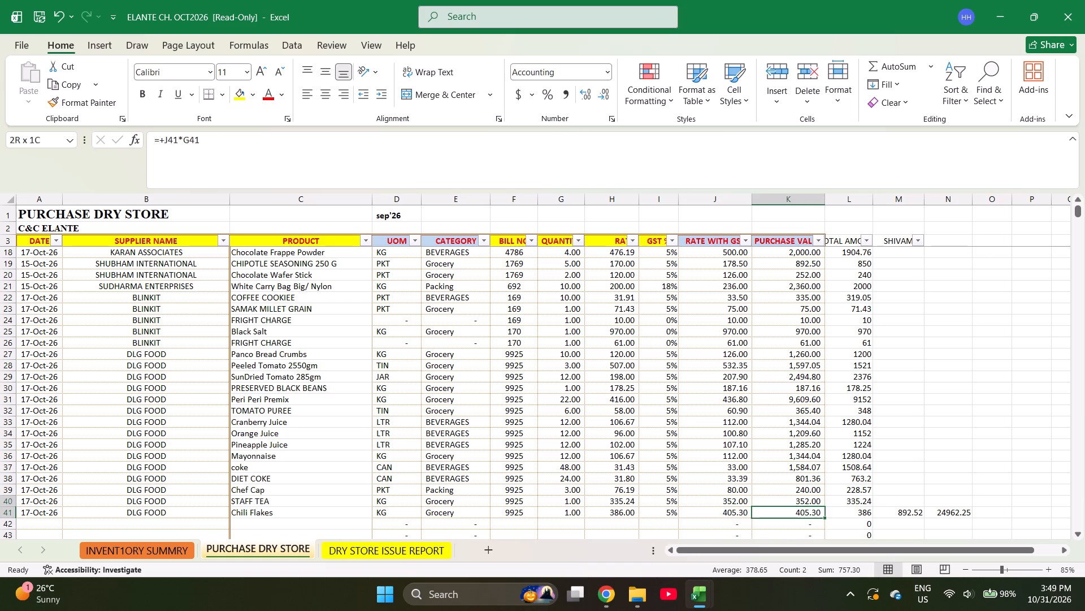
key(shift+Up)
key(shift+Up)
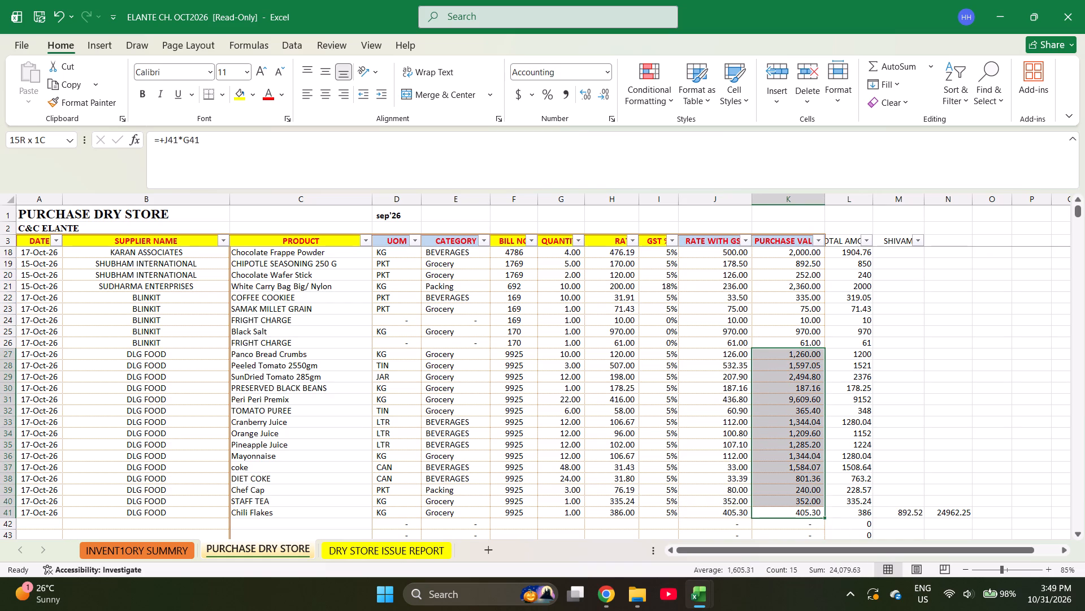
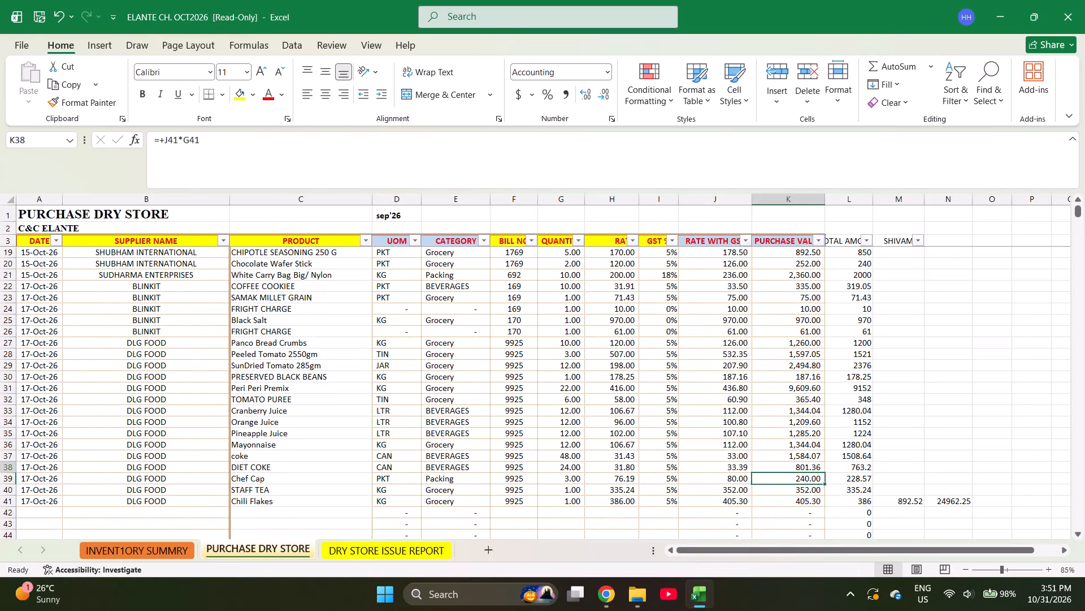
Set the quantity of Peri Peri Premix on DLG FOOD bill 9925 to 2.
key(Up)
key(Left)
key(Left)
key(Left)
key(Left)
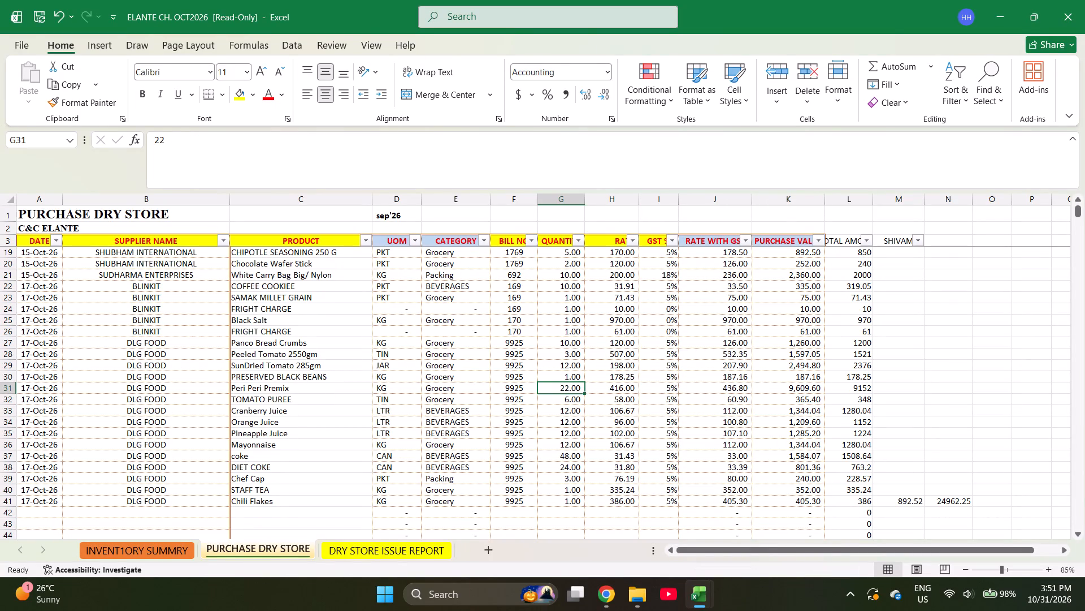
key(2)
key(Right)
Check the sum of the DLG FOOD bill 9925 purchase values, from Panco Bread Crumbs through Chili Flakes.
key(Right)
key(Right)
key(Right)
key(Up)
key(Up)
key(Up)
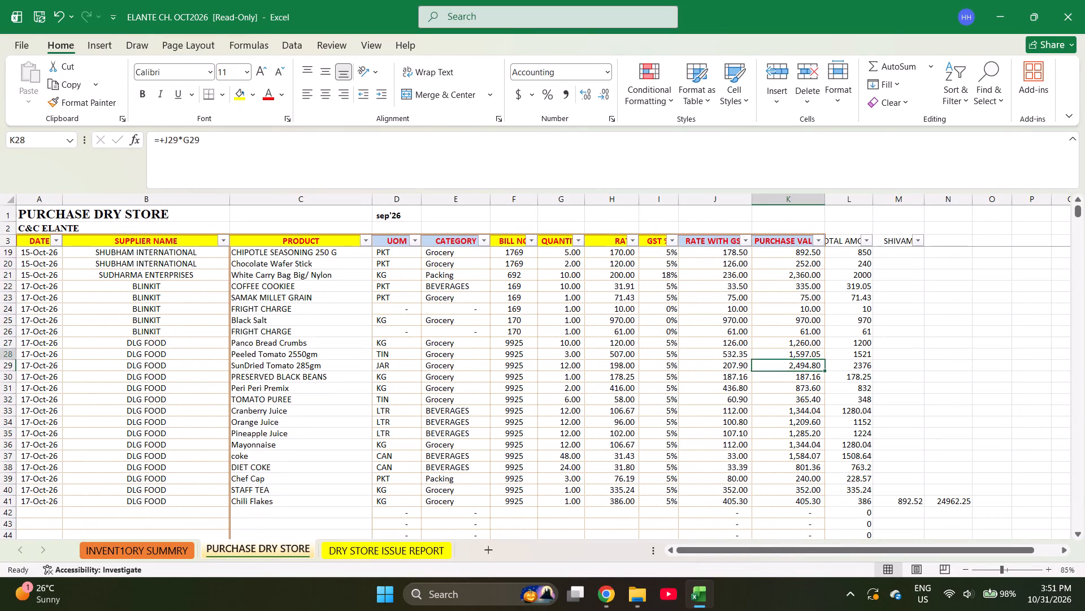
key(Up)
key(shift+Down)
key(shift+Down)
key(shift+Down)
key(shift+Down)
key(shift+Down)
key(shift+Down)
key(shift+Down)
key(shift+Down)
key(shift+Down)
key(shift+Down)
key(shift+Down)
key(shift+Down)
key(shift+Down)
key(shift+Down)
key(shift+Down)
key(shift+Down)
key(shift+Down)
key(shift+Down)
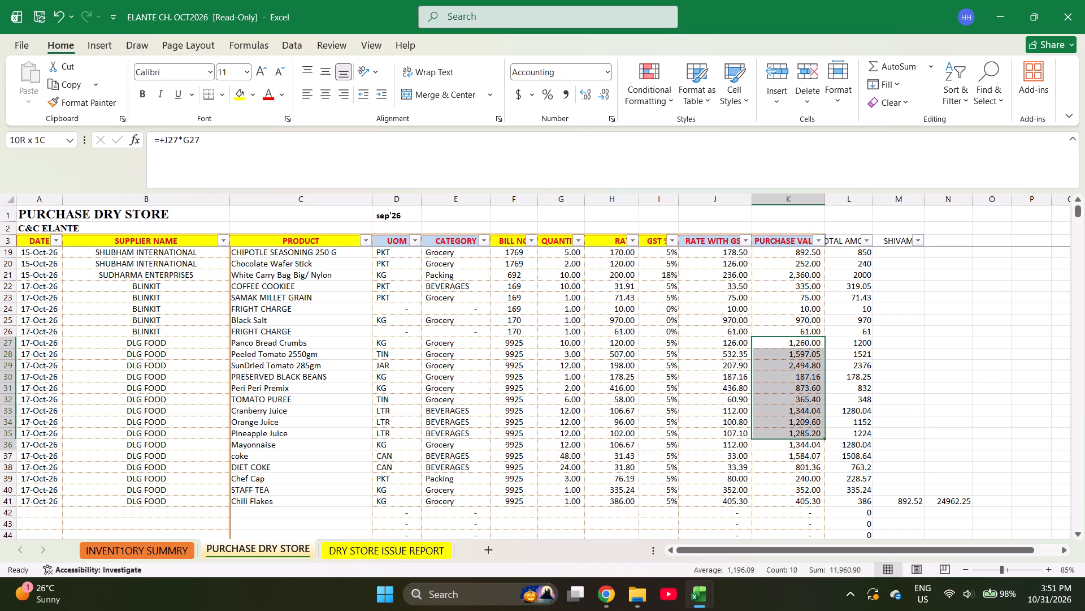
key(shift+Up)
key(shift+Up)
key(shift+Up)
key(shift+Up)
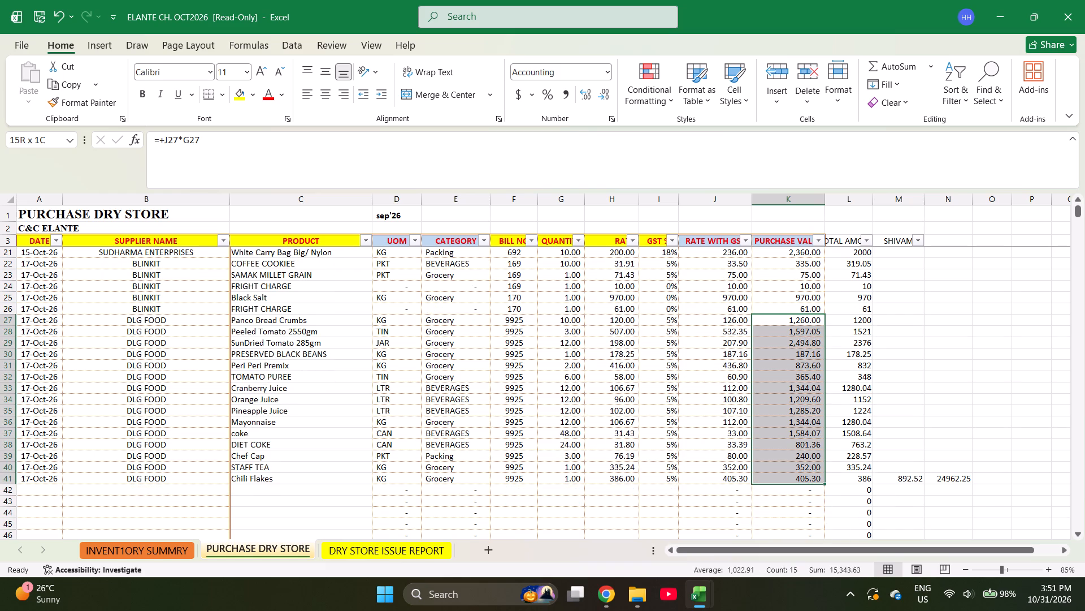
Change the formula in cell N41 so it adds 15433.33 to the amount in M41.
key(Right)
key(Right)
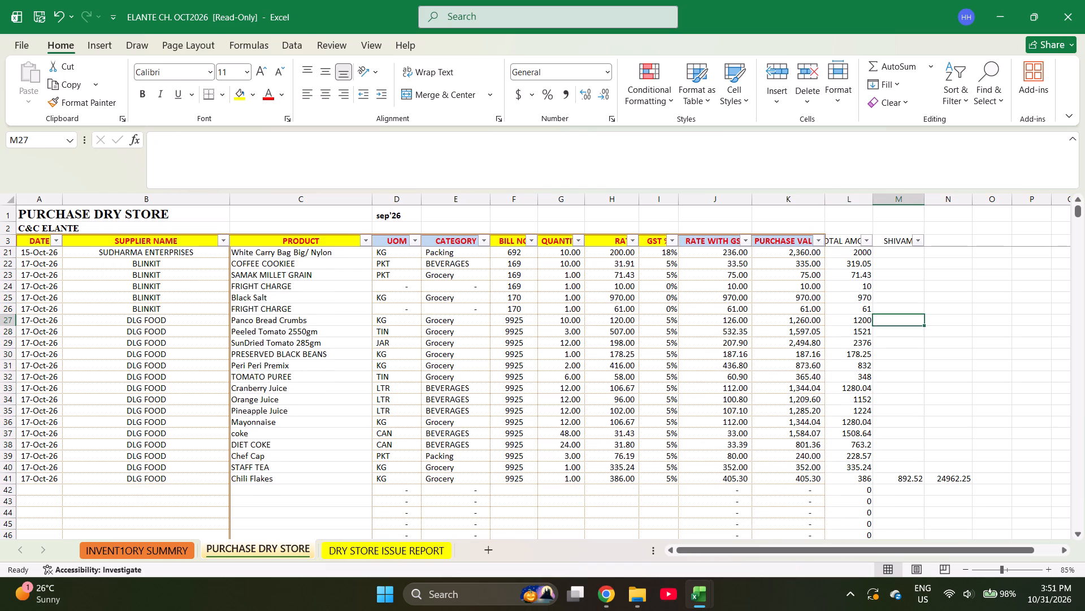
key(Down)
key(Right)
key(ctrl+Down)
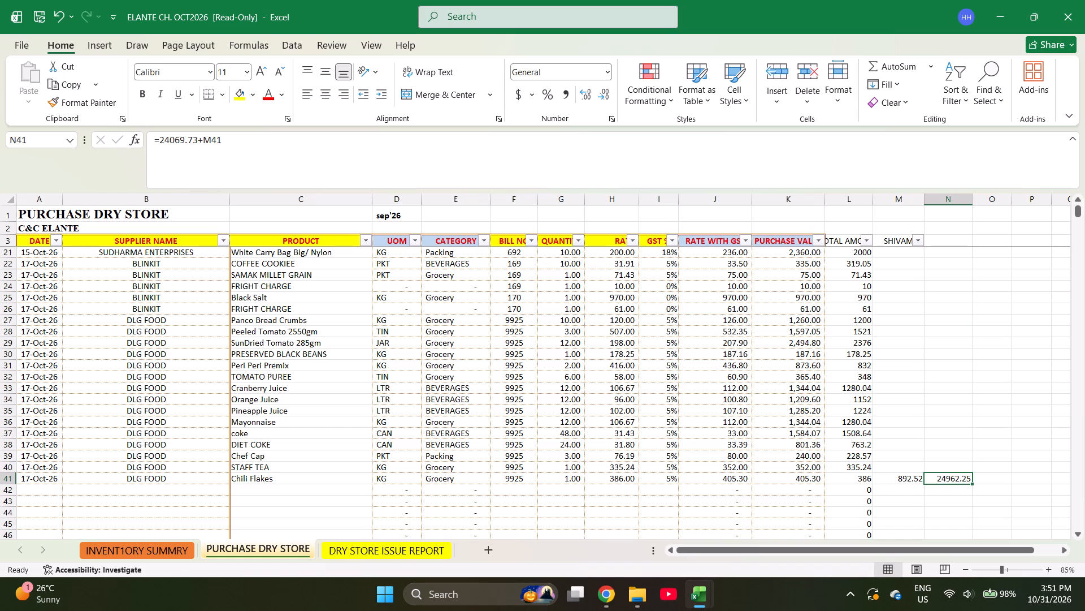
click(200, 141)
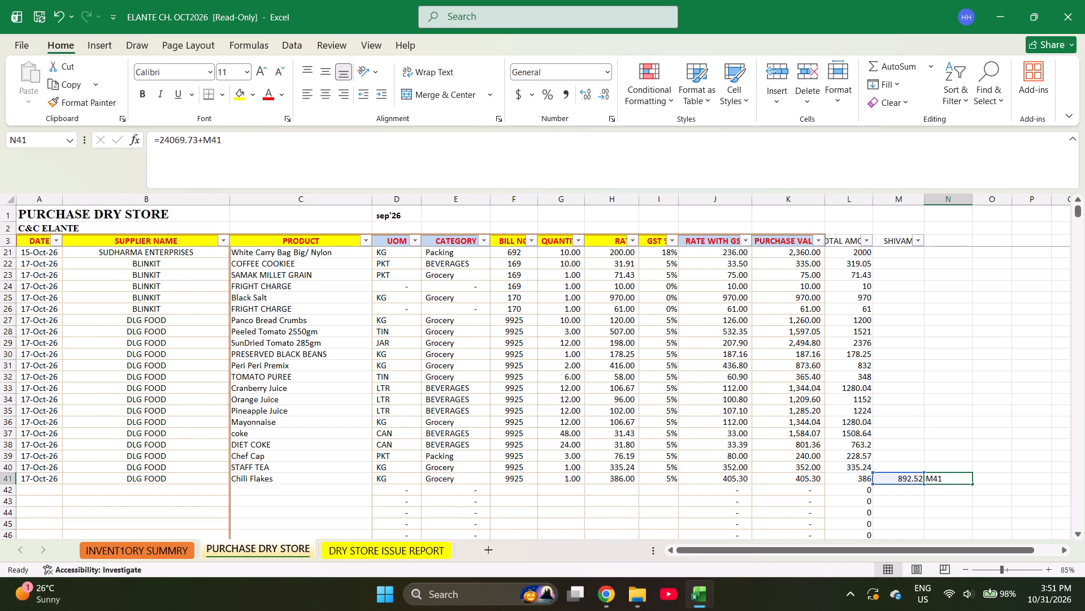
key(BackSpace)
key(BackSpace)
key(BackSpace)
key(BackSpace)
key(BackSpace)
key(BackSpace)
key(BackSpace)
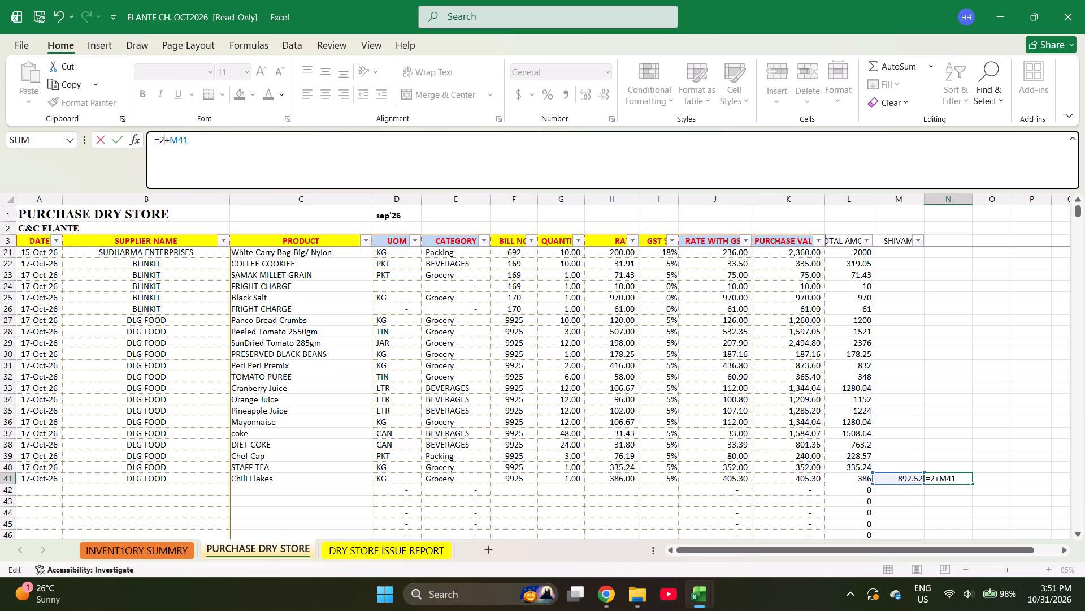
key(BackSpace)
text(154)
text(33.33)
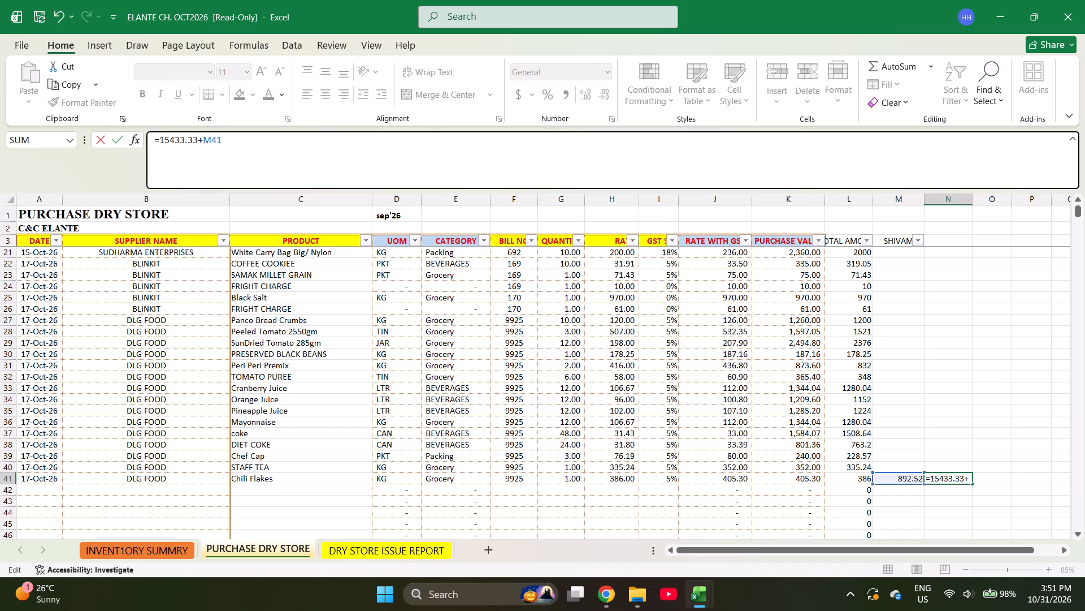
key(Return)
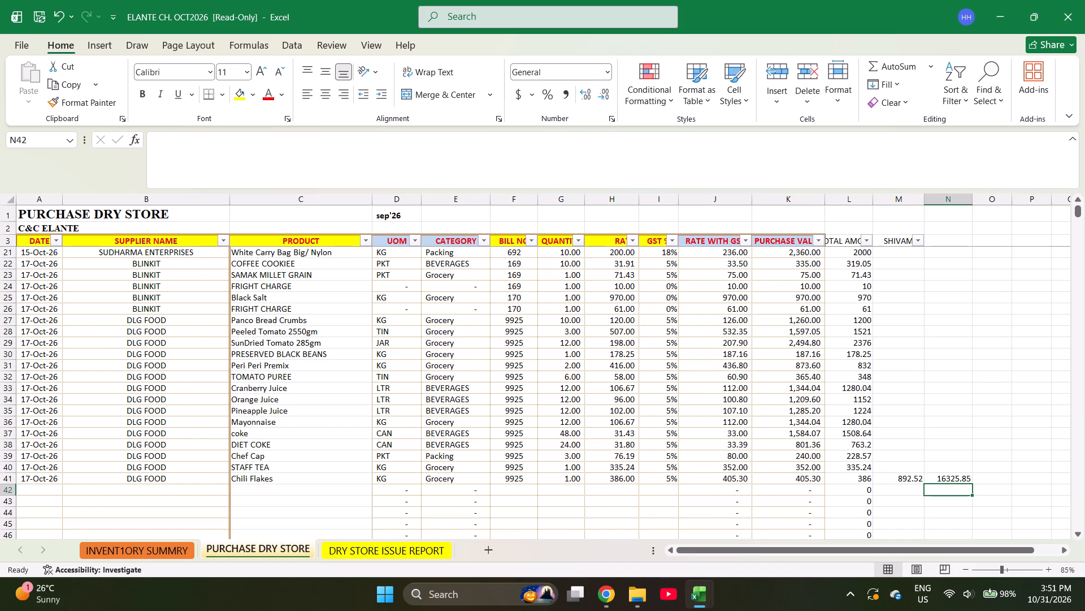
Recheck the sum of the DLG FOOD purchase values in K27 through K41 against the figure used in N41.
key(Up)
key(Left)
key(Left)
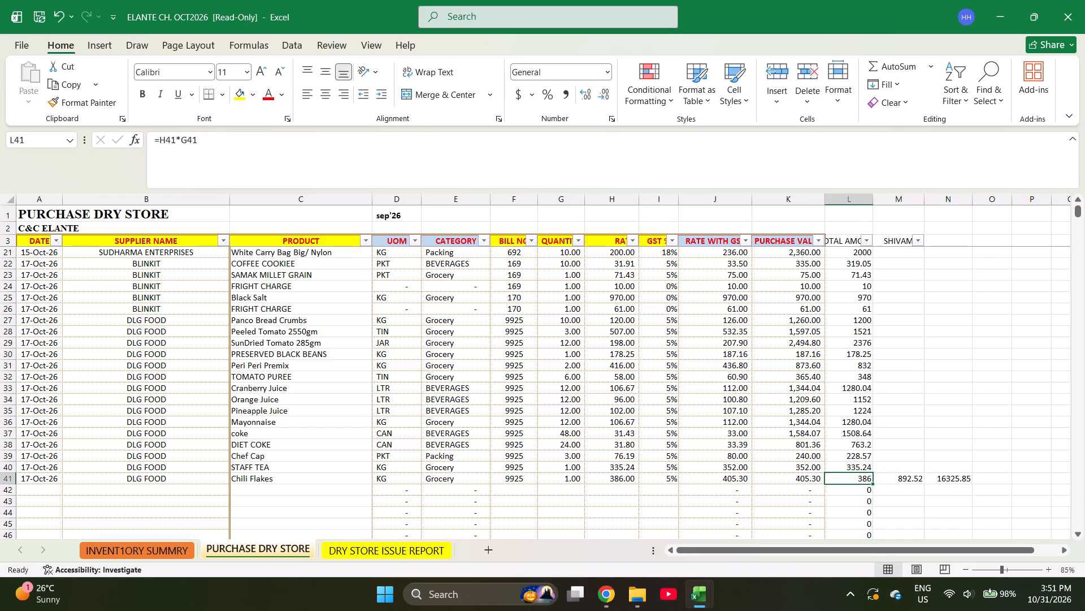
key(Left)
key(shift+Up)
key(shift+Up)
key(shift+Up)
key(shift+Up)
key(shift+Up)
key(shift+Up)
key(shift+Up)
key(shift+Up)
key(shift+Up)
key(shift+Up)
key(shift+Up)
key(shift+Up)
key(shift+Up)
key(shift+Up)
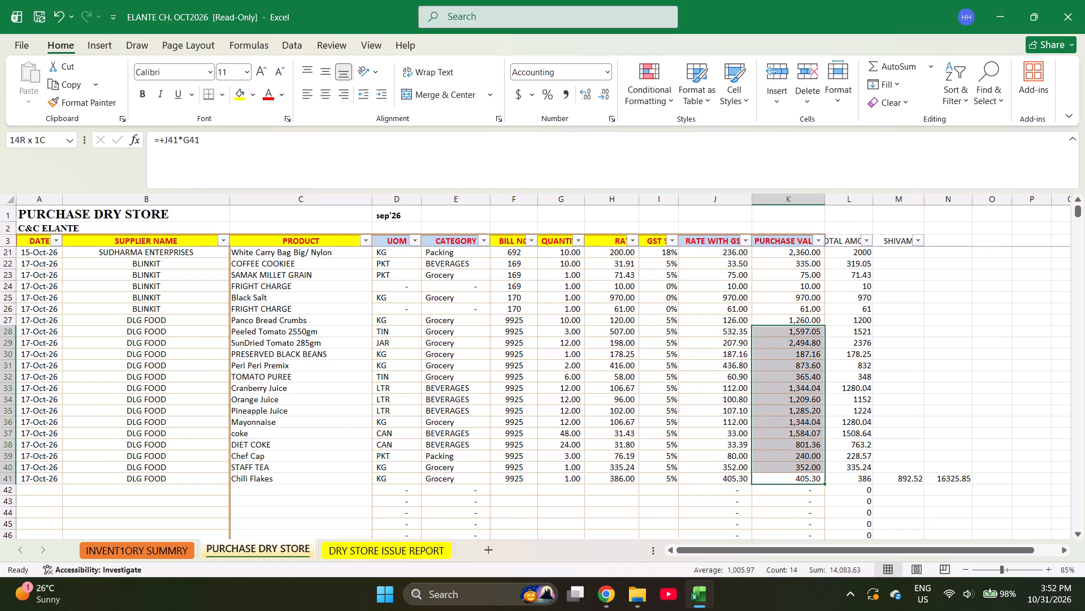
key(shift+Up)
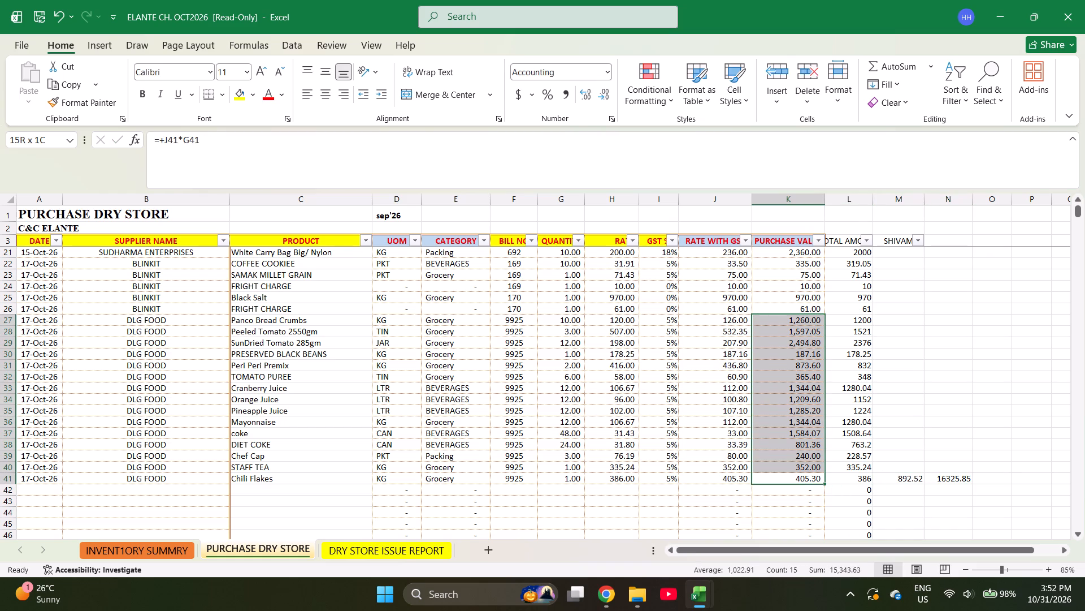
Correct the fixed amount in the N41 formula to 15343.43, keeping the addition of M41.
key(Right)
key(Right)
key(Right)
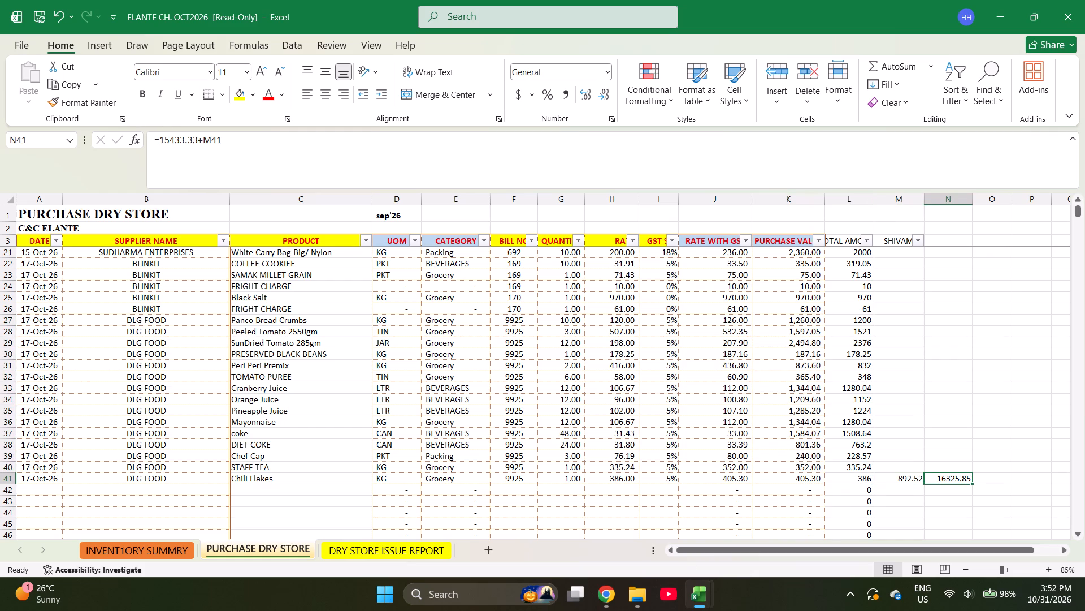
click(175, 139)
key(BackSpace)
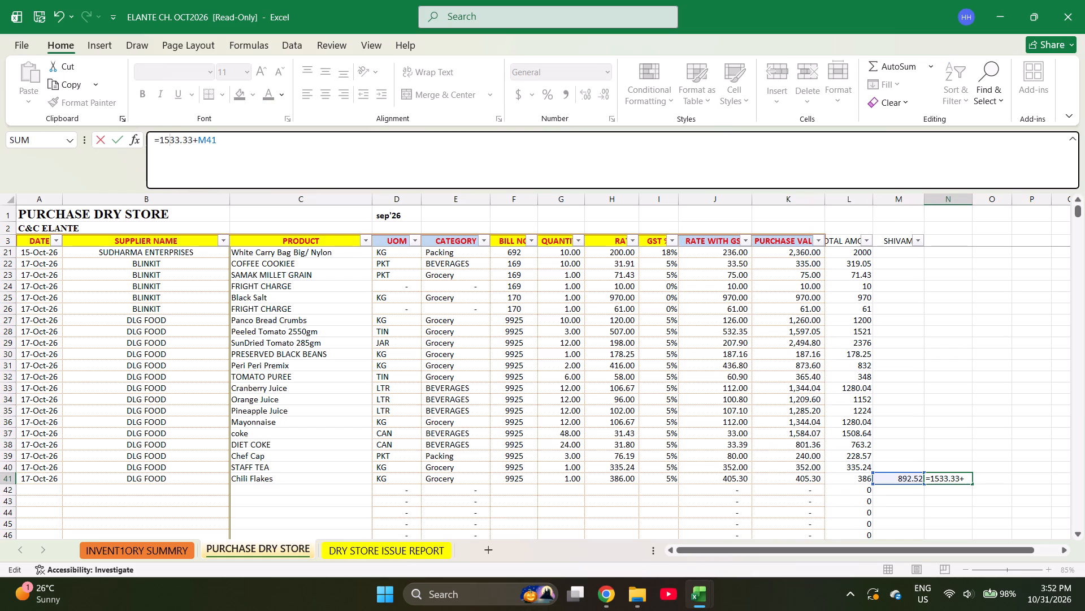
text(34)
key(Right)
key(BackSpace)
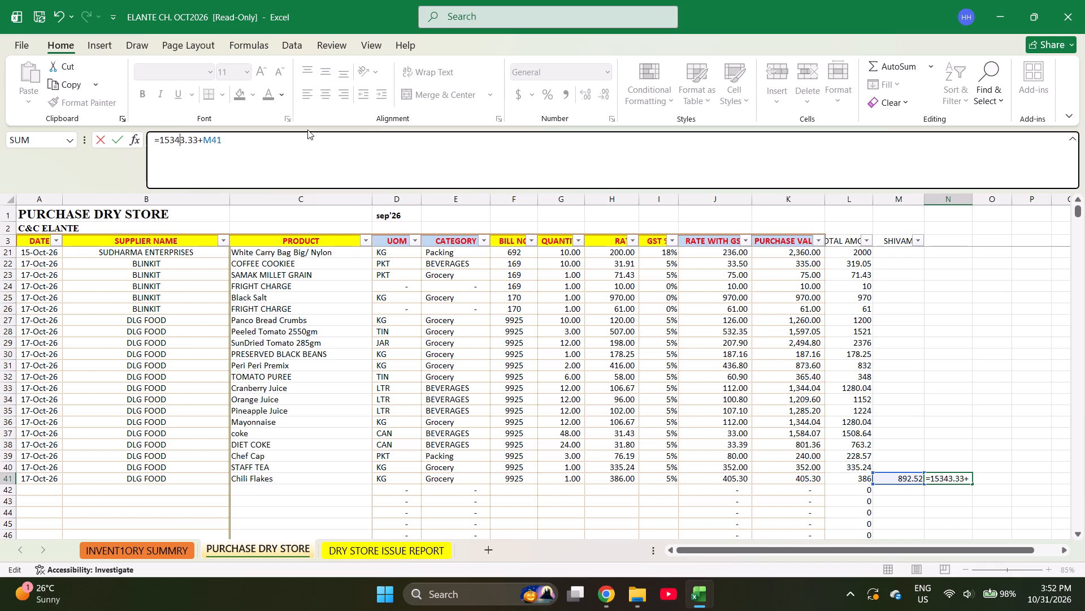
key(Right)
key(Right)
key(Right)
key(Right)
key(Left)
key(BackSpace)
key(4)
key(Return)
Review the DLG FOOD bill 9925 purchase values row by row, from Peri Peri Premix down to coke.
key(Down)
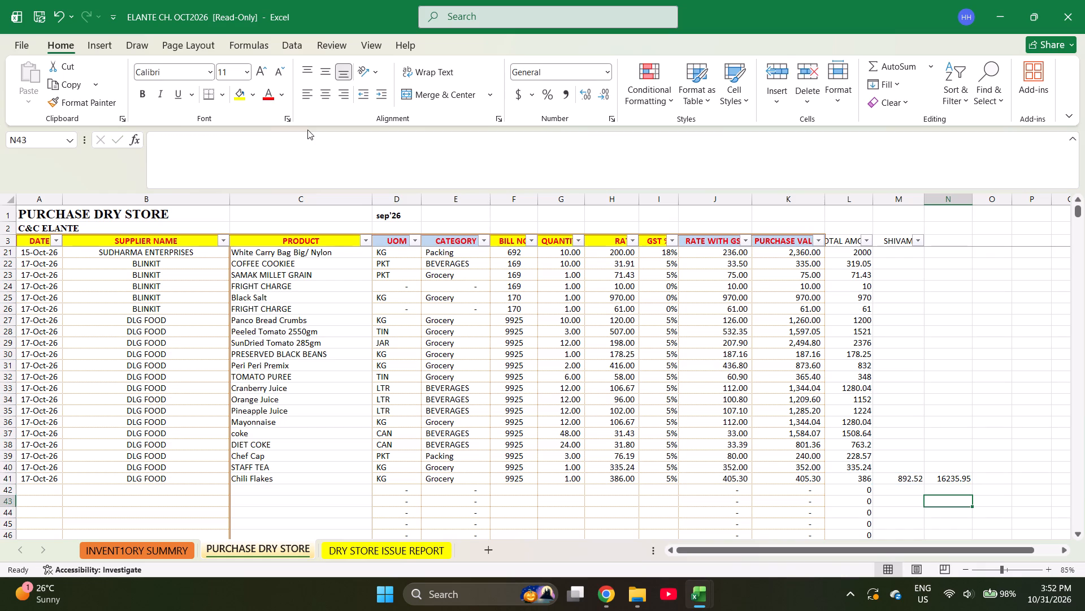
key(Up)
key(Up)
key(Left)
key(Left)
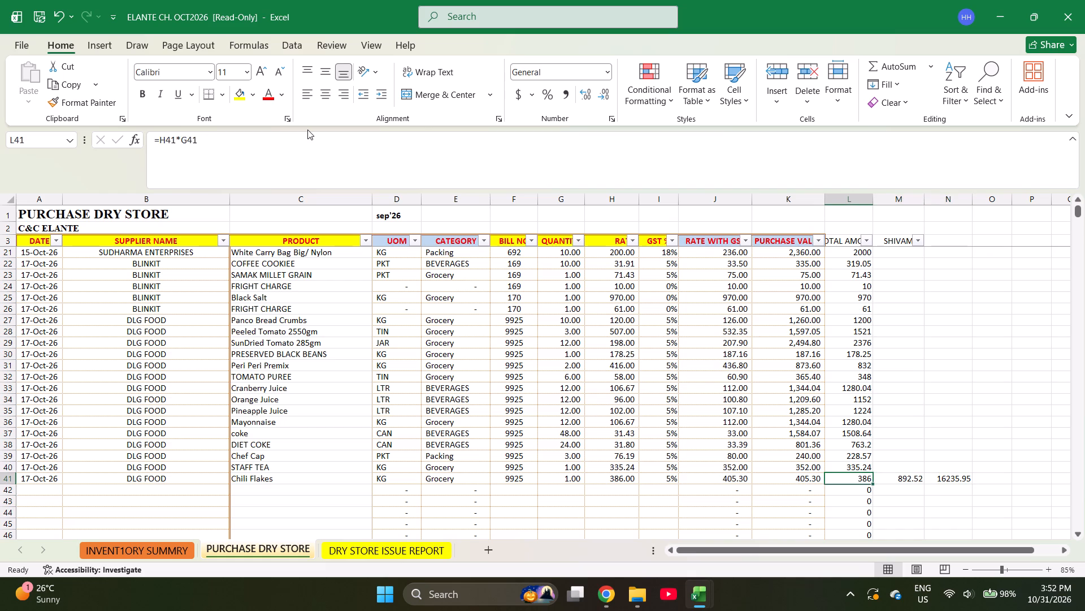
key(Up)
key(Up)
key(Up)
key(Up)
key(Up)
key(Up)
key(Up)
key(Up)
key(Up)
key(Up)
key(Left)
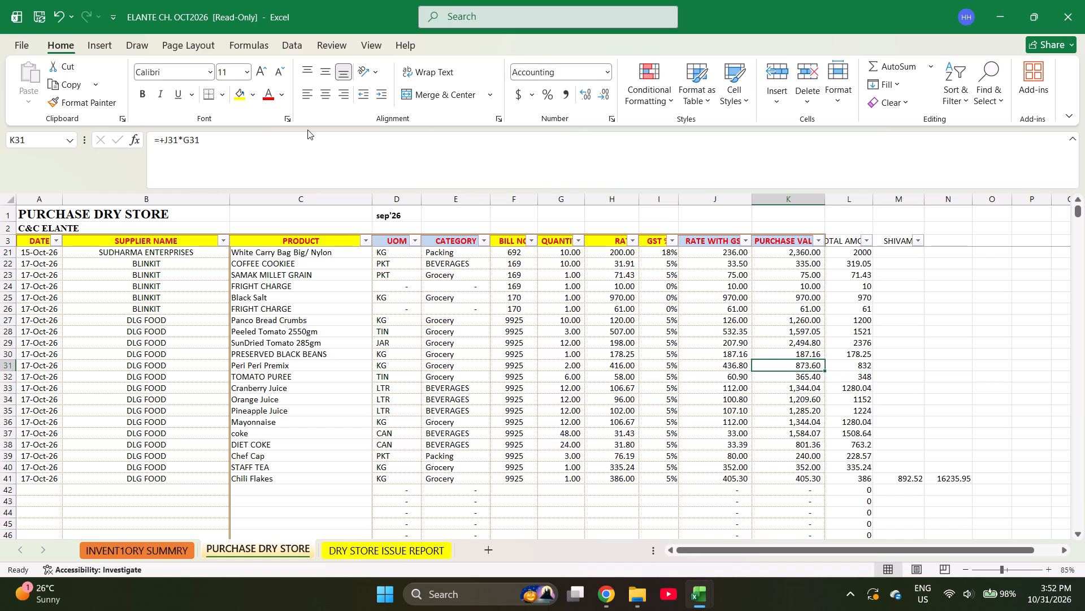
key(Down)
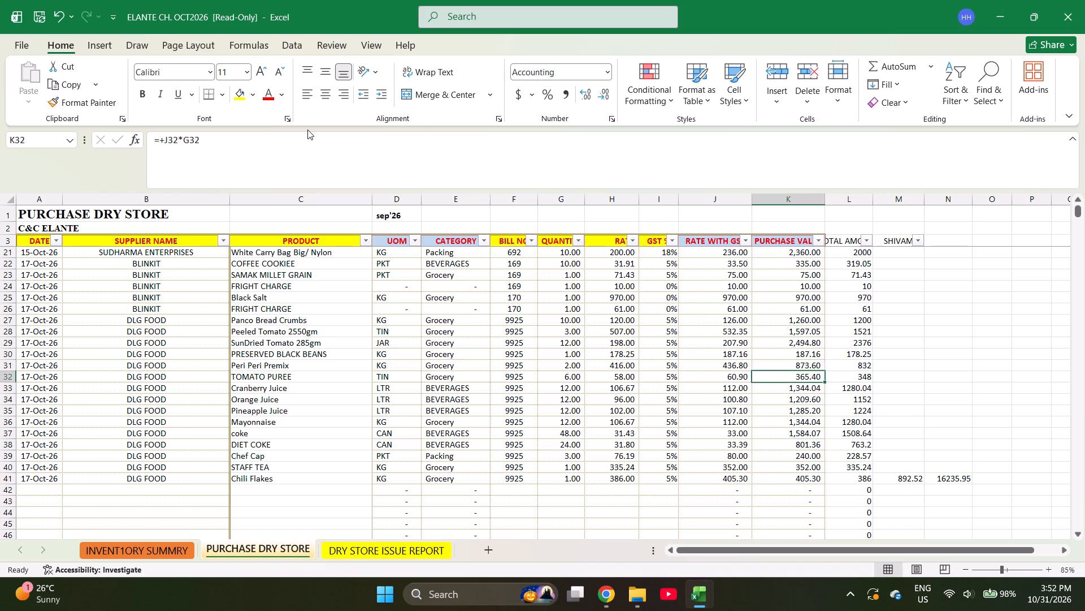
key(Down)
key(Down)
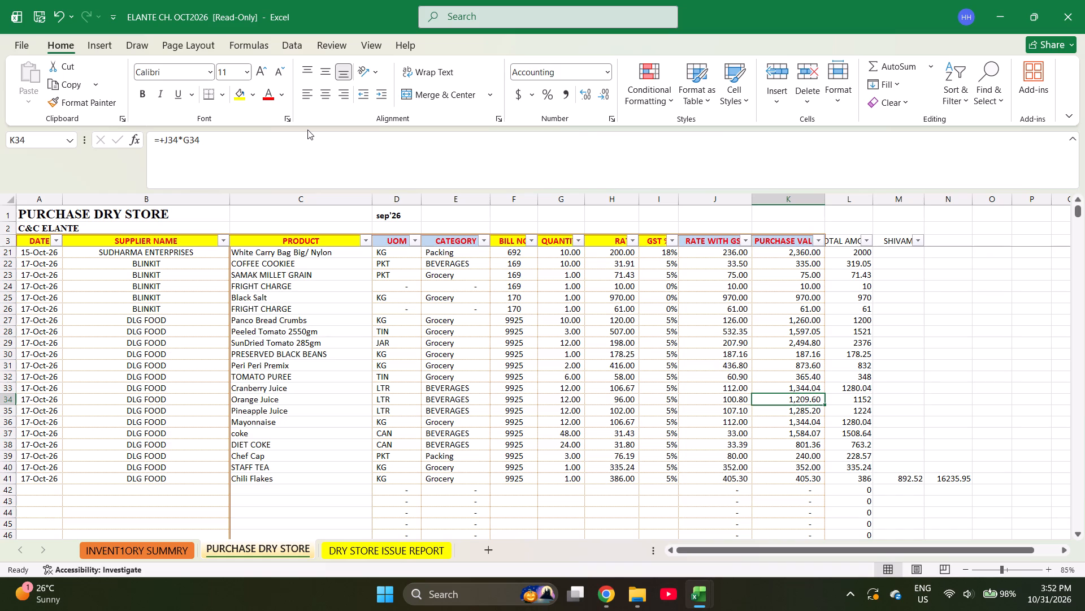
key(Down)
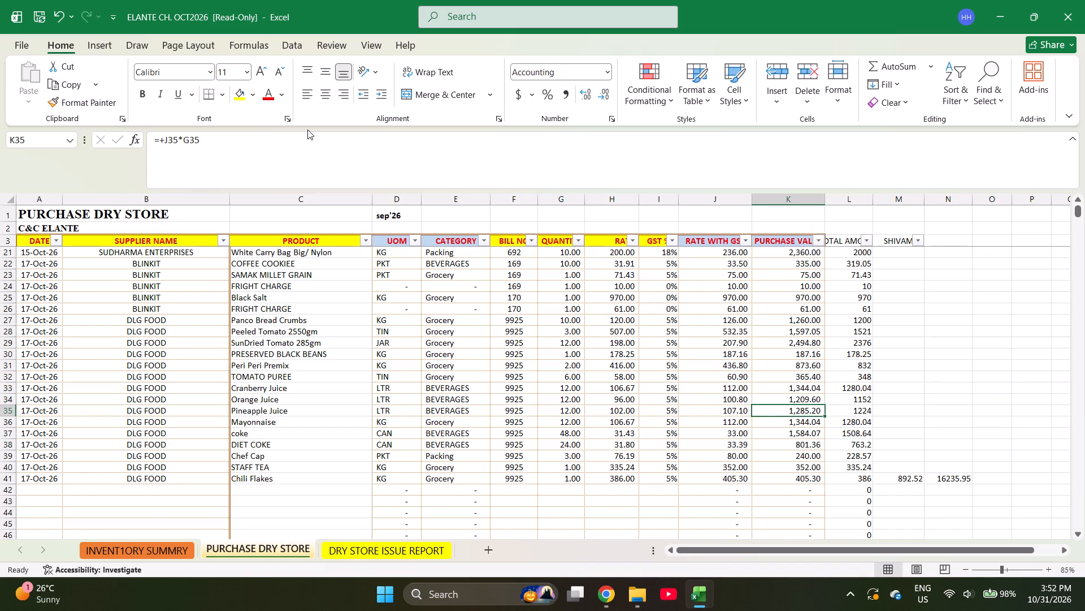
key(Down)
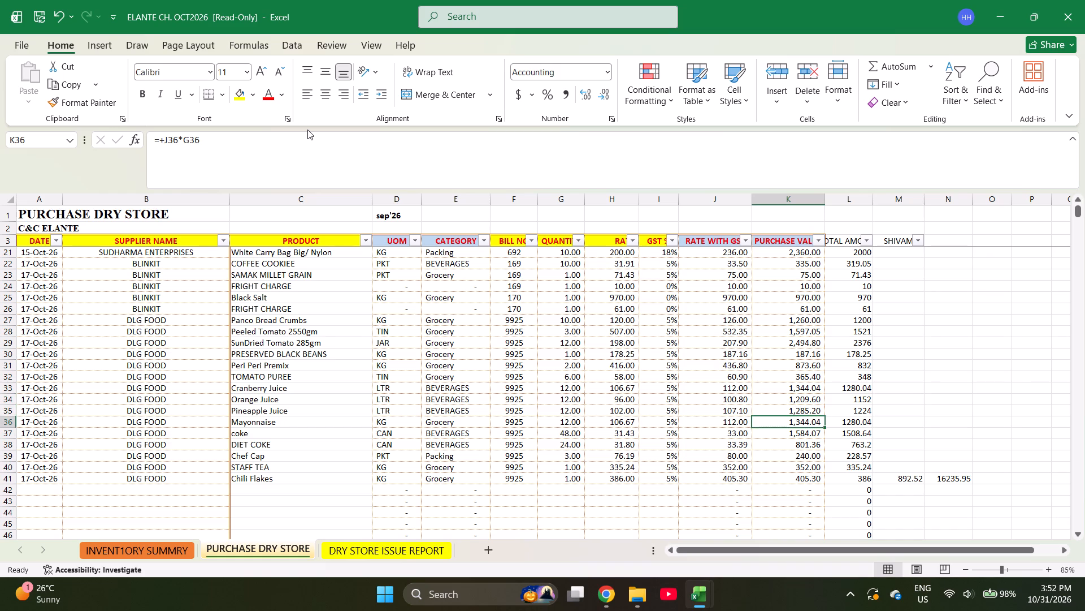
key(Down)
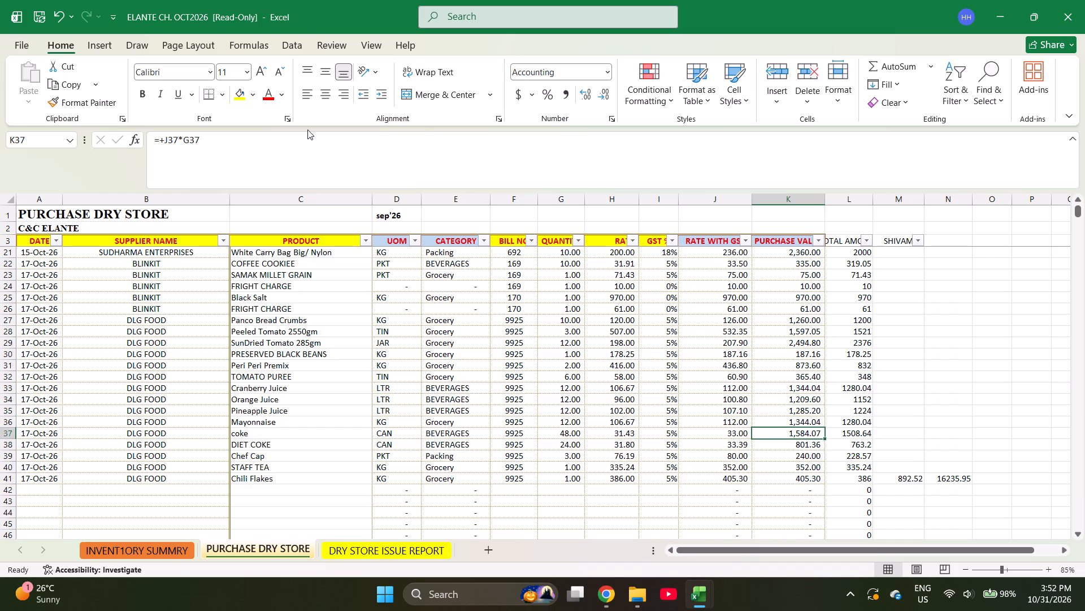
Set the GST rate to 40% for the coke and DIET COKE rows of DLG FOOD bill 9925.
key(Left)
key(Left)
text(40)
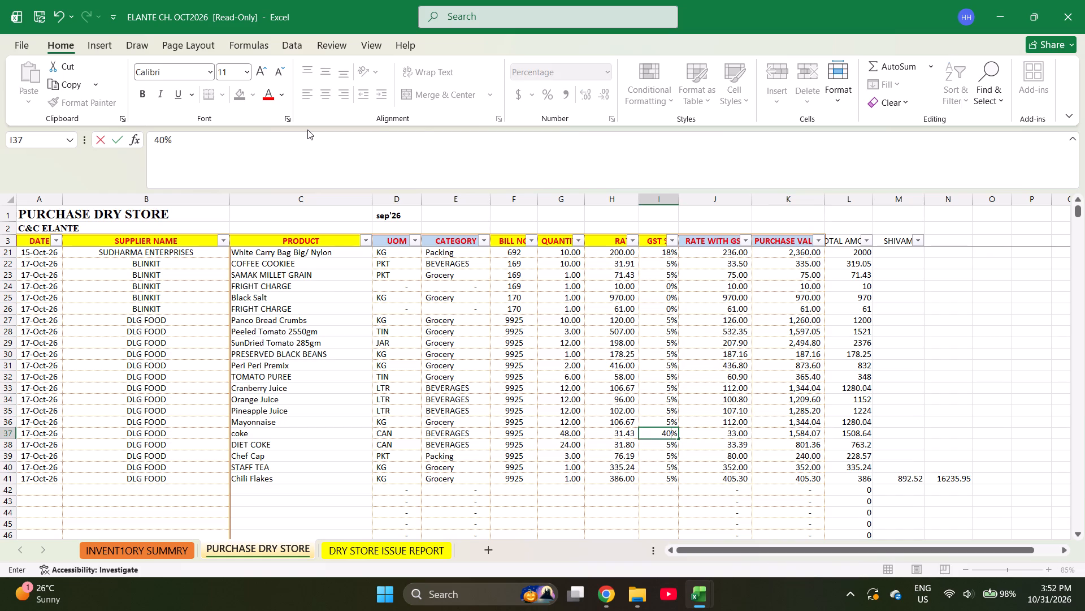
key(Return)
key(4)
key(Return)
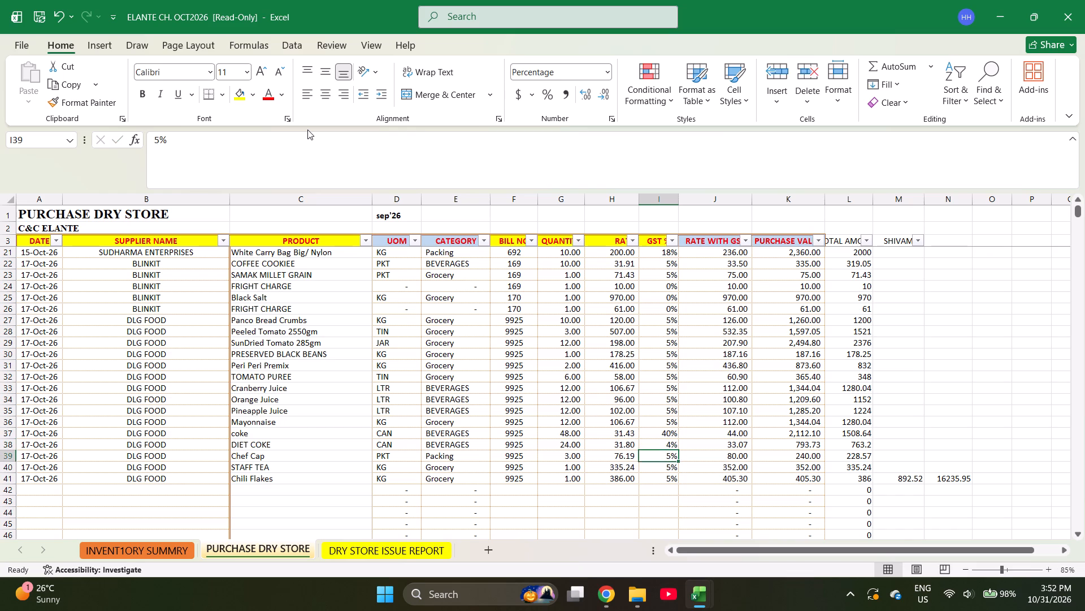
key(Page_Down)
key(Page_Up)
key(Up)
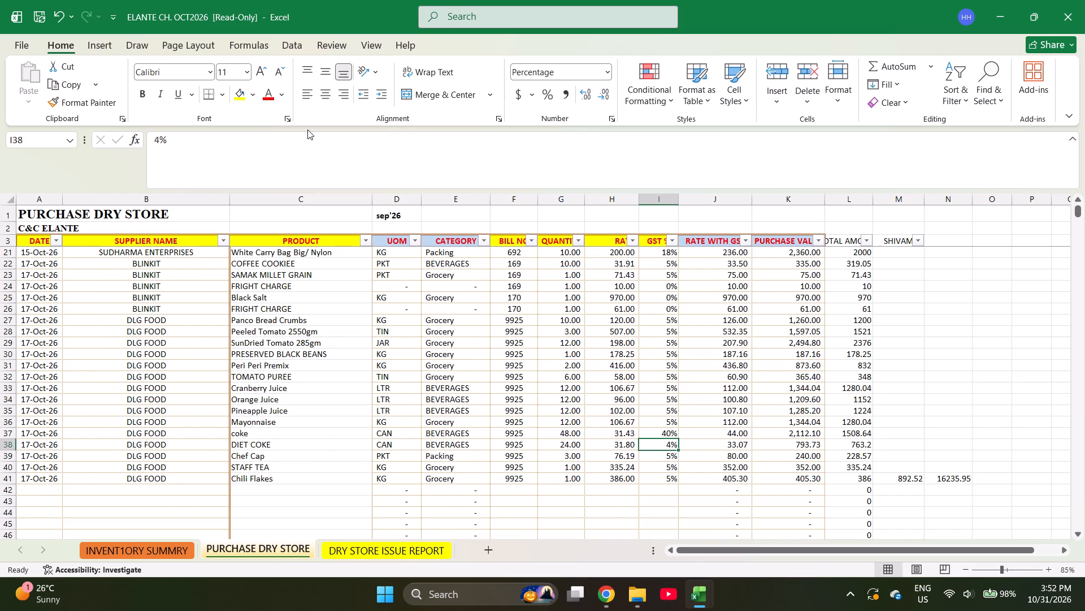
text(40)
key(Return)
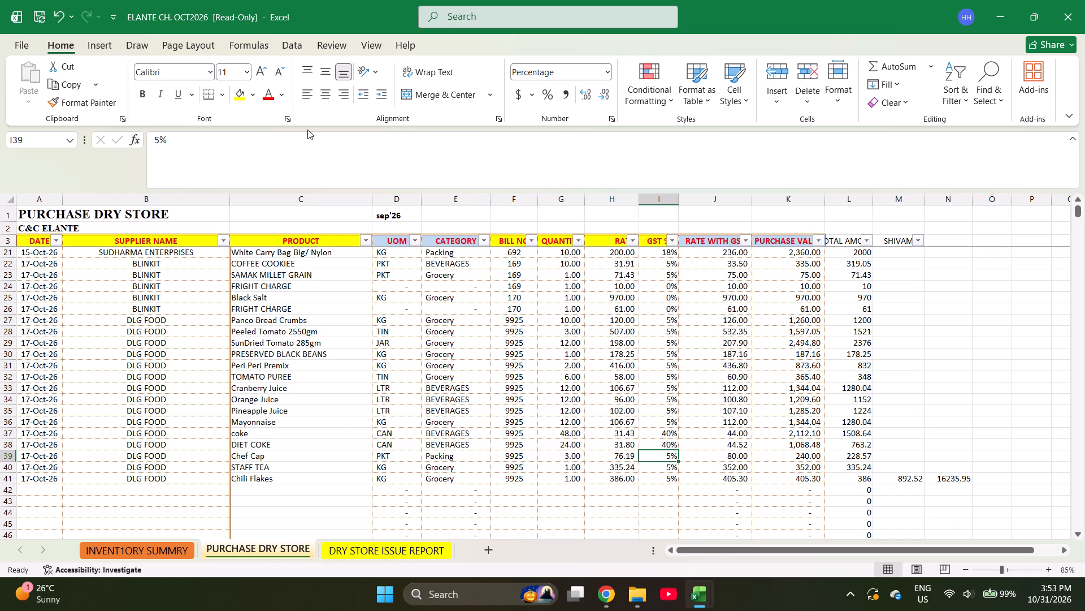
Recheck the sum of the DLG FOOD bill 9925 purchase values in K27 through K41.
key(Right)
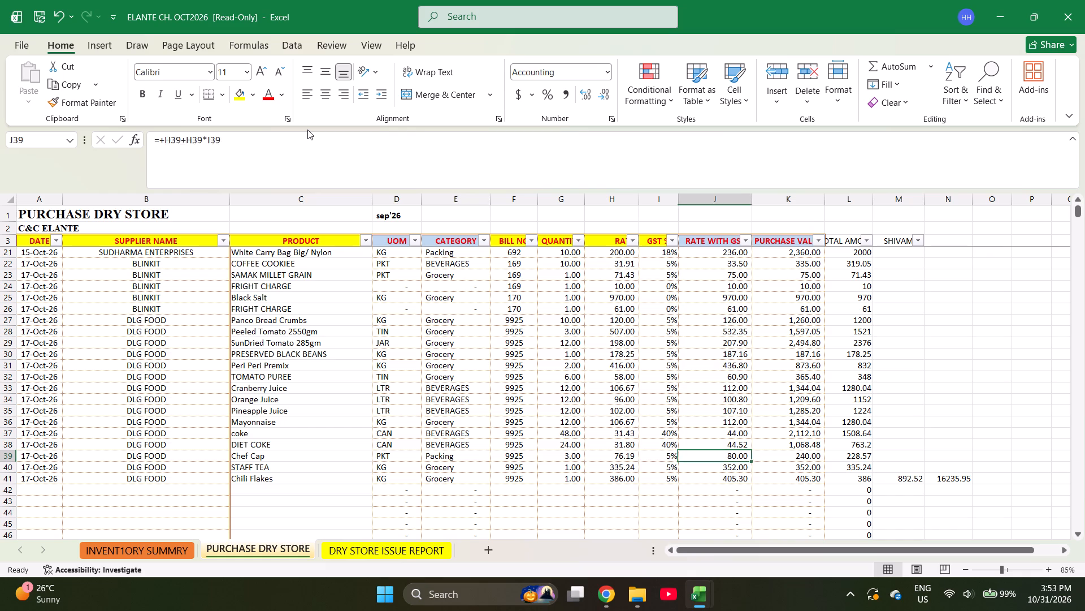
key(Right)
key(Down)
key(Left)
key(Right)
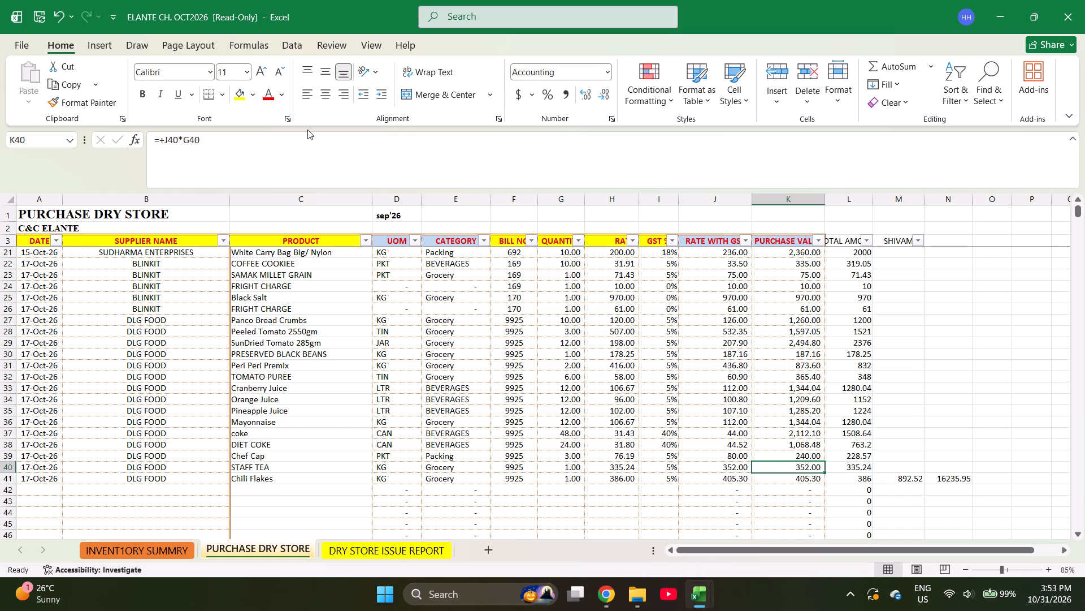
key(Down)
key(shift+Up)
key(shift+Up)
key(shift+Up)
key(shift+Up)
key(shift+Up)
key(shift+Up)
key(shift+Up)
key(shift+Up)
key(shift+Up)
key(shift+Up)
key(shift+Up)
key(shift+Up)
key(shift+Up)
key(shift+Up)
key(shift+Up)
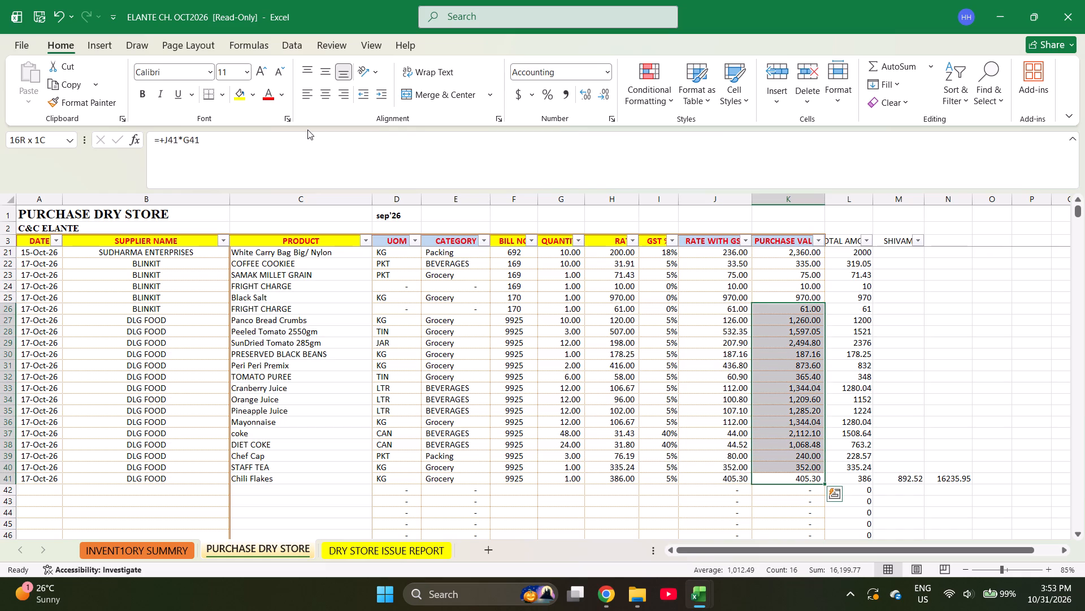
key(shift+Down)
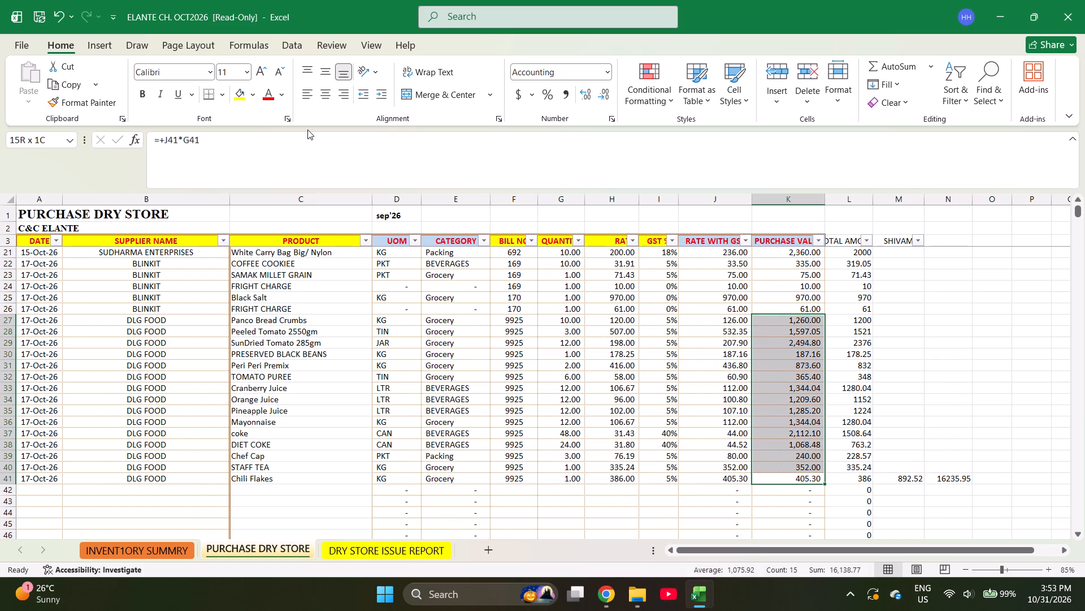
Update the fixed amount in the N41 formula to 16138.67, keeping the addition of M41.
key(Right)
key(Right)
key(Right)
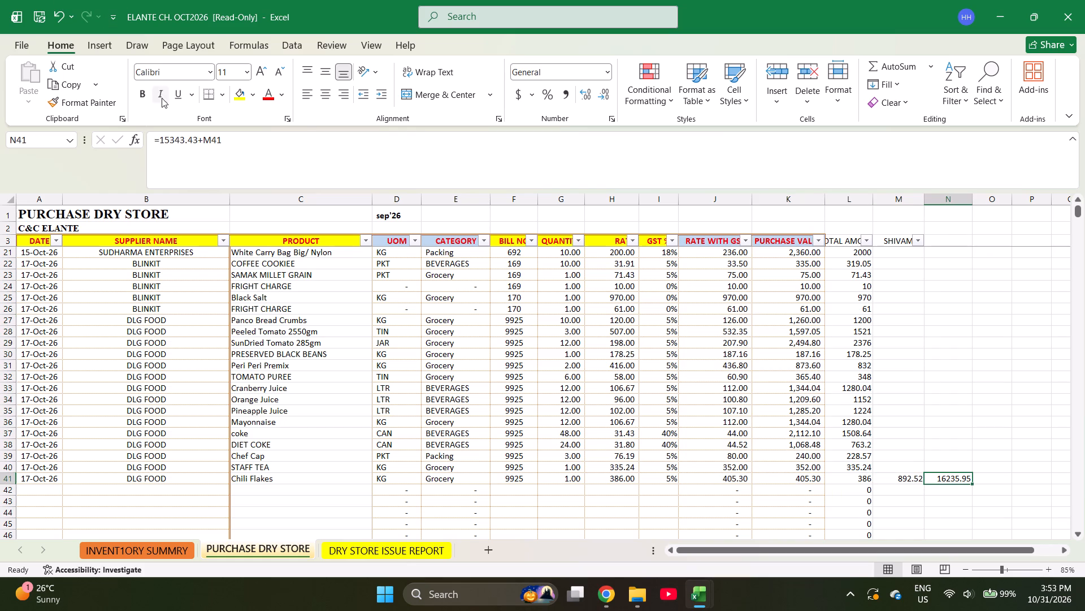
click(198, 136)
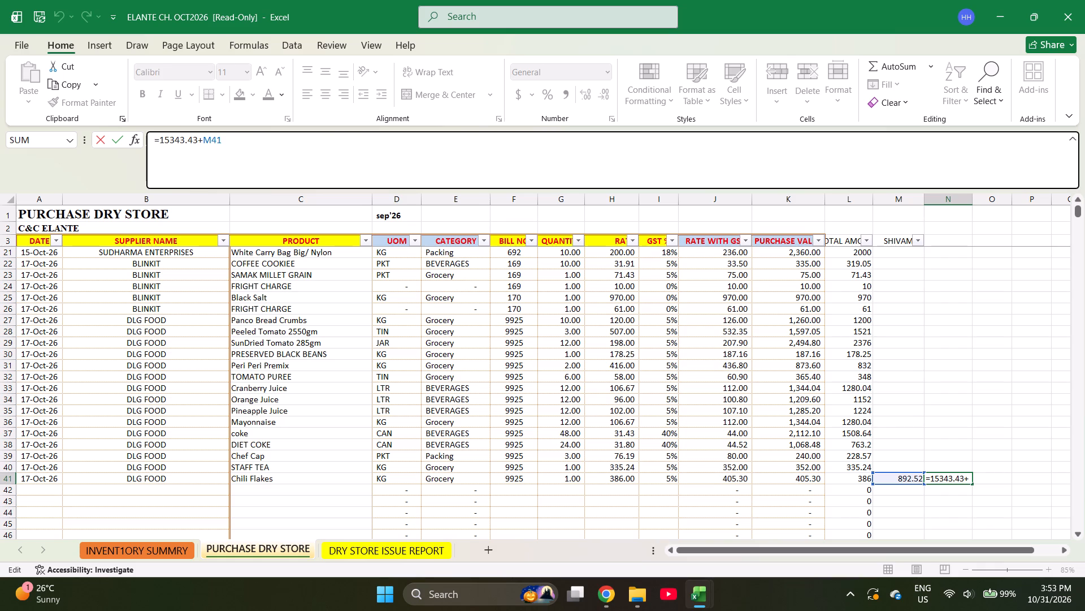
key(BackSpace)
key(BackSpace)
key(BackSpace)
key(BackSpace)
key(BackSpace)
key(BackSpace)
key(BackSpace)
text(613)
text(8.67)
key(Return)
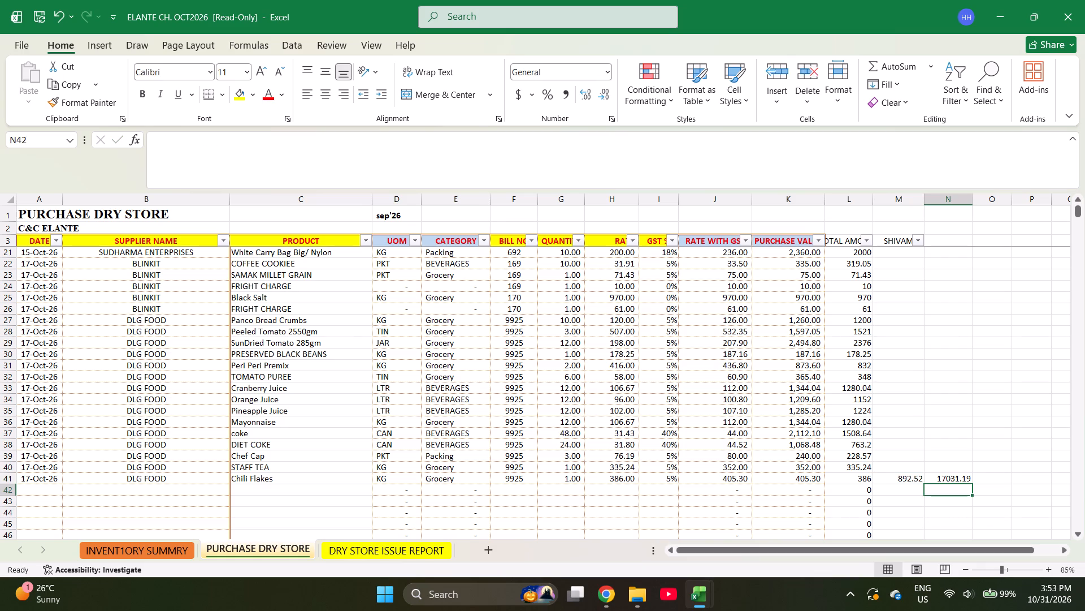
key(Up)
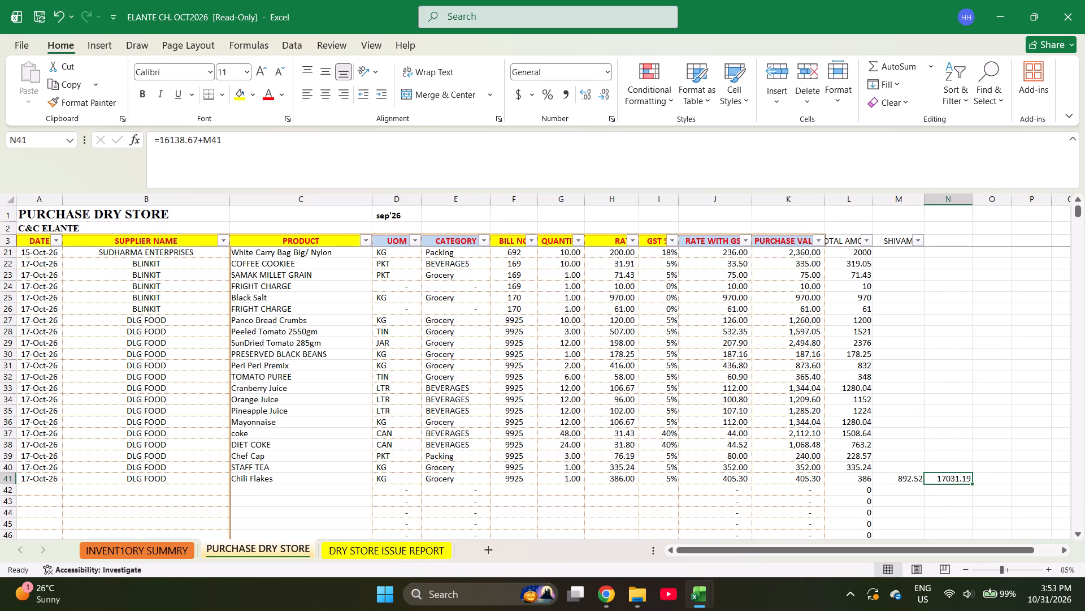
Start a new purchase entry in row 42 by copying down the date 17-Oct-26 and supplier DLG FOOD.
key(Left)
key(Left)
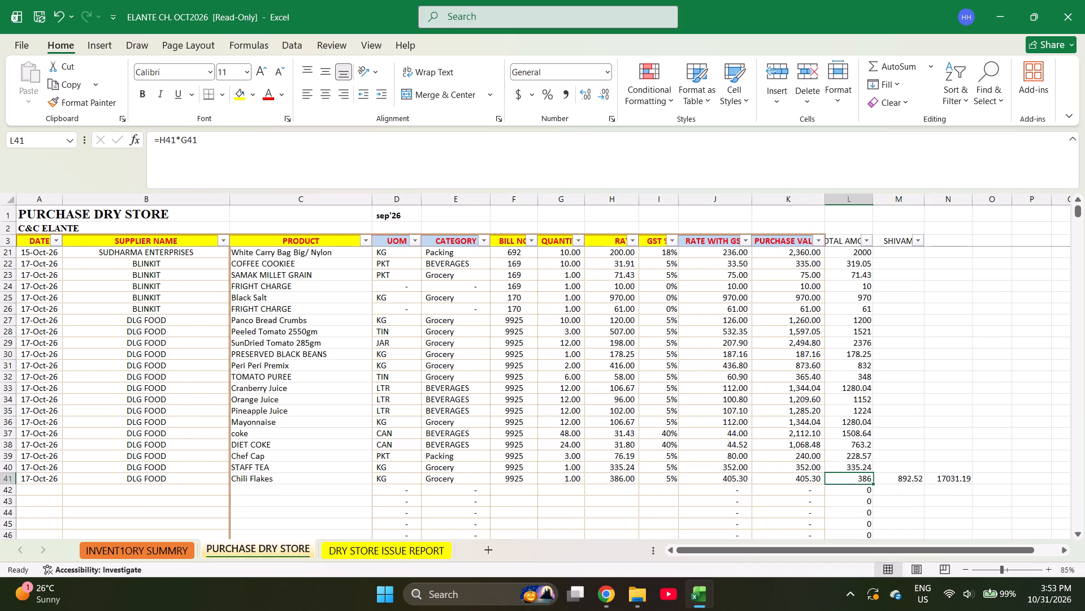
key(Right)
key(Left)
key(Left)
key(Left)
key(Left)
key(Left)
key(Left)
key(Left)
key(Left)
key(Left)
key(Left)
key(Left)
key(Left)
key(Left)
key(Left)
key(Left)
key(Left)
key(Left)
key(Left)
key(Left)
key(Down)
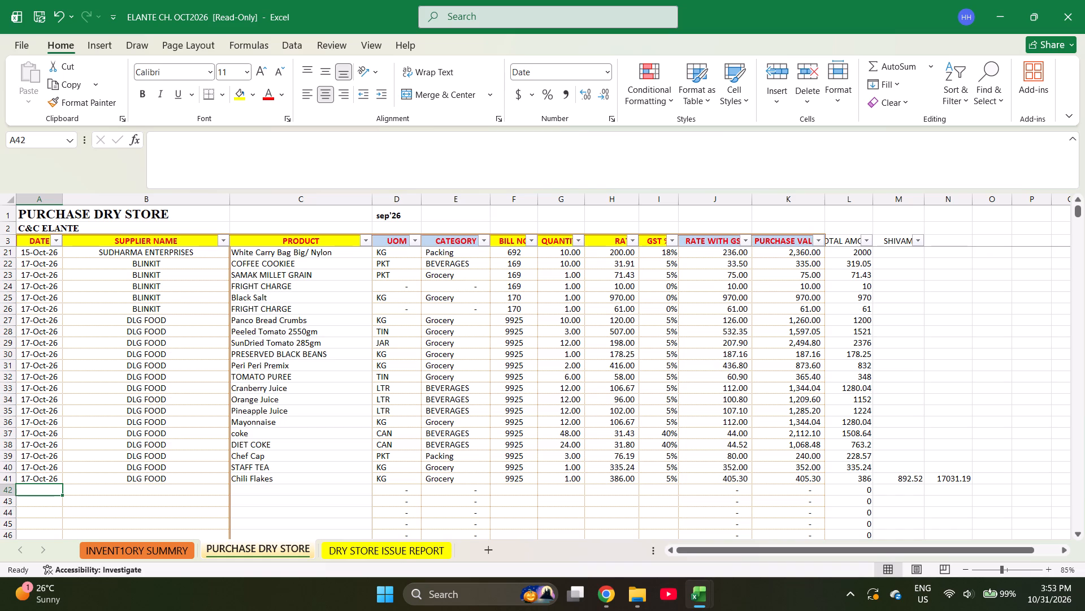
key(ctrl+d)
key(Right)
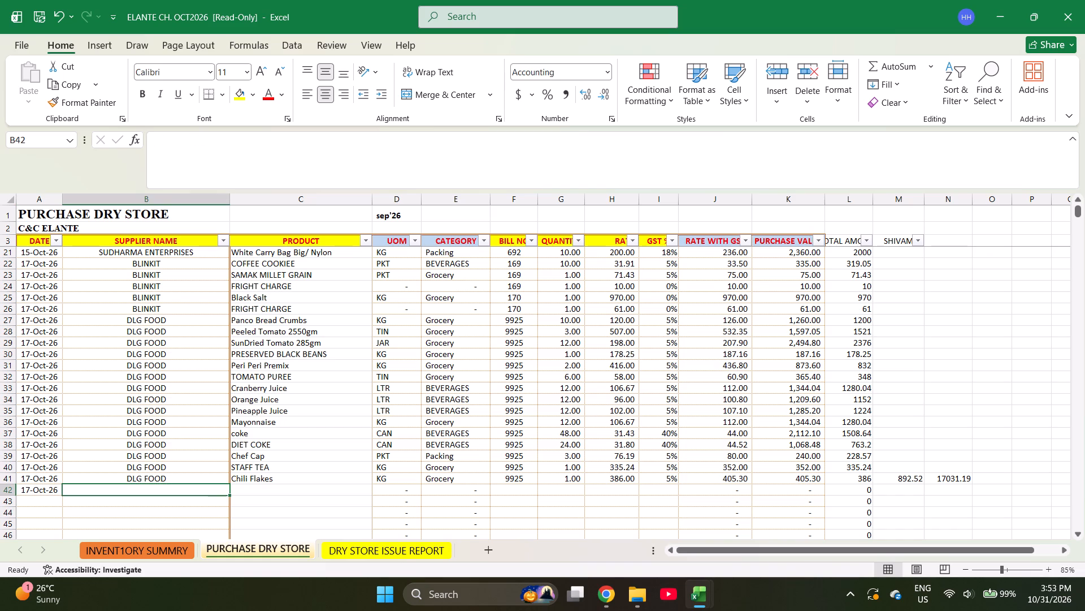
key(ctrl+d)
Enter SUSHI RICE as the product in row 42 and copy down bill number 9925.
key(Right)
text(SUSHU)
key(BackSpace)
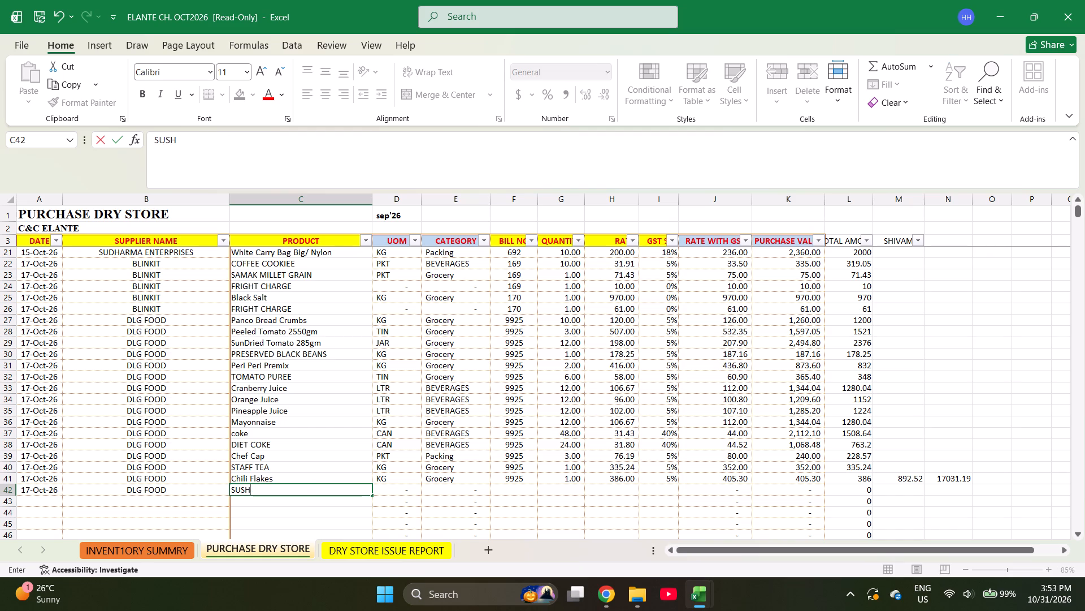
text(I)
key(space)
text(RICE)
key(Return)
key(Up)
key(Right)
key(Right)
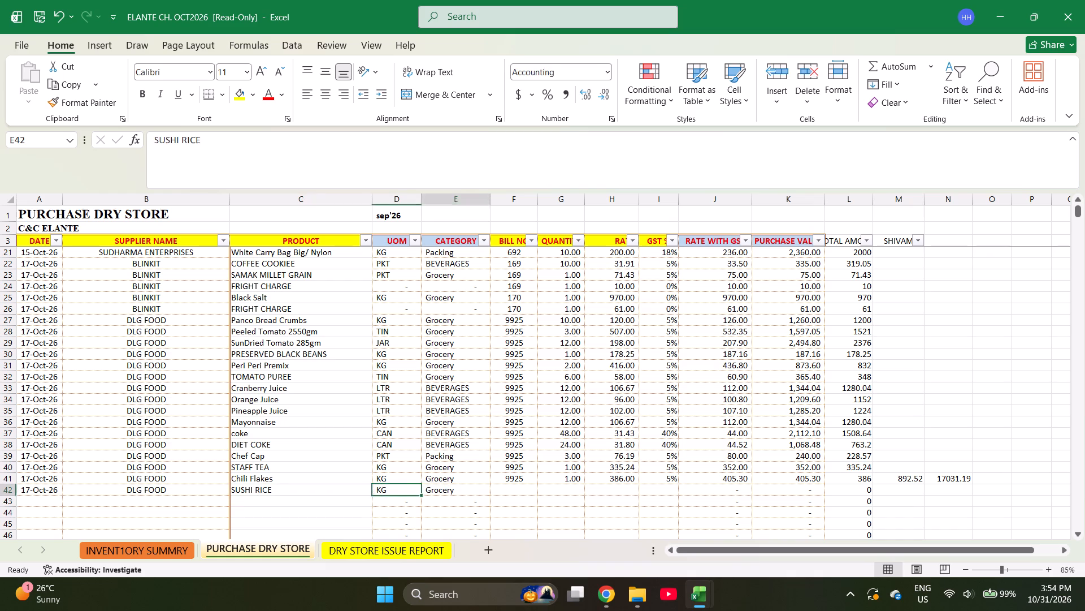
key(Right)
key(ctrl+d)
key(Right)
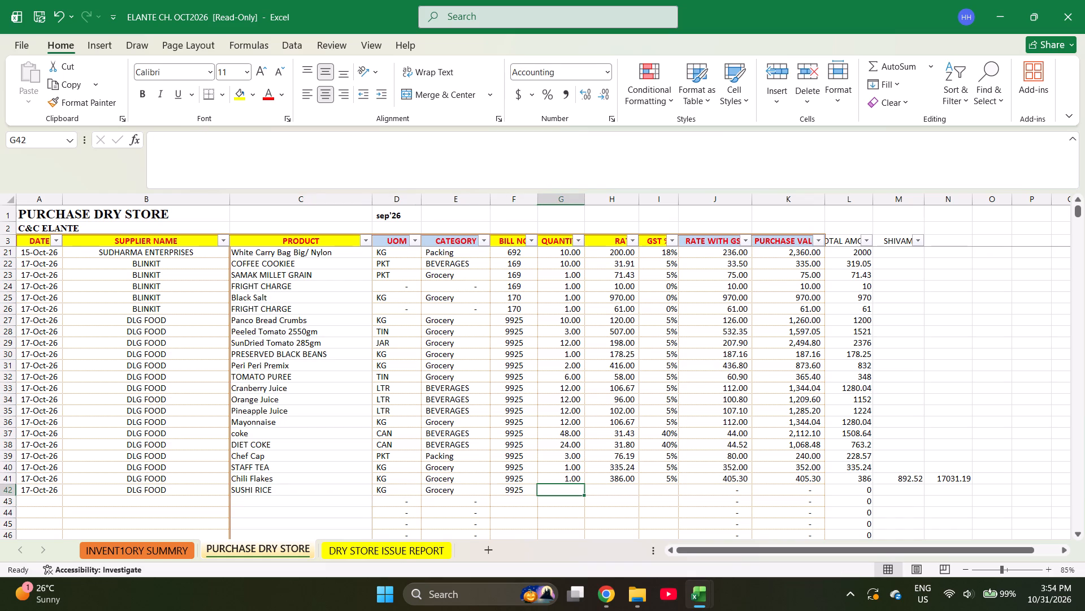
Enter quantity 3, rate 300 and GST 5% for the SUSHI RICE row.
text(300)
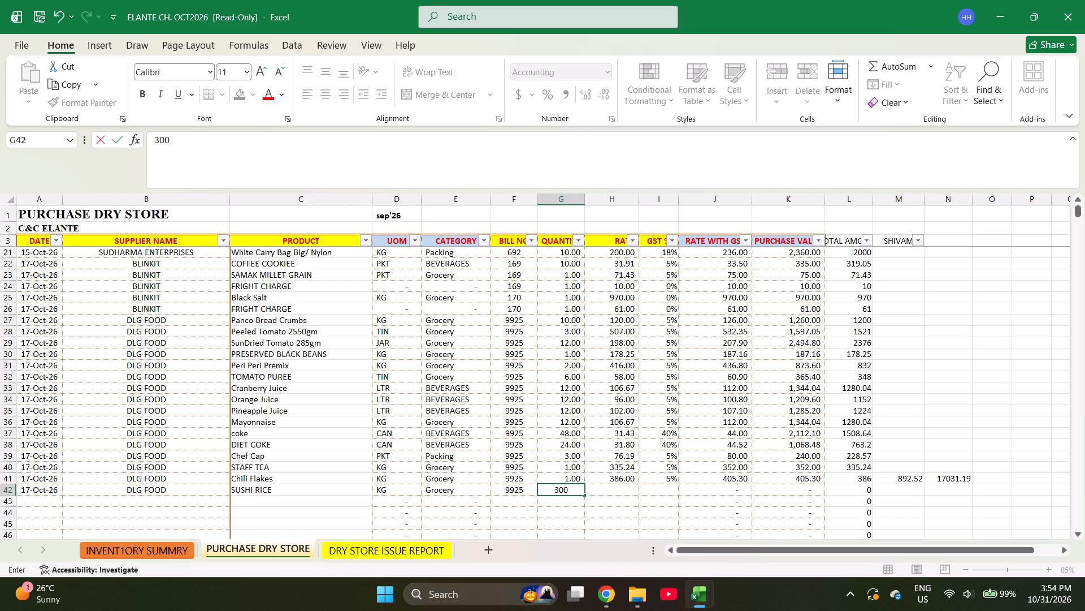
key(Right)
key(Left)
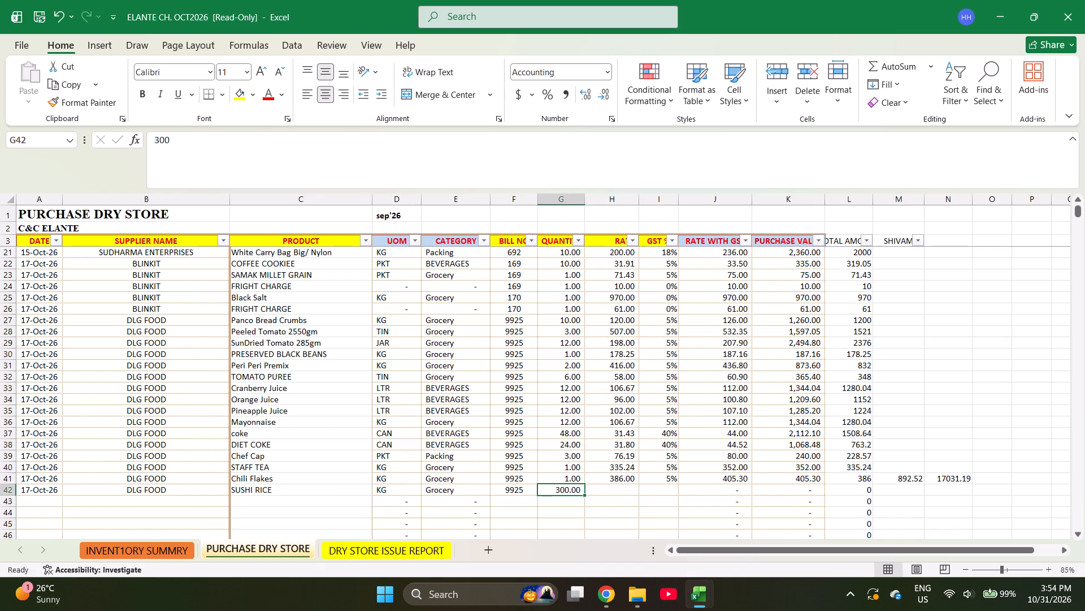
key(3)
key(Right)
text(300)
key(Right)
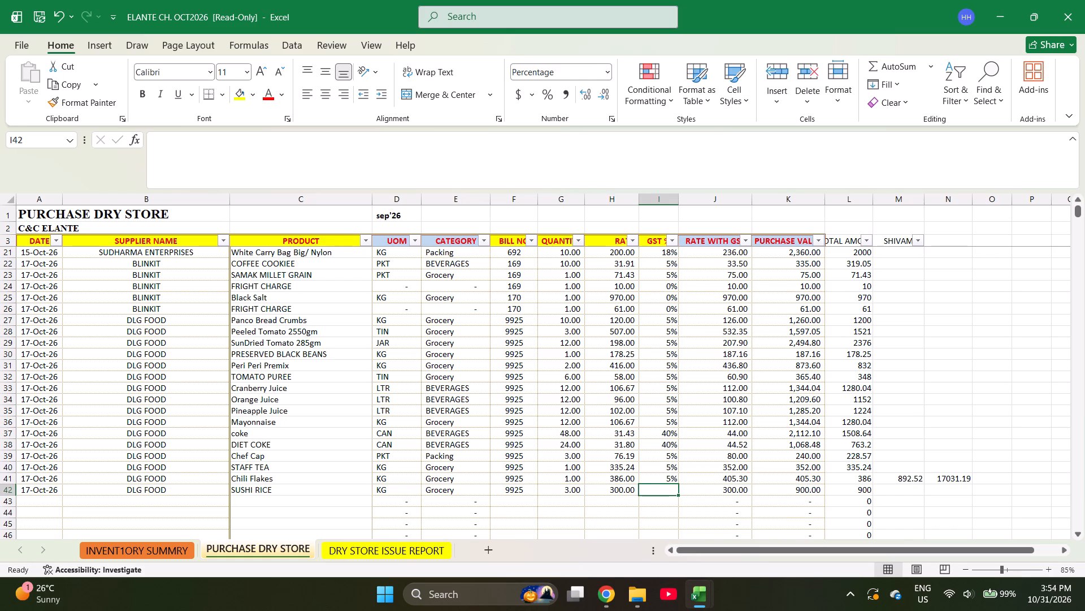
key(5)
key(Return)
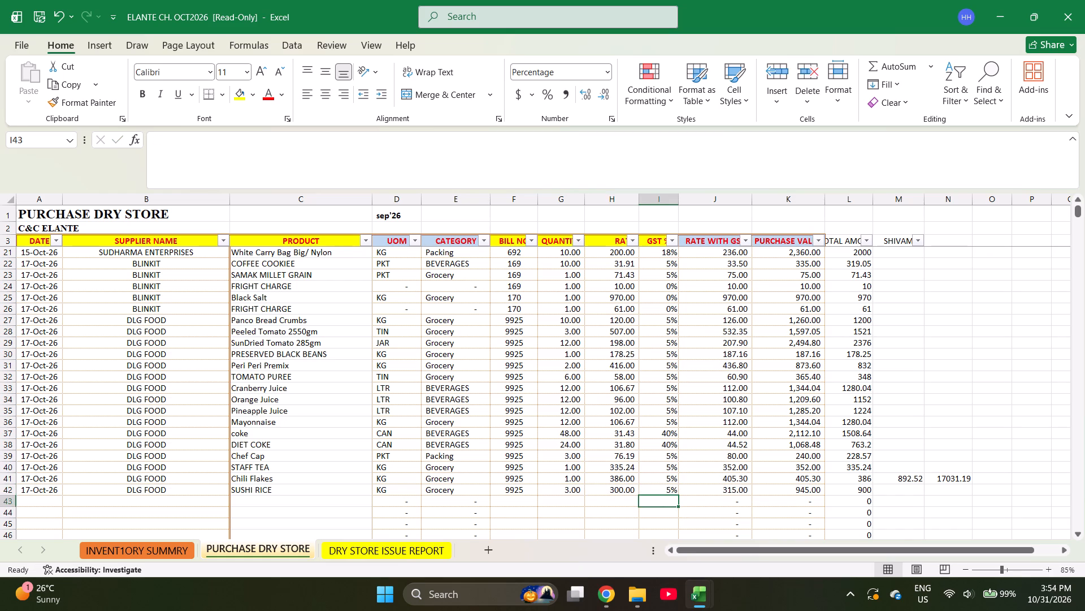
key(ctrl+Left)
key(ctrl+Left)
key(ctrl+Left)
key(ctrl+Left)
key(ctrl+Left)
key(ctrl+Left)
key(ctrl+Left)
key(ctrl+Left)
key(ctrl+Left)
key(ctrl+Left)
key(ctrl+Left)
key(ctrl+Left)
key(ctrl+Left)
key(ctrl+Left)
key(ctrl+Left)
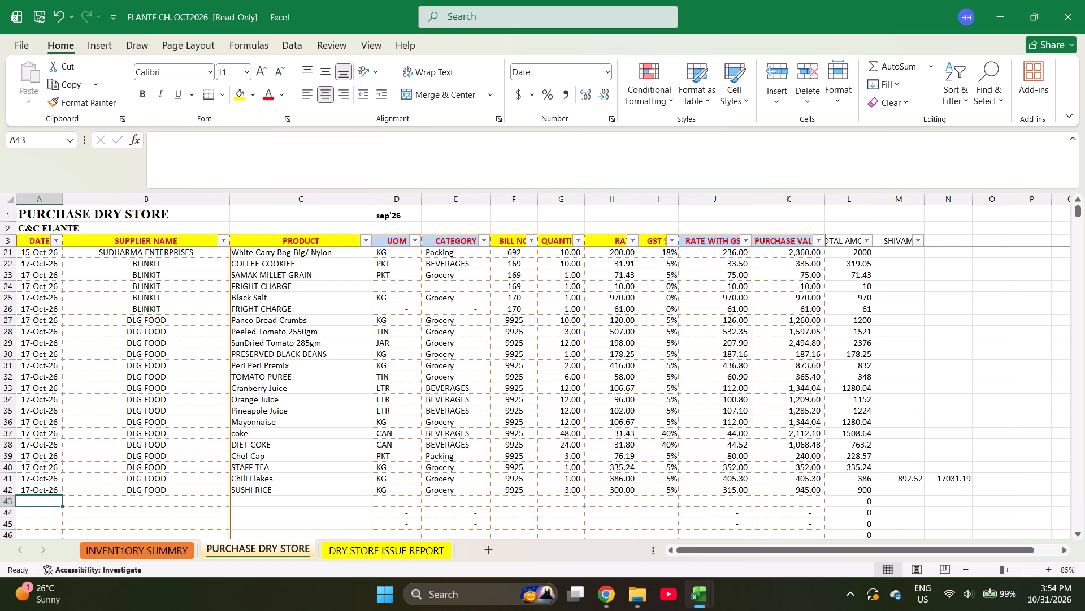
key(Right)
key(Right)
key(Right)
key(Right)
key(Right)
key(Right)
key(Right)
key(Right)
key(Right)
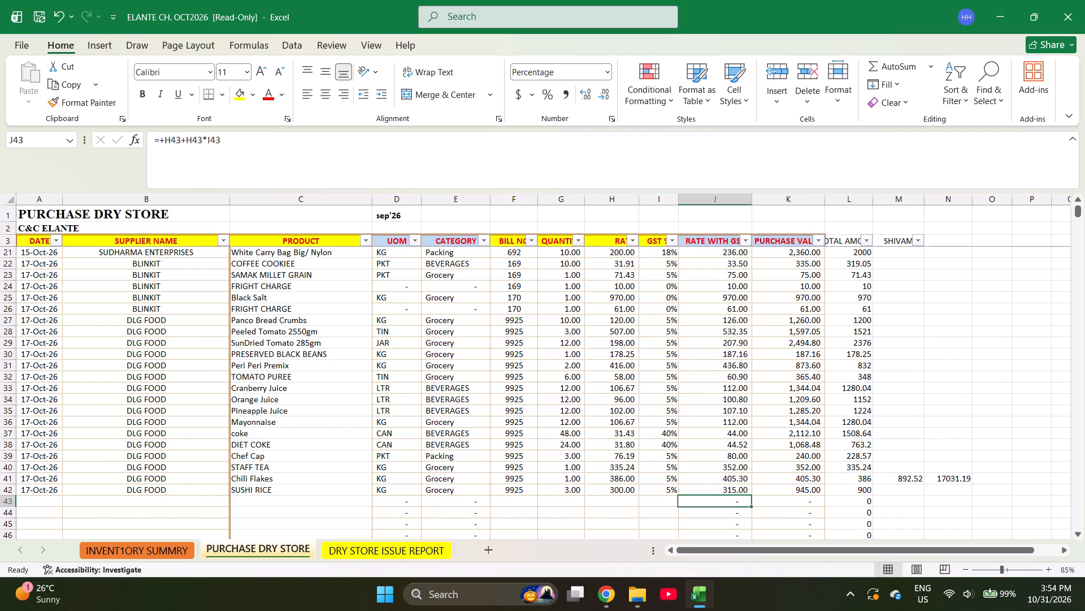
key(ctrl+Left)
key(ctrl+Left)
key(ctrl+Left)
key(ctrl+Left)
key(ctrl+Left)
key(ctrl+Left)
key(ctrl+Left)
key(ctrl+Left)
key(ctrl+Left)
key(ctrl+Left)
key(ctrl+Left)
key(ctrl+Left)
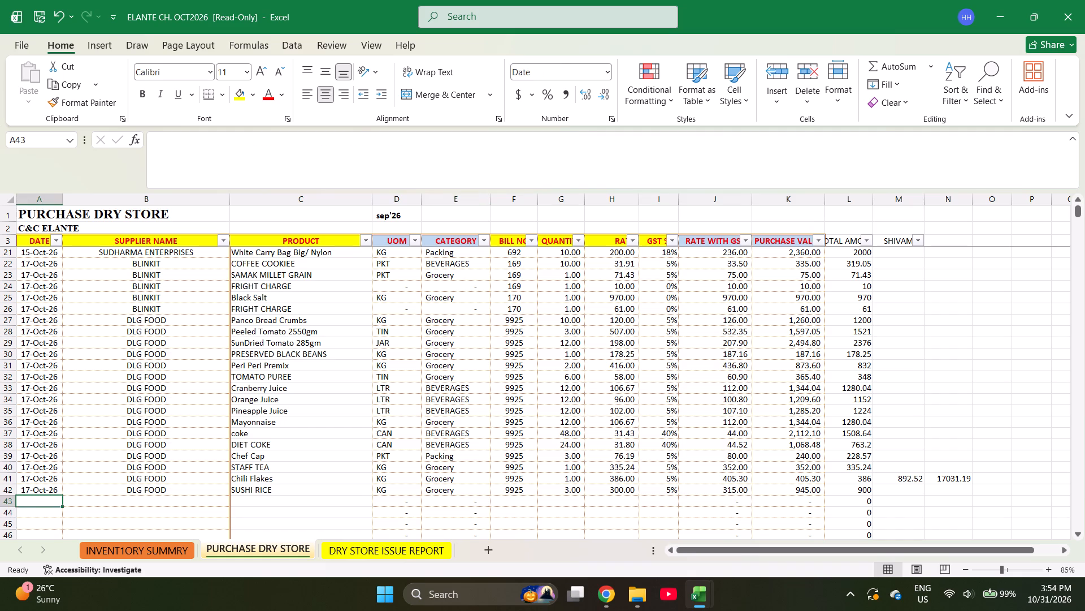
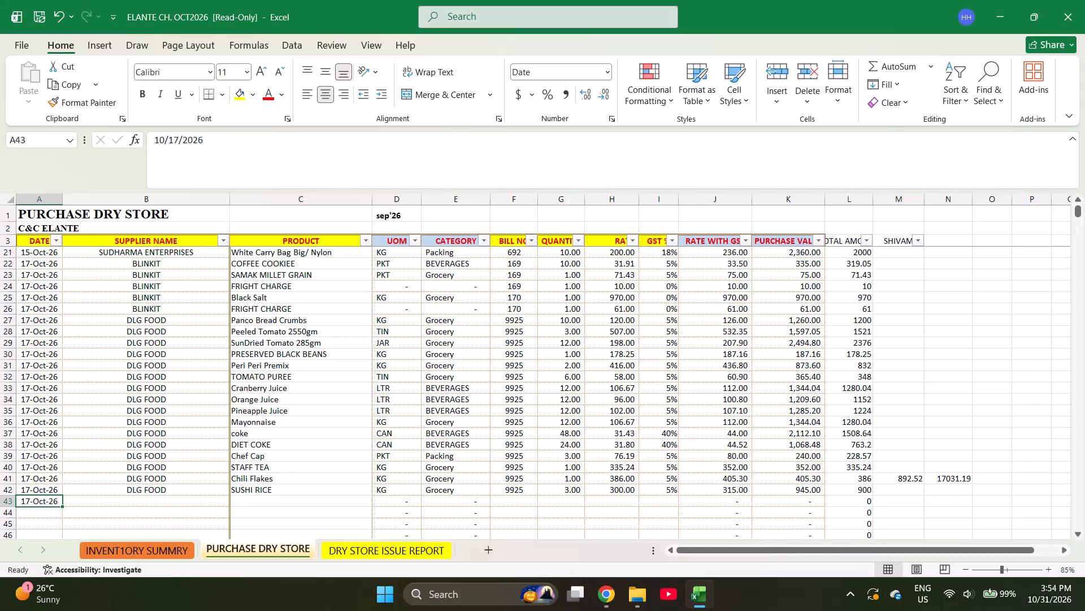
Enter MEENAKSHI FOODS as the supplier for the 17-Oct-26 entry in row 43.
key(Right)
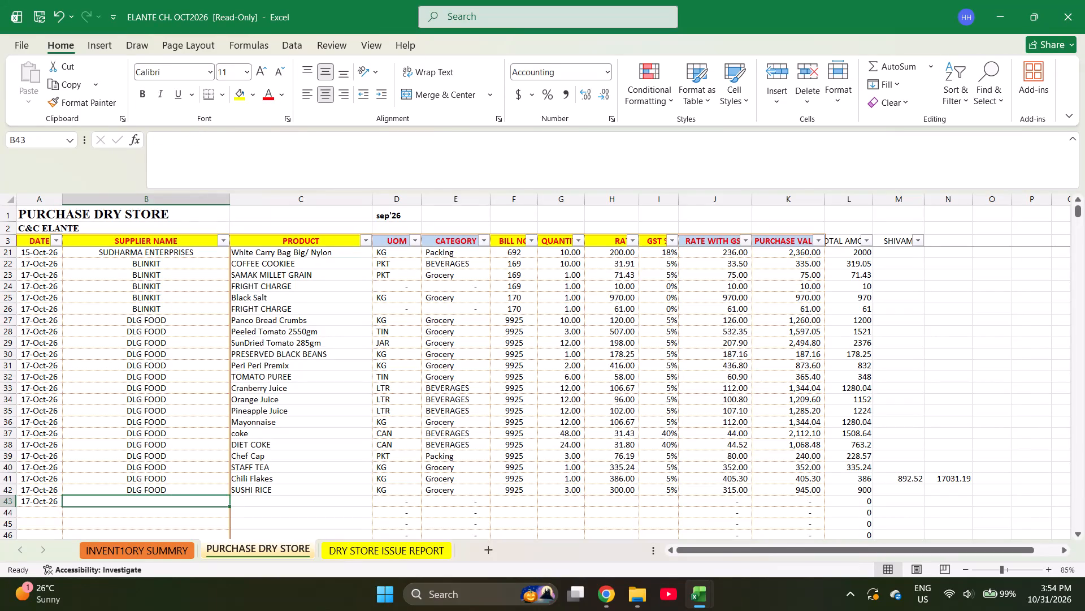
text(MINI)
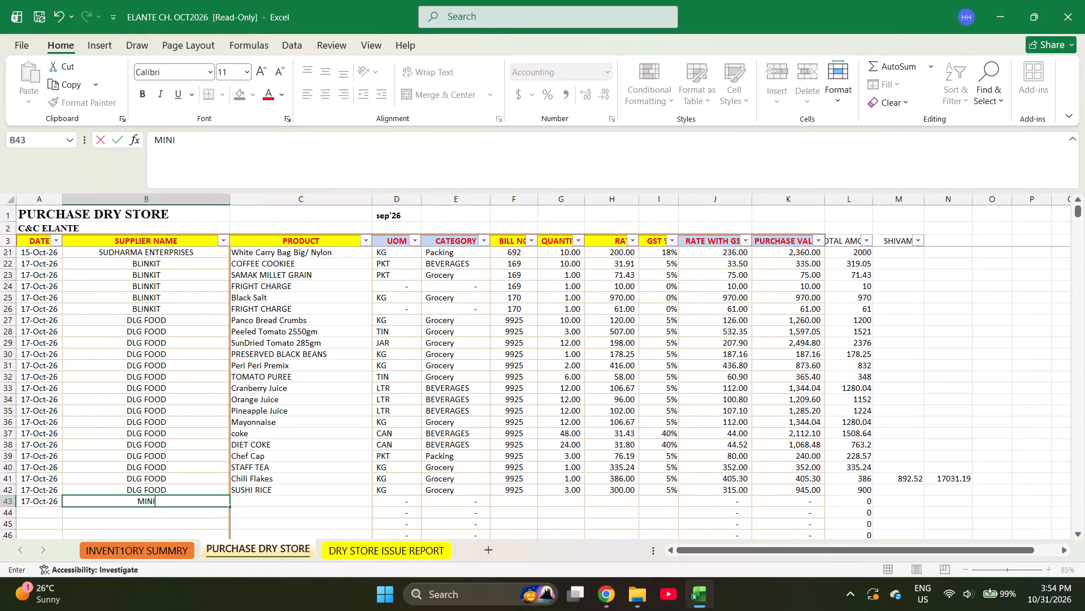
key(BackSpace)
key(BackSpace)
key(BackSpace)
text(EEMA)
key(BackSpace)
key(BackSpace)
text(NA)
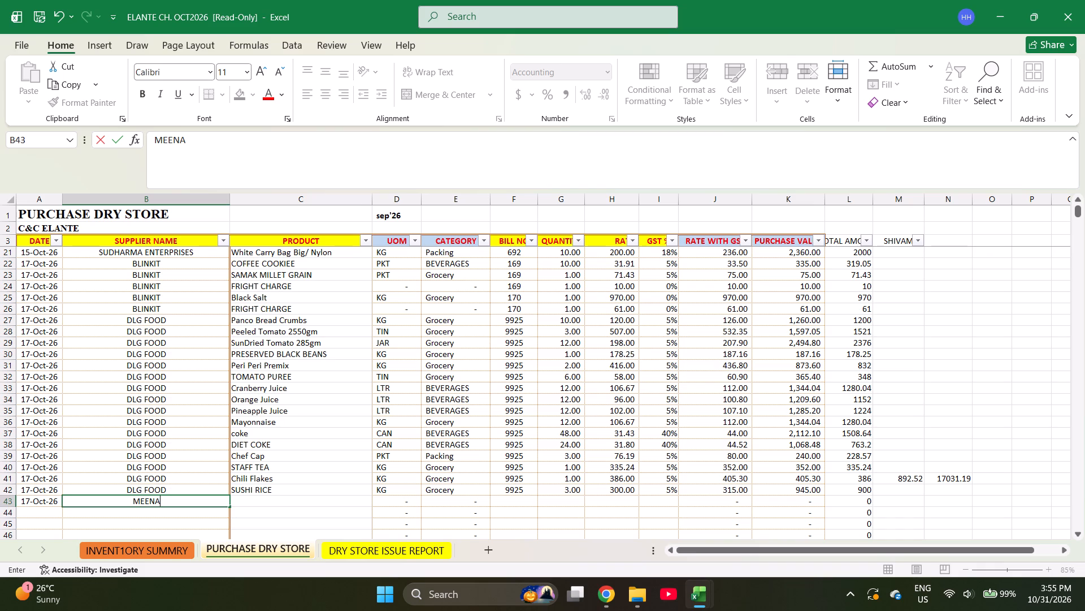
key(k)
text(SHU)
key(BackSpace)
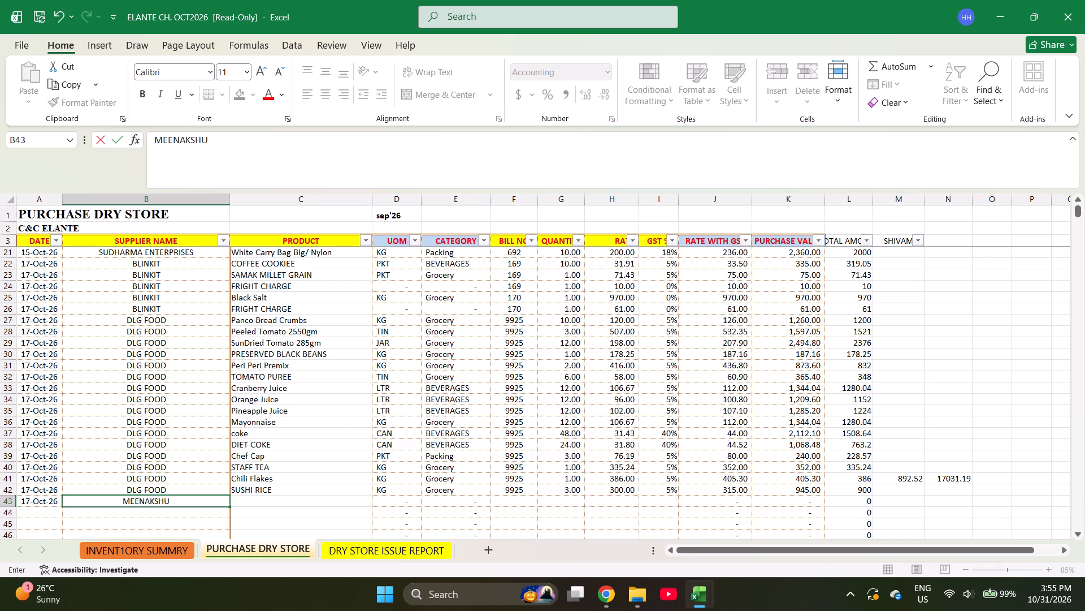
text(I FOOD)
key(space)
key(BackSpace)
key(s)
key(Right)
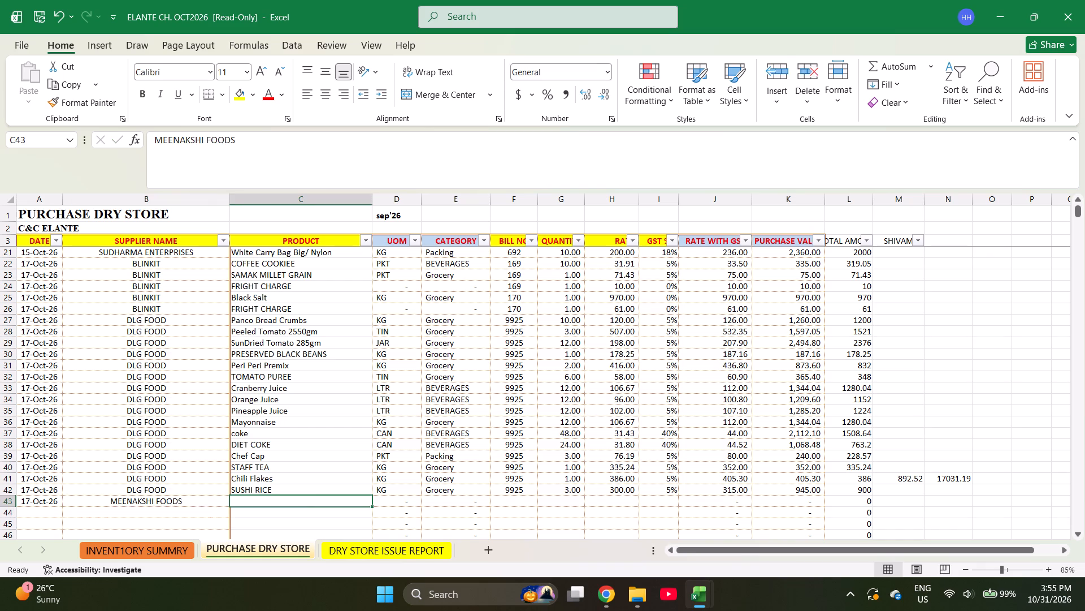
Find YUZU in the inventory summary sheet and copy Yuzu Syrup into the product cell of row 43 in the purchase sheet.
key(ctrl+Page_Up)
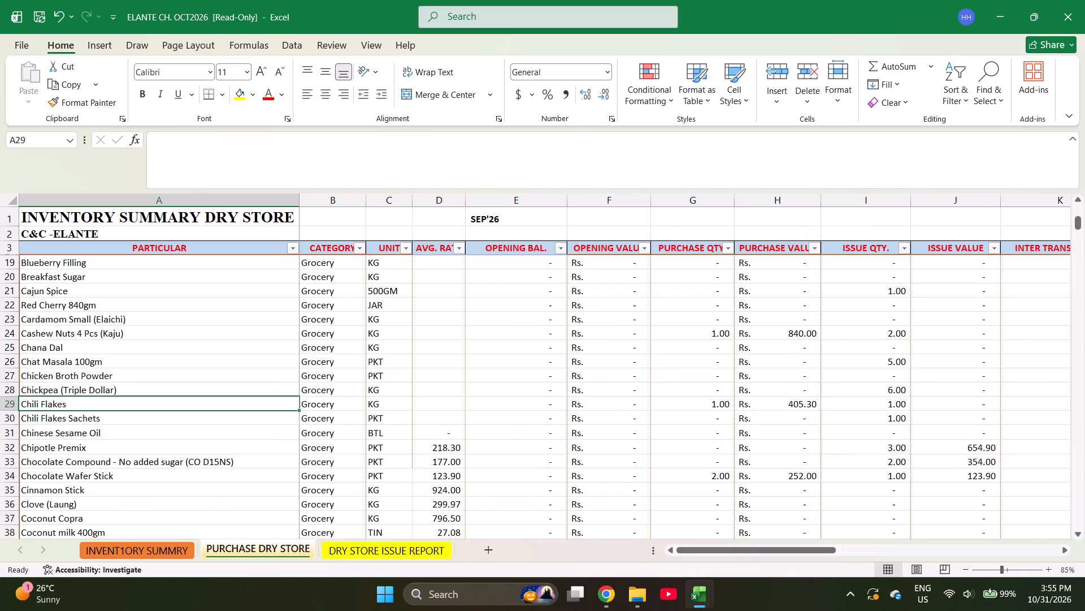
key(ctrl+f)
text(YUZU)
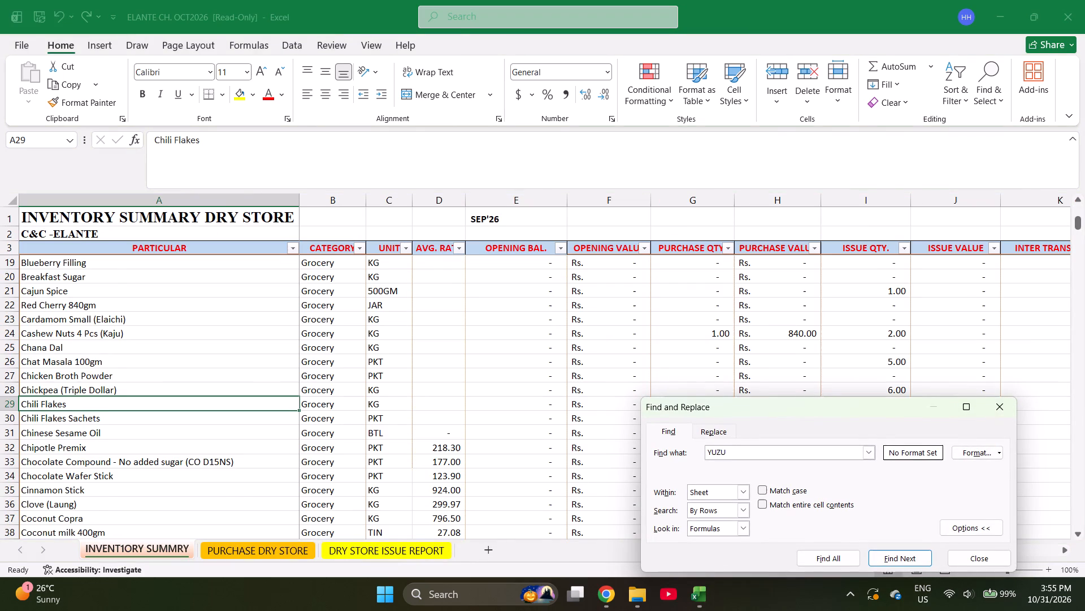
key(Return)
key(Escape)
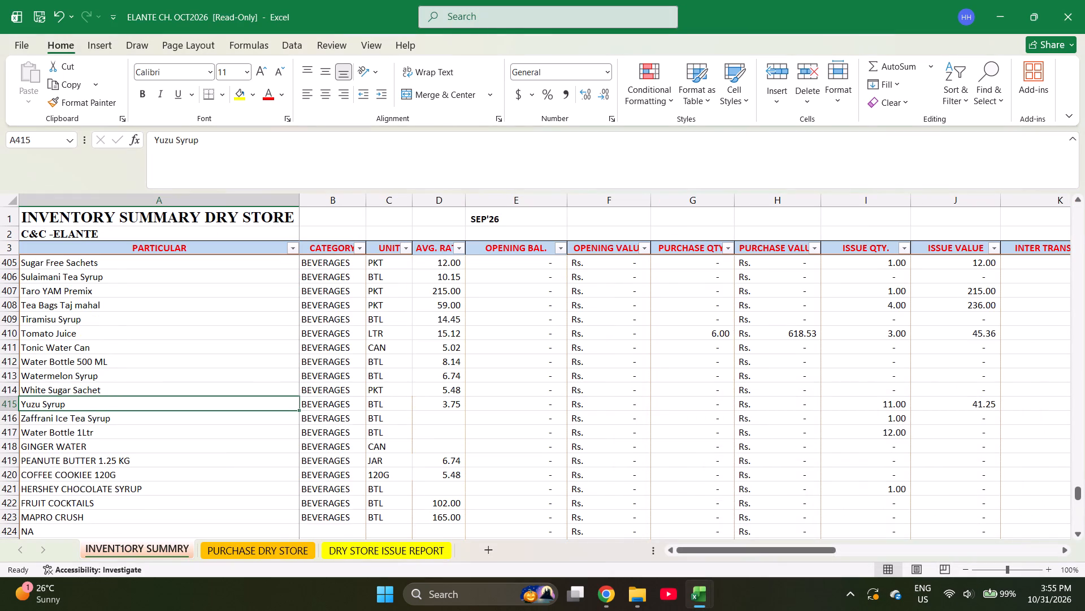
key(ctrl+c)
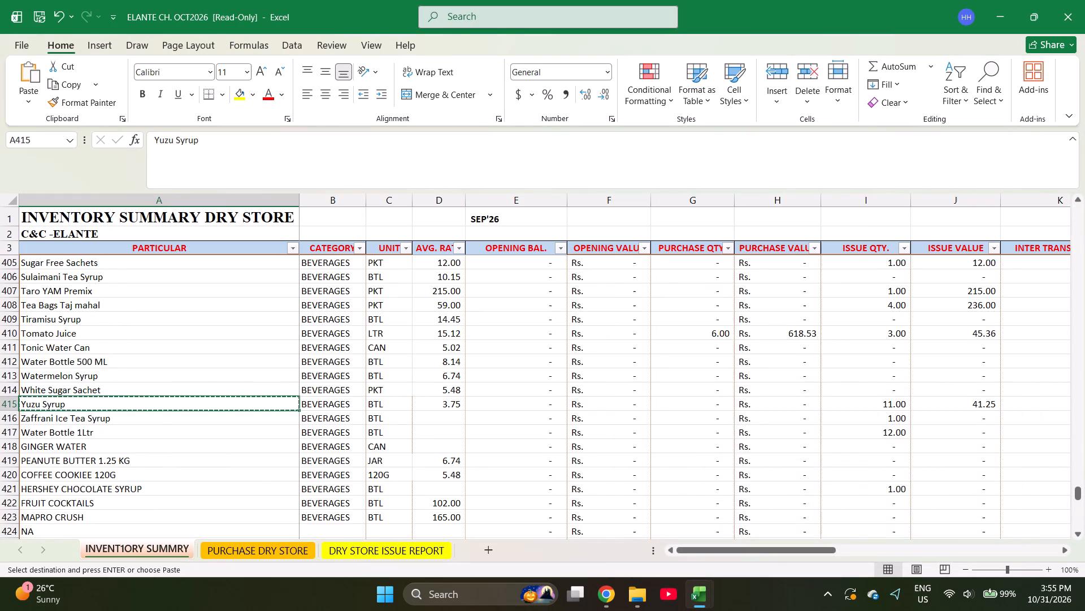
key(ctrl+Page_Down)
key(Return)
key(Return)
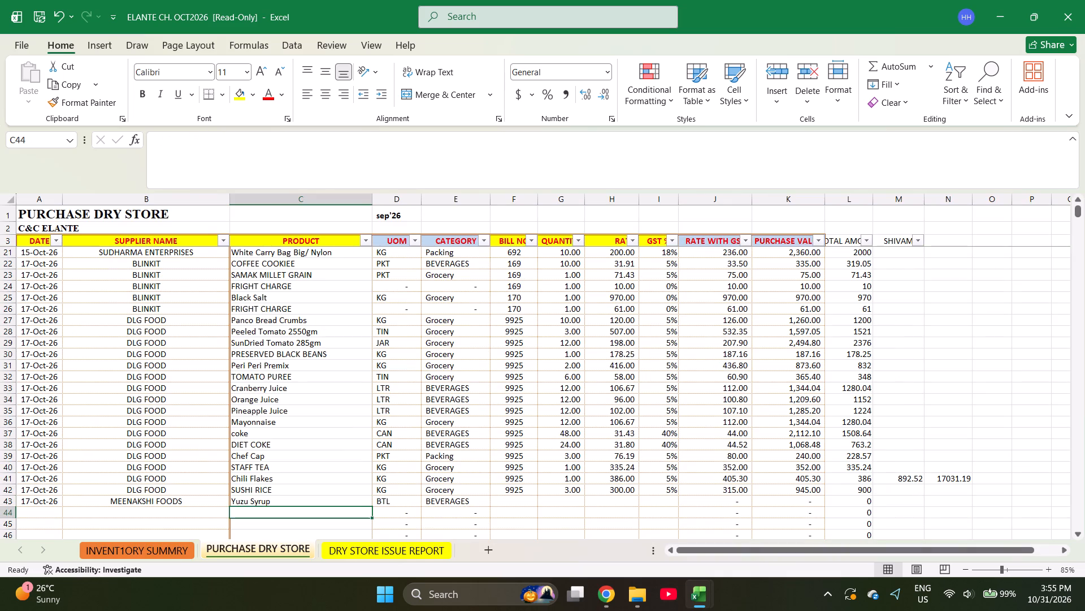
Enter bill number 6116, quantity 24, rate 585 and GST 5% for the Yuzu Syrup row.
key(Up)
key(Right)
key(Right)
key(Right)
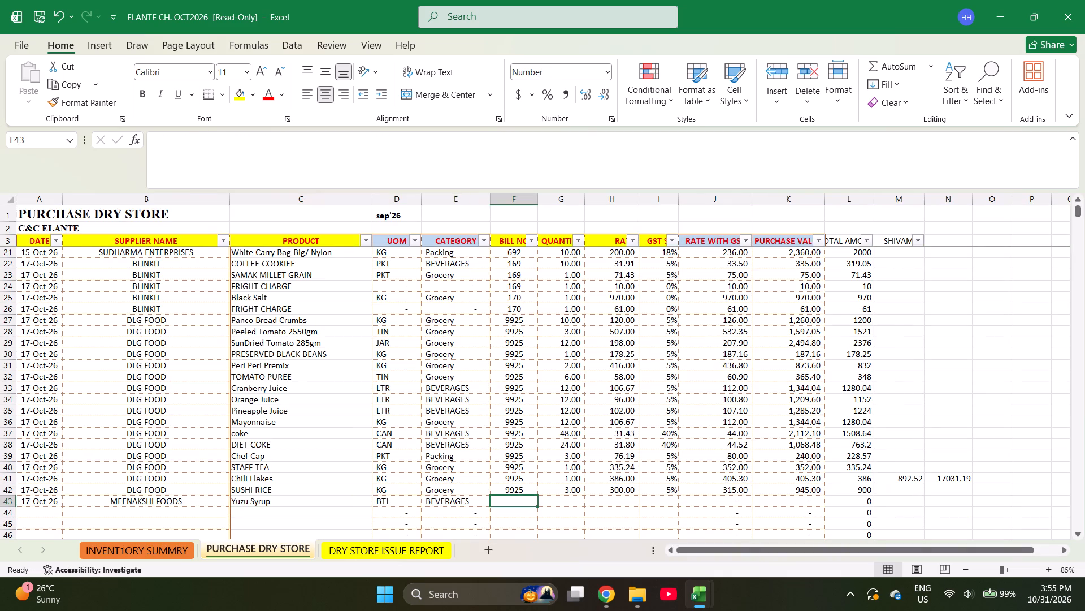
text(6116)
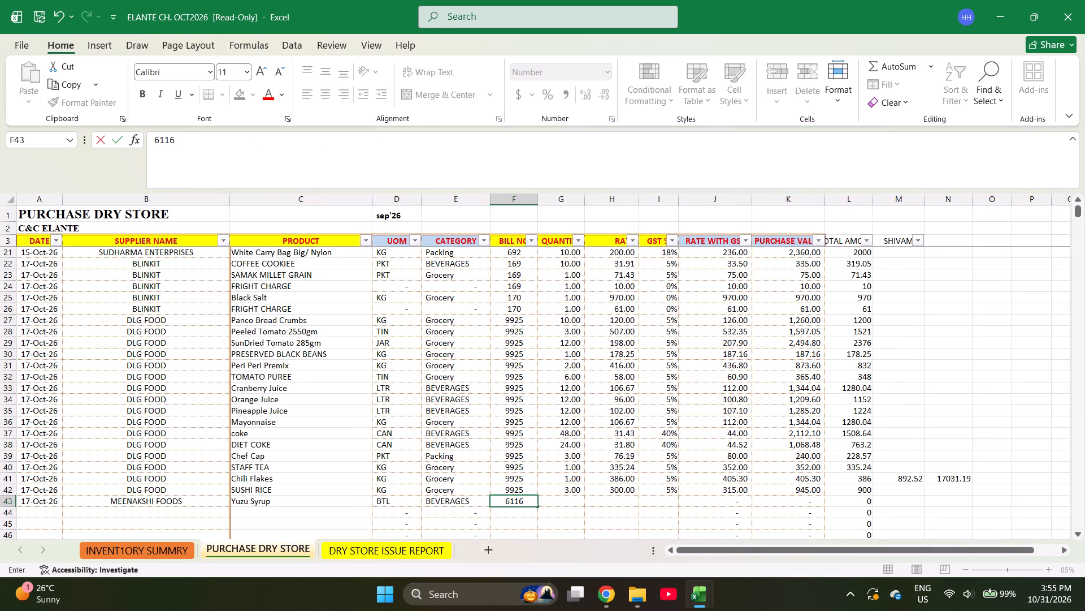
key(Right)
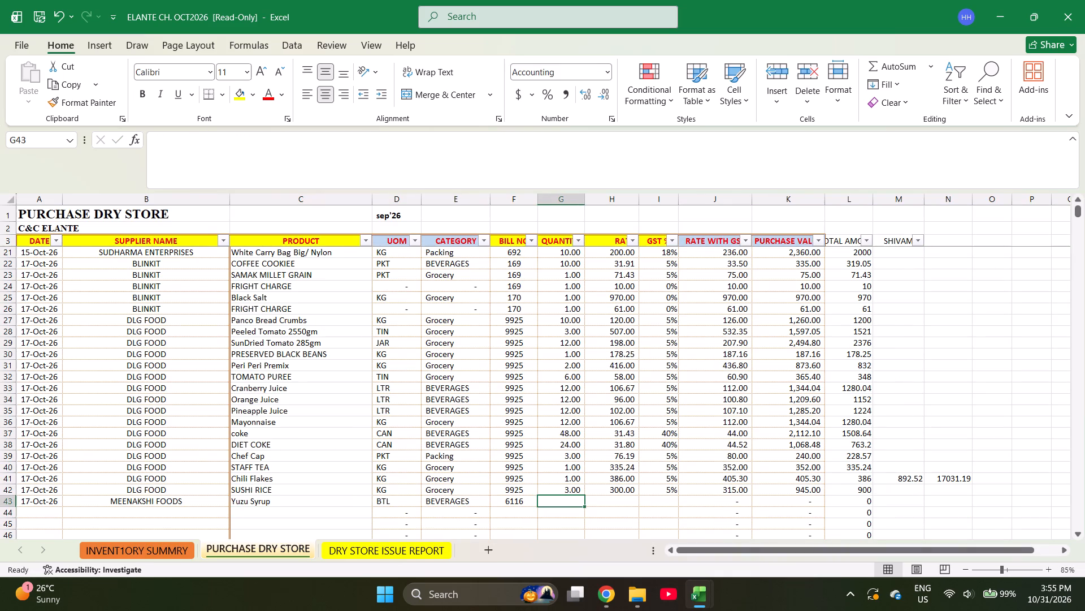
text(24)
key(Right)
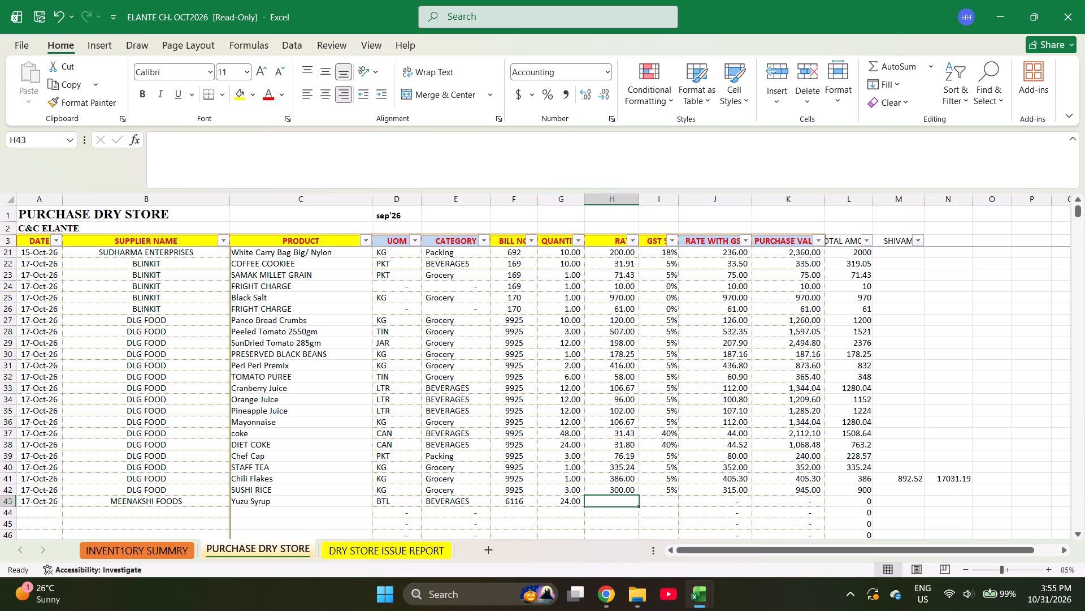
text(585)
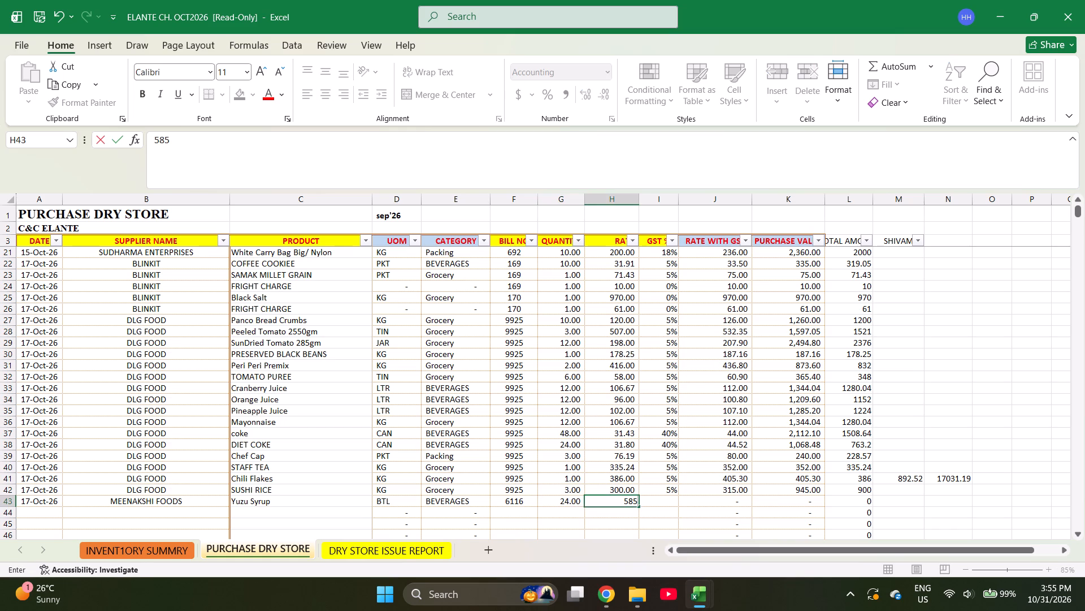
key(Right)
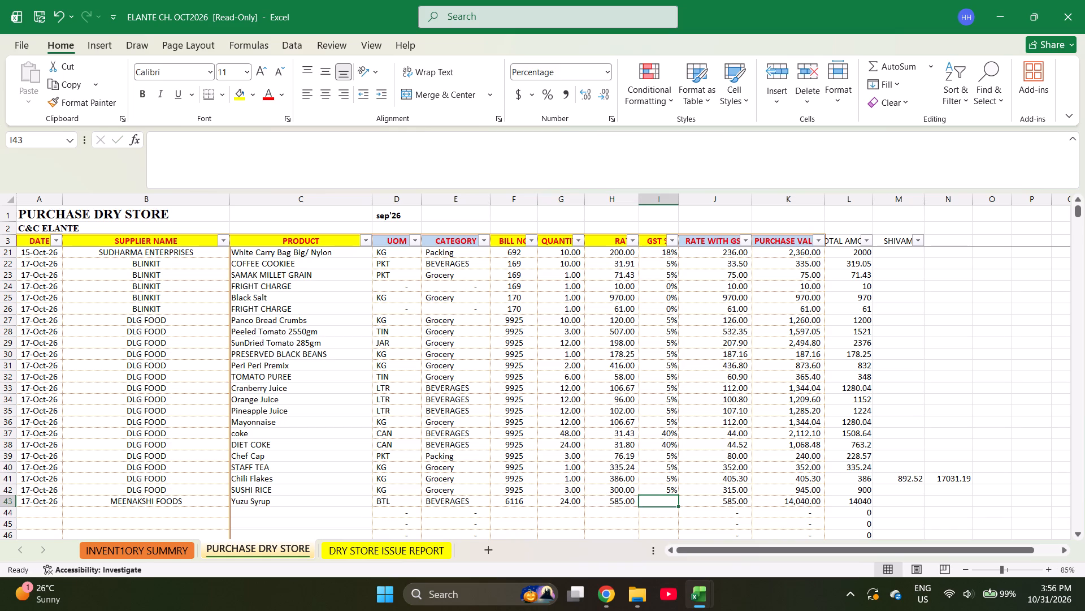
key(5)
key(Return)
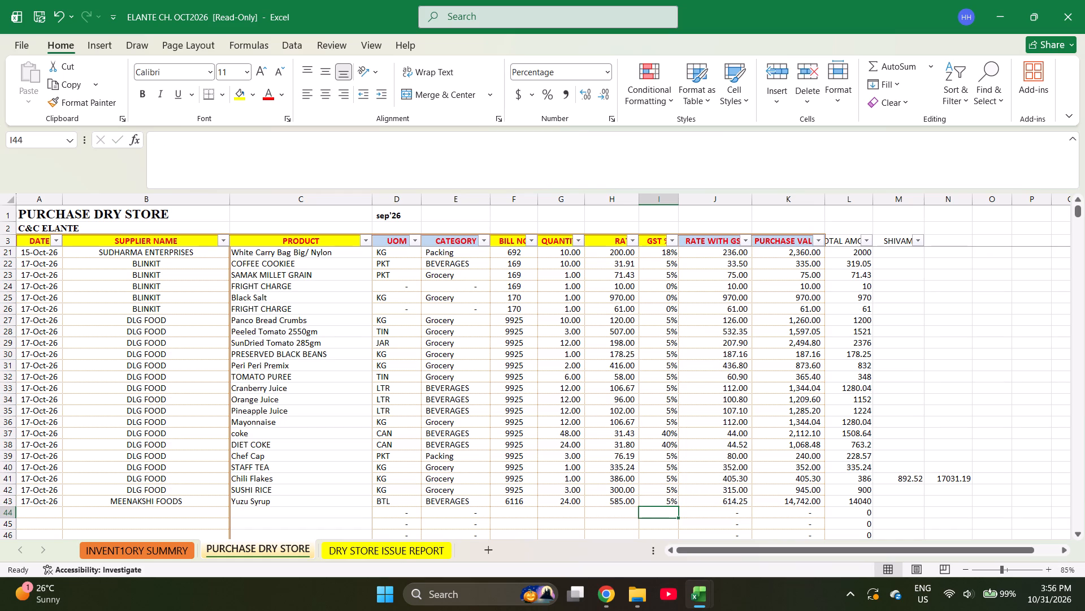
Set the Yuzu Syrup rate to 557.14.
key(Down)
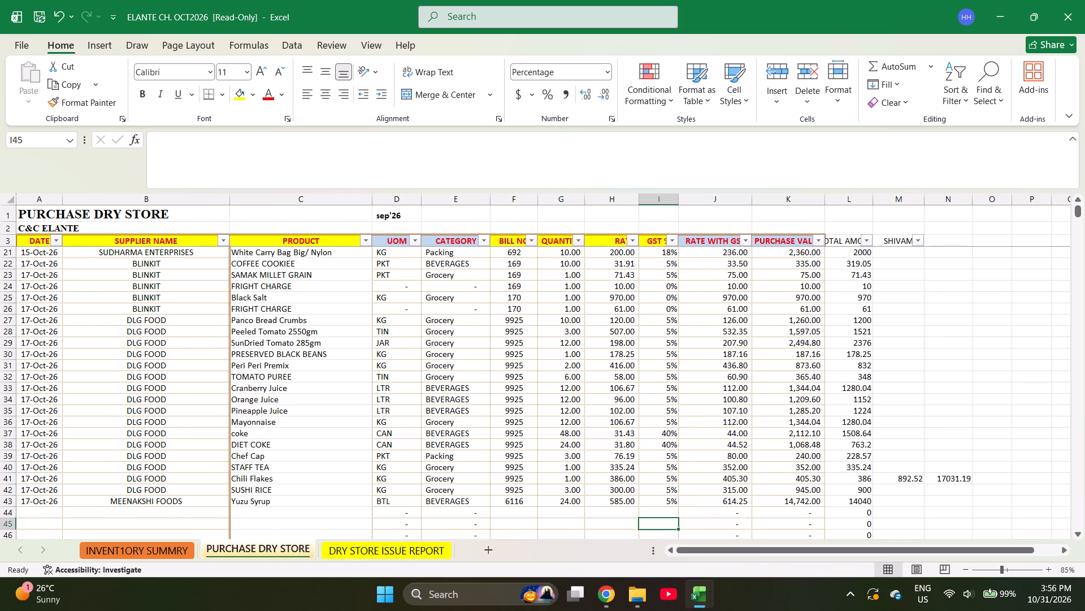
key(Up)
key(Up)
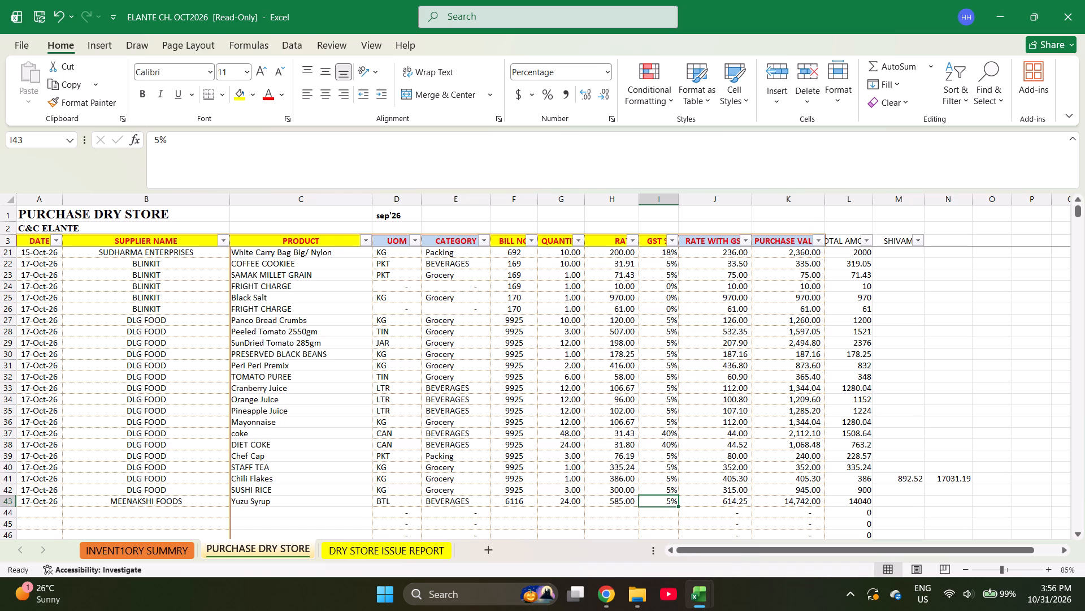
key(Left)
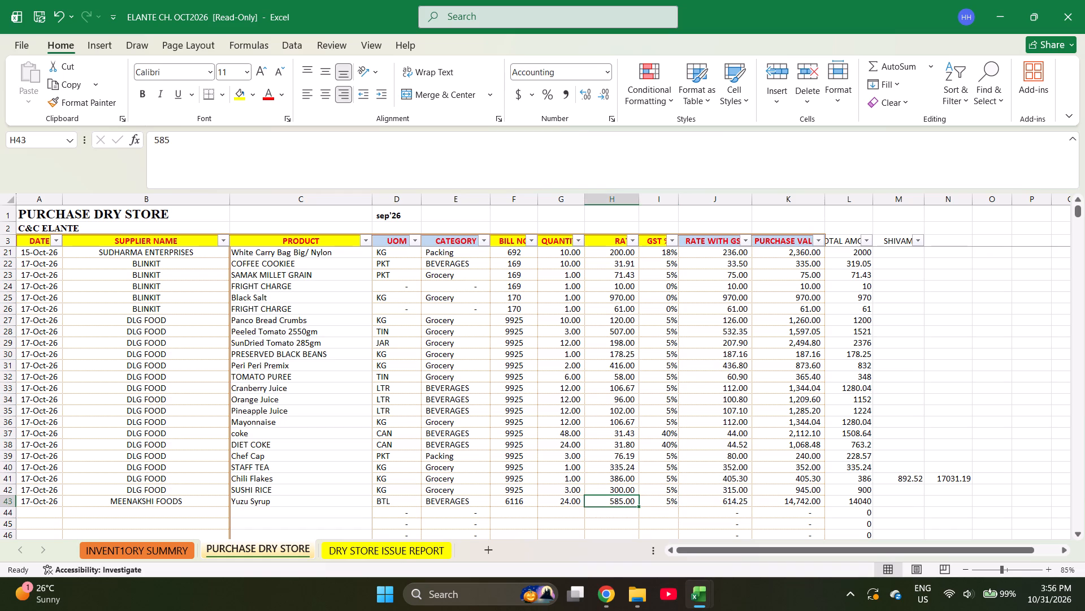
text(557.14)
key(Return)
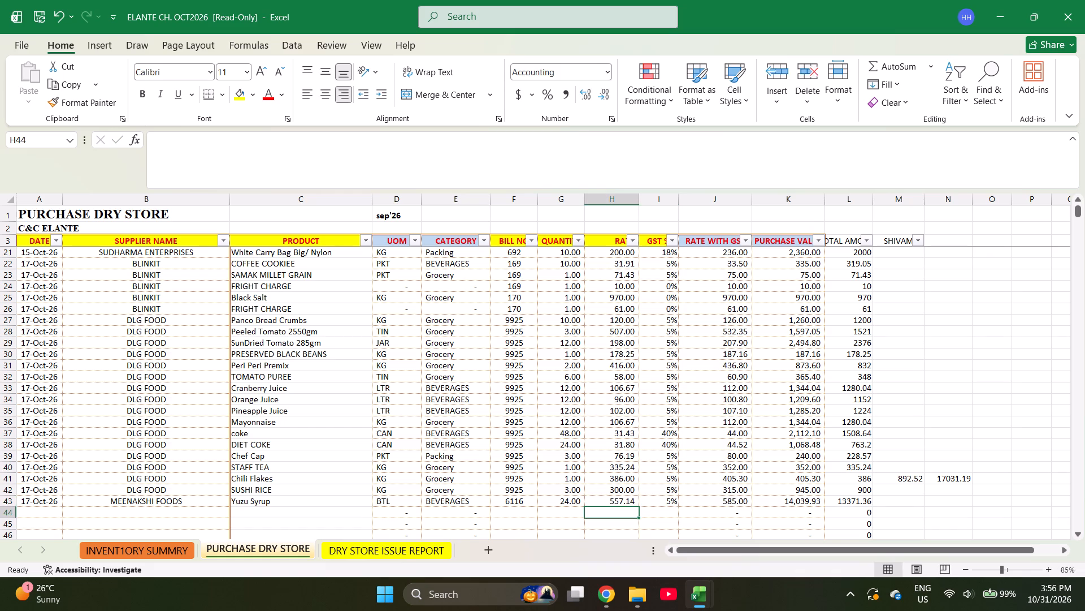
Start a new purchase entry in row 44 by copying down the date 17-Oct-26.
key(Up)
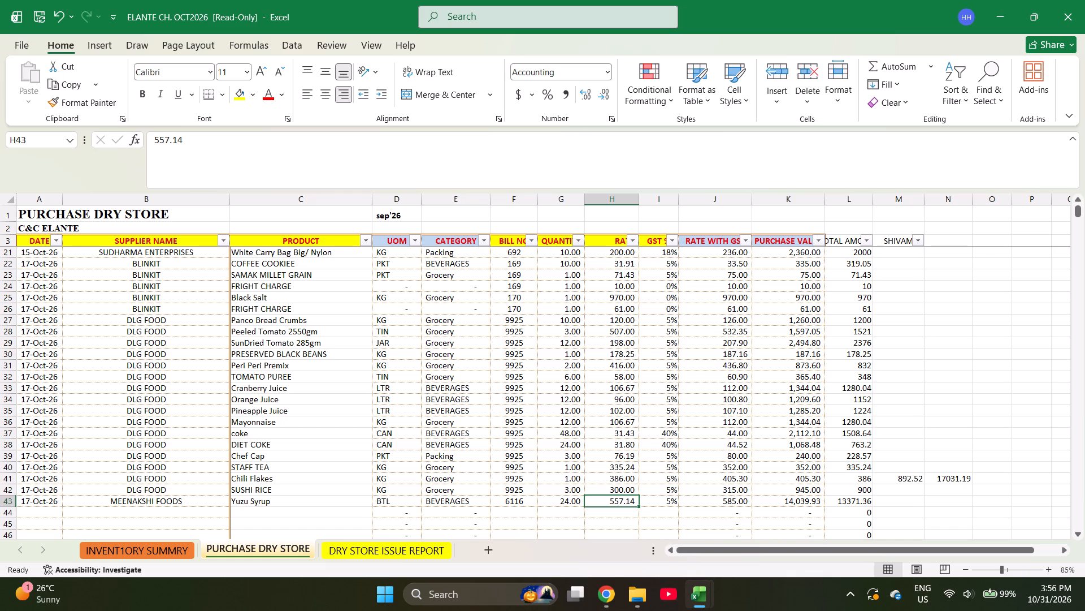
key(ctrl+Down)
key(ctrl+Down)
key(ctrl+Down)
key(ctrl+Down)
key(ctrl+Down)
key(ctrl+Down)
key(ctrl+Down)
key(ctrl+Down)
key(ctrl+Down)
key(ctrl+Down)
key(ctrl+Down)
key(ctrl+Down)
key(ctrl+Down)
key(ctrl+Down)
key(ctrl+Down)
key(ctrl+Up)
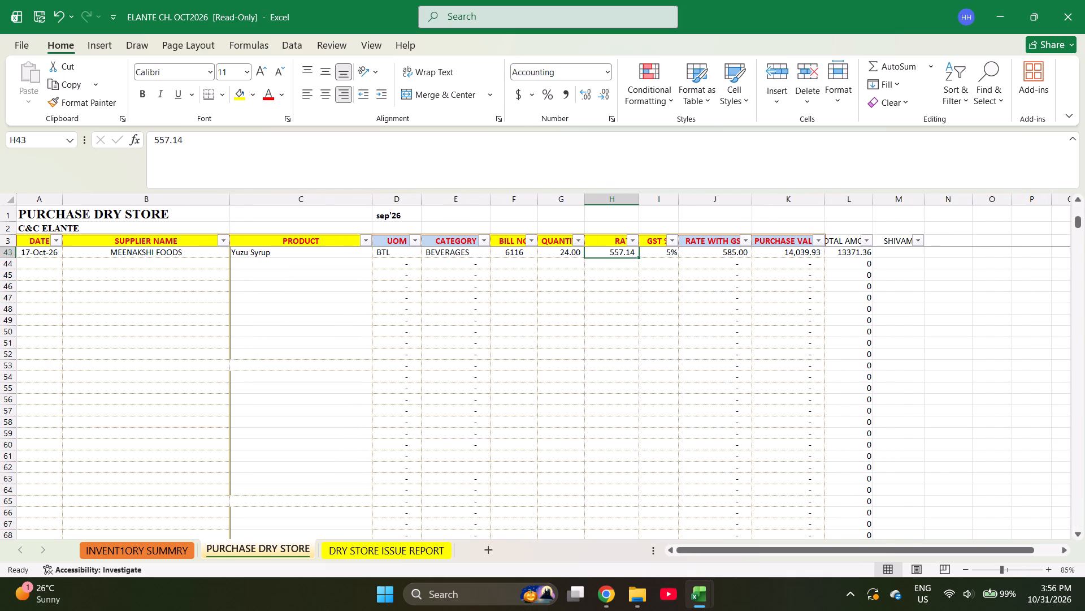
key(ctrl+Left)
key(Down)
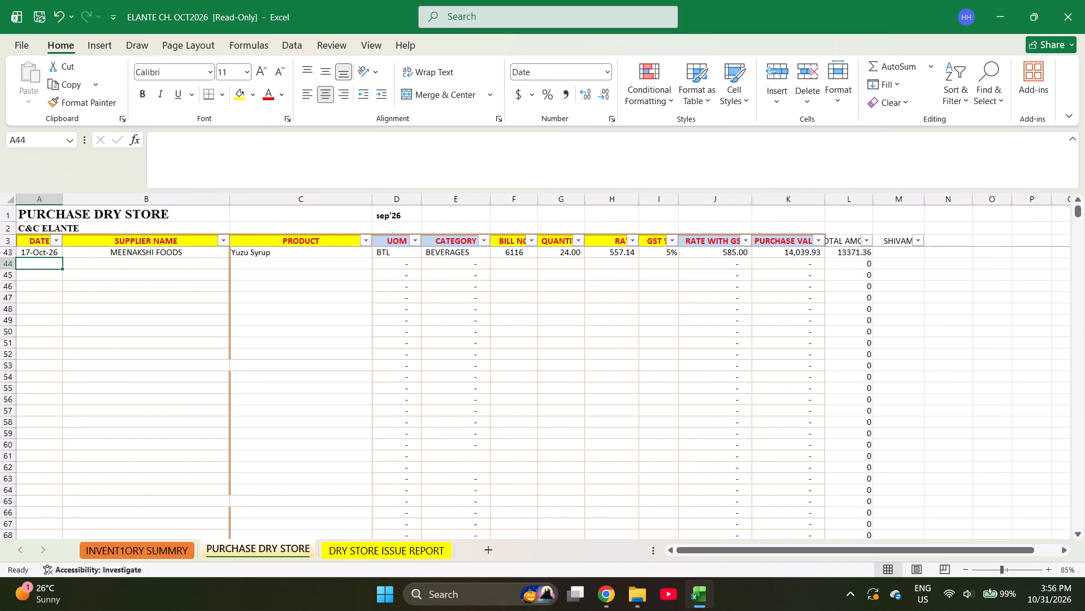
key(ctrl+d)
key(Right)
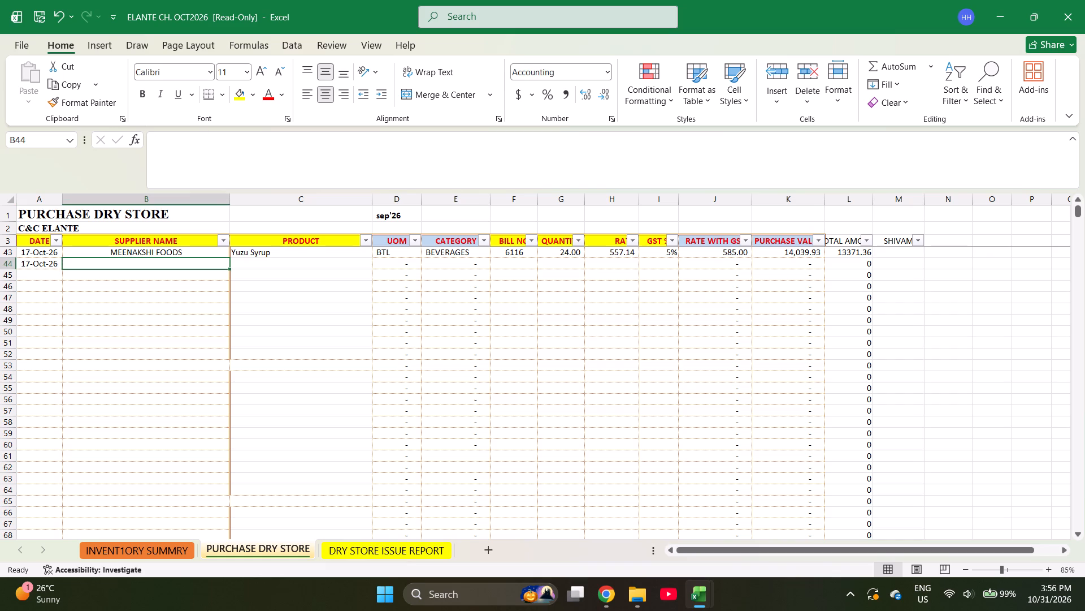
Enter M.K SALES as the supplier in row 44.
key(m)
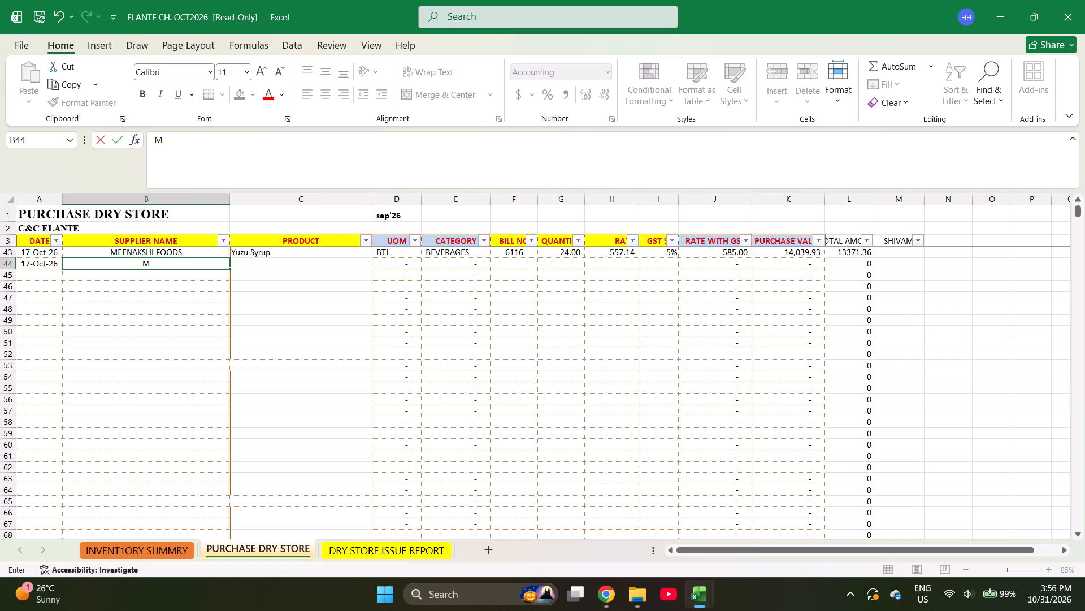
key(space)
key(BackSpace)
text(.K SL)
key(BackSpace)
text(ALES)
key(Right)
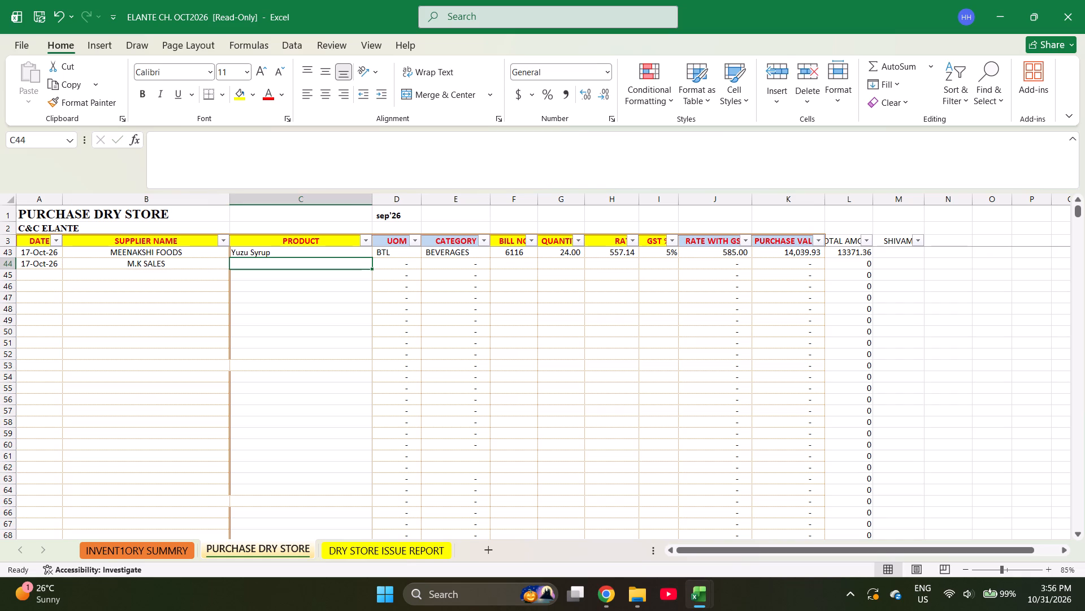
Switch to the inventory summary sheet to look up the product for row 44.
key(ctrl+Page_Up)
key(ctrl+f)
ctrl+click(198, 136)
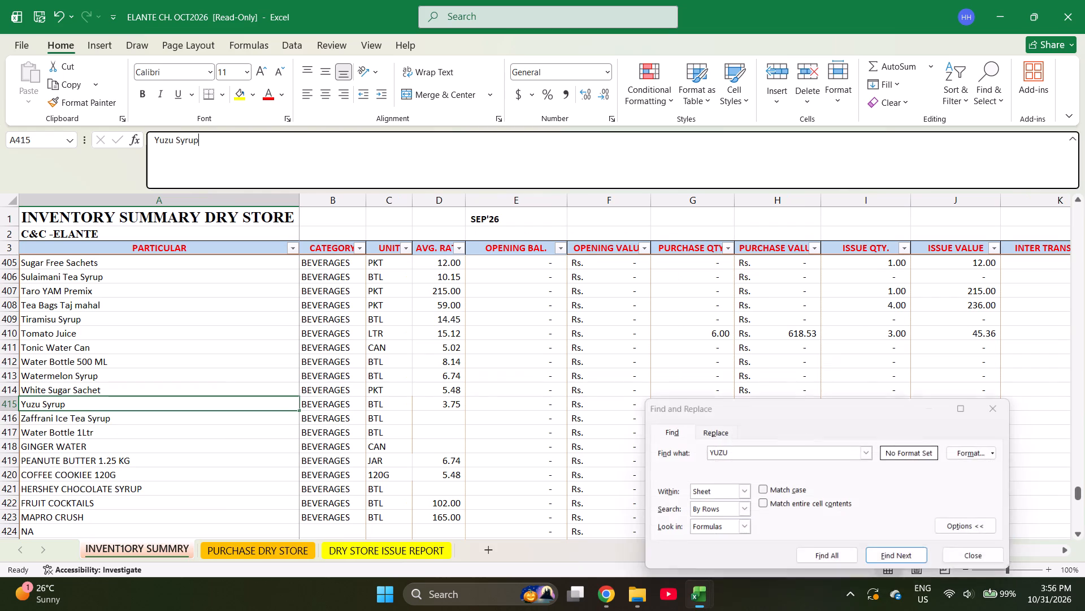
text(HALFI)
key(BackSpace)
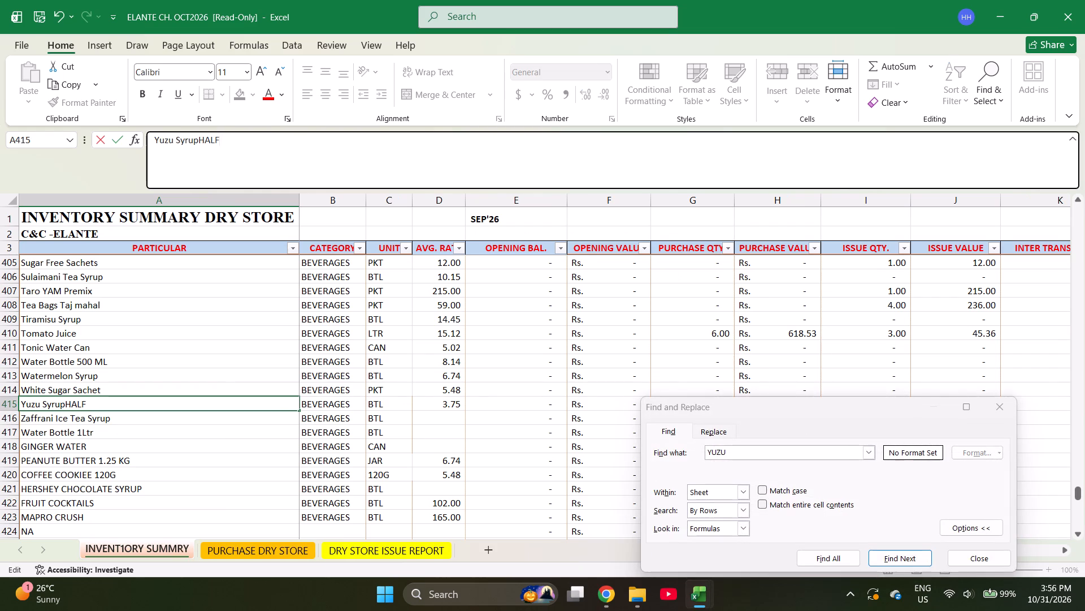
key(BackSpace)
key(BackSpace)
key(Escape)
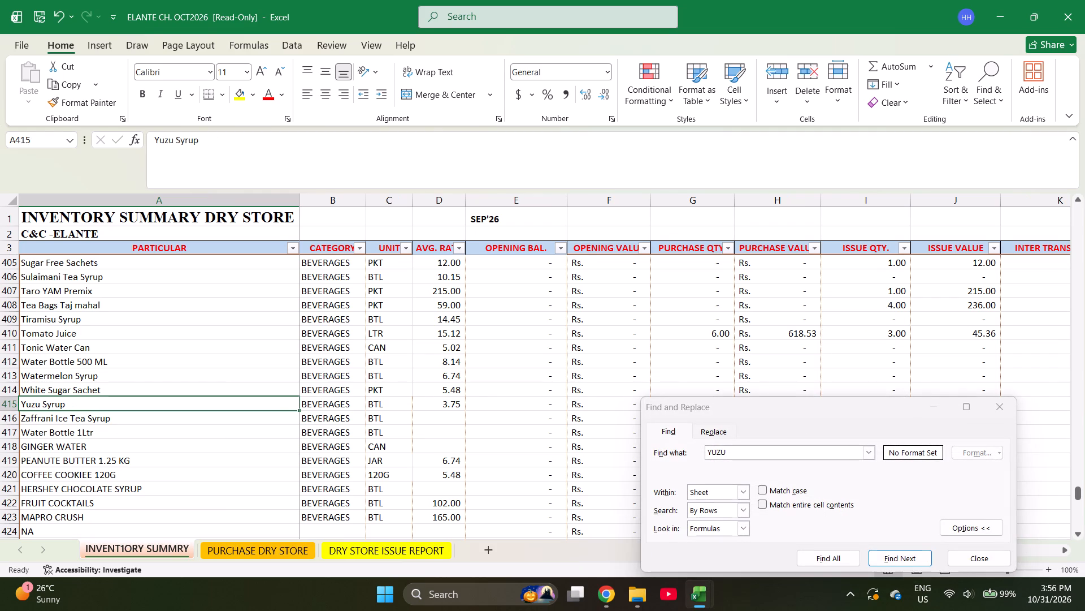
Find HALDI in the inventory summary and copy Haldi Powder into the product cell of purchase row 44.
key(ctrl+f)
text(HALDI)
key(Return)
key(Escape)
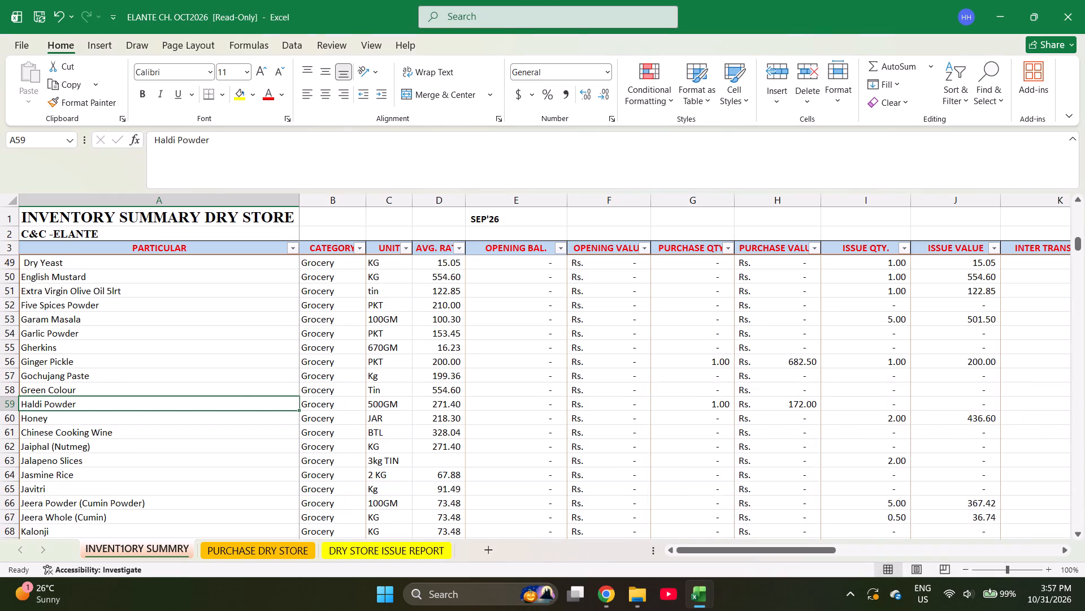
key(ctrl+c)
key(ctrl+Page_Down)
key(Return)
key(Return)
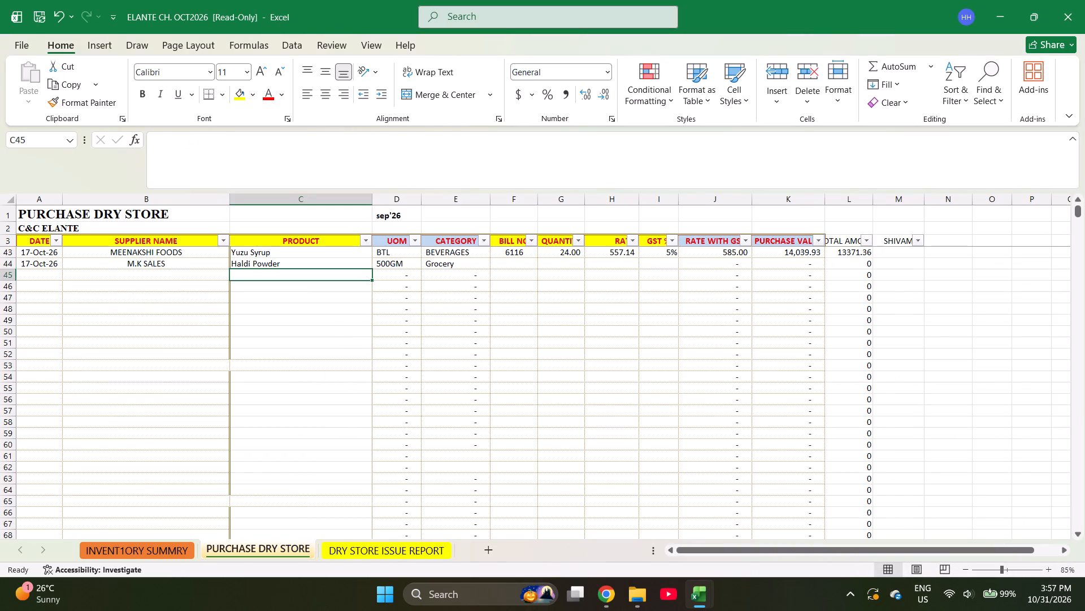
Find RED CHI in the inventory summary and copy Red Chili Powder (Teekha Lal) into the product cell of purchase row 45.
key(ctrl+Page_Up)
key(ctrl+f)
text(RED CHI)
key(Return)
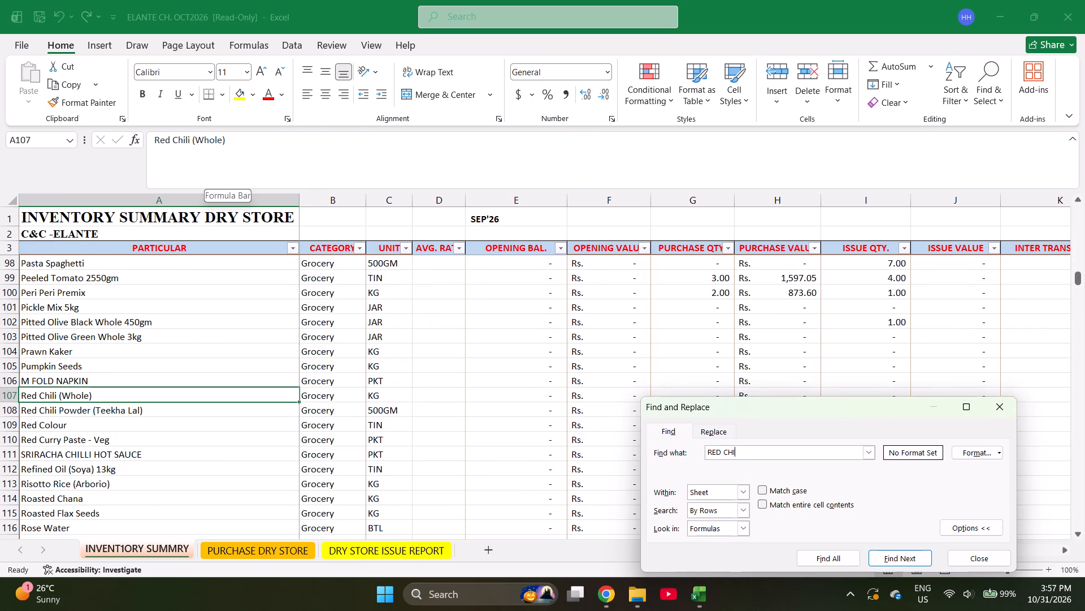
key(Escape)
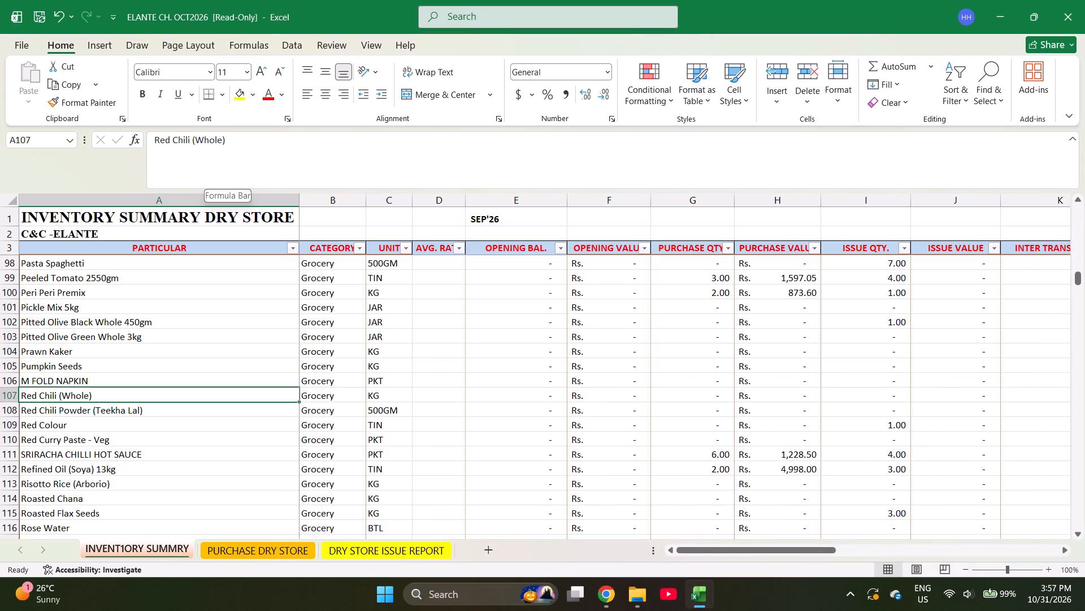
key(Return)
key(ctrl+c)
key(ctrl+Page_Down)
key(Return)
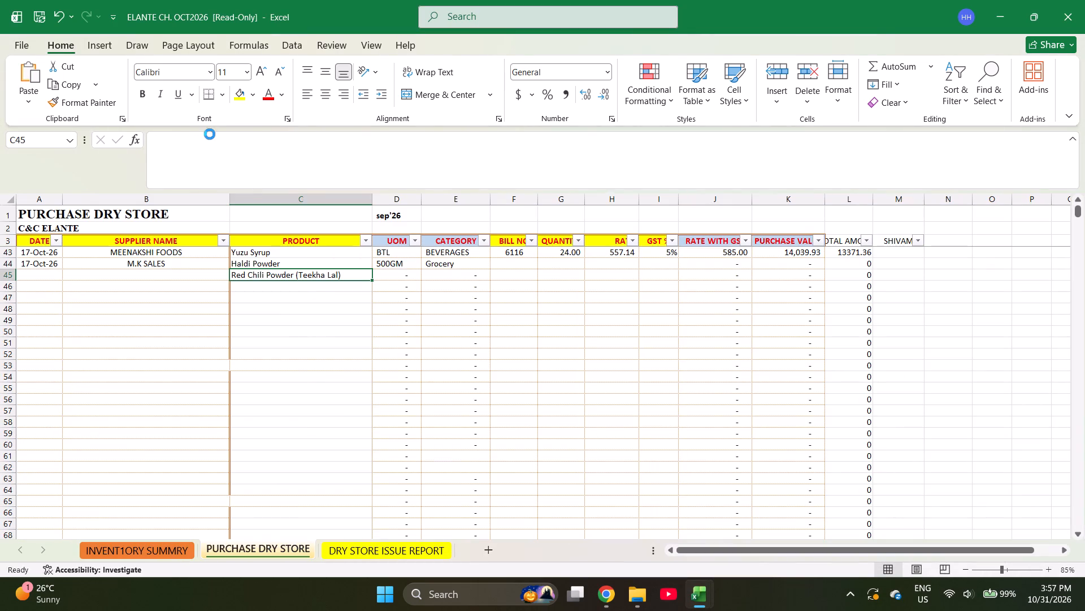
Enter bill number 8427 for both the Haldi Powder and Red Chili Powder rows.
key(Right)
key(Right)
key(Right)
key(Up)
key(Down)
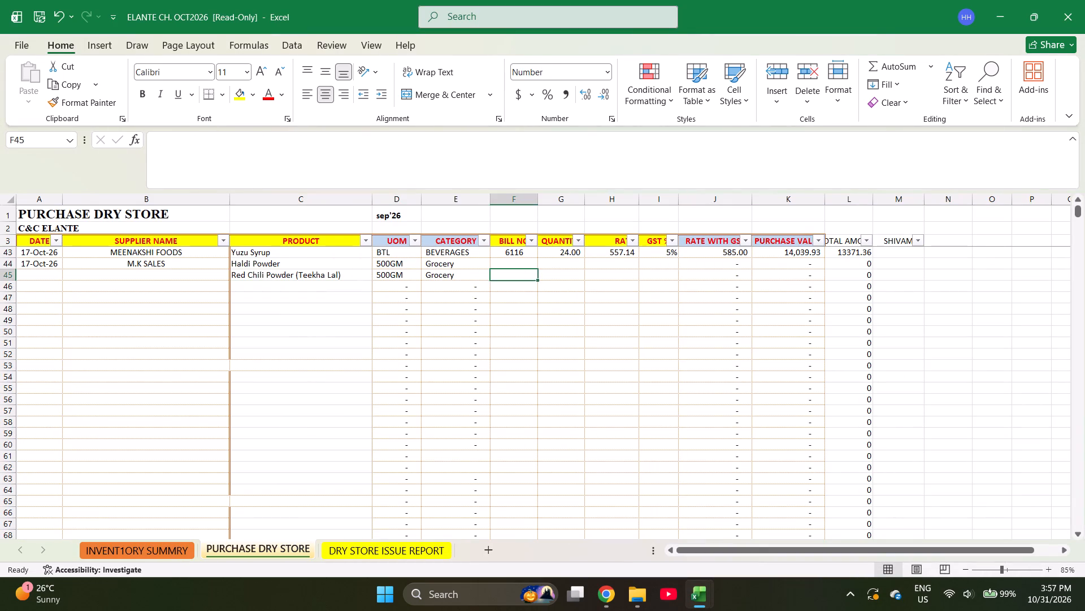
key(Up)
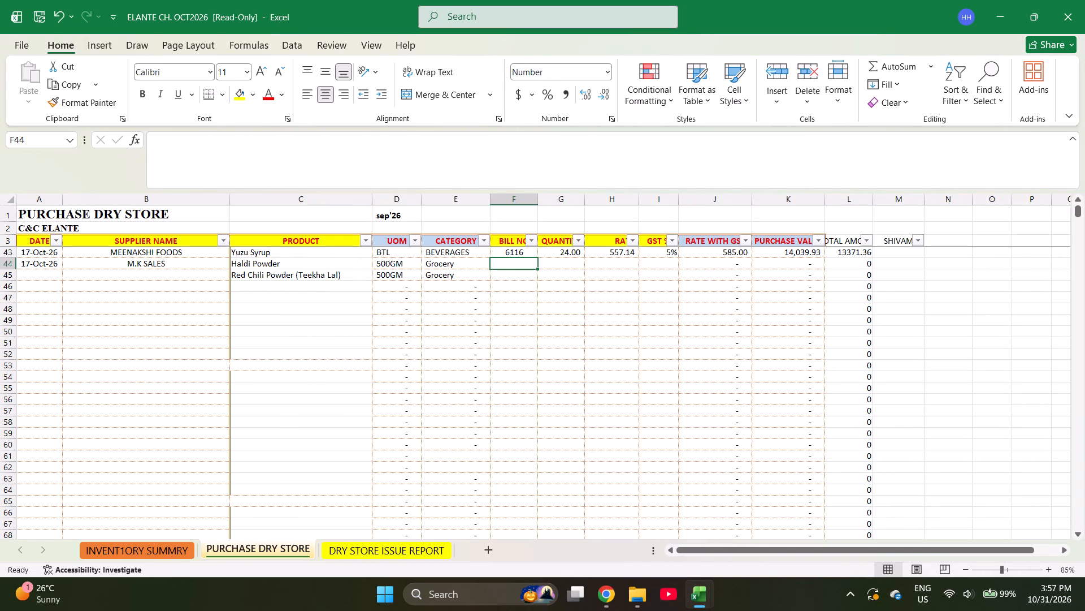
text(8427)
key(Right)
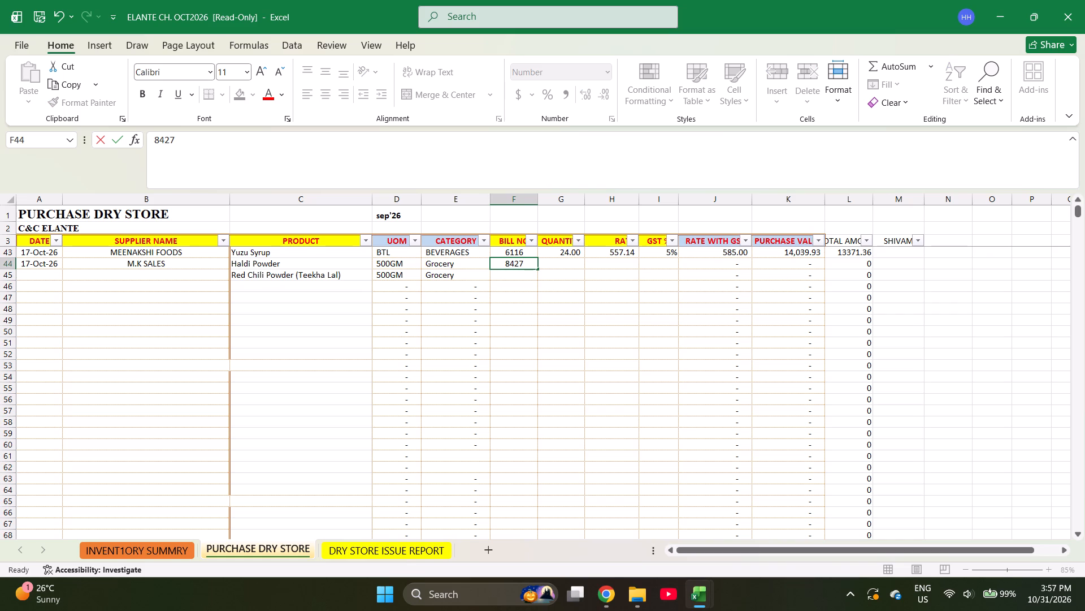
key(Down)
key(Left)
key(2)
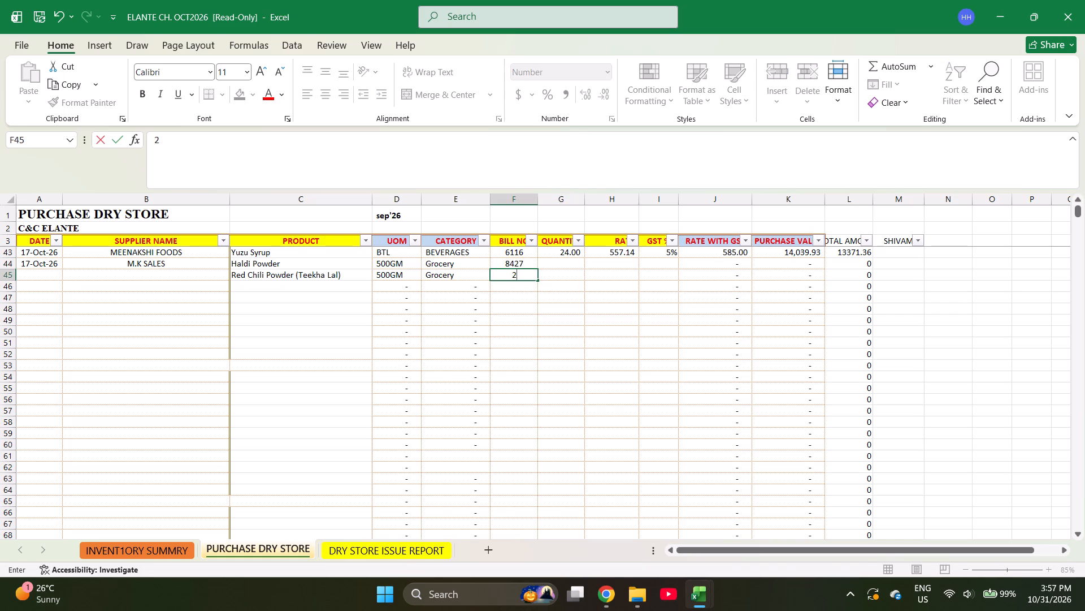
key(BackSpace)
text(8427)
key(Right)
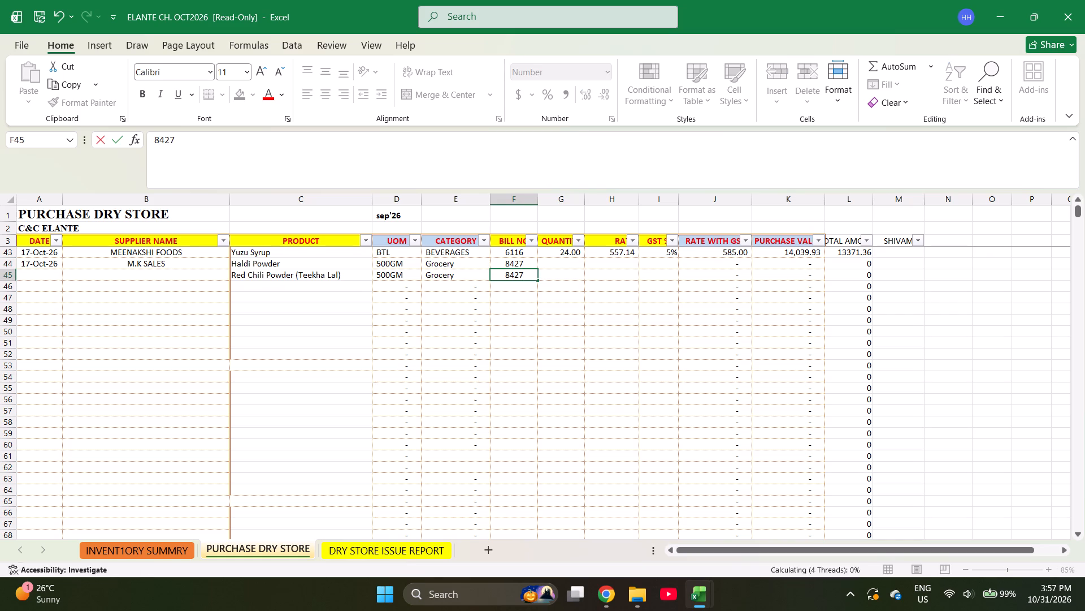
Enter a quantity of 2 for both the Haldi Powder and Red Chili Powder rows.
key(Up)
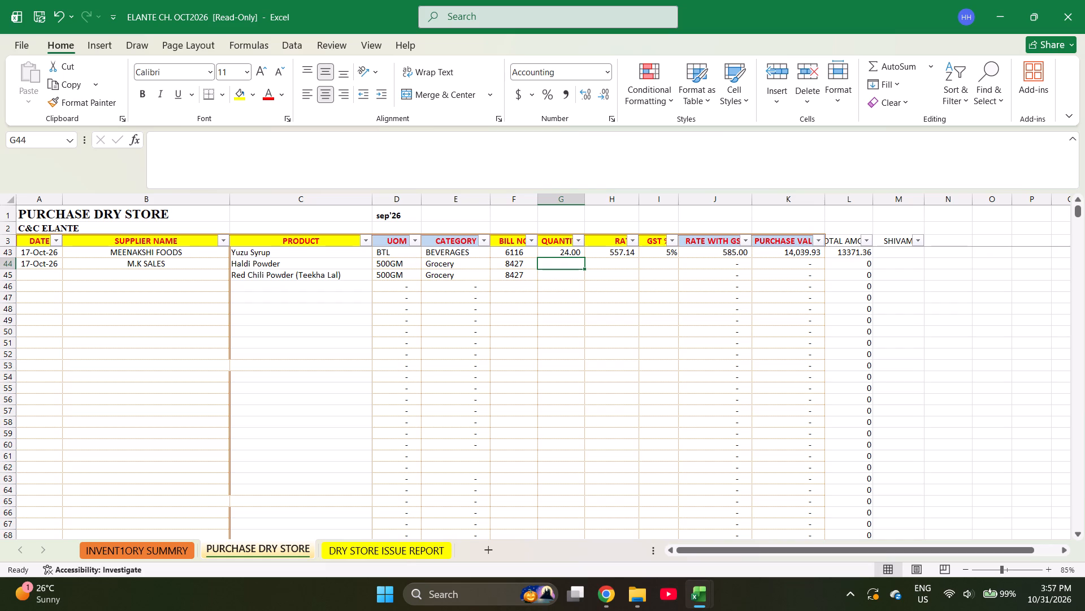
key(2)
key(Return)
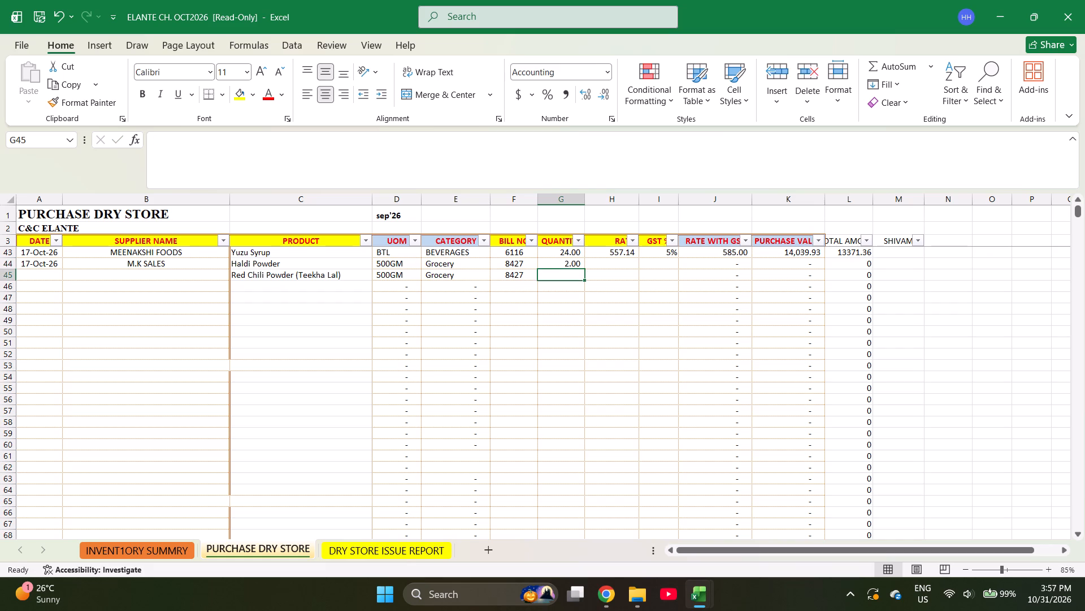
key(ctrl+Page_Up)
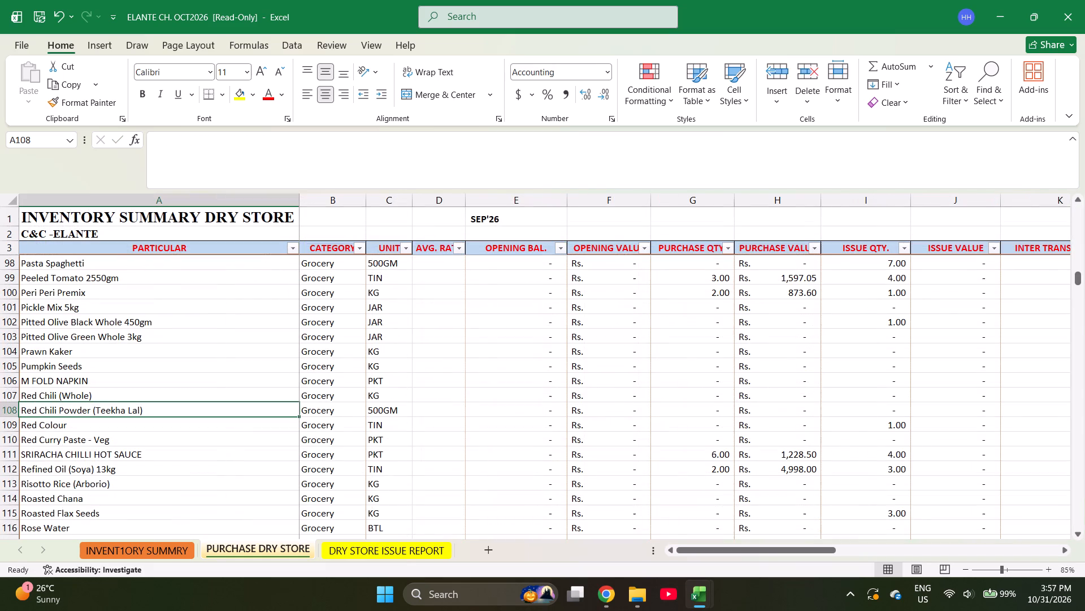
key(ctrl+Page_Down)
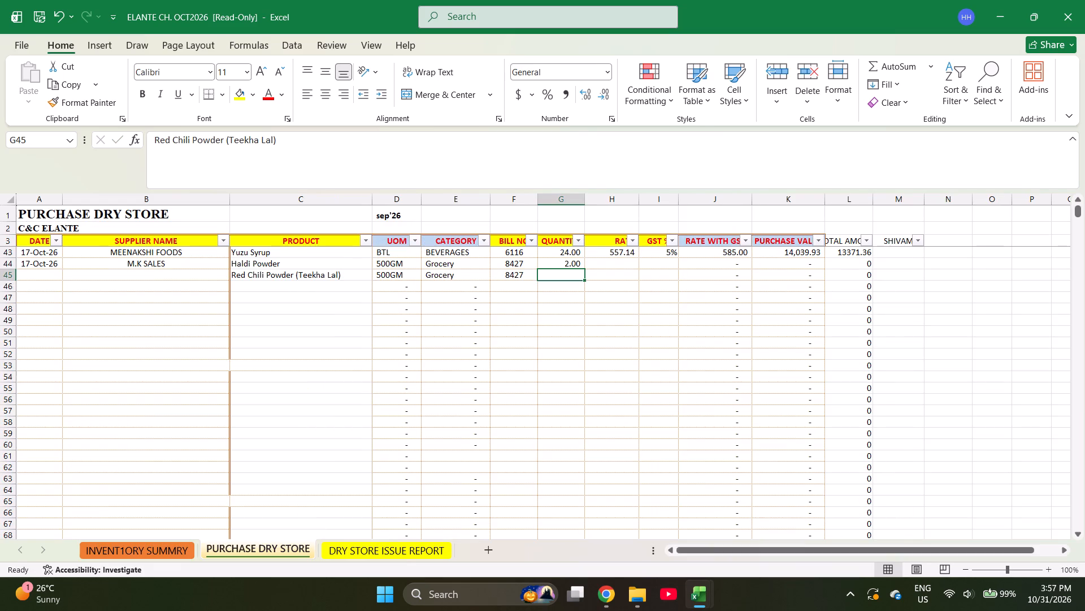
key(2)
key(Return)
Enter the rates as =350/2 for Haldi Powder and =360/2 for Red Chili Powder.
key(Right)
key(Up)
key(Up)
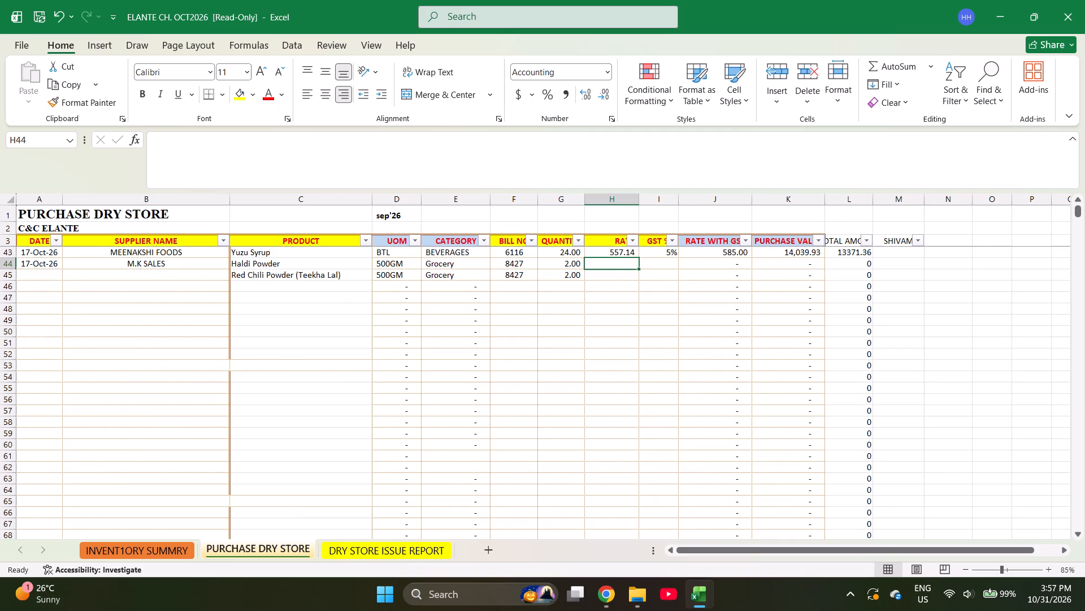
text(=350/2)
key(Return)
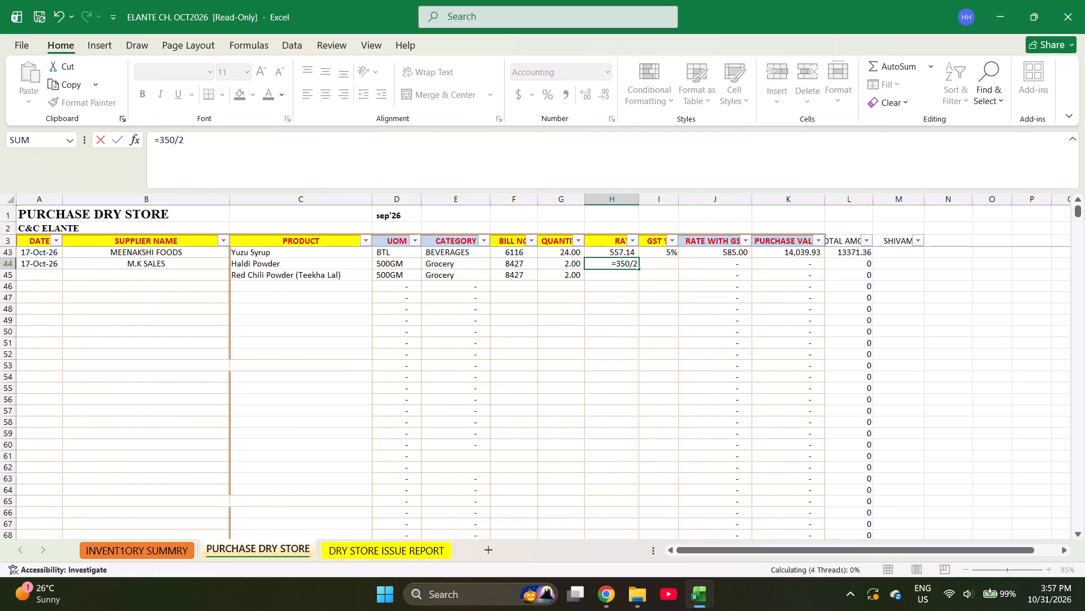
text(=360)
text(/2)
key(Return)
Set GST to 5% for both the Haldi Powder and Red Chili Powder rows.
key(Right)
key(Up)
key(Up)
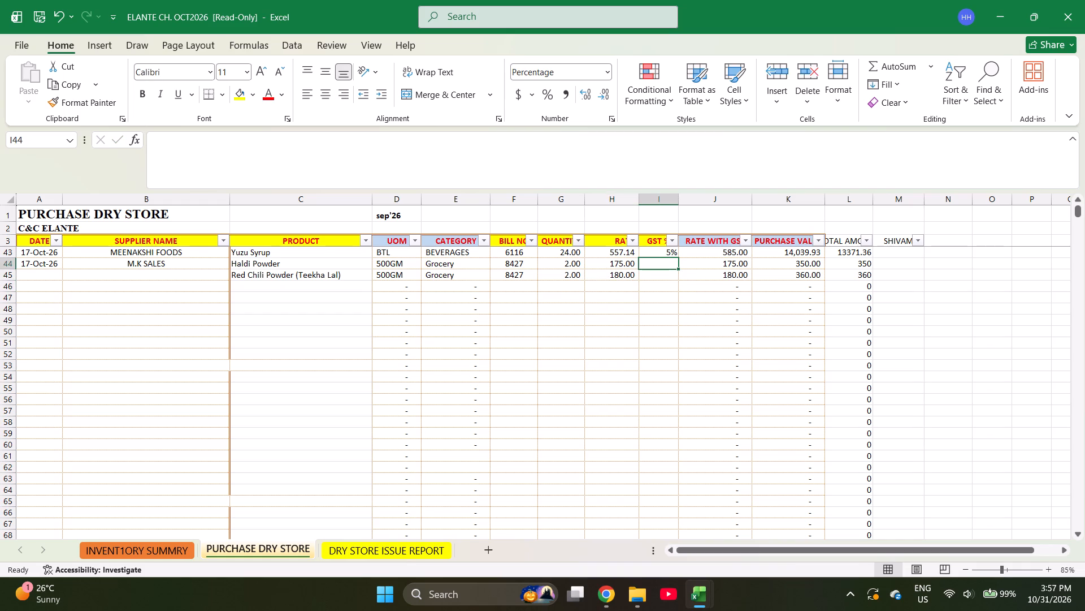
key(5)
key(Return)
key(5)
key(Return)
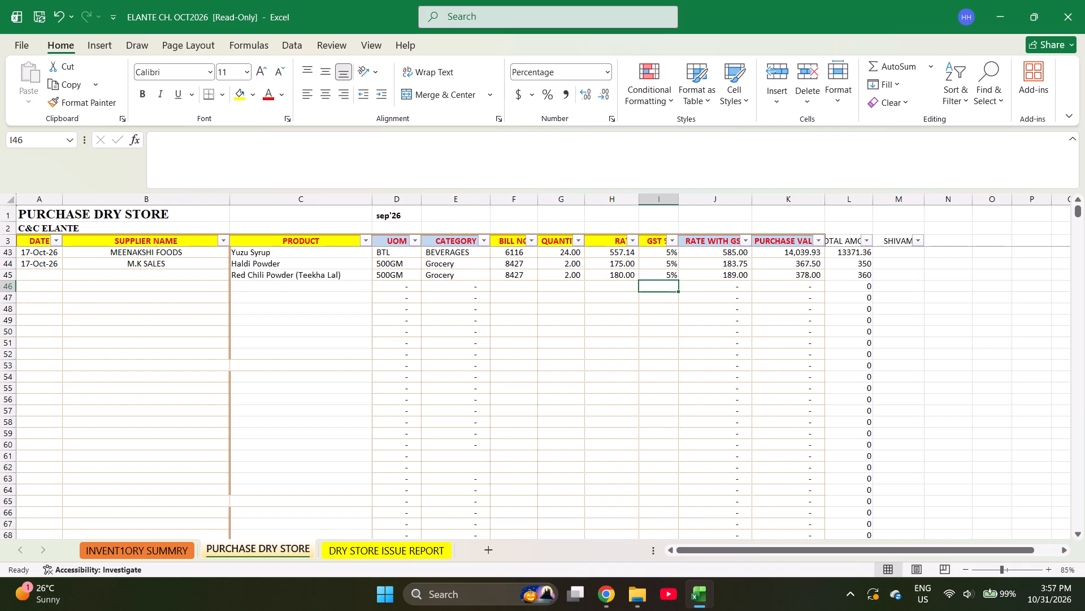
Enter 1968 in the SHIVAM column of the Red Chili Powder row.
key(Right)
key(Right)
key(Up)
key(Up)
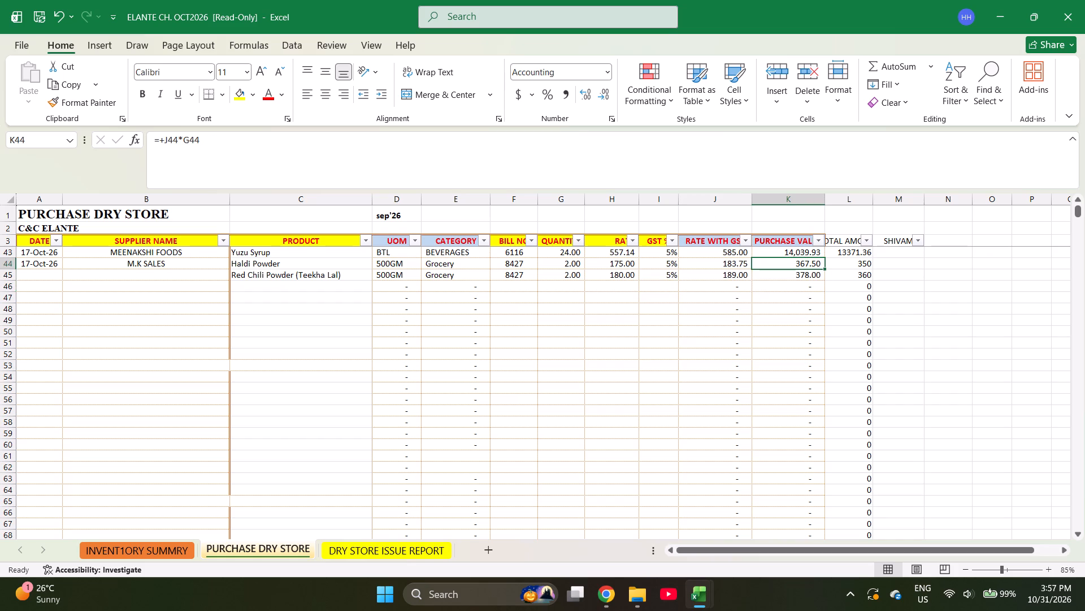
key(Right)
key(Right)
key(Down)
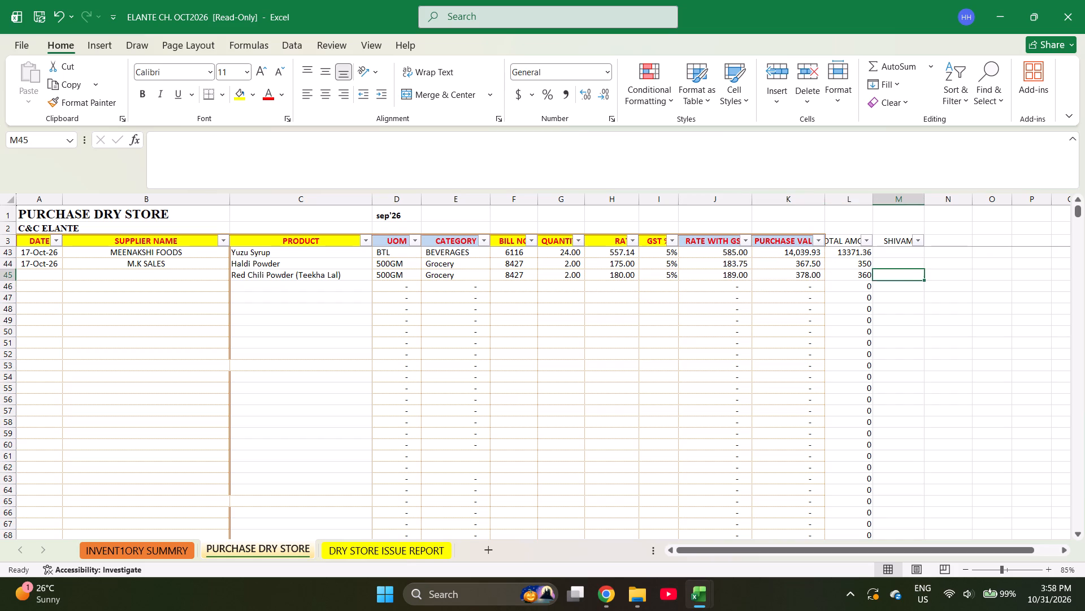
text(196)
key(8)
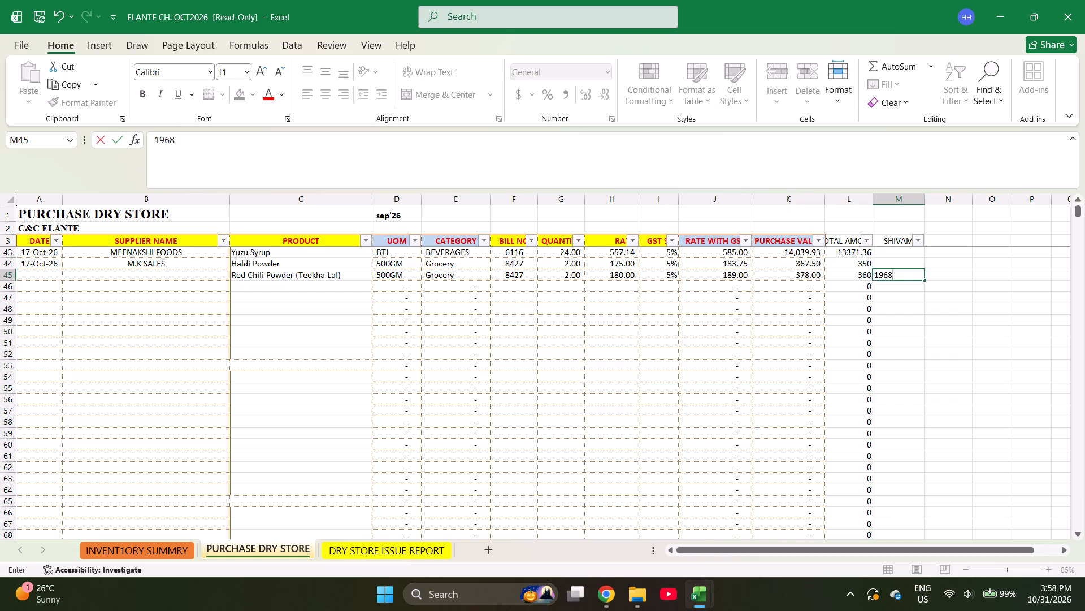
key(Return)
Enter the calculation +350+360 in N45 and check its sum together with the 1968 beside it.
key(Up)
key(Right)
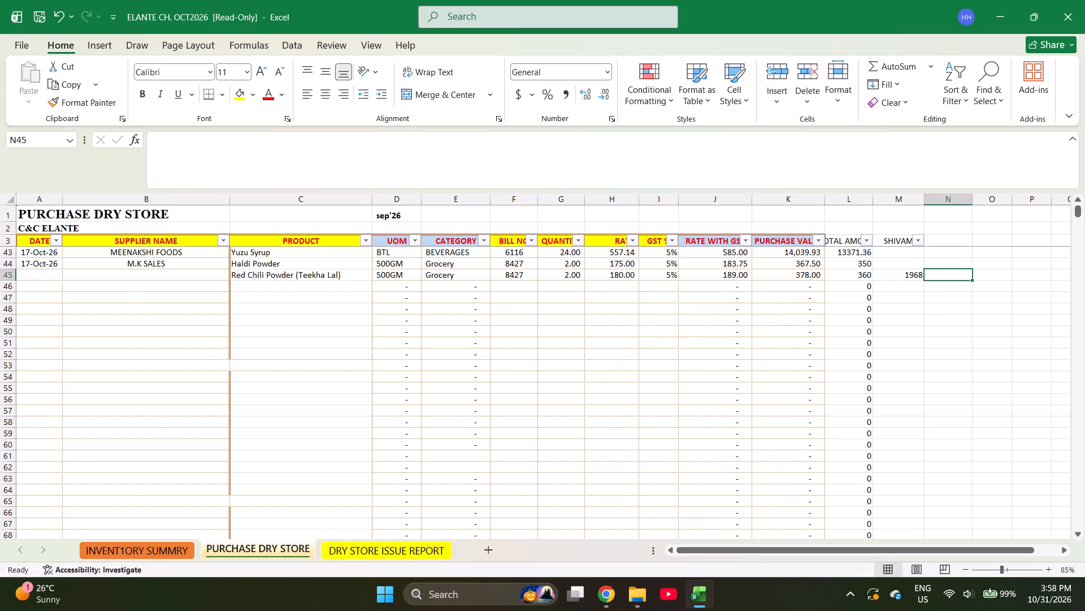
key(plus)
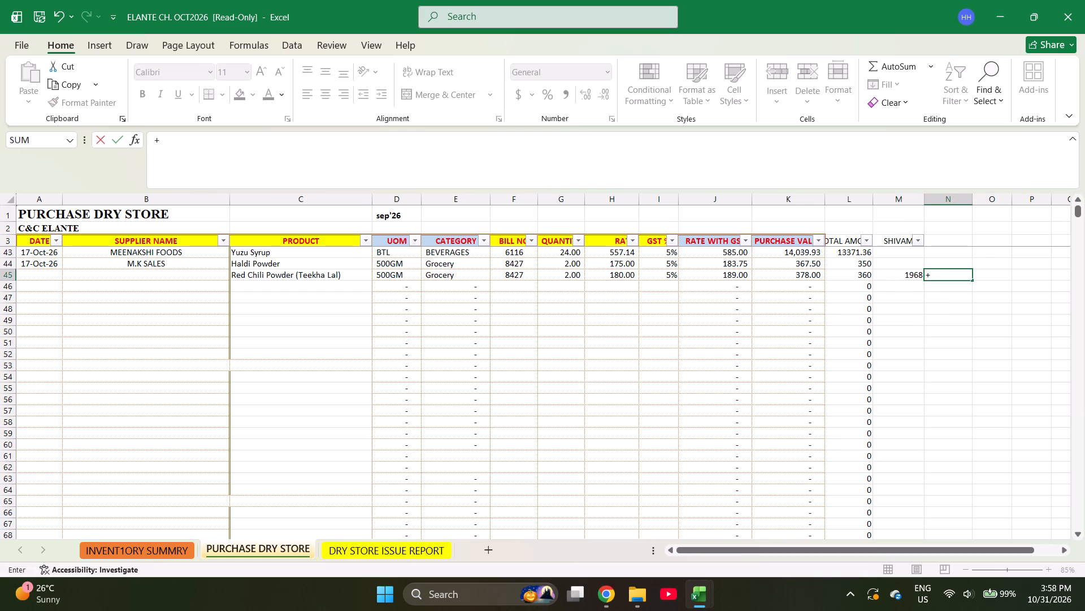
text(350+)
text(360)
key(Return)
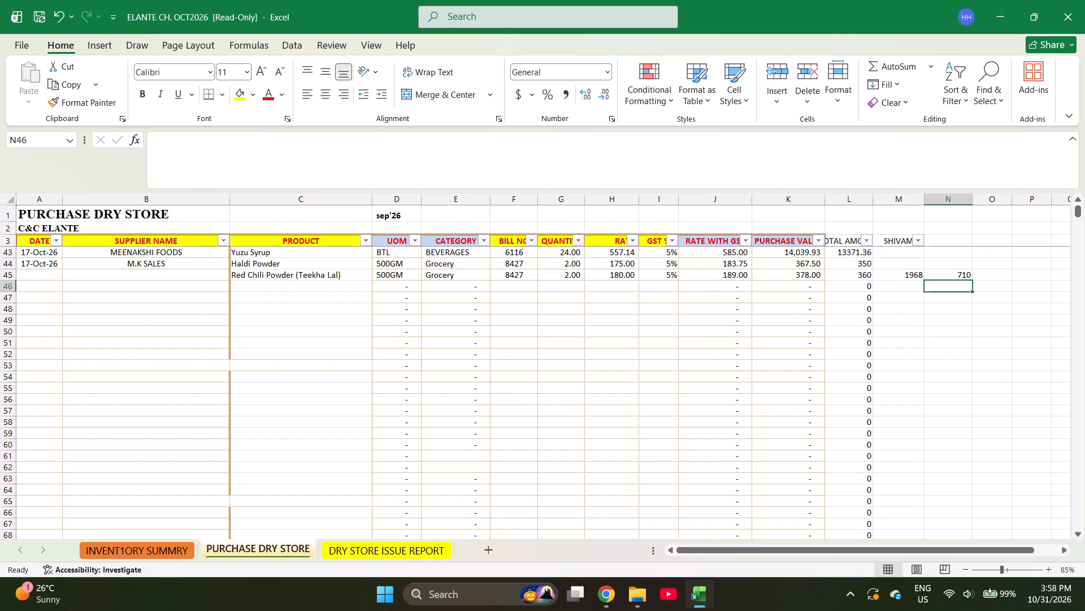
key(Up)
key(shift+Left)
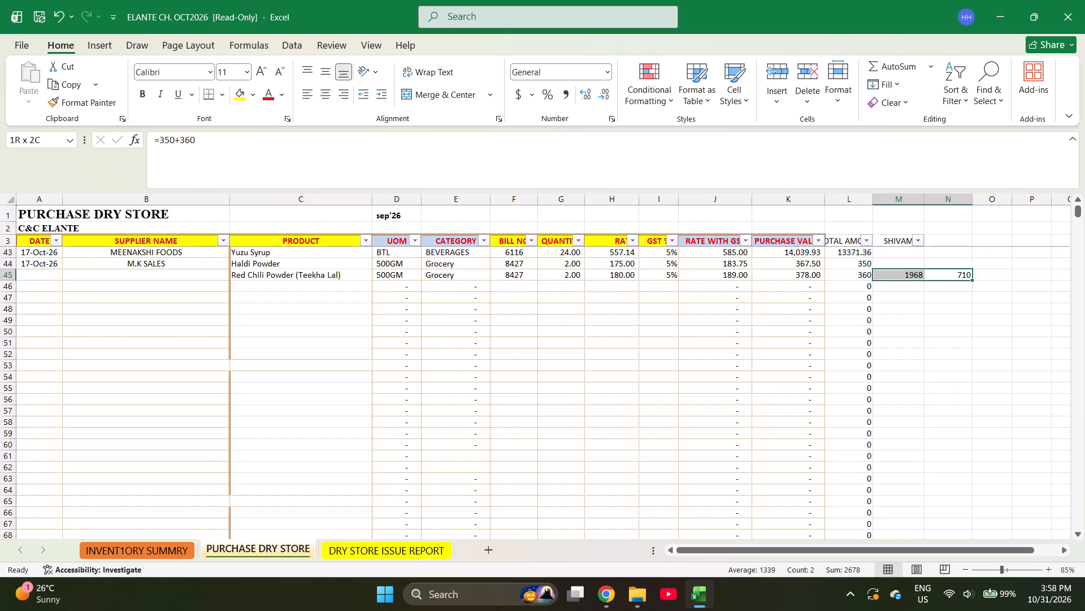
Fill the date 17-Oct-26 and supplier M.K SALES down from row 44 into row 45.
key(Left)
key(Left)
key(Left)
key(Left)
key(Left)
key(Left)
key(Left)
key(Left)
key(Left)
key(Left)
key(Left)
key(Left)
key(Left)
key(Left)
key(Left)
key(Left)
key(Left)
key(Left)
key(Left)
key(Left)
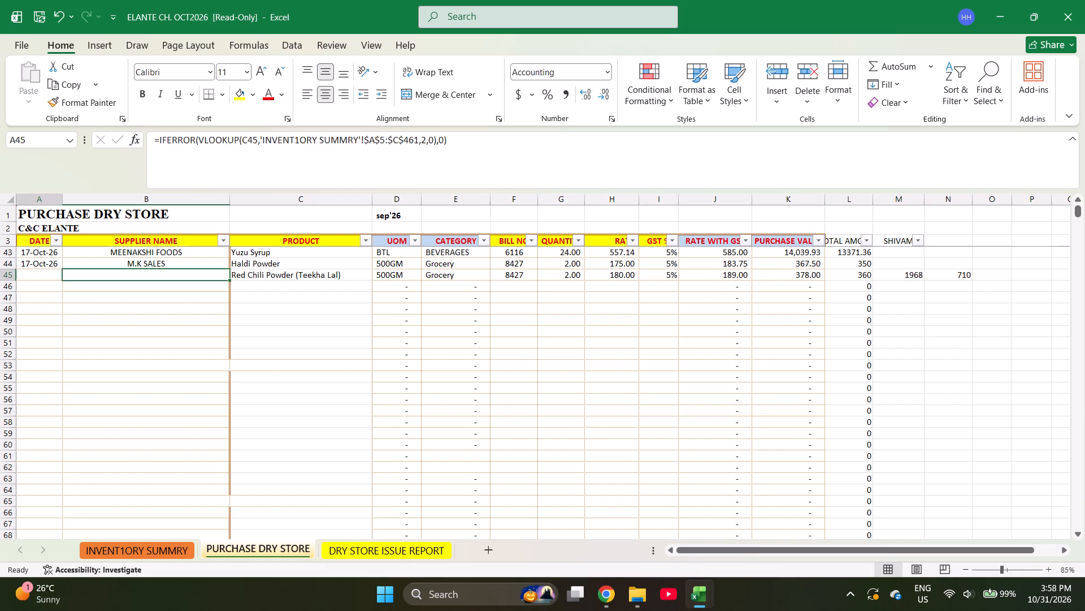
key(shift+Right)
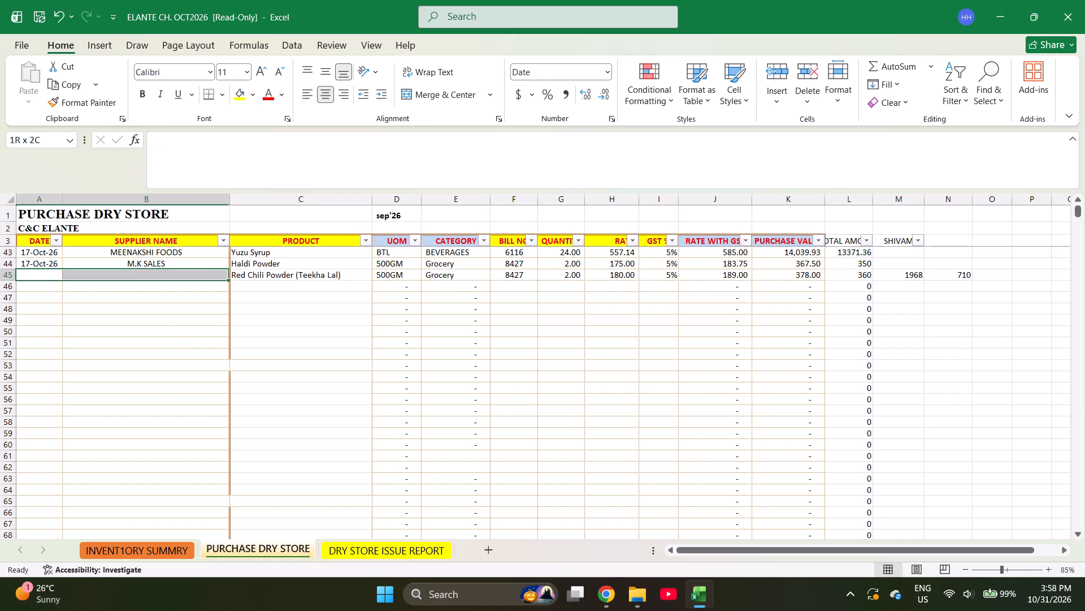
key(ctrl+d)
key(Left)
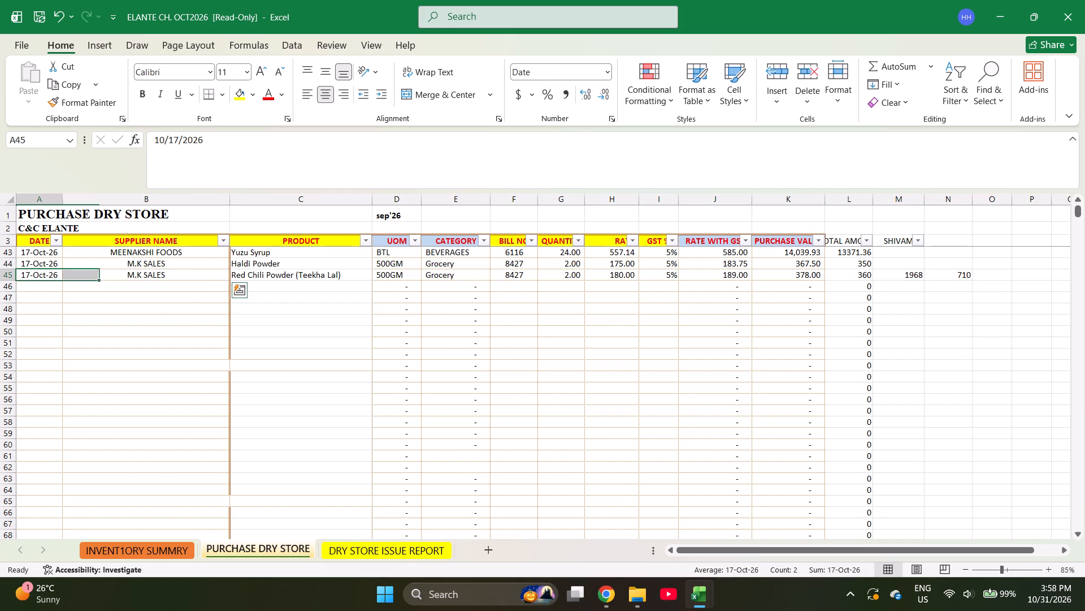
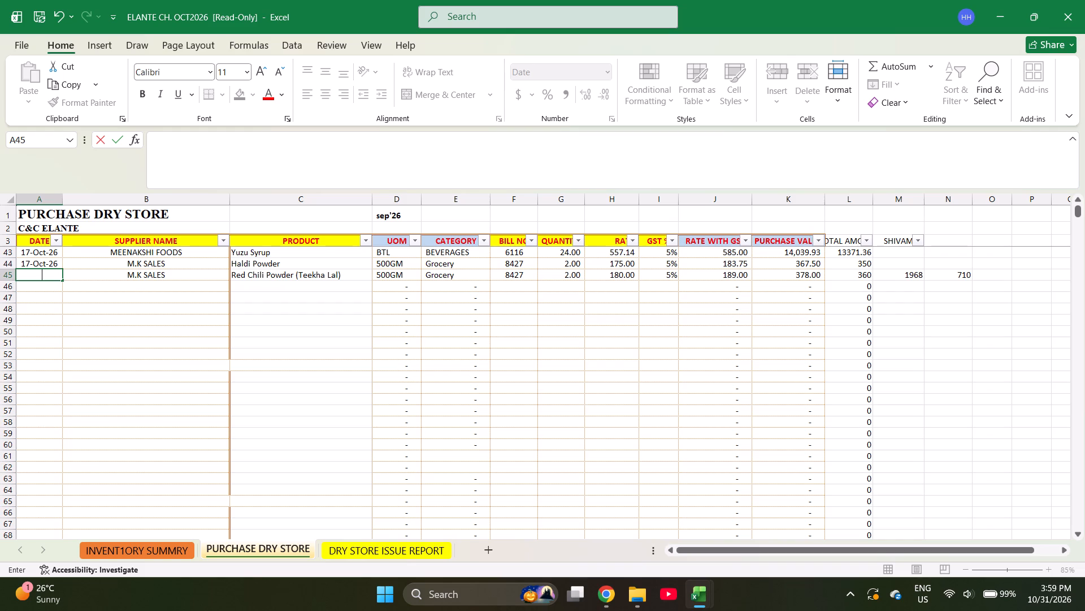
Fill the date 17-Oct-26 down into the empty date cell of the Red Chili Powder row, A45.
key(Down)
key(Up)
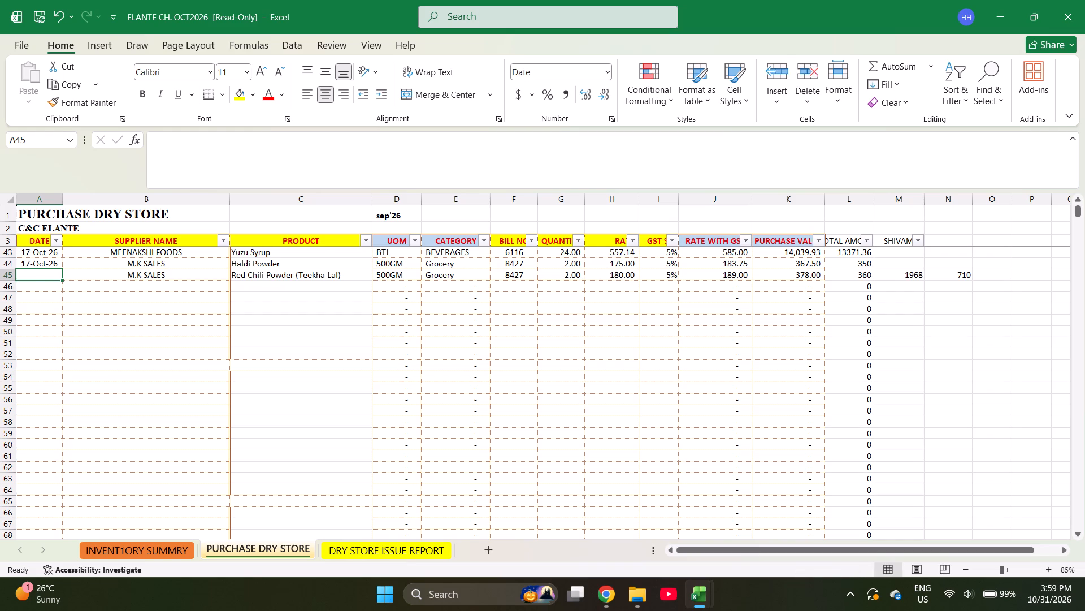
key(ctrl+d)
key(Down)
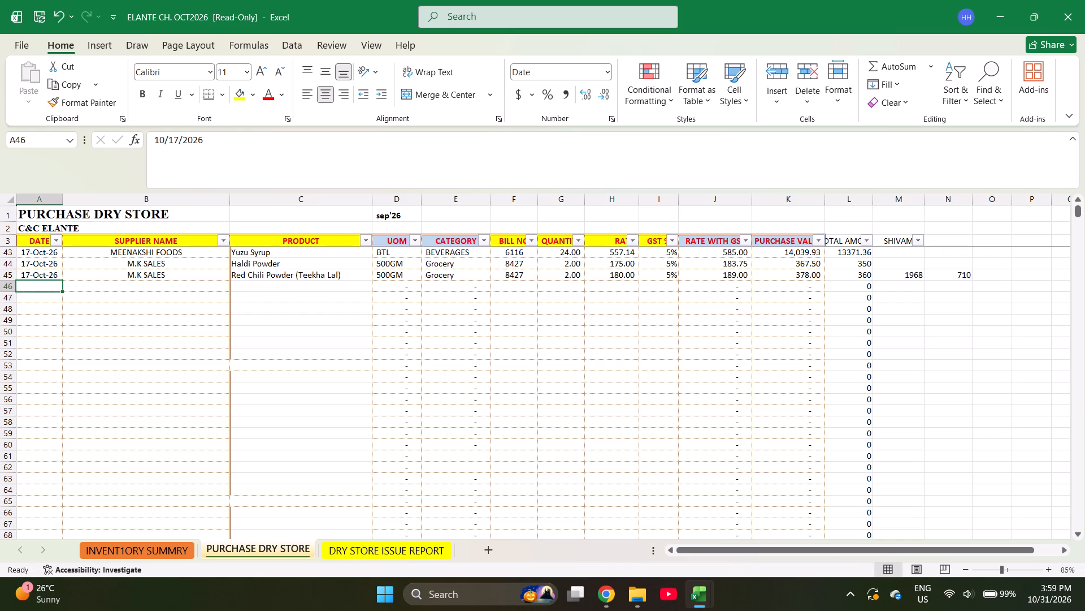
Save the read-only ELANTE workbook as a new copy named ELANTE CH. OCT2026 2 in the CNC OCT DATA 2026 folder.
key(ctrl+s)
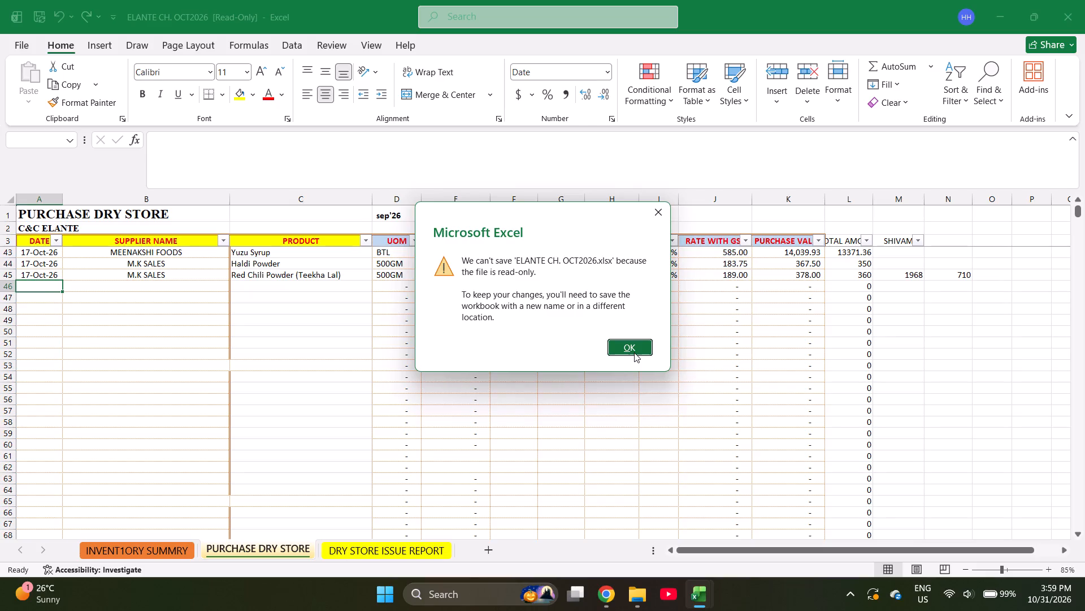
click(634, 352)
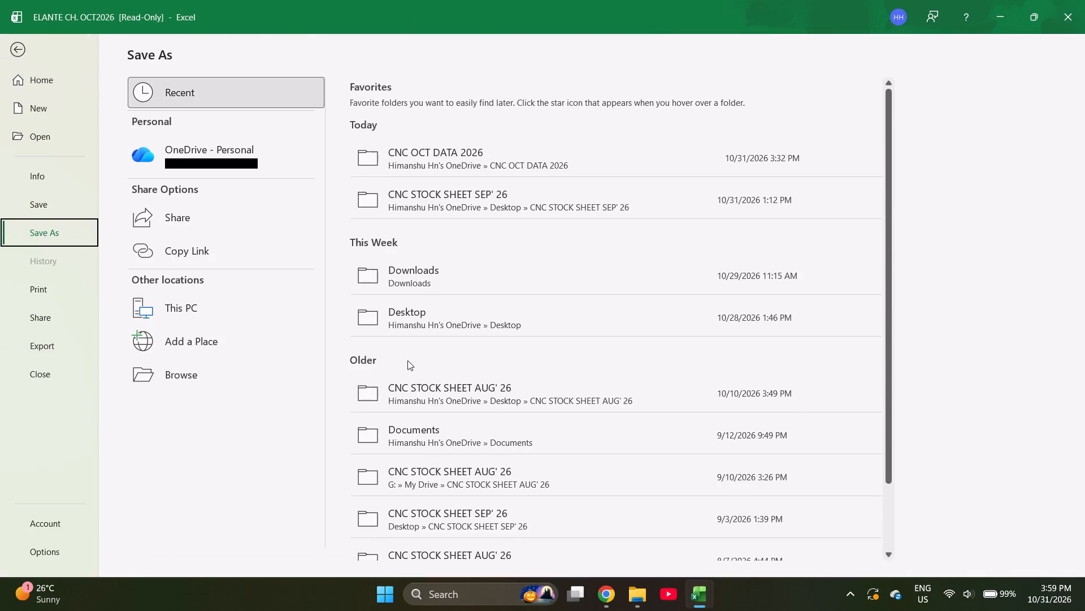
click(518, 177)
double_click(518, 177)
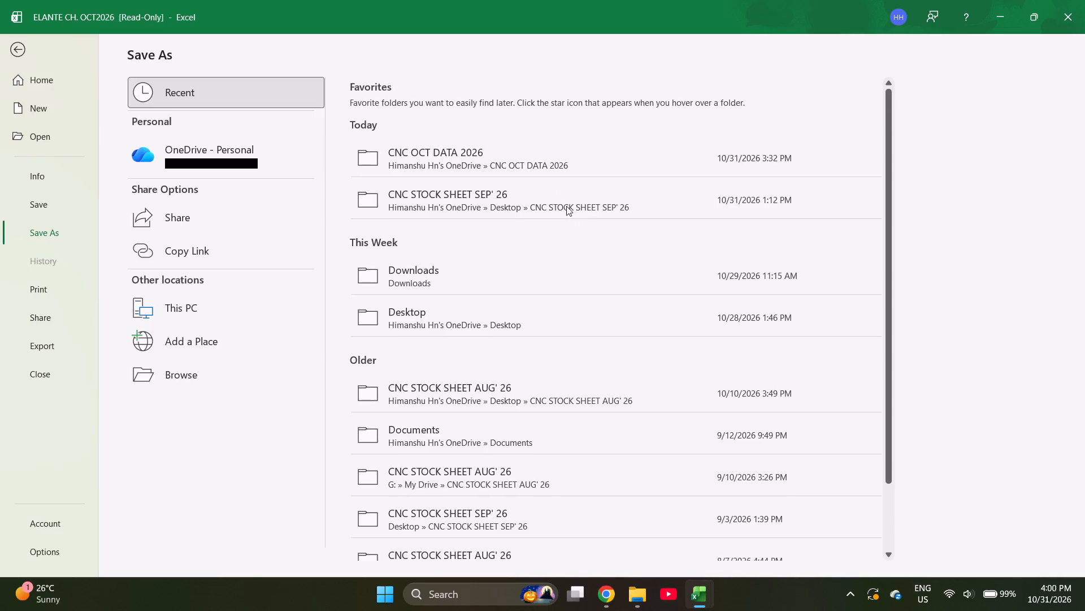
click(578, 162)
click(578, 162)
scroll(581, 166, up, 2)
click(218, 154)
click(14, 51)
key(alt+Tab)
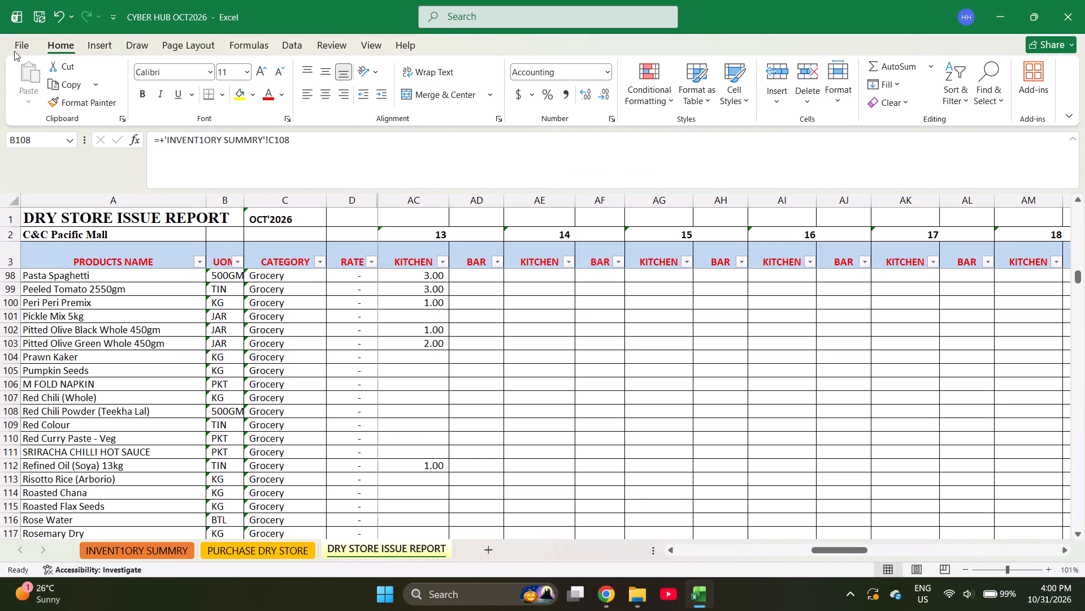
key(alt+Tab)
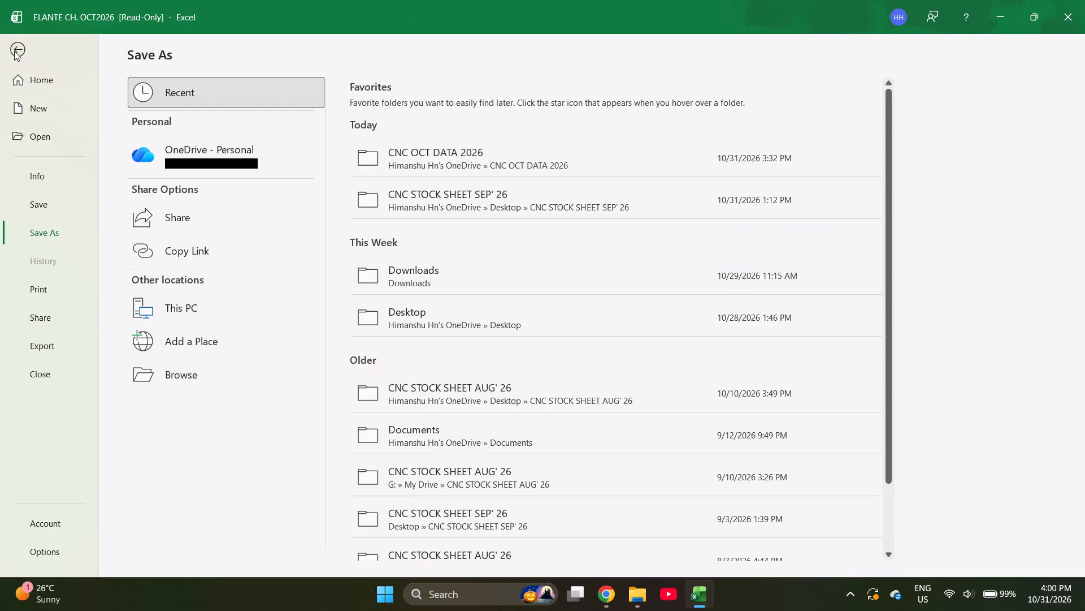
click(14, 51)
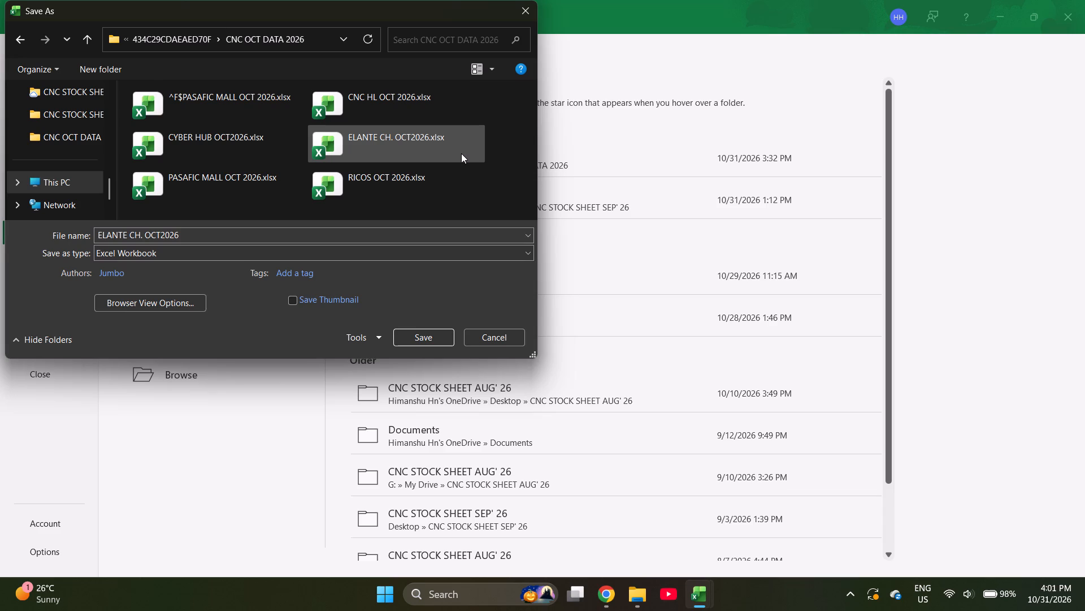
click(393, 240)
click(393, 240)
key(space)
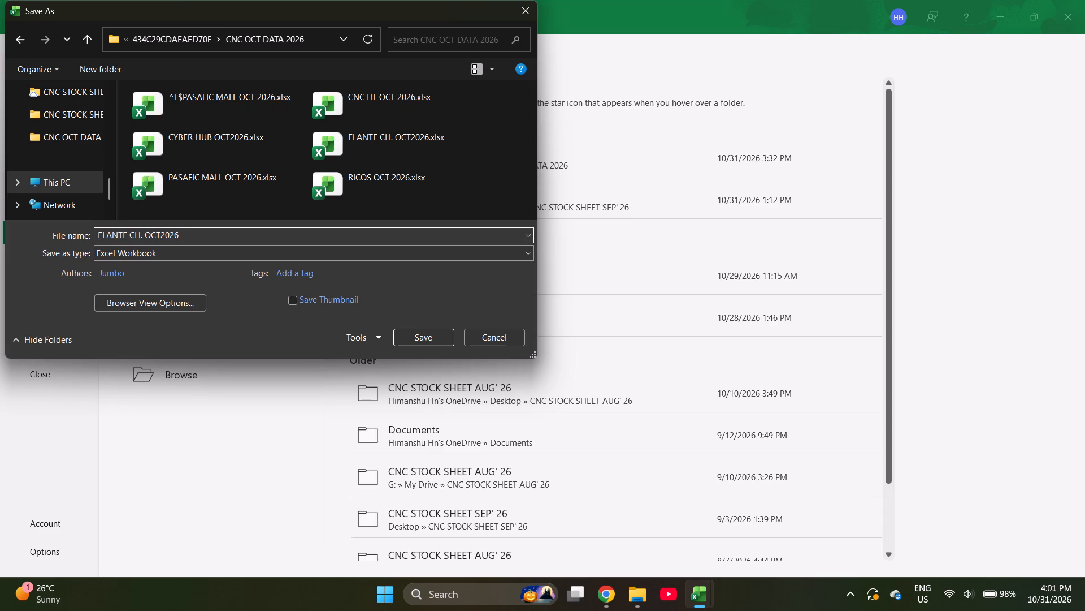
key(2)
click(417, 335)
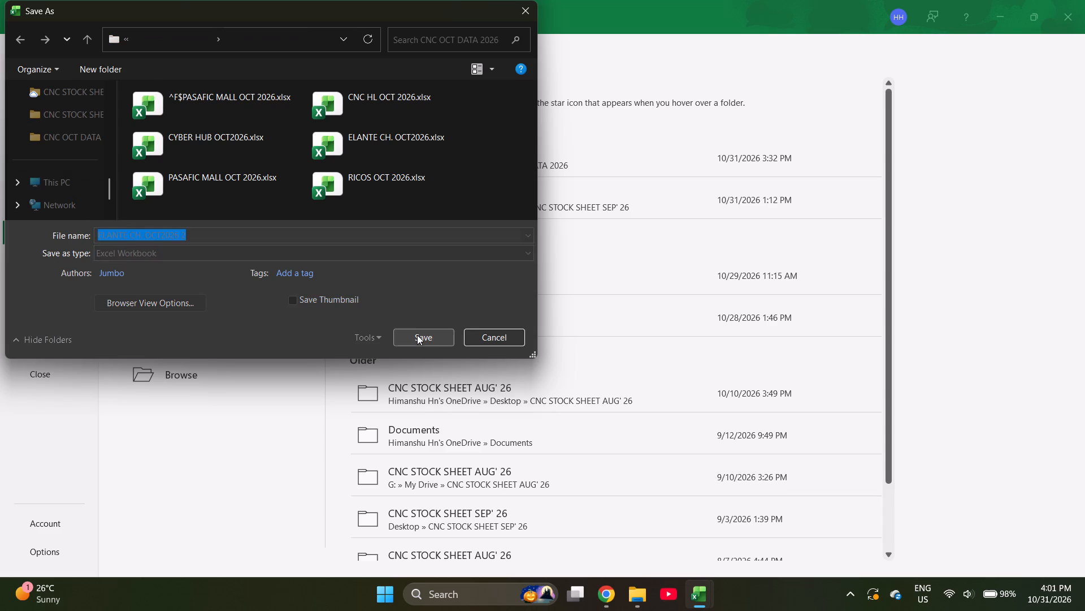
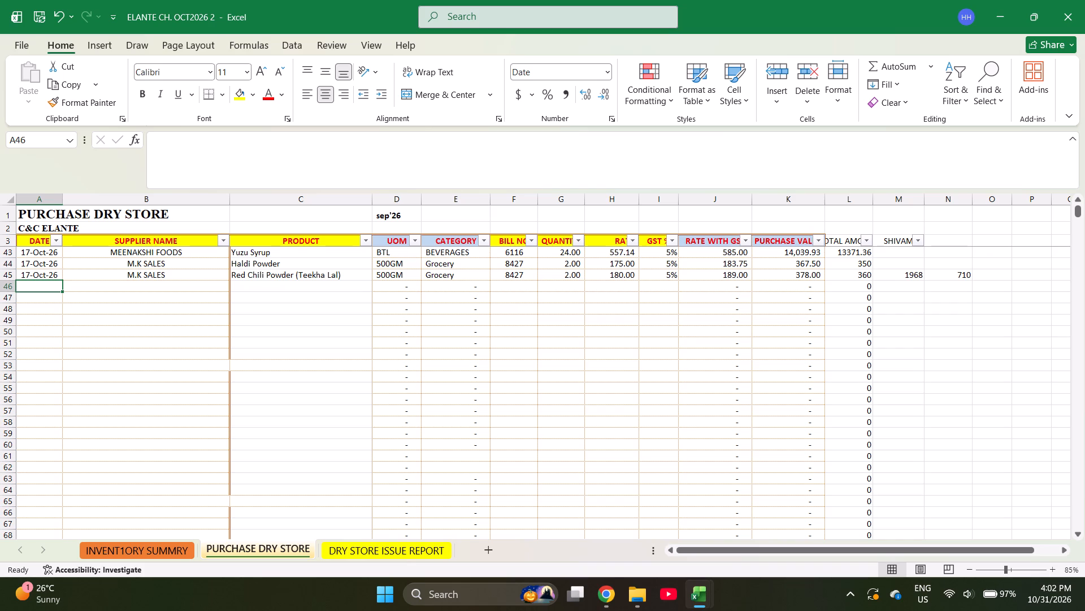
Check the latest entries in the ELANTE purchase sheet and in the CYBER HUB OCT2026 workbook's PURCHASE DRY STORE sheet.
scroll(203, 373, up, 2)
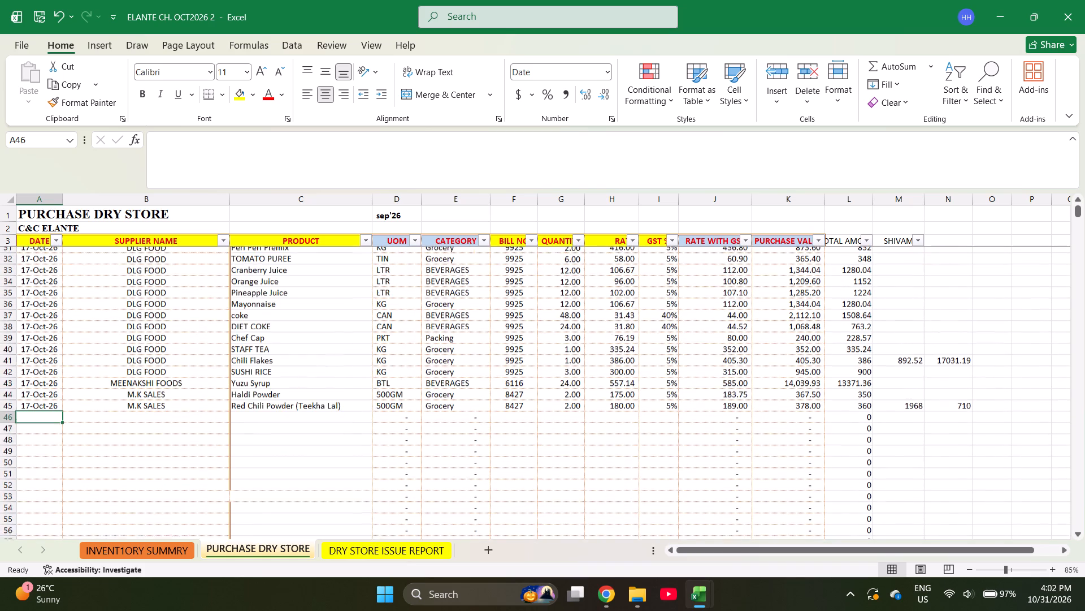
scroll(203, 373, up, 1)
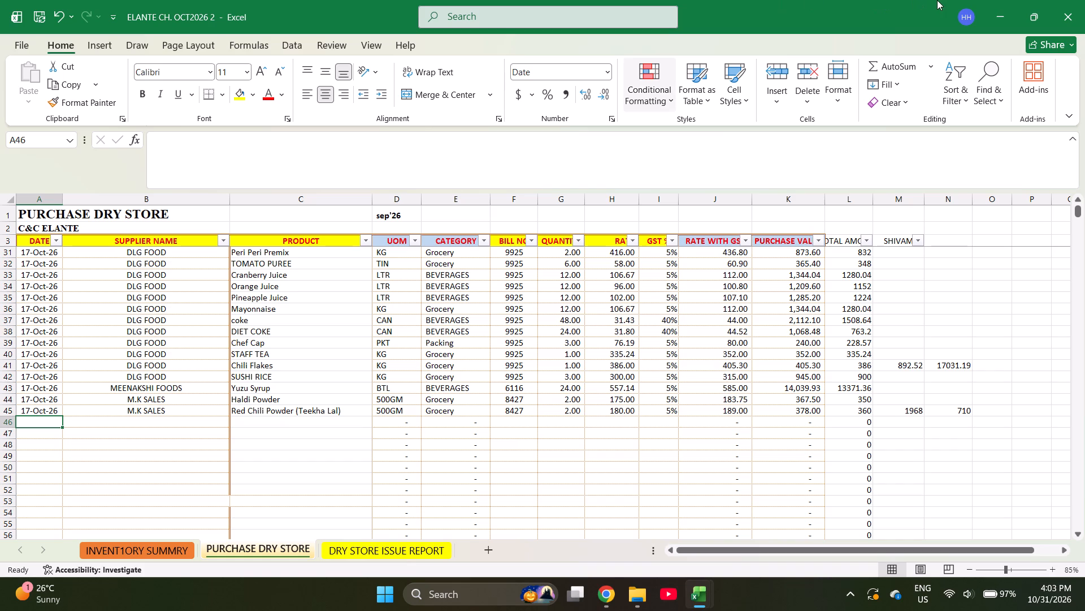
click(998, 6)
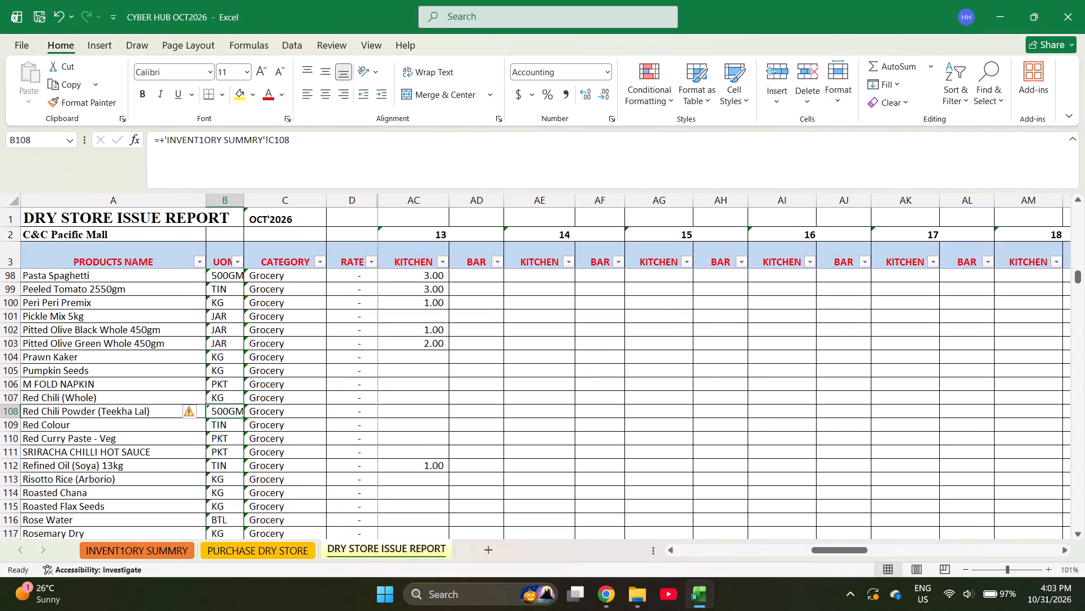
click(157, 549)
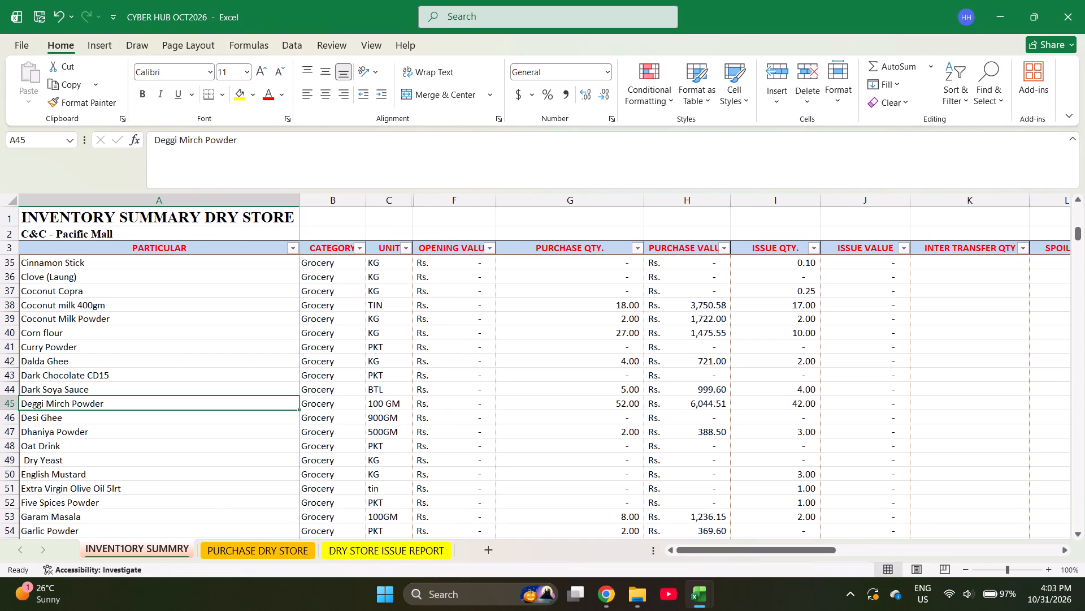
click(262, 553)
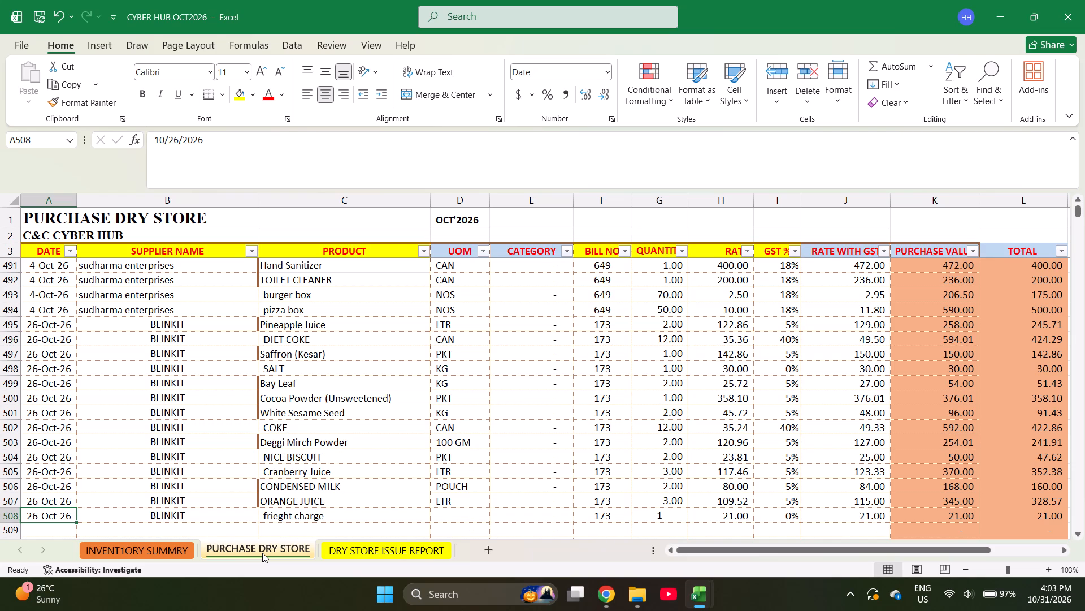
key(Down)
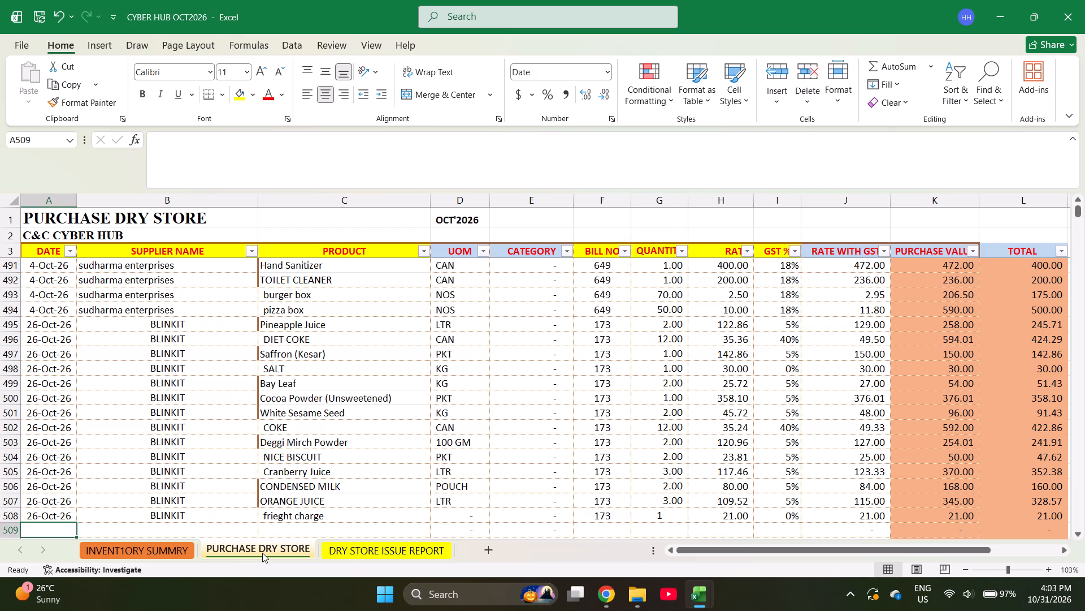
ctrl+scroll(262, 553, down, 1)
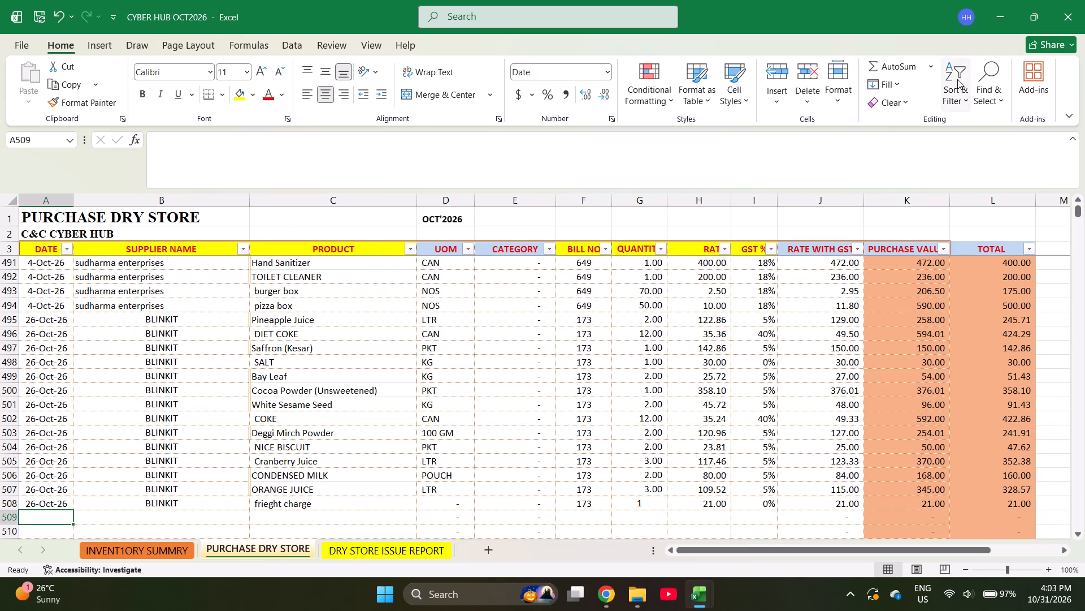
Open the PASAFIC MALL OCT 2026 workbook from the CNC OCT DATA 2026 folder.
click(1003, 23)
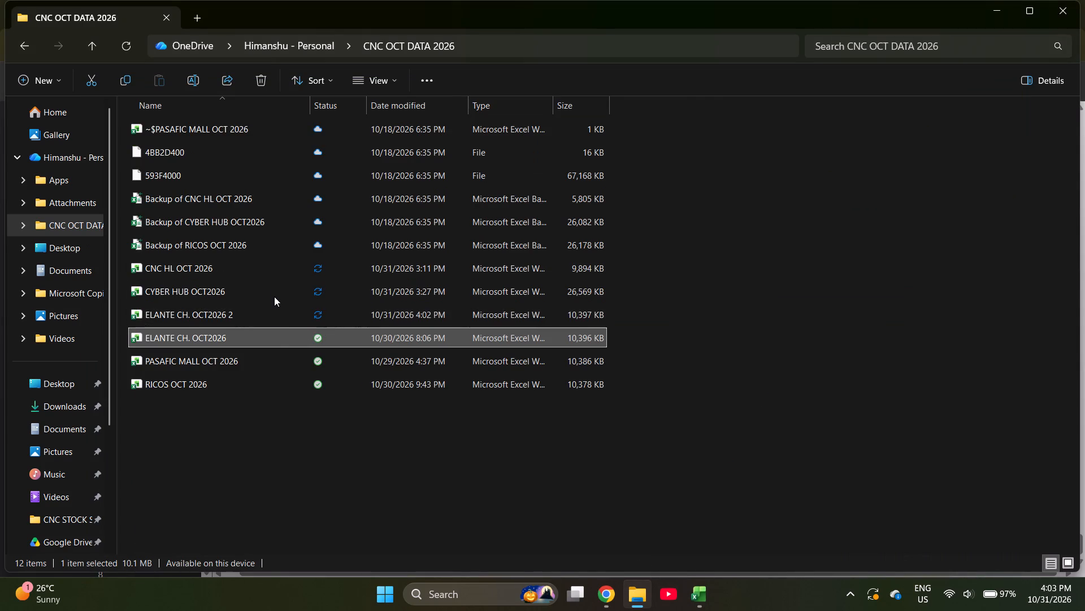
double_click(261, 363)
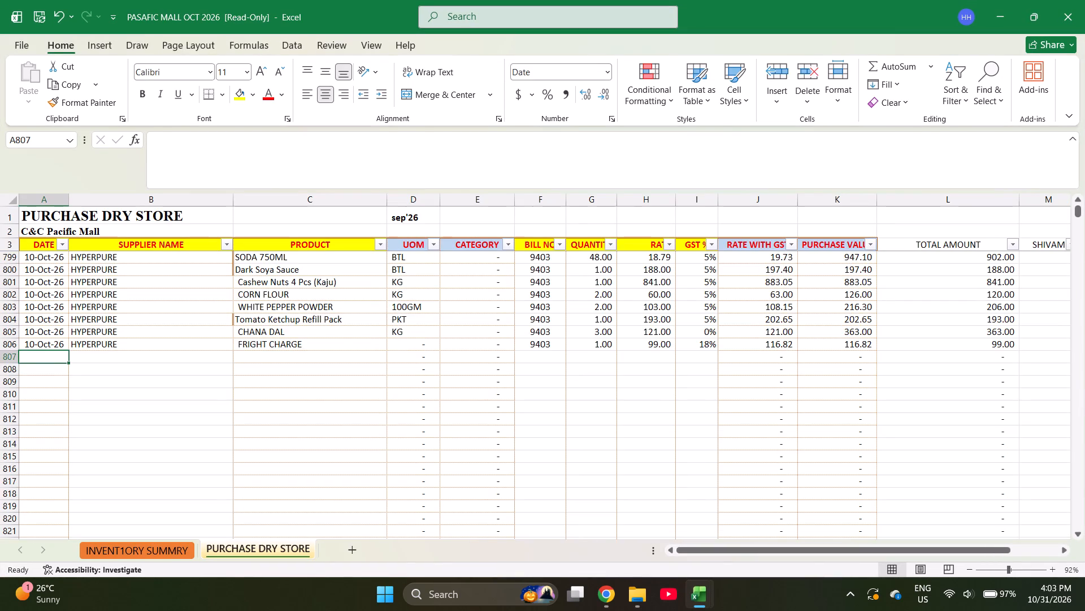
Examine the Pacific Mall PURCHASE DRY STORE entries and the days in the DATE filter to see which purchases are recorded.
scroll(327, 339, up, 1)
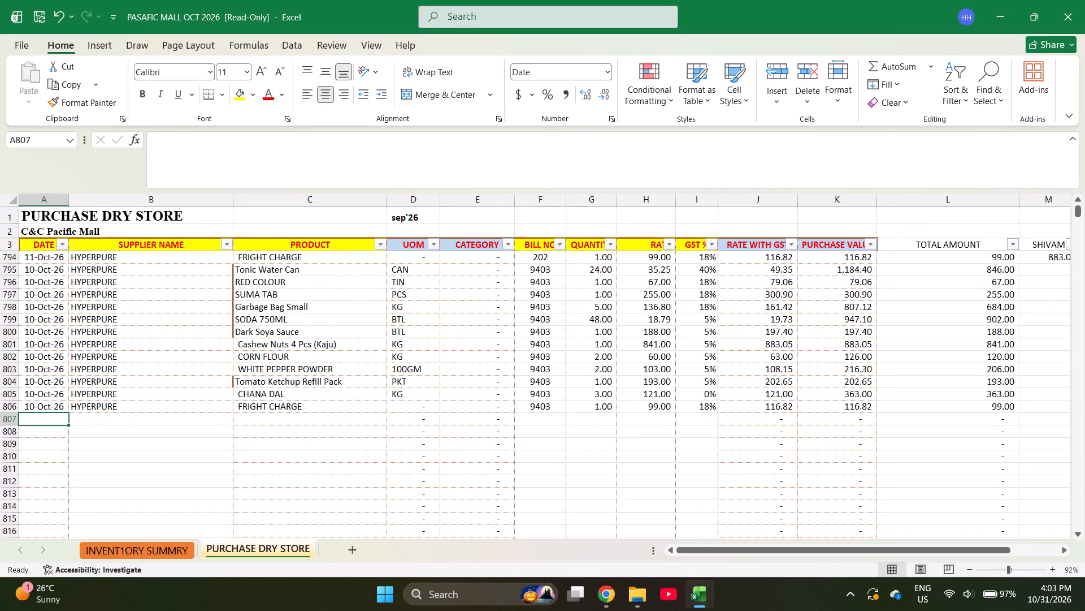
scroll(119, 457, up, 2)
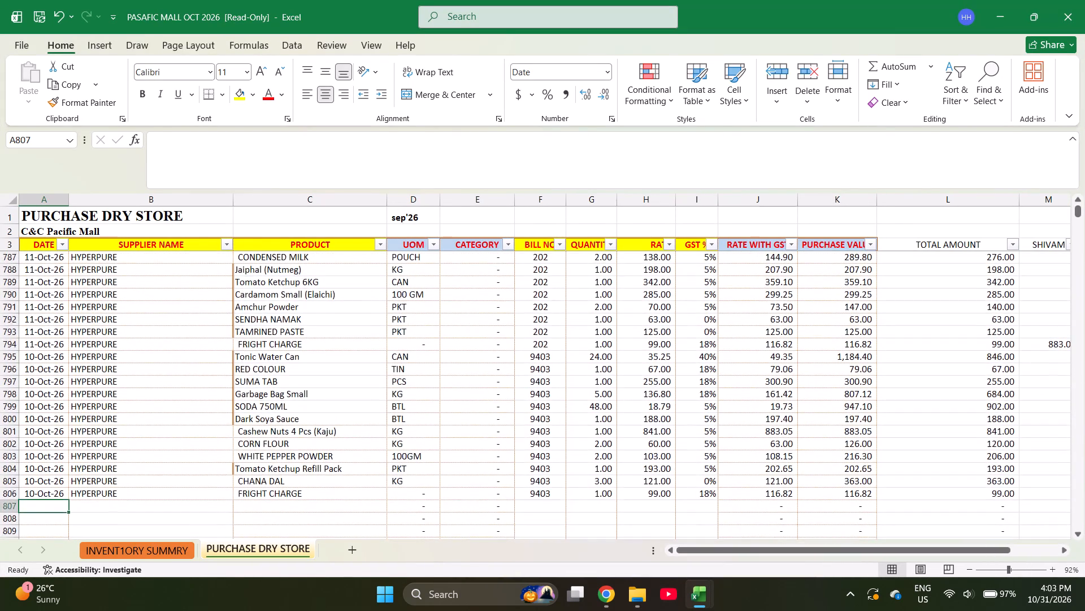
scroll(119, 457, up, 4)
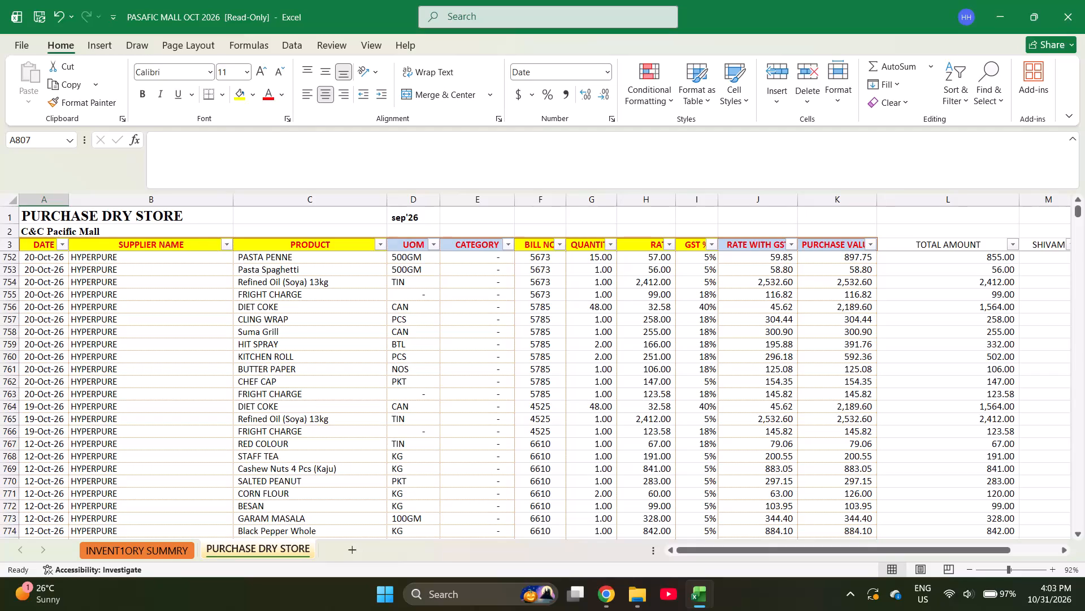
click(60, 242)
scroll(93, 464, down, 2)
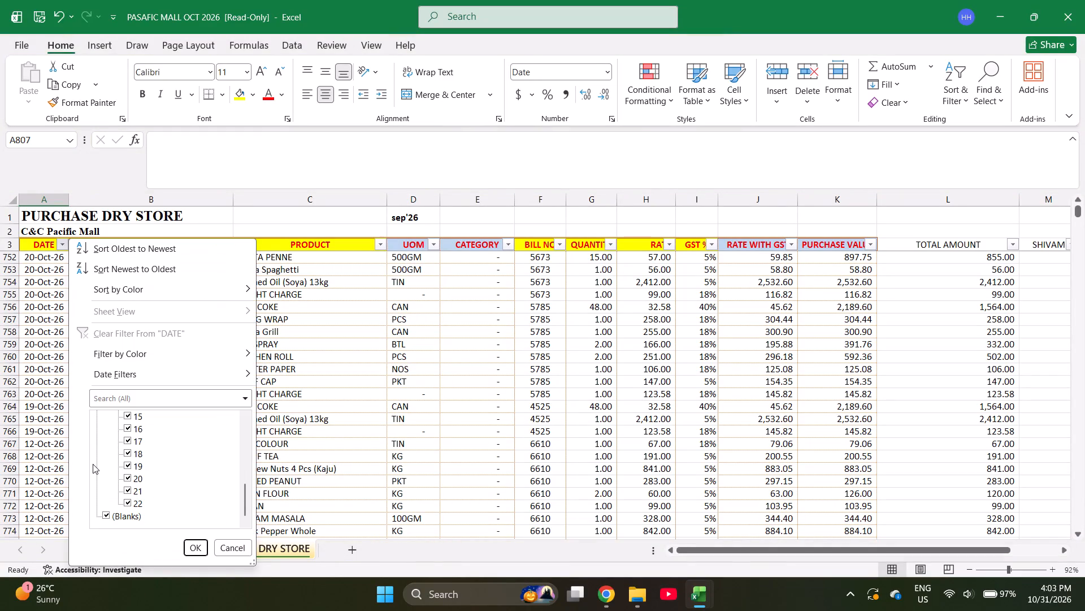
click(240, 552)
scroll(210, 467, down, 2)
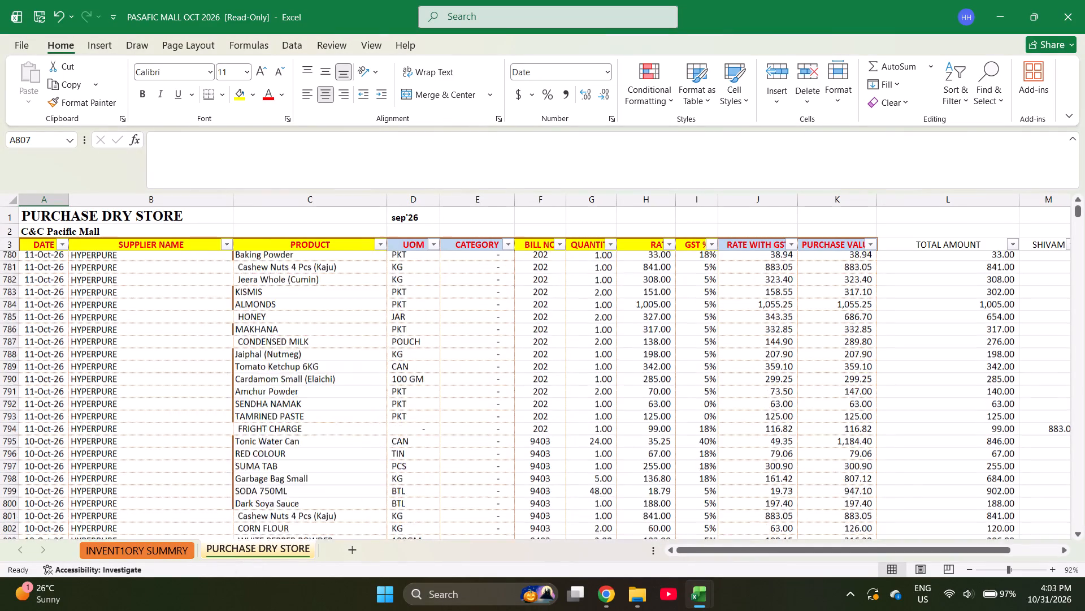
scroll(210, 467, down, 2)
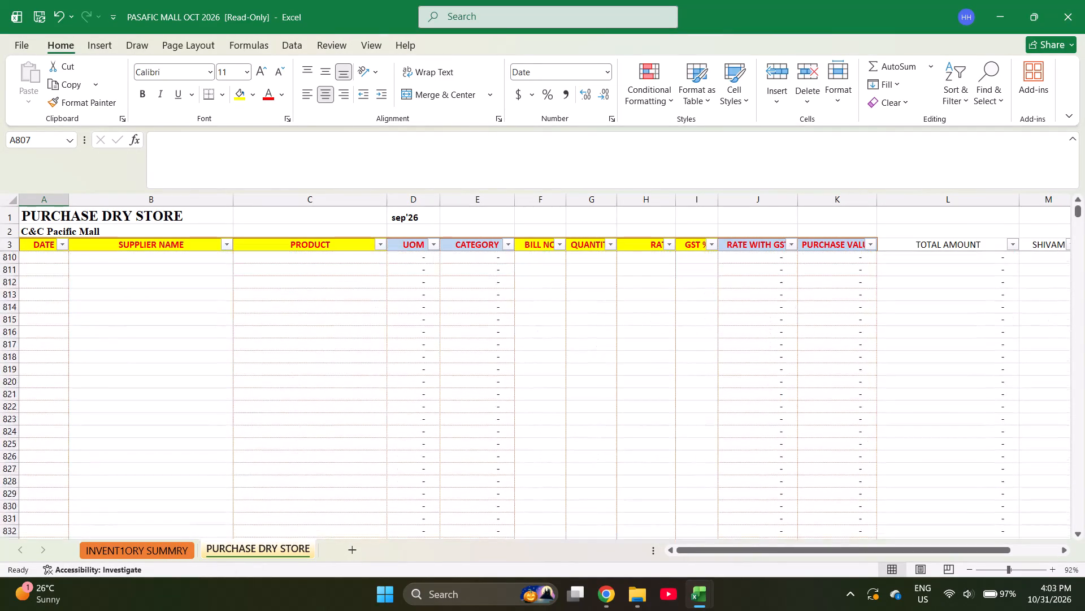
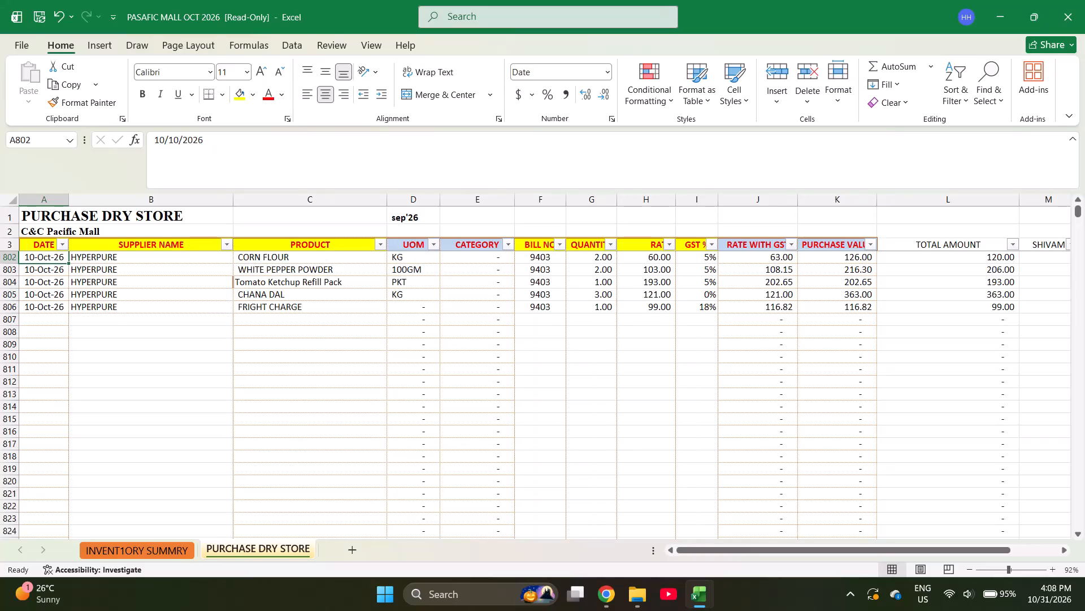
Examine the most recent HYPERPURE entries dated 10-Oct-26 and 11-Oct-26 at the end of the Pacific Mall purchase list.
key(Up)
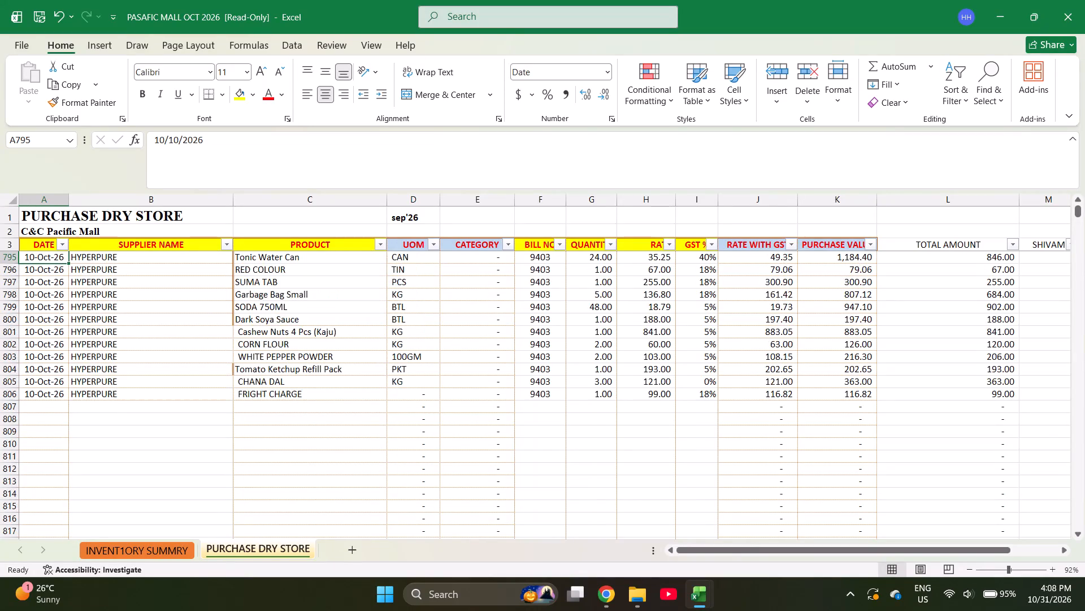
key(Up)
key(Up)
key(Up)
key(Up)
key(Up)
key(Up)
key(Up)
key(Up)
key(Up)
key(Up)
key(Up)
key(Up)
key(Up)
key(Up)
key(Up)
key(Up)
key(Up)
key(Up)
key(Up)
key(Up)
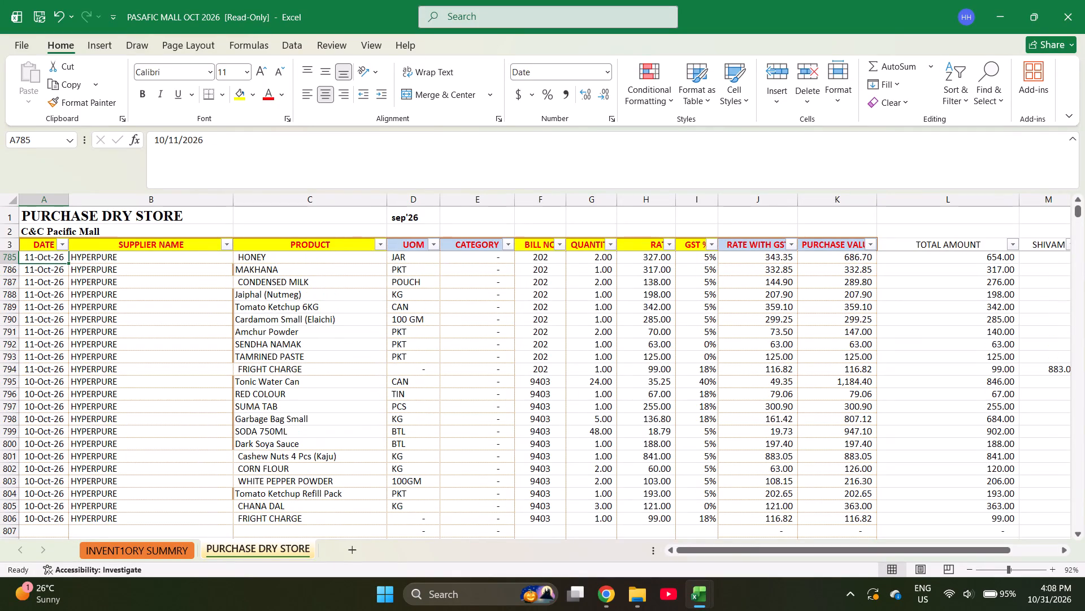
Filter the SUPPLIER NAME column of the Pacific Mall purchase sheet by "BIG" to show only BIG BASKET purchases.
key(Right)
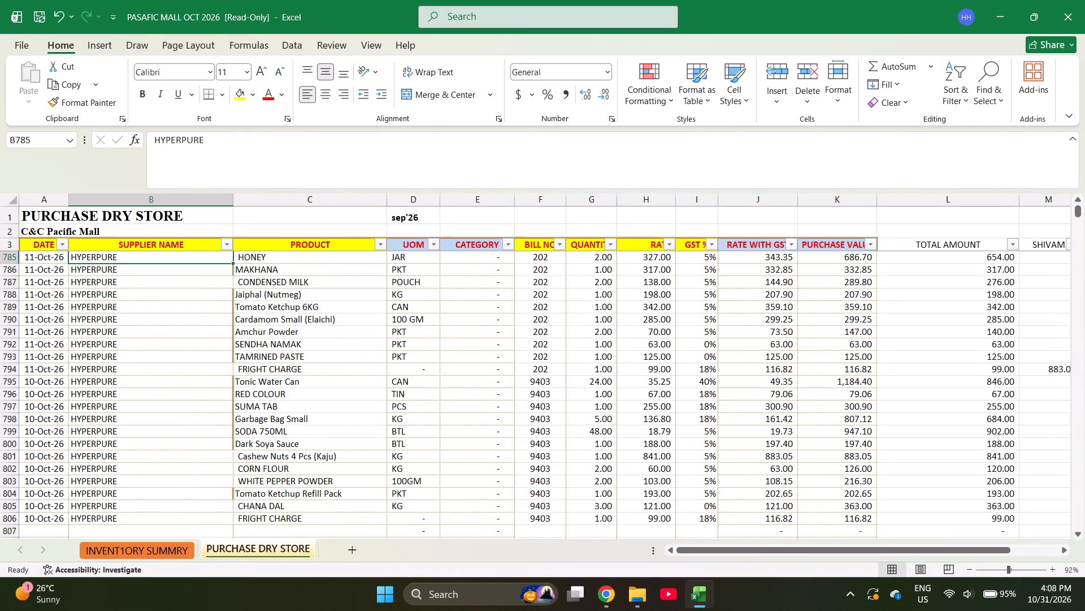
key(ctrl+Up)
key(ctrl+Up)
key(Up)
key(Up)
key(Up)
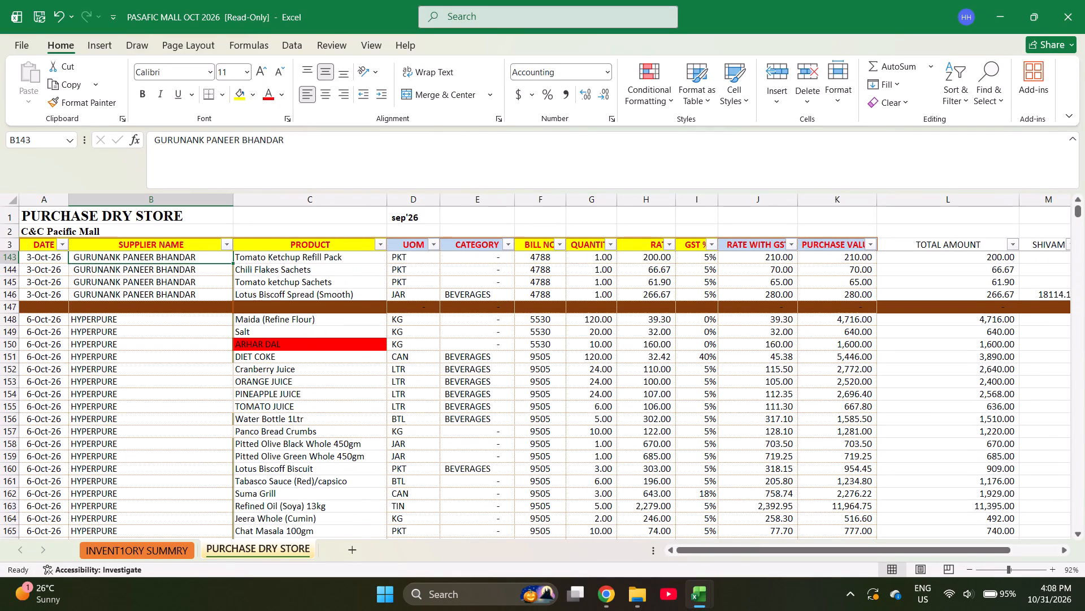
key(Up)
key(Up)
key(Up)
key(Up)
key(Up)
key(Up)
key(Up)
key(Up)
key(Up)
key(Up)
key(Up)
key(Up)
key(Up)
key(Up)
key(Up)
key(Up)
key(Up)
key(Up)
key(Up)
key(Up)
key(ctrl+Up)
key(ctrl+Up)
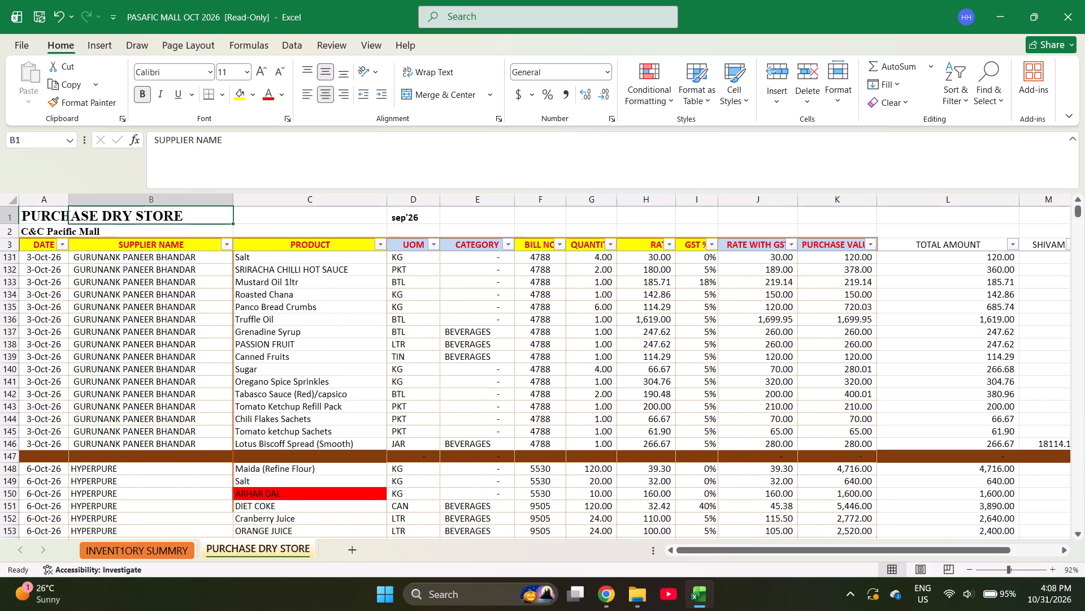
key(ctrl+Up)
key(ctrl+Down)
key(Down)
key(Up)
key(alt+Down)
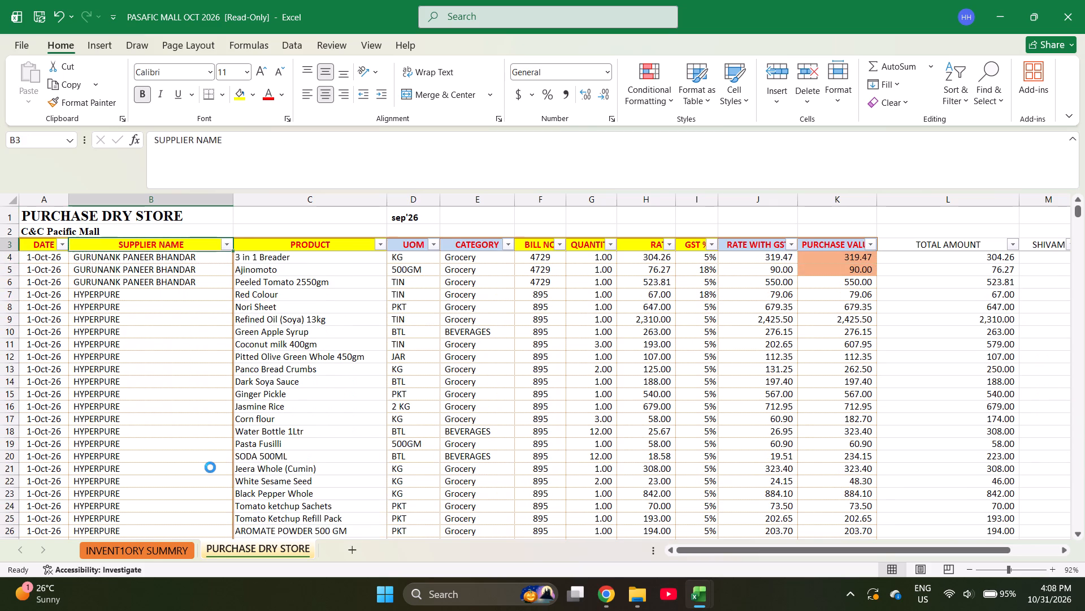
key(e)
text(BIG)
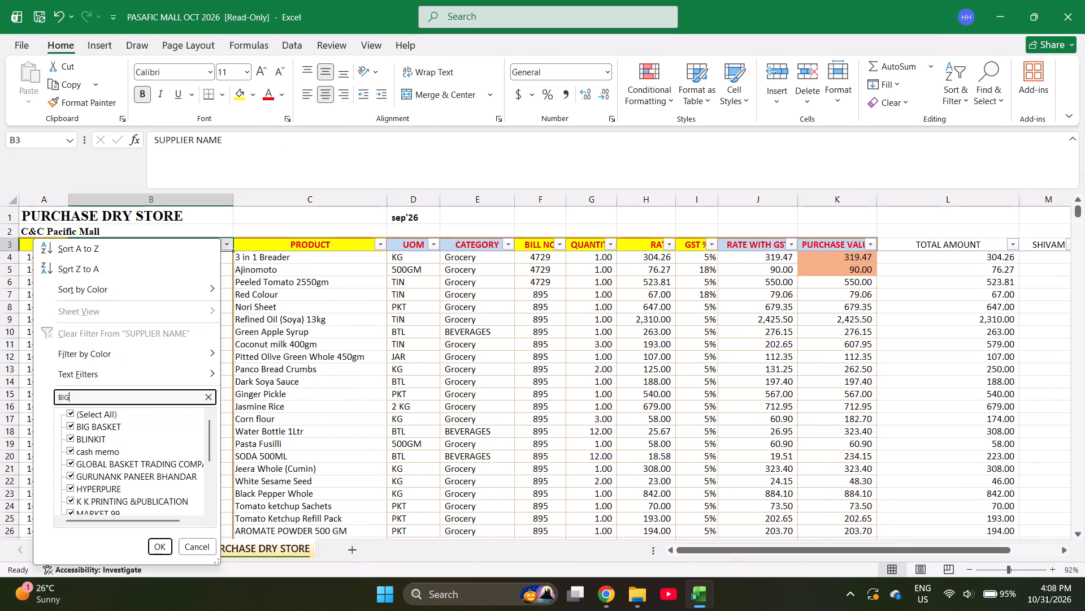
key(Return)
Review the filtered BIG BASKET purchases across their October dates and bill numbers.
key(Down)
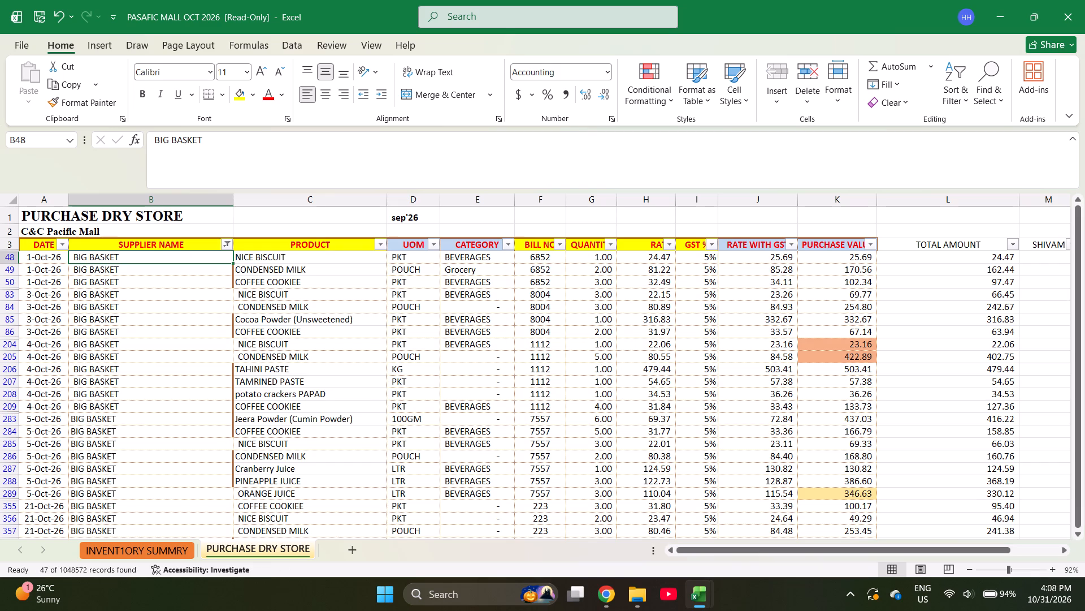
key(Down)
key(Down)
key(Down)
key(Down)
key(Down)
key(Down)
key(Down)
key(Down)
key(Down)
key(Down)
key(Down)
key(Down)
key(Down)
key(Down)
key(Down)
key(Down)
key(Down)
key(Down)
key(Down)
key(Down)
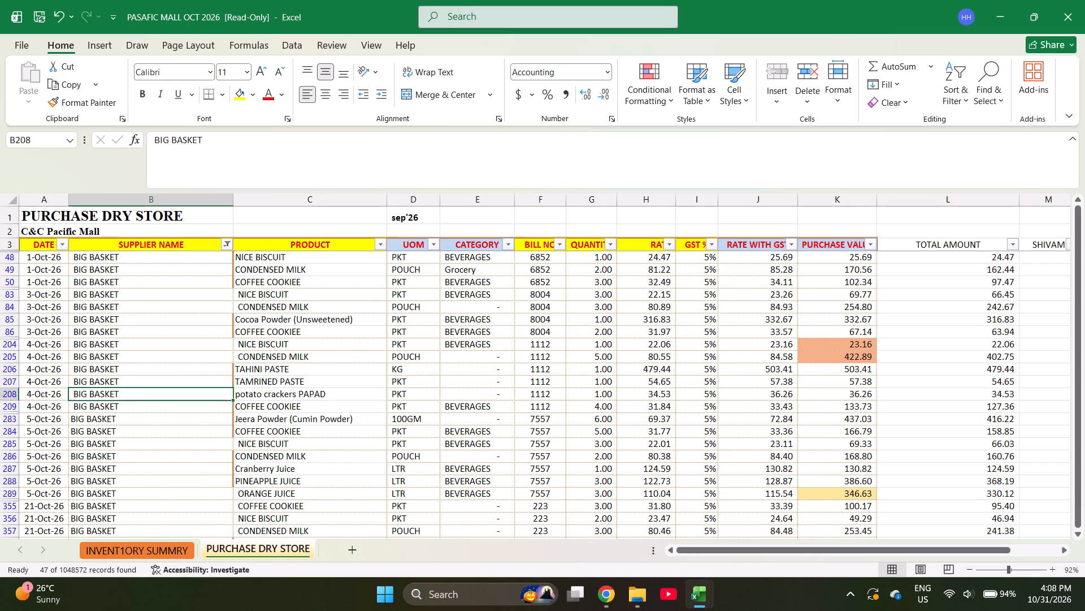
key(ctrl+Down)
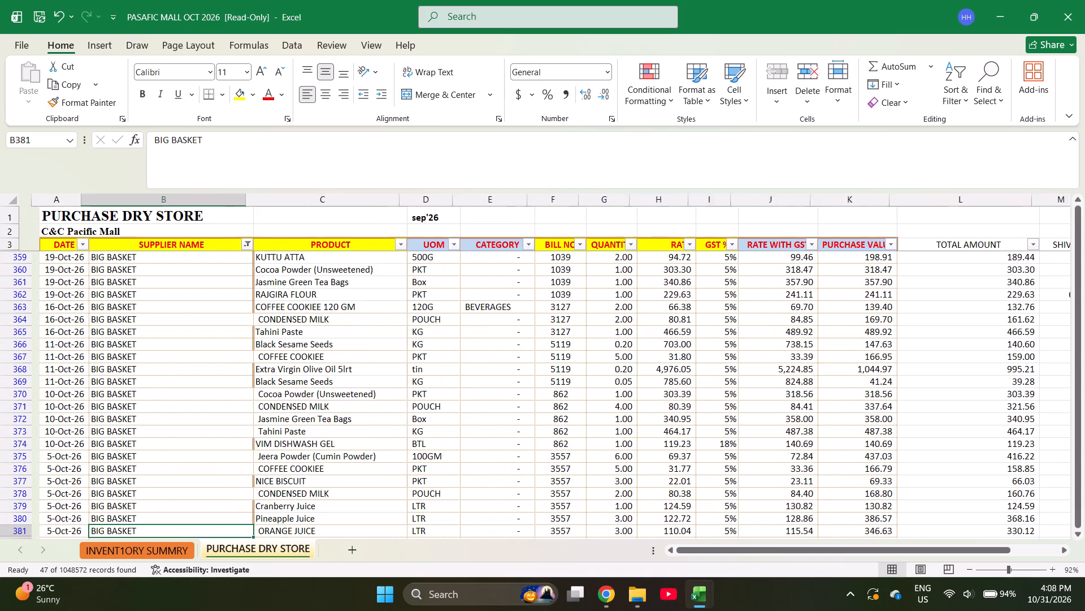
key(Up)
key(Up)
key(Up)
key(Up)
key(Up)
key(Up)
key(Up)
key(Up)
key(Up)
key(Up)
key(Up)
key(Up)
key(Up)
key(Up)
key(Up)
key(Up)
key(Up)
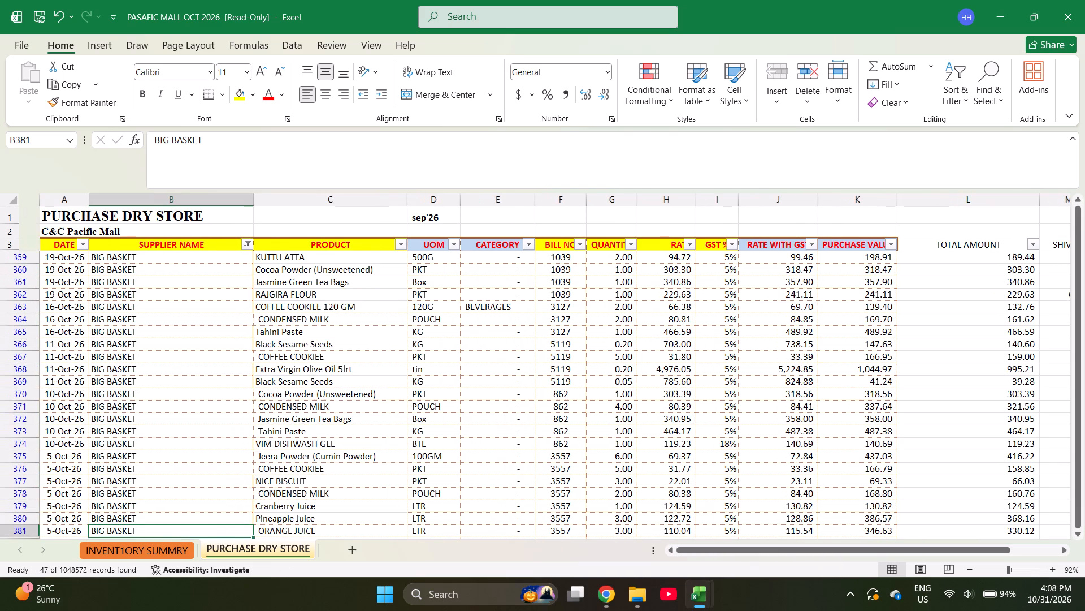
scroll(196, 368, up, 5)
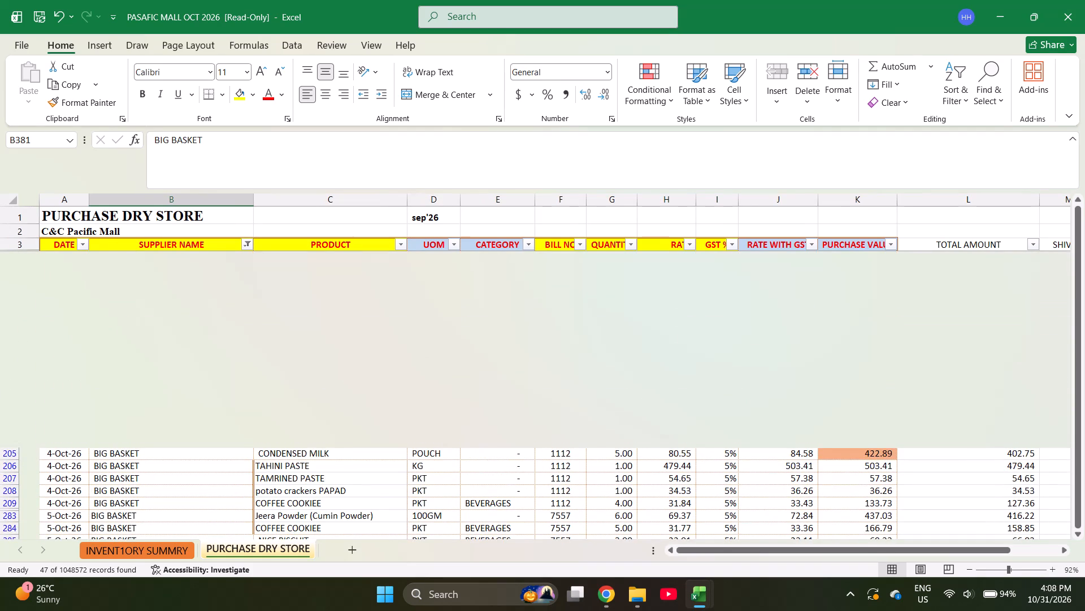
scroll(196, 368, down, 3)
scroll(196, 368, up, 1)
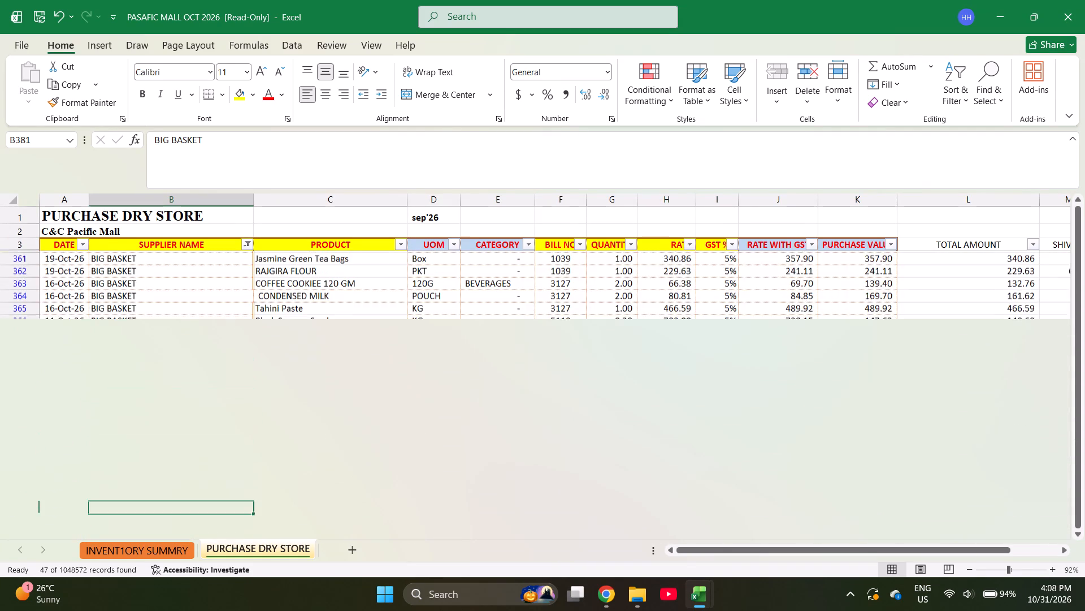
scroll(196, 368, up, 3)
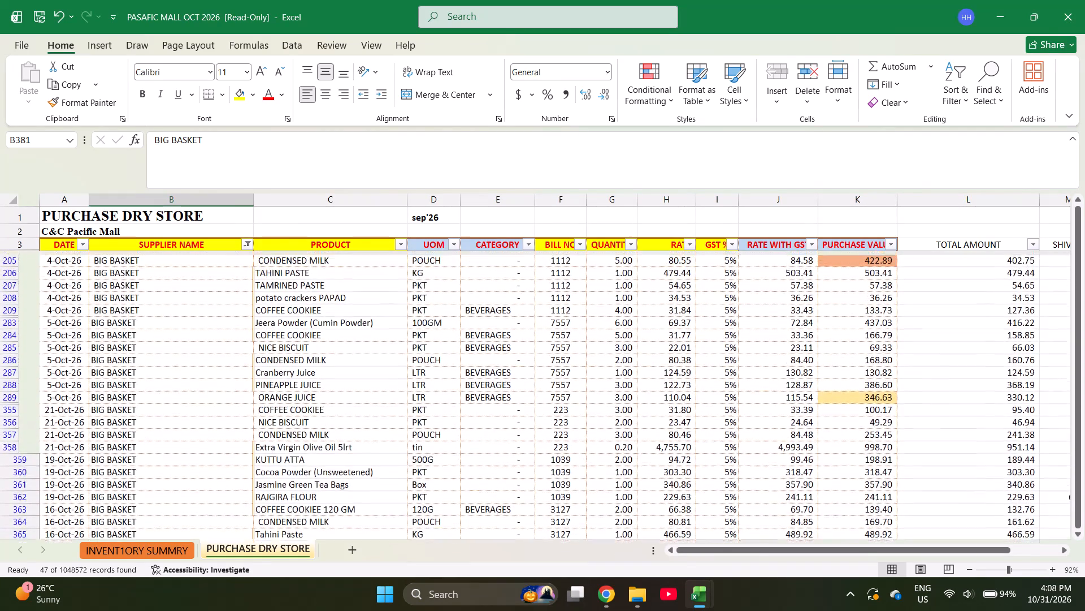
scroll(196, 368, up, 2)
scroll(196, 368, down, 1)
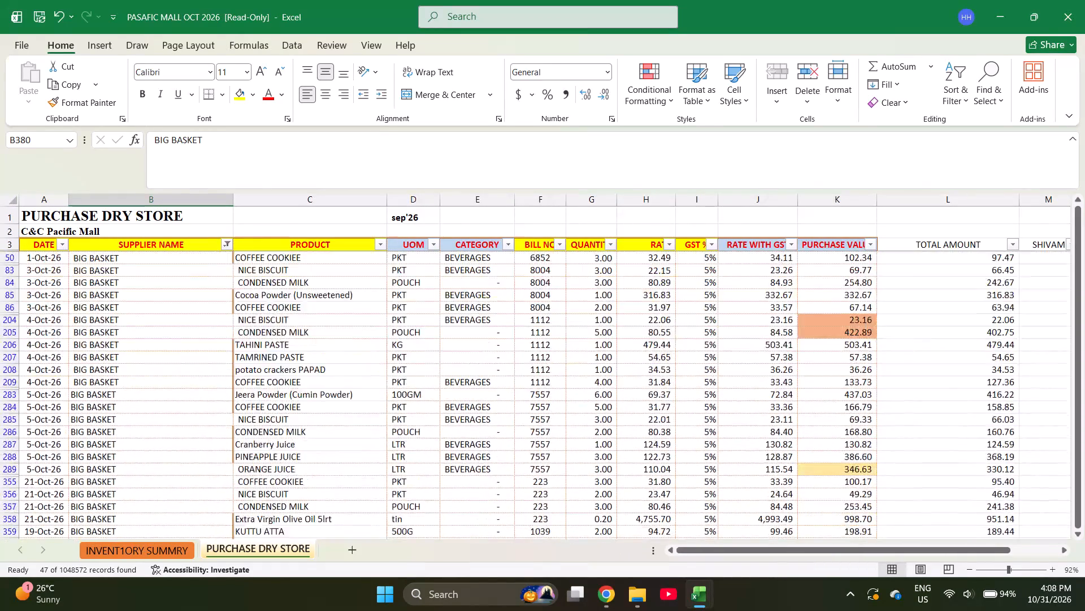
scroll(196, 368, down, 1)
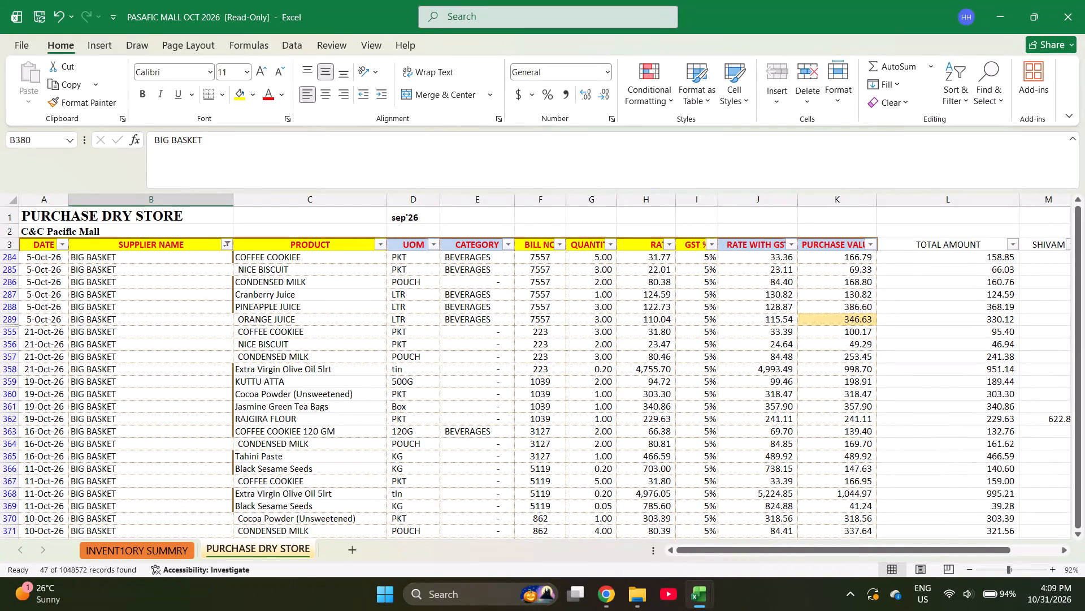
Examine the date, bill number and product lines of the 21-Oct-26 BIG BASKET bill 223.
click(179, 327)
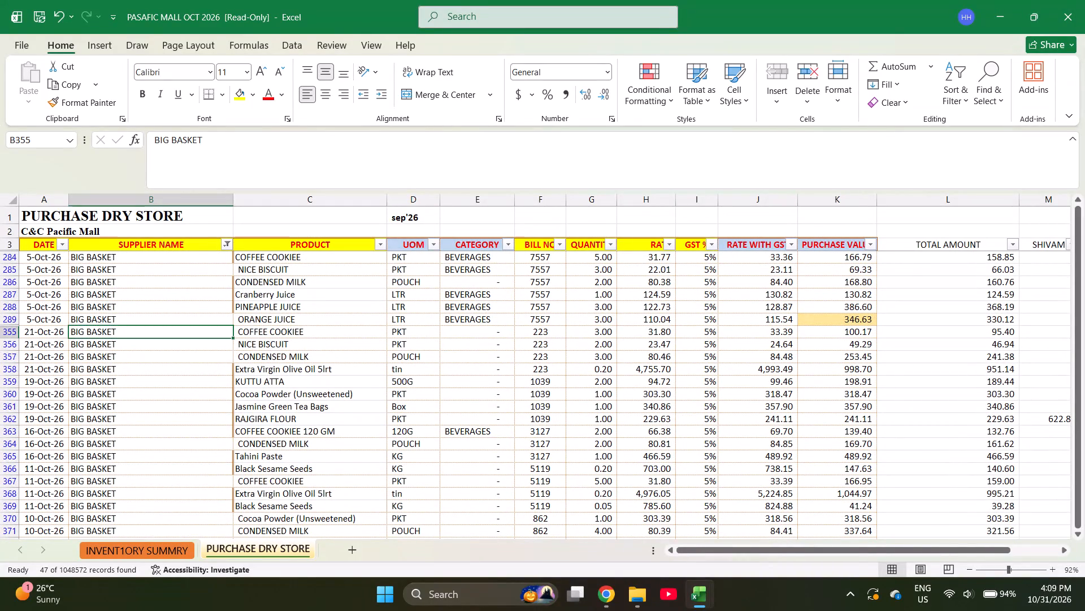
key(Down)
key(Down)
key(Down)
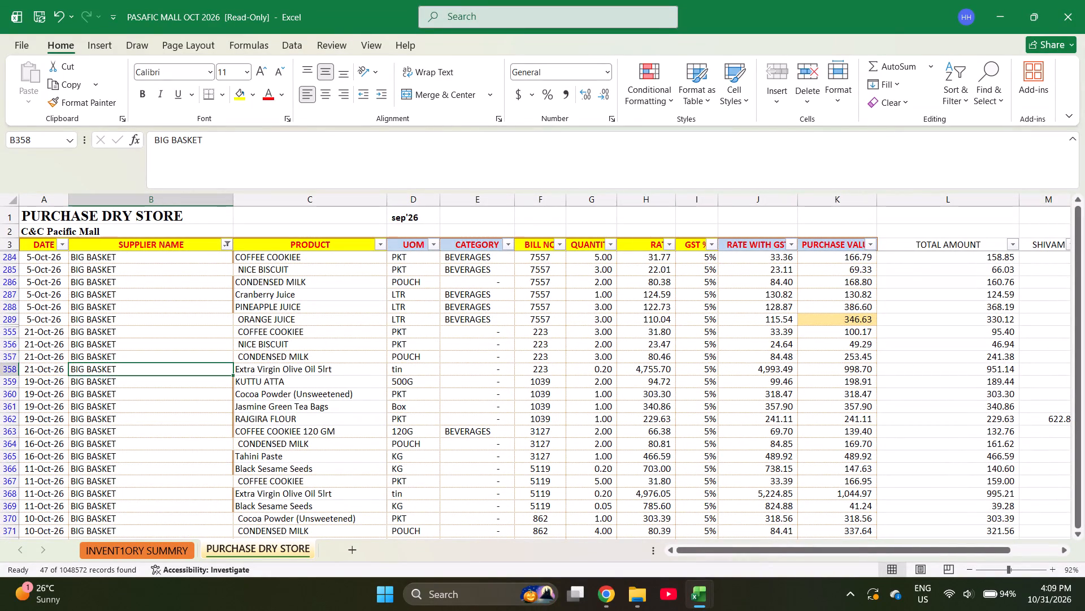
key(Up)
key(Up)
key(Up)
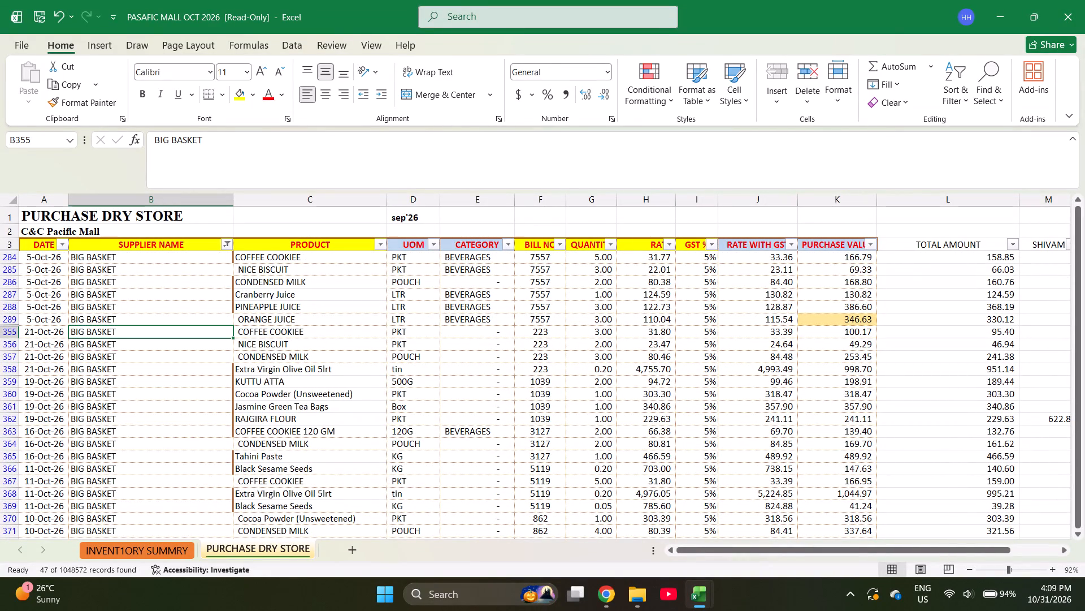
key(Right)
key(Right)
key(Right)
key(Right)
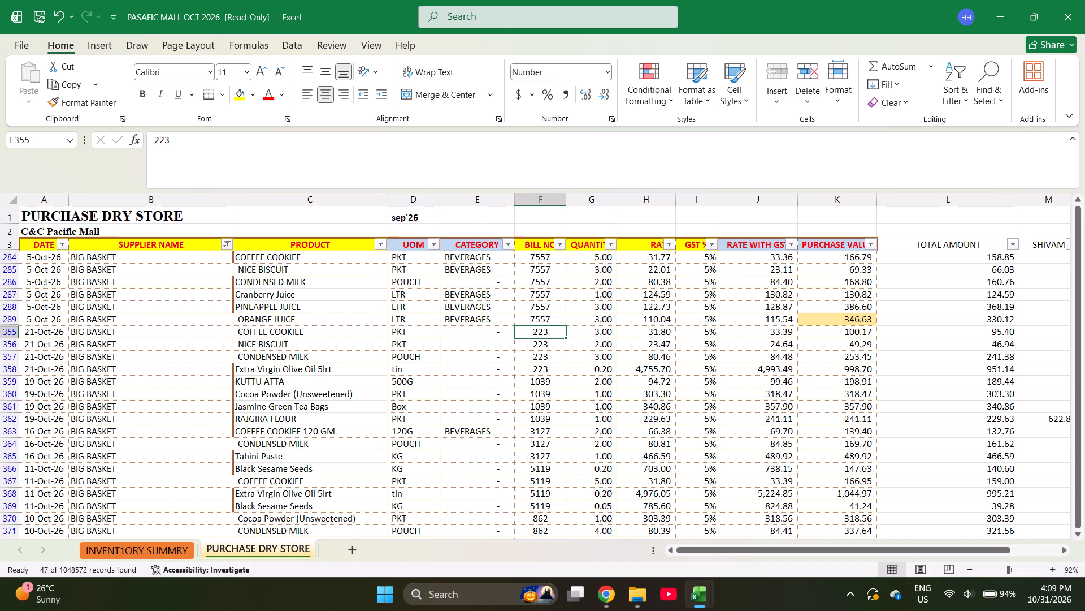
key(Down)
key(Down)
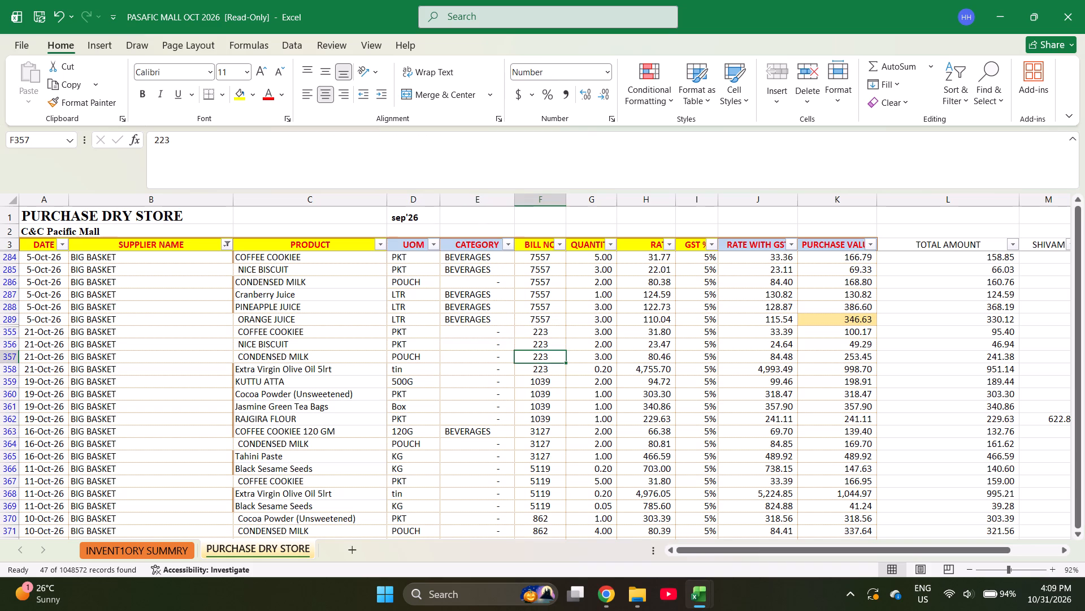
key(Down)
key(Left)
key(Left)
key(Left)
key(Left)
key(Left)
key(Left)
key(Left)
key(Left)
key(Left)
key(Left)
key(Left)
key(Left)
key(Left)
key(Left)
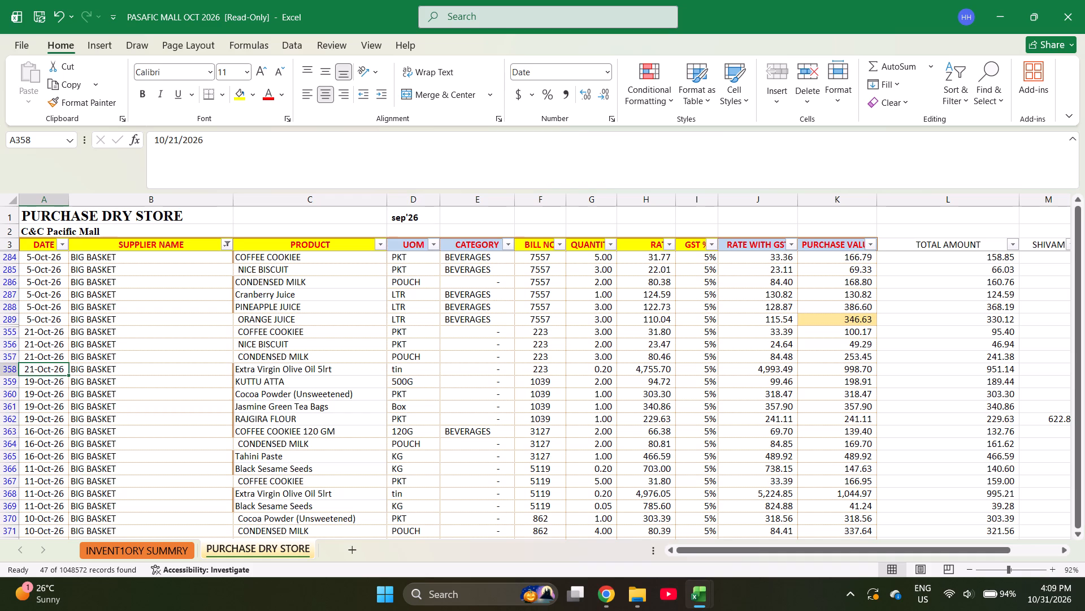
key(Right)
key(Right)
key(Right)
key(Right)
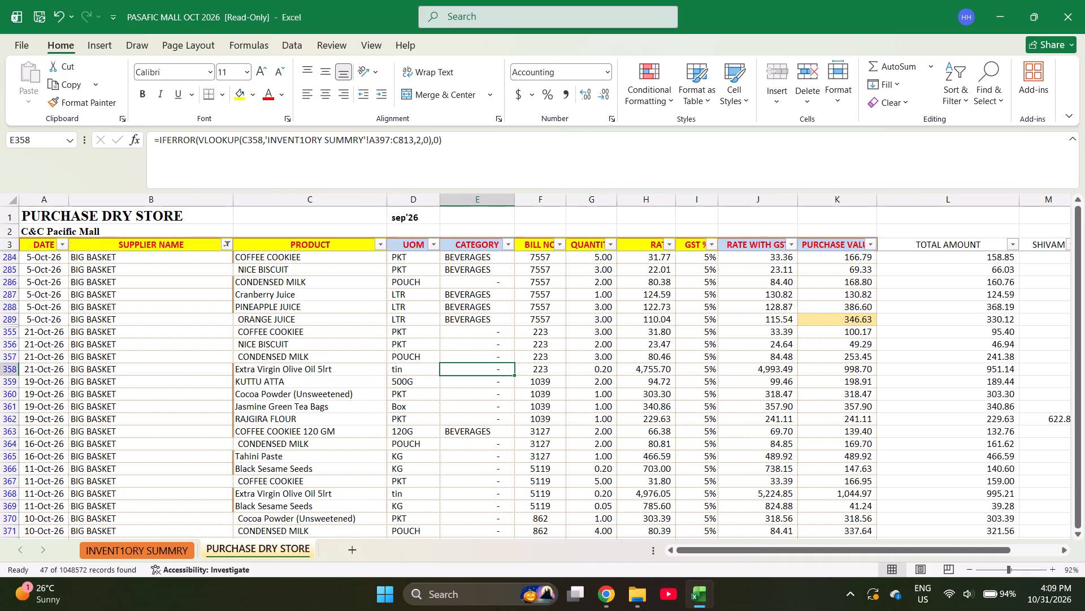
Check the combined purchase value of the four 21-Oct-26 BIG BASKET lines on bill 223.
key(Right)
key(Right)
key(Right)
key(Right)
key(Right)
key(Right)
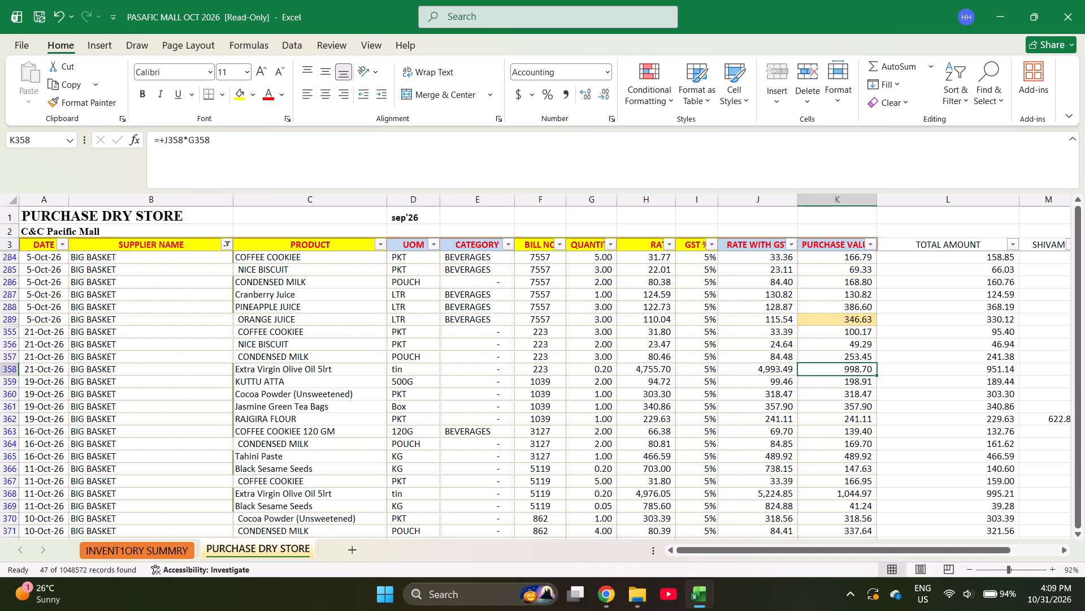
key(Up)
key(Up)
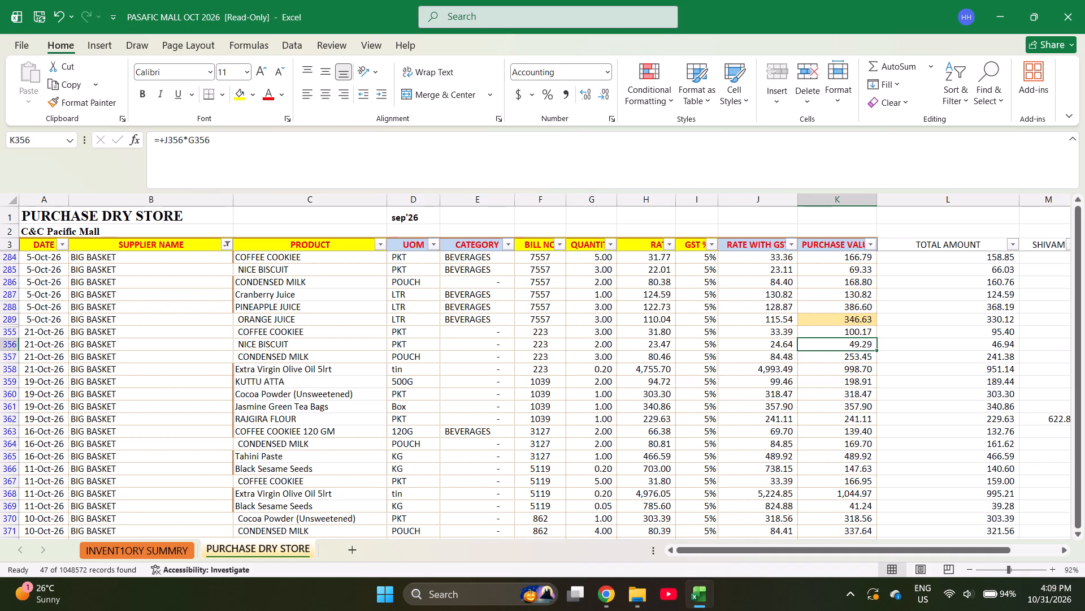
key(Up)
key(Down)
key(Up)
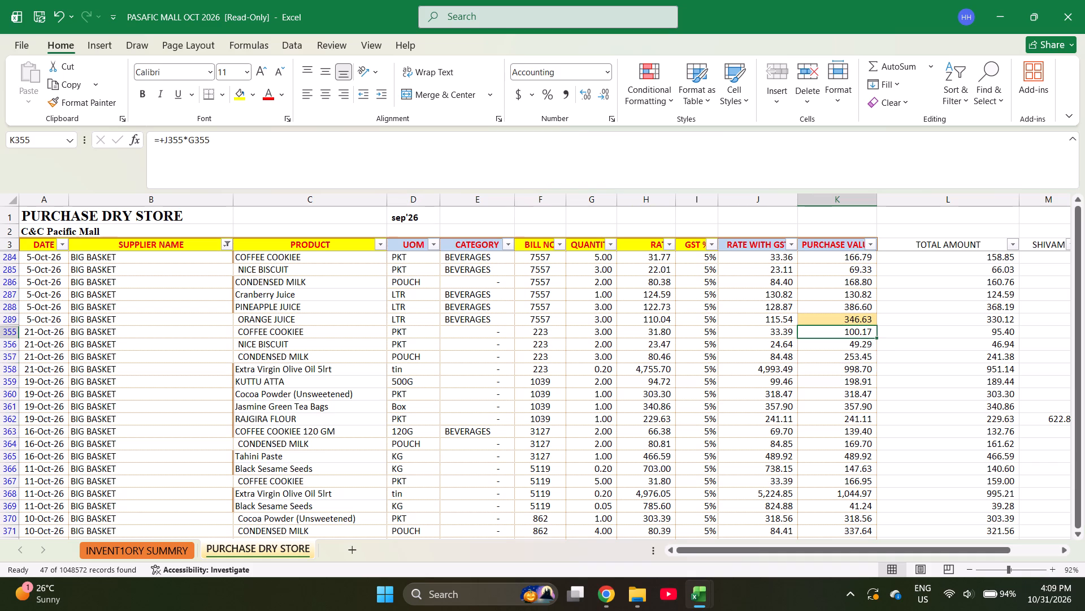
key(shift+Down)
key(shift+Down)
key(shift+Down)
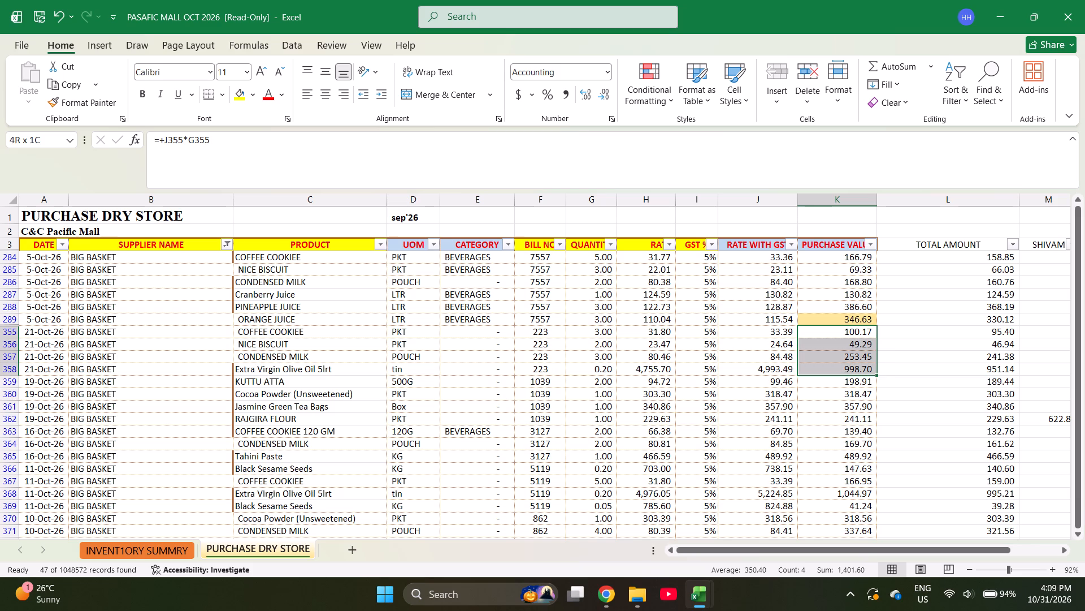
Check the combined purchase value of the four 19-Oct-26 BIG BASKET lines on bill 1039.
key(Down)
key(Down)
key(Down)
key(Down)
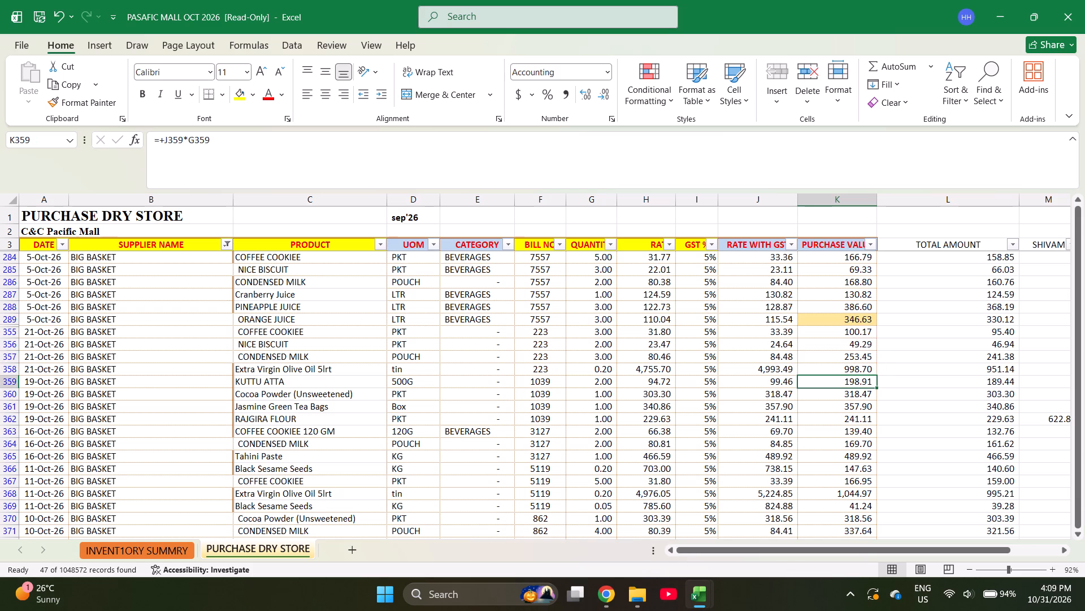
key(shift+Down)
key(shift+Down)
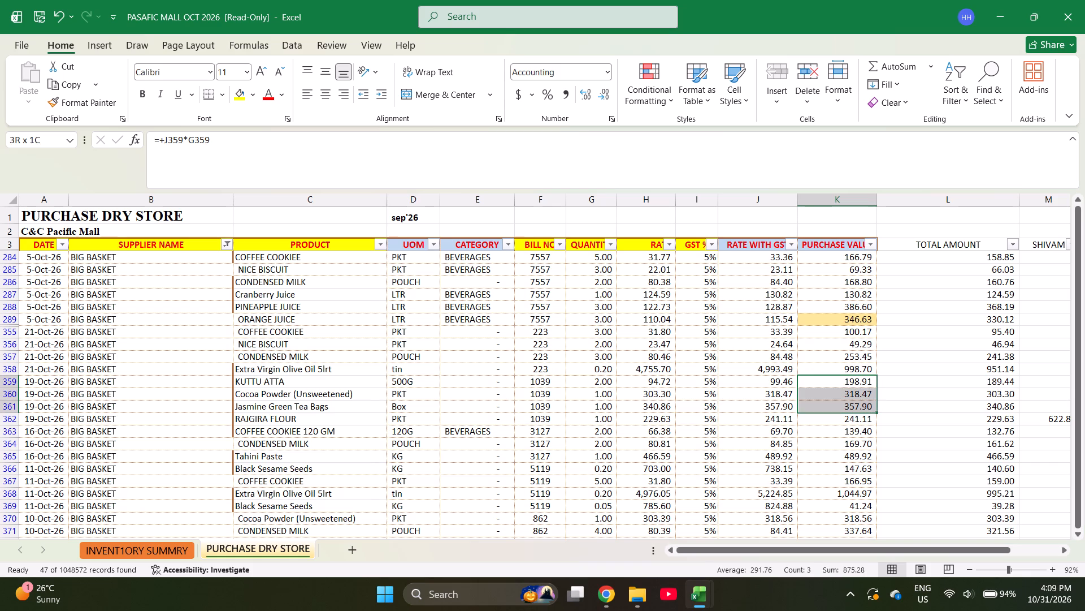
key(shift+Down)
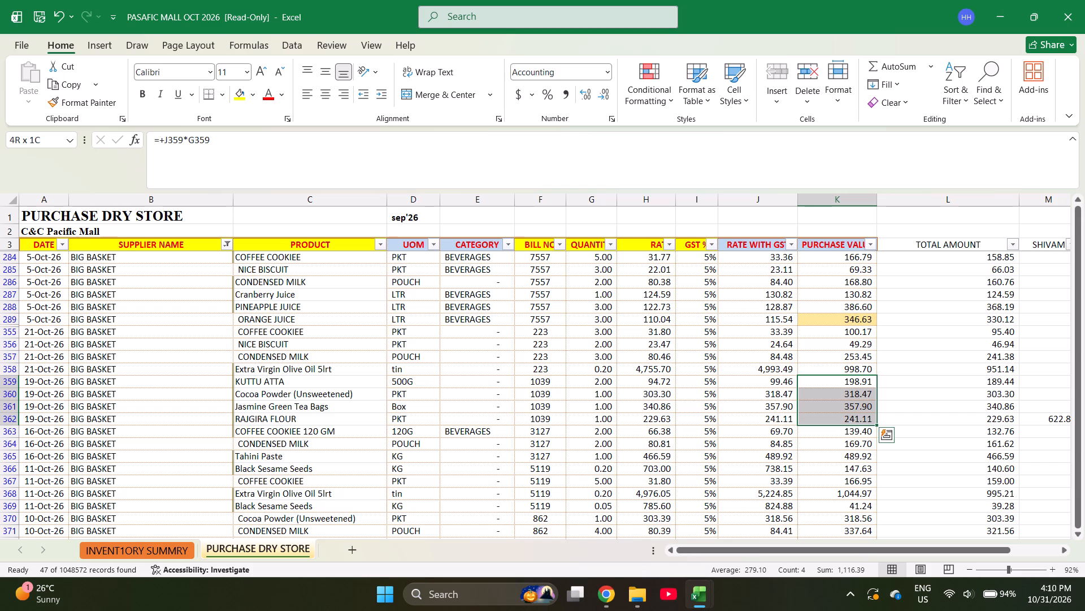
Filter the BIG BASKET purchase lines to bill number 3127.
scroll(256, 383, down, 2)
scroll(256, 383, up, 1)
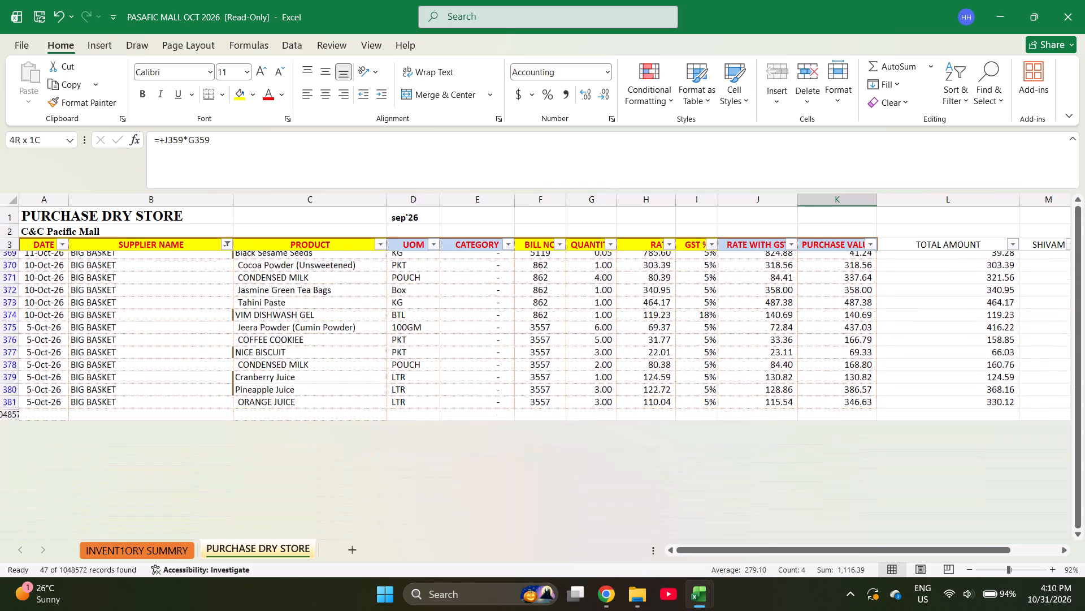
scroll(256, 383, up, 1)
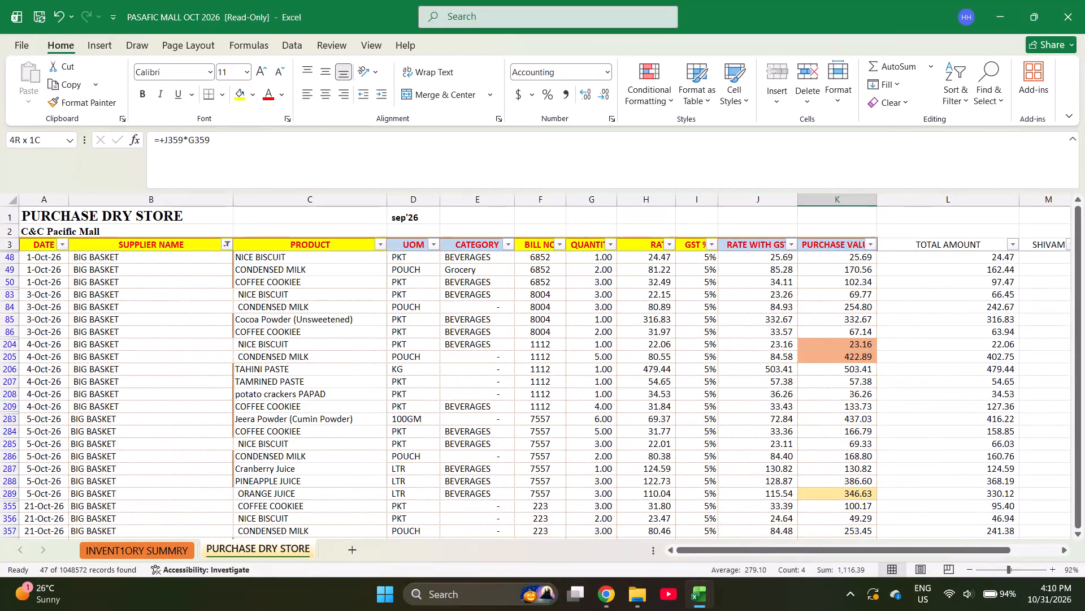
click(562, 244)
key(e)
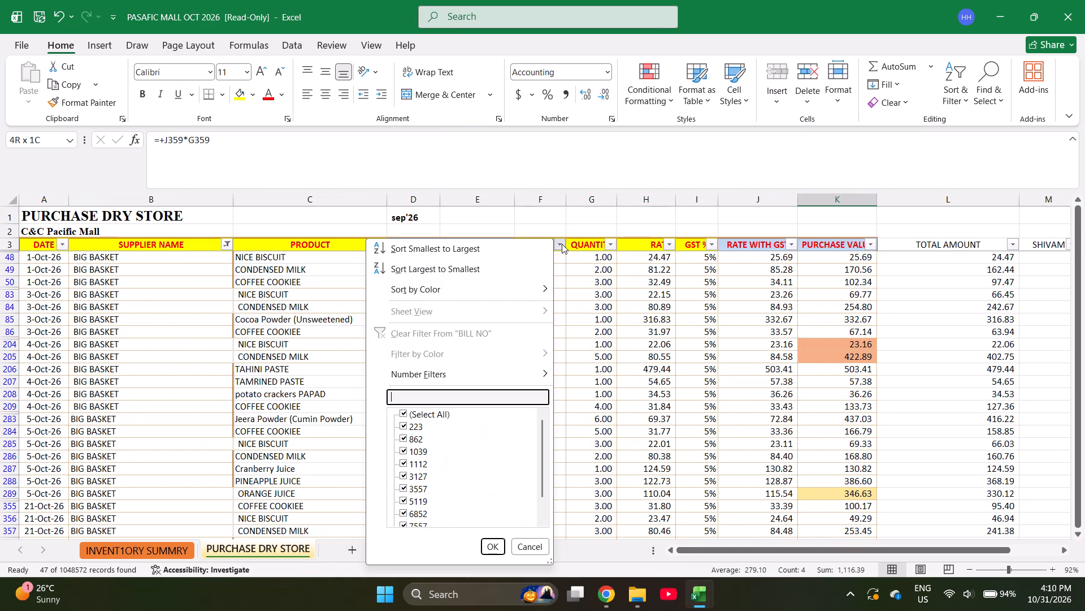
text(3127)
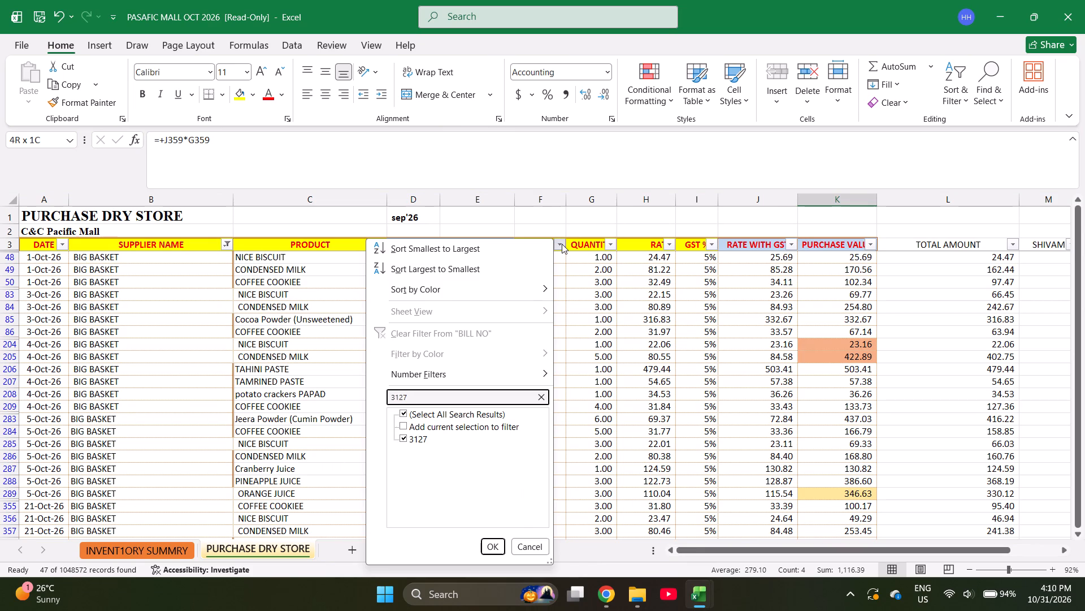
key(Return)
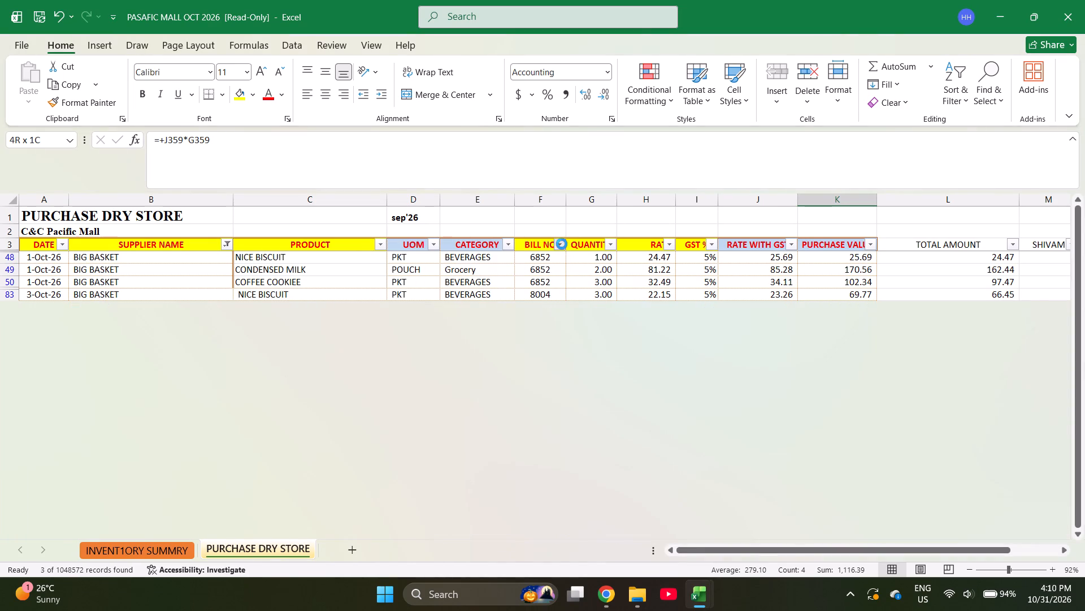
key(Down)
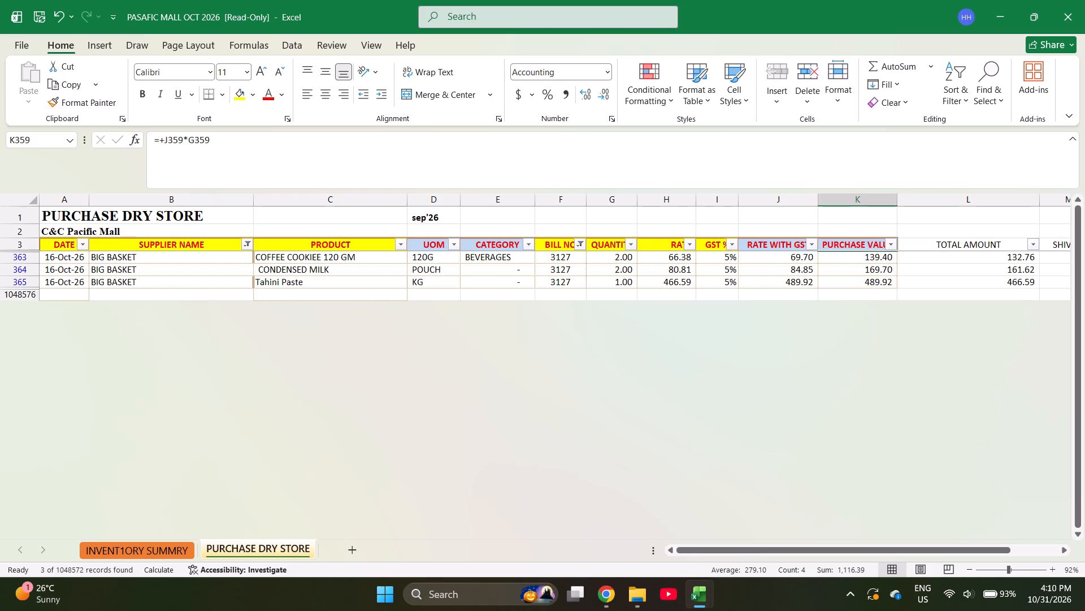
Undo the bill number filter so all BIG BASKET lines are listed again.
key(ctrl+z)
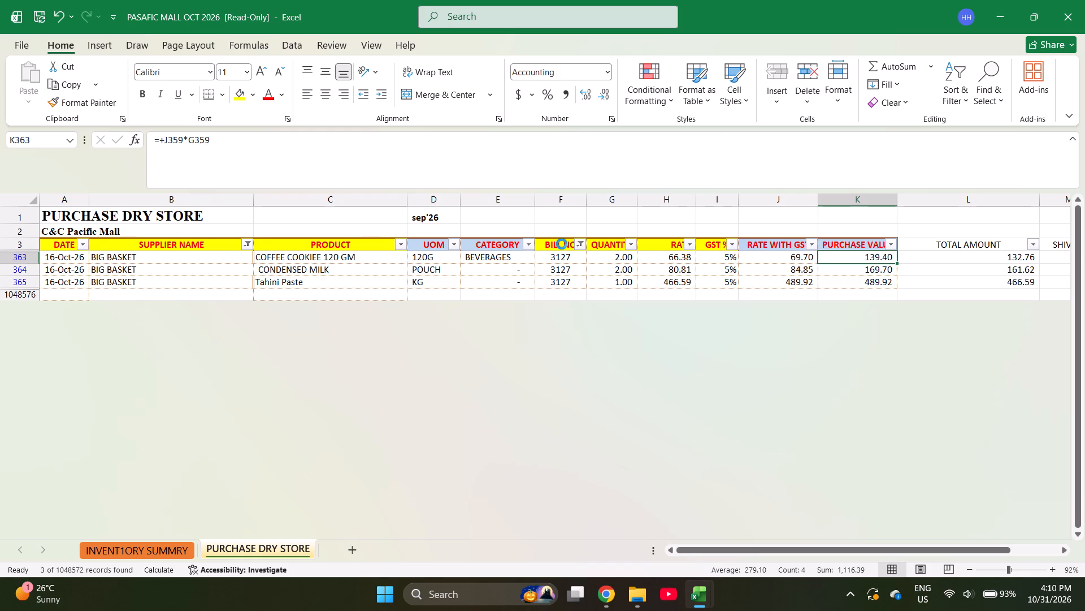
Examine the BIG BASKET lines from the 16-Oct-26 bill 3127 through the end of the purchase list.
scroll(562, 244, up, 3)
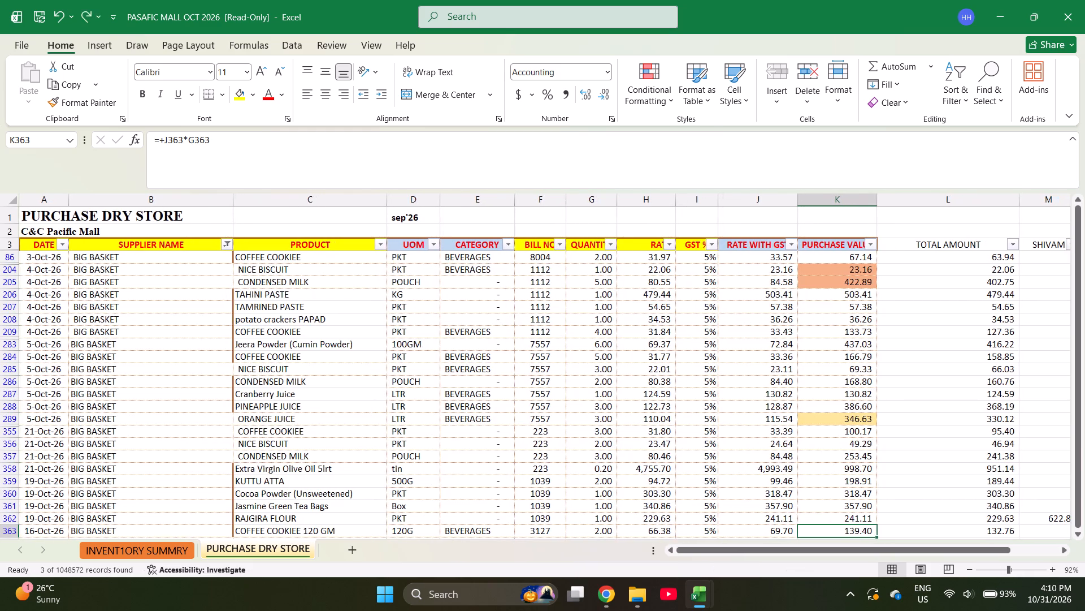
scroll(407, 348, down, 3)
scroll(407, 348, up, 1)
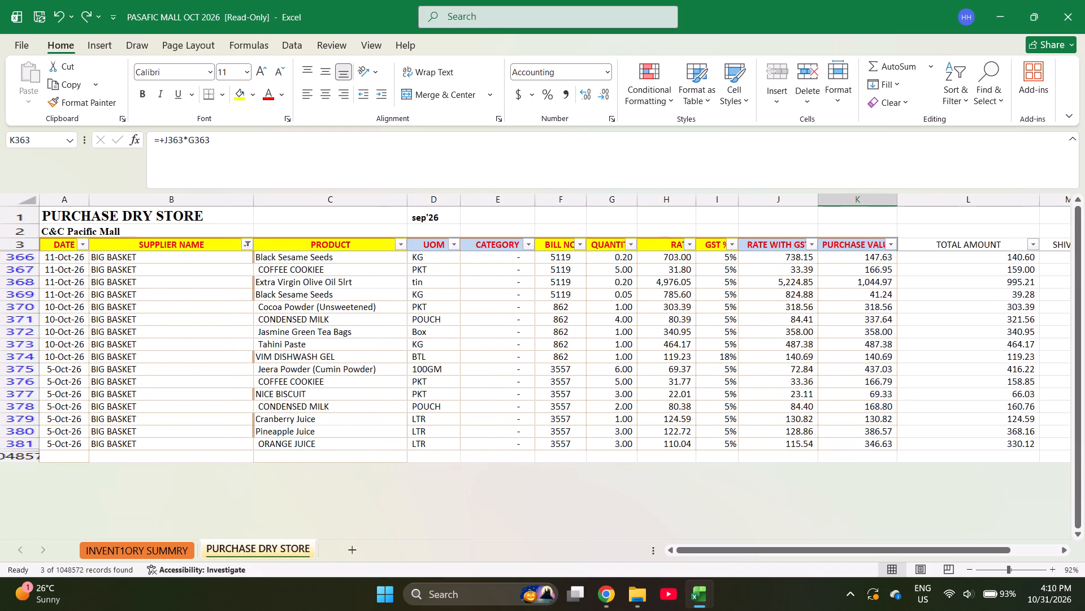
scroll(856, 282, up, 1)
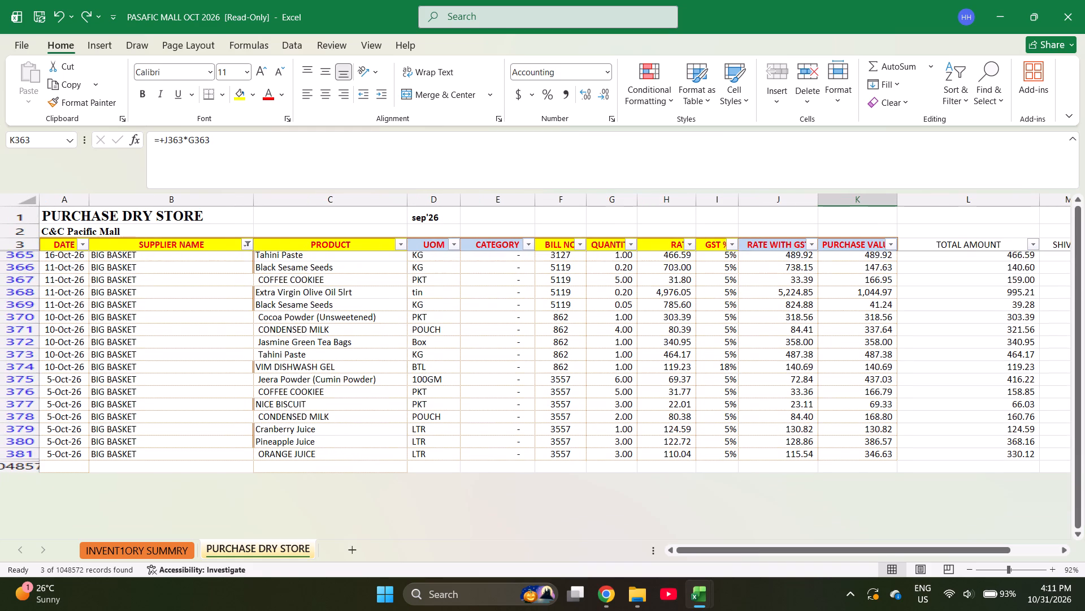
scroll(856, 282, up, 1)
click(883, 269)
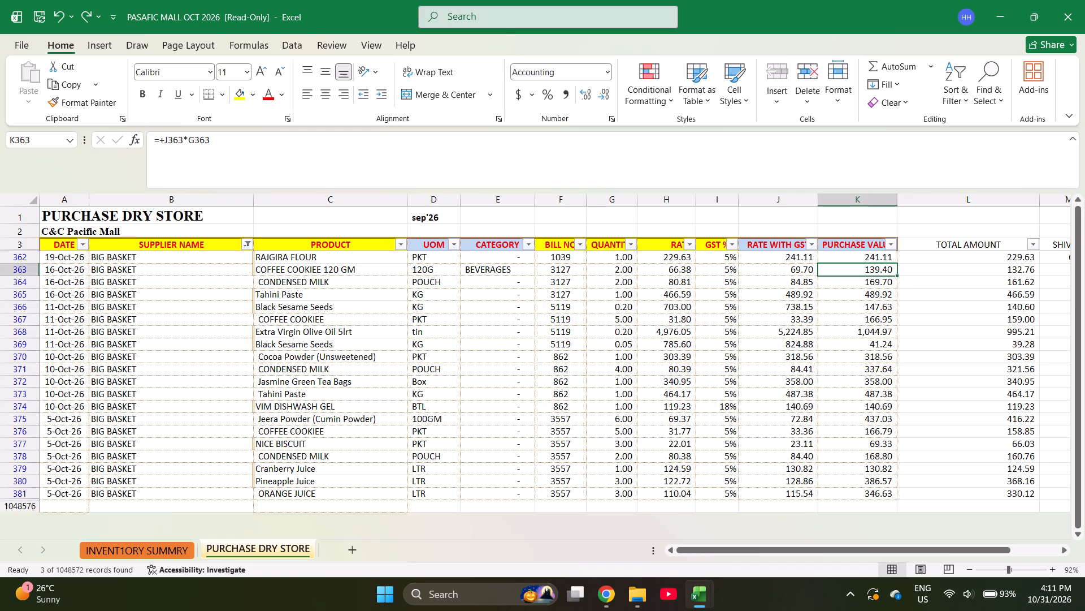
scroll(724, 404, up, 5)
scroll(724, 404, down, 1)
scroll(724, 404, up, 1)
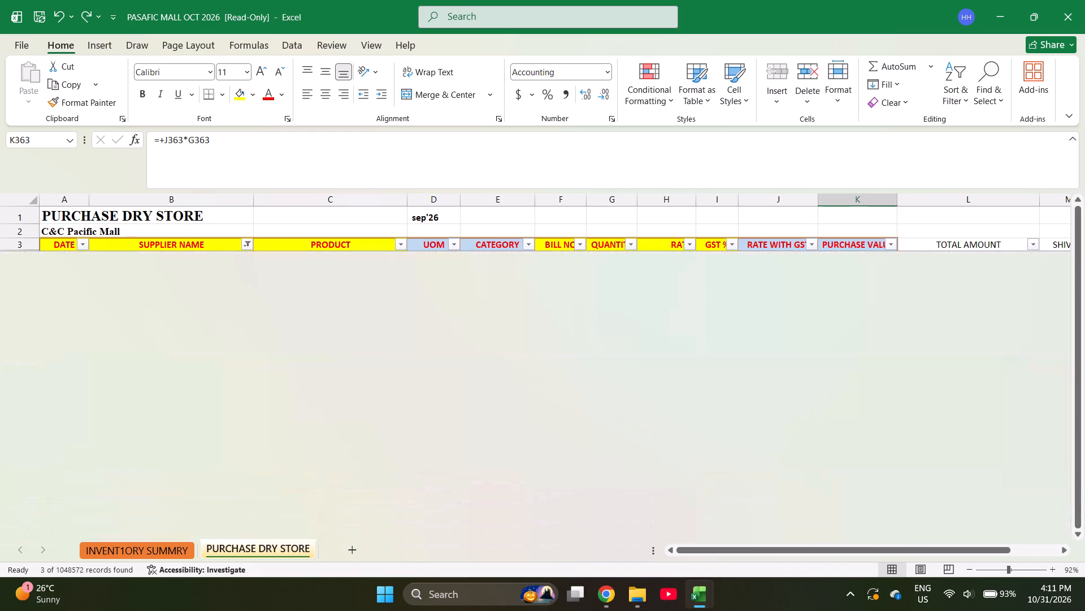
scroll(724, 404, up, 1)
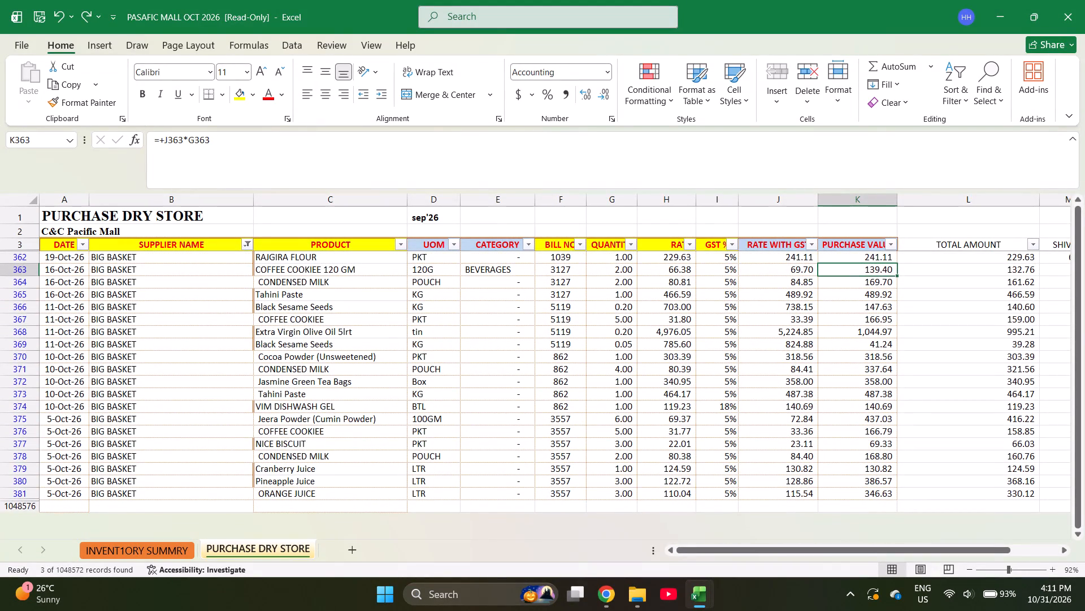
Check the combined purchase value of the four 11-Oct-26 BIG BASKET lines on bill 5119.
click(674, 309)
key(Right)
key(Right)
key(Right)
key(Right)
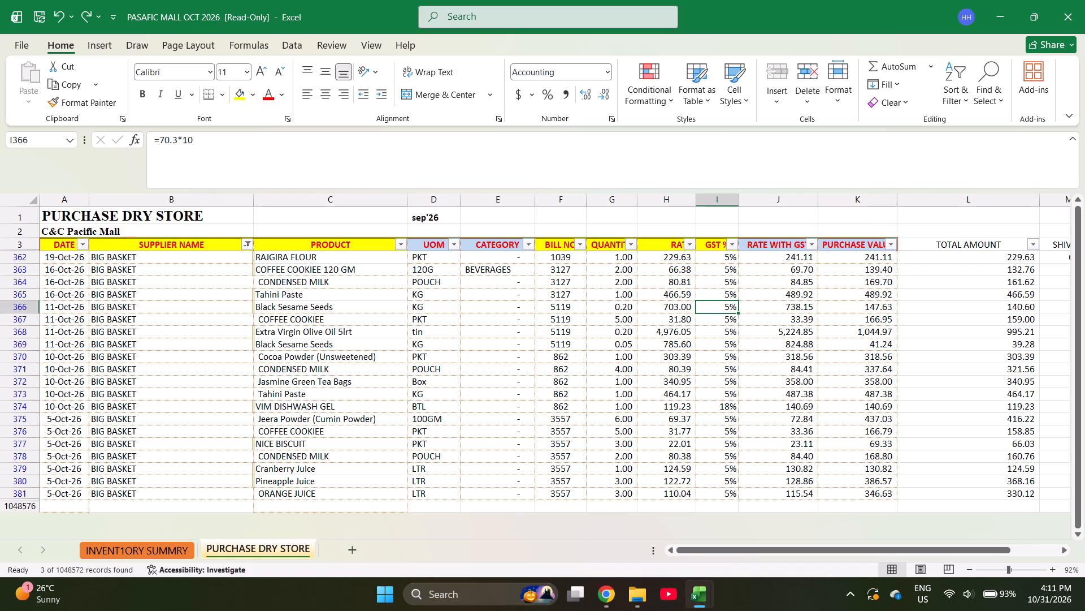
key(Right)
key(Right)
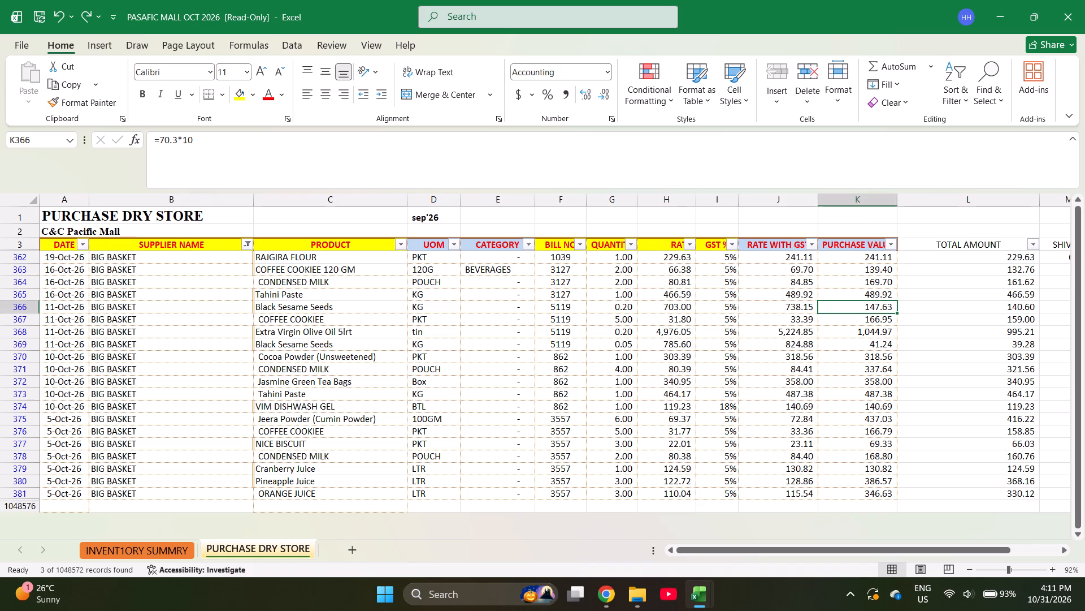
key(Left)
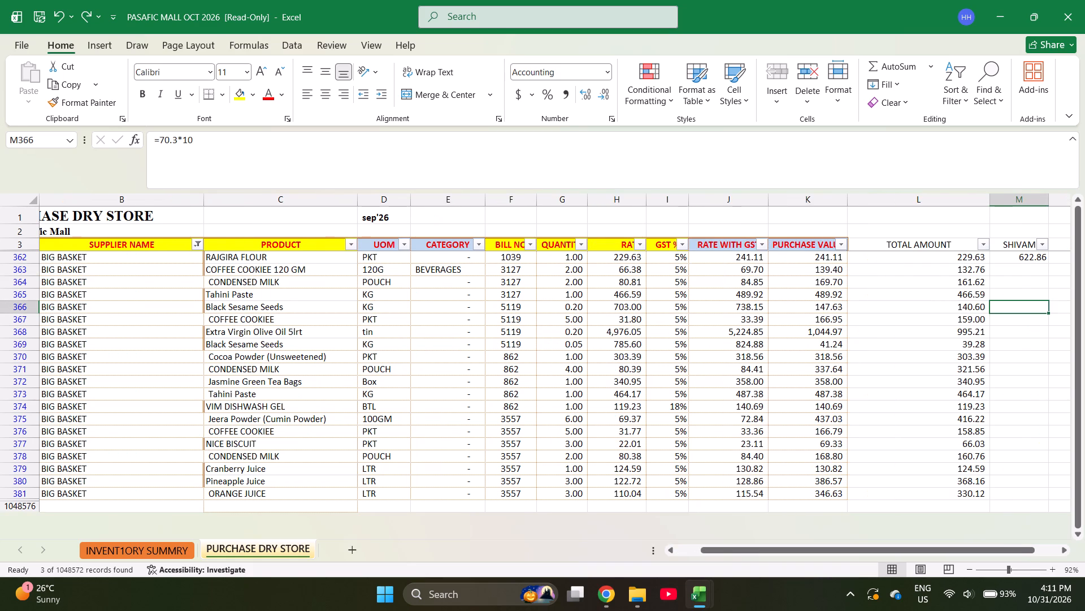
key(Left)
key(Left)
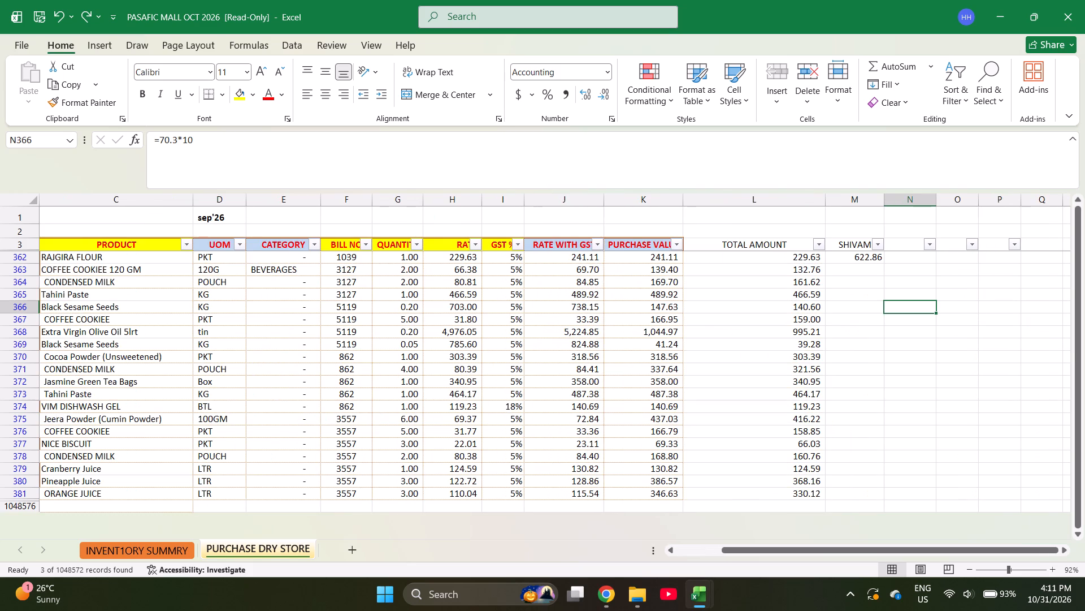
key(Left)
key(Left)
key(Left)
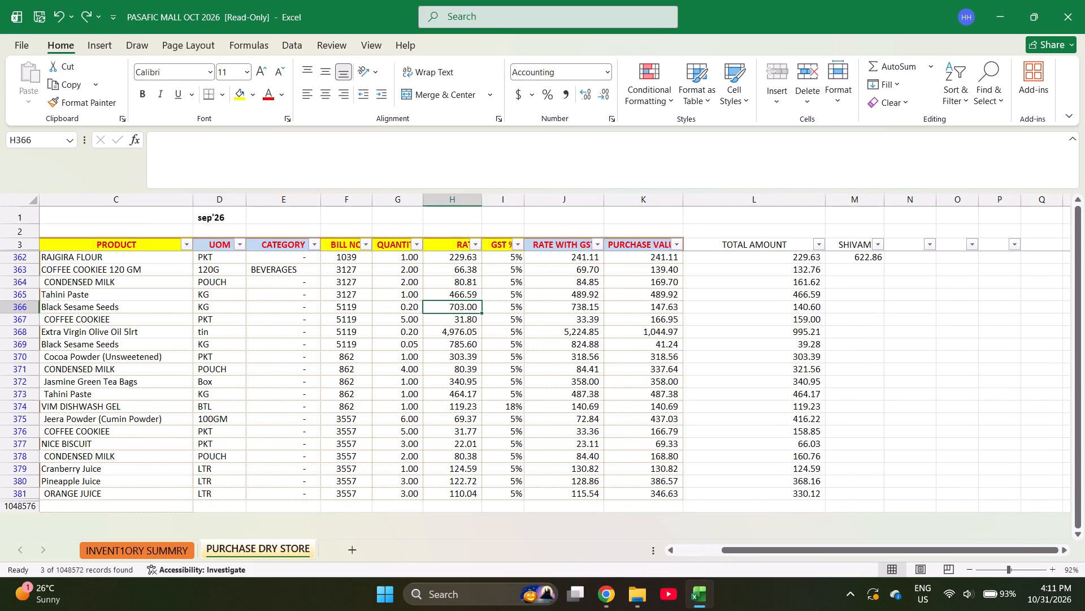
key(Right)
key(Right)
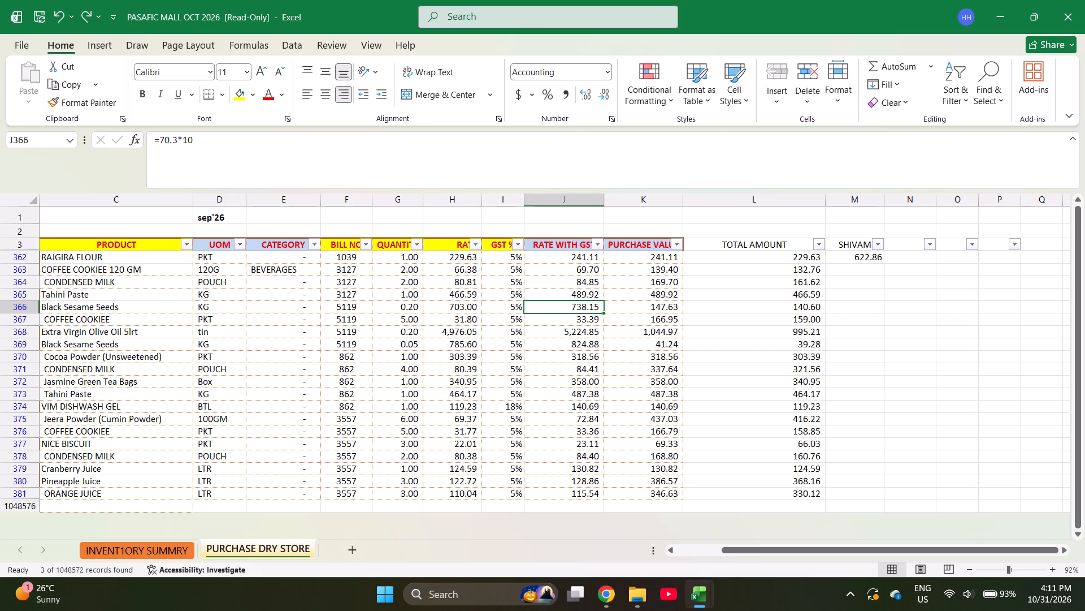
key(Right)
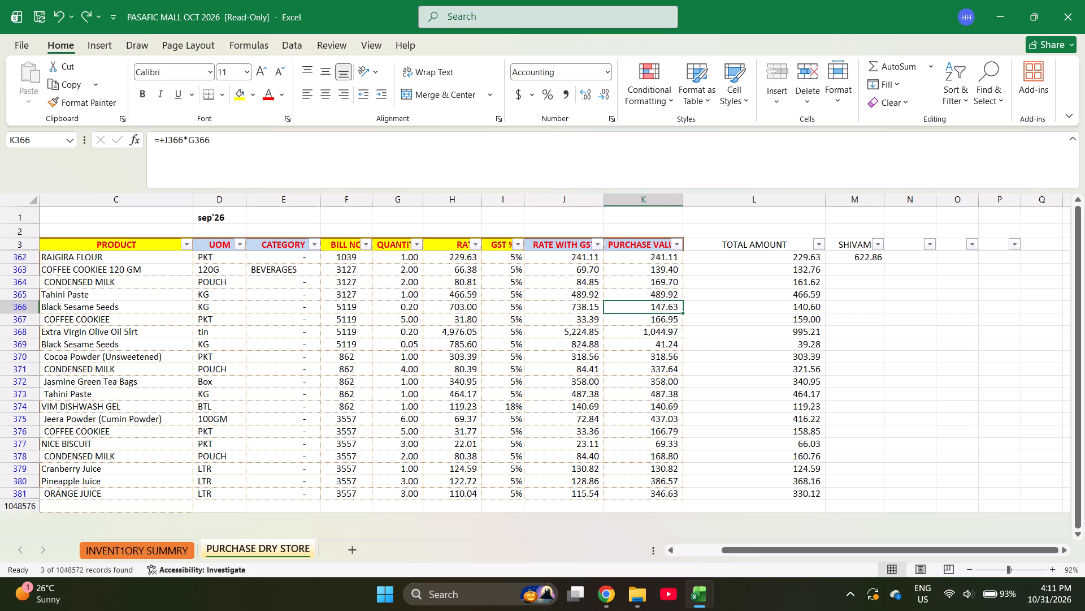
key(shift+Down)
key(shift+Down)
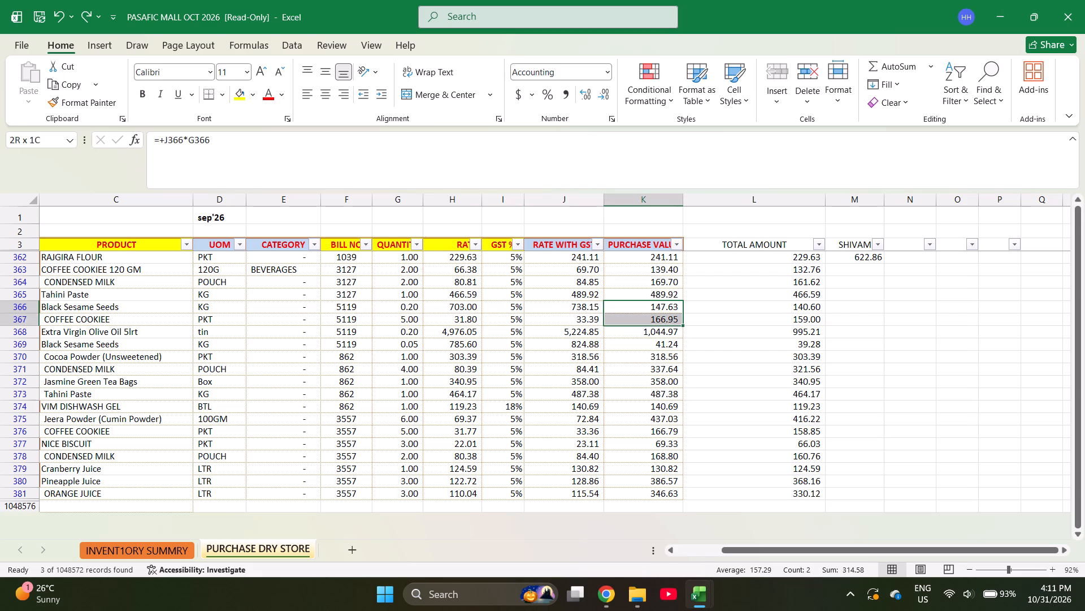
key(shift+Down)
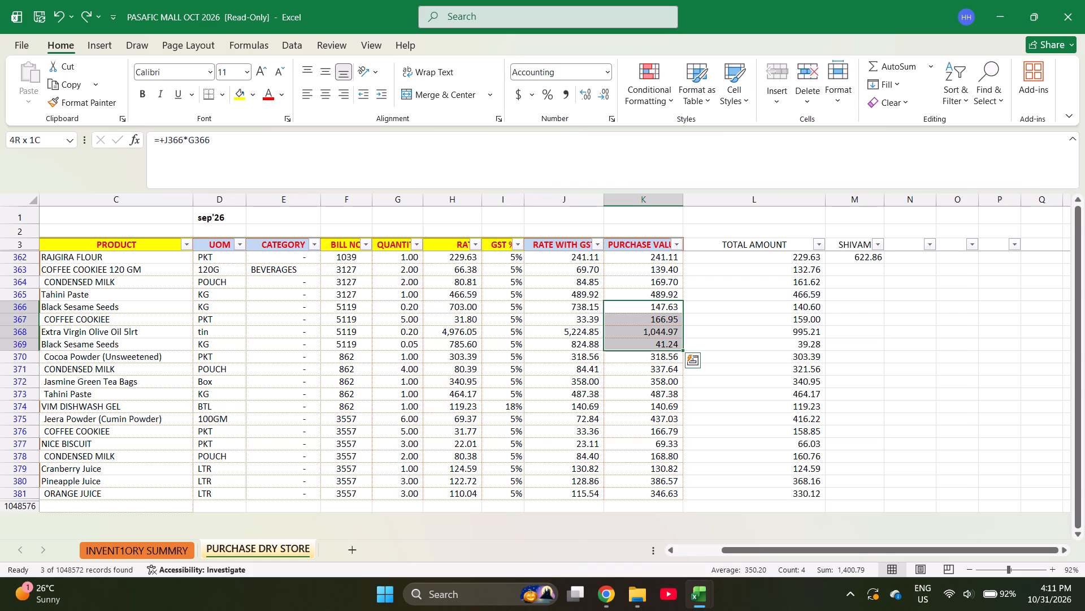
scroll(607, 250, right, 1)
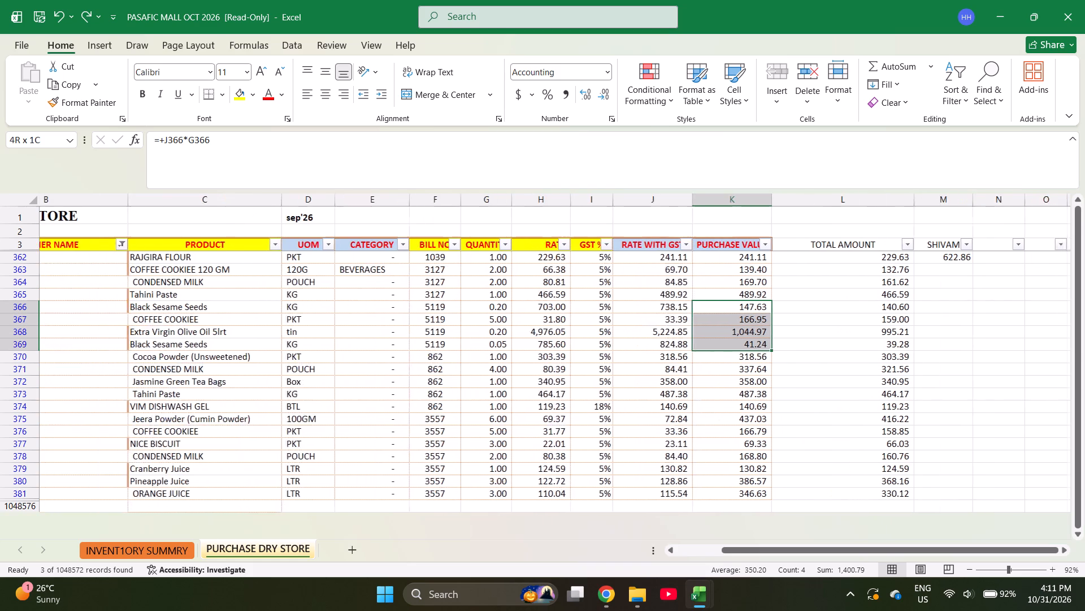
scroll(607, 250, right, 1)
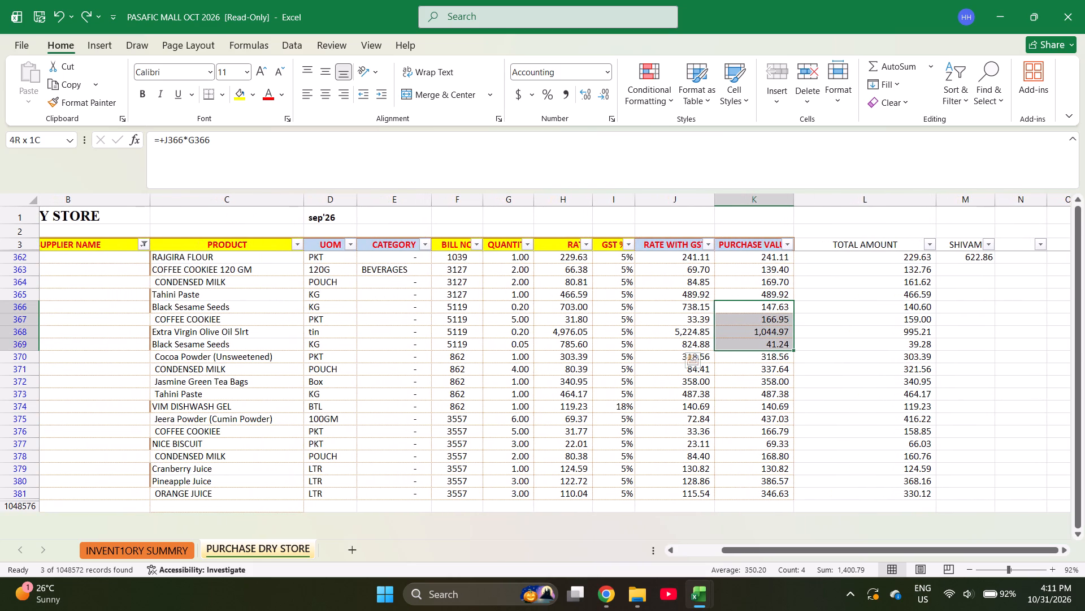
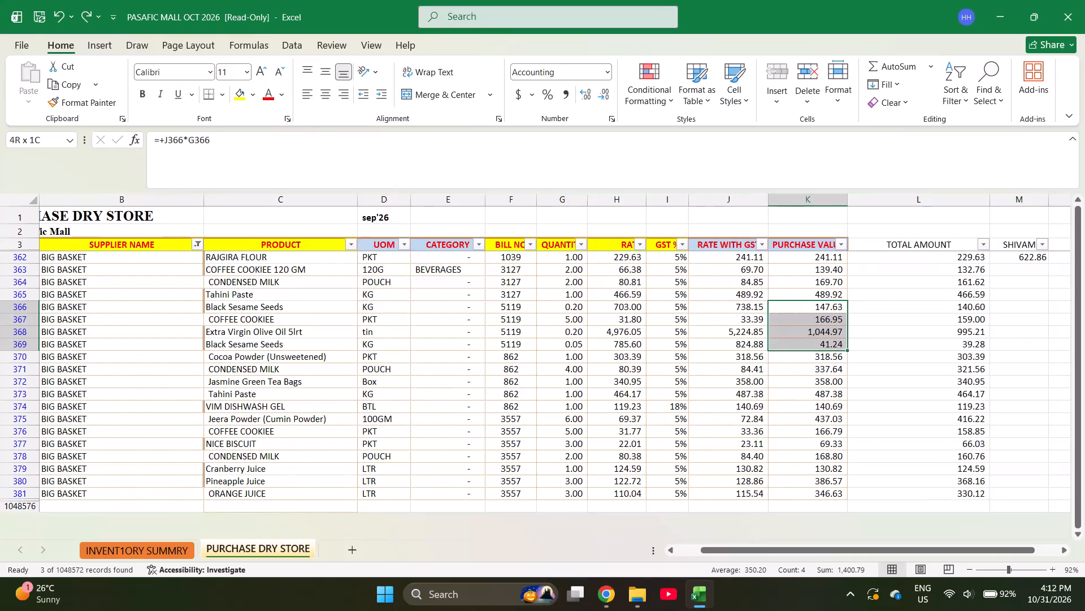
Open the supplier name filter on the purchase list, currently limited to BIG BASKET.
scroll(326, 314, right, 3)
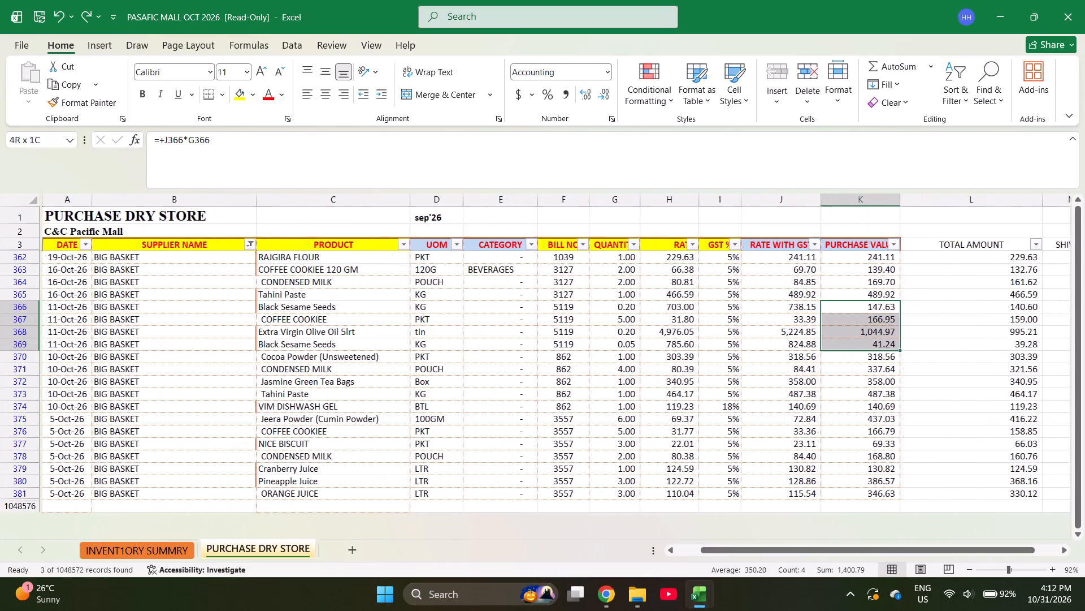
click(248, 243)
click(248, 243)
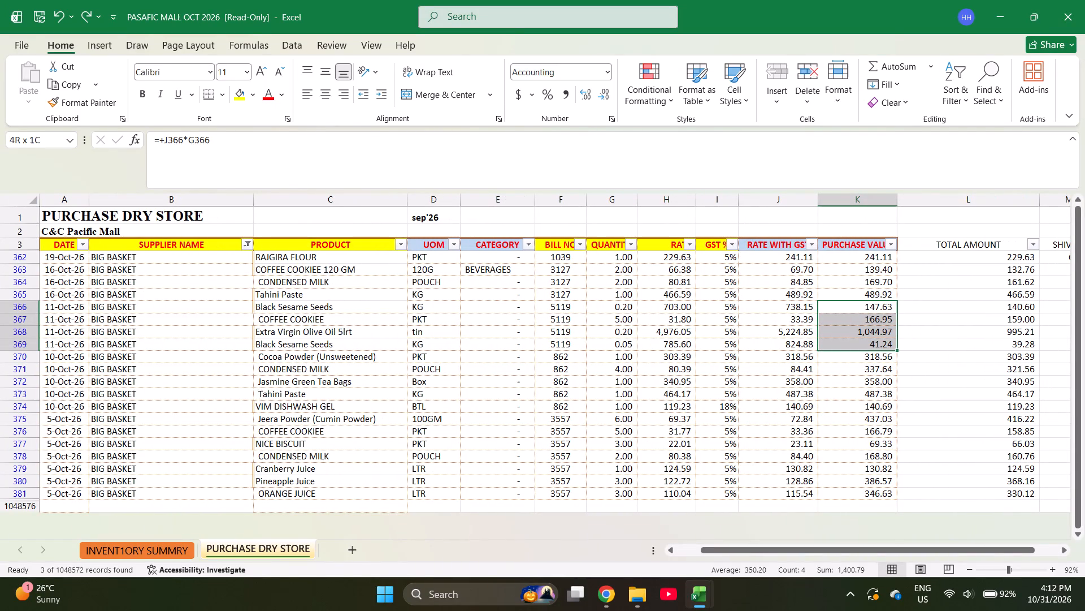
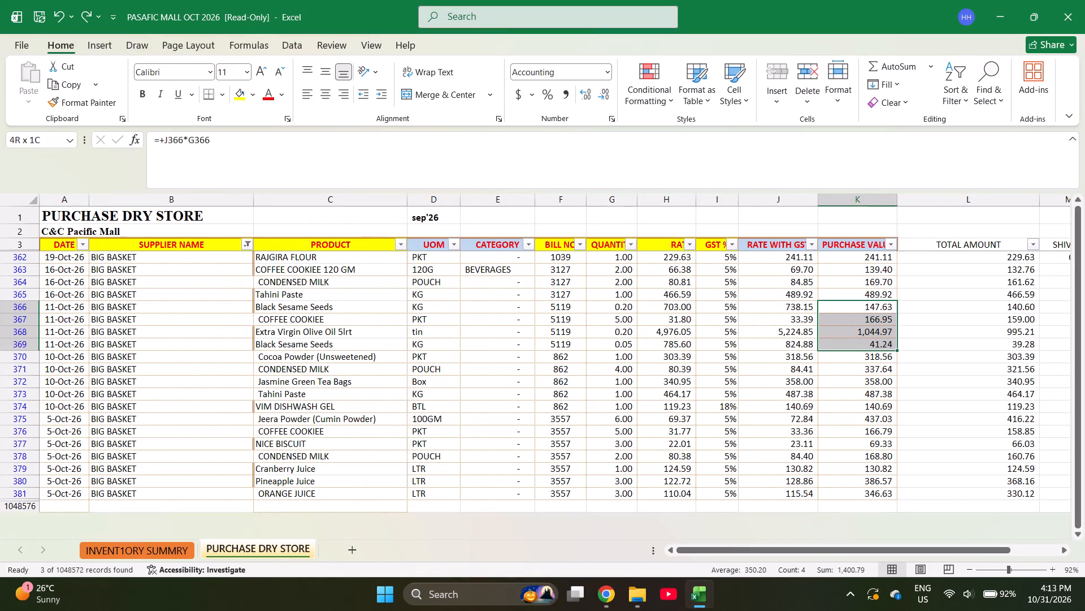
Select all suppliers in the purchase list's supplier name filter in place of BIG BASKET alone.
click(246, 244)
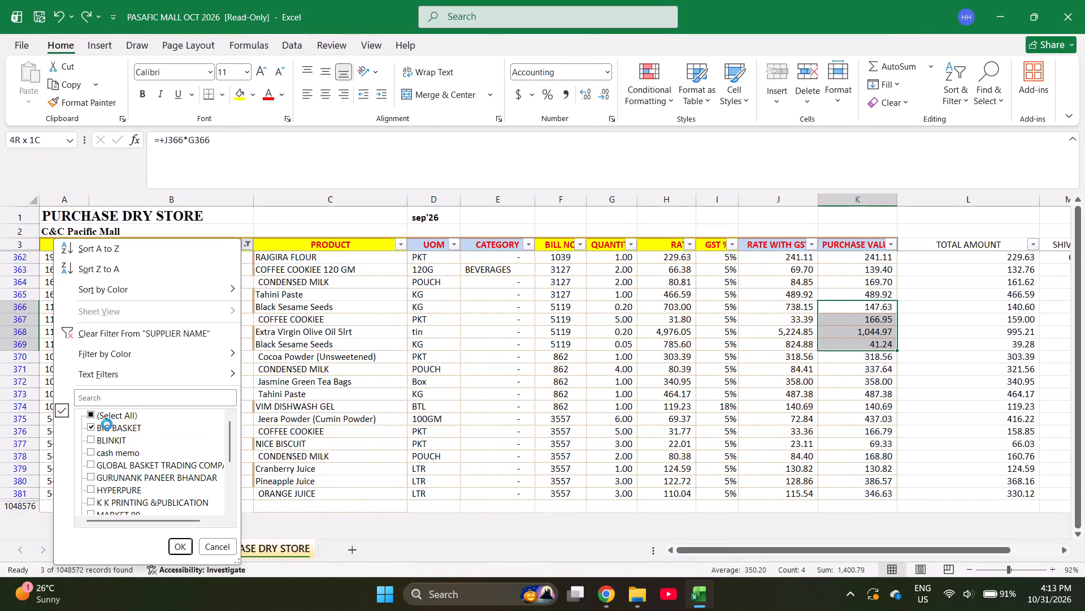
click(103, 412)
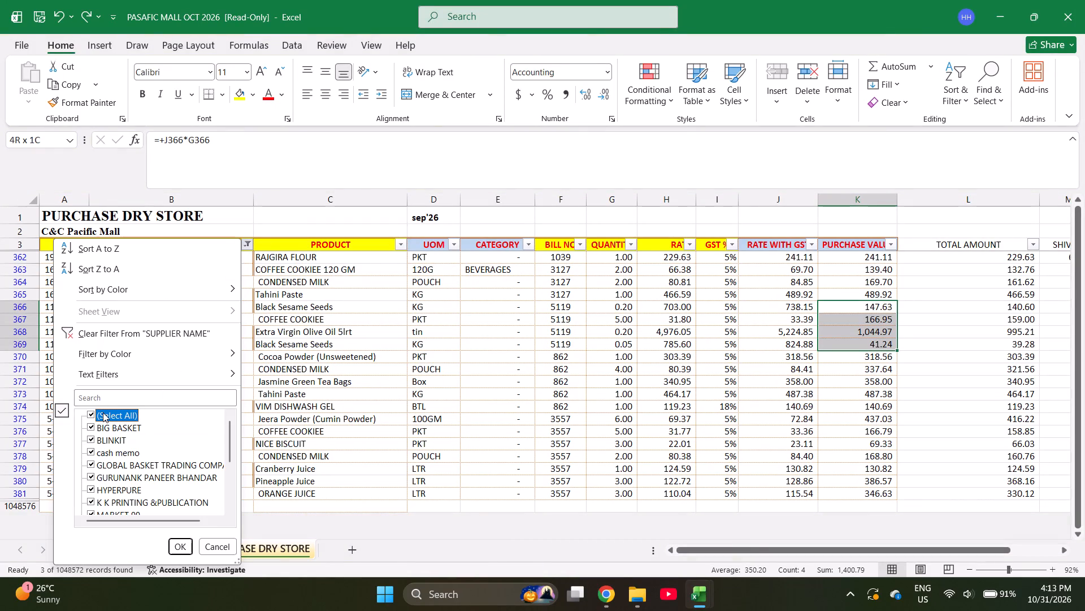
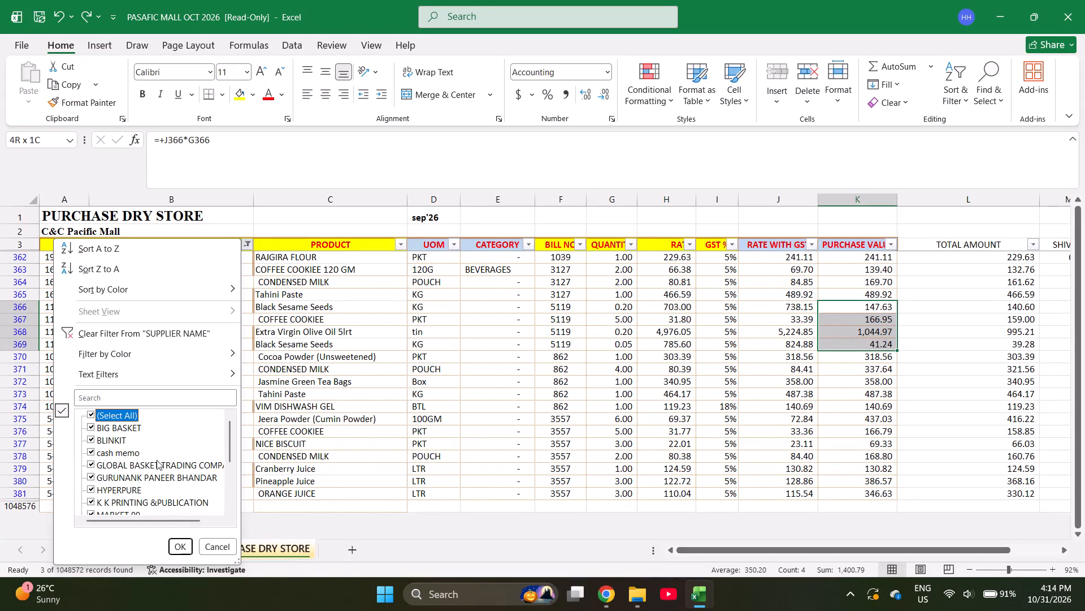
Apply the supplier name filter with all suppliers selected so the purchase list is unrestricted.
click(180, 541)
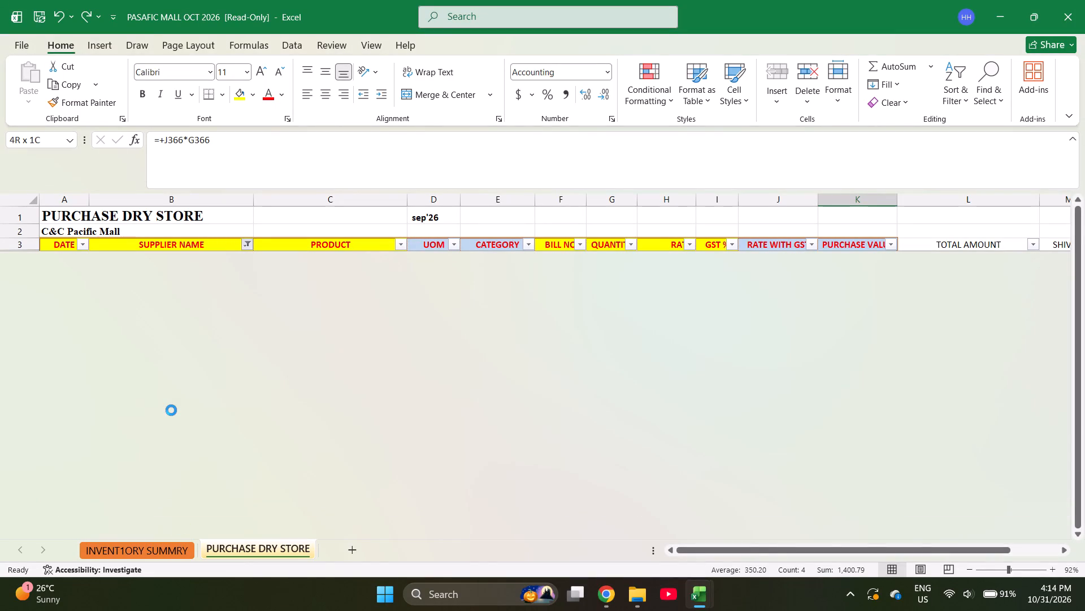
scroll(182, 411, down, 3)
scroll(182, 411, up, 2)
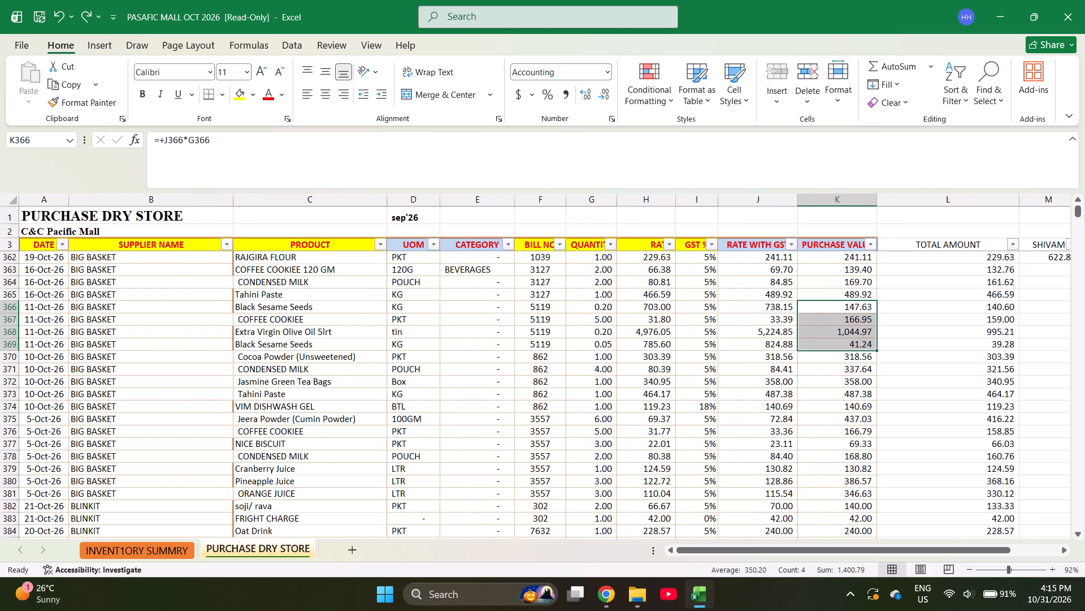
Enter the date 29-Oct-26 in the first empty row below the last HYPERPURE entry of the purchase list.
click(137, 386)
key(ctrl+Down)
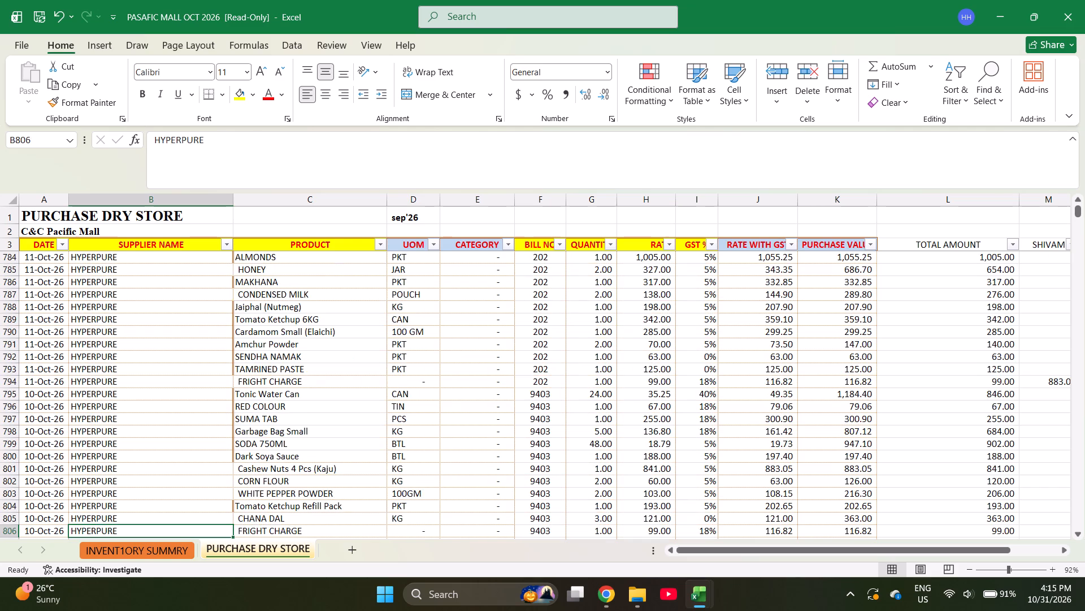
key(Down)
key(Down)
key(Up)
key(Left)
key(Left)
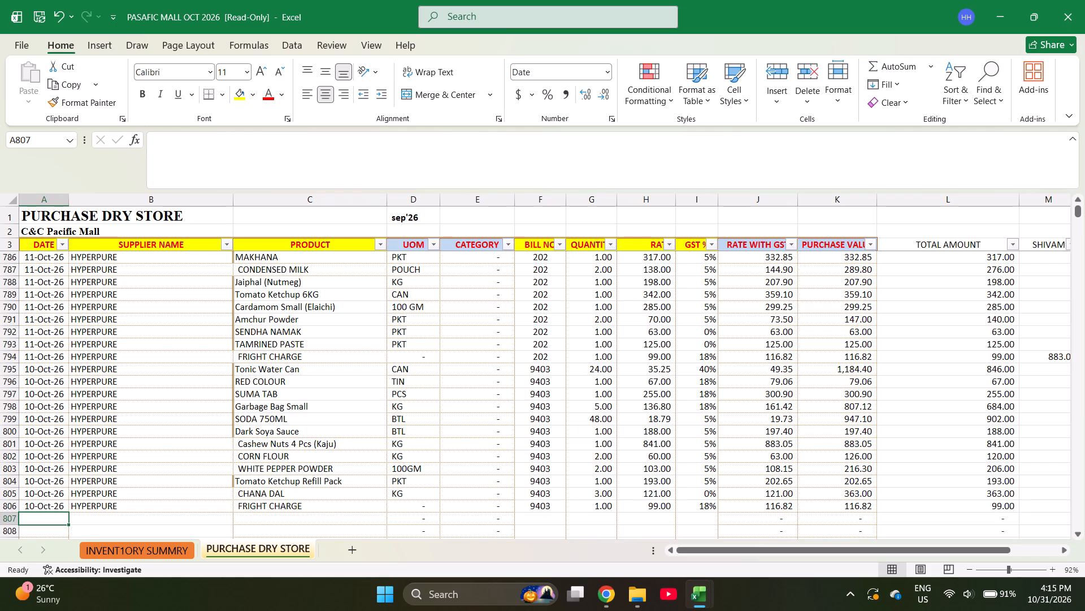
text(0-2)
key(Escape)
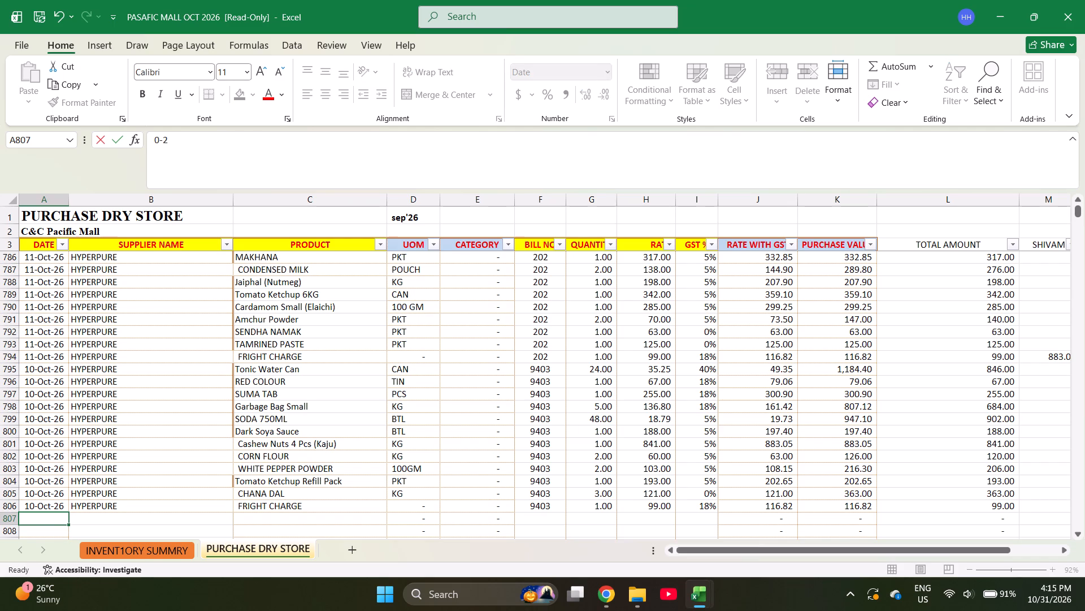
text(10-29-26)
key(Right)
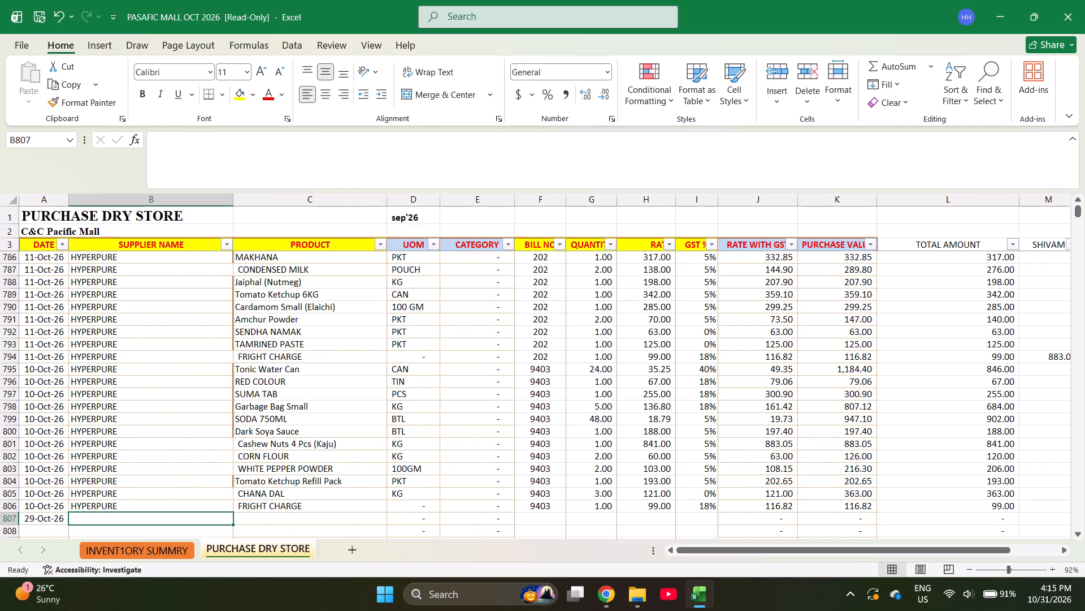
Enter BIG BASKET as the supplier name for the new 29-Oct-26 purchase row.
text(BIG)
key(space)
text(BASKE)
key(t)
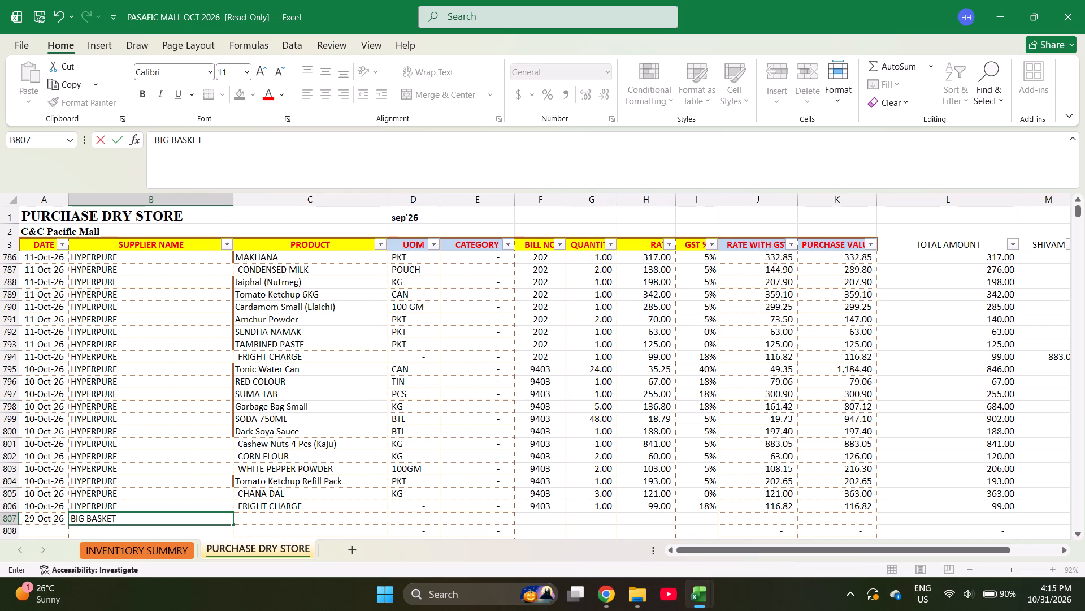
key(Right)
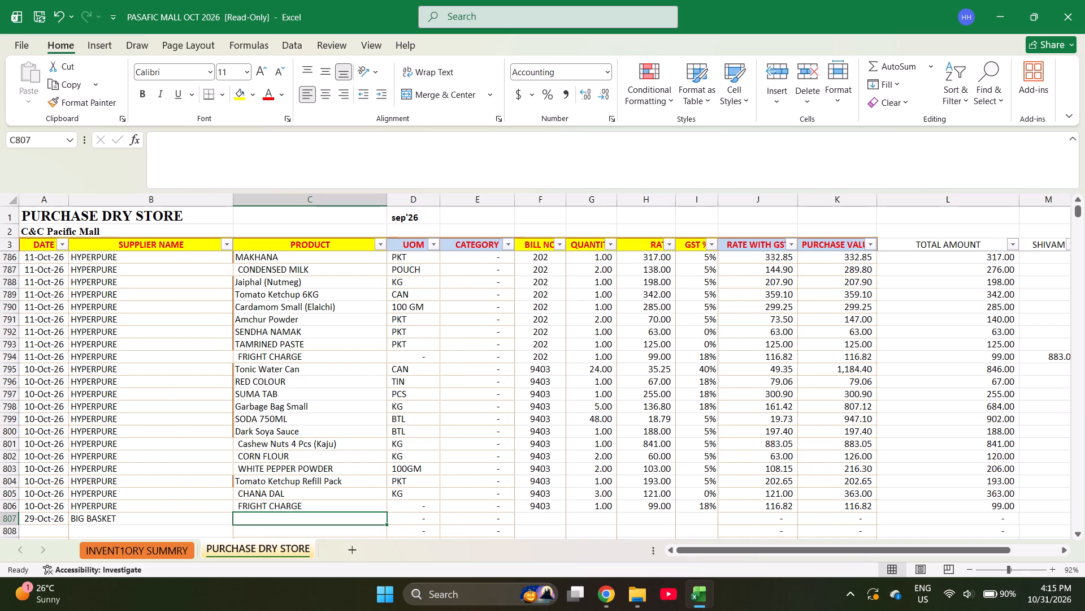
Find TAJ in the inventory summary and copy Tea Bags Taj mahal into the new BIG BASKET row's product cell.
key(ctrl+Page_Up)
key(ctrl+f)
text(TAJ)
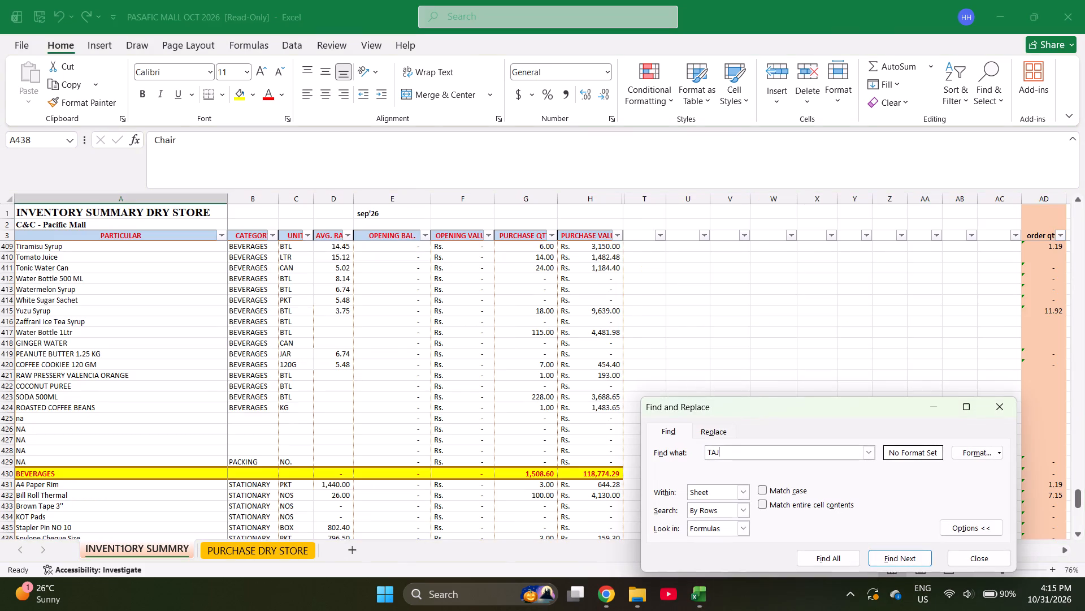
key(Return)
key(Escape)
key(ctrl+c)
key(ctrl+Page_Down)
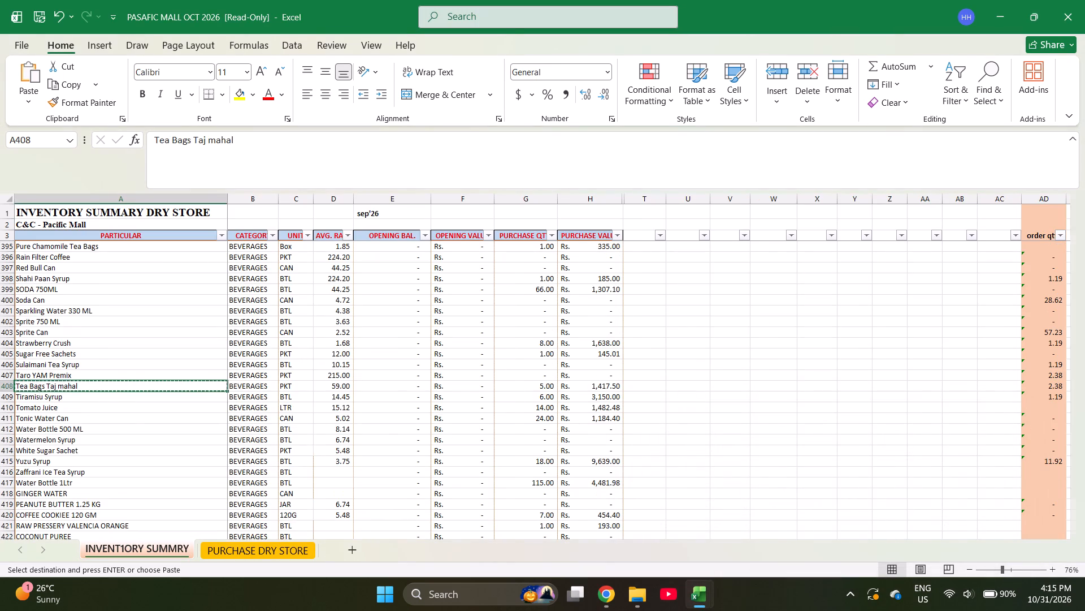
key(Return)
key(Return)
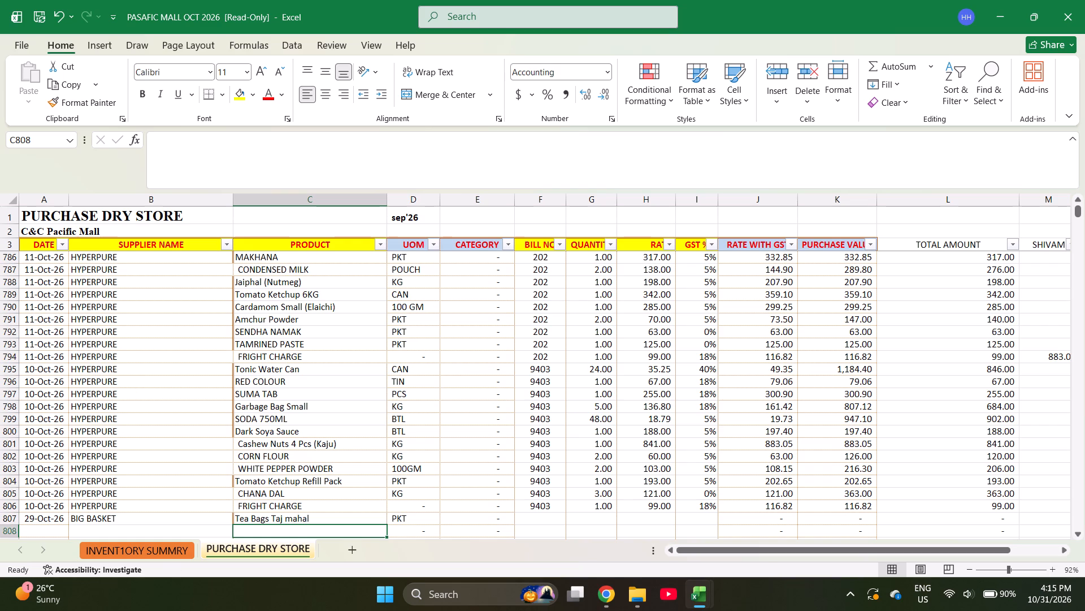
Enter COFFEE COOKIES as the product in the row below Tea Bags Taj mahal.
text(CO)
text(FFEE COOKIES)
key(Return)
Find COFFEE C in the inventory summary and copy COFFEE COOKIEE over the product name below Tea Bags Taj mahal.
key(ctrl+Up)
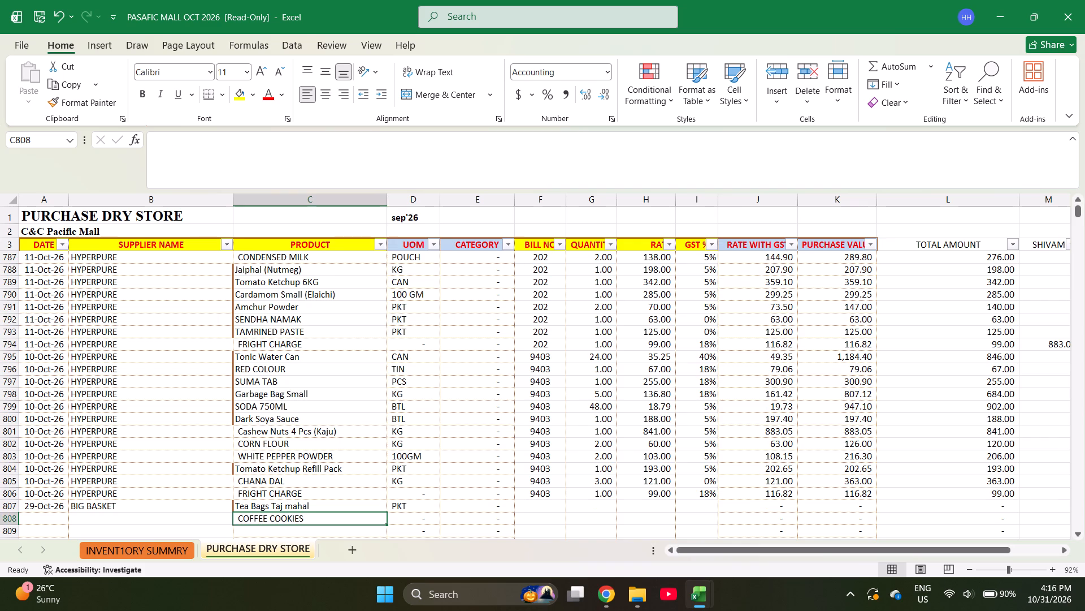
key(ctrl+Page_Up)
key(ctrl+f)
text(COFFEE C)
key(Return)
key(Escape)
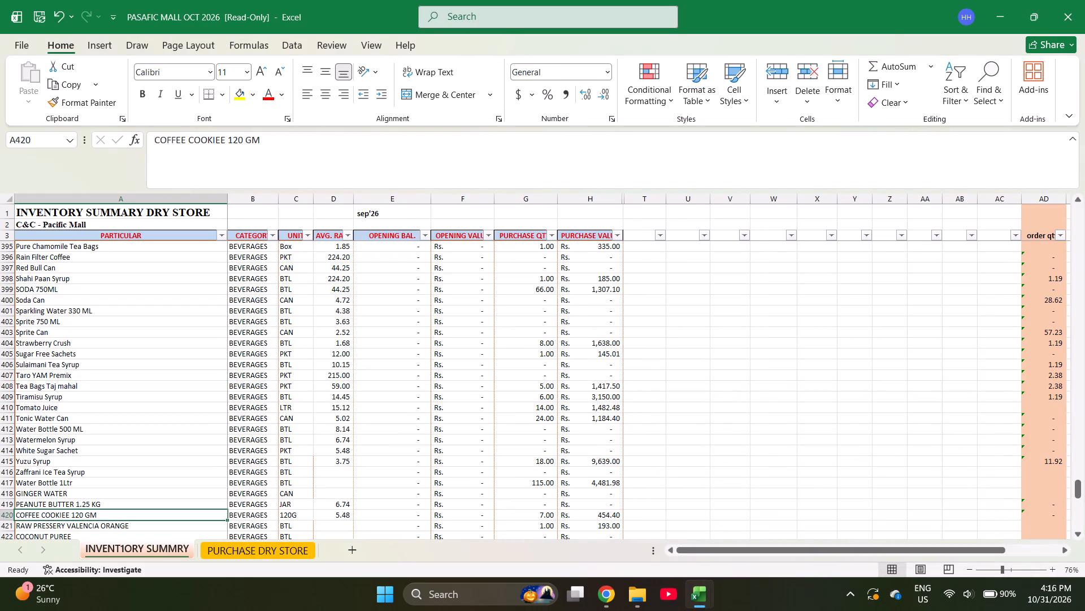
key(ctrl+f)
key(Return)
key(Escape)
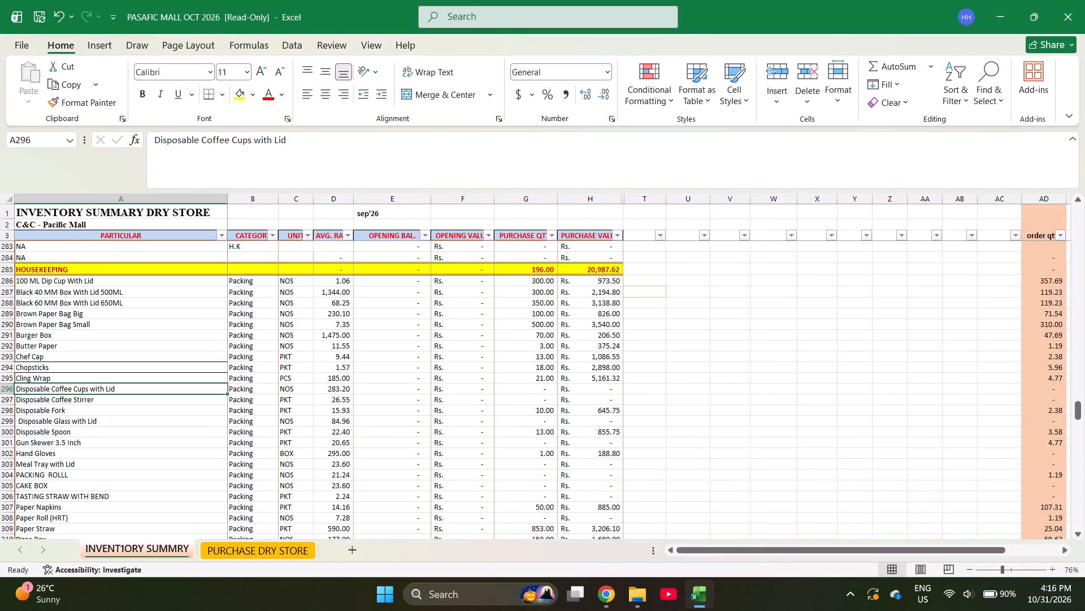
key(ctrl+f)
key(Return)
key(Escape)
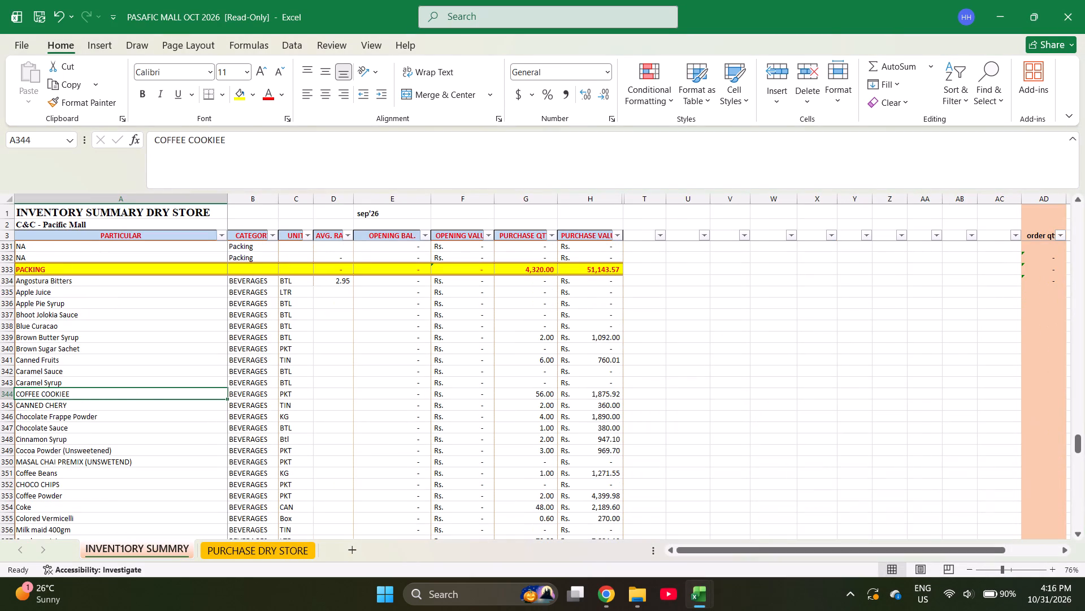
key(ctrl+c)
key(ctrl+Page_Down)
key(Return)
key(Return)
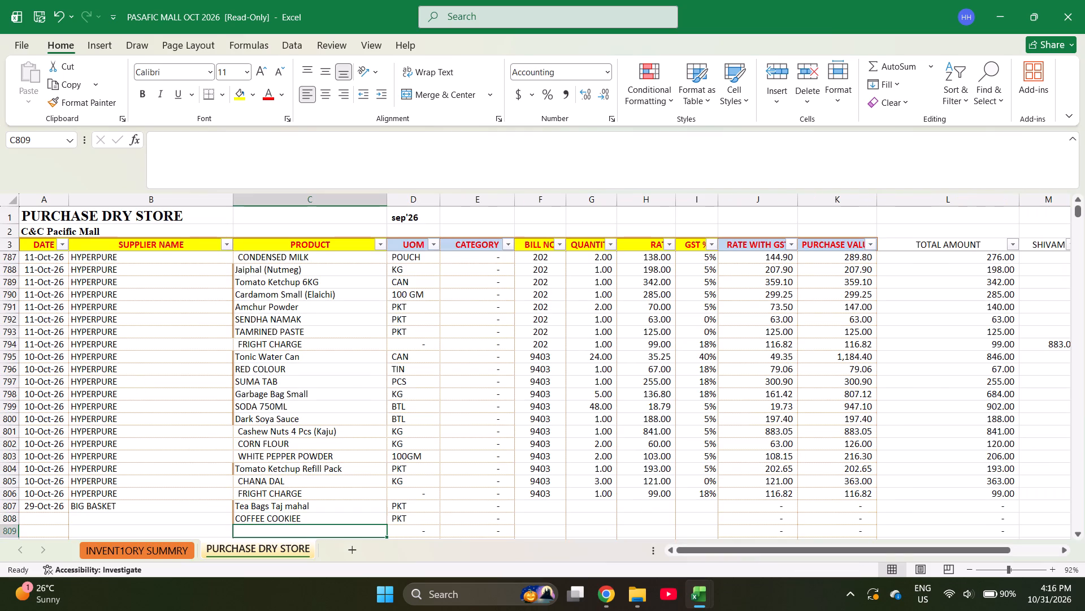
Enter NICE BISCUIT as the product in the row below COFFEE COOKIEE.
text(NI)
text(CE BISCUIT)
key(Return)
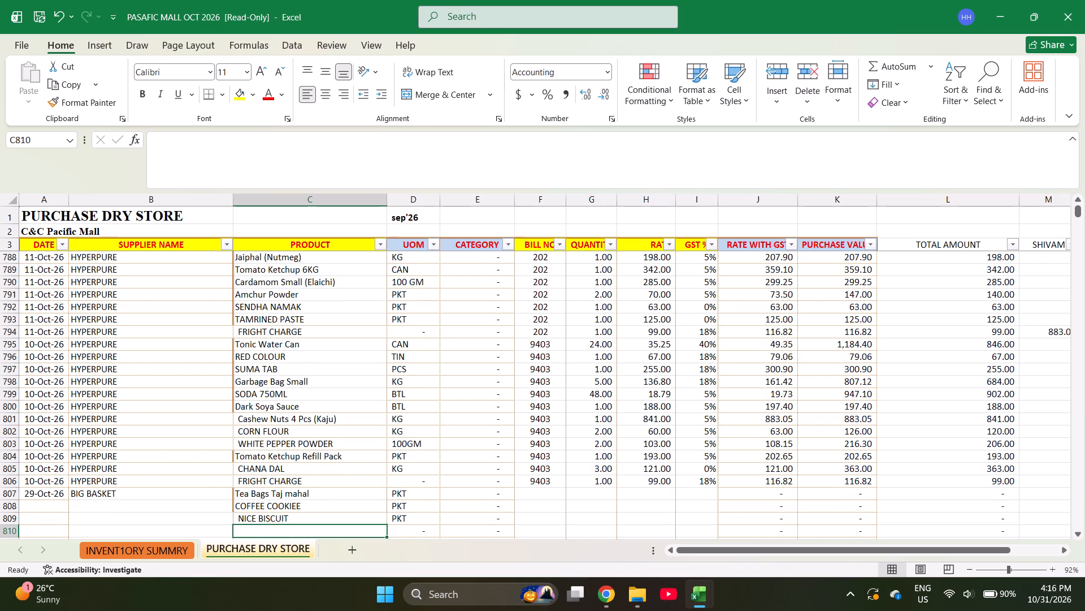
Search the inventory summary for OLIVE and copy Extra Virgin Olive Oil 5lrt into the product cell below NICE BISCUIT.
key(ctrl+Page_Up)
key(ctrl+f)
text(OLIVE)
key(Return)
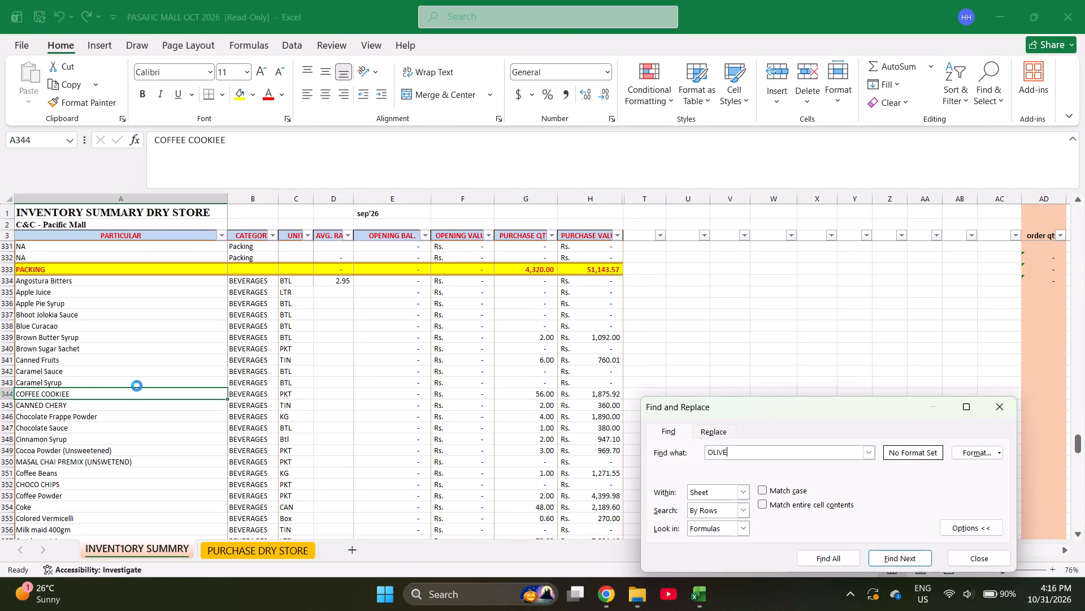
key(Escape)
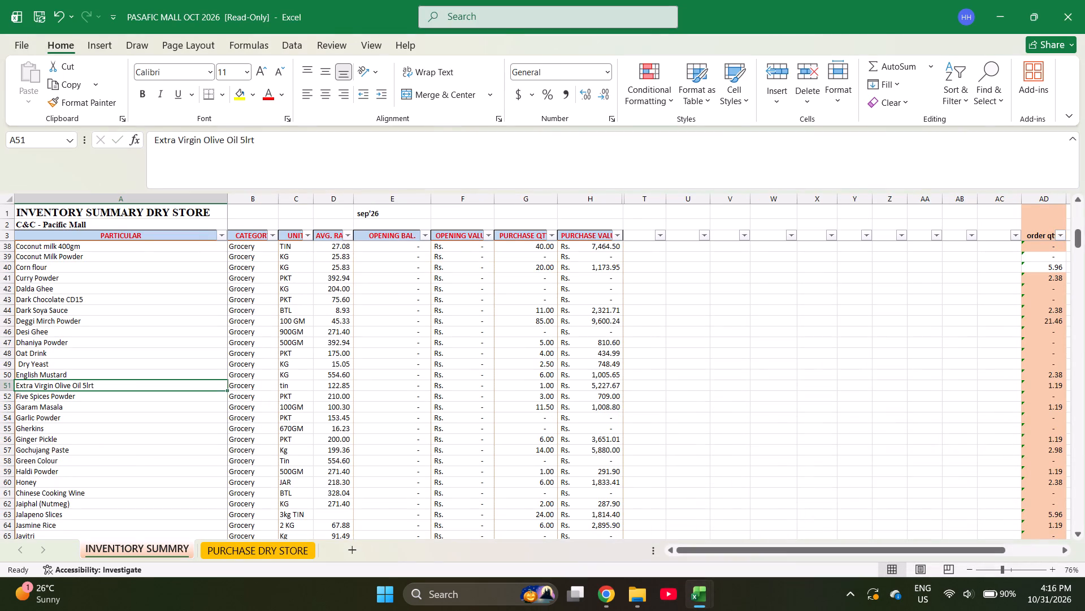
key(ctrl+f)
key(Return)
key(Return)
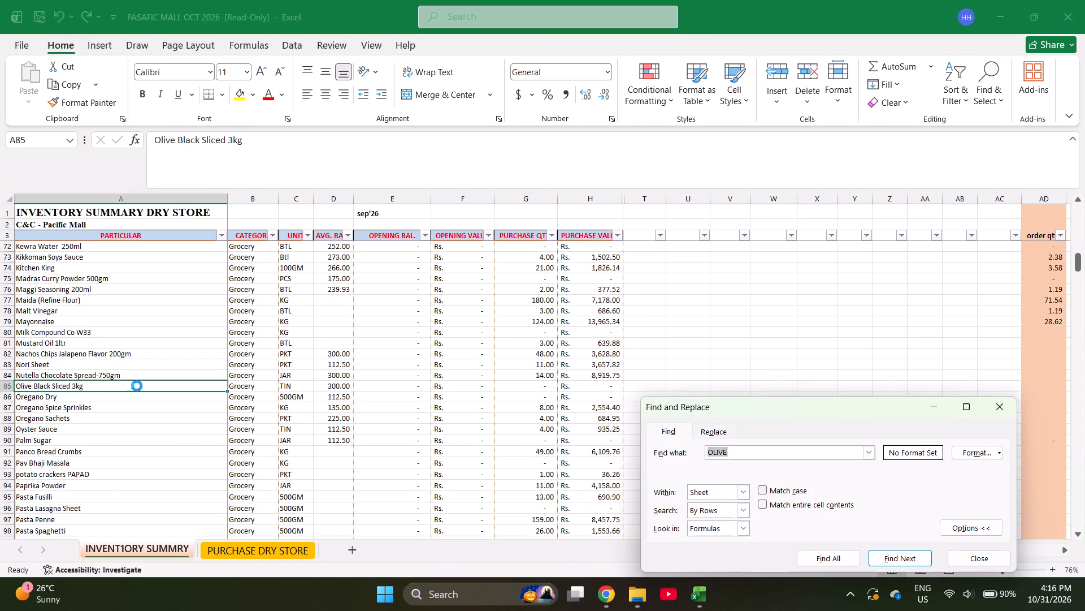
key(Return)
key(Return)
key(Return)
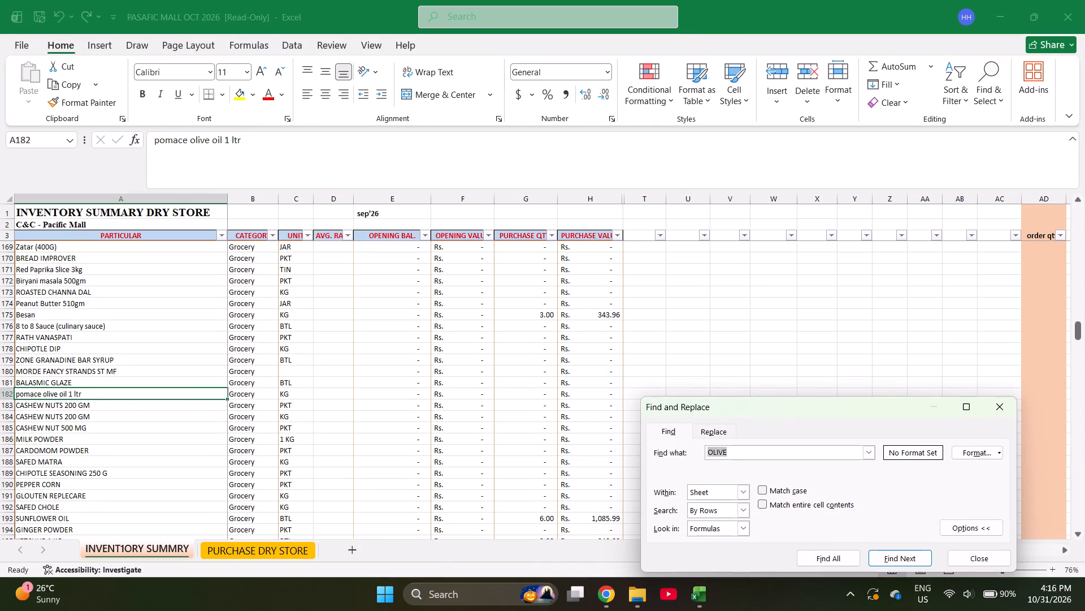
key(Escape)
key(ctrl+c)
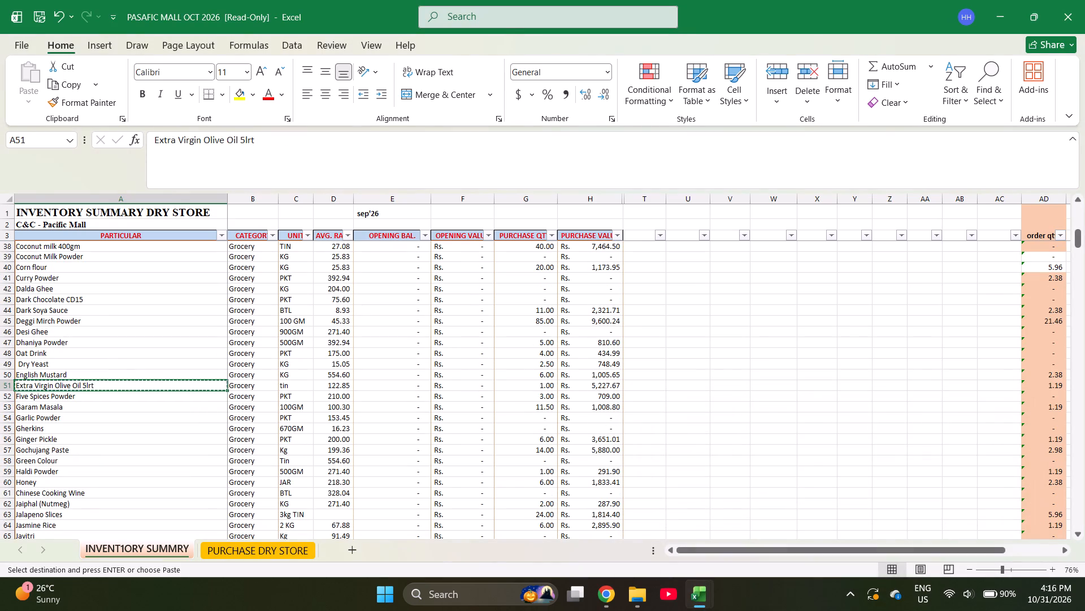
key(ctrl+Page_Down)
key(Return)
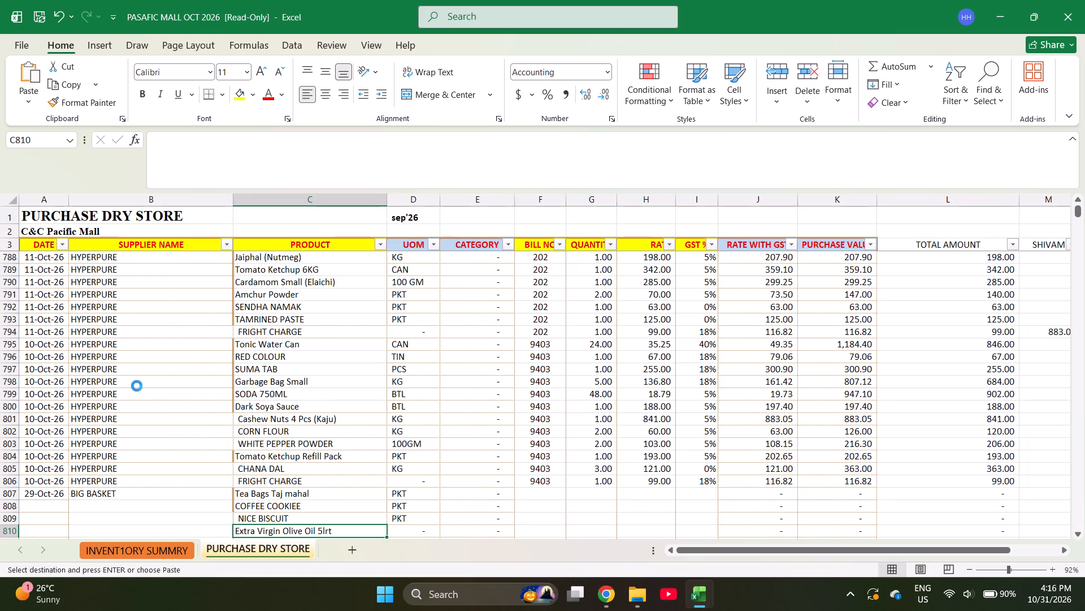
Enter bill number 6373 for the Tea Bags Taj mahal row.
key(Right)
key(Right)
key(Right)
key(Left)
key(Left)
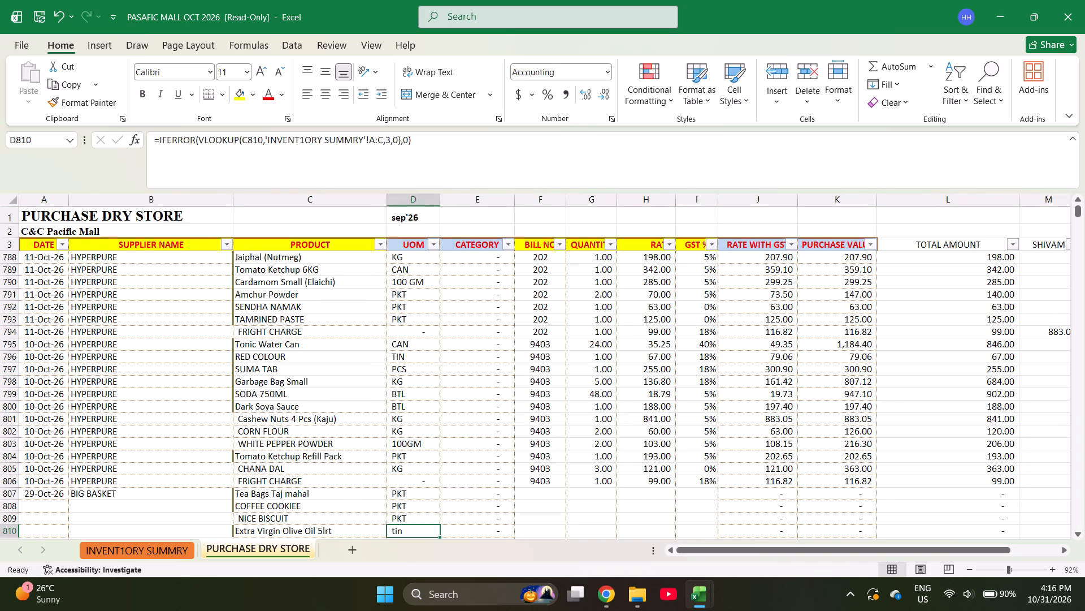
key(Left)
key(Down)
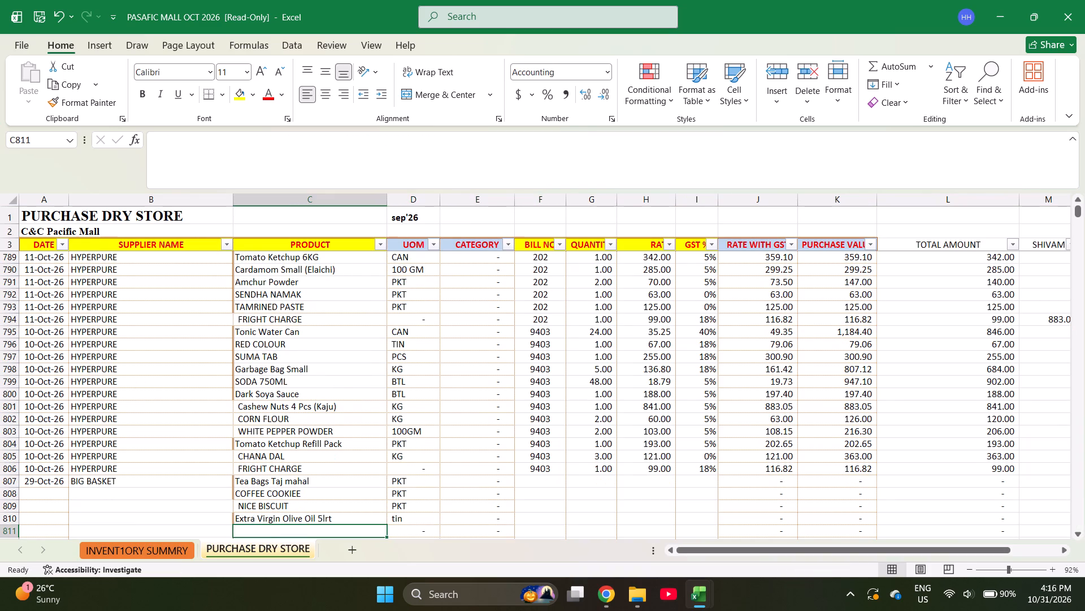
key(Right)
key(Right)
key(Right)
key(Right)
key(Left)
key(ctrl+Up)
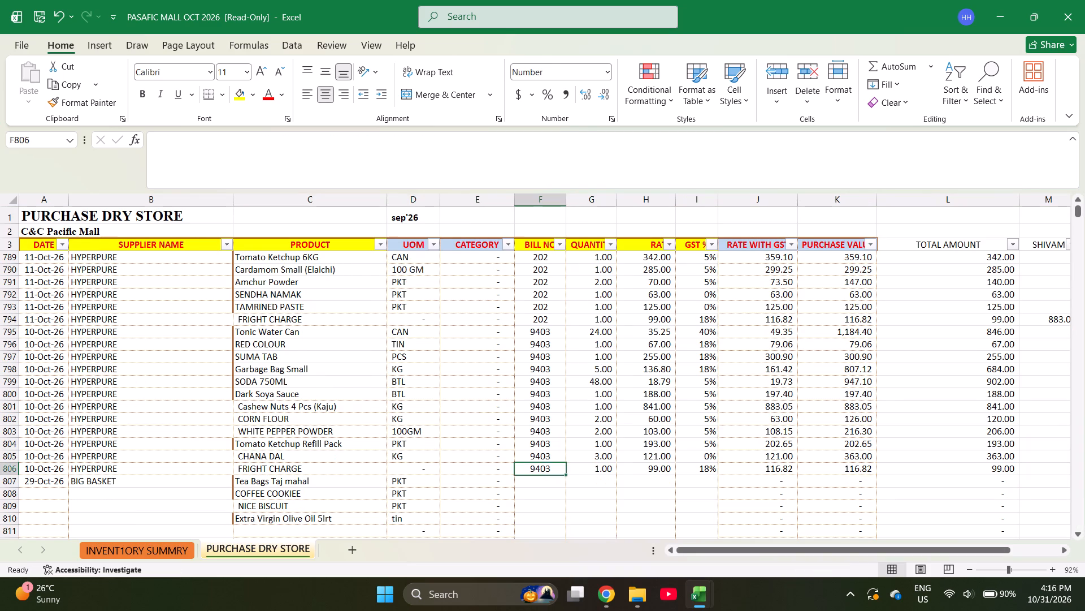
key(Down)
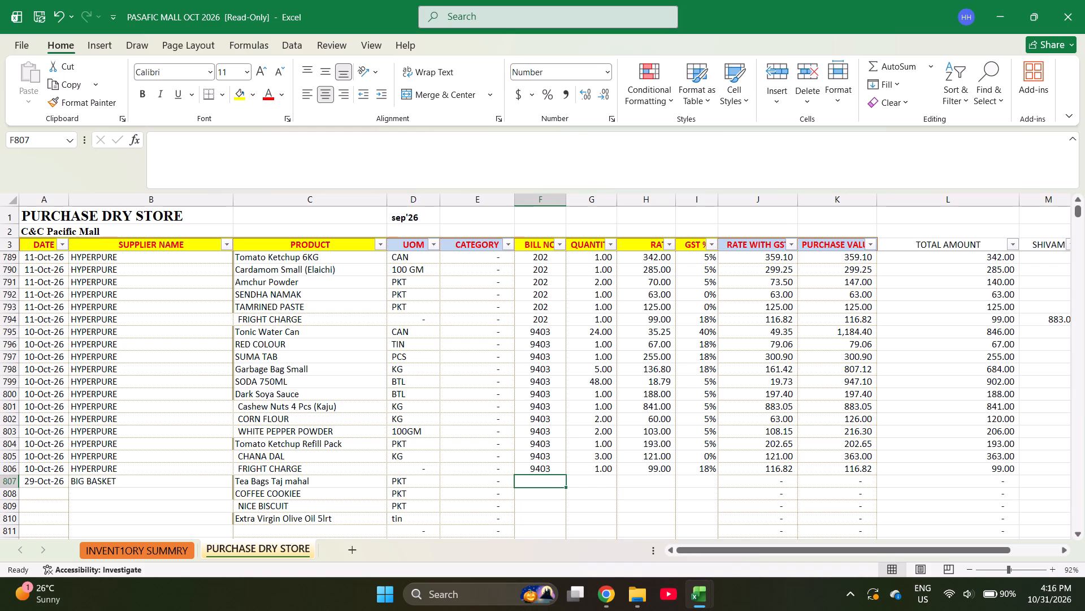
text(6373)
key(Right)
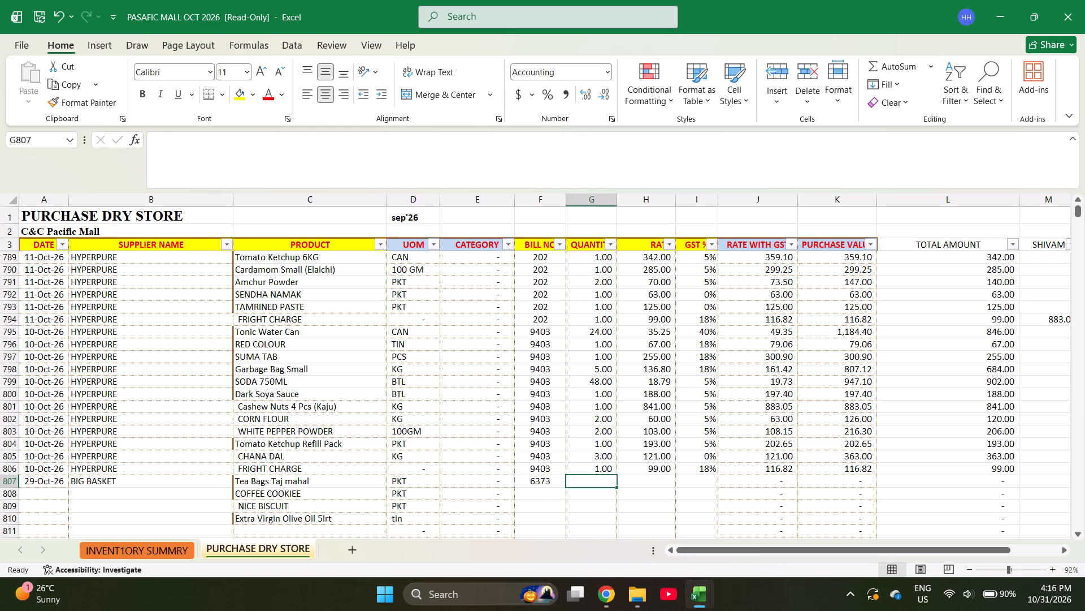
Enter quantities 1, 4, 5 and 1 for the tea bags, coffee cookiee, nice biscuit and olive oil rows.
key(1)
key(Return)
key(4)
key(Return)
key(5)
key(Return)
key(1)
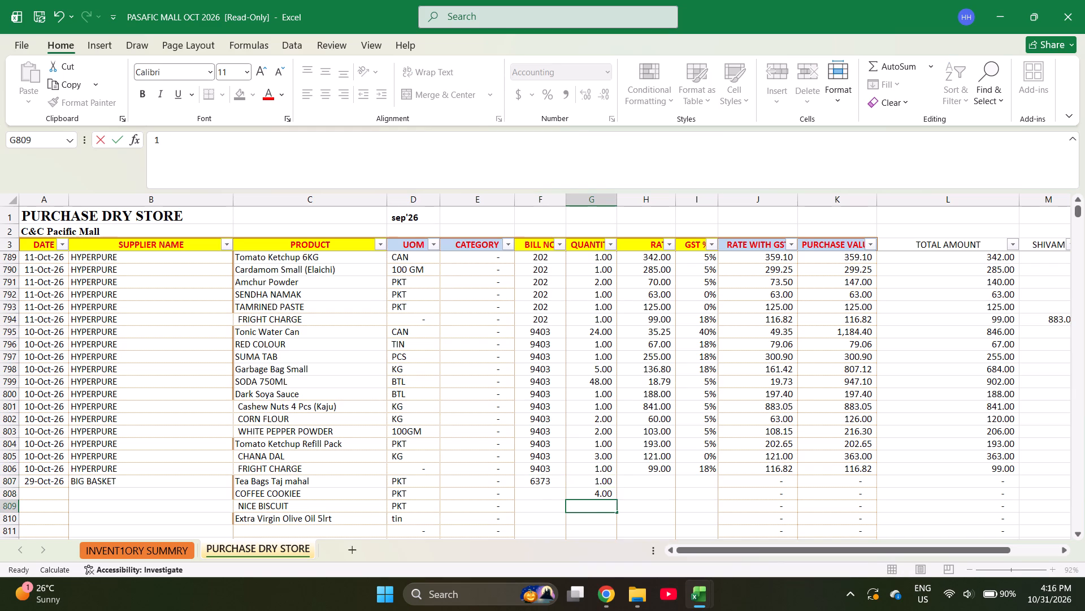
key(Return)
Fill bill number 6373 down from the tea bags row to the coffee cookiee, nice biscuit and olive oil rows.
key(Left)
key(ctrl+Up)
key(Down)
key(Up)
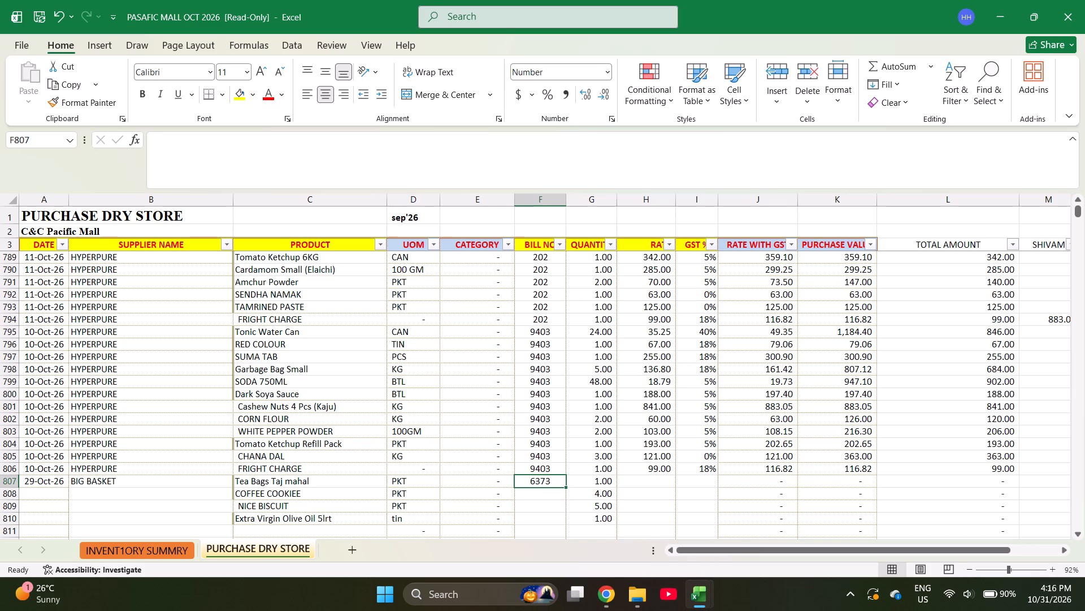
key(shift+Down)
key(shift+Down)
key(shift+Down)
key(ctrl+d)
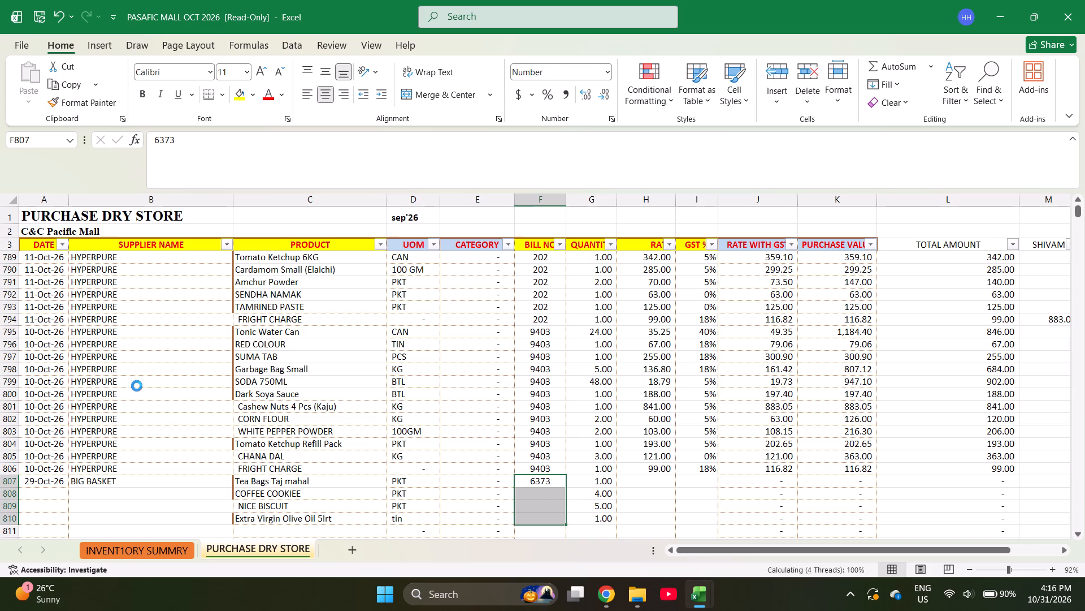
Enter rates 210.62, 31.79, 23.45 and 994.75 for the tea bags, coffee cookiee, nice biscuit and olive oil rows.
key(Right)
key(Right)
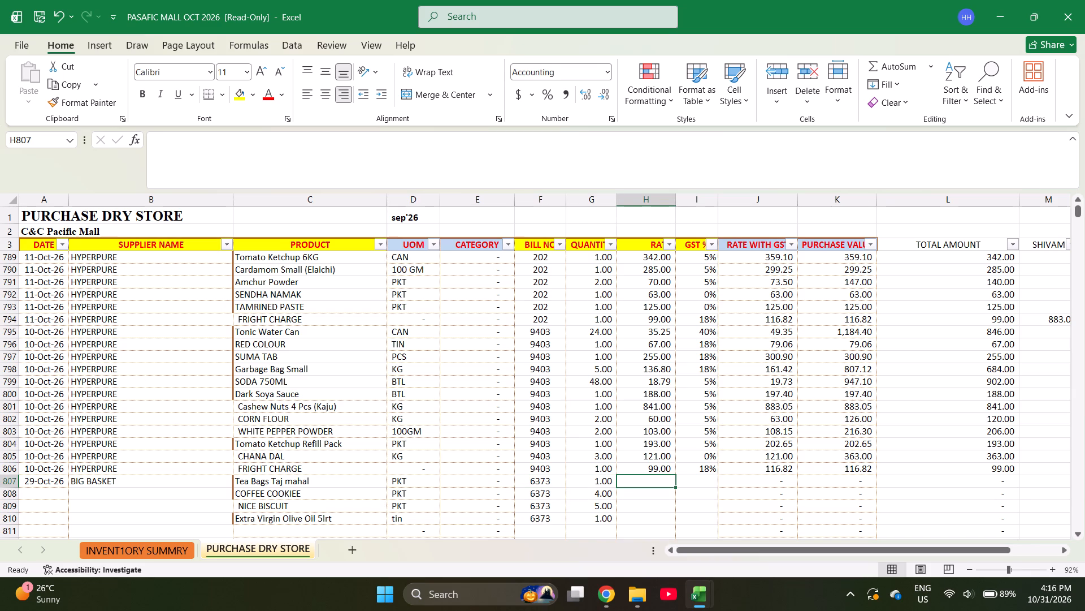
text(210)
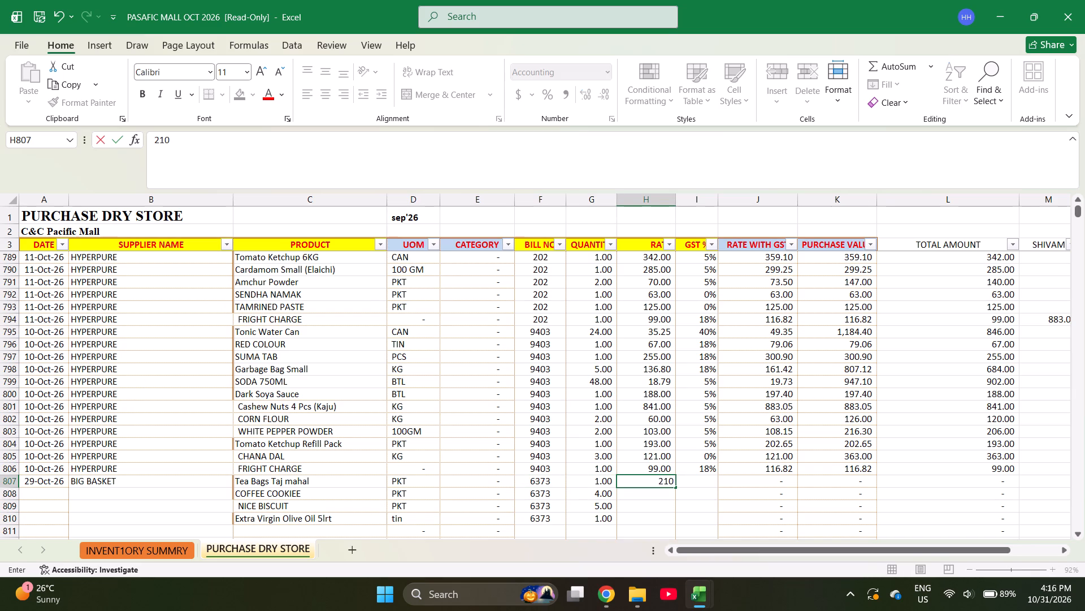
text(.60)
key(BackSpace)
key(2)
key(Return)
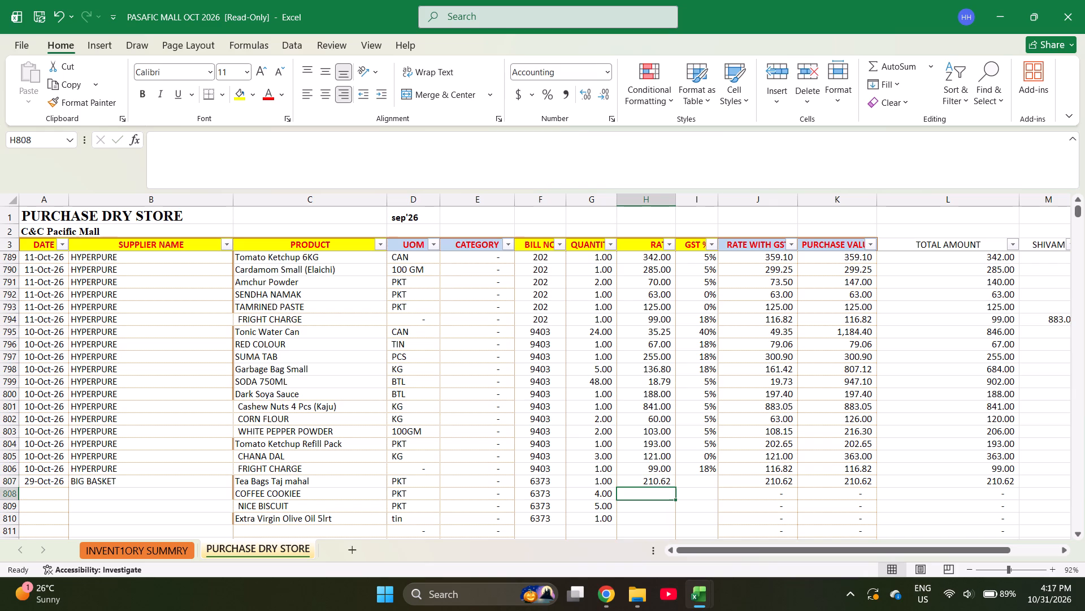
text(31.79)
key(Return)
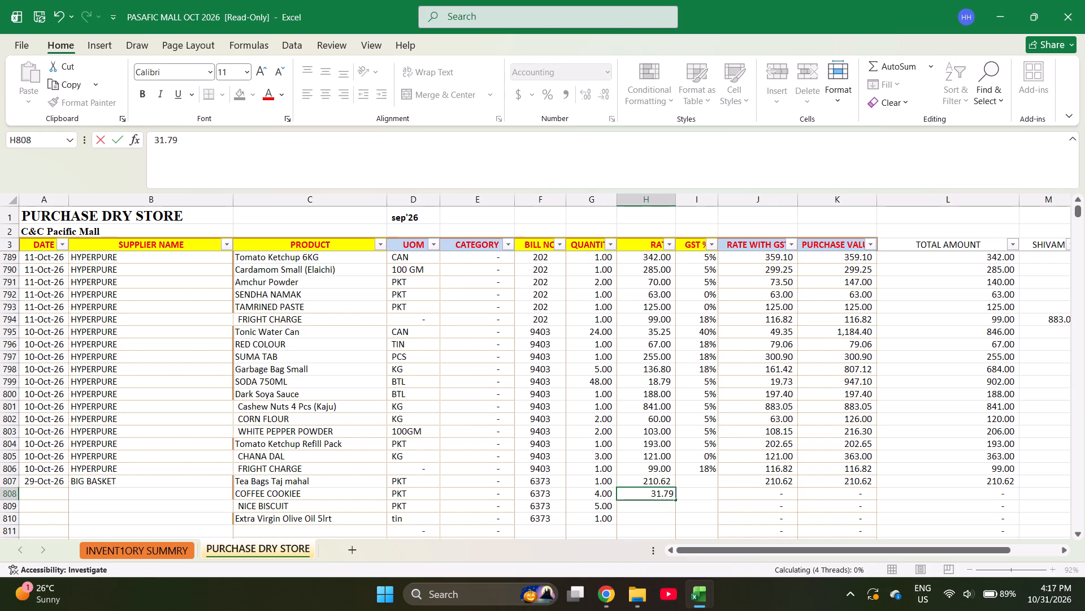
text(23)
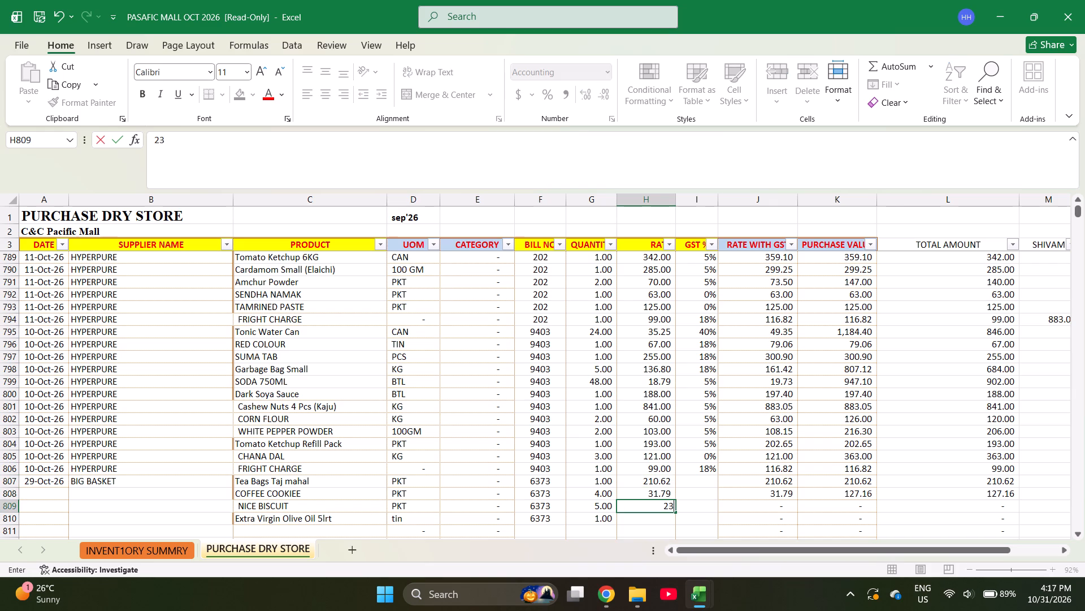
text(.45)
key(Return)
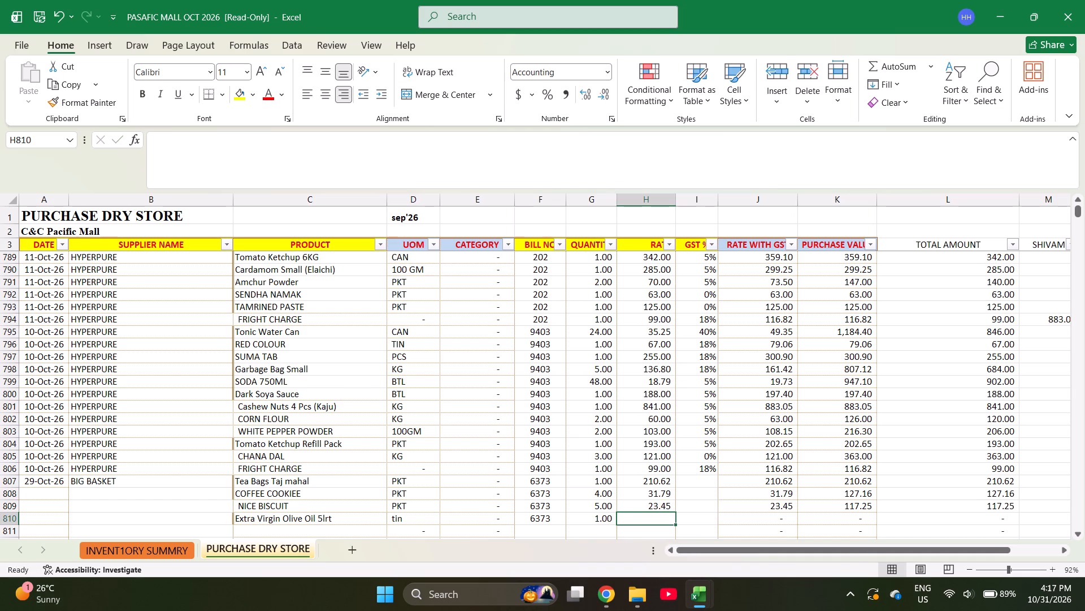
text(994.75)
key(Right)
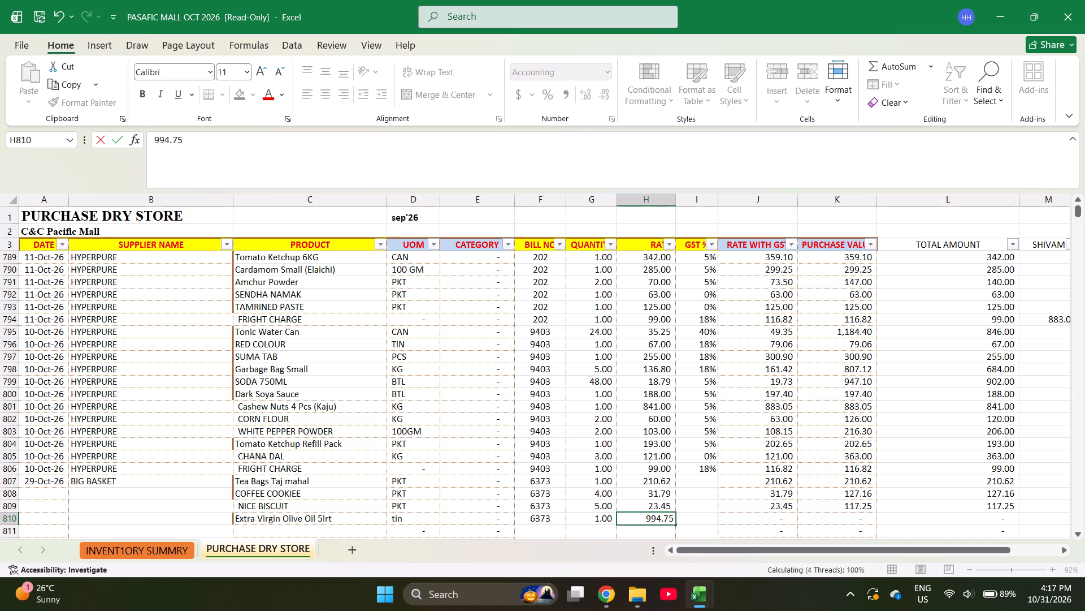
Set the GST to 5% for the tea bags, coffee cookiee, nice biscuit and olive oil rows of bill 6373.
key(Up)
key(Up)
key(Up)
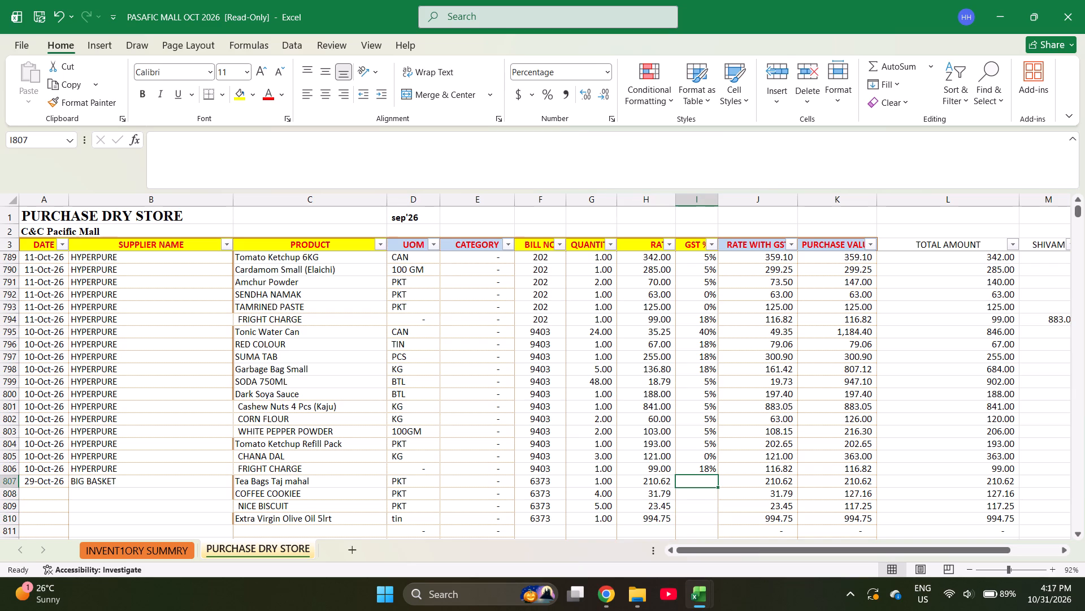
key(5)
key(Return)
key(5)
key(Return)
key(5)
key(Return)
key(5)
key(Return)
key(5)
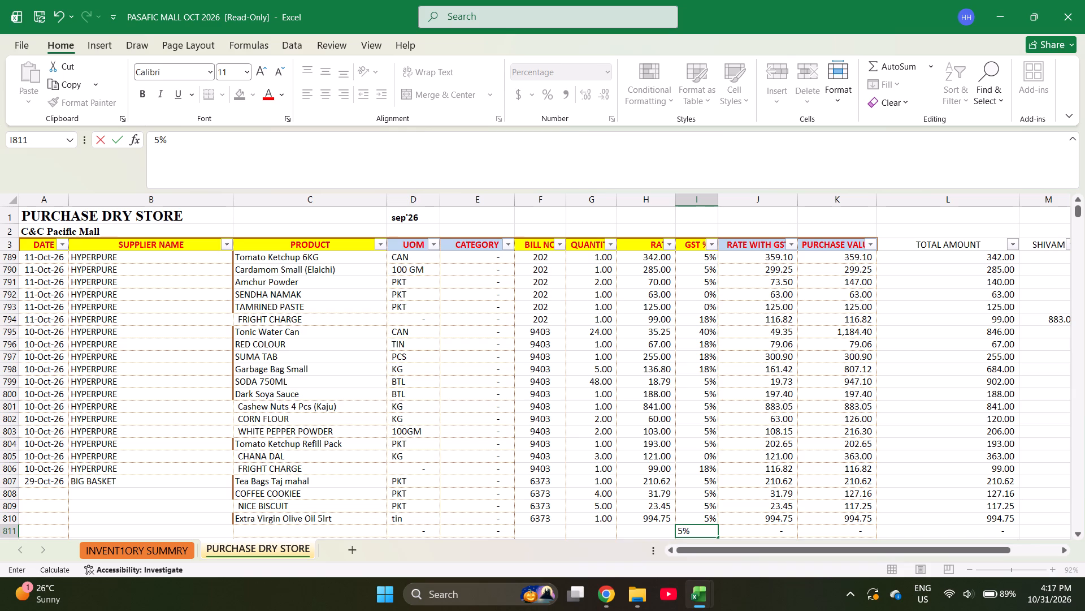
key(Escape)
Fill the date 29-Oct-26 and supplier BIG BASKET down from the tea bags row to the other three bill 6373 rows.
key(ctrl+Left)
key(ctrl+Left)
key(ctrl+Left)
key(ctrl+Left)
key(ctrl+Left)
key(ctrl+Left)
key(ctrl+Left)
key(ctrl+Left)
key(ctrl+Left)
key(ctrl+Left)
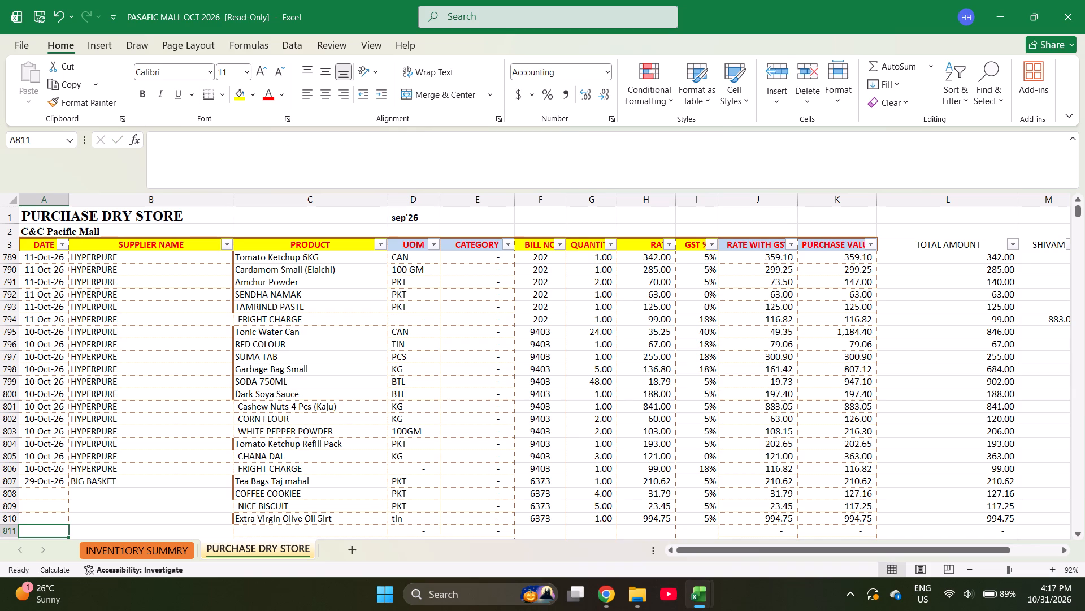
key(ctrl+Up)
key(shift+Right)
key(shift+Down)
key(shift+Down)
key(shift+Down)
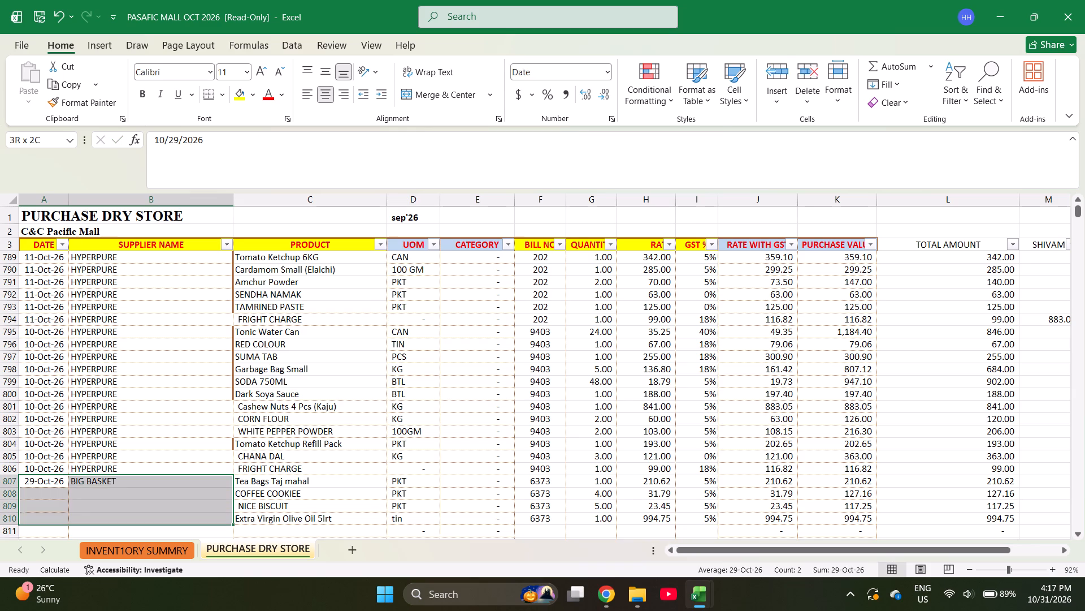
key(ctrl+d)
Select the purchase values of the four bill 6373 rows to check their sum.
key(ctrl+Right)
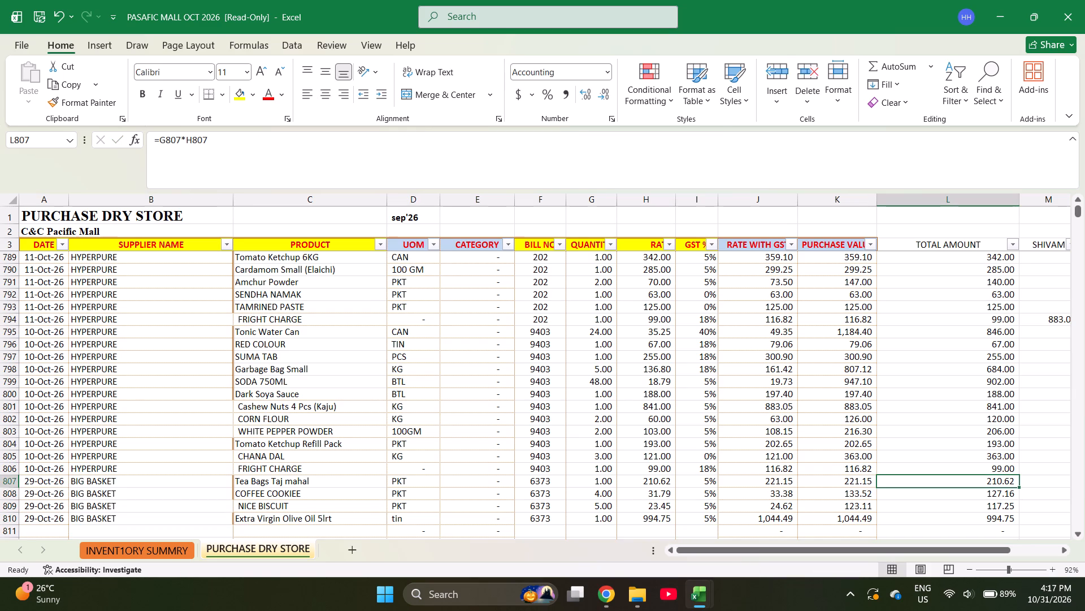
key(Left)
key(shift+Down)
key(shift+Down)
key(shift+Down)
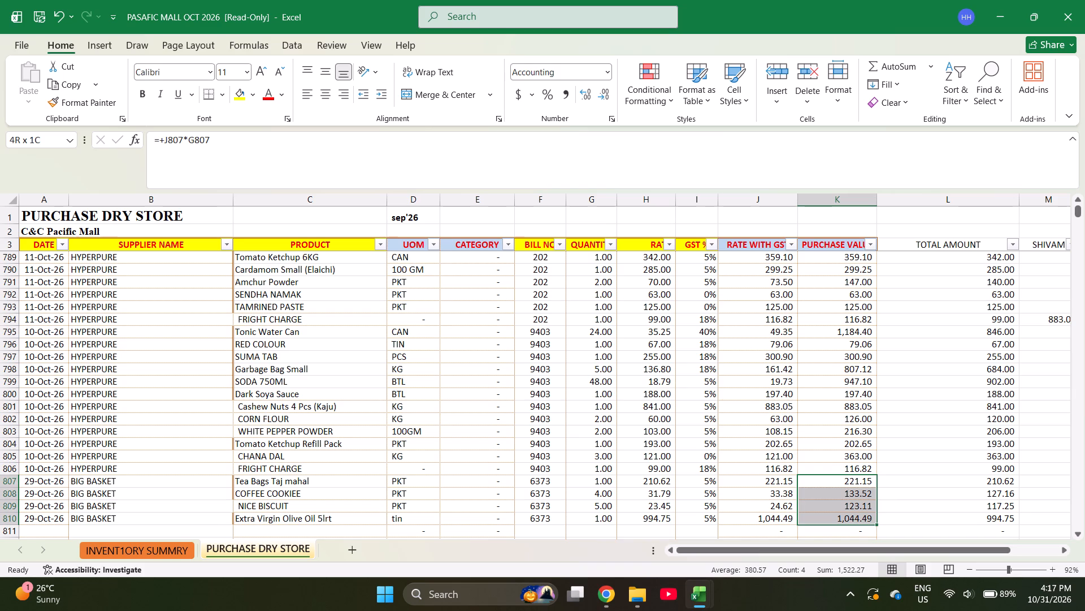
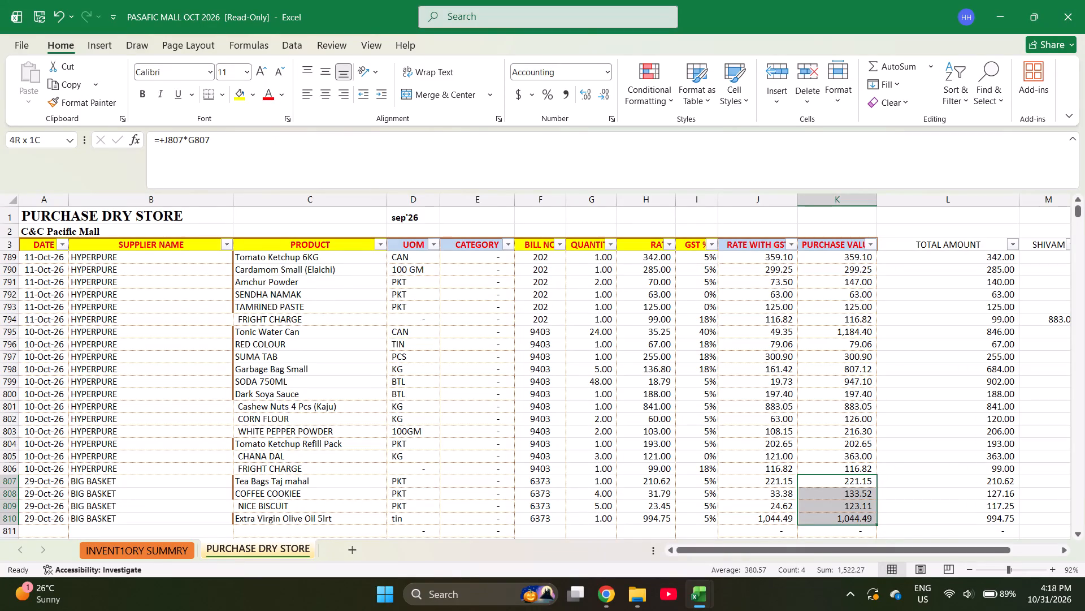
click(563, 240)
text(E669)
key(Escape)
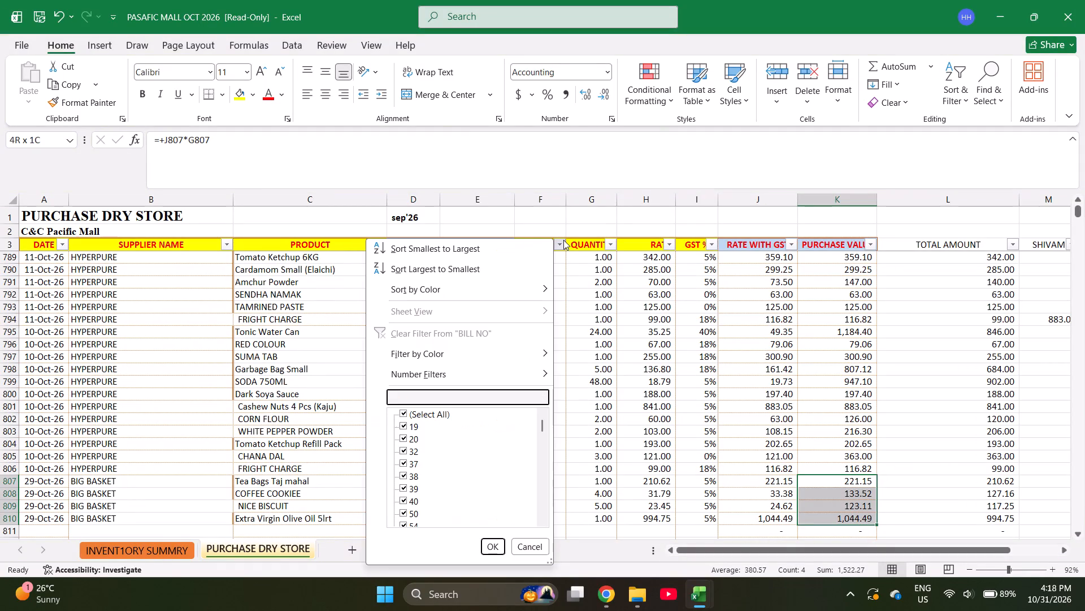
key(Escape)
Start a new purchase row below the last BIG BASKET entry with date 25-Oct-26 and supplier BLINKIT.
key(ctrl+Left)
key(ctrl+Down)
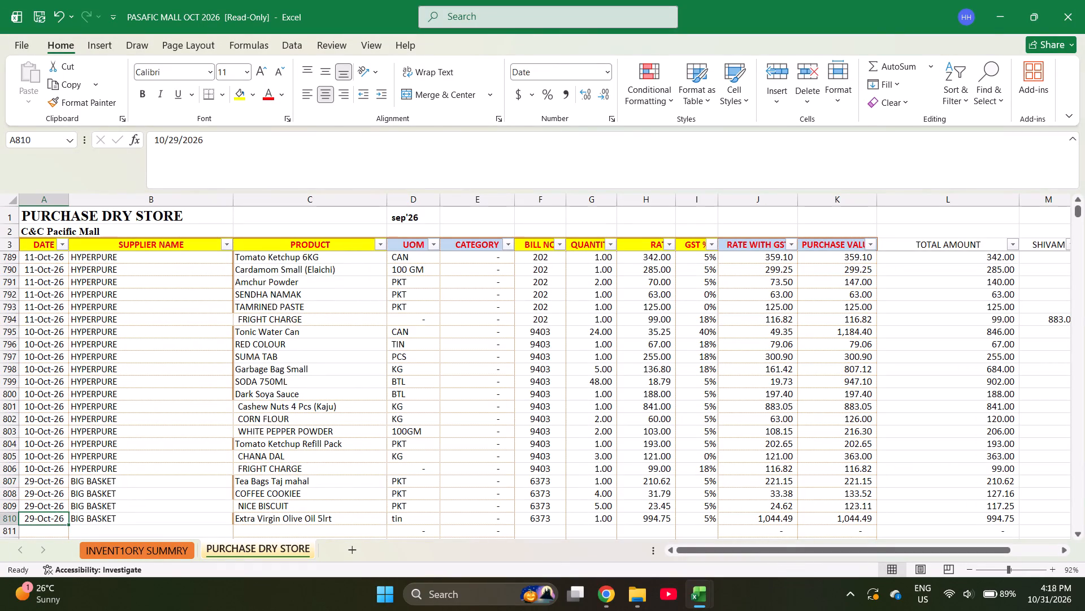
key(Down)
text(10-25-26)
key(Right)
text(BL)
text(INKIT)
key(Right)
Find "TAM" in the inventory summary and copy TAMRINED PASTE into the product cell of the new BLINKIT row.
key(alt+Tab)
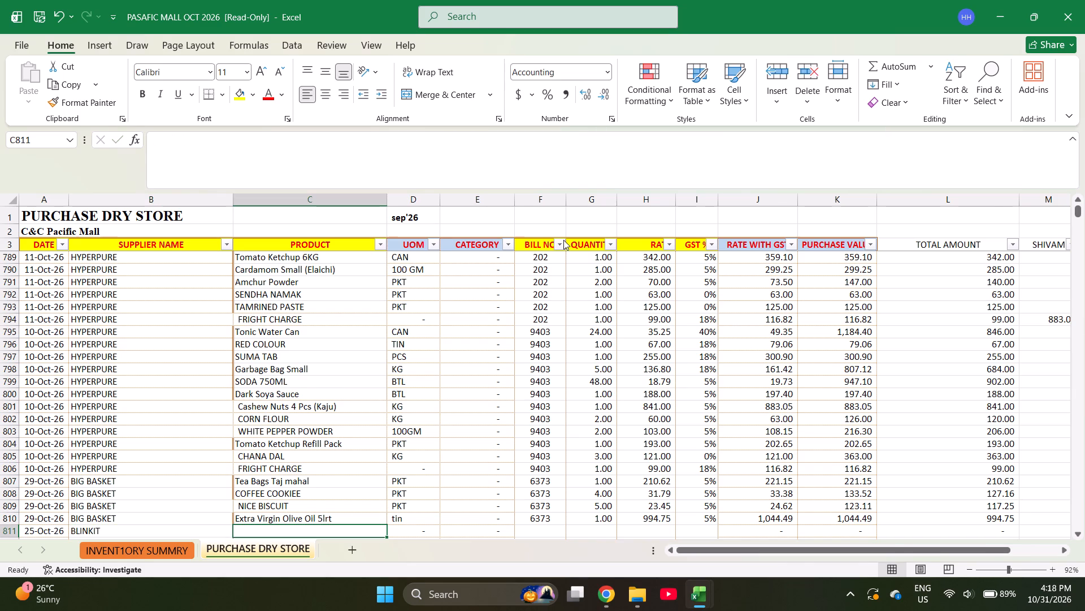
key(alt+Tab)
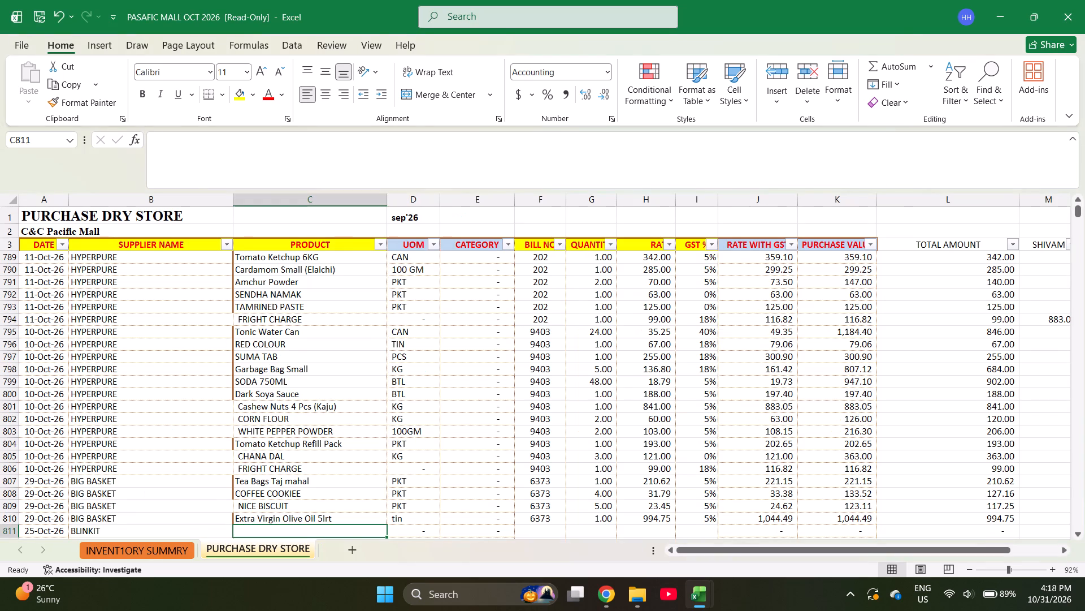
key(ctrl+Page_Up)
key(ctrl+f)
text(TAM)
key(Return)
key(Escape)
key(ctrl+c)
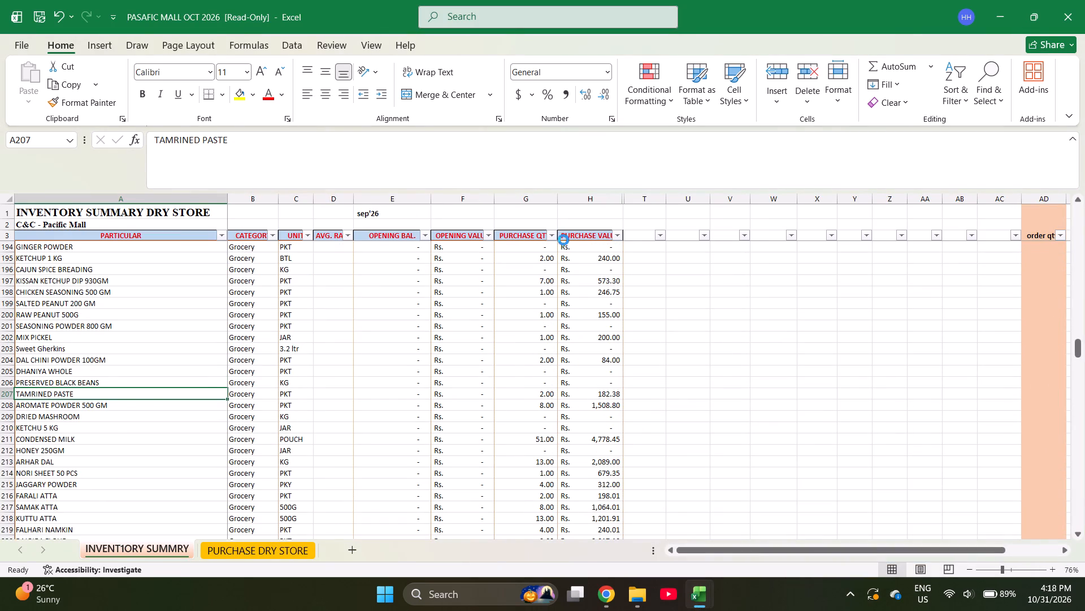
key(ctrl+Page_Down)
key(Return)
key(Return)
key(alt+Tab)
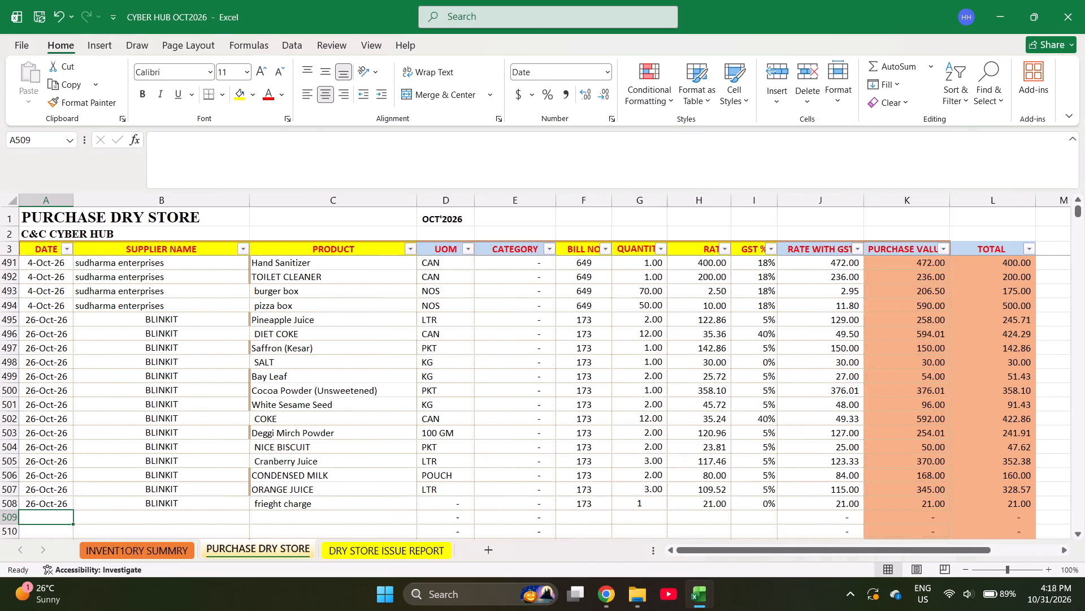
key(alt+Tab)
key(Down)
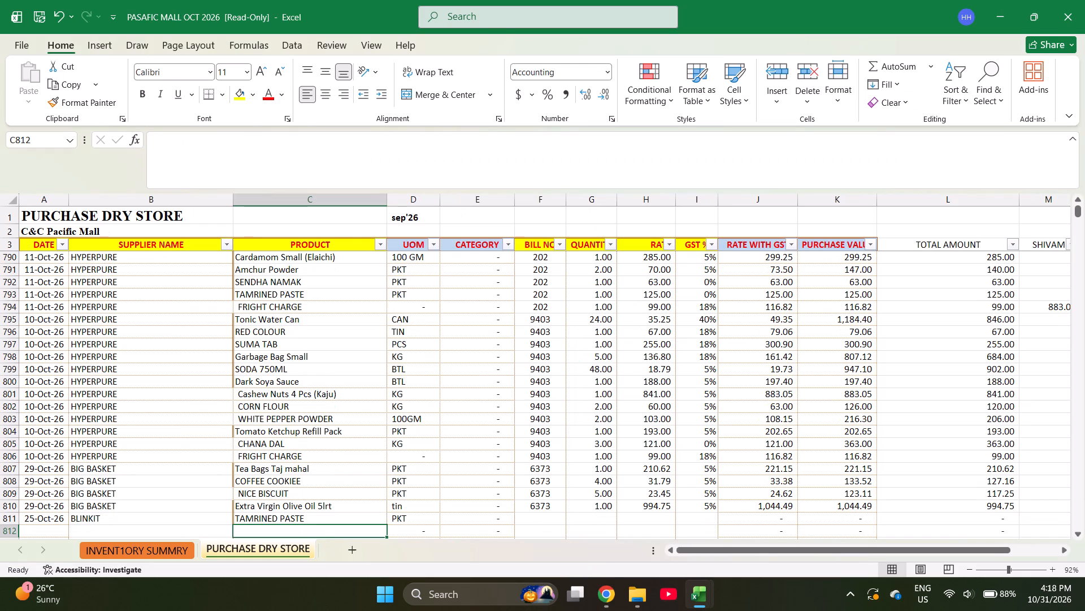
Copy the product Extra Virgin Olive Oil 5lrt from the BIG BASKET row into the row below TAMRINED PASTE.
key(Up)
key(Up)
key(Up)
key(Down)
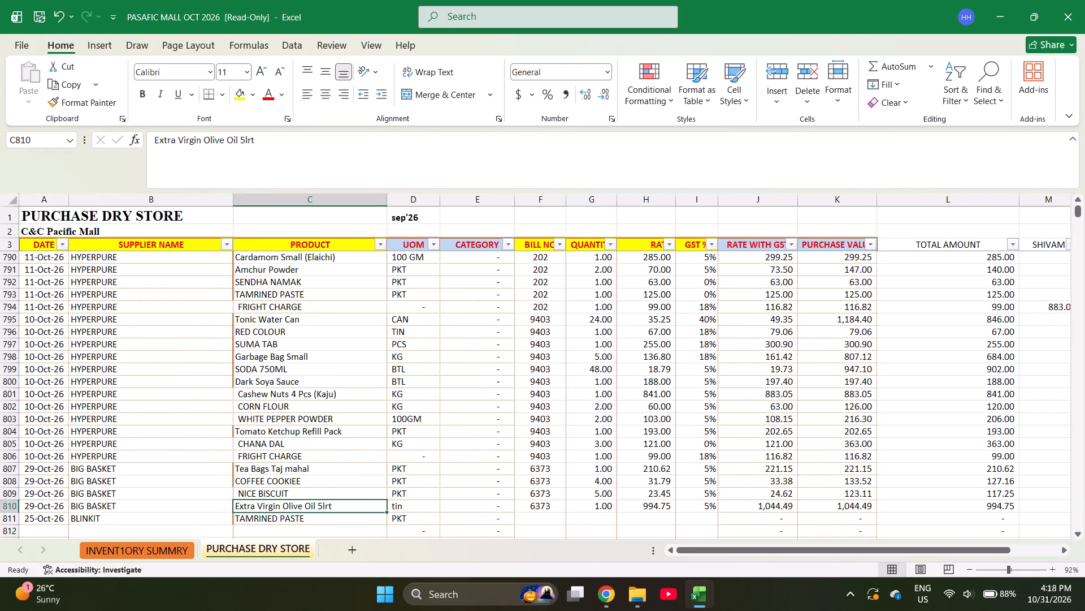
key(ctrl+c)
key(Down)
key(Down)
key(Return)
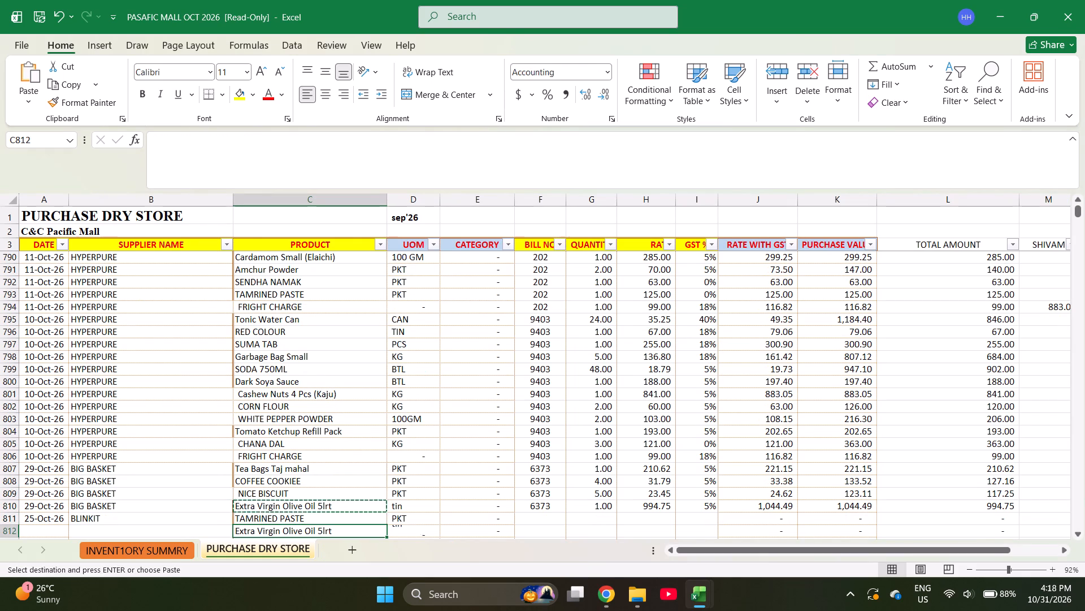
Set the quantity of the BIG BASKET Extra Virgin Olive Oil 5lrt row to 0.2.
key(Right)
key(Right)
key(Right)
key(Up)
key(Right)
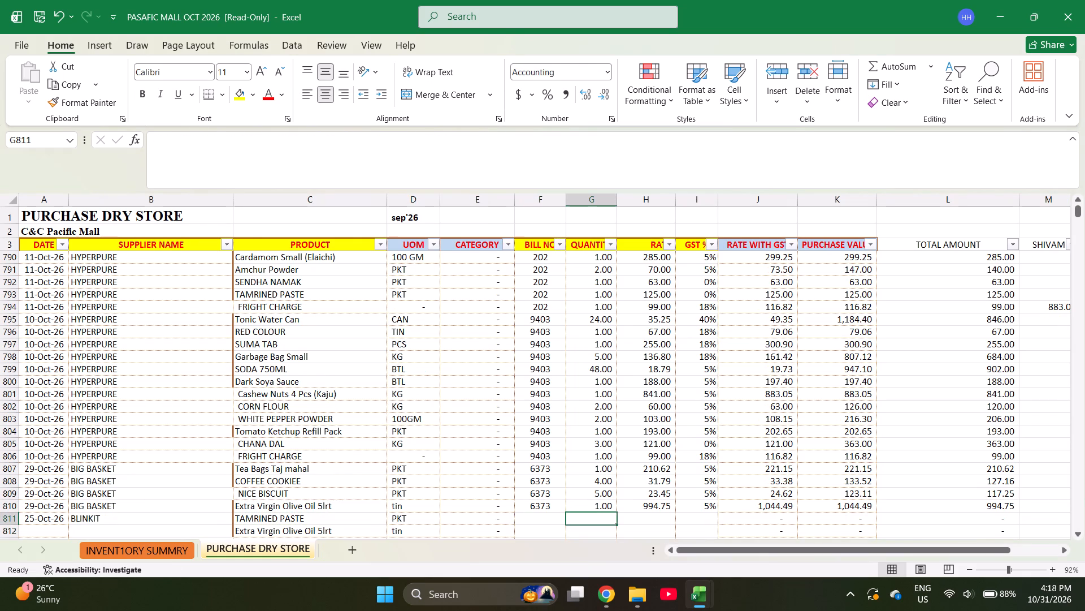
key(Up)
text(0.2)
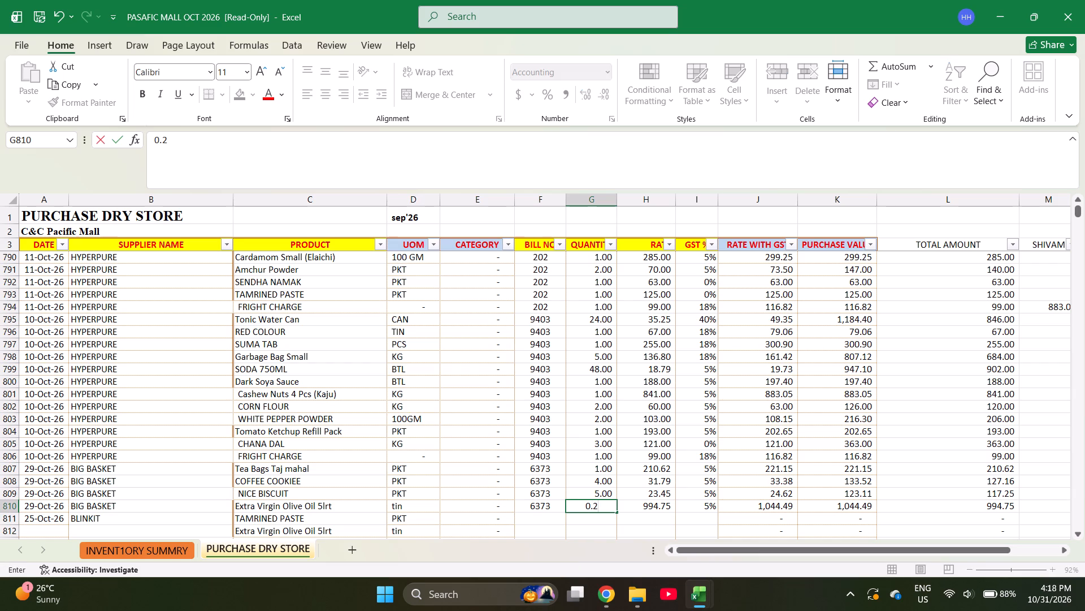
key(Right)
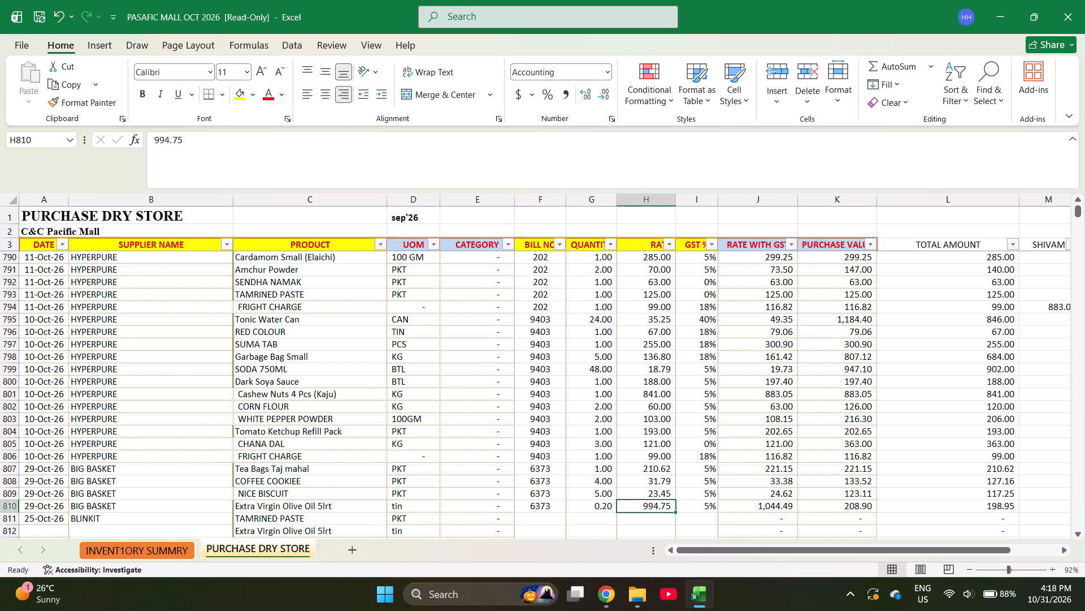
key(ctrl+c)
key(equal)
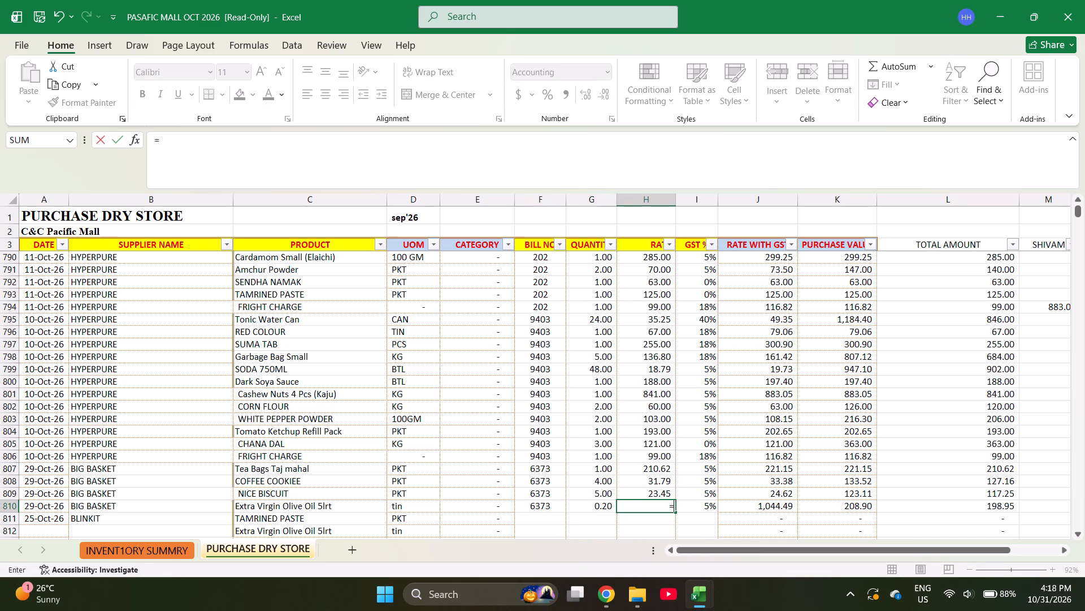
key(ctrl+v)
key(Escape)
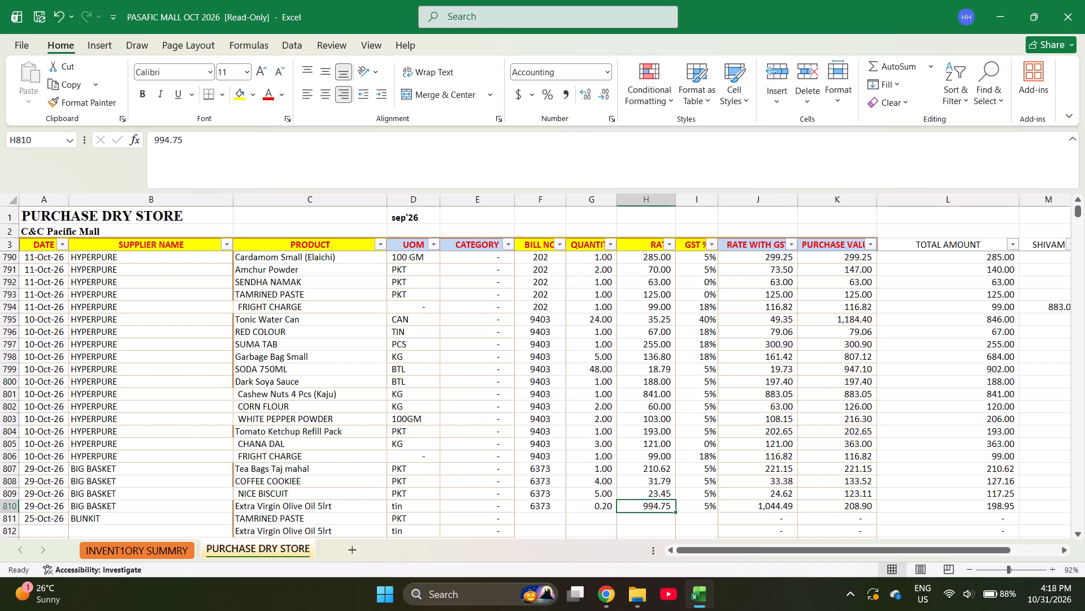
Set the rate of the BIG BASKET Extra Virgin Olive Oil 5lrt row to the formula =994.75*5.
text(=994.75*2)
key(BackSpace)
key(5)
key(Return)
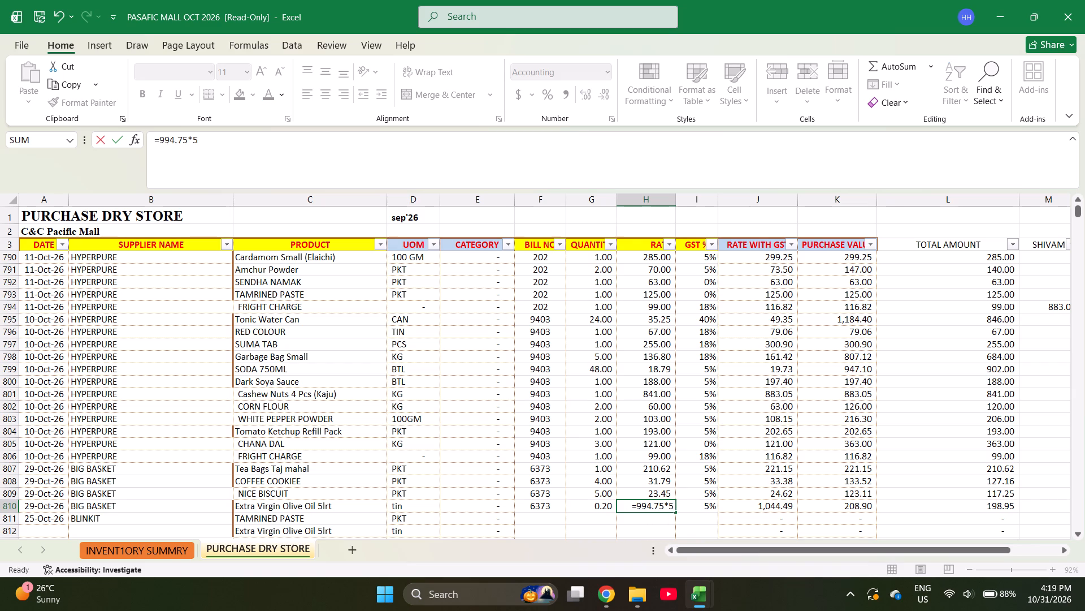
key(Up)
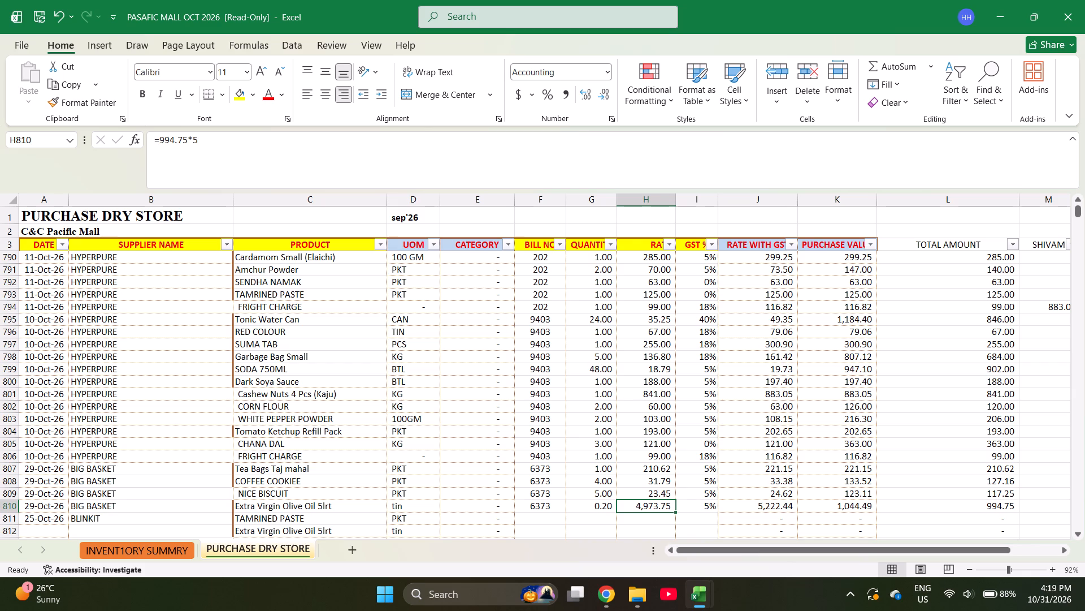
key(ctrl+z)
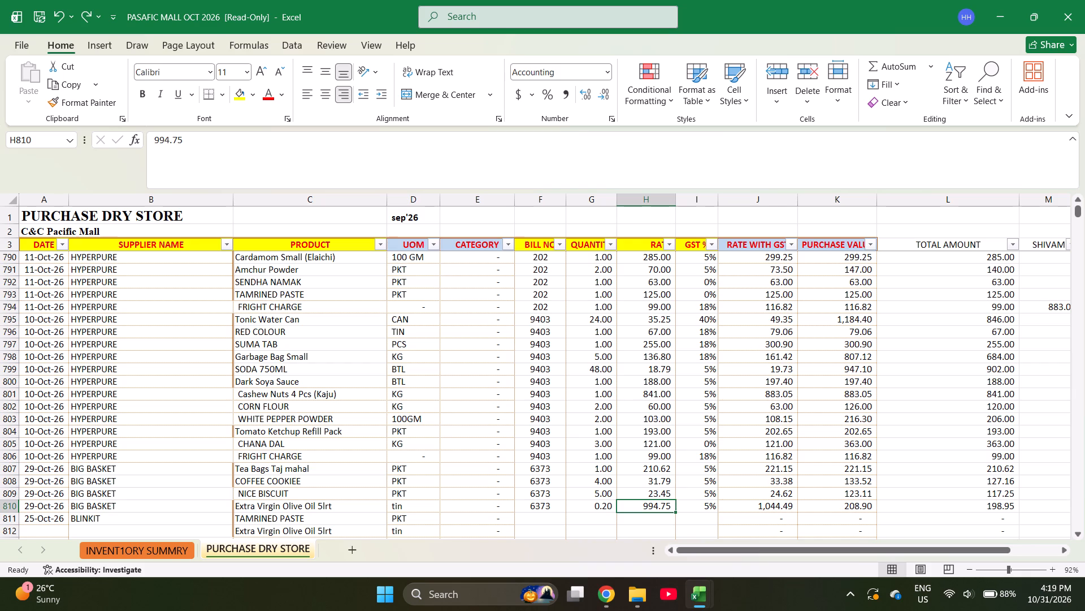
key(ctrl+y)
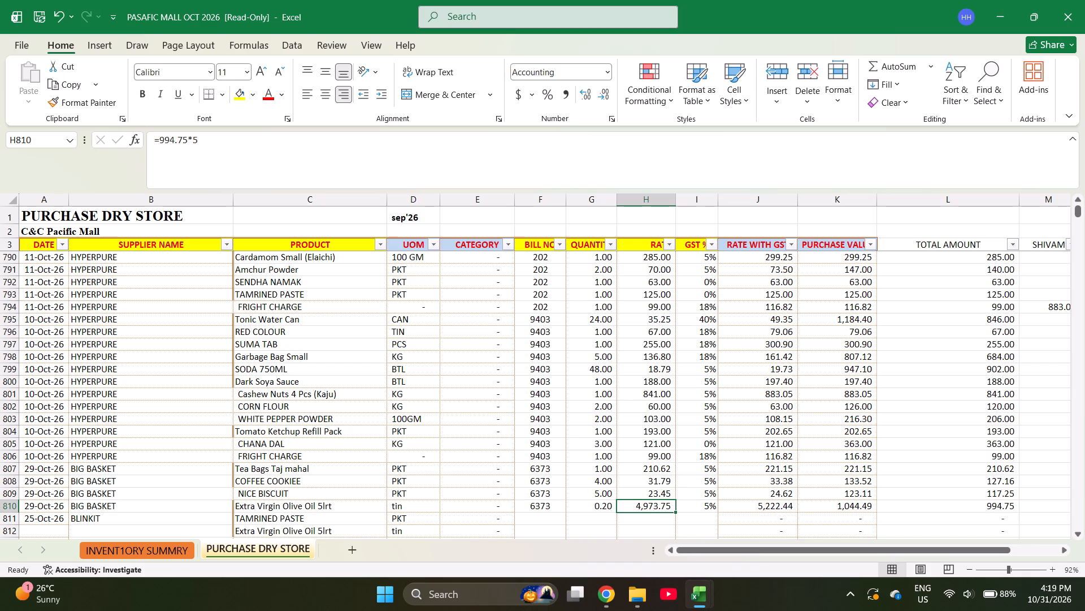
Select the total amounts of the four bill 6373 rows to check their sum.
key(Left)
key(Left)
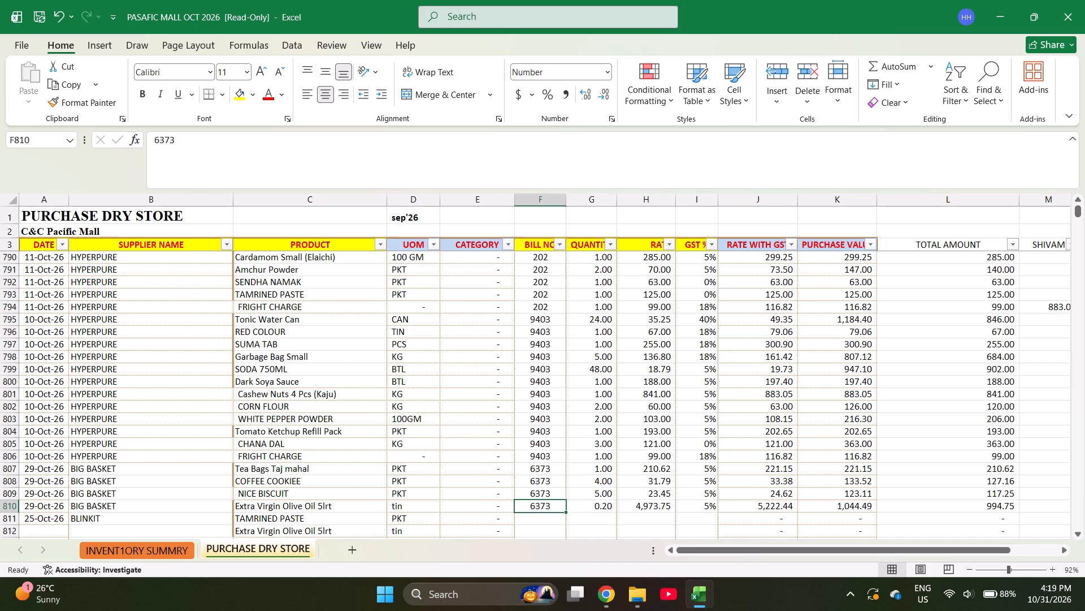
key(Left)
key(Left)
key(Left)
key(Left)
key(Left)
key(Right)
key(Right)
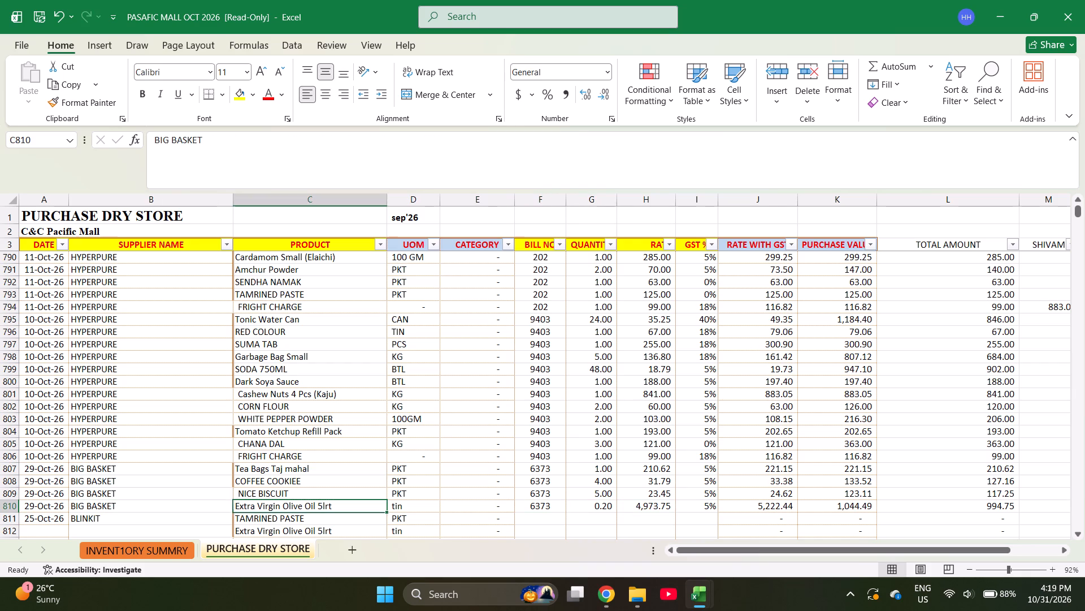
key(Right)
key(Right)
key(Right)
key(Right)
key(Right)
key(Right)
key(Right)
key(Right)
key(Right)
key(shift+Up)
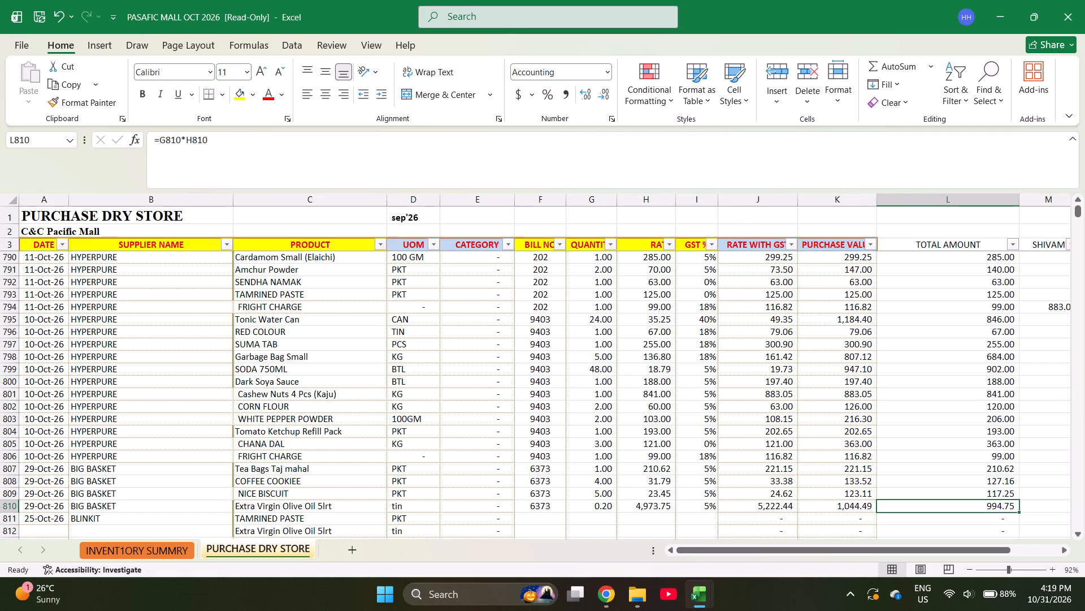
key(shift+Up)
key(shift+Up)
key(shift+Up)
key(shift+Down)
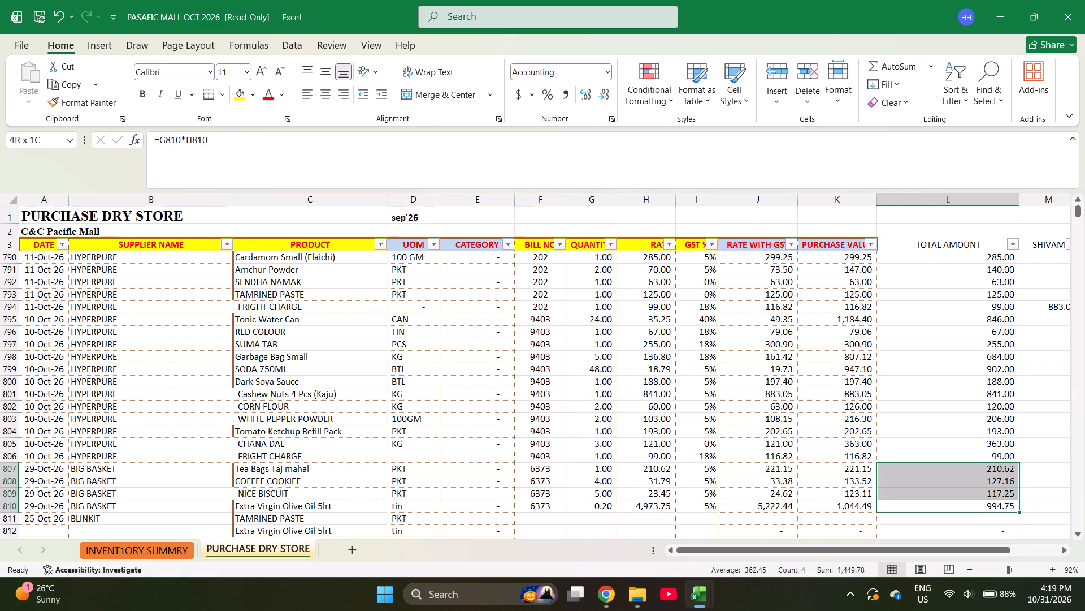
key(shift+Up)
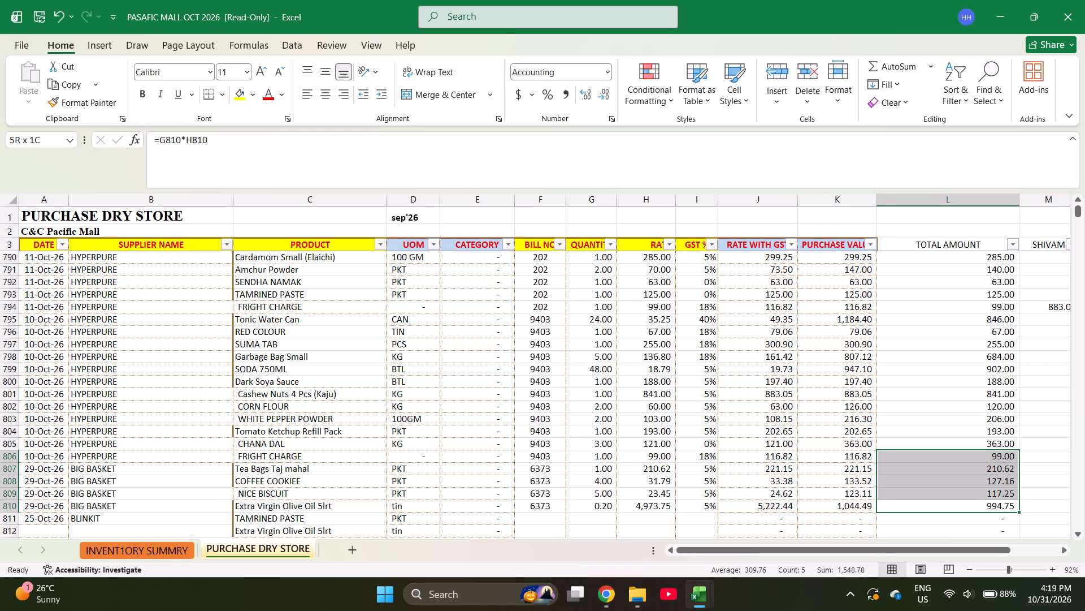
key(shift+space)
key(Right)
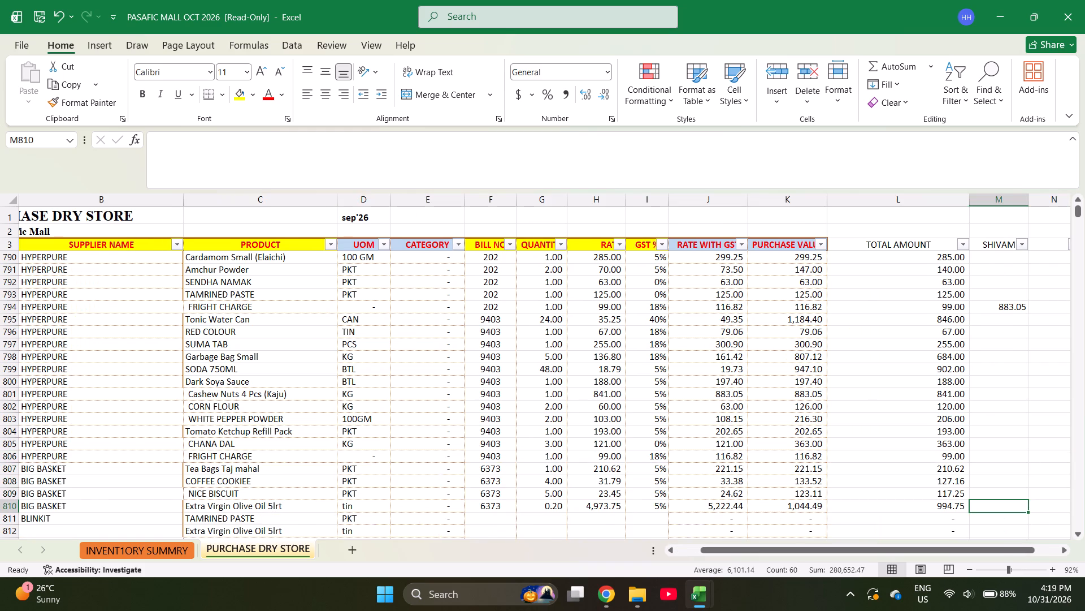
key(Left)
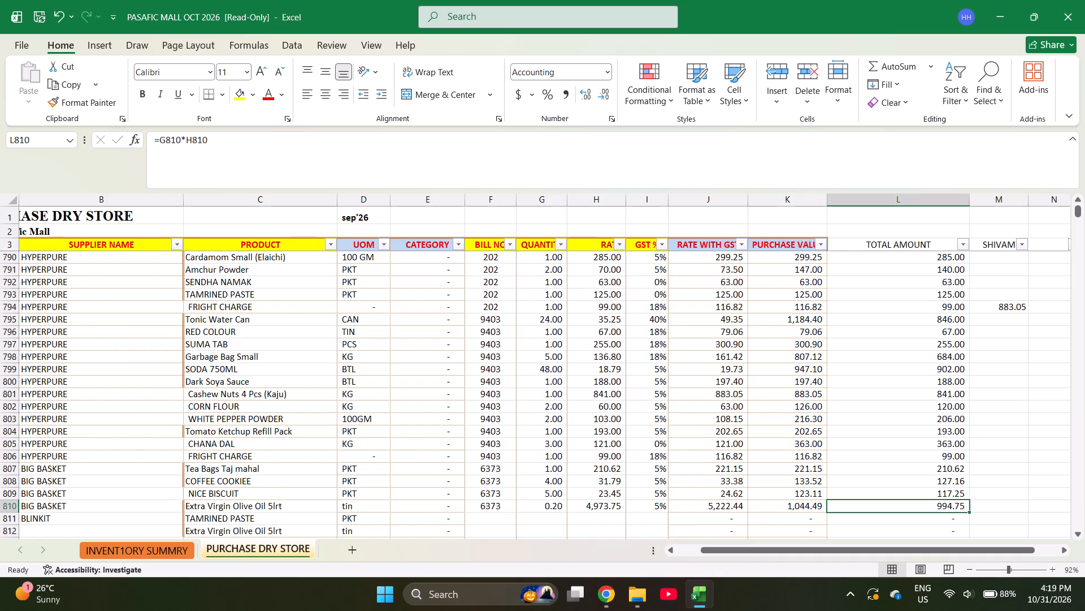
key(shift+Up)
key(shift+Up)
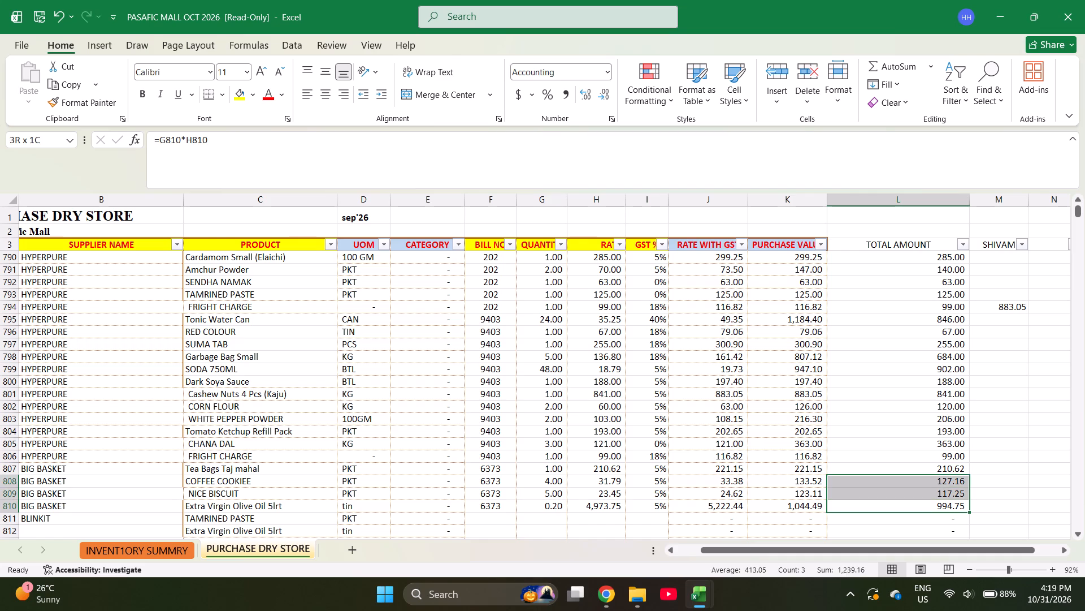
key(shift+Up)
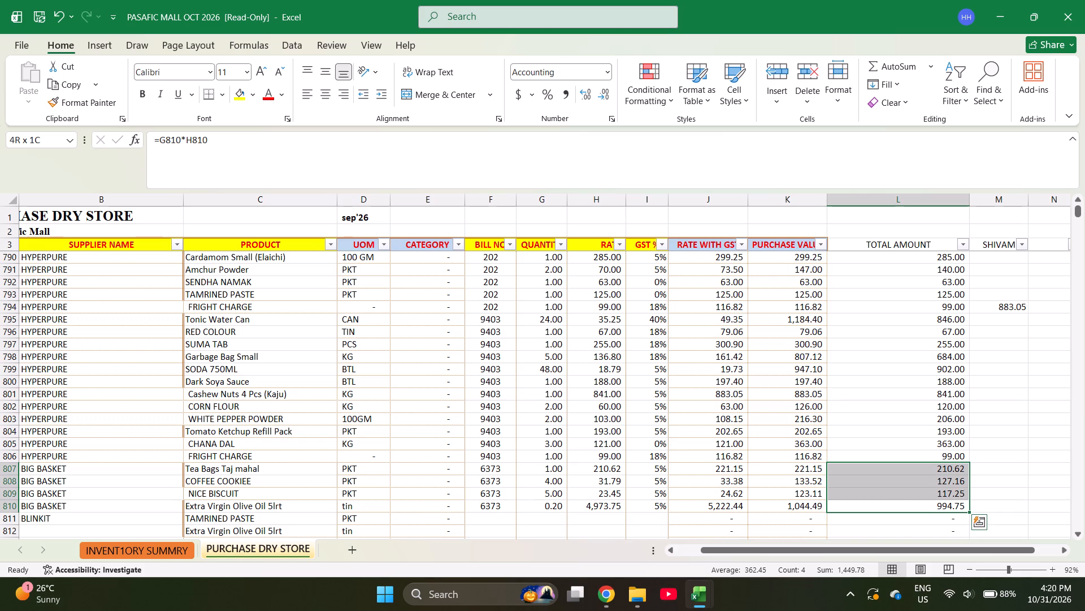
Select the purchase values of the four bill 6373 rows to check their sum including GST.
key(Left)
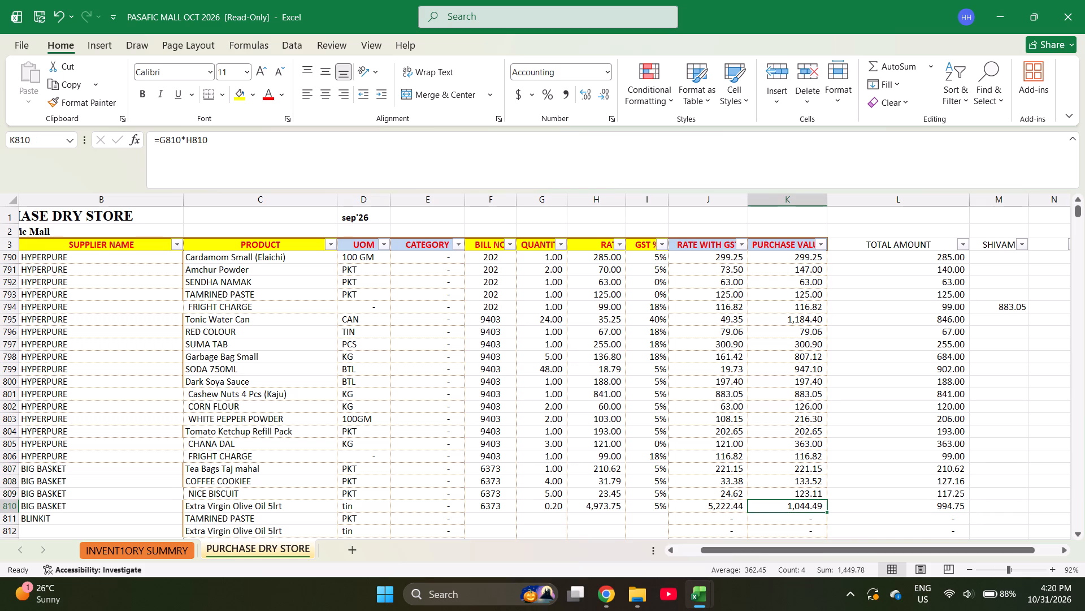
key(shift+Up)
key(shift+Up)
key(shift+Up)
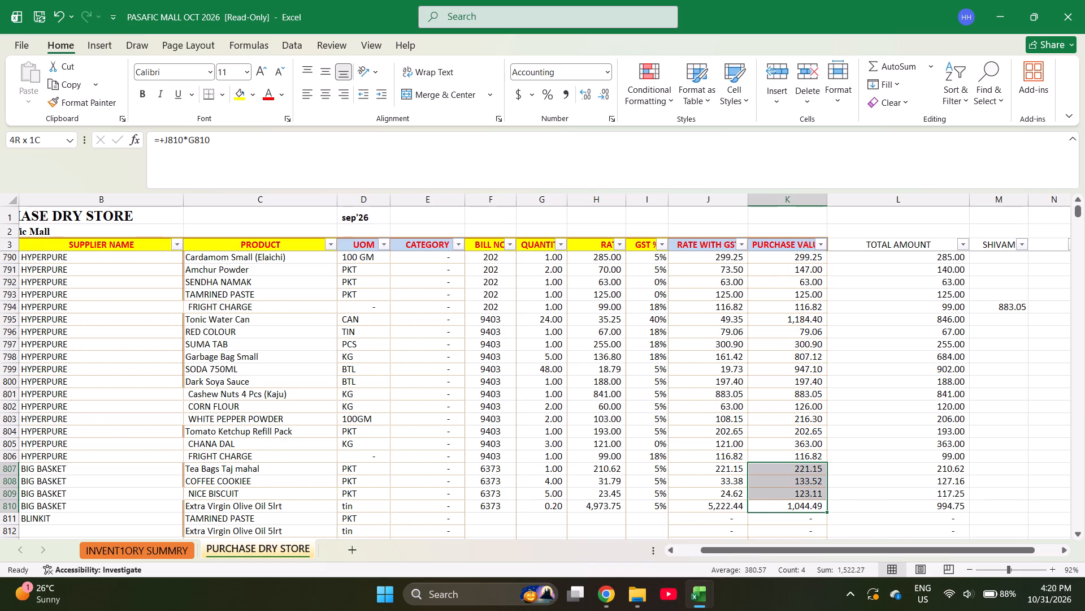
Return to the BLINKIT entry and go to the empty product cell below its Extra Virgin Olive Oil 5lrt row.
key(ctrl+Left)
key(Down)
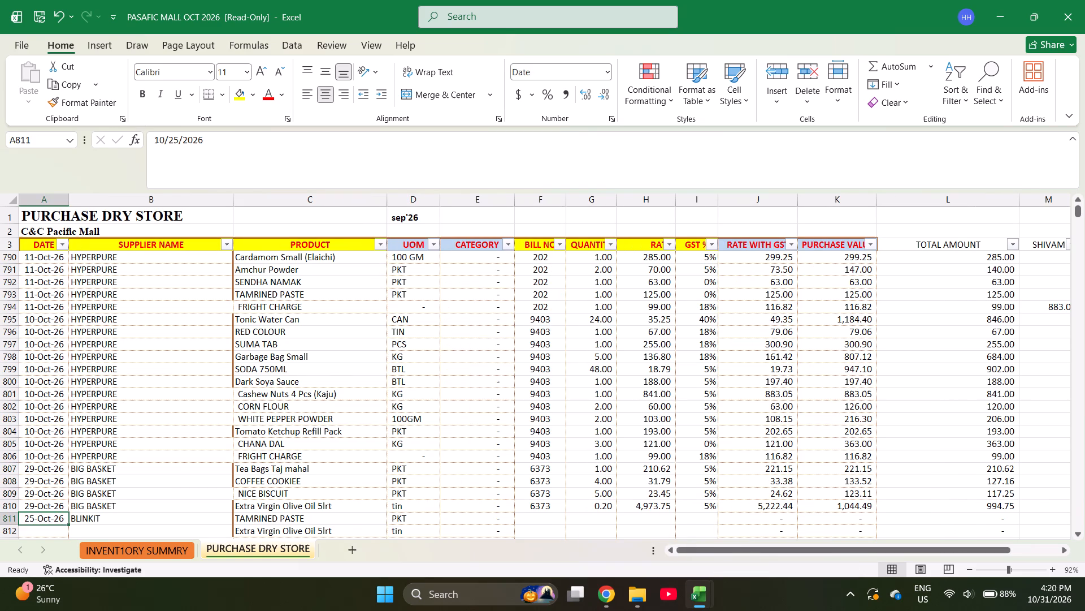
key(Right)
key(Right)
key(Down)
key(Down)
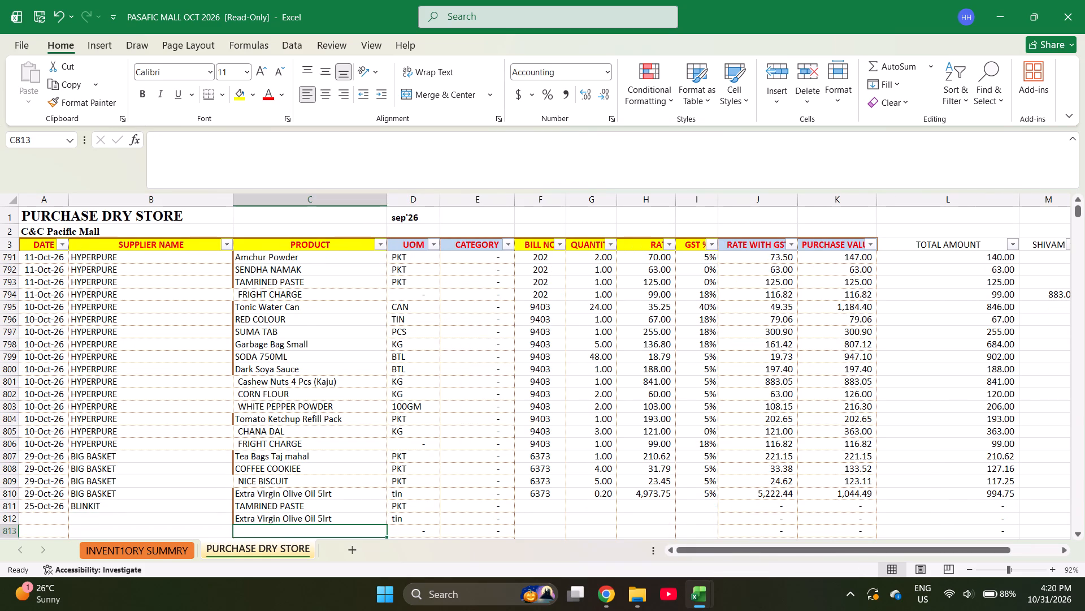
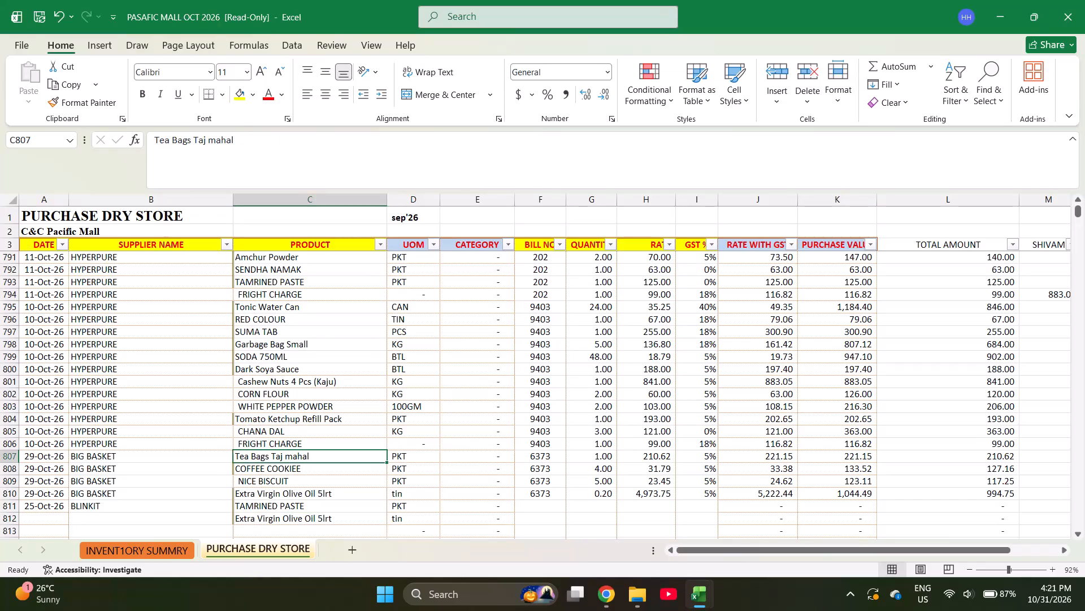
Copy the product COFFEE COOKIEE from its BIG BASKET row into the cell below the BLINKIT entry's Extra Virgin Olive Oil 5lrt.
key(Down)
key(ctrl+c)
key(ctrl+Down)
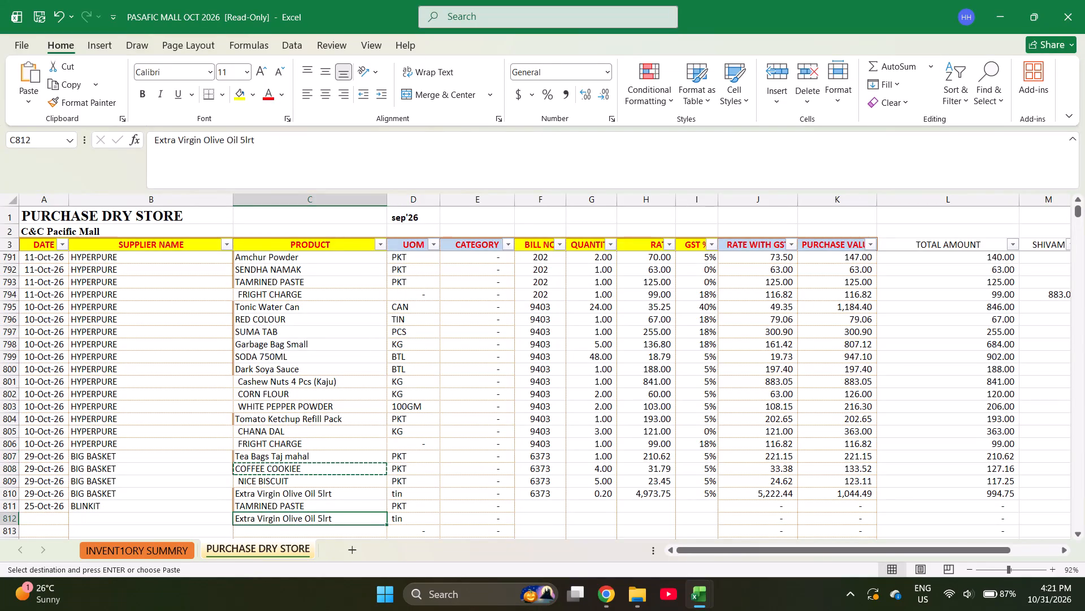
key(Down)
key(Return)
key(Return)
key(Return)
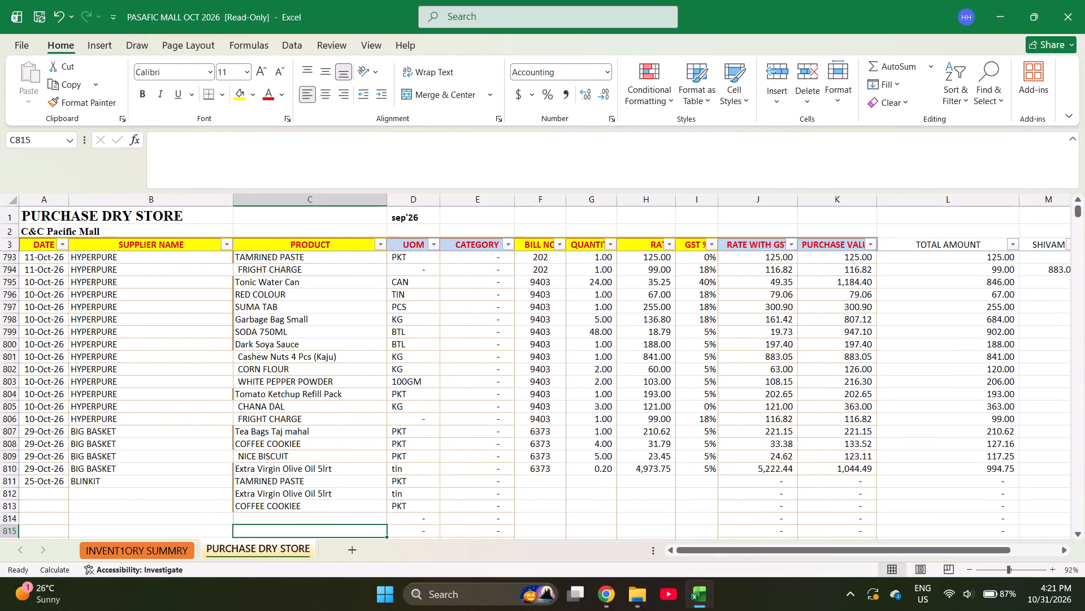
Enter NICE BISCUIT as the product in the row below COFFEE COOKIEE in the BLINKIT entry.
key(Down)
key(Up)
key(Up)
key(Up)
key(Down)
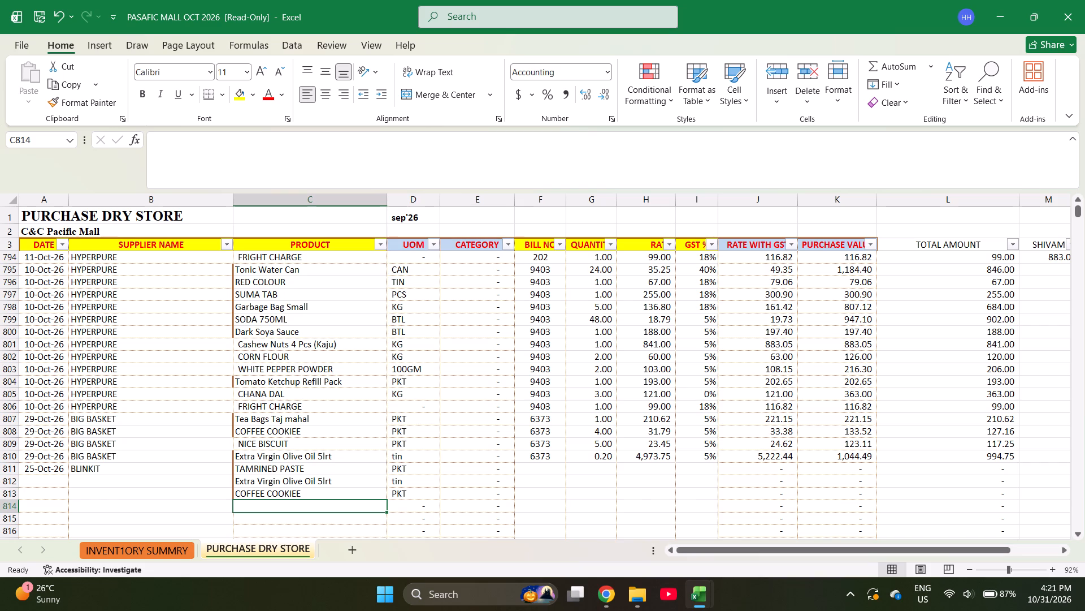
text(NIC)
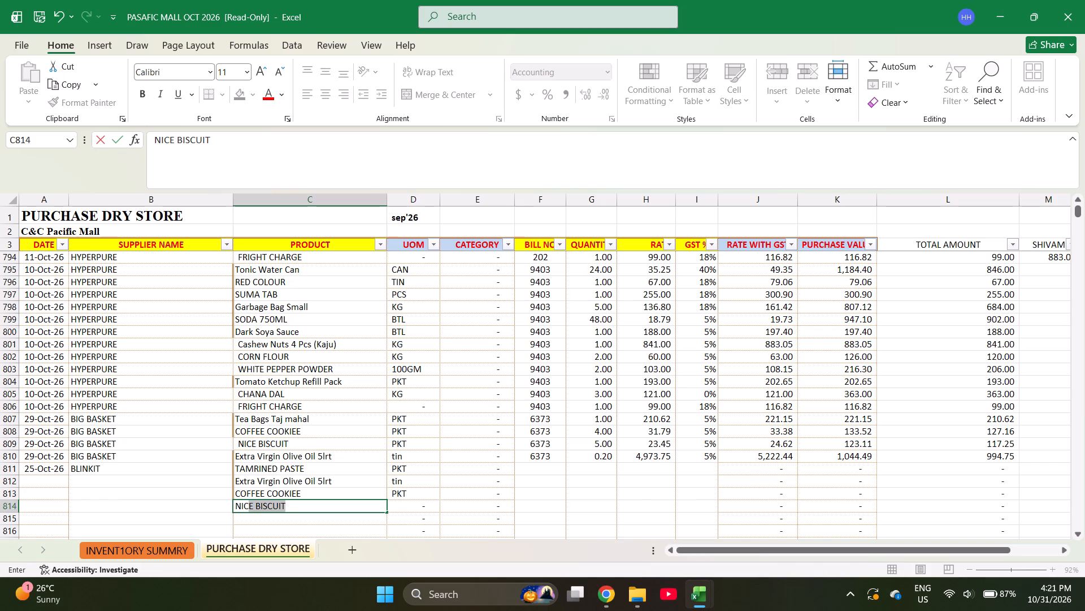
key(Return)
Select the BLINKIT entry's product cells from NICE BISCUIT up to TAMRINED PASTE to check their count.
key(shift+Up)
key(shift+Up)
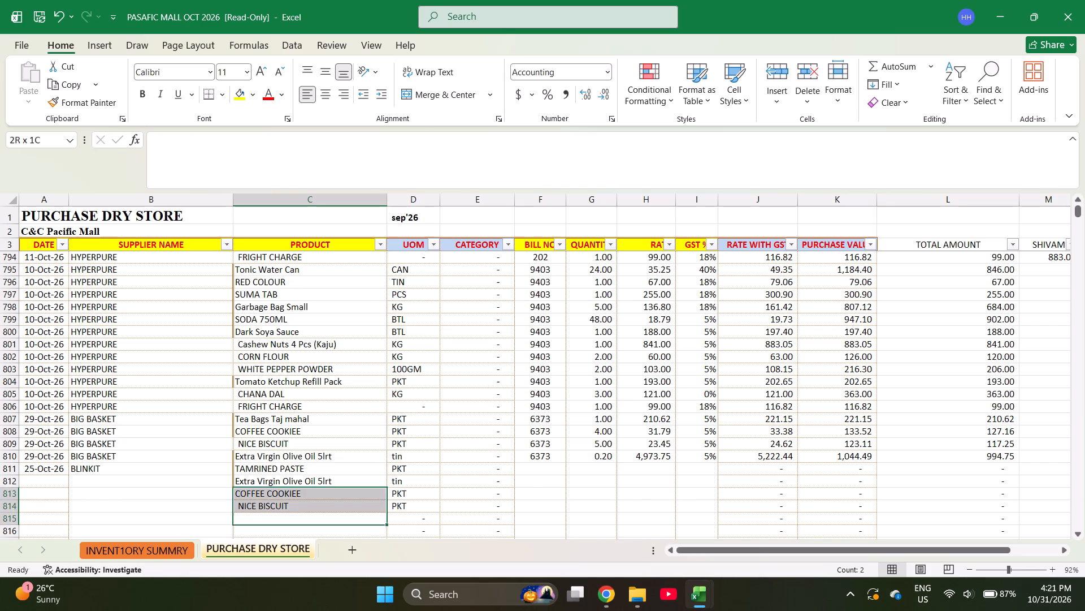
key(shift+Up)
key(shift+Up)
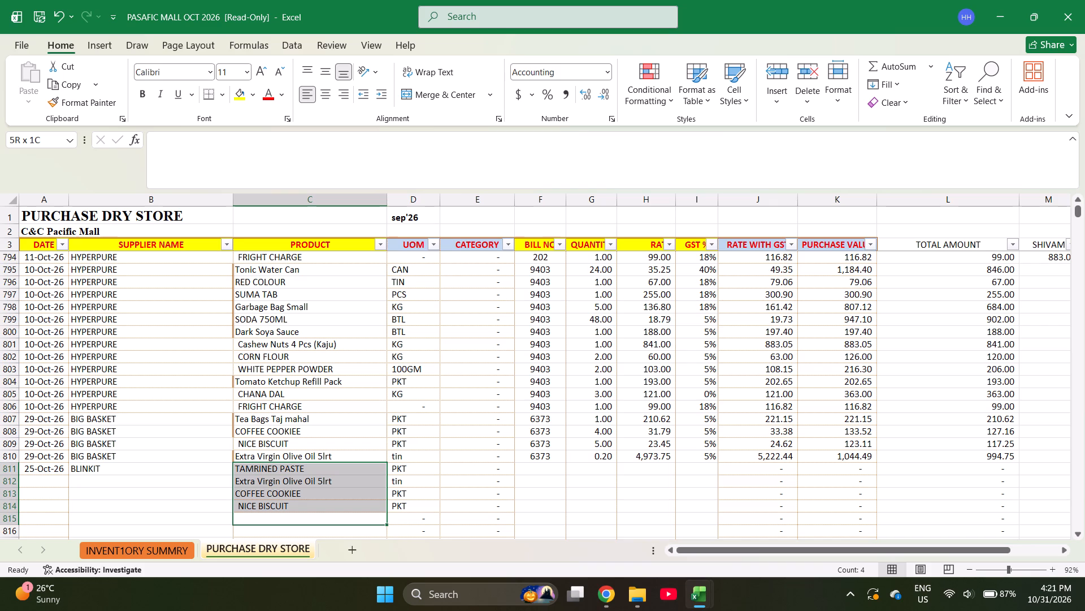
Enter bill number 669 in the BLINKIT TAMRINED PASTE row.
key(Right)
key(Right)
key(Right)
key(ctrl+Up)
key(Down)
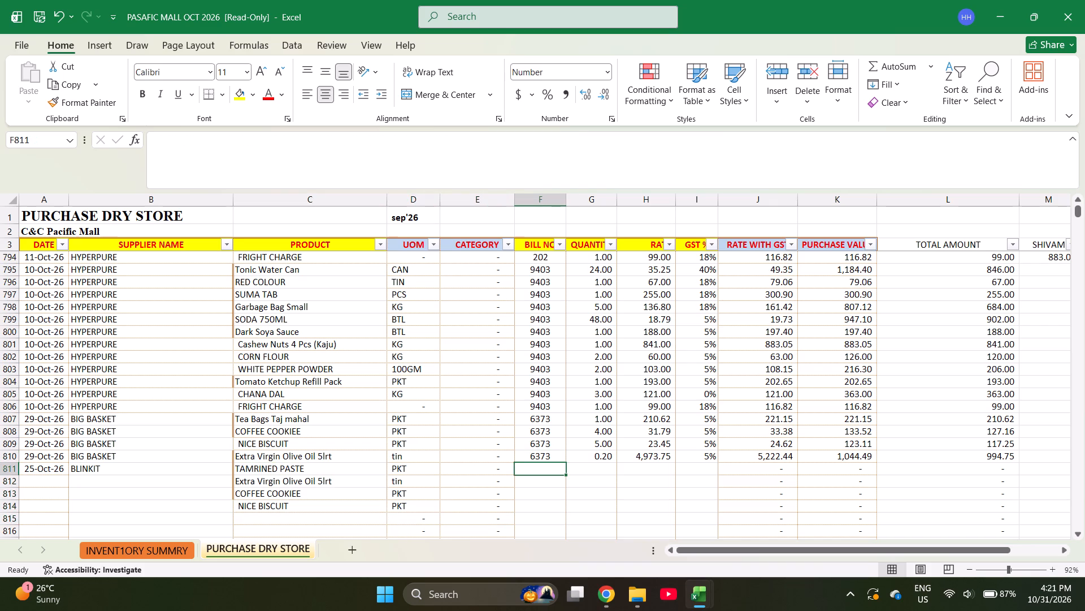
text(669)
key(Right)
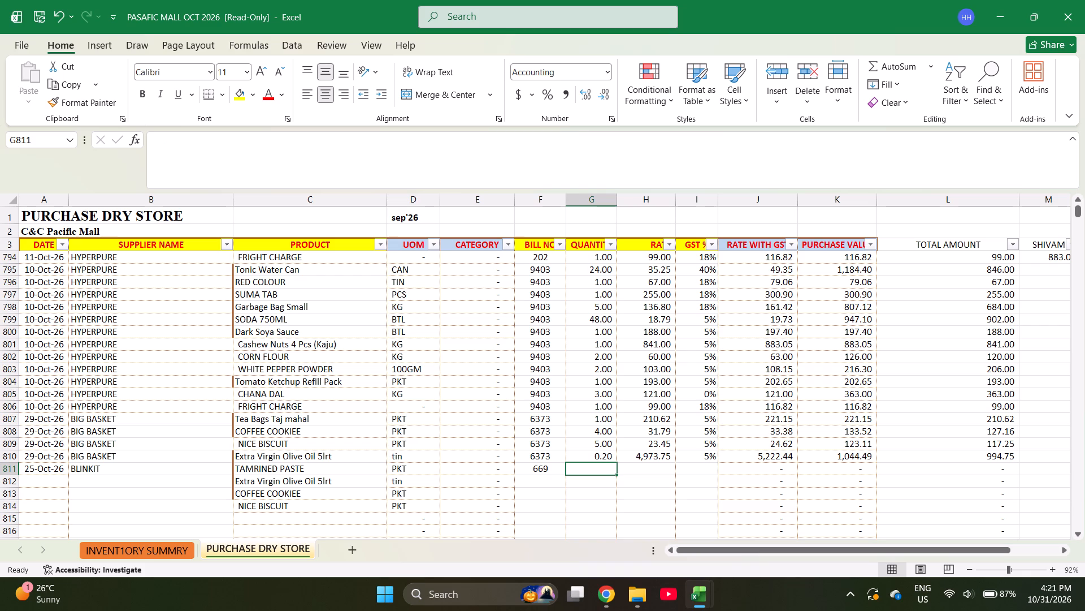
Enter the BLINKIT quantities: 1 for TAMRINED PASTE, 2 for Extra Virgin Olive Oil 5lrt, 4 for COFFEE COOKIEE and 3 for NICE BISCUIT.
key(1)
key(Return)
text(24)
key(Return)
key(3)
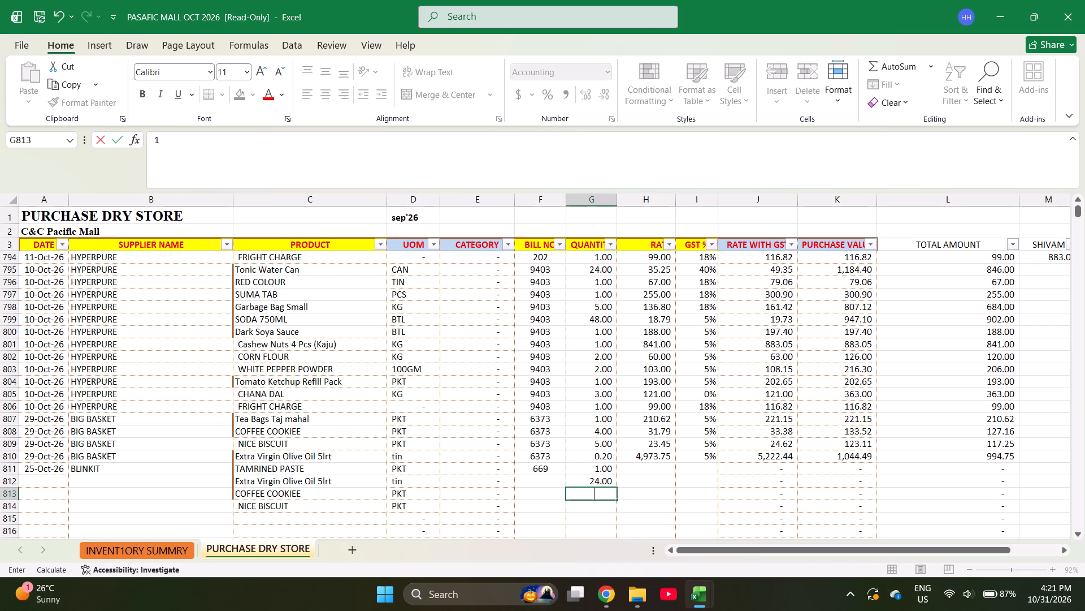
key(Up)
key(2)
key(Return)
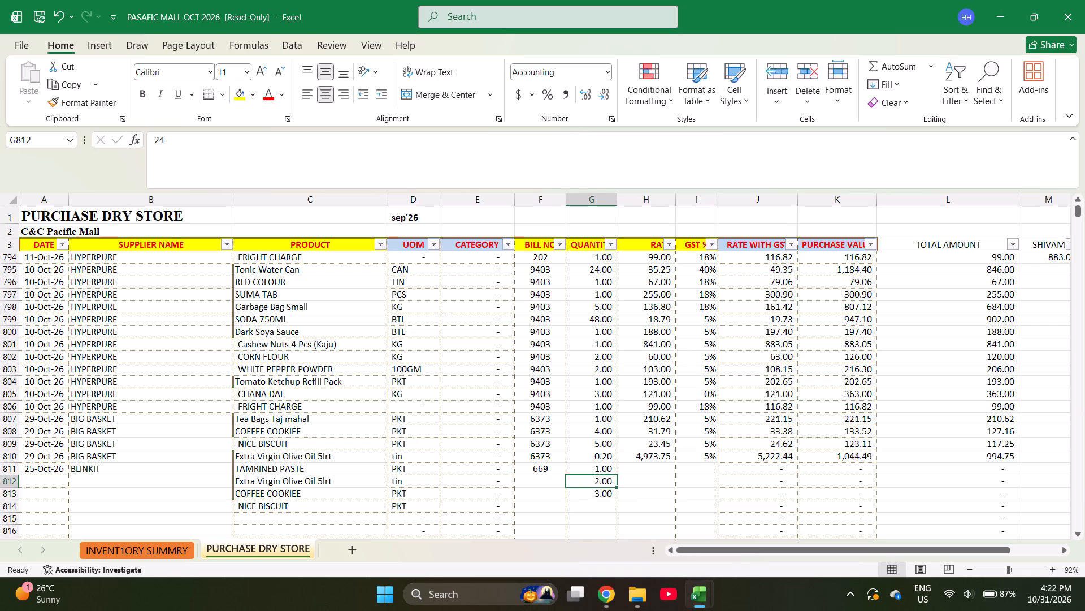
key(4)
key(Return)
key(3)
key(Return)
Set the rate of the BLINKIT TAMRINED PASTE row to 56.19.
key(Right)
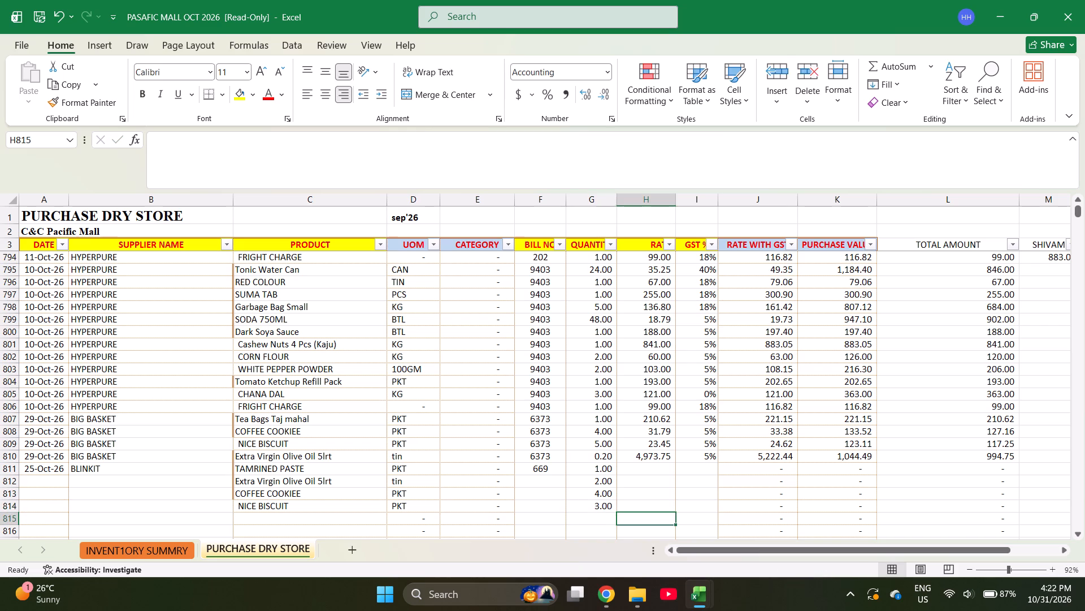
key(ctrl+Up)
key(Down)
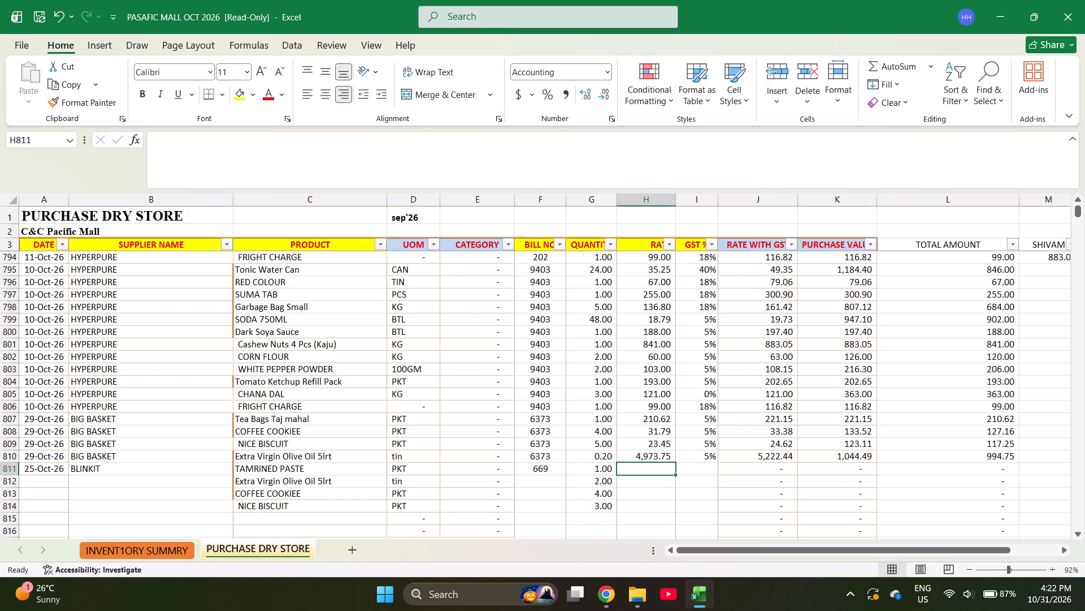
text(56.19)
key(Return)
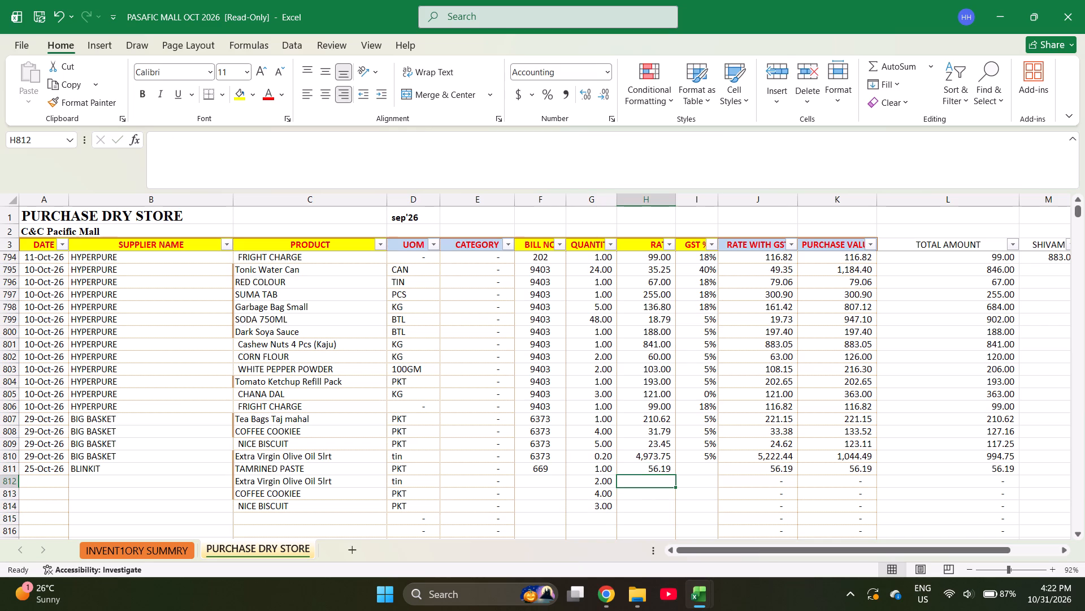
Start a formula in the rate cell of the BLINKIT Extra Virgin Olive Oil 5lrt row.
key(equal)
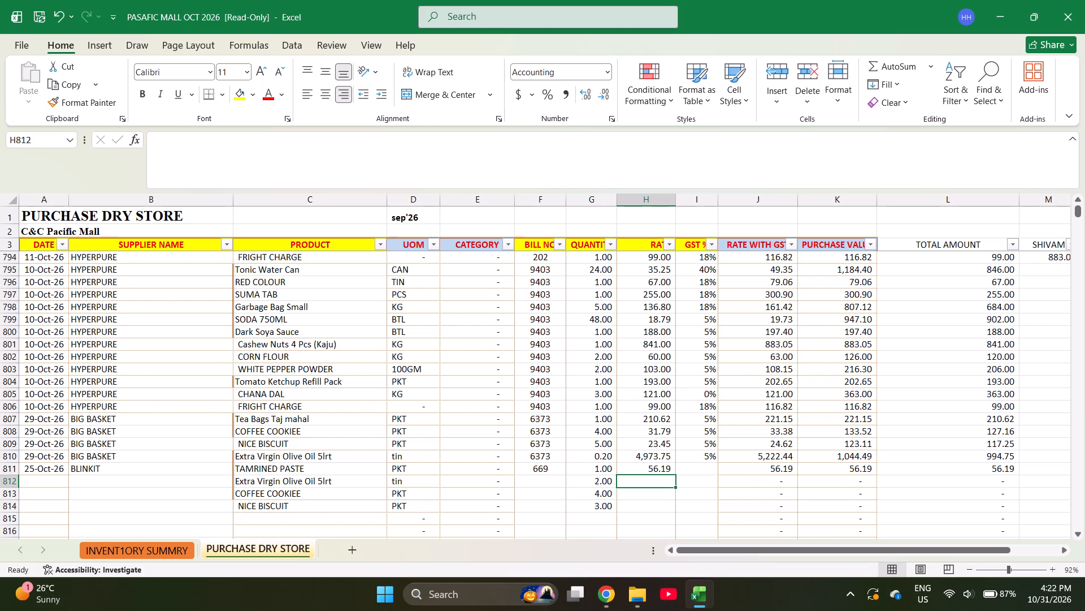
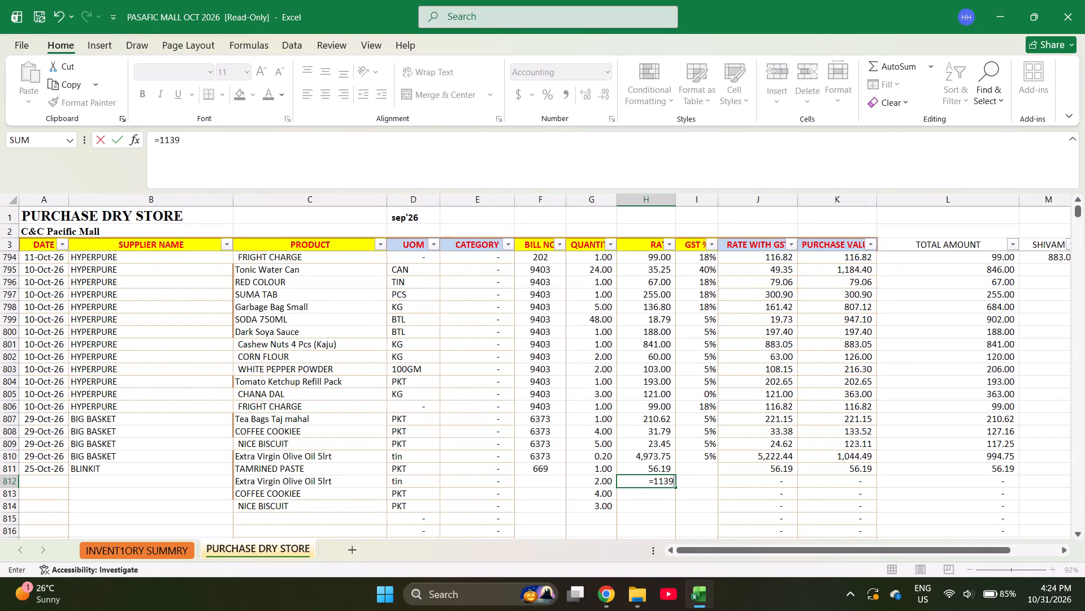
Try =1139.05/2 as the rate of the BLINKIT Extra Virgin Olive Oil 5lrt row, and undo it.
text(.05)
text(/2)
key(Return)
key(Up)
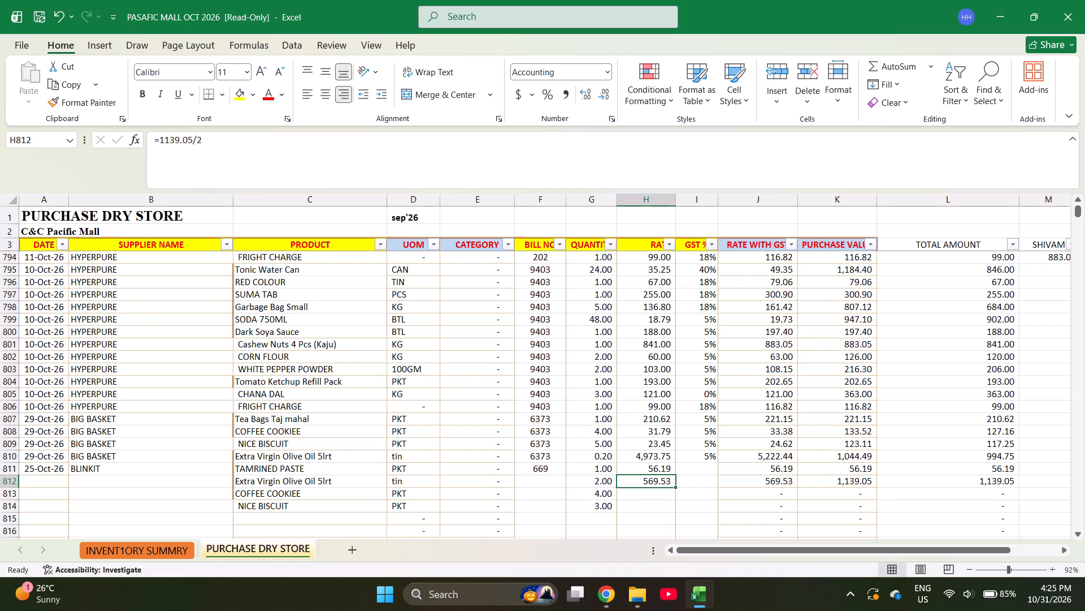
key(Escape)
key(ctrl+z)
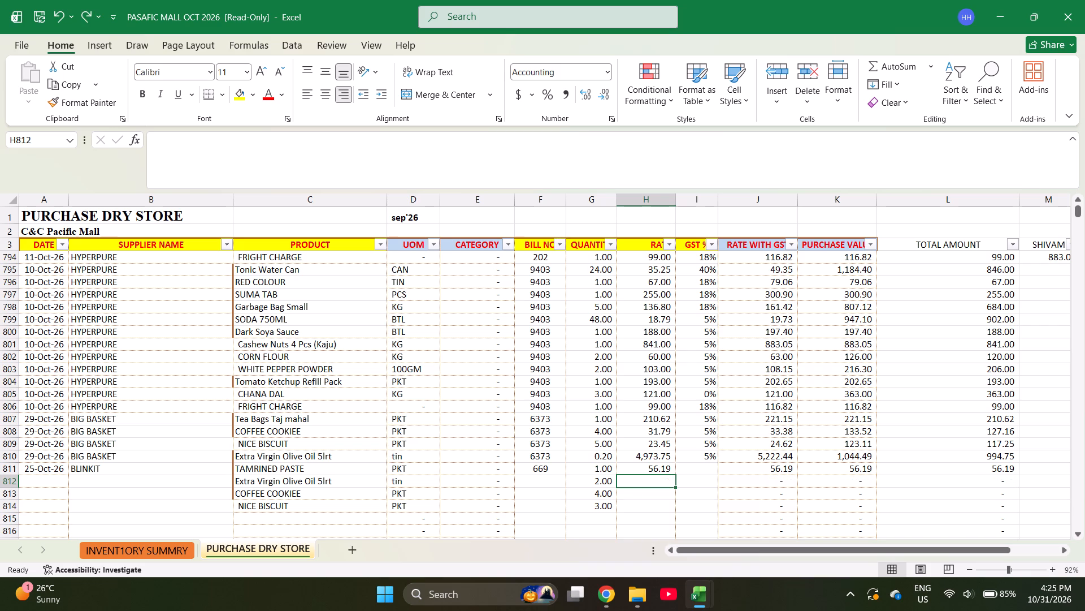
Set the BLINKIT Extra Virgin Olive Oil 5lrt row's rate to =1139.05*5 and its quantity to 0.2.
key(equal)
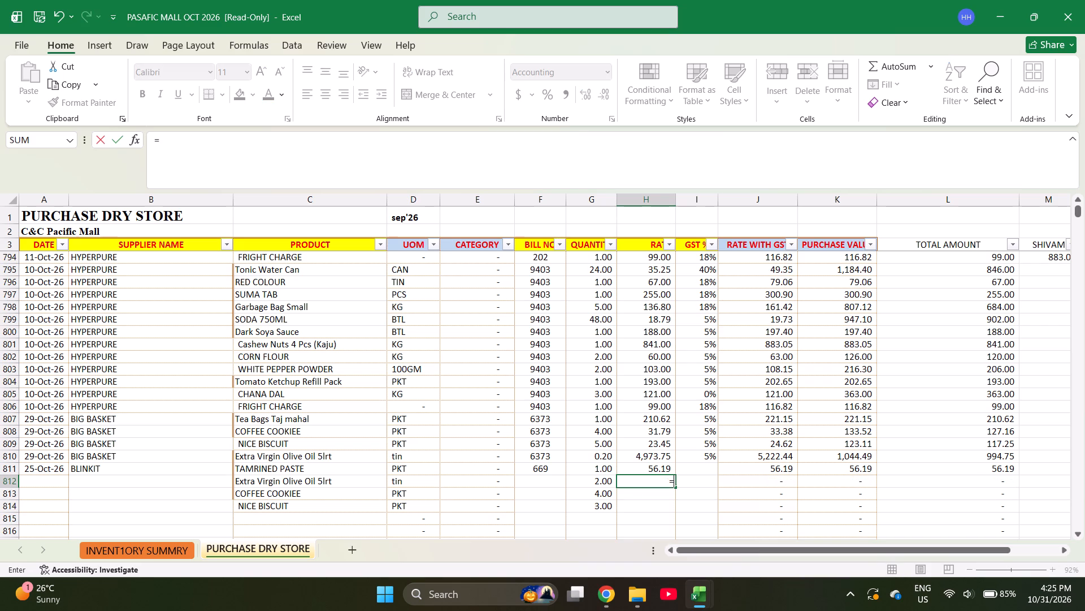
text(1139.05*2)
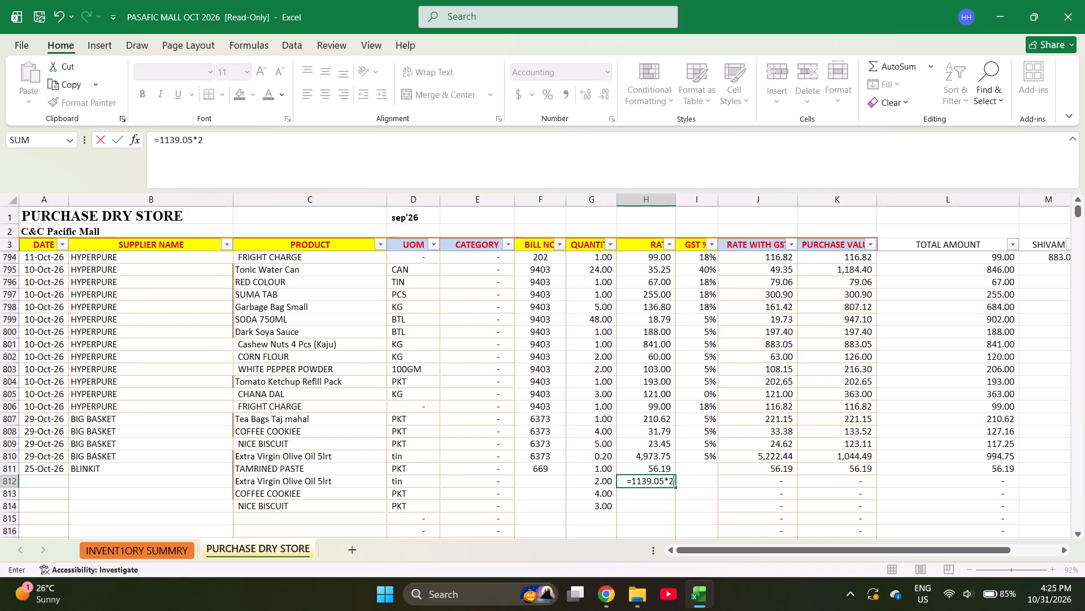
key(BackSpace)
key(5)
key(Return)
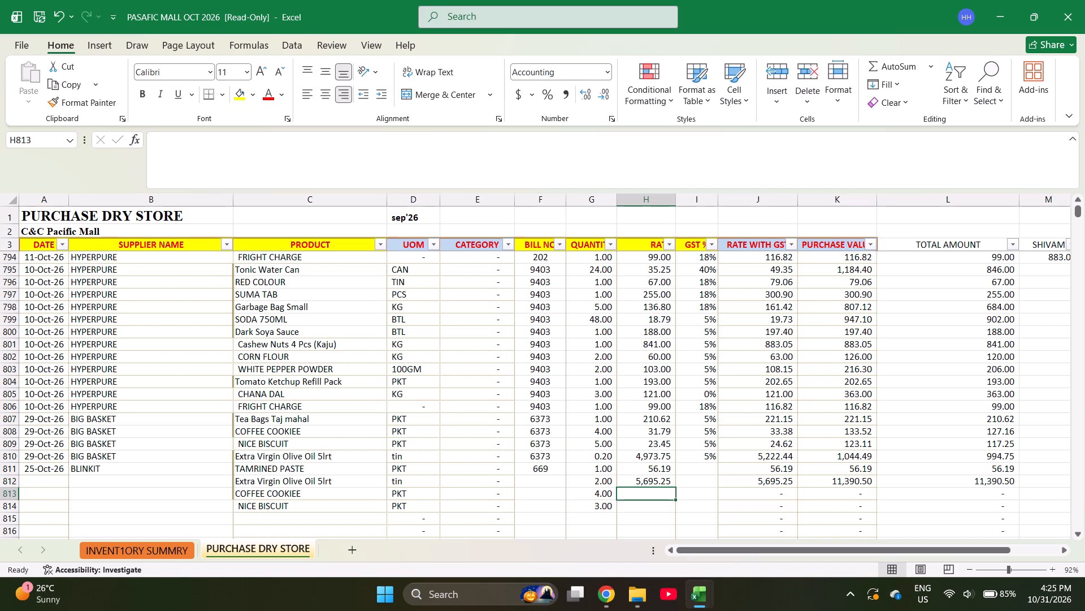
key(Up)
key(Left)
text(0.2)
key(Return)
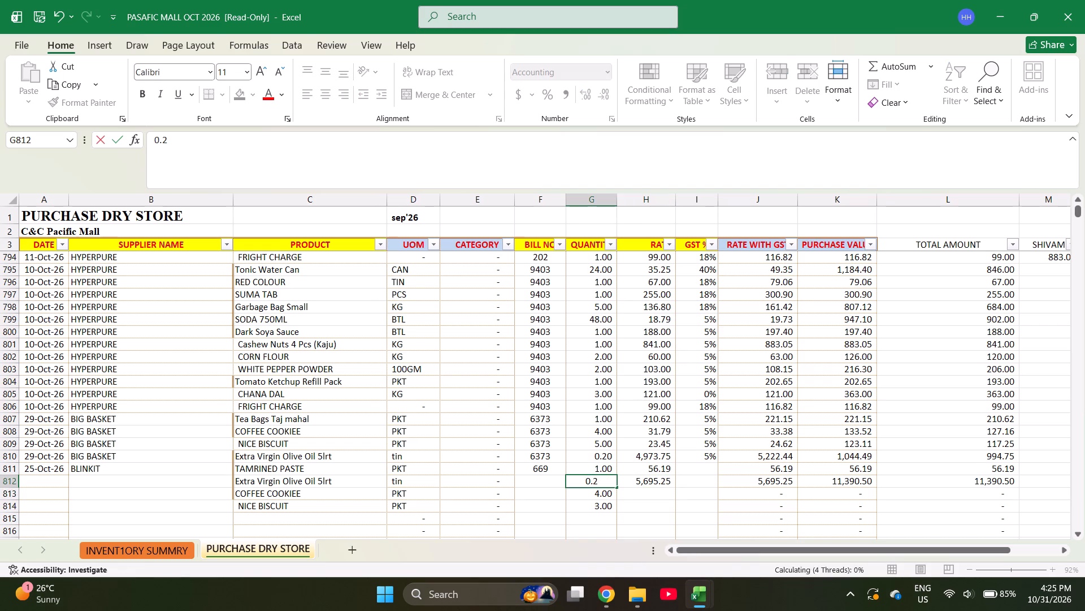
Enter the BLINKIT rates as =127.62/4 for COFFEE COOKIEE and =71.43/3 for NICE BISCUIT.
key(Right)
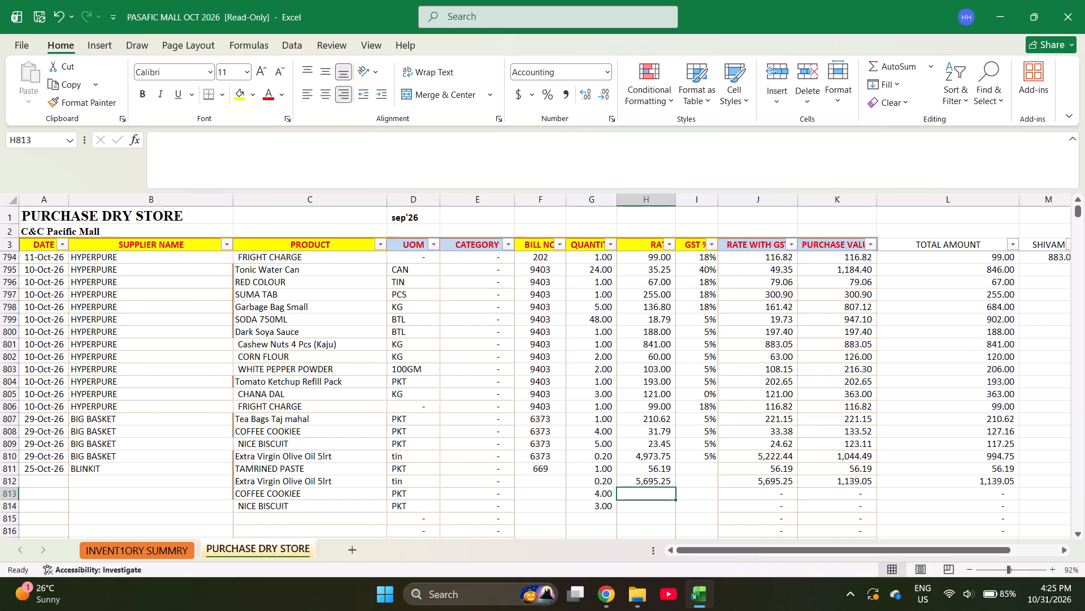
text(=127.62/4)
key(Return)
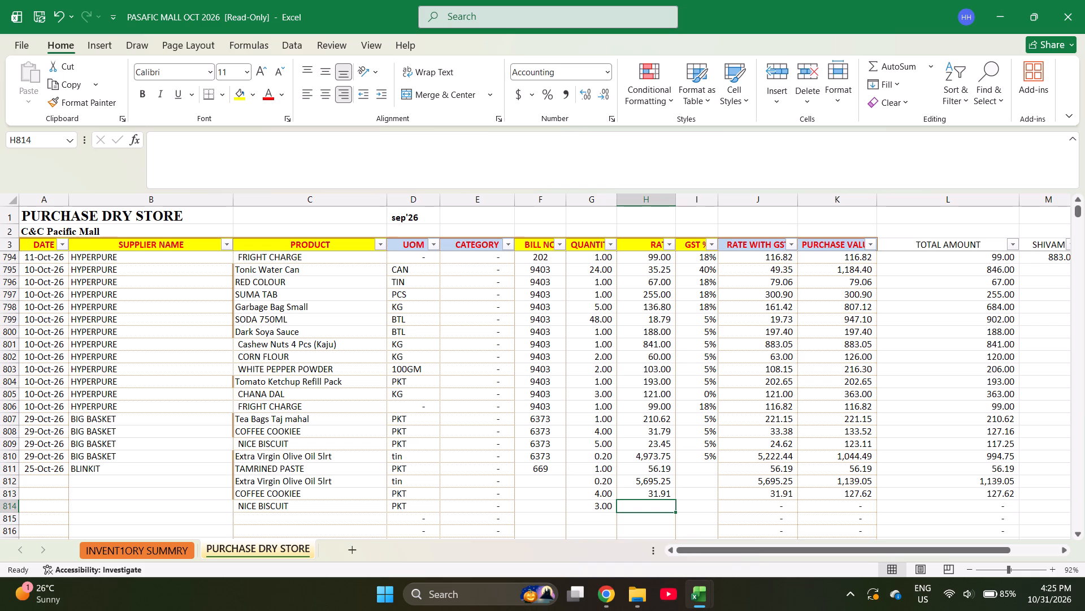
text(=71.43/)
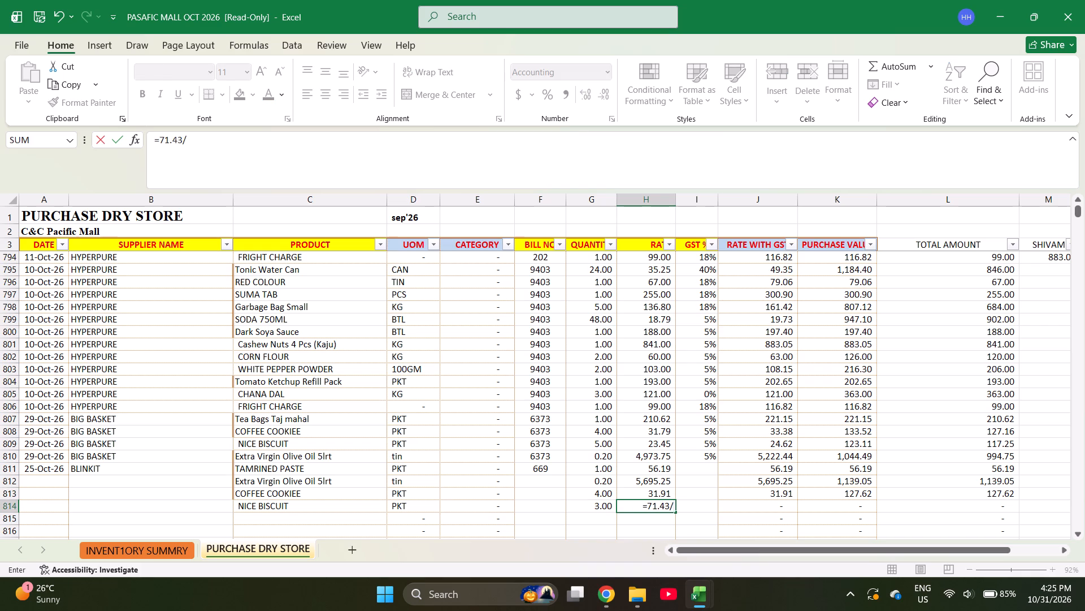
key(2)
key(BackSpace)
key(3)
key(Return)
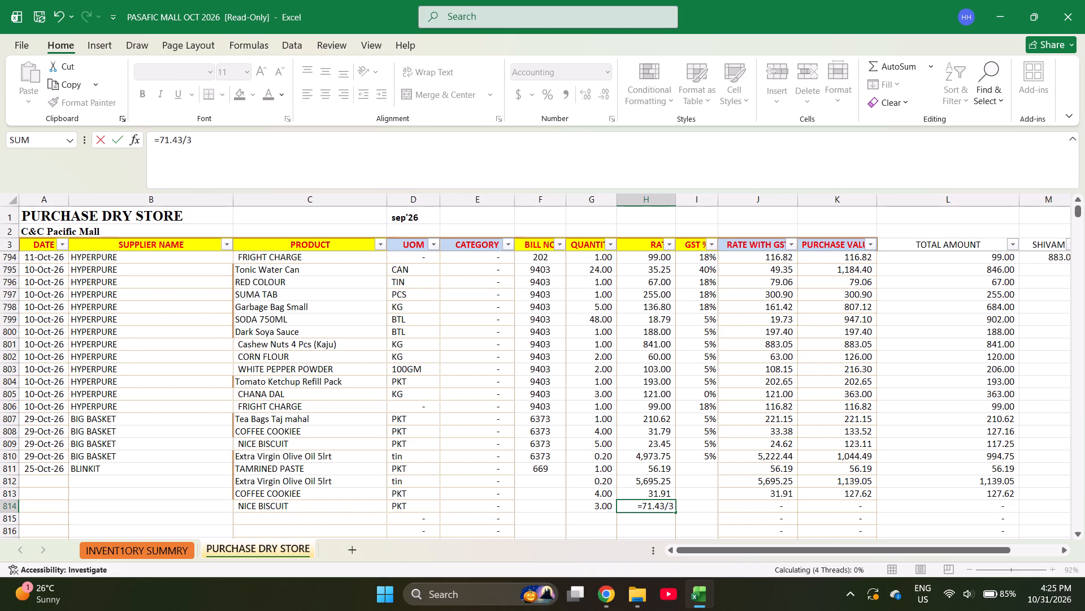
Enter 5% GST for the four BLINKIT product rows and the blank row below them.
key(Right)
key(ctrl+Up)
key(Down)
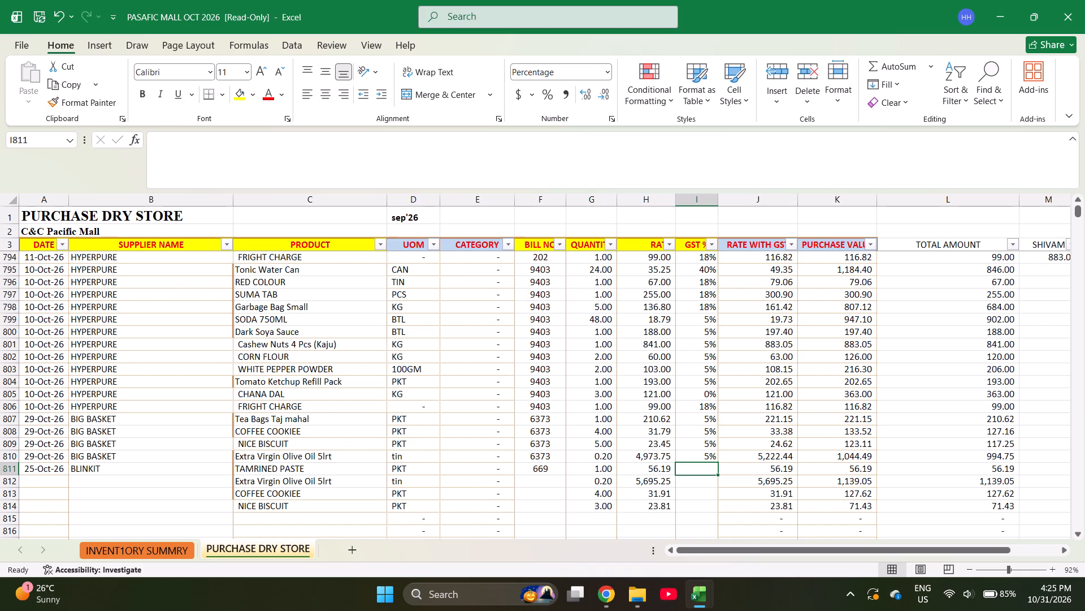
key(5)
key(Return)
key(5)
key(Return)
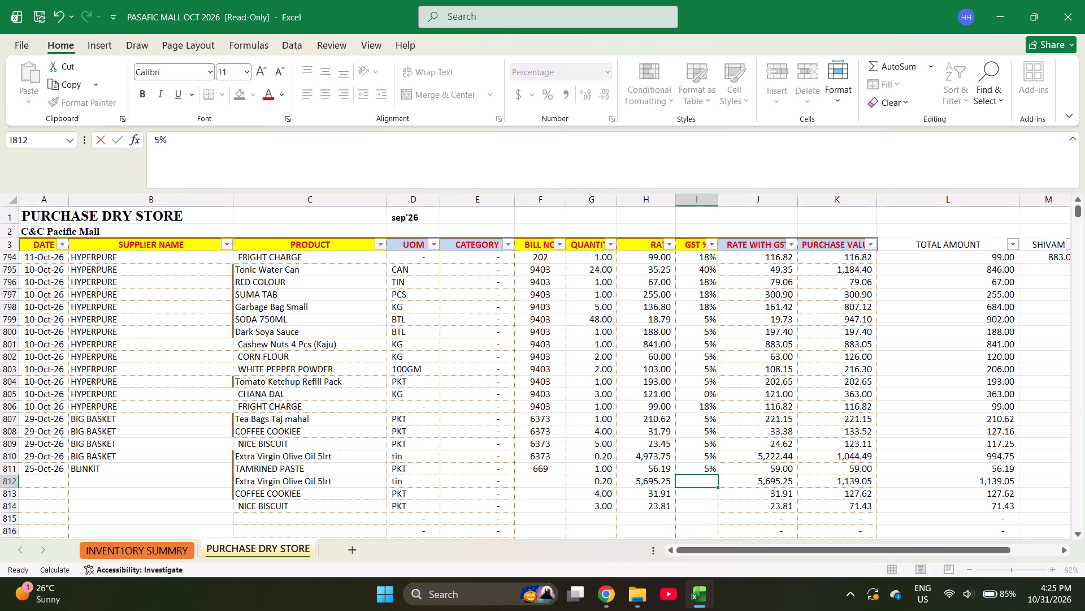
key(5)
key(Return)
key(5)
key(Return)
key(5)
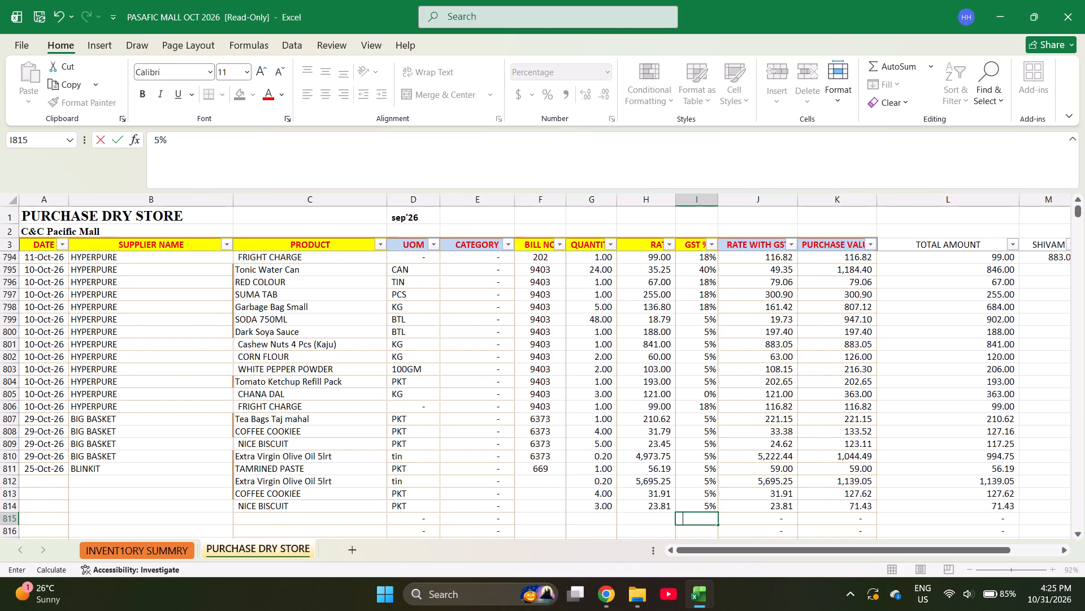
Fill bill number 669 down from TAMRINED PASTE through the NICE BISCUIT row.
key(Left)
key(Left)
key(Left)
key(ctrl+Up)
key(shift+Down)
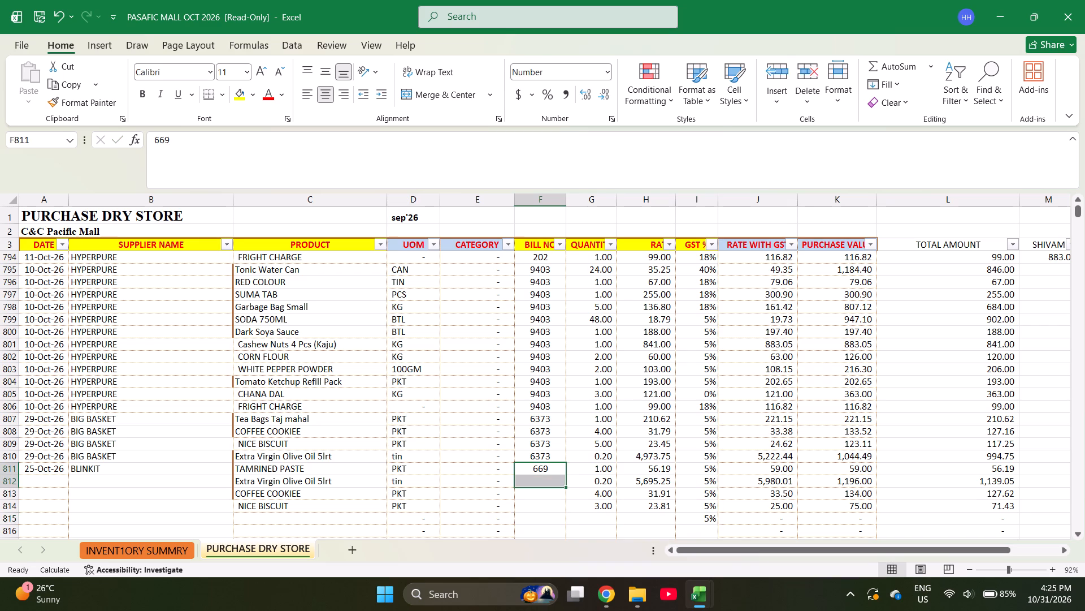
key(shift+Down)
key(shift+Down)
key(ctrl+d)
Fill the 25-Oct-26 date and BLINKIT supplier down from TAMRINED PASTE through the NICE BISCUIT row.
key(ctrl+Left)
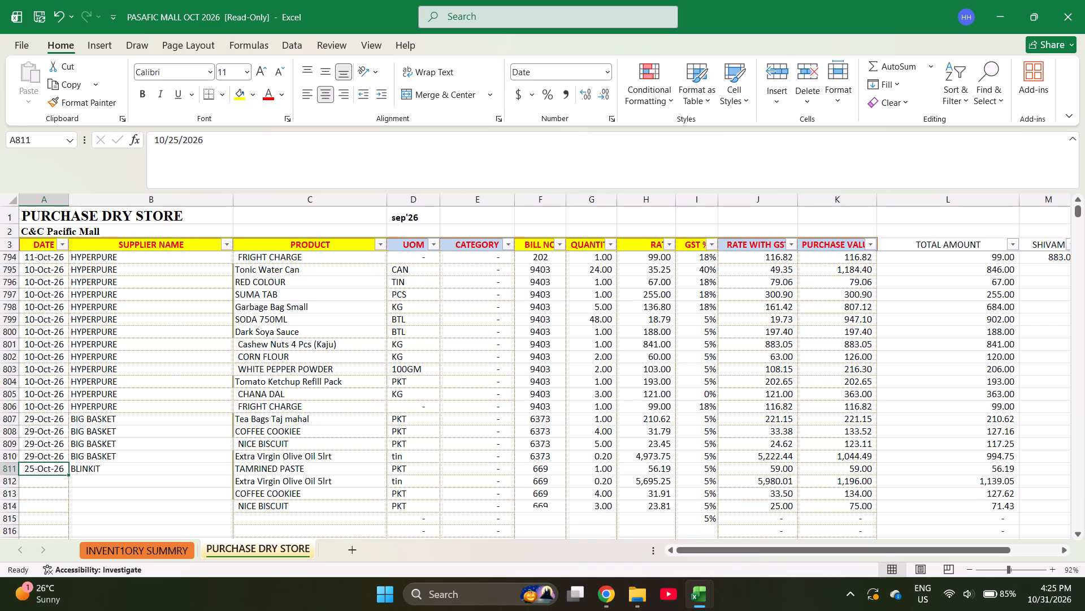
key(shift+Right)
key(shift+Down)
key(shift+Down)
key(shift+Down)
key(ctrl+d)
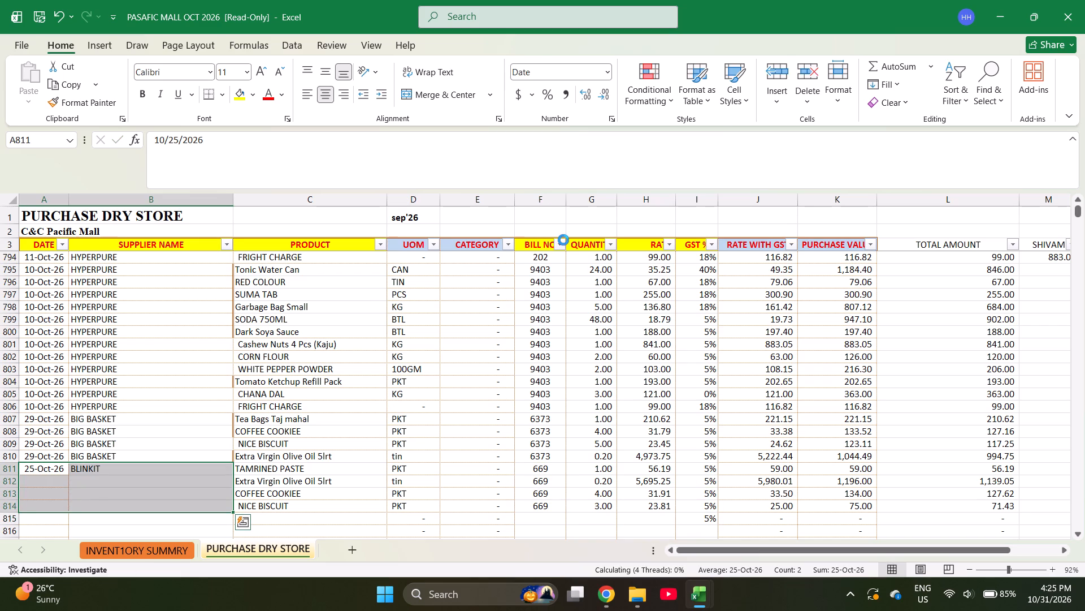
Check the sum of the purchase values of the four BLINKIT product rows.
key(ctrl+Right)
key(Left)
key(shift+Down)
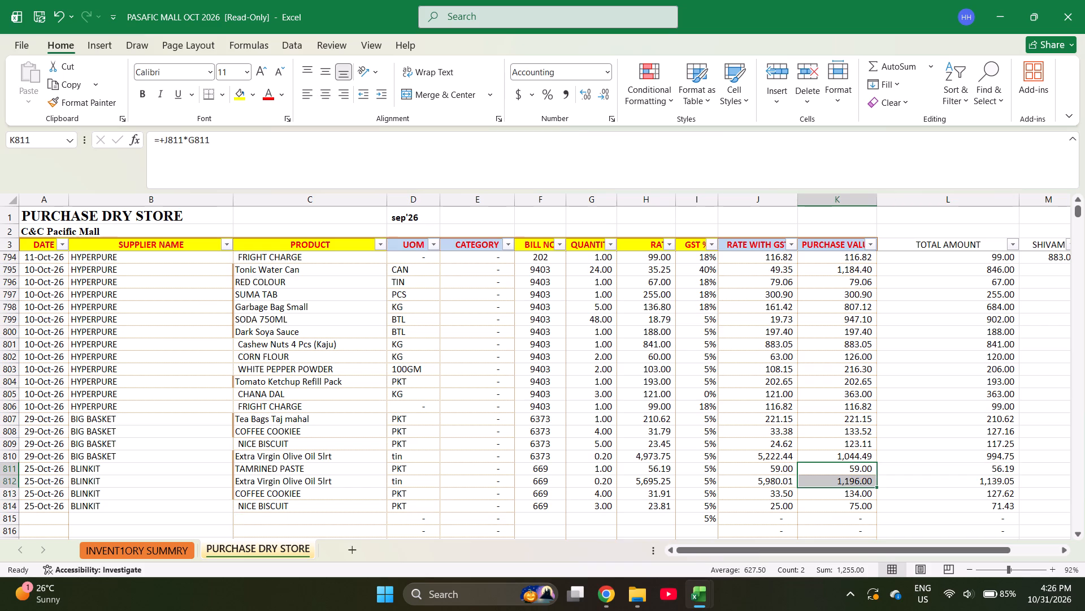
key(shift+Down)
key(shift+Down)
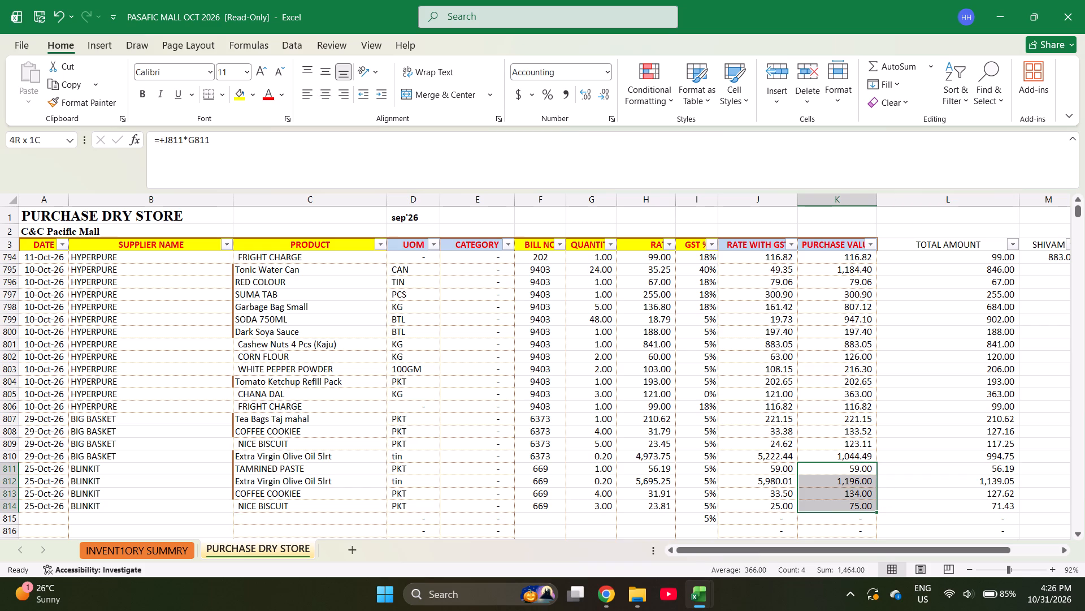
Fill the 25-Oct-26 date and BLINKIT supplier from the NICE BISCUIT row into the row below.
key(Left)
key(Left)
key(Left)
key(Left)
key(Left)
key(Left)
key(Left)
key(Left)
key(Left)
key(Left)
key(Left)
key(Left)
key(Left)
key(Left)
key(Left)
key(Left)
key(Left)
key(Left)
key(Left)
key(Left)
key(Down)
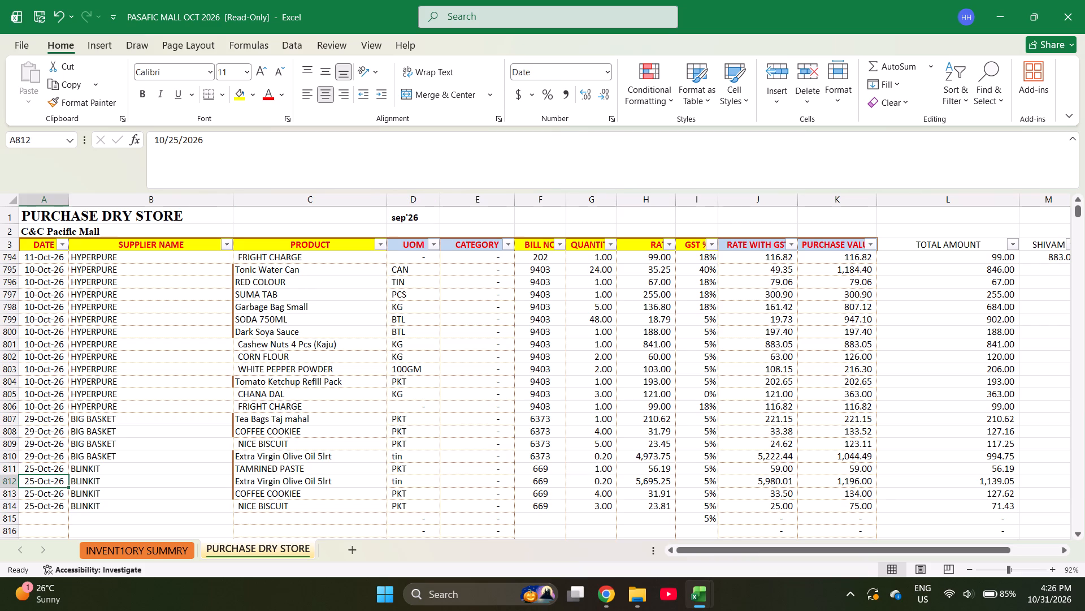
key(Down)
key(Down)
key(shift+Right)
key(shift+Down)
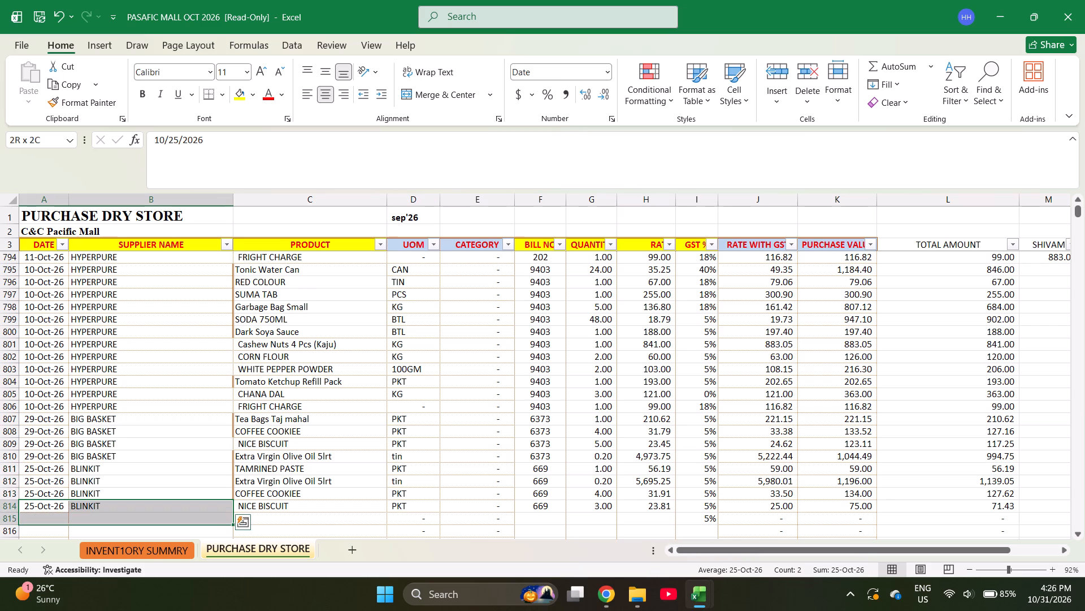
key(ctrl+d)
Enter FRIGHT CHARGE as the product in the new BLINKIT row and copy bill number 669 into it.
key(Right)
key(Right)
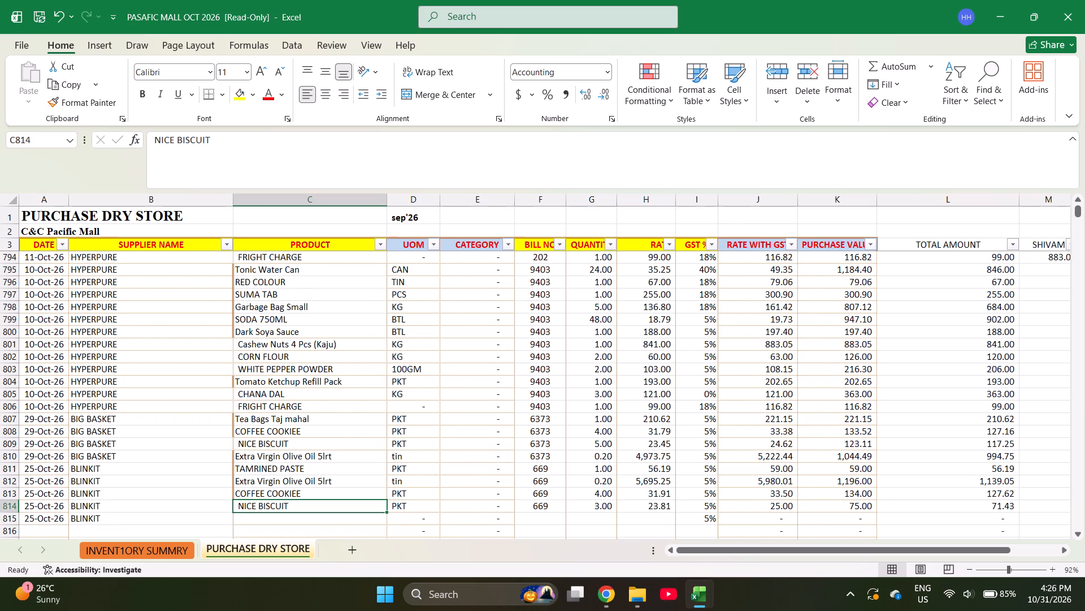
key(Down)
key(f)
key(Right)
key(Right)
key(Right)
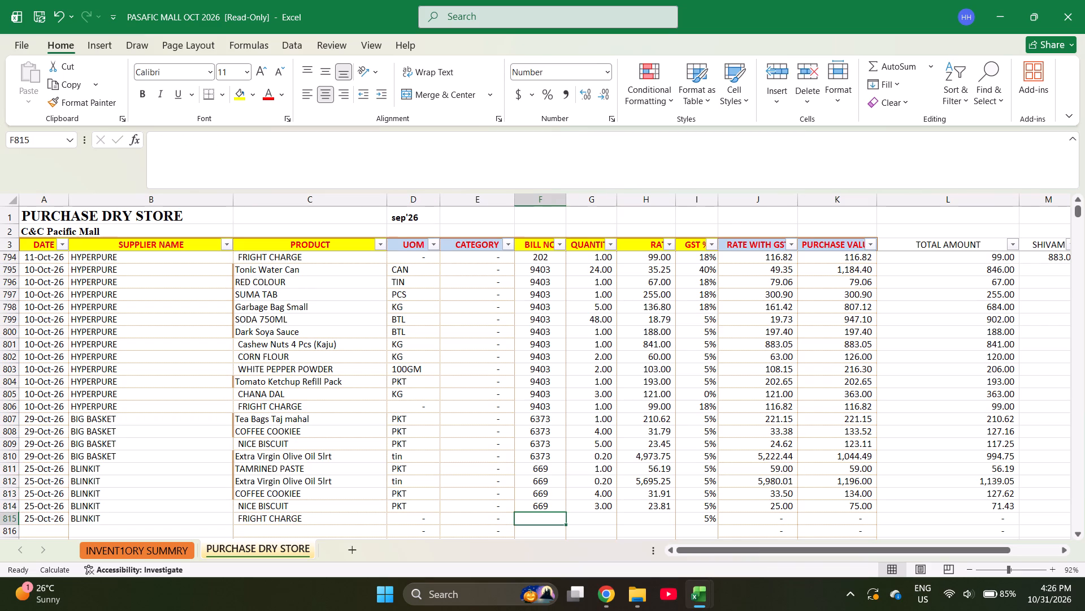
key(ctrl+d)
key(Right)
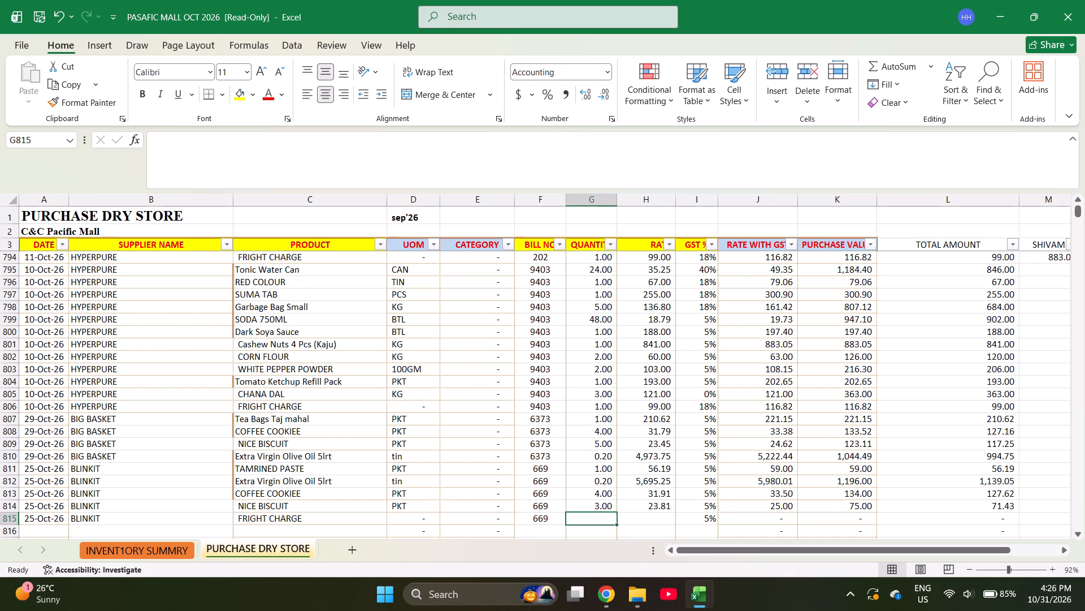
Enter quantity 1, rate 12 and 0% GST in the BLINKIT FRIGHT CHARGE row.
key(1)
key(Right)
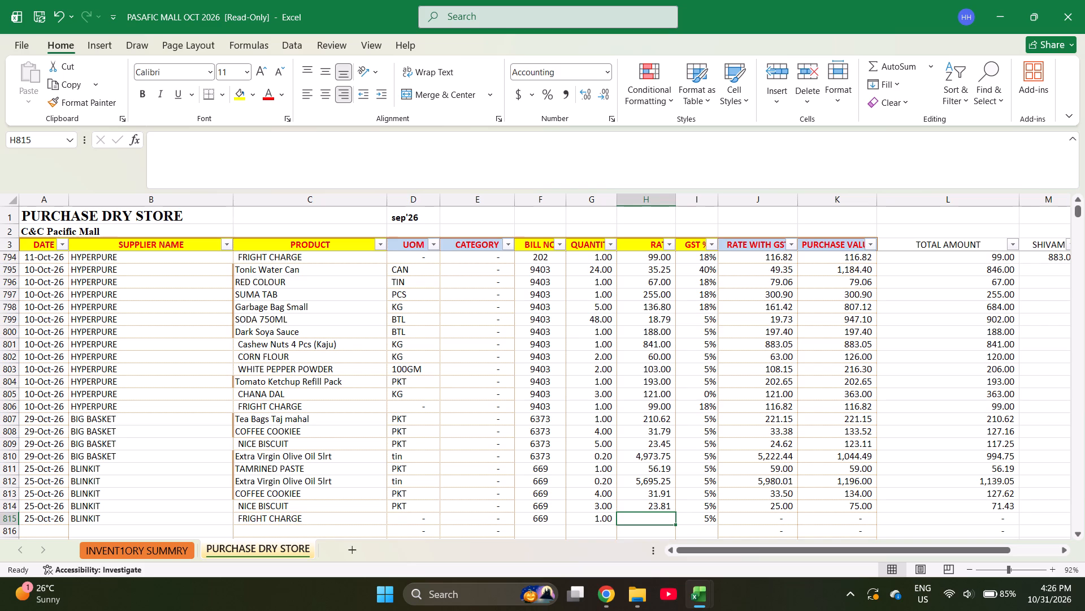
text(12)
key(Right)
key(0)
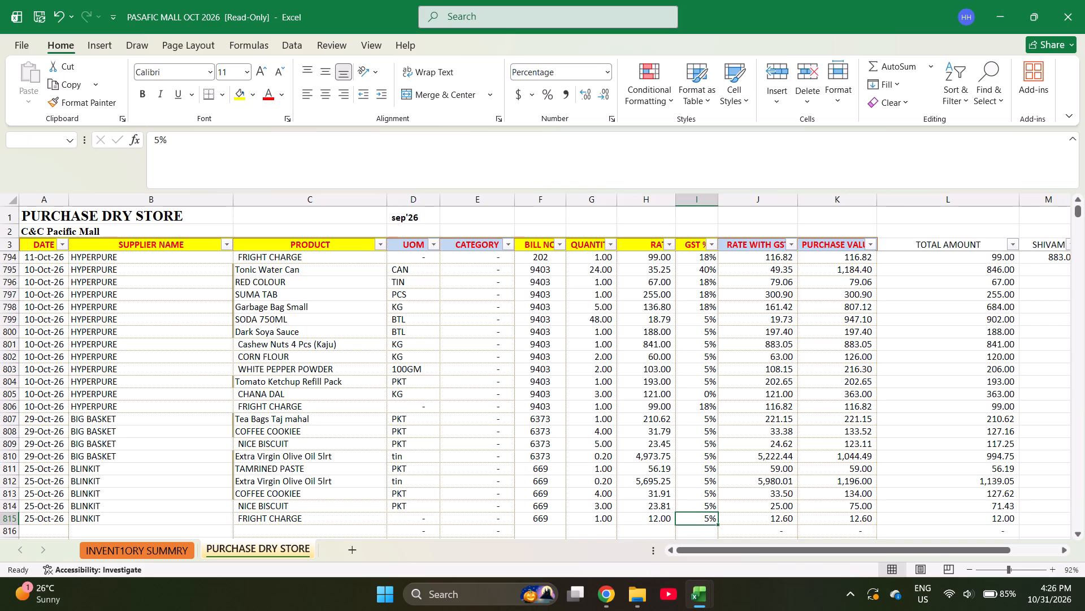
key(Right)
Check the sum of the purchase values of all five BLINKIT rows, including FRIGHT CHARGE.
key(Right)
key(shift+Up)
key(shift+Up)
key(shift+Up)
key(shift+Up)
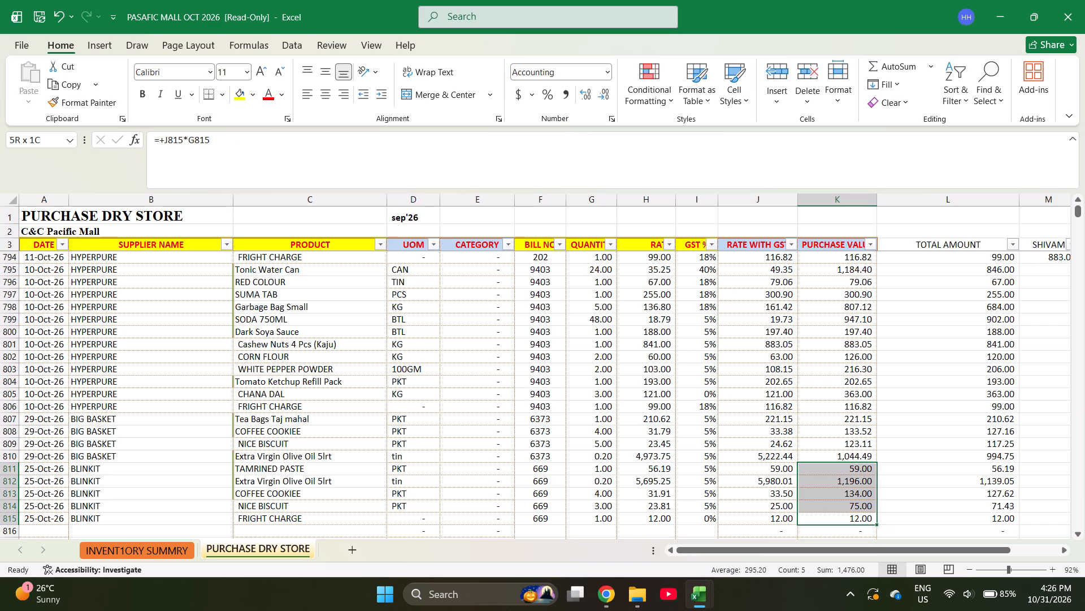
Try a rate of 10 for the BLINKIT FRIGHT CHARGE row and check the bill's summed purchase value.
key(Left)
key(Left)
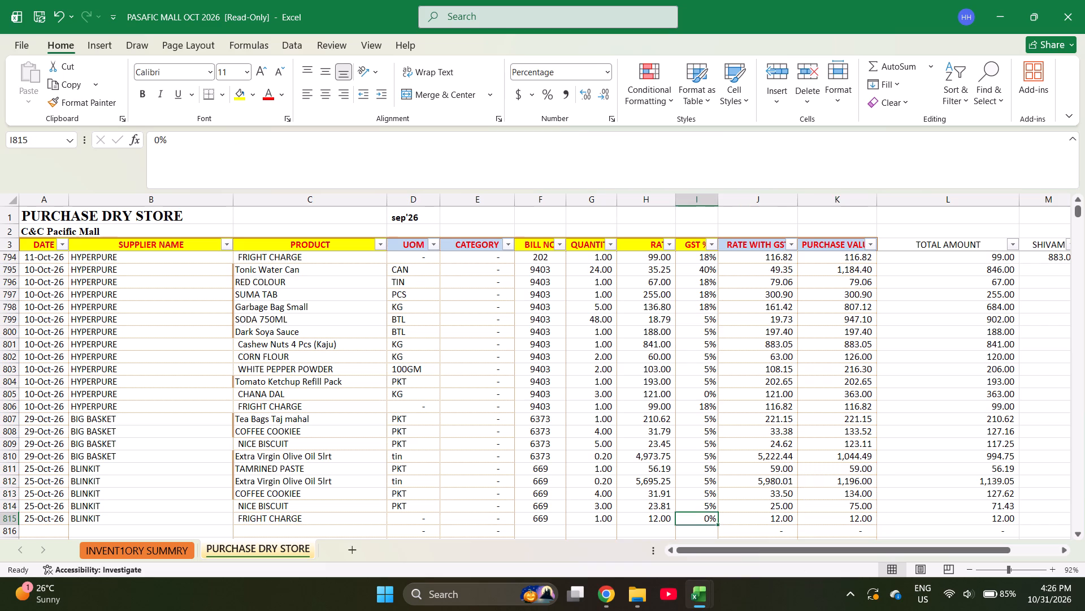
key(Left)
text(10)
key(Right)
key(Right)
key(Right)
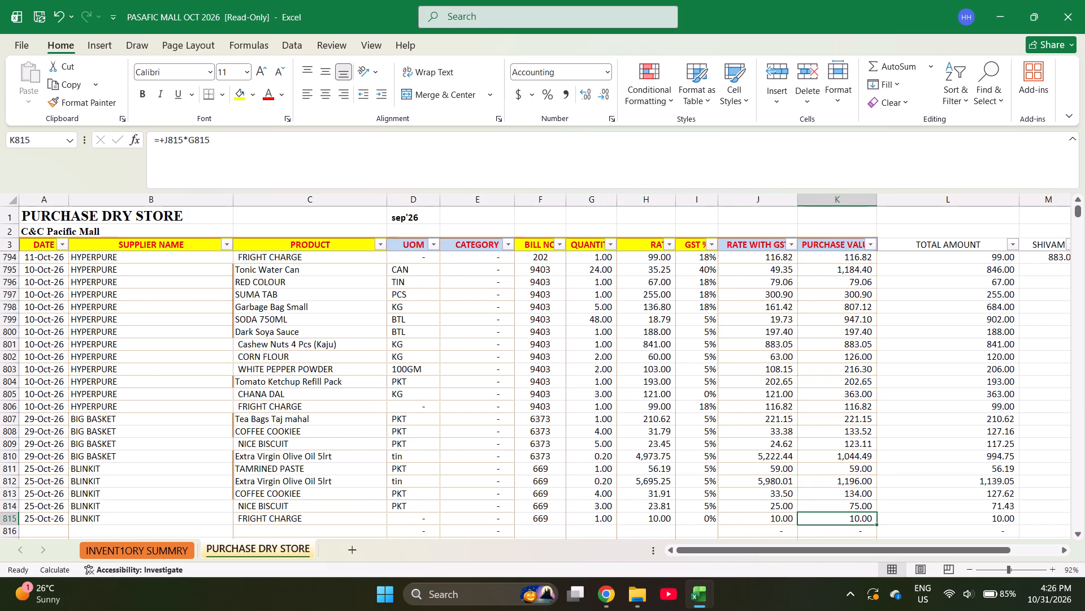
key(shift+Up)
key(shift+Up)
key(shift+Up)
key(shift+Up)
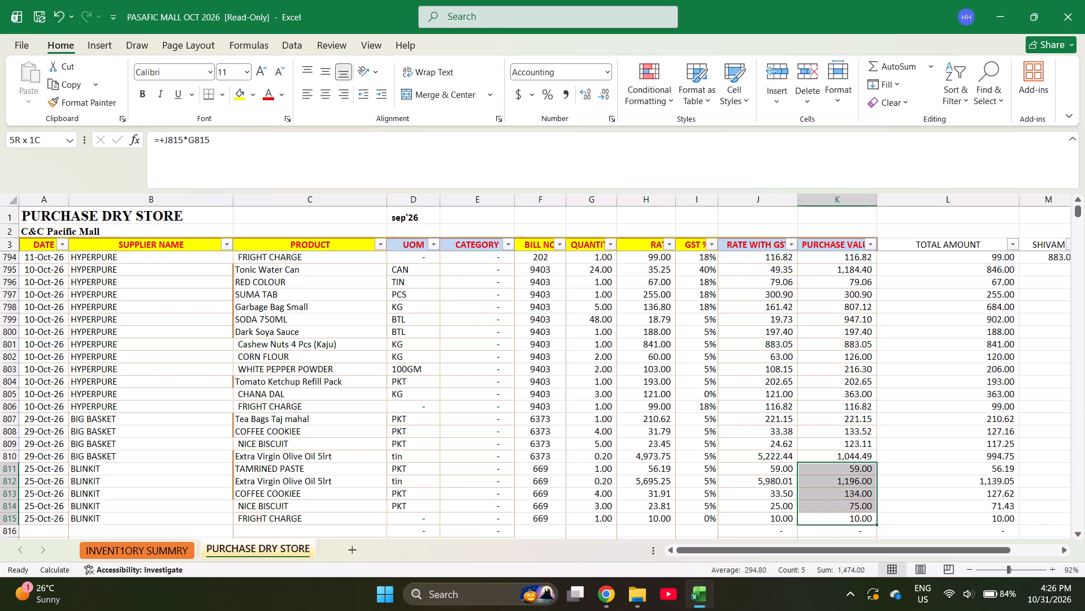
Set the rate of the BLINKIT FRIGHT CHARGE row to 10.08.
key(Left)
key(Left)
key(Left)
text(10.08)
key(Left)
Copy the 25-Oct-26 date and BLINKIT supplier from the FRIGHT CHARGE row into the empty row below.
key(Left)
key(Left)
key(Left)
key(Left)
key(Left)
key(Left)
key(Left)
key(Left)
key(Left)
key(Left)
key(Left)
key(Left)
key(Left)
key(Left)
key(Left)
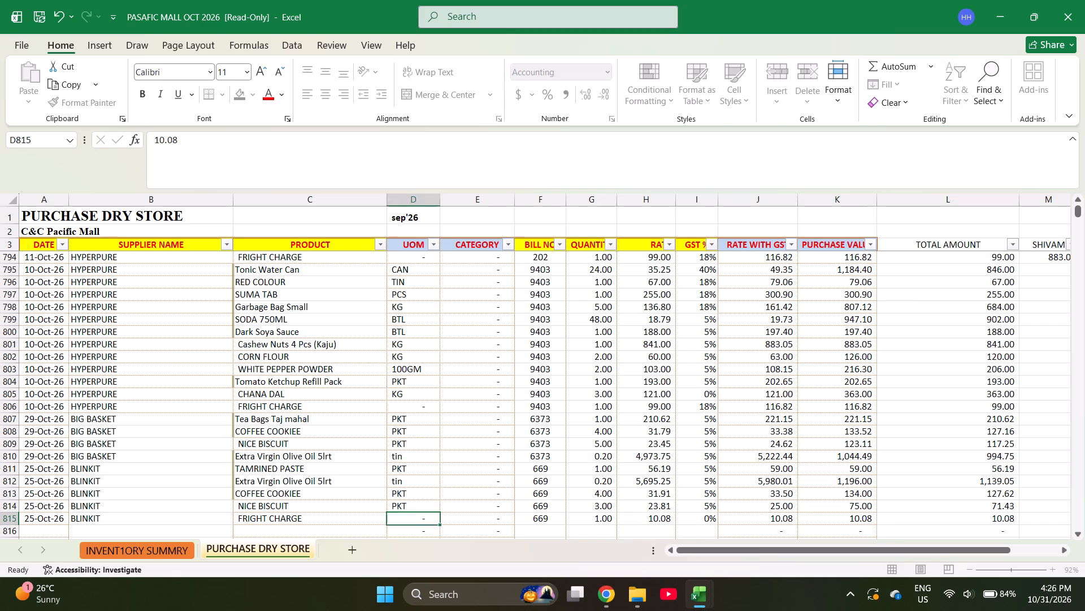
key(Down)
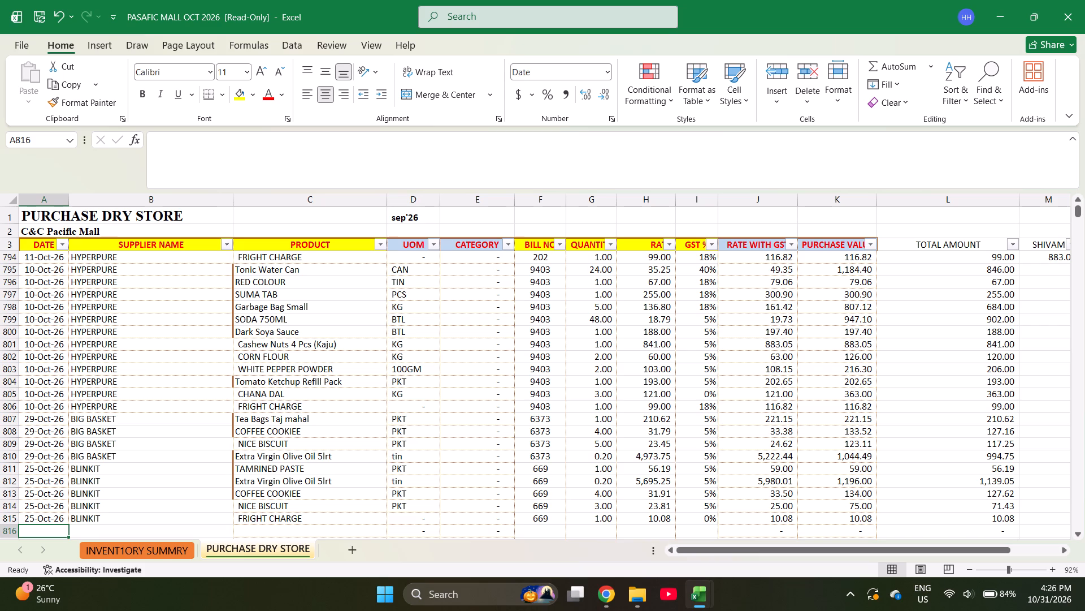
key(ctrl+d)
key(Right)
key(ctrl+d)
key(Right)
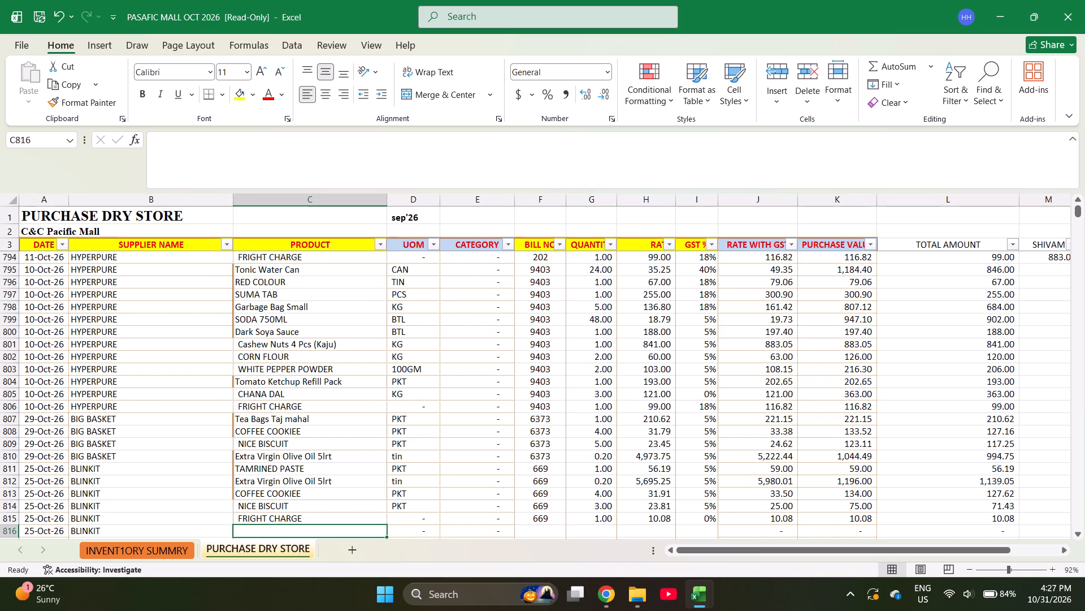
Enter HIT SPRAY in the new BLINKIT row with bill number 3, quantity 1, rate 236.44 and GST 18%.
text(HIT)
key(space)
key(Return)
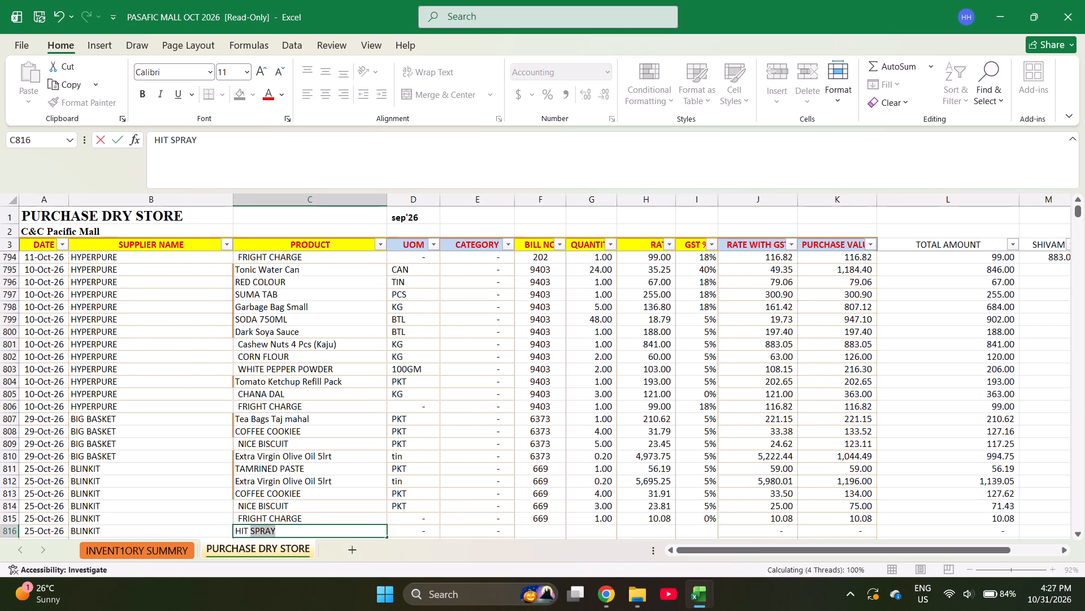
key(Up)
key(Right)
key(Right)
key(Right)
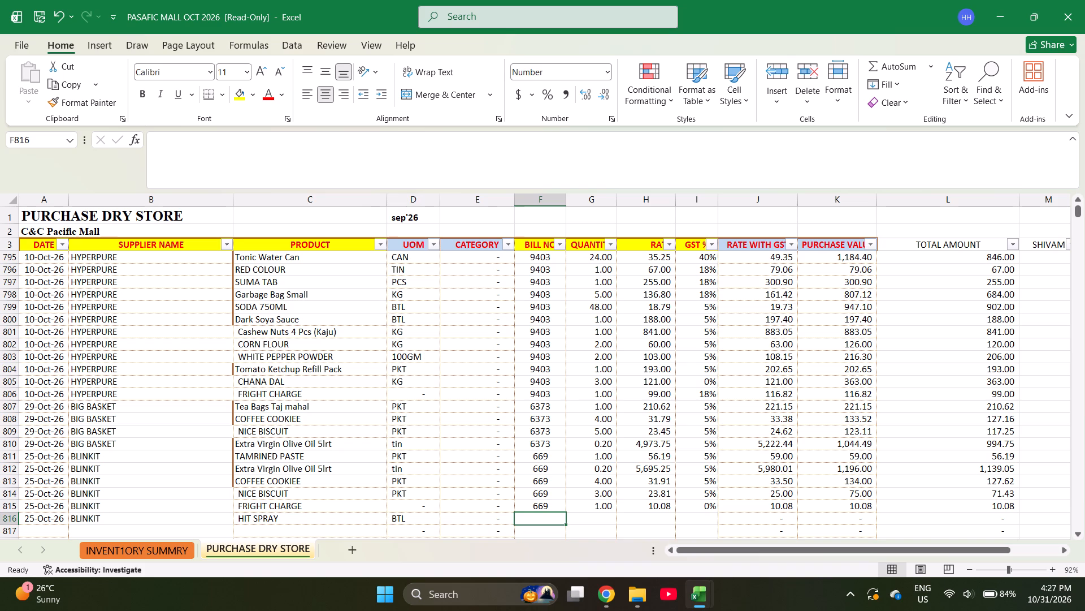
key(3)
key(Right)
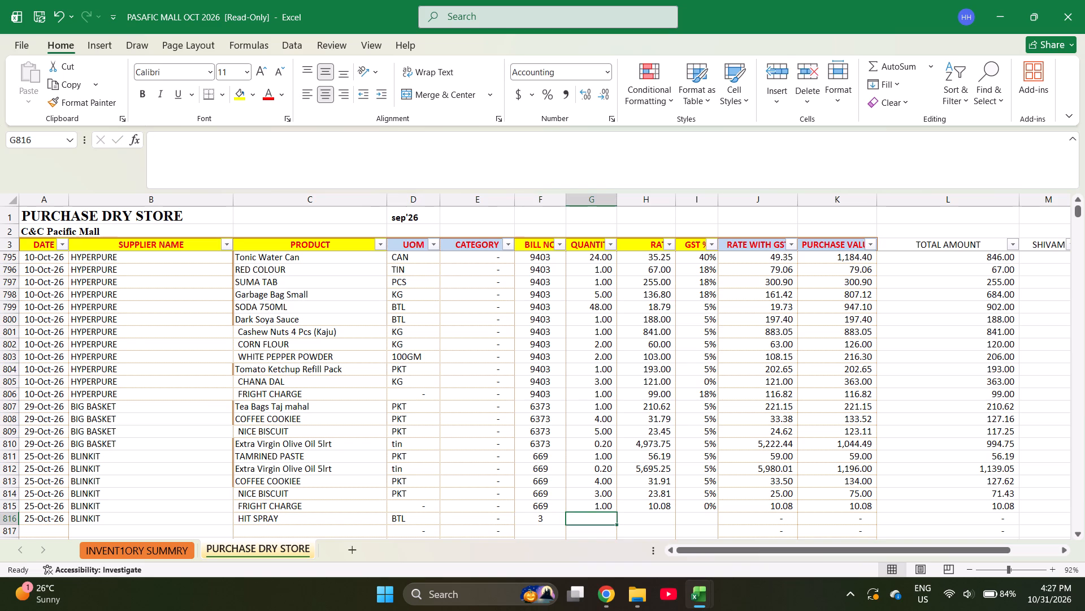
key(1)
key(Right)
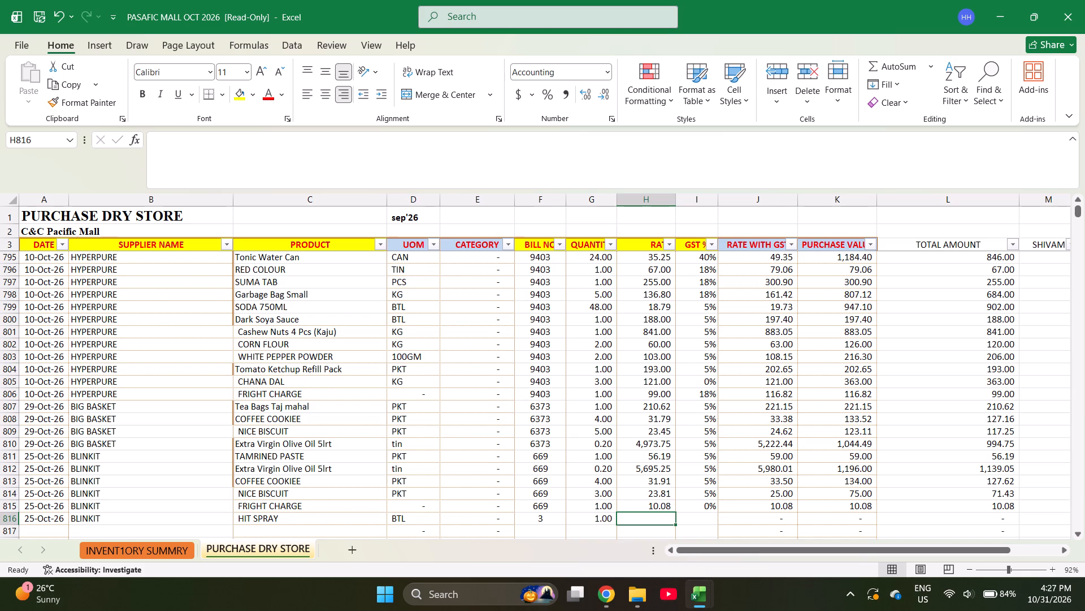
text(236.44)
key(Right)
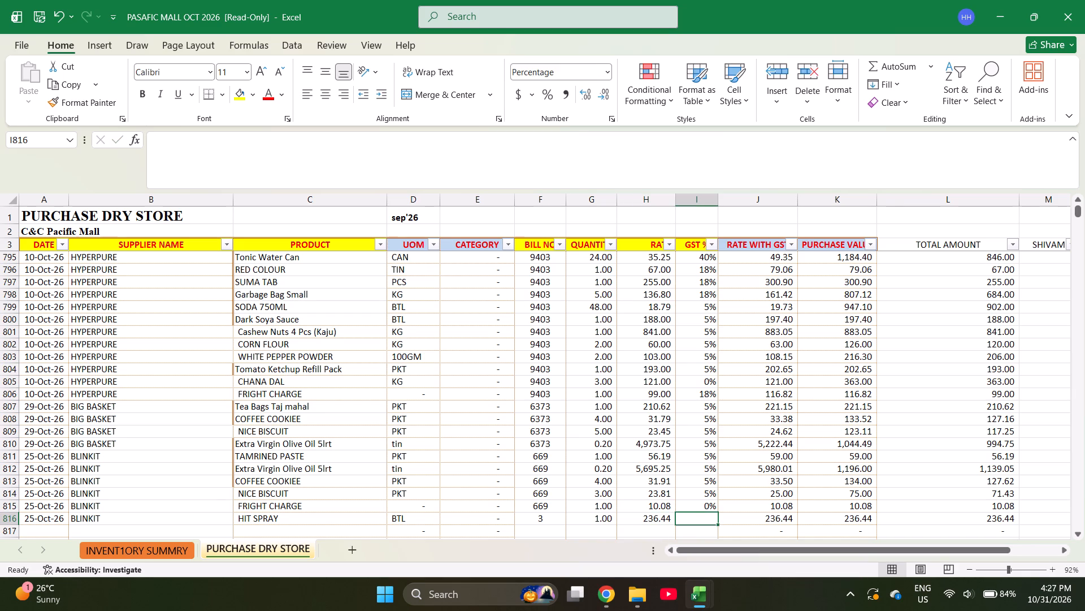
text(18)
key(Right)
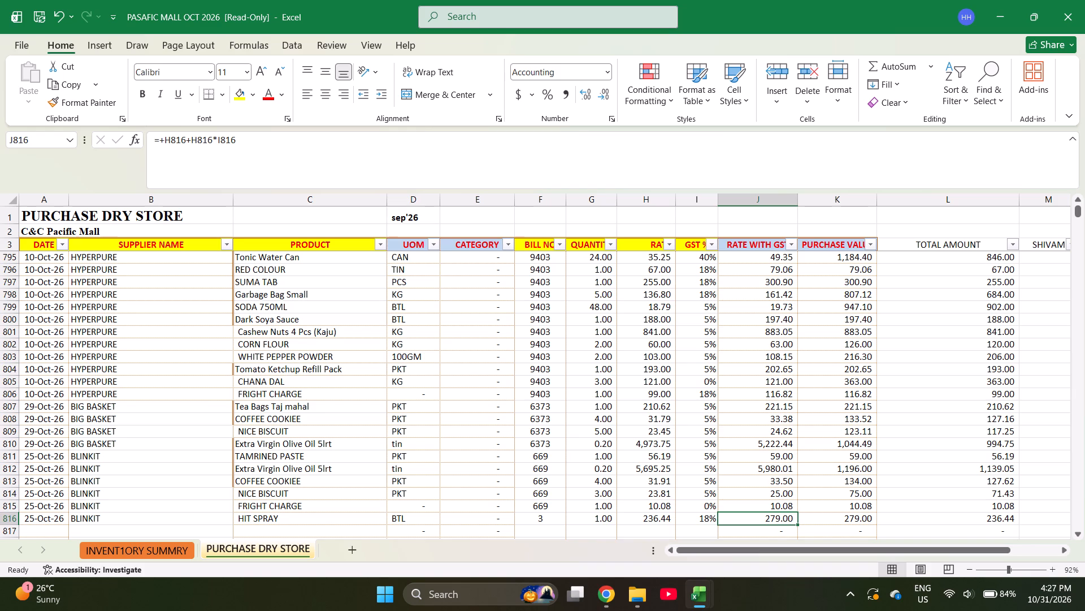
key(ctrl+Left)
key(Down)
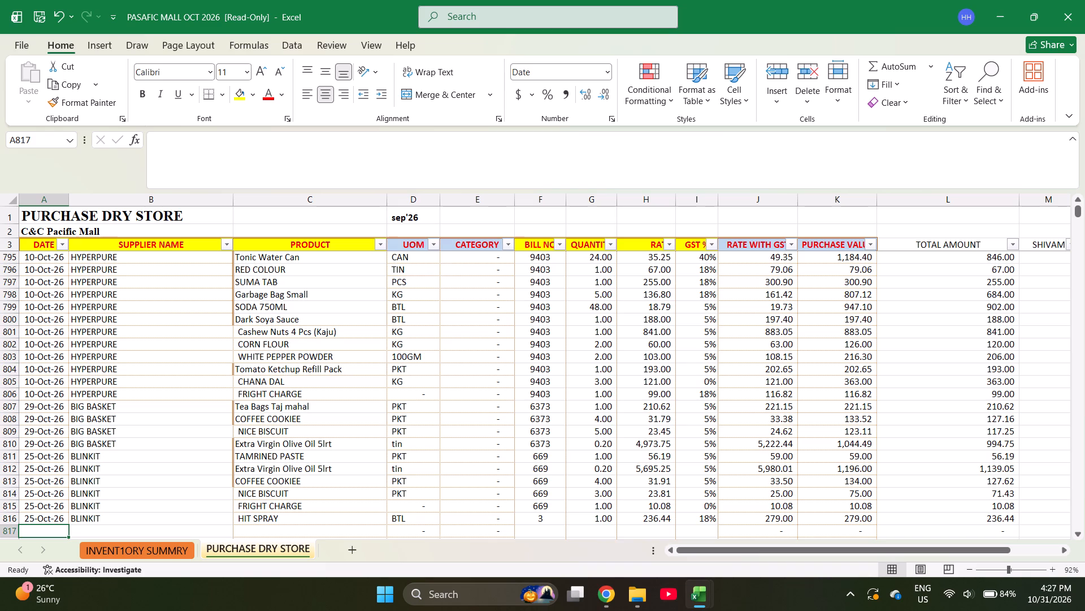
Search the BILL NO filter list for bill numbers containing 216, leaving the filter unapplied.
click(557, 243)
key(e)
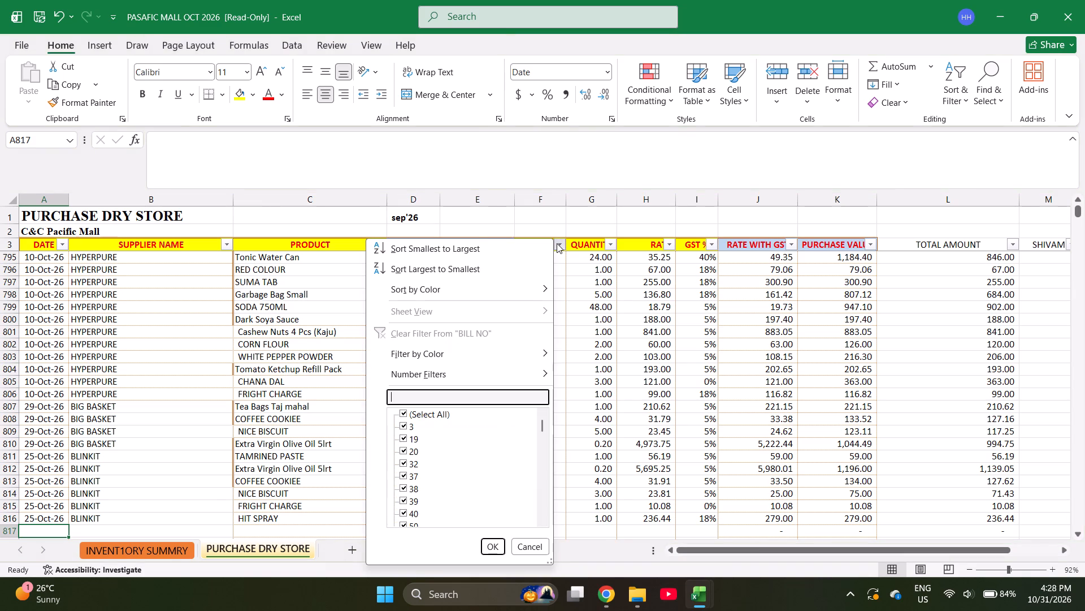
text(21)
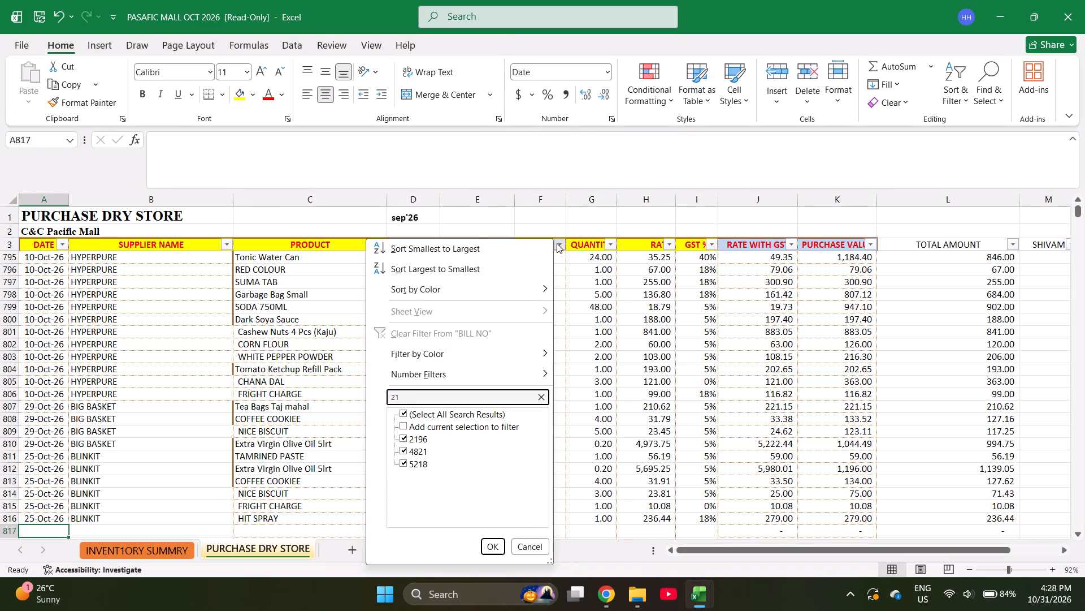
key(6)
key(Escape)
key(Escape)
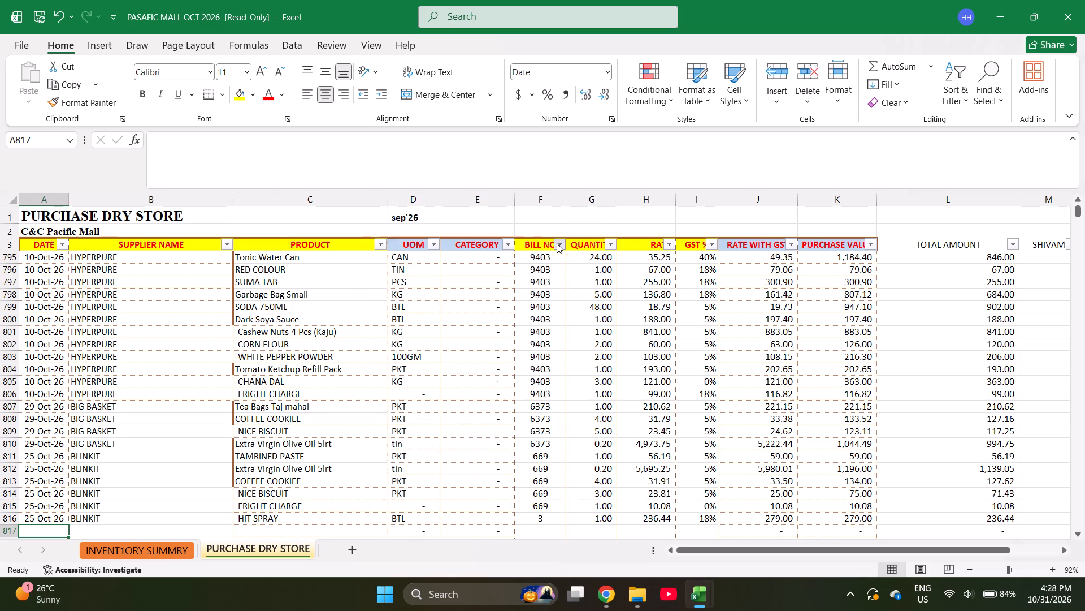
Start the row below HIT SPRAY with date 24-Oct-26 and the supplier BLINKIT copied from above.
text(10-)
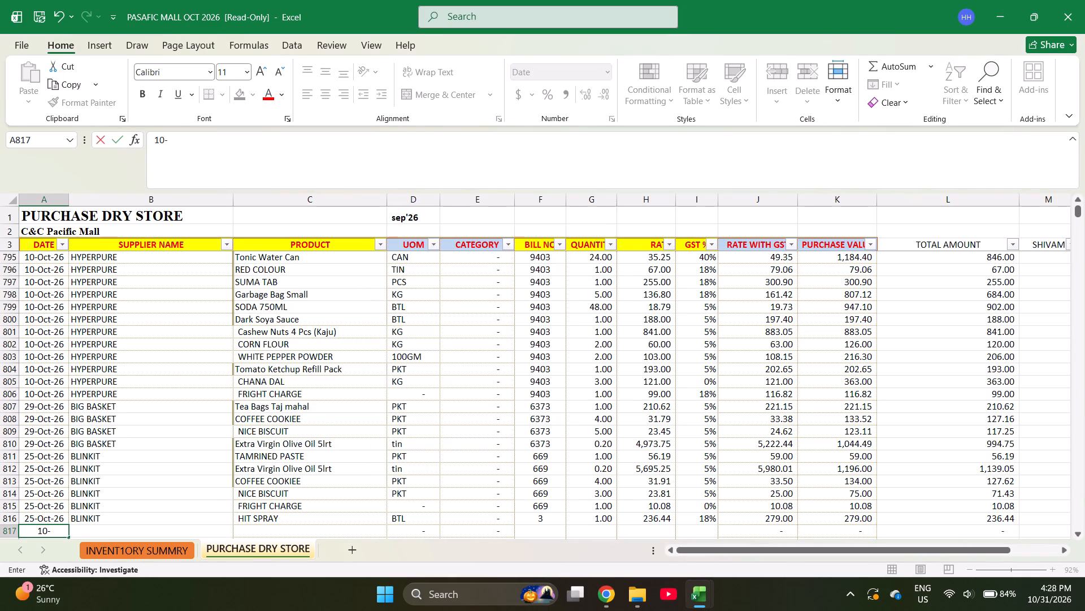
text(24-26)
key(Right)
key(shift+d)
key(Right)
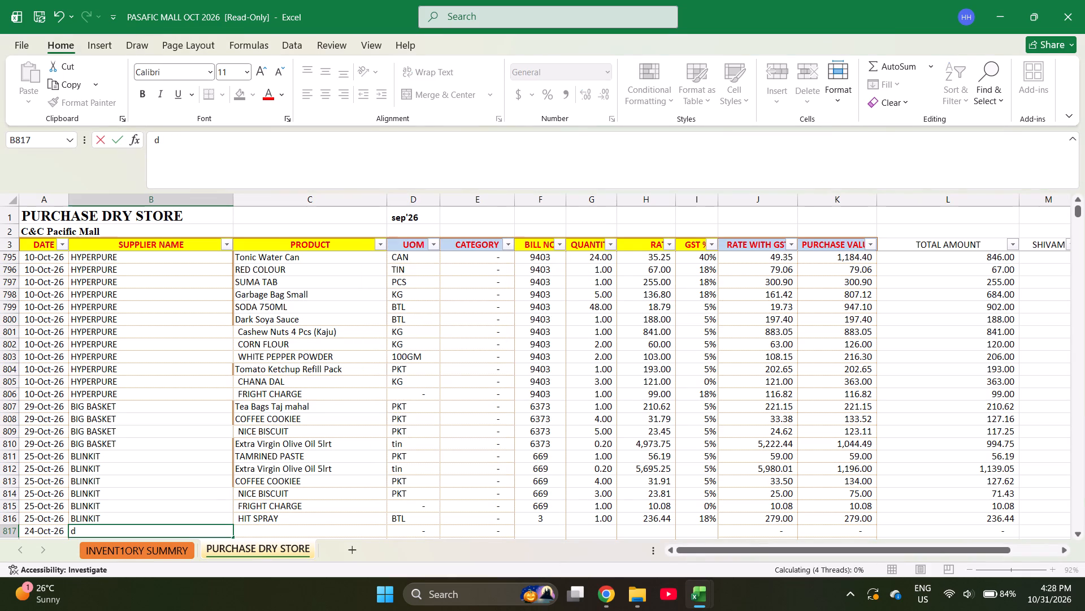
key(Left)
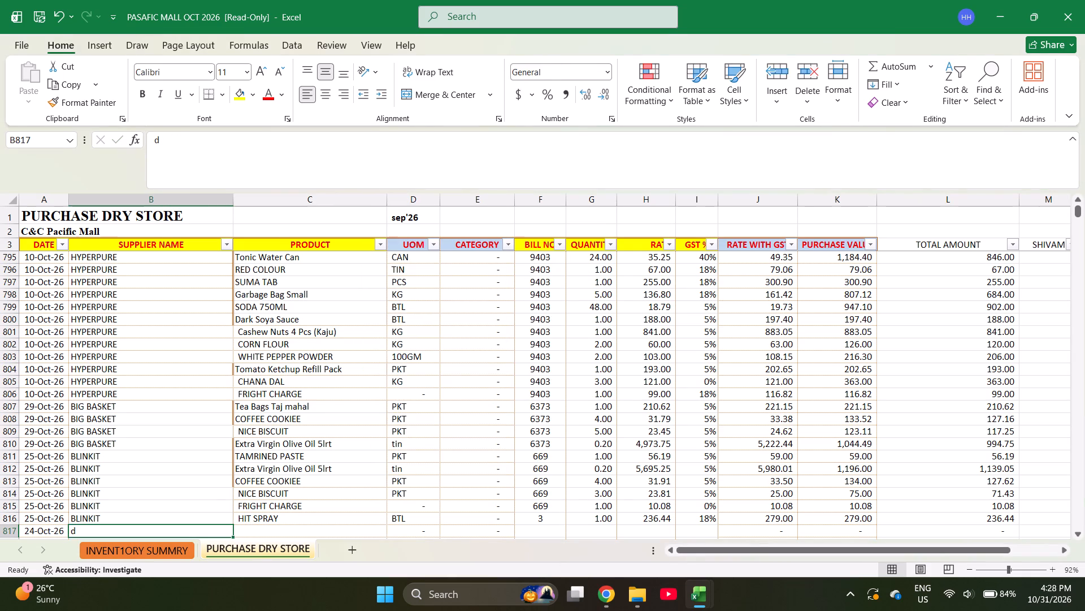
key(ctrl+d)
Enter the products COFFEE COOKIEE, APPLE JUICE and Extra Virgin Olive Oil 5lrt in consecutive rows from the 24-Oct-26 row.
key(Right)
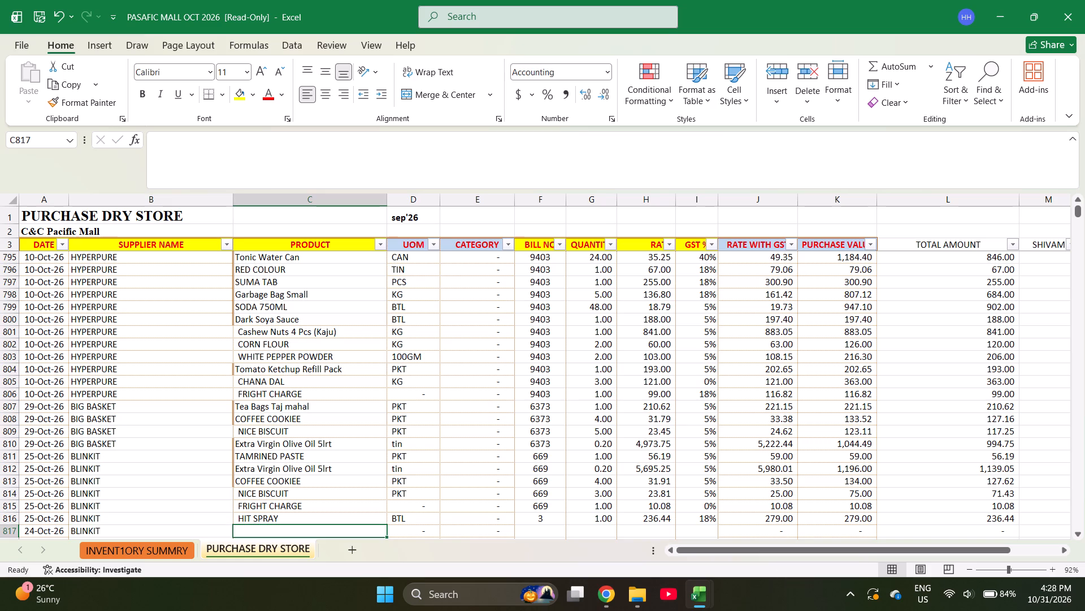
text(COFF)
key(Return)
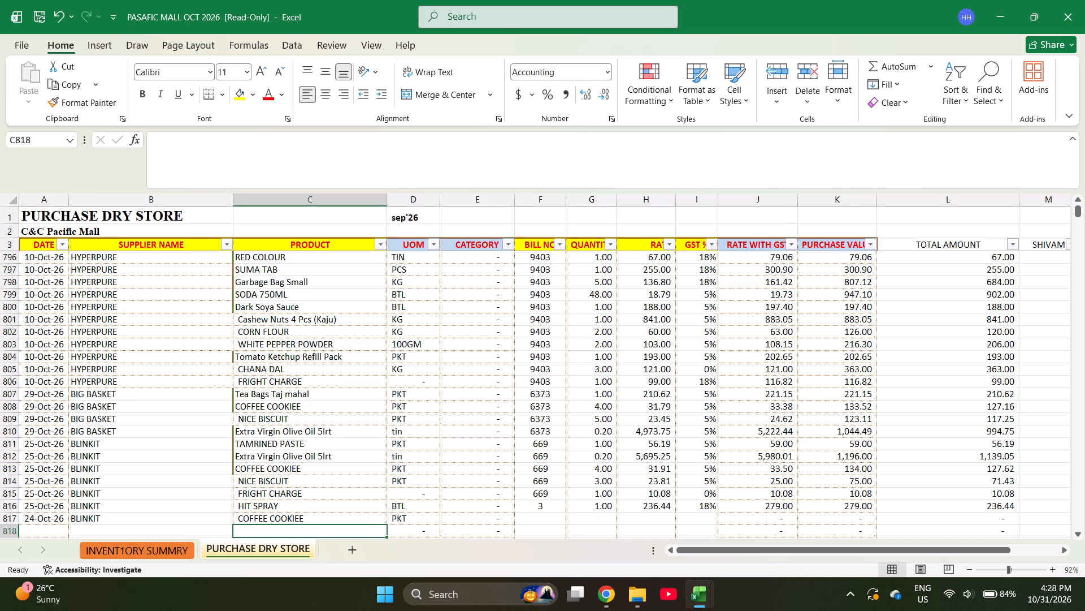
text(APPLE JUICE)
key(Return)
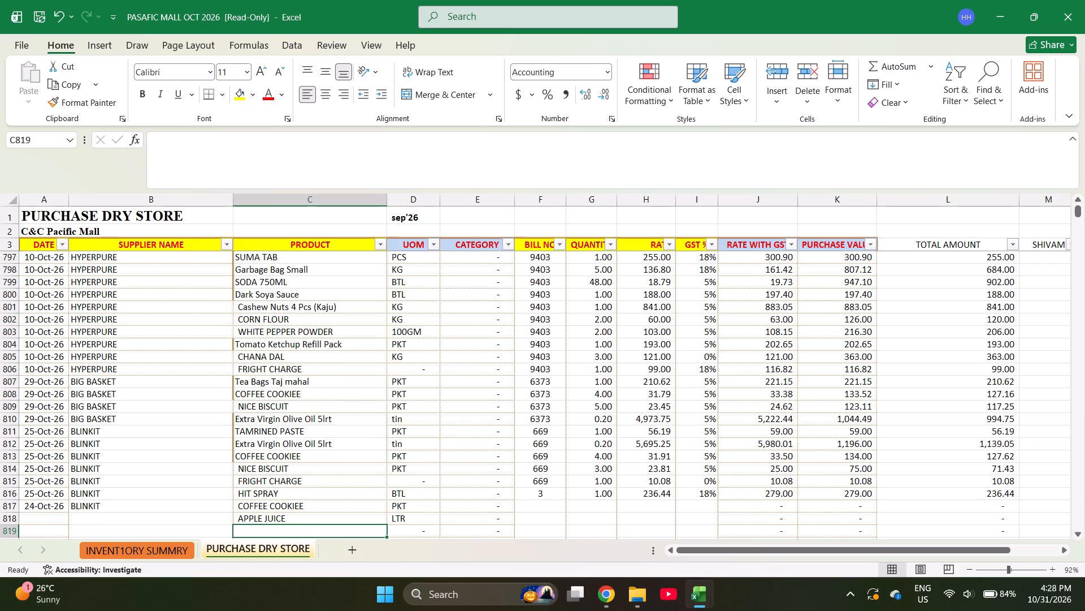
text(EX)
key(Return)
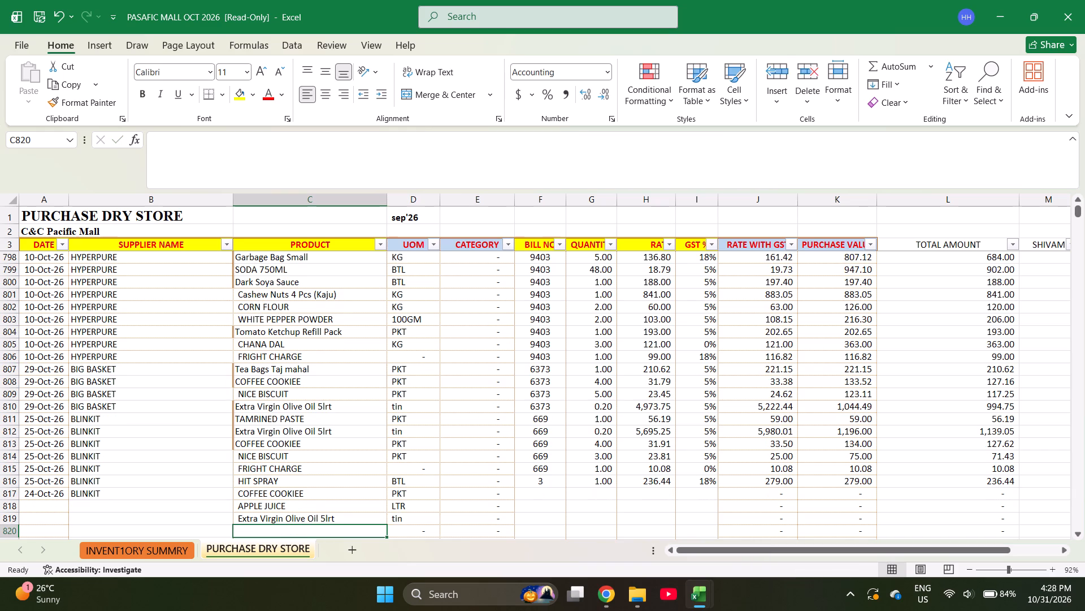
Enter bill number 2167 in the 24-Oct-26 COFFEE COOKIEE row.
key(Right)
key(Right)
key(Right)
key(ctrl+Up)
key(Down)
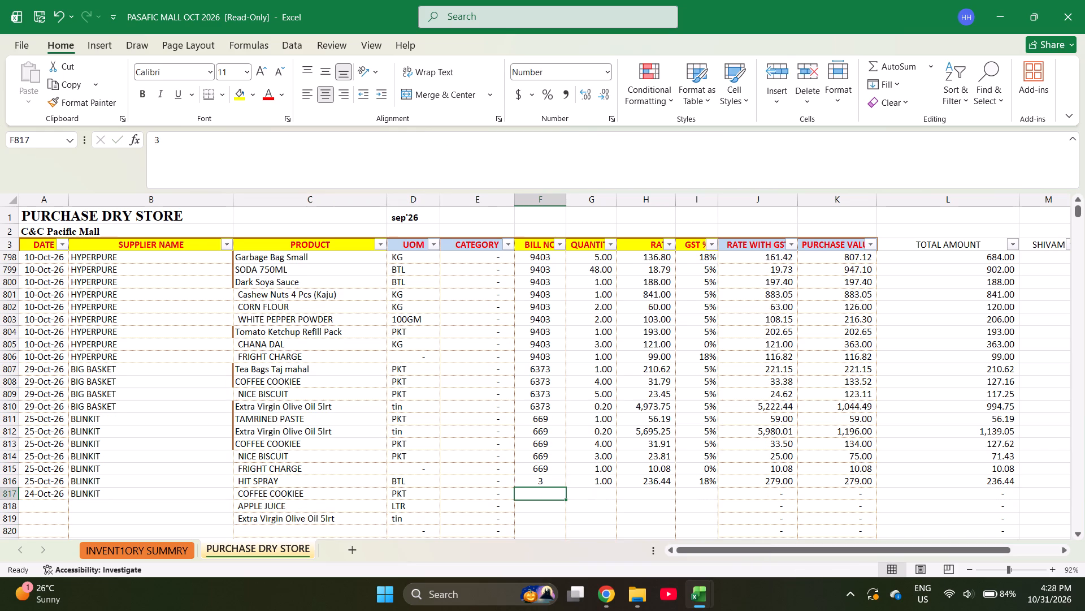
text(2167)
Enter quantities of 6 for COFFEE COOKIEE, 1 for APPLE JUICE and 1 for Extra Virgin Olive Oil 5lrt.
key(Right)
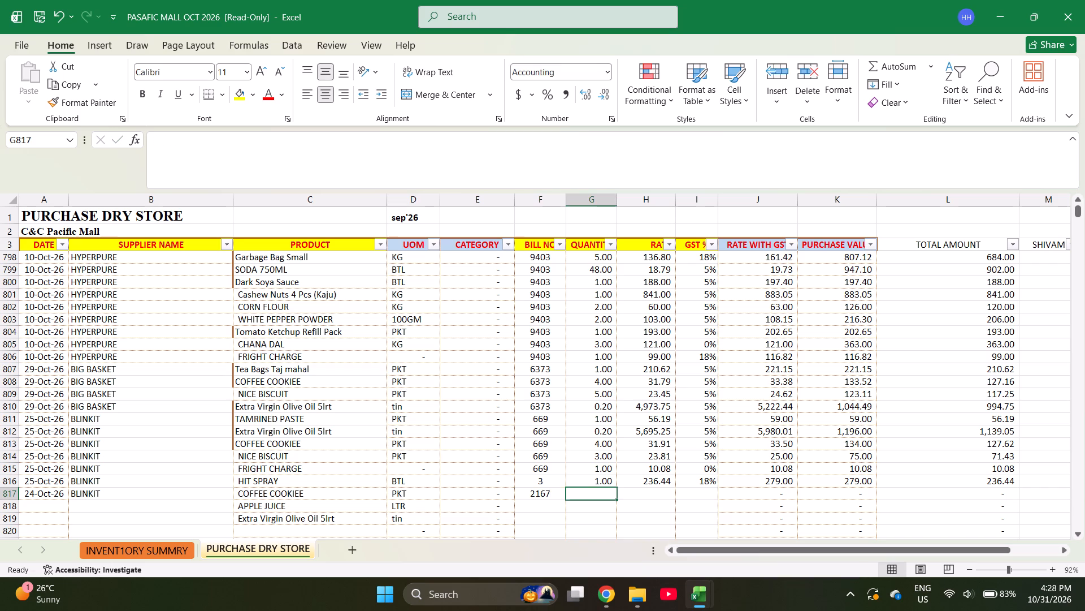
key(6)
key(Return)
key(1)
key(Return)
key(1)
key(Return)
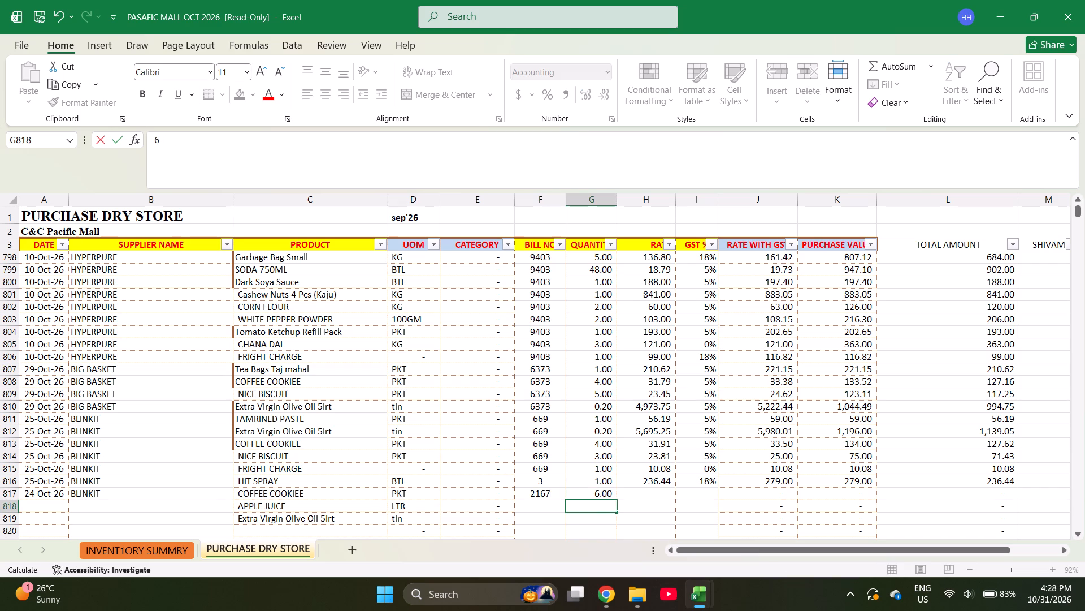
Enter rates of 31.81 for COFFEE COOKIEE and 96.96 for APPLE JUICE in the new BLINKIT rows.
key(Right)
key(Up)
key(Up)
key(Up)
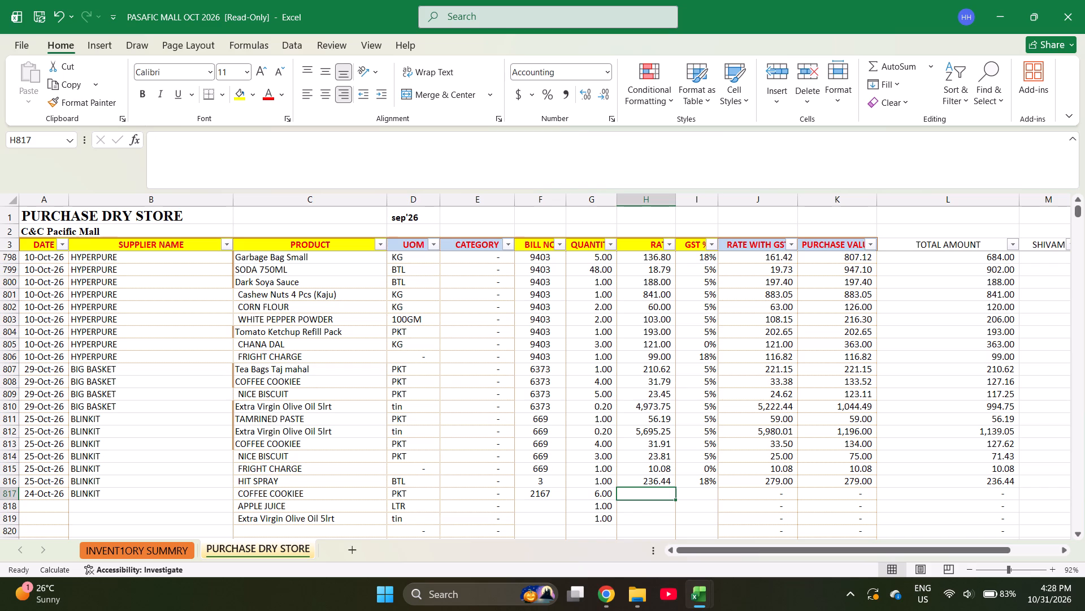
text(31.81)
key(Return)
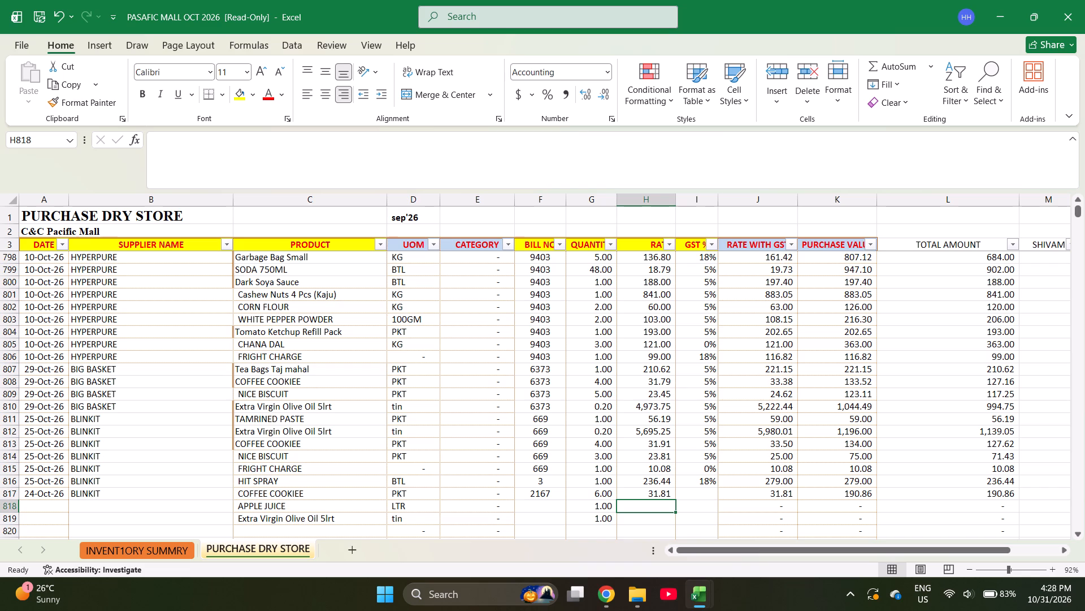
text(96)
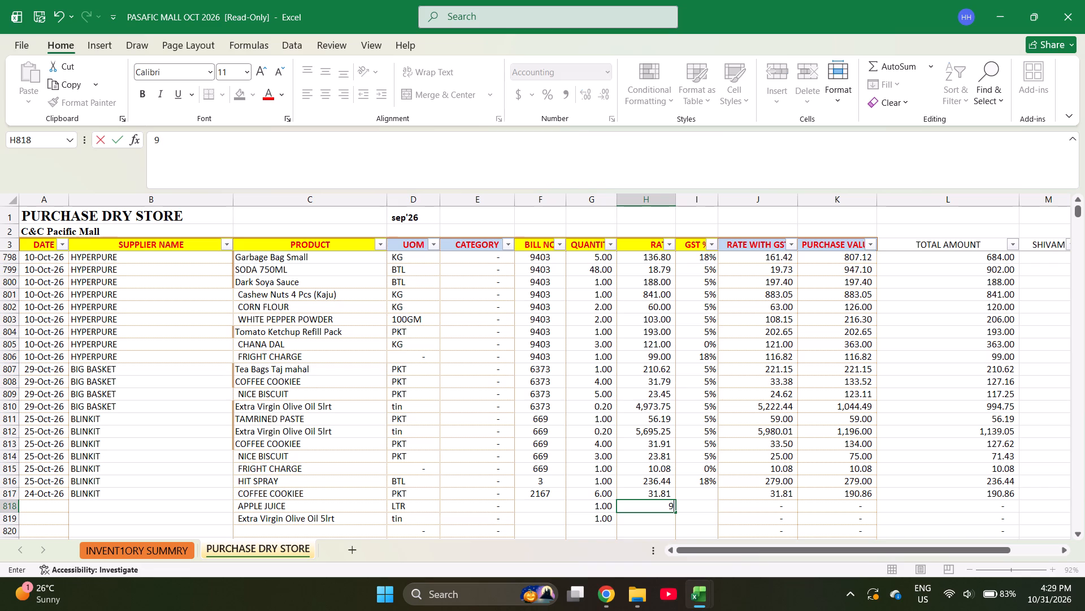
key(period)
text(96)
key(Return)
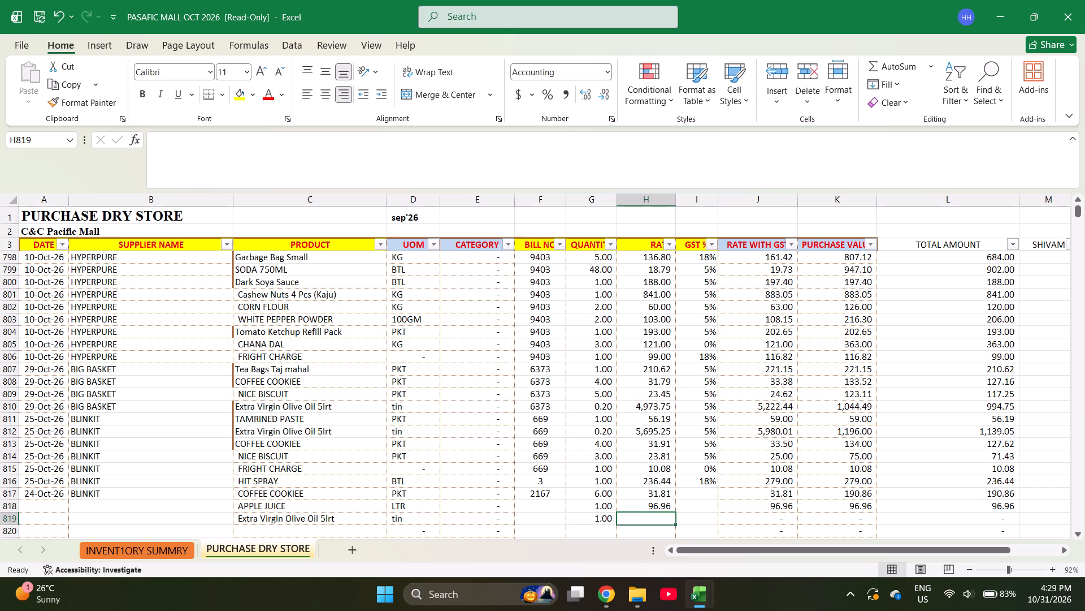
Enter the rate of the new Extra Virgin Olive Oil 5lrt row as the formula 1014.51*5.
key(equal)
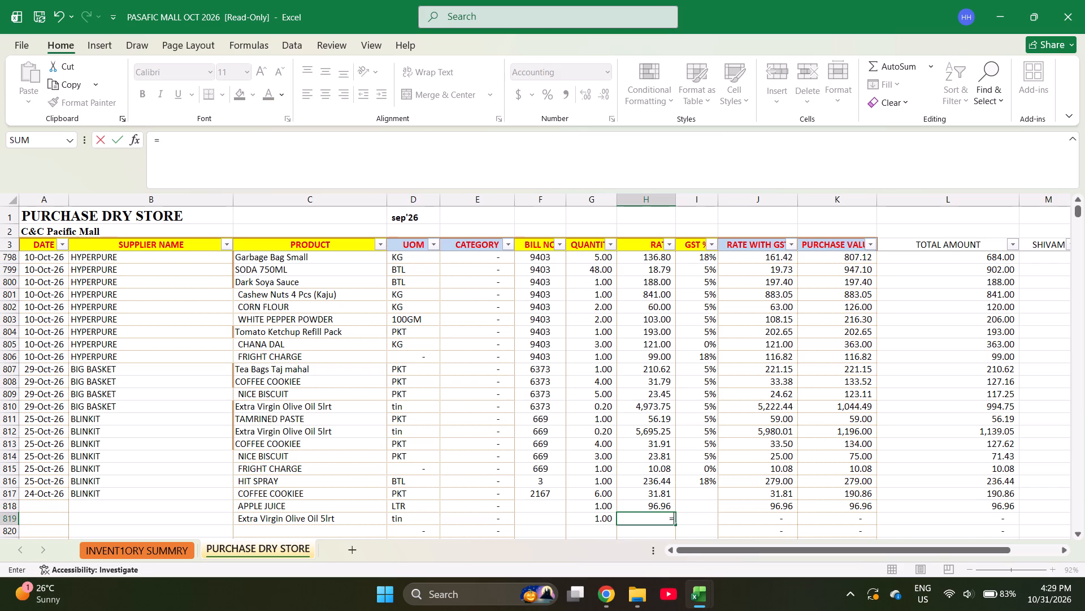
key(Escape)
text(+1014.51*)
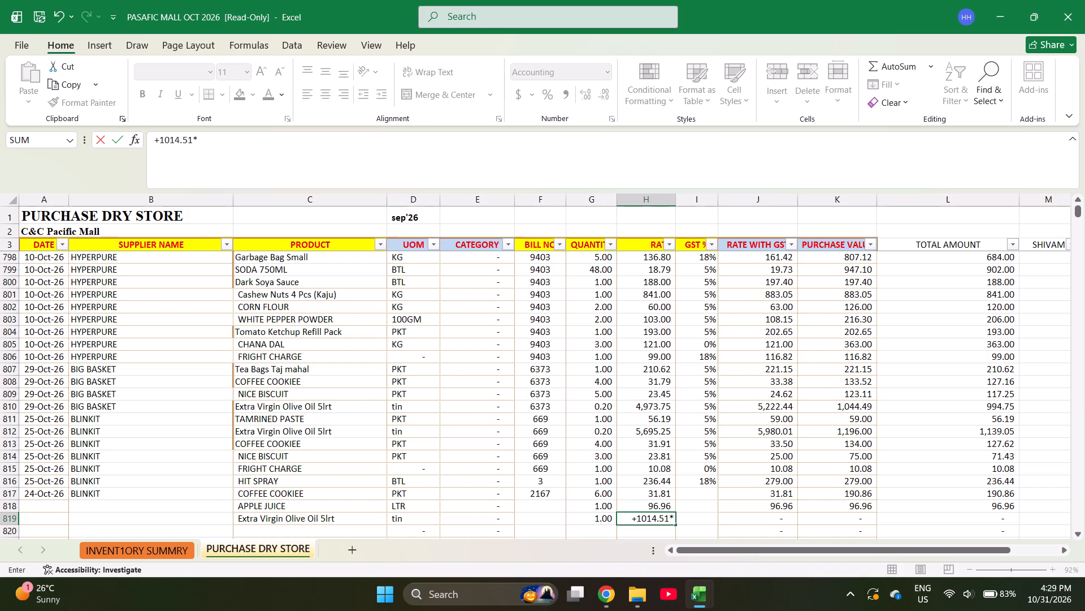
key(5)
key(Return)
key(Up)
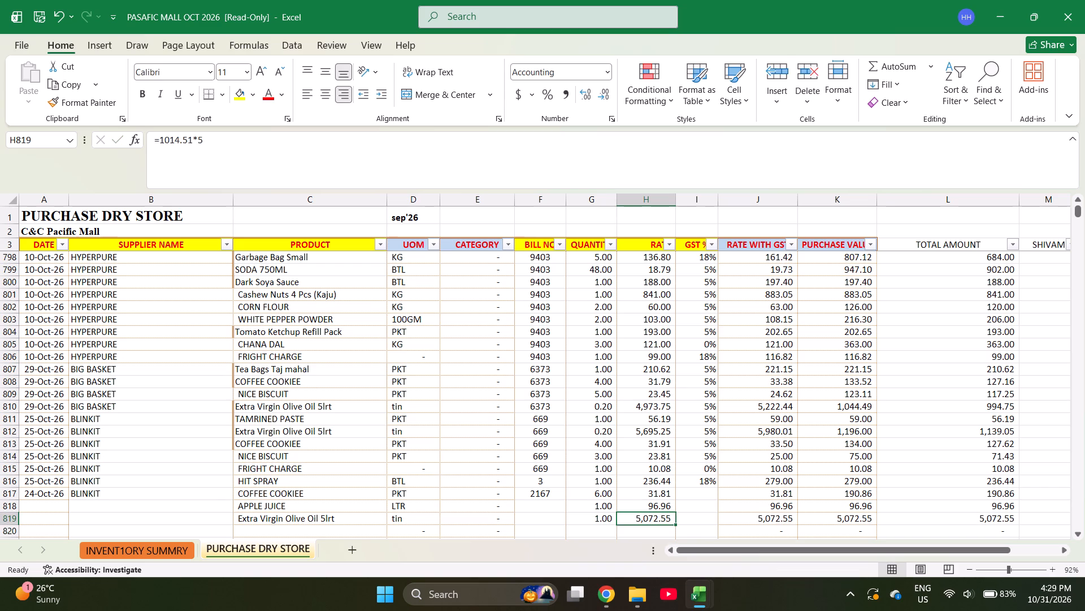
Set the quantity of the new Extra Virgin Olive Oil 5lrt row to 0.2.
key(Right)
key(Left)
key(Left)
text(0.2)
Enter GST 5% for the new COFFEE COOKIEE, APPLE JUICE and Extra Virgin Olive Oil 5lrt rows.
key(Right)
key(Right)
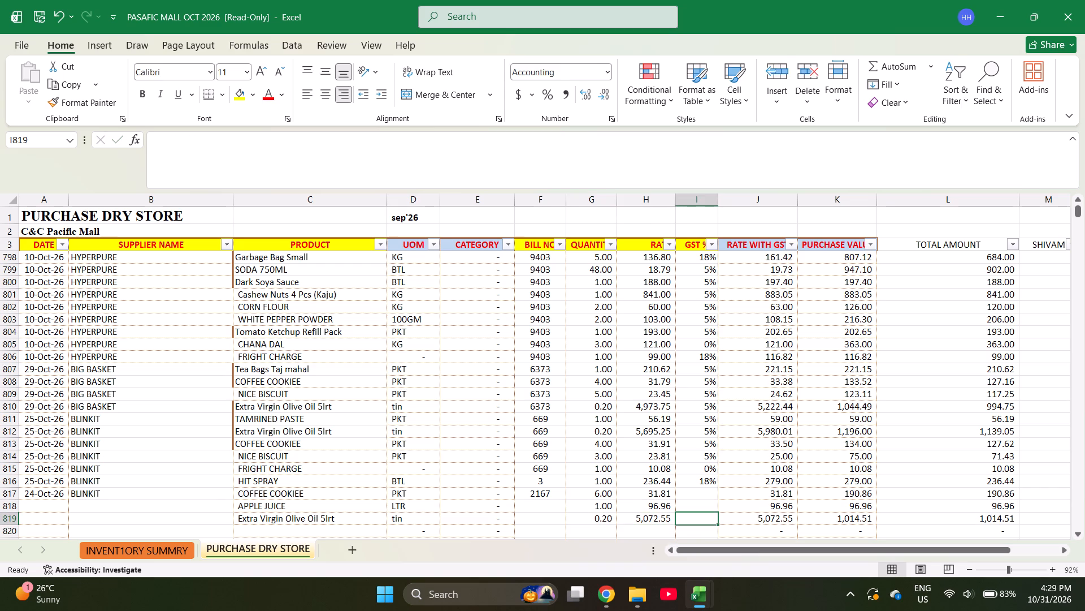
key(ctrl+Up)
key(Down)
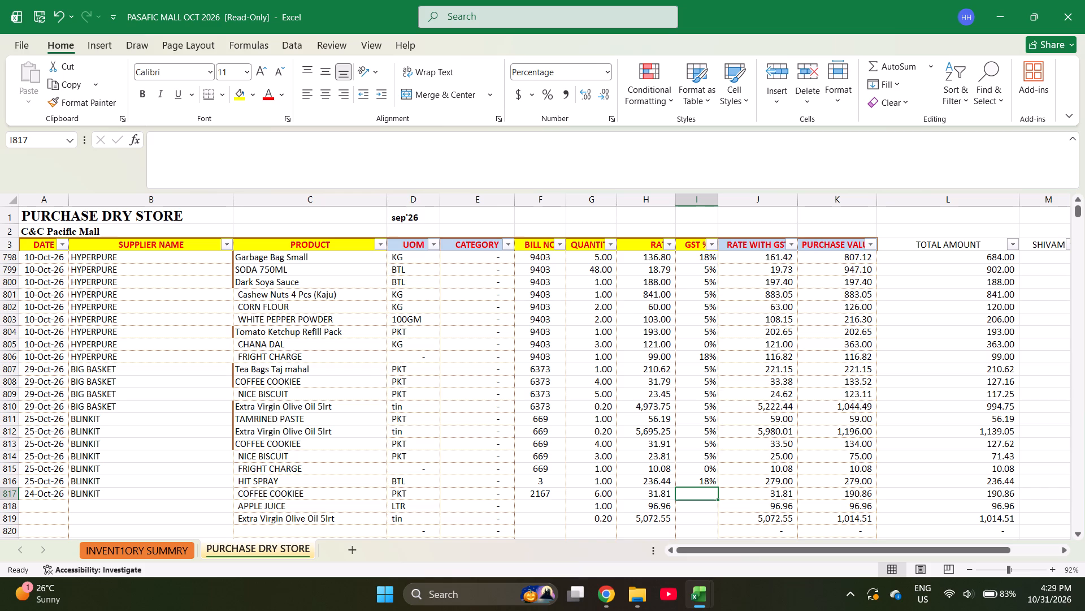
key(5)
key(Return)
key(5)
key(Return)
key(5)
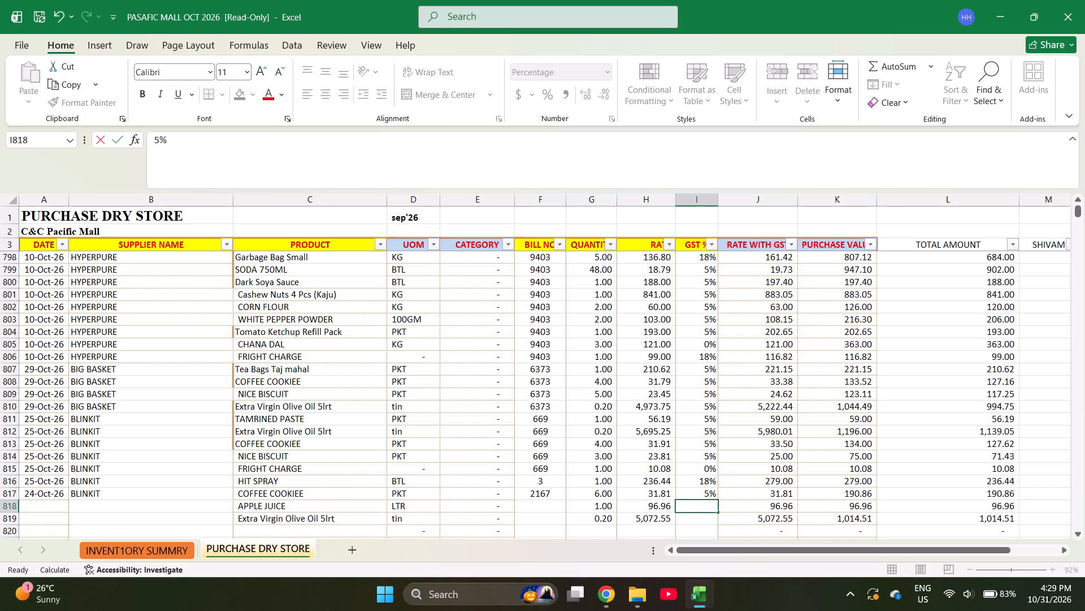
key(Return)
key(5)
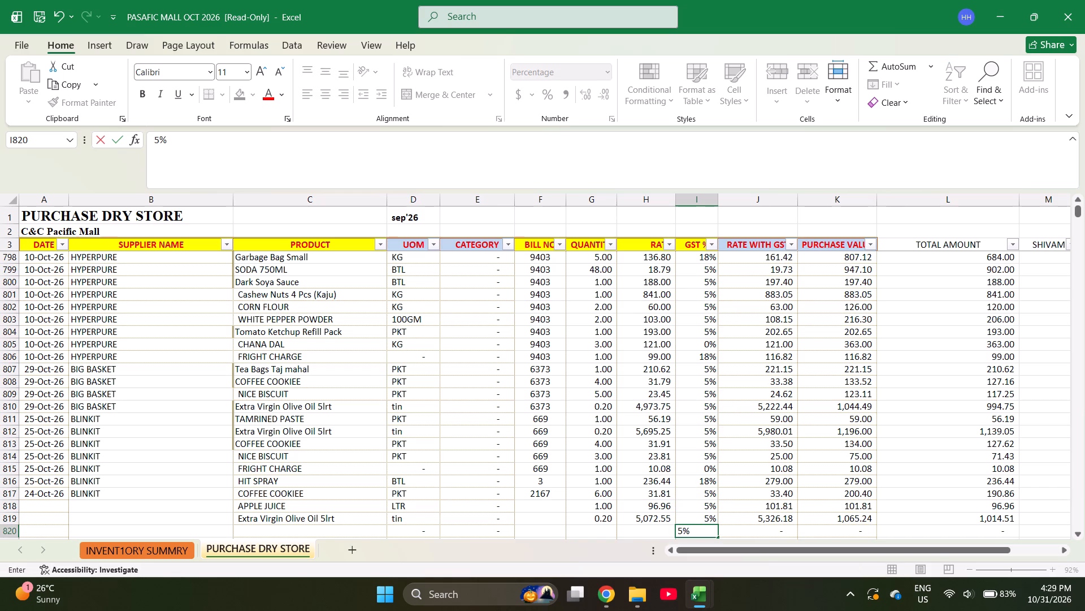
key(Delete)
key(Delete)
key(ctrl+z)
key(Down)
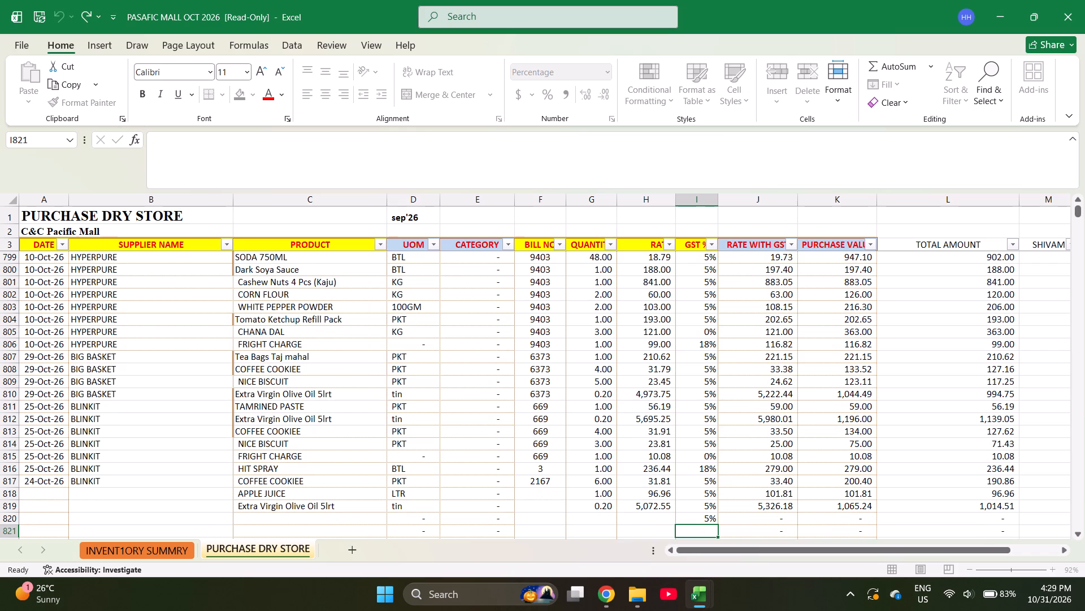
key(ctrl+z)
Fill bill number 2167 down from COFFEE COOKIEE to the APPLE JUICE and Extra Virgin Olive Oil 5lrt rows.
key(Left)
key(Left)
key(Left)
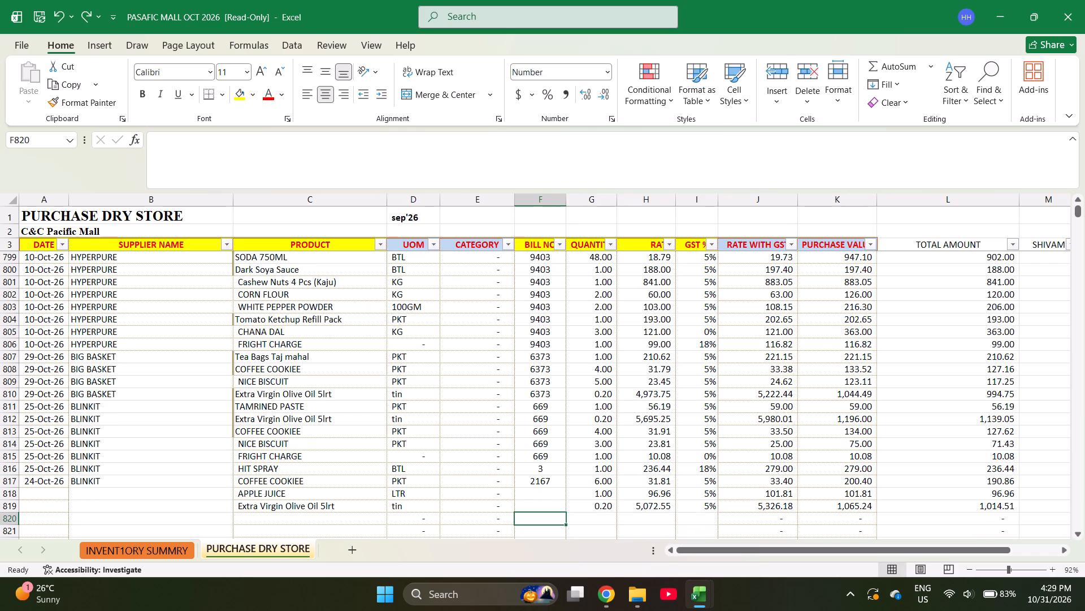
key(ctrl+Up)
key(shift+Down)
key(shift+Down)
key(ctrl+d)
key(ctrl+Left)
key(ctrl+Left)
key(ctrl+Left)
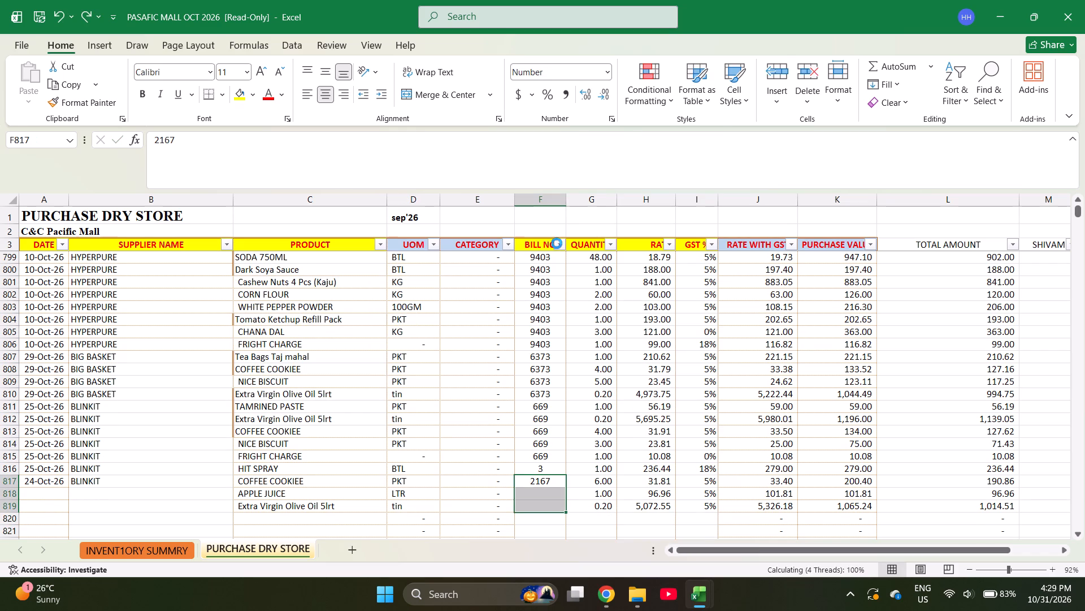
Fill date 24-Oct-26 and supplier BLINKIT down from the bill 2167 COFFEE COOKIEE row to the APPLE JUICE and Extra Virgin Olive Oil 5lrt rows.
key(shift+Down)
key(shift+Right)
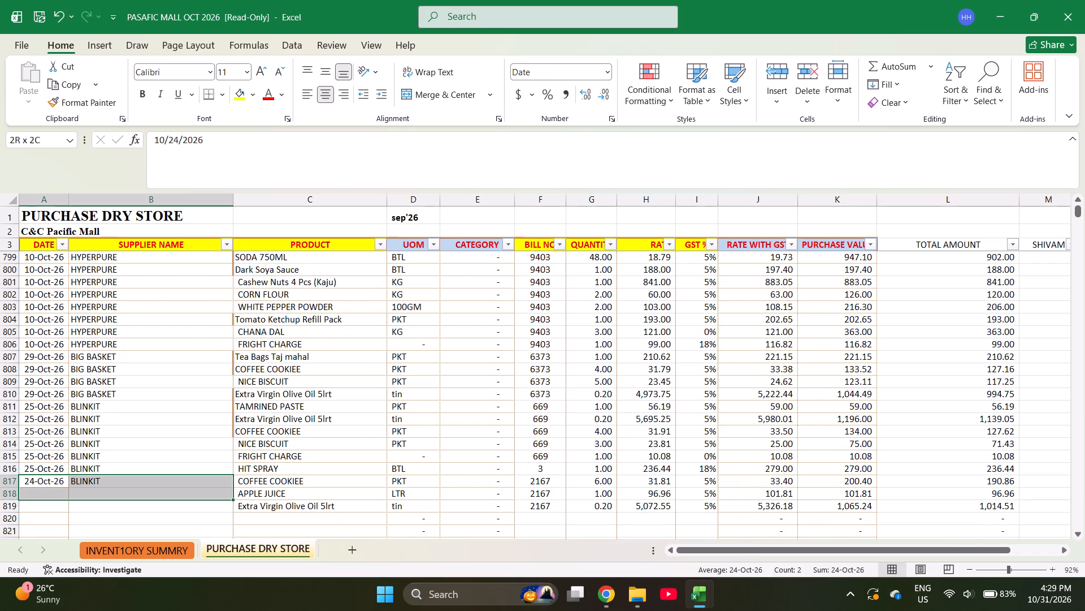
key(shift+Down)
key(ctrl+d)
Check the combined purchase value of the three bill 2167 rows.
key(ctrl+Right)
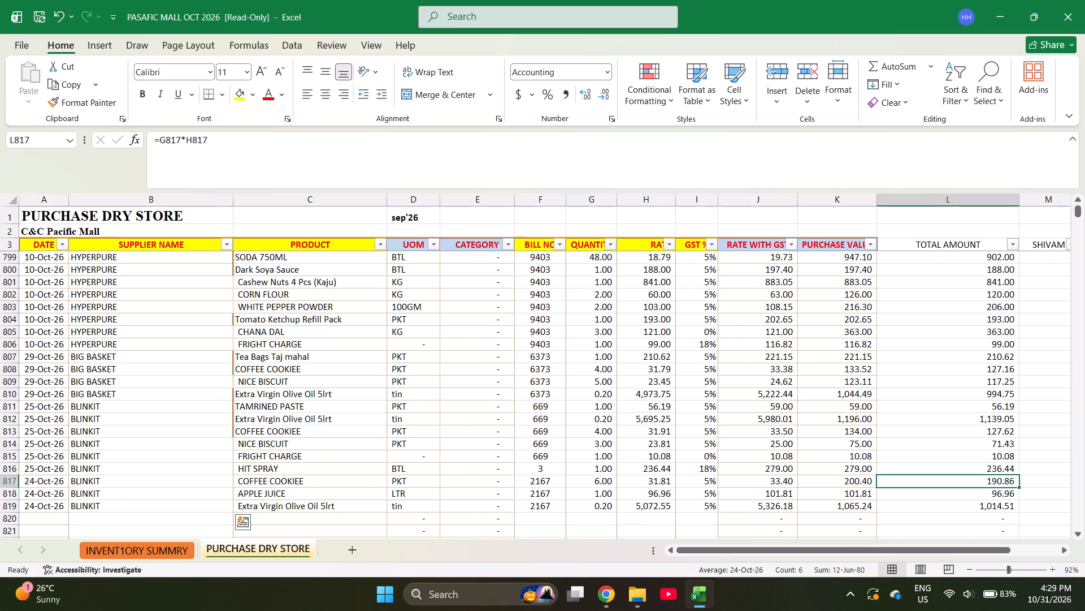
key(Left)
key(shift+Down)
key(shift+Down)
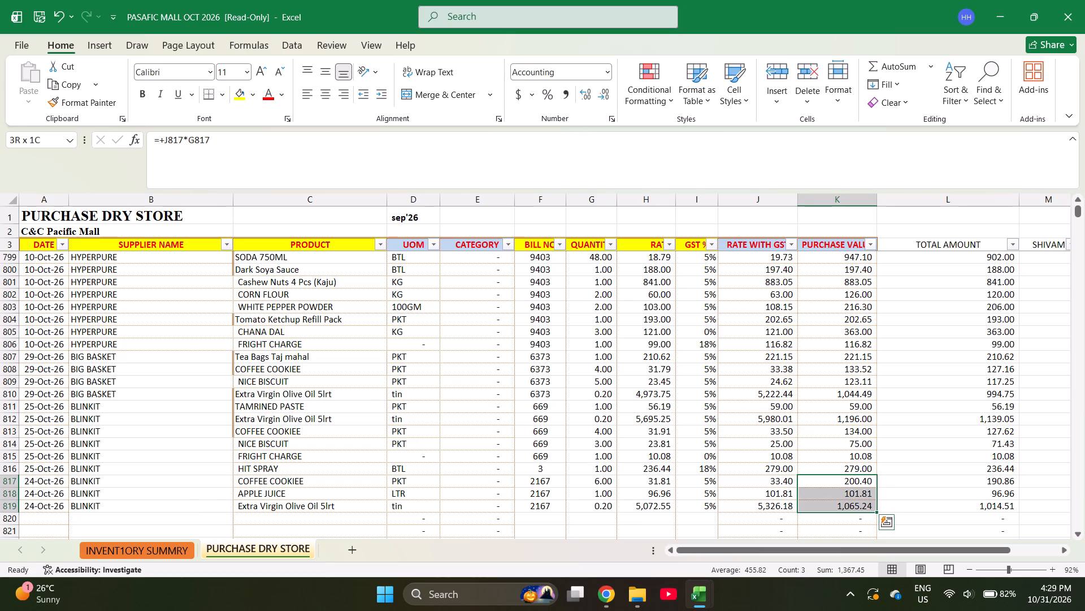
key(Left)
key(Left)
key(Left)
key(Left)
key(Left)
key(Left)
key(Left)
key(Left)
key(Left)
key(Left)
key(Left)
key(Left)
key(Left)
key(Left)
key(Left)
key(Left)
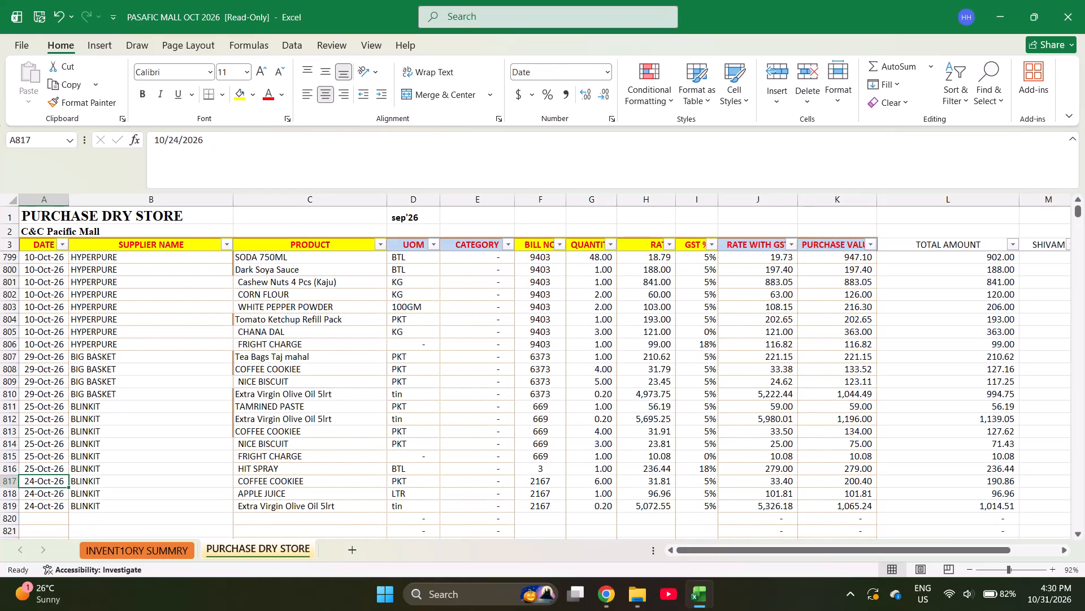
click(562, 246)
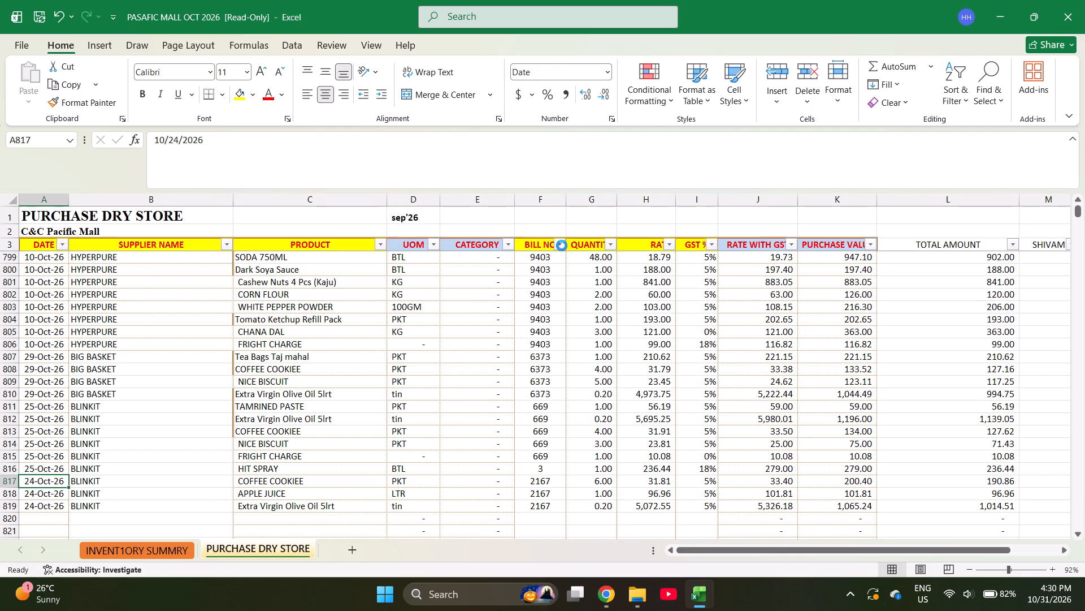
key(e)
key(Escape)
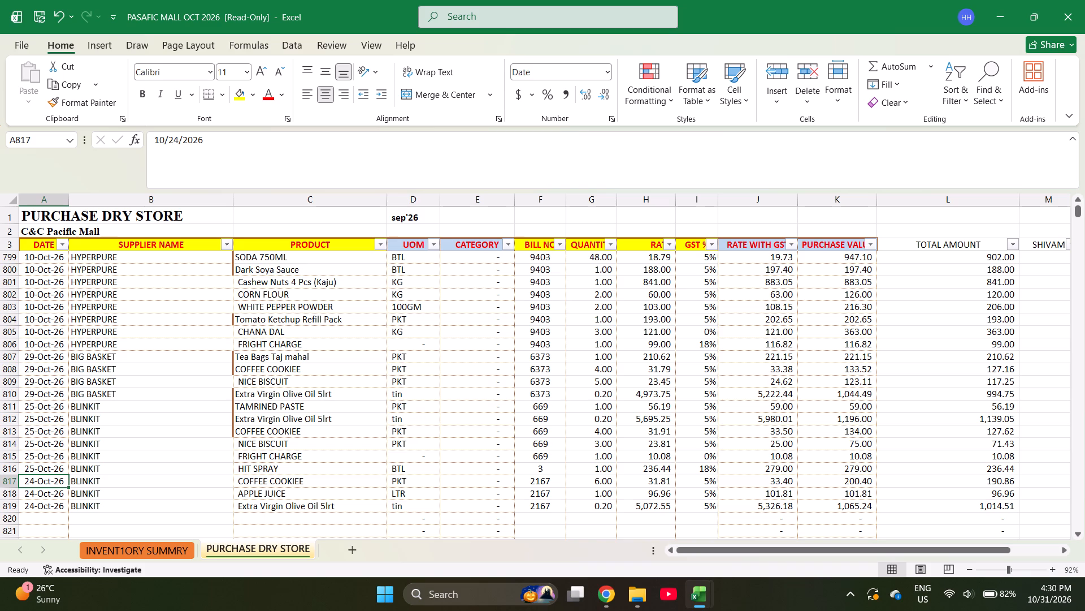
Change the supplier of the three bill 2167 rows to BIG BASKET.
key(Right)
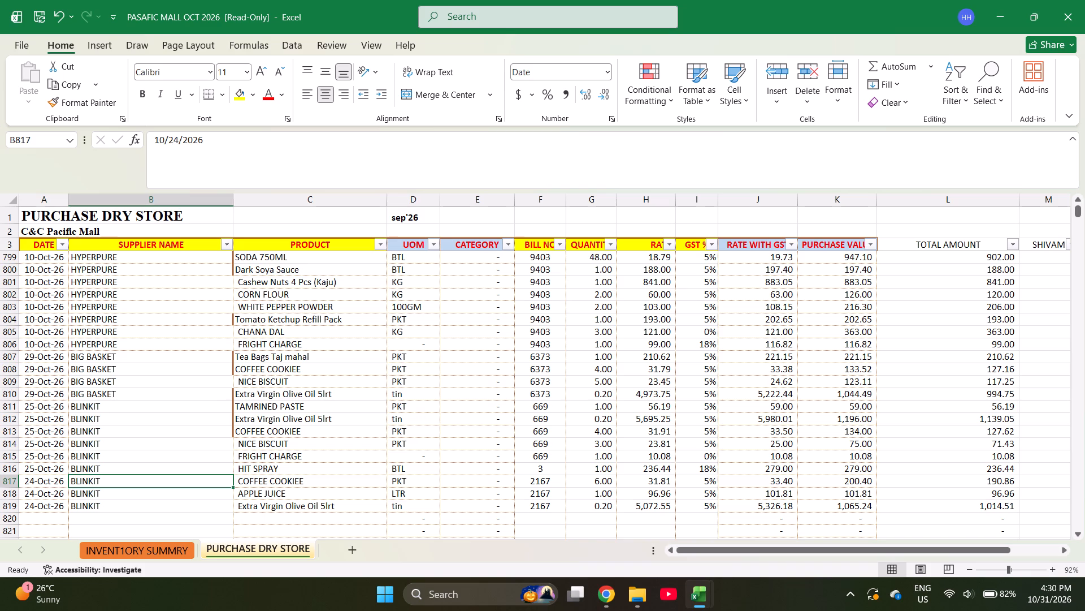
key(b)
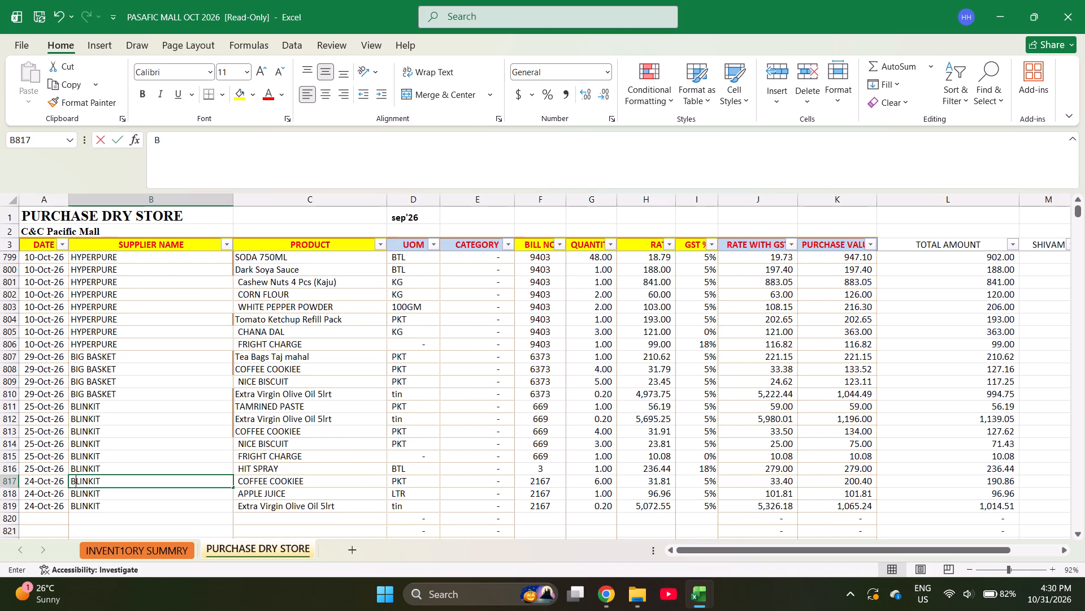
text(IG)
key(Return)
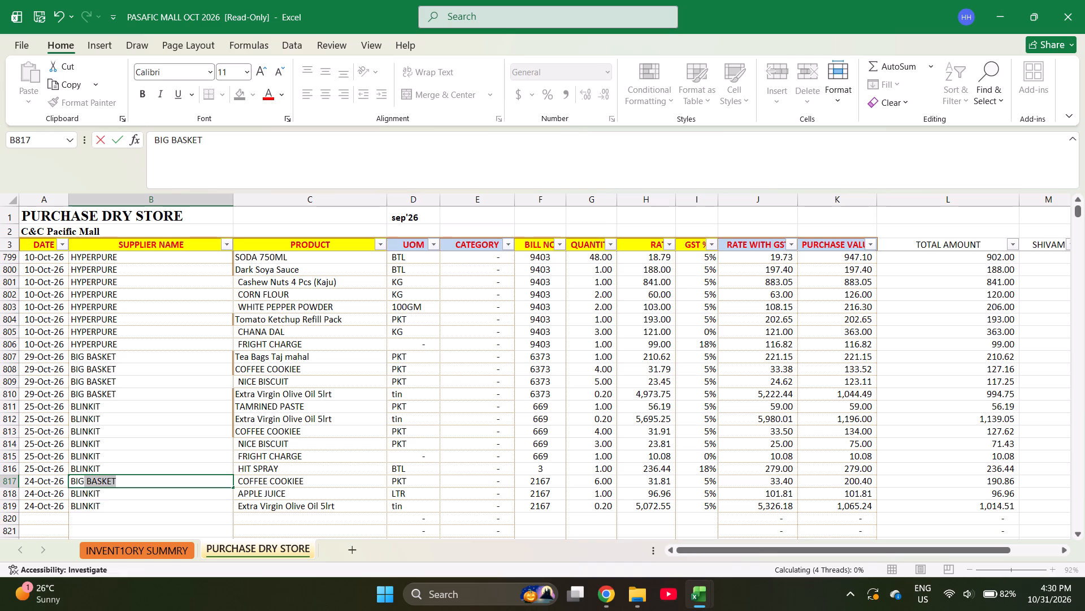
key(Up)
key(Down)
key(Up)
key(shift+Down)
key(shift+Down)
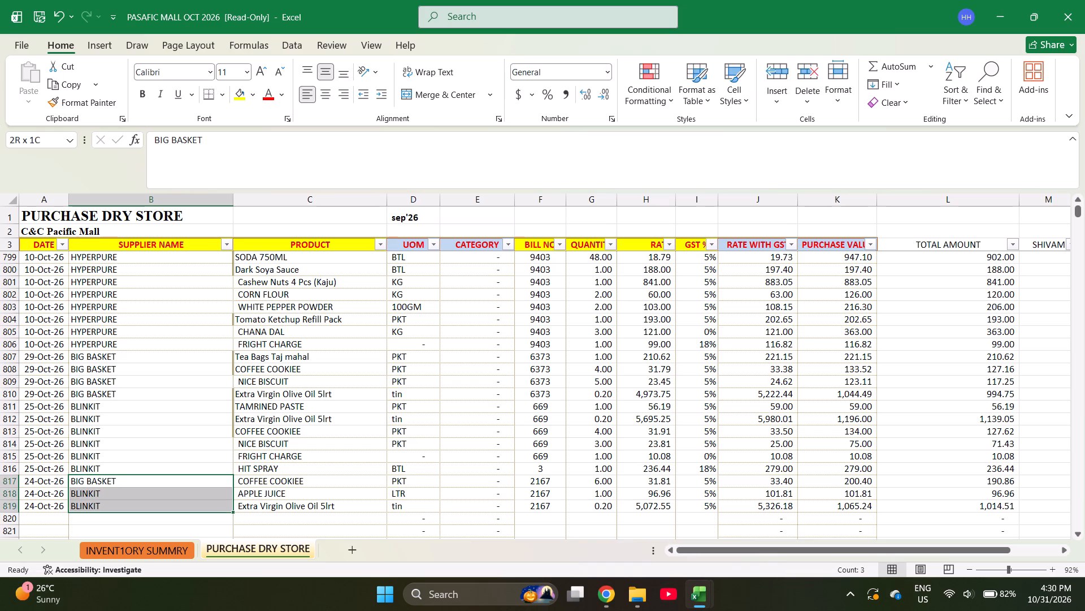
key(ctrl+d)
Start a new purchase row below bill 2167 with date 10-24-2026 and supplier BLINKIT.
key(ctrl+Left)
key(Down)
key(Down)
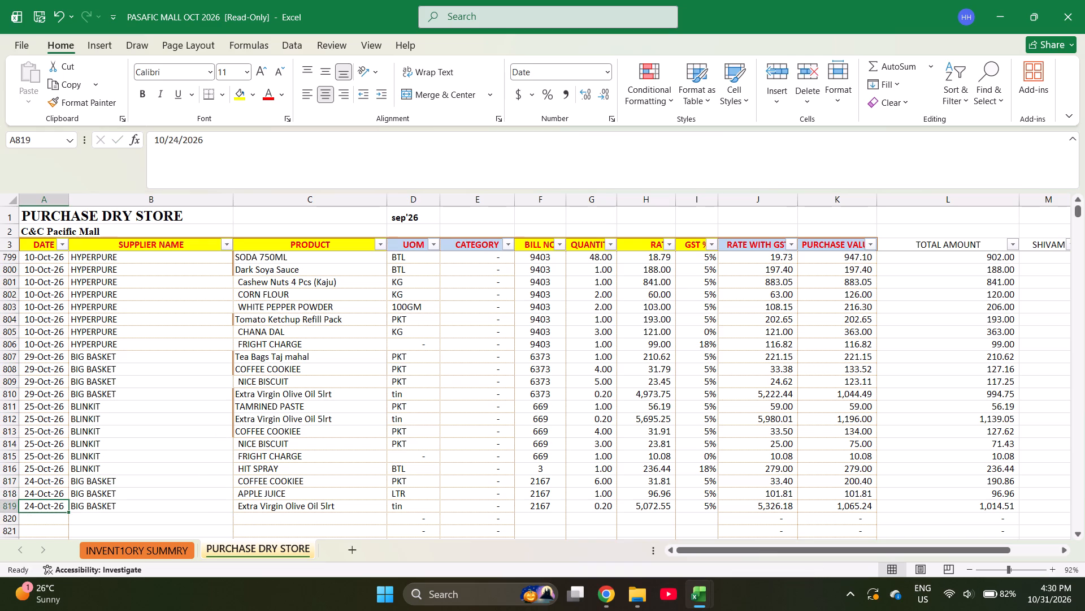
key(ctrl+Down)
key(ctrl+Up)
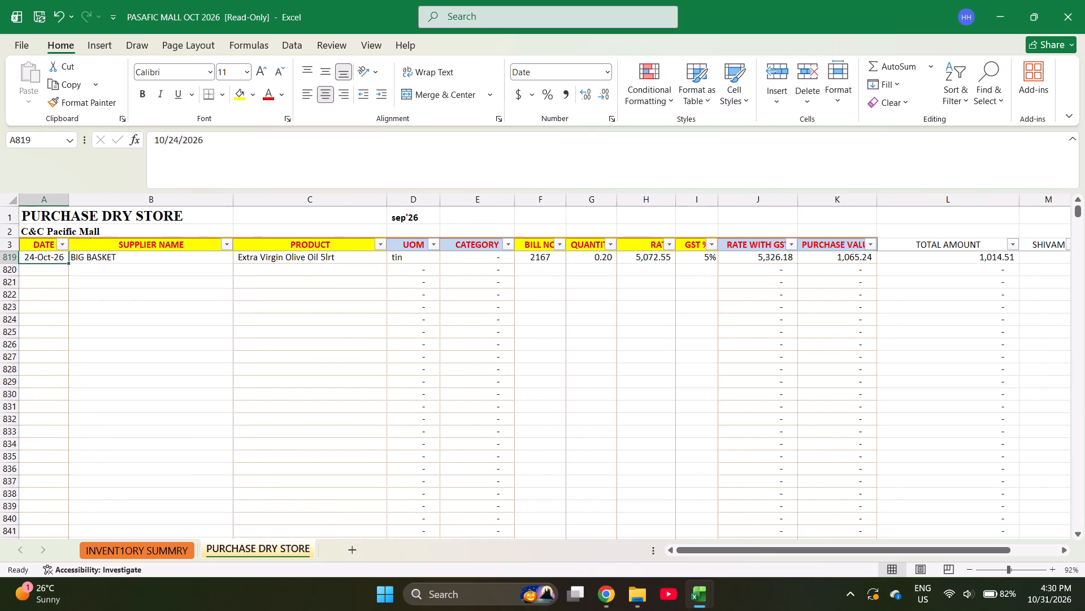
key(Down)
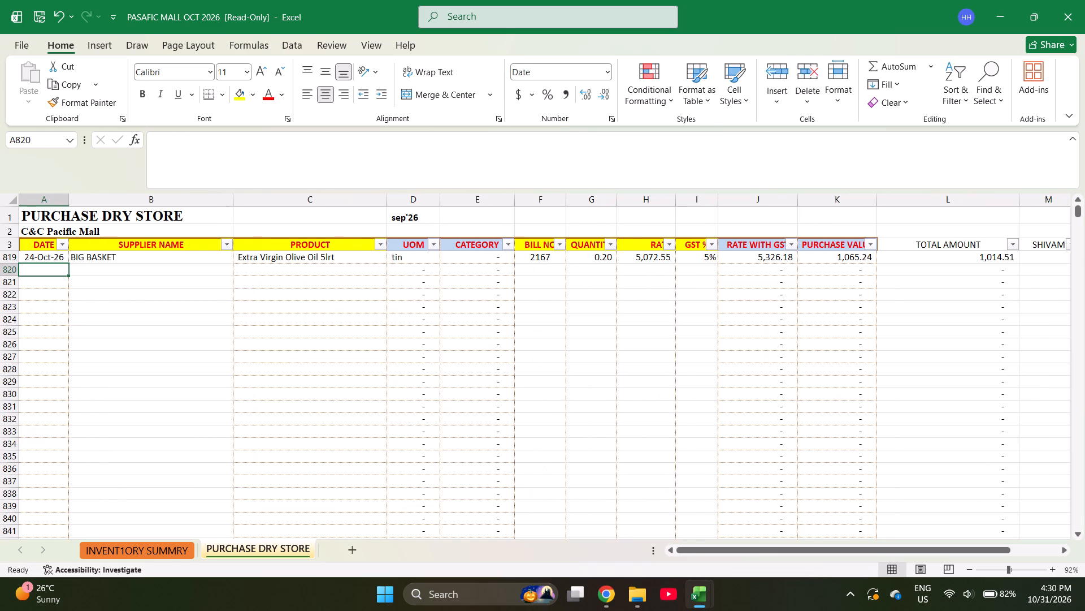
text(10-24-2026)
key(Right)
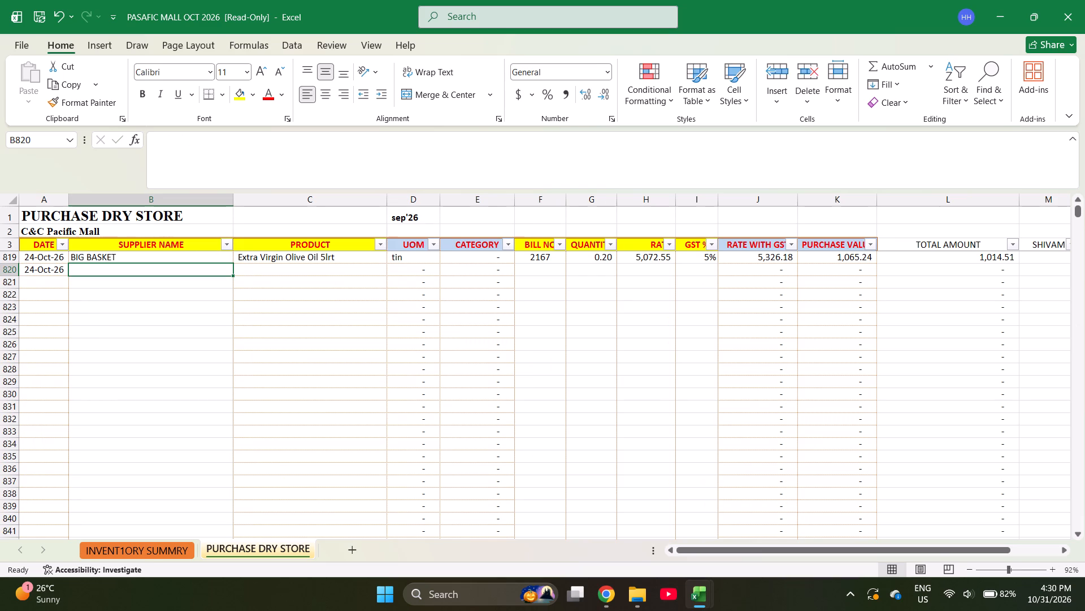
text(BLI)
key(Right)
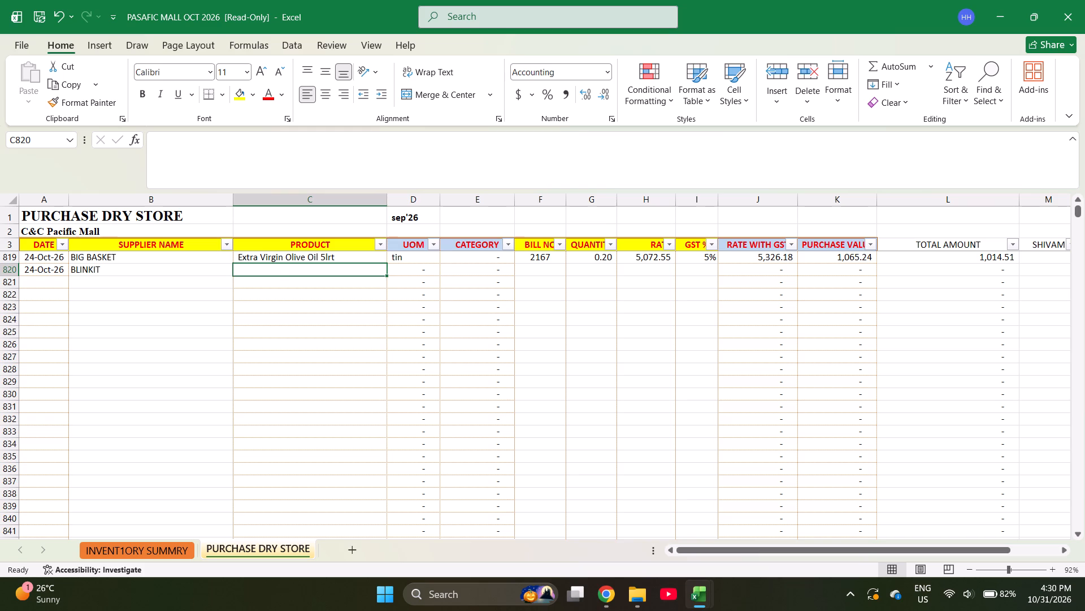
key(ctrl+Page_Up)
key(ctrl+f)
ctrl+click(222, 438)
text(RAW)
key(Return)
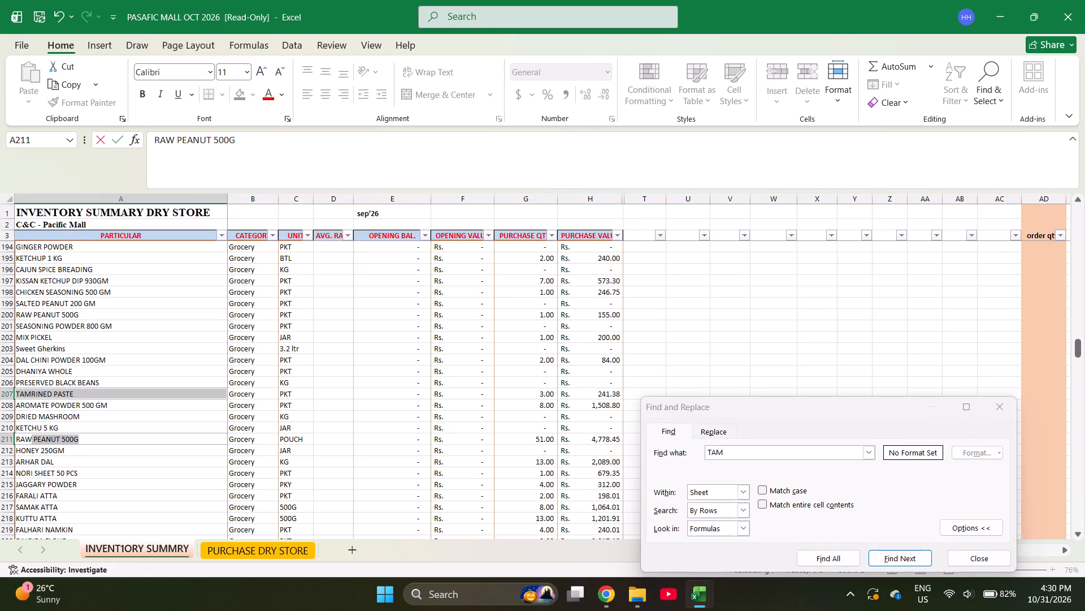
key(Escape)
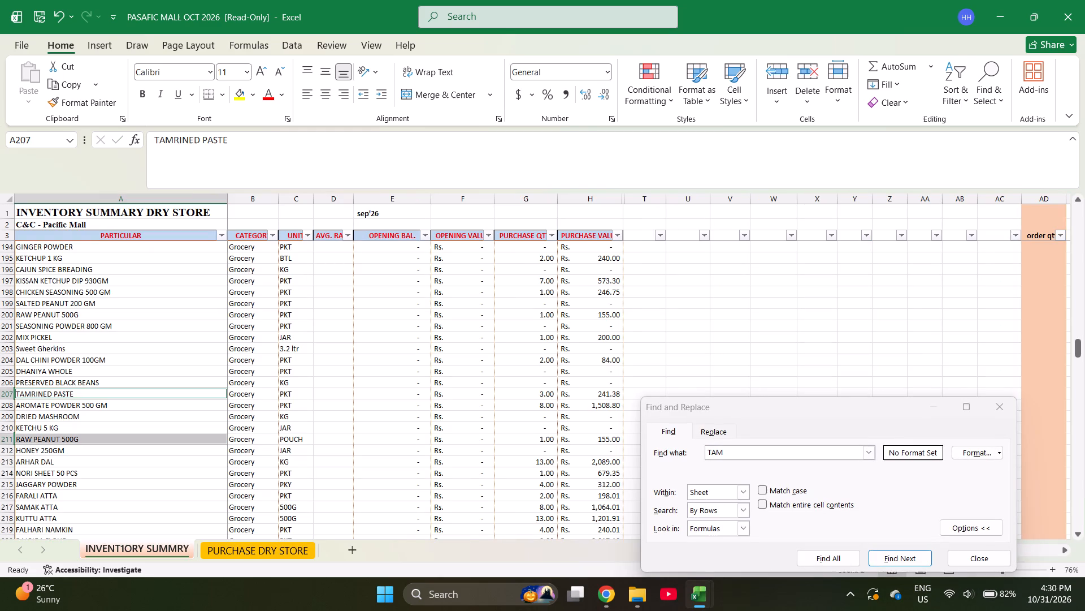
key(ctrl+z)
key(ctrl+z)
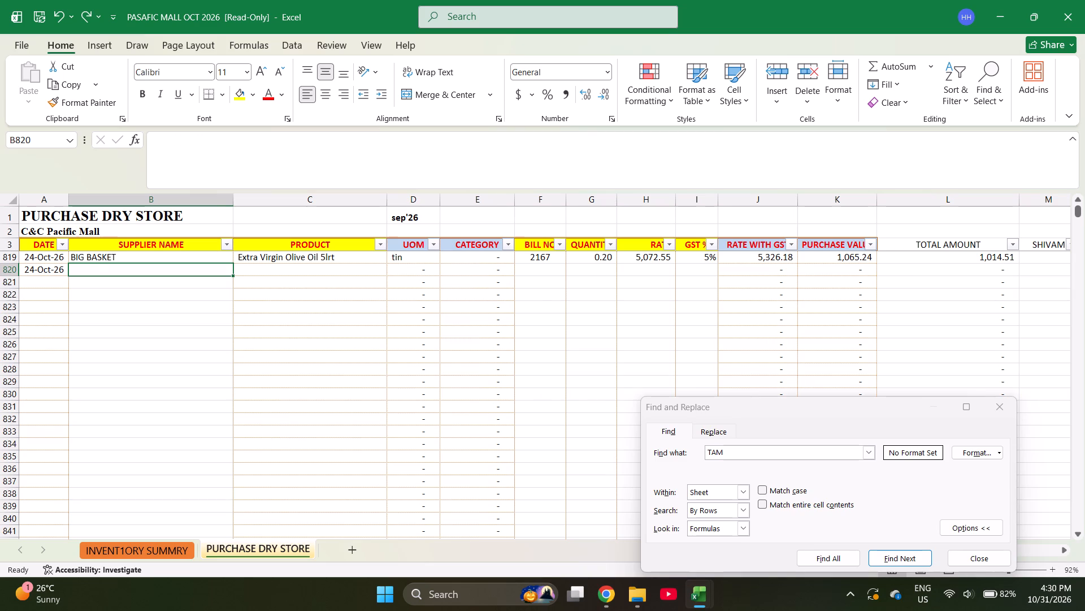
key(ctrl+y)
Search the inventory summary for RAW, copy the RAW PRESSERY VALENCIA ORANGE item name, and return to the purchase sheet.
key(ctrl+Page_Up)
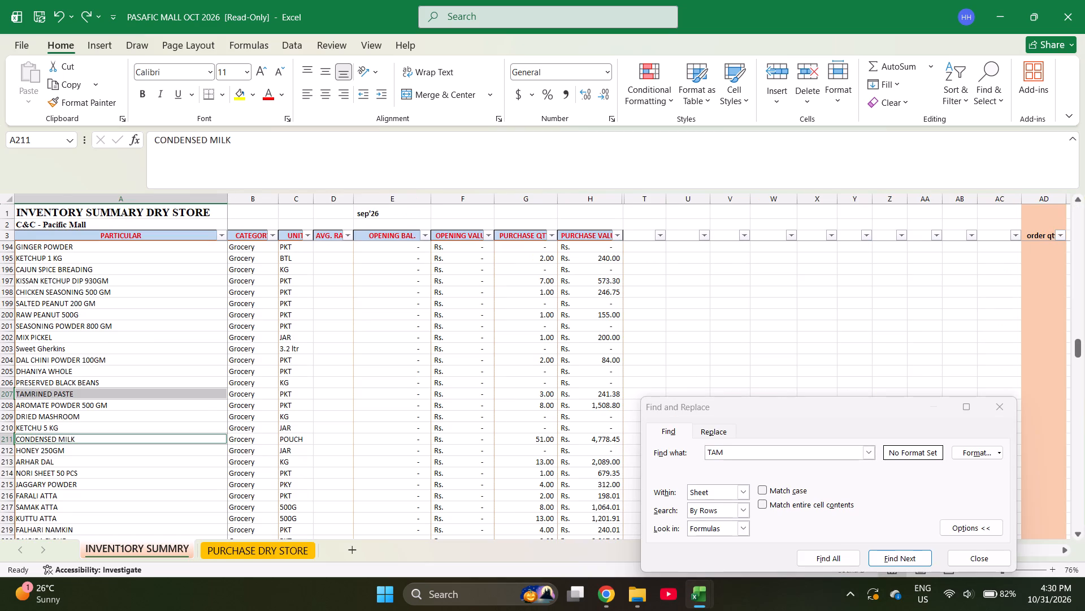
key(Escape)
click(1001, 408)
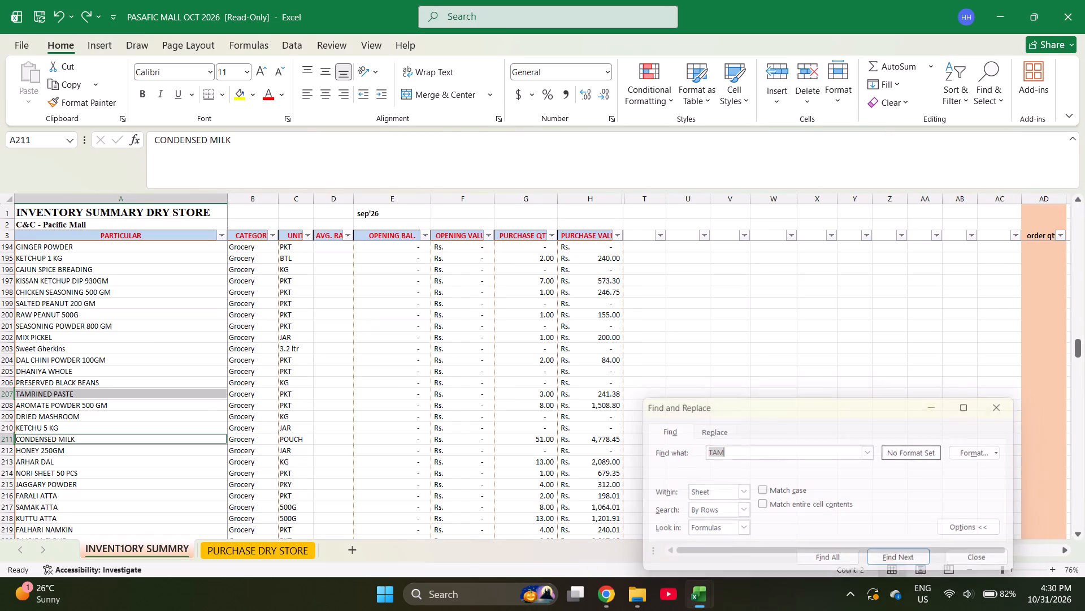
click(145, 447)
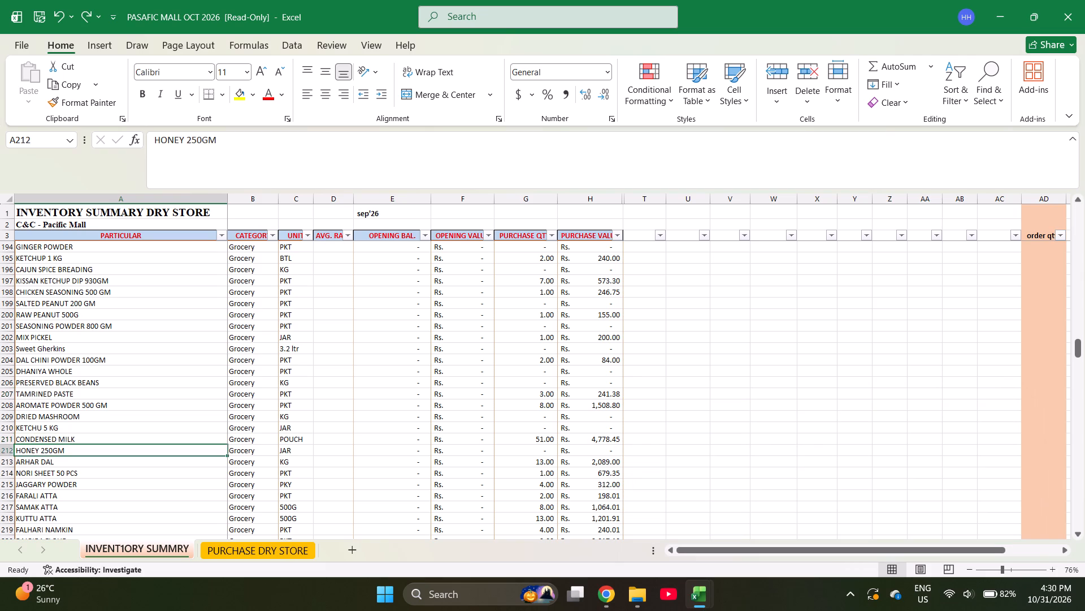
key(ctrl+f)
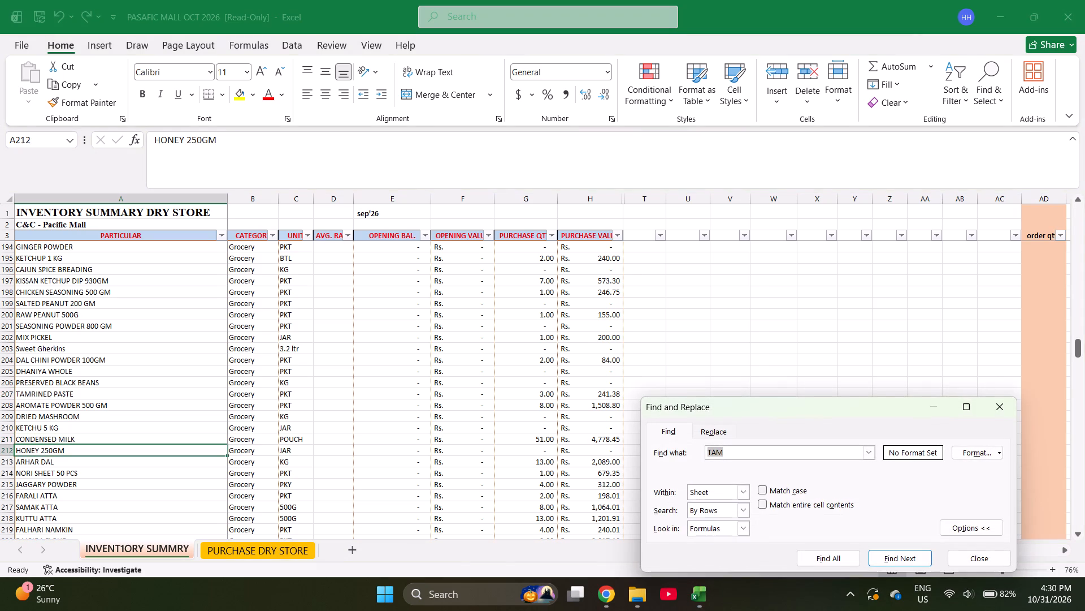
text(RAE)
key(BackSpace)
key(w)
key(Return)
key(Return)
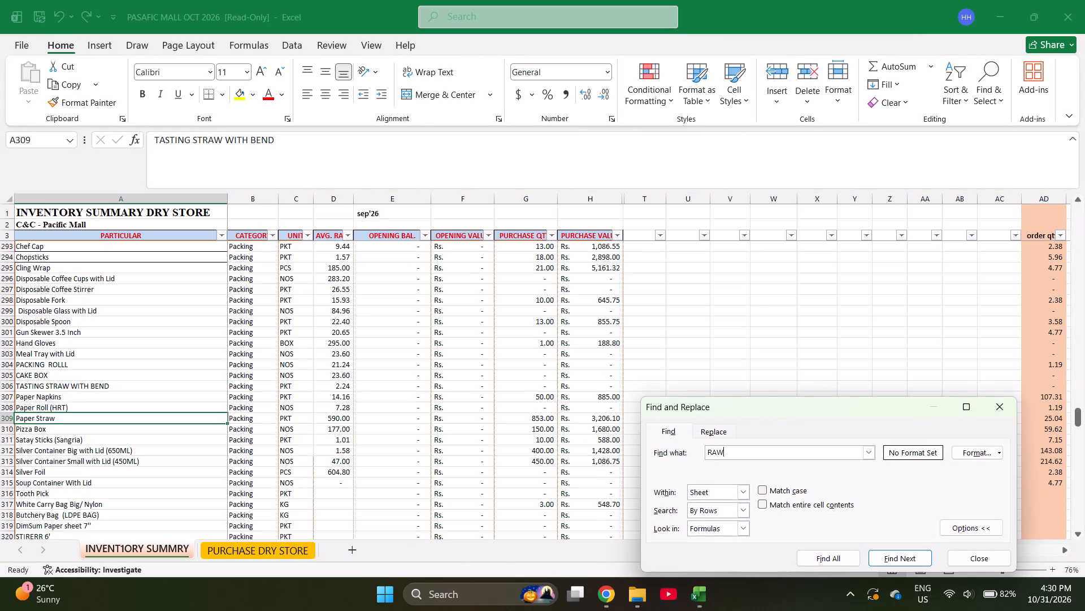
key(space)
key(Return)
key(Escape)
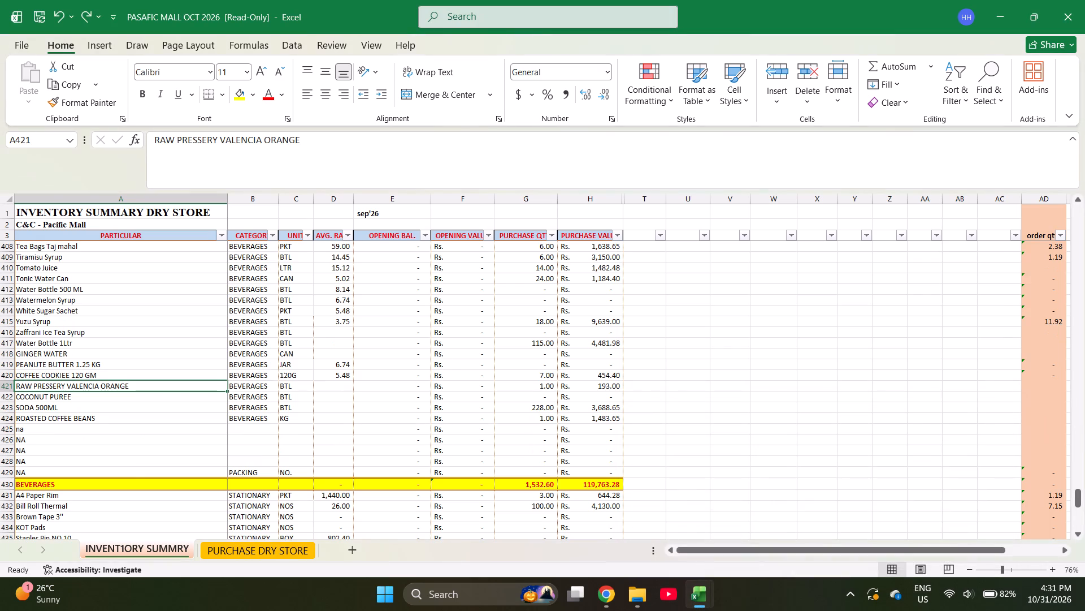
key(ctrl+c)
key(ctrl+Page_Down)
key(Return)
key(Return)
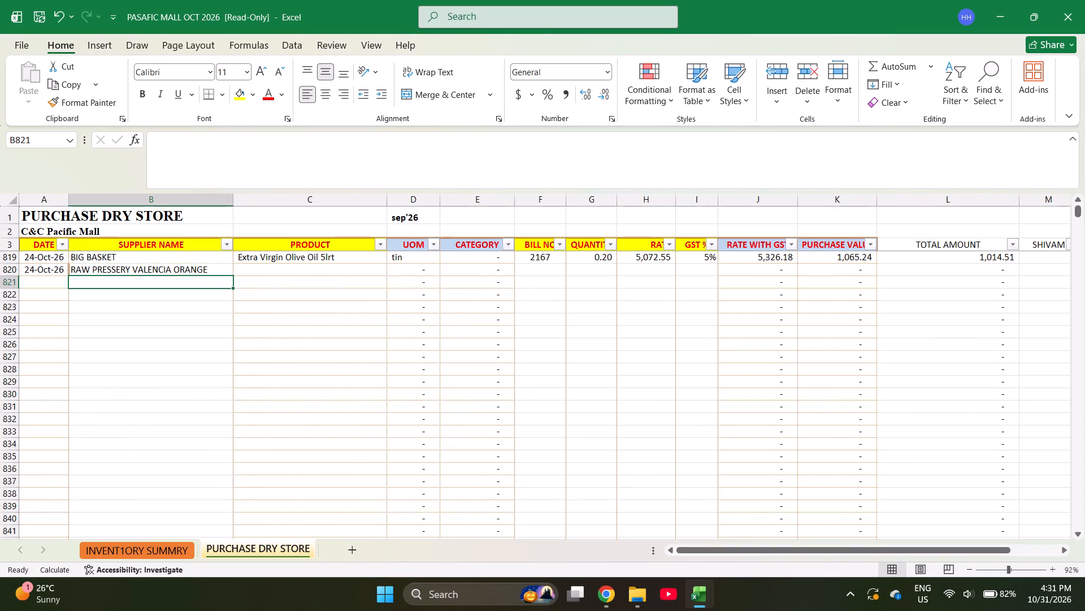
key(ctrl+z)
Paste RAW PRESSERY VALENCIA ORANGE as the product of the new BLINKIT row.
key(Right)
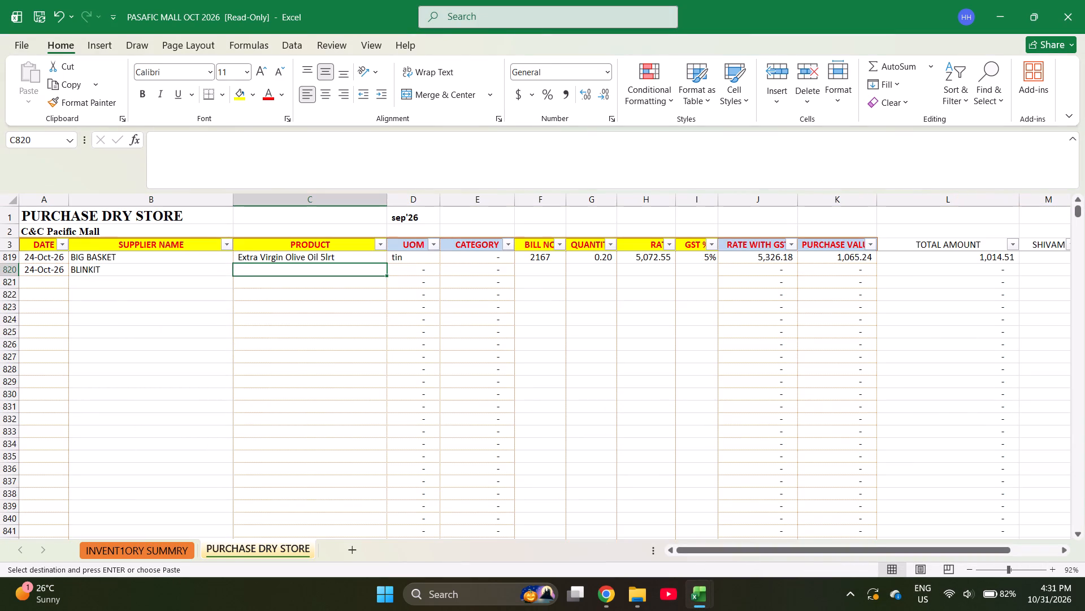
key(Return)
key(Down)
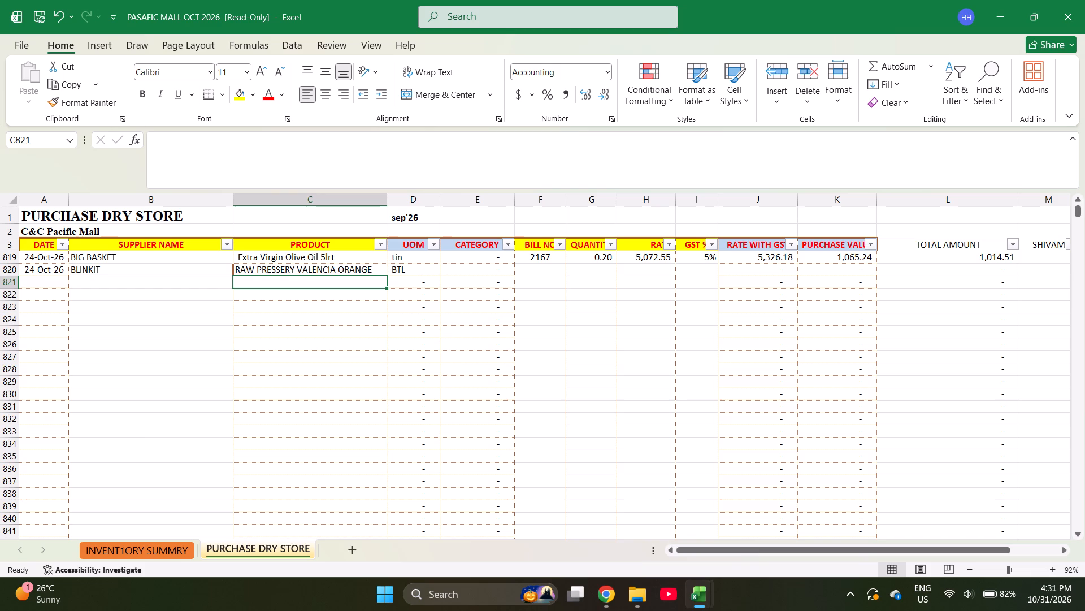
Enter bill number 7054 and quantity 1 for the new RAW PRESSERY VALENCIA ORANGE row.
key(Right)
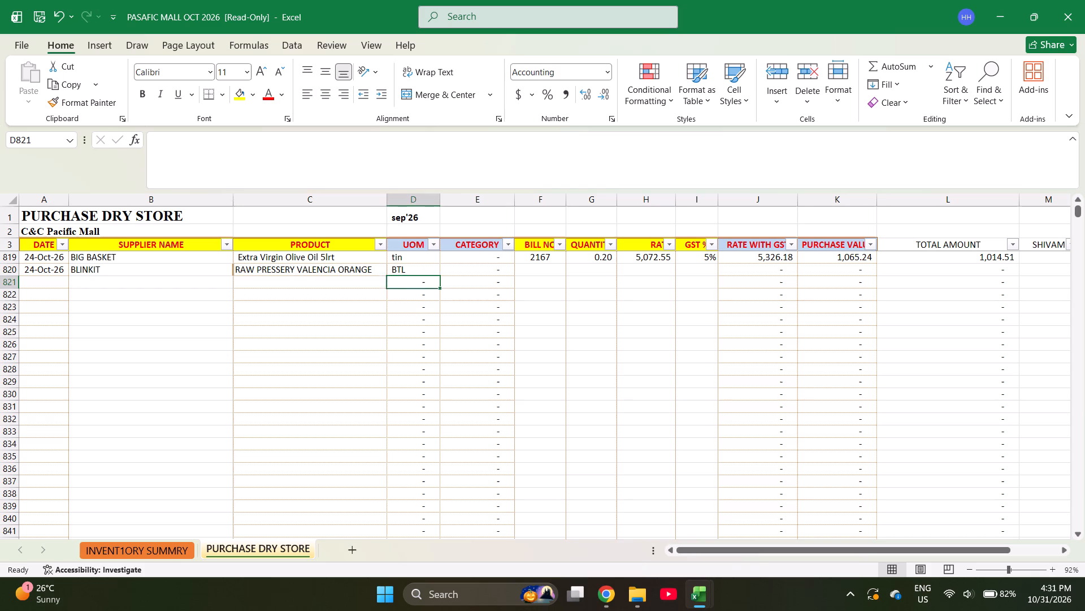
key(Right)
key(Right)
key(Up)
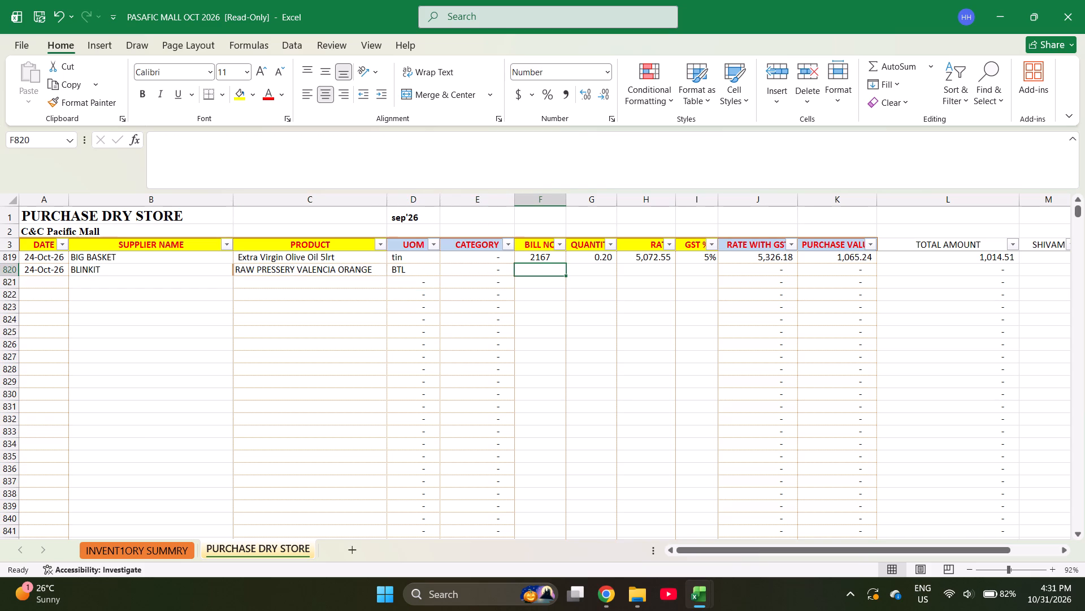
text(7054)
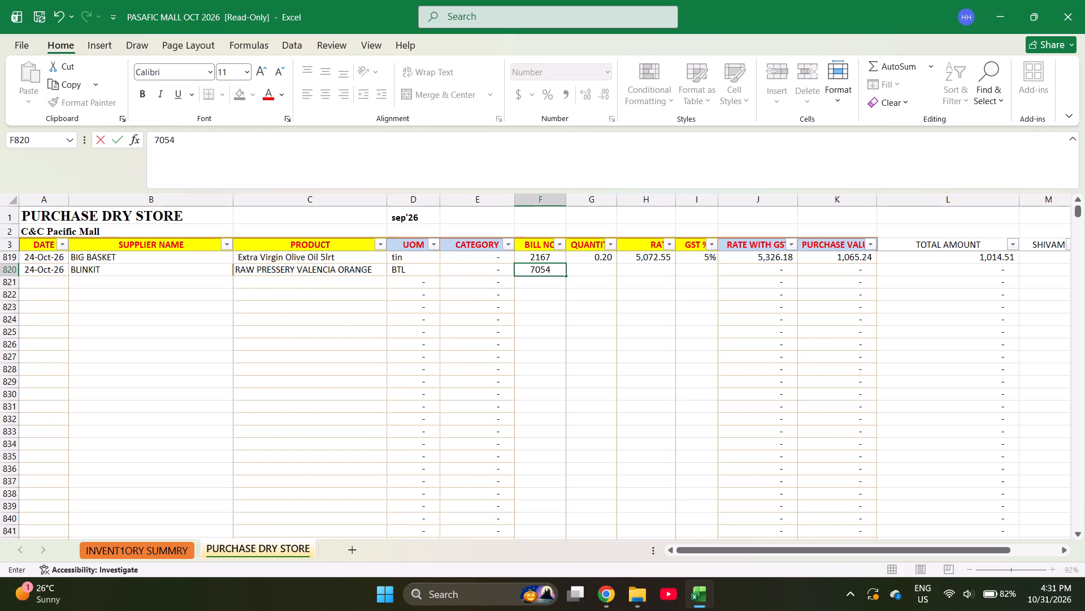
key(Right)
key(Up)
key(Down)
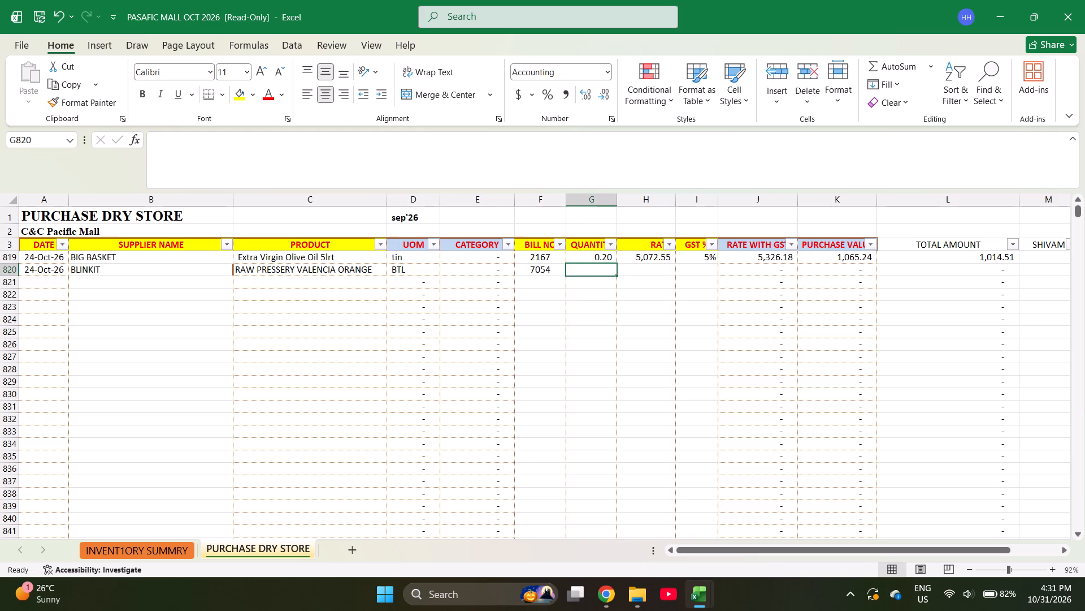
key(1)
key(Return)
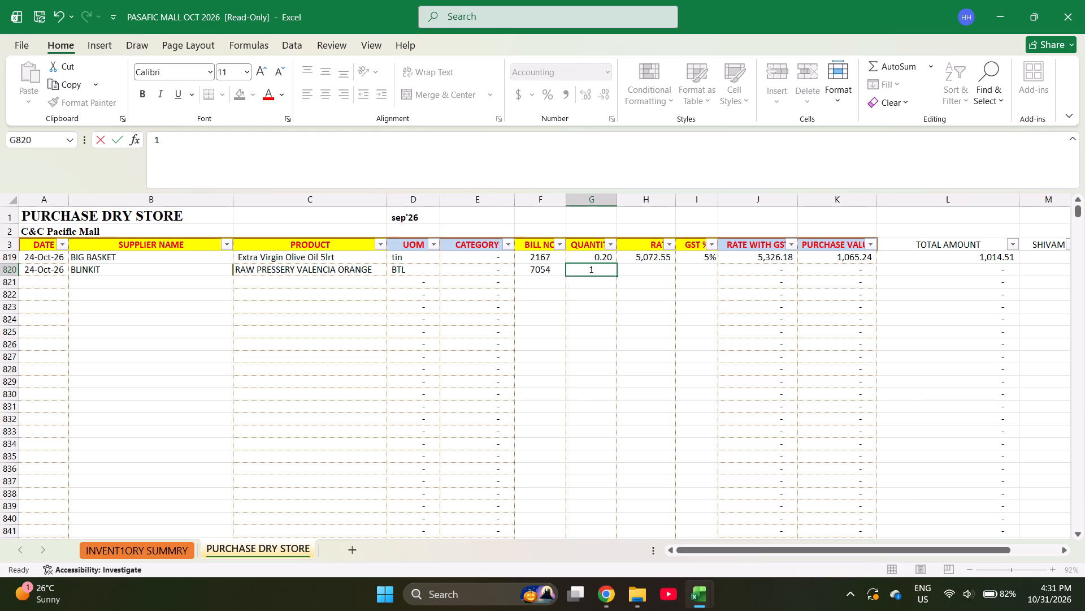
key(Right)
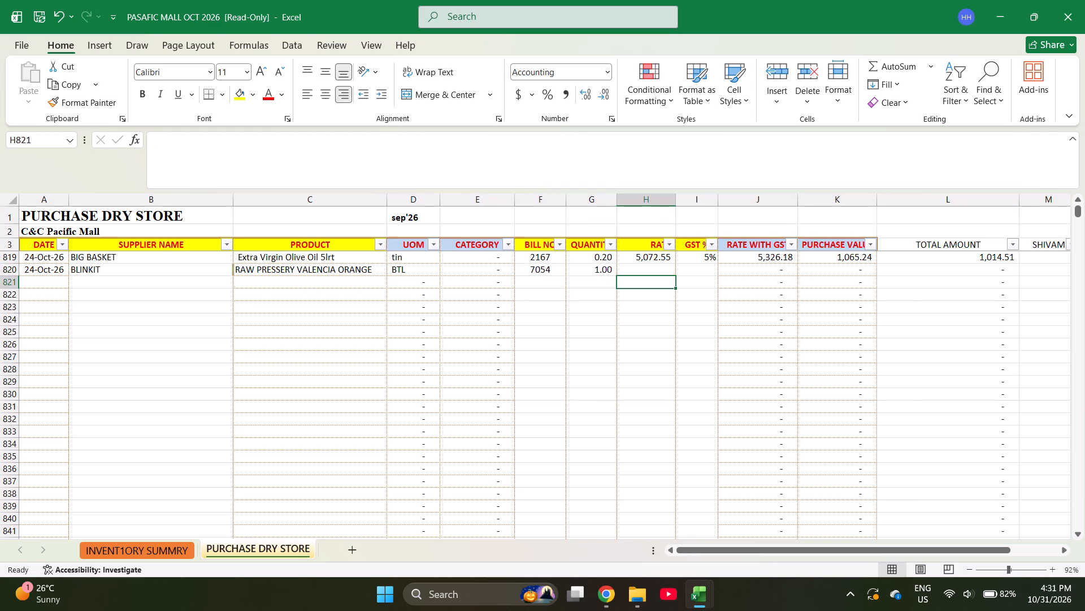
Enter rate 320.95 and GST 5% for the RAW PRESSERY VALENCIA ORANGE row of BLINKIT bill 7054.
key(2)
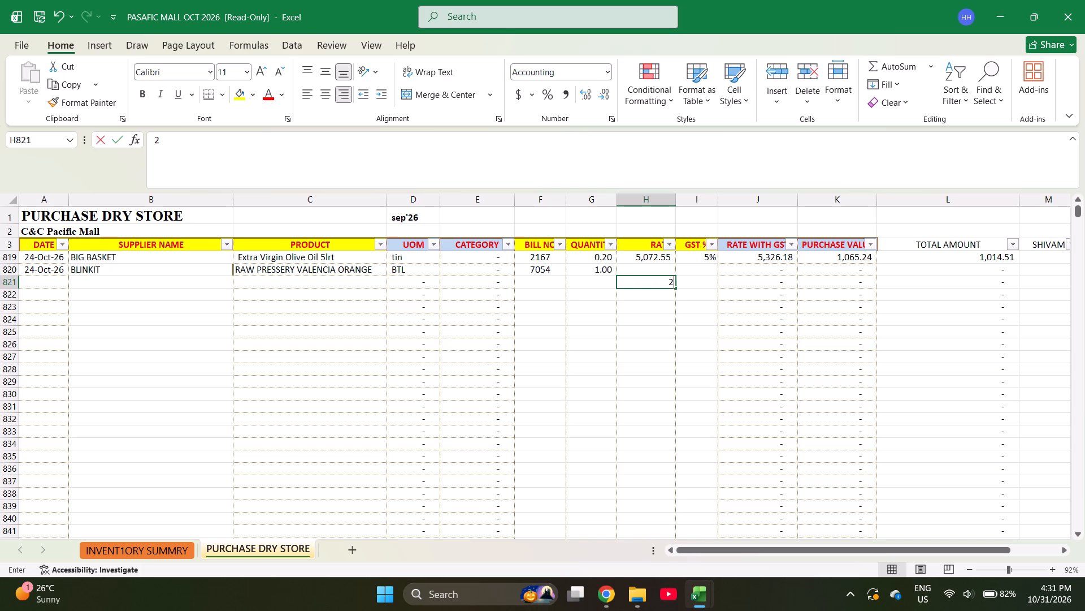
key(BackSpace)
text(320.95)
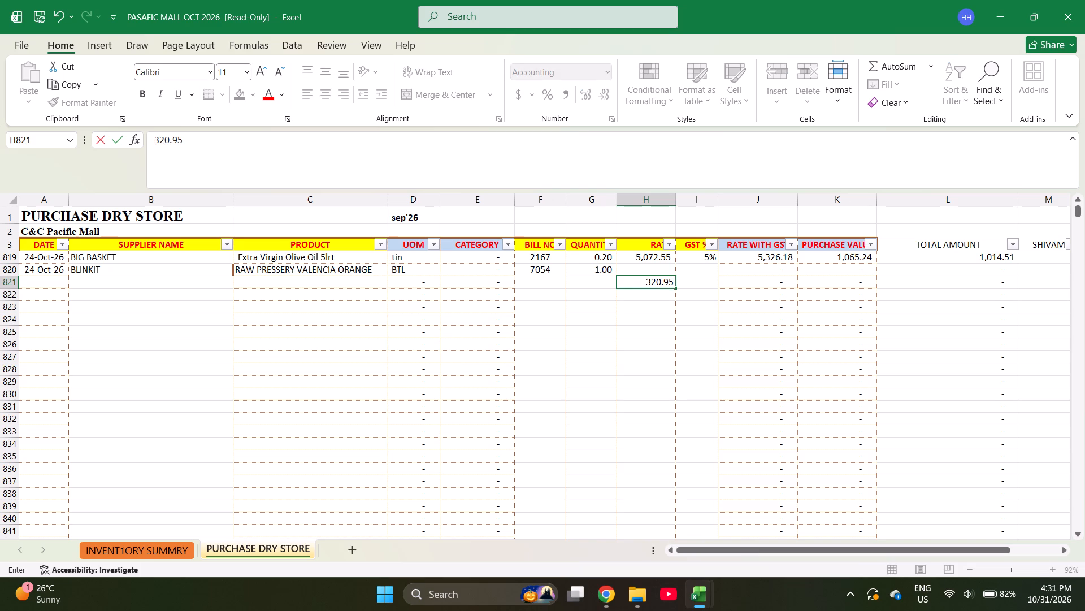
key(Down)
key(Up)
key(ctrl+c)
key(Up)
key(Return)
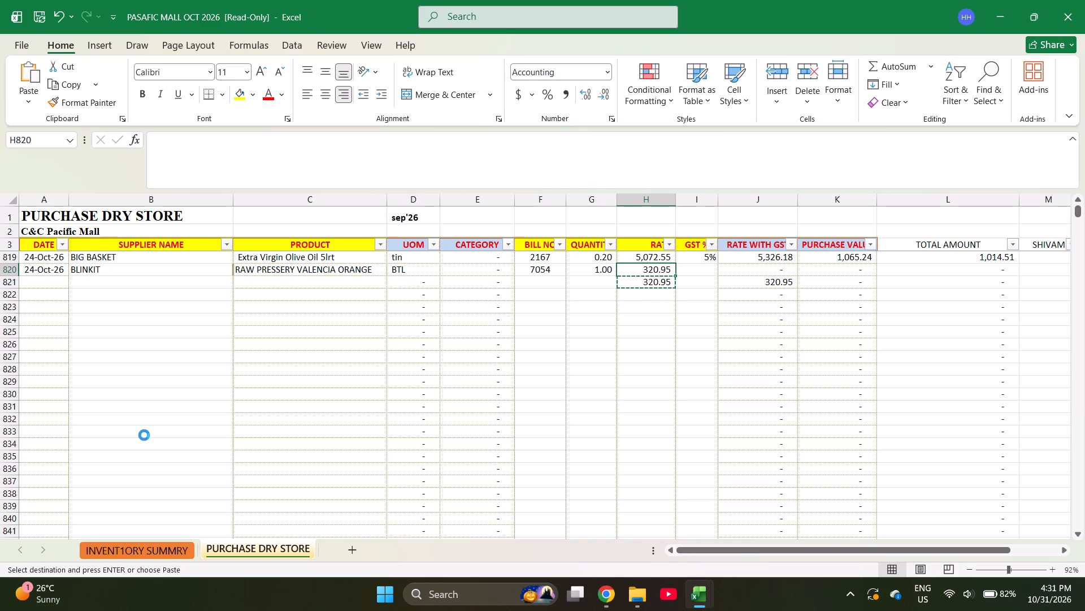
key(Down)
key(Delete)
key(Right)
key(Up)
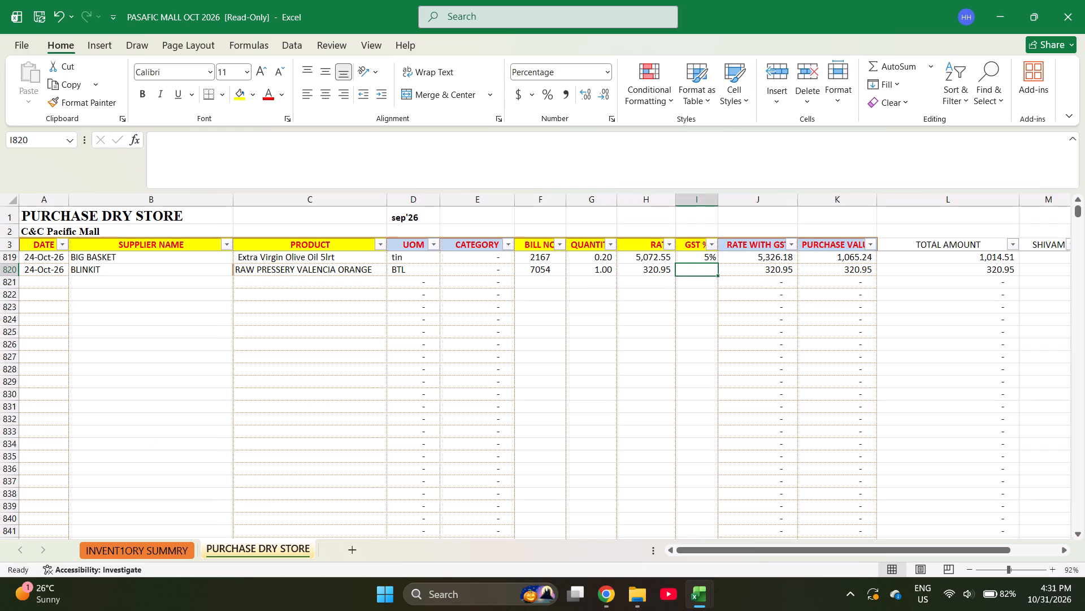
key(5)
key(Return)
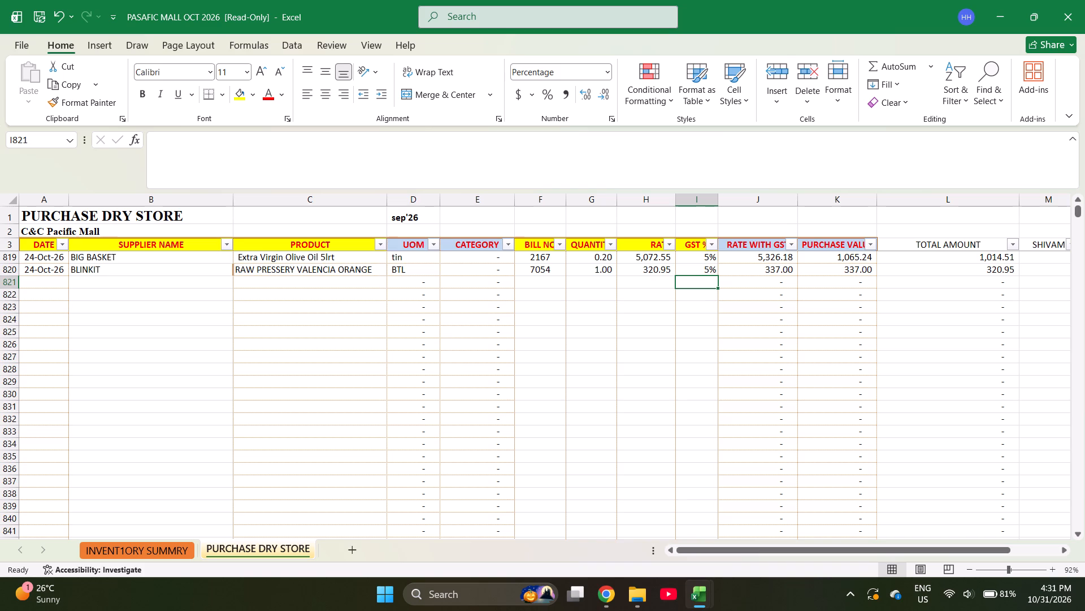
Turn the bill 7054 row's rate into a sum that adds 3.35 to 320.95.
key(Left)
key(Up)
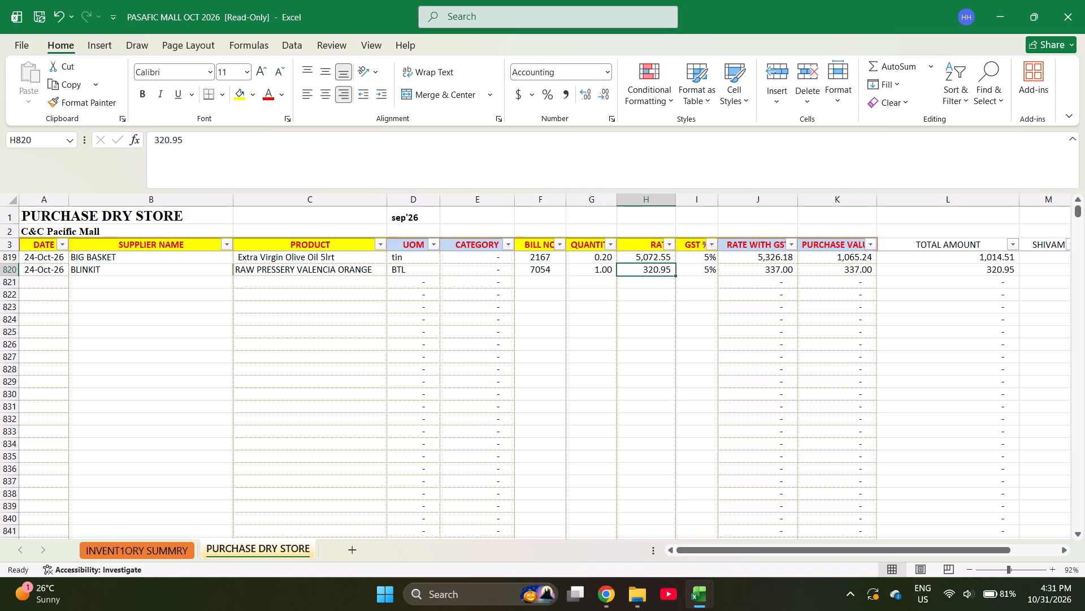
click(156, 140)
key(plus)
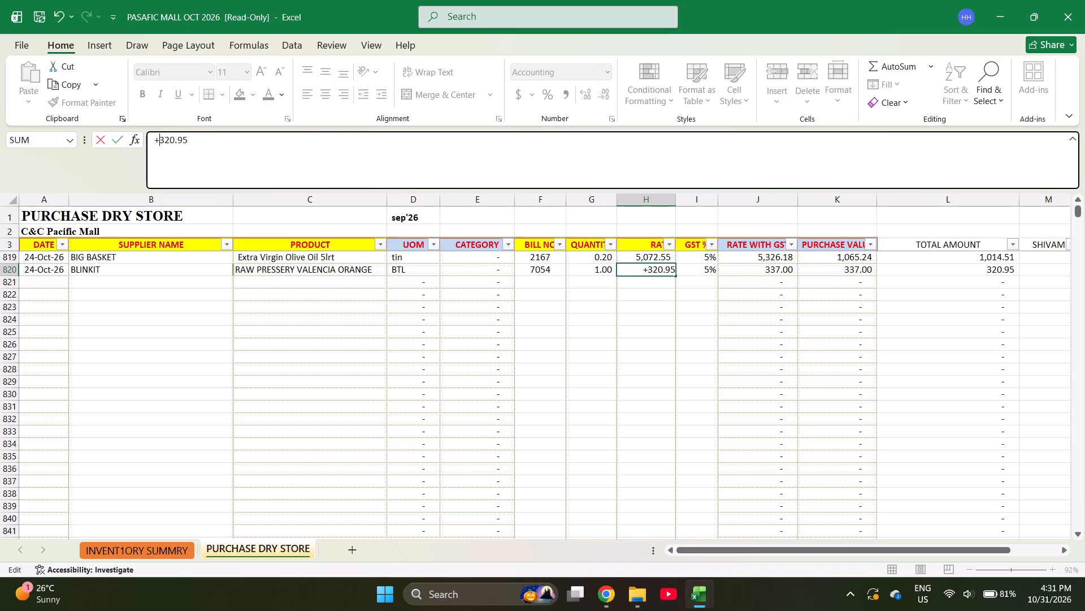
key(Right)
key(Right)
key(Right)
key(Right)
key(Right)
key(Right)
key(Right)
key(Right)
key(Right)
key(Right)
key(Right)
key(Right)
key(plus)
text(3.35)
key(Return)
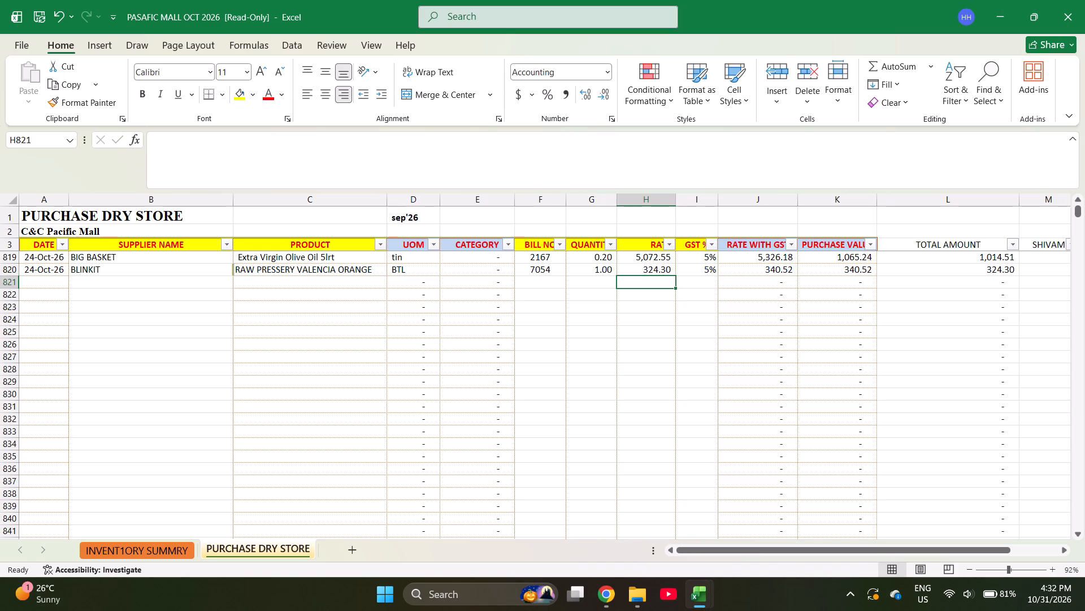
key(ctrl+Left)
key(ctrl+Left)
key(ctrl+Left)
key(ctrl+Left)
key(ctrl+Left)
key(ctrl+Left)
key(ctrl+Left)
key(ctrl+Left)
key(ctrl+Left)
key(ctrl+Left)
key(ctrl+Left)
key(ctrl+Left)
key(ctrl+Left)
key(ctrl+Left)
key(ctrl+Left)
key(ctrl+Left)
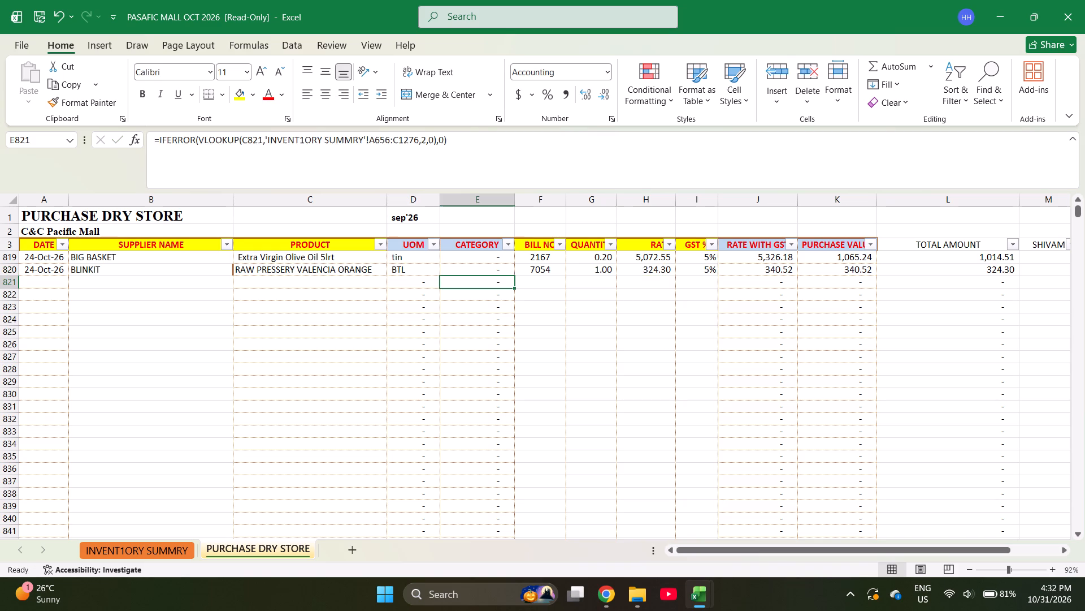
Change the amount added in the bill 7054 row's rate formula to 3.19.
key(Right)
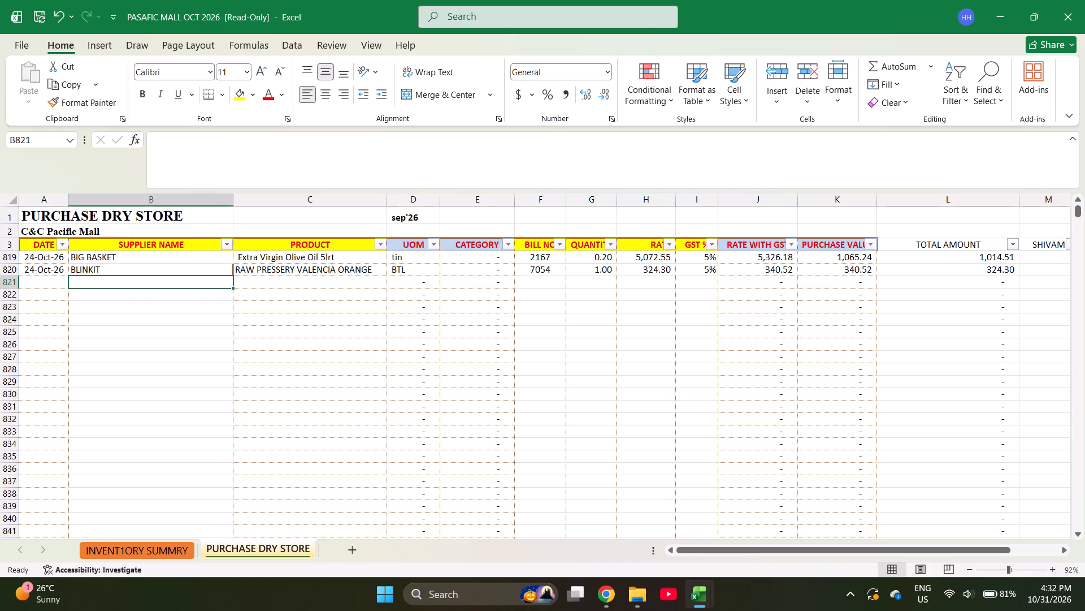
key(Right)
key(Right)
key(Right)
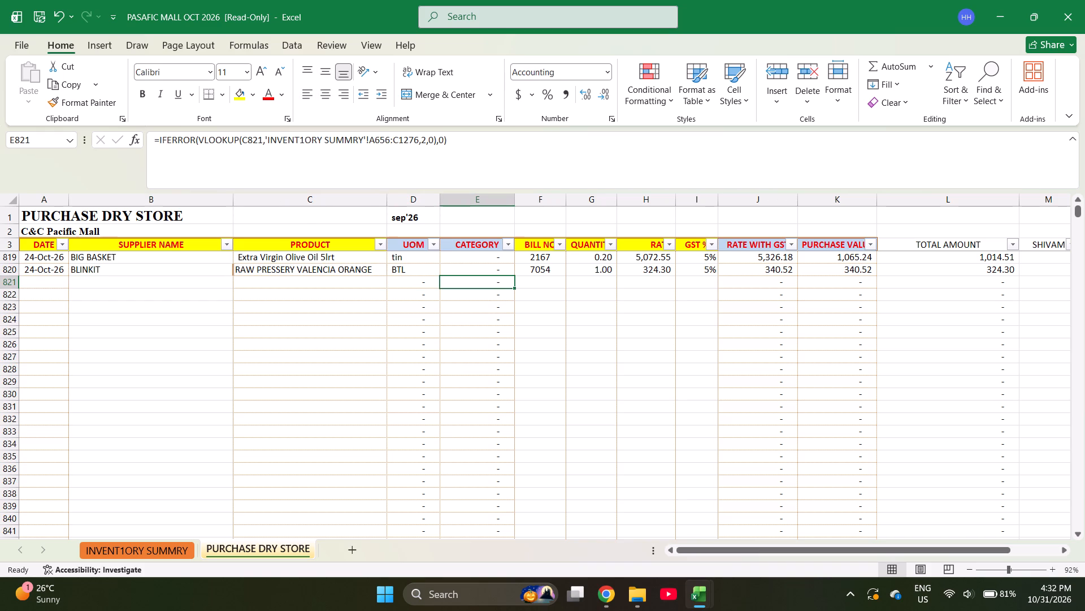
key(Right)
key(Up)
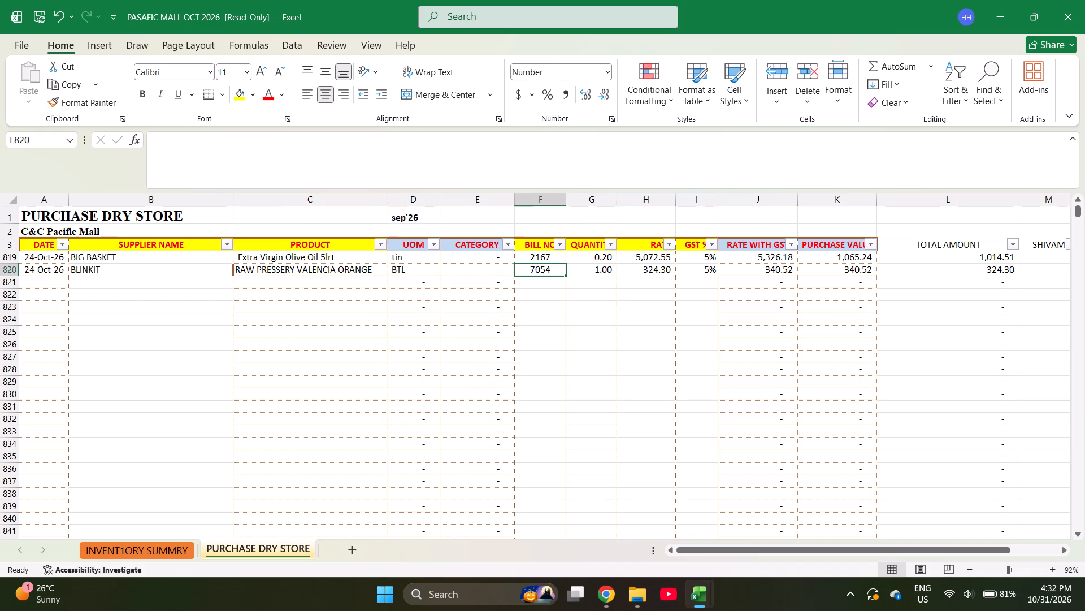
key(Up)
key(Right)
key(Right)
key(Down)
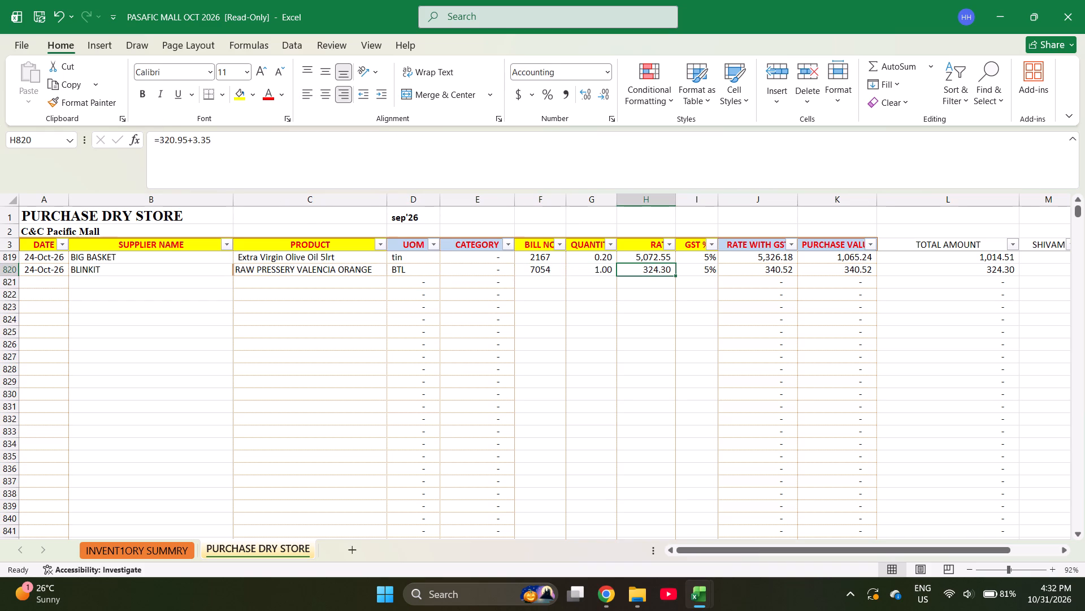
click(215, 148)
key(BackSpace)
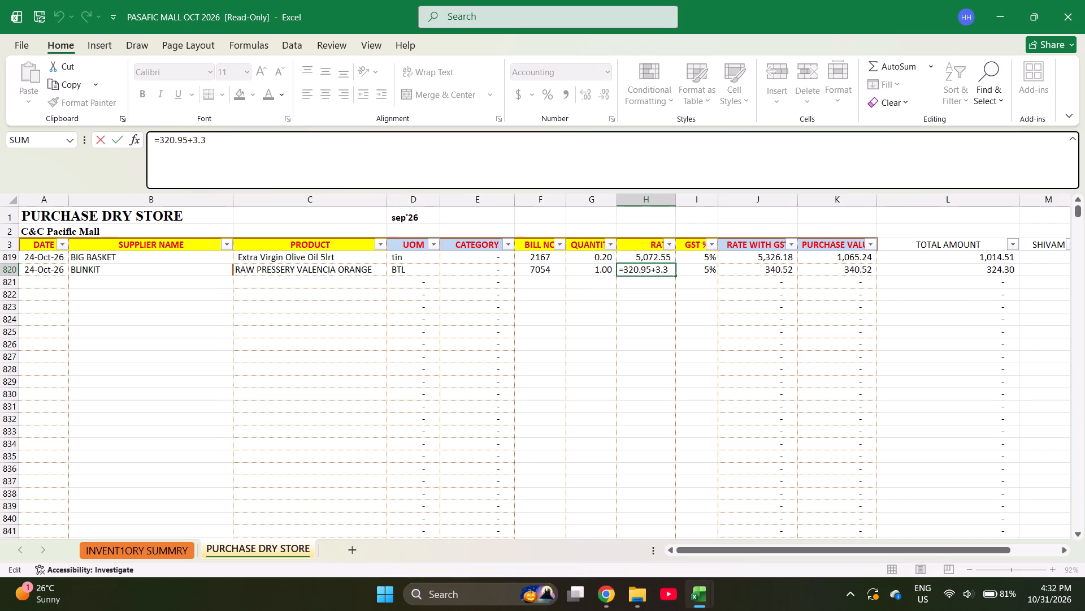
key(BackSpace)
text(19)
key(Return)
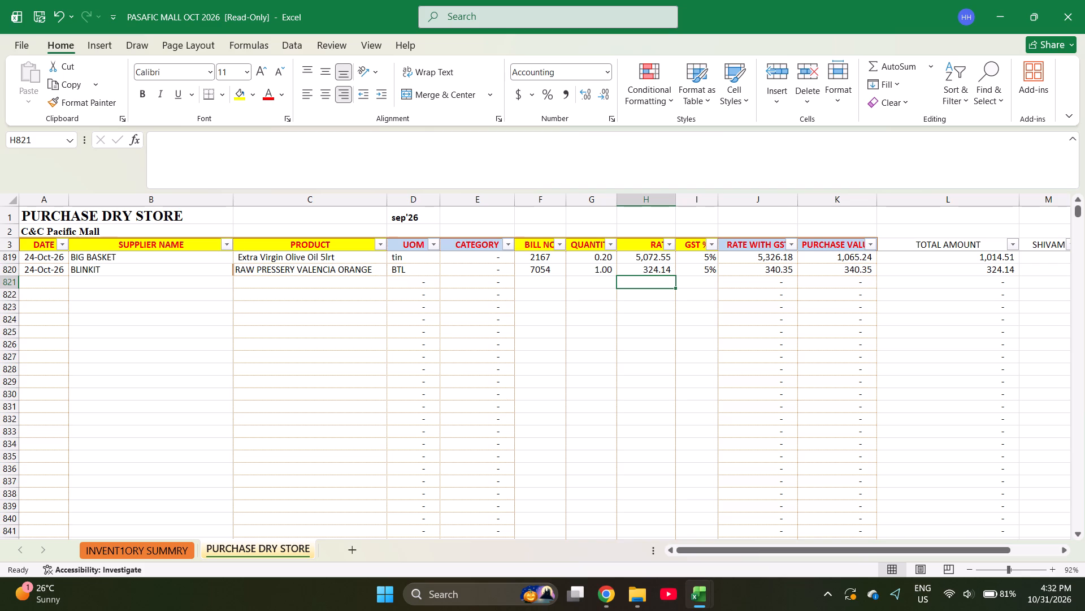
Search the inventory summary for SOOJI and SOJI, copy the soji/ rava item name, and return to the purchase sheet.
key(ctrl+Page_Up)
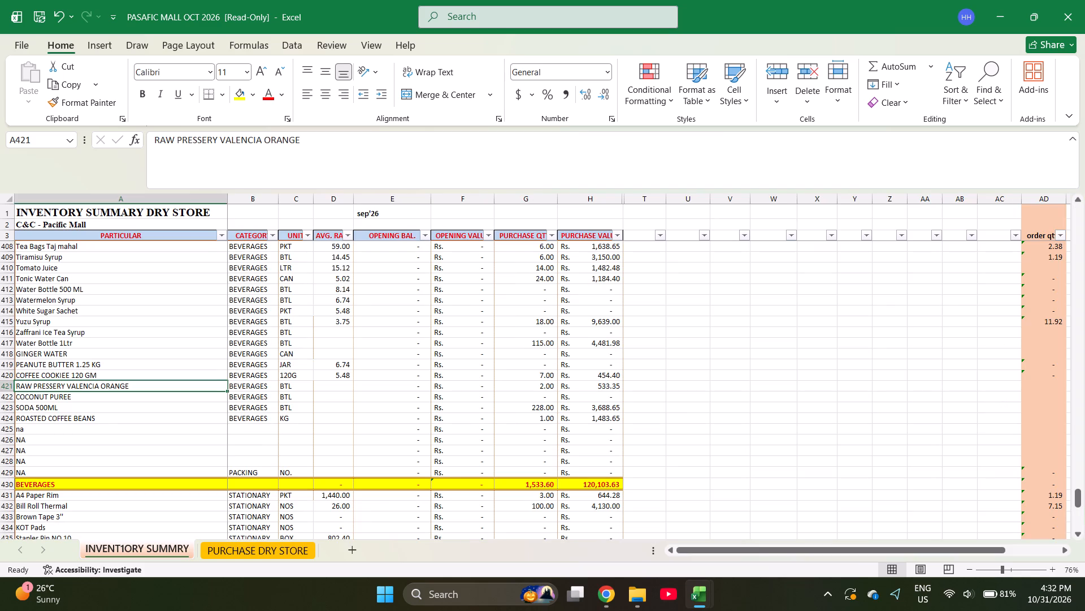
key(ctrl+f)
text(SOOJI)
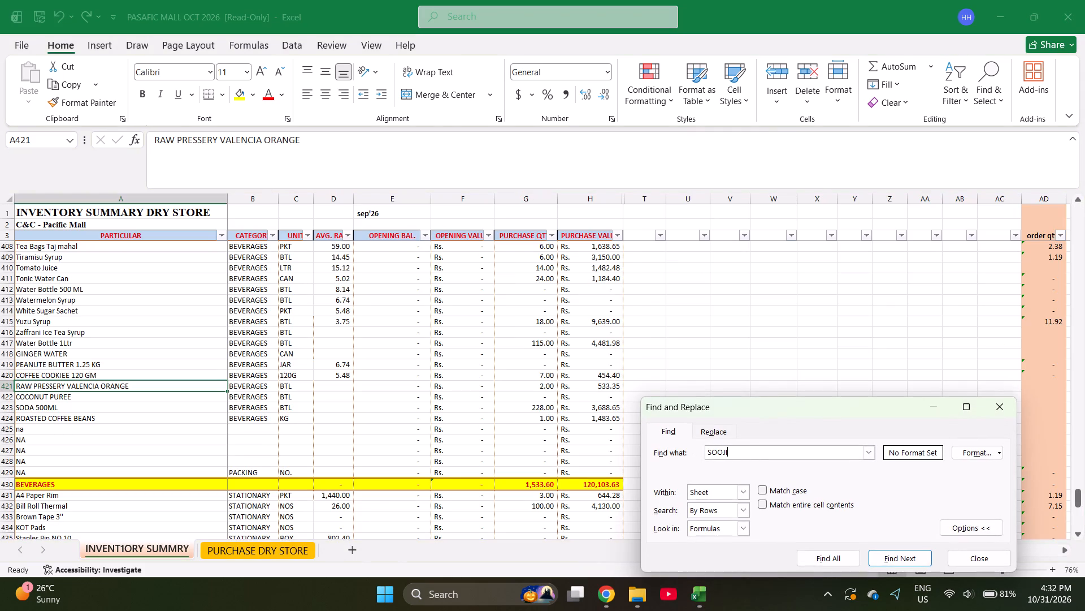
key(Return)
key(Return)
key(BackSpace)
key(BackSpace)
key(BackSpace)
text(JI)
key(Return)
key(Escape)
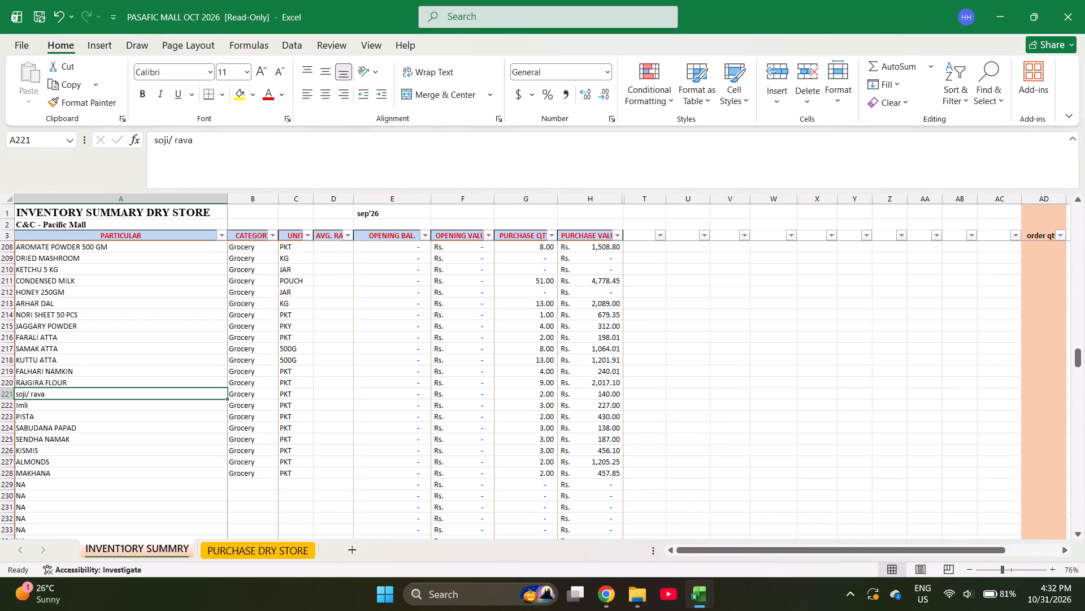
key(ctrl+c)
key(ctrl+Page_Down)
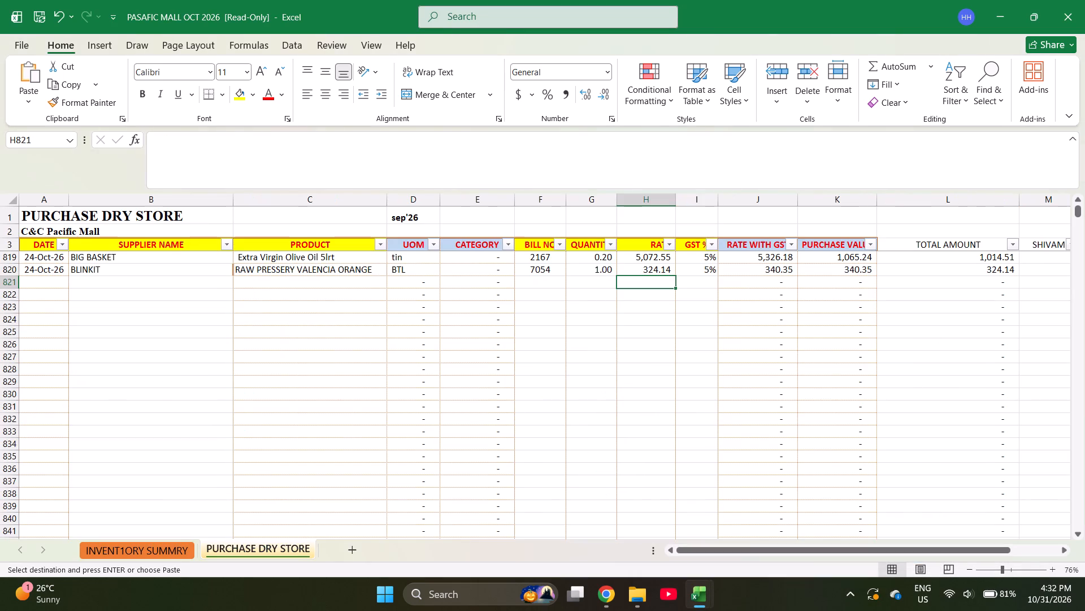
Paste soji/ rava as the product in the first empty row below bill 7054 and go to that row's date cell.
key(Left)
key(Left)
key(Left)
key(Left)
key(Left)
key(Return)
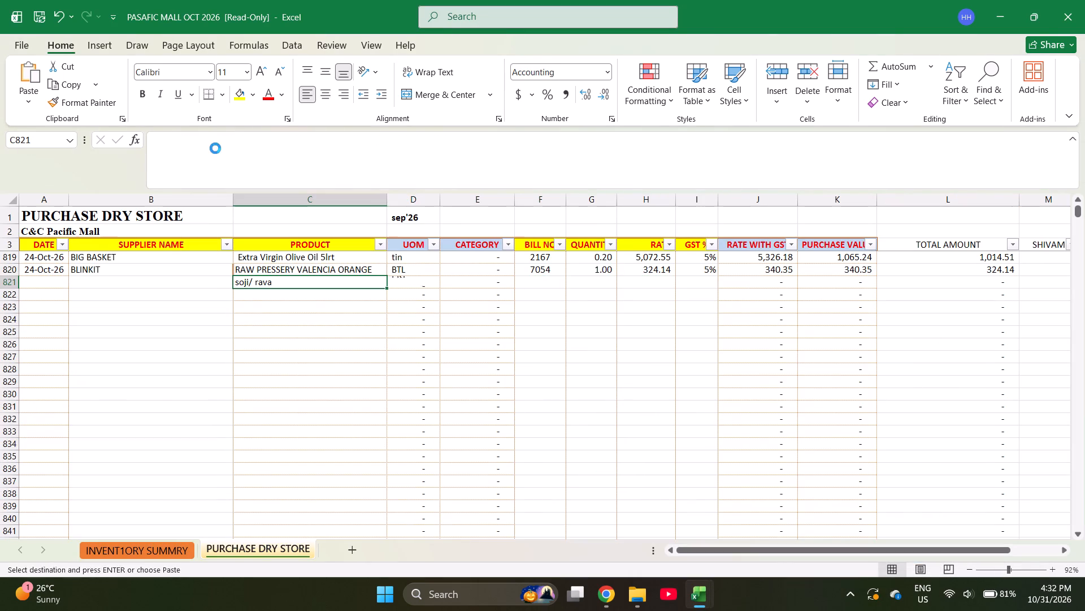
key(Left)
key(Left)
key(Left)
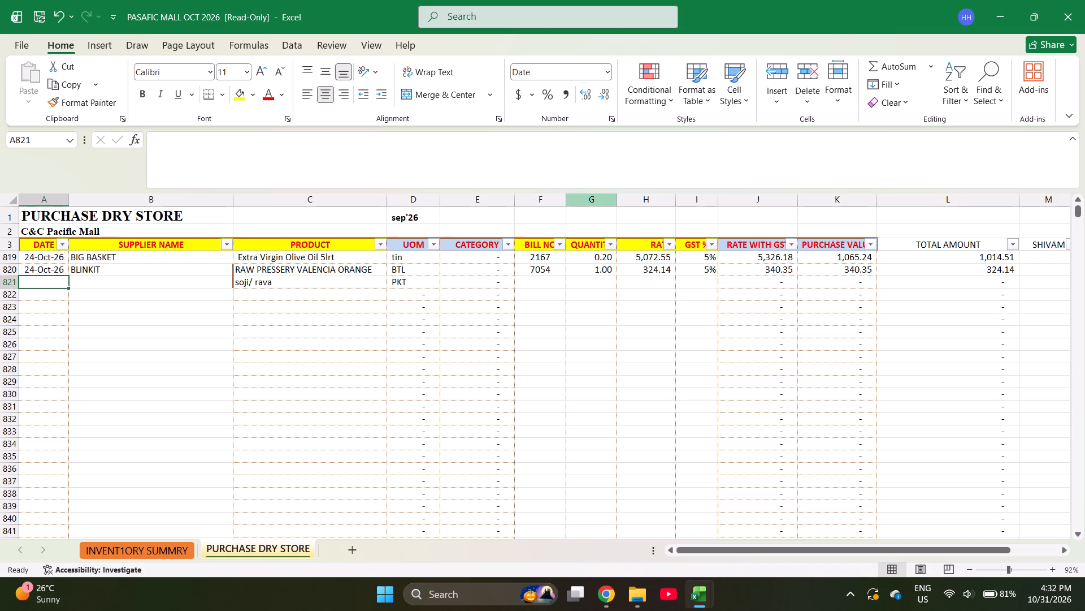
Look up bill numbers 302 and 618 in the BILL NO filter search without applying a filter.
click(561, 246)
key(e)
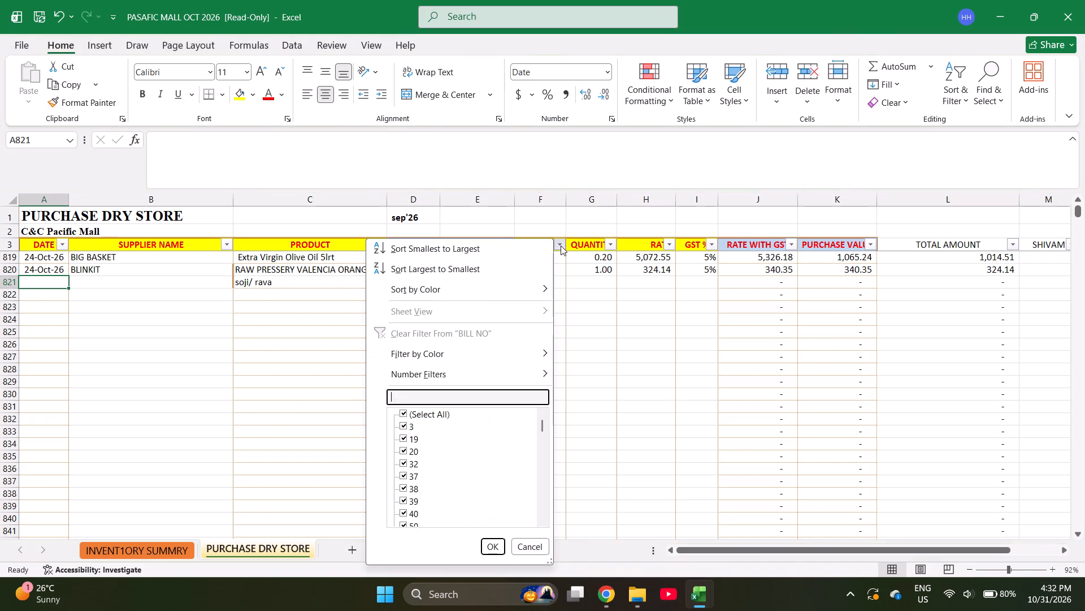
text(302)
key(Escape)
key(Escape)
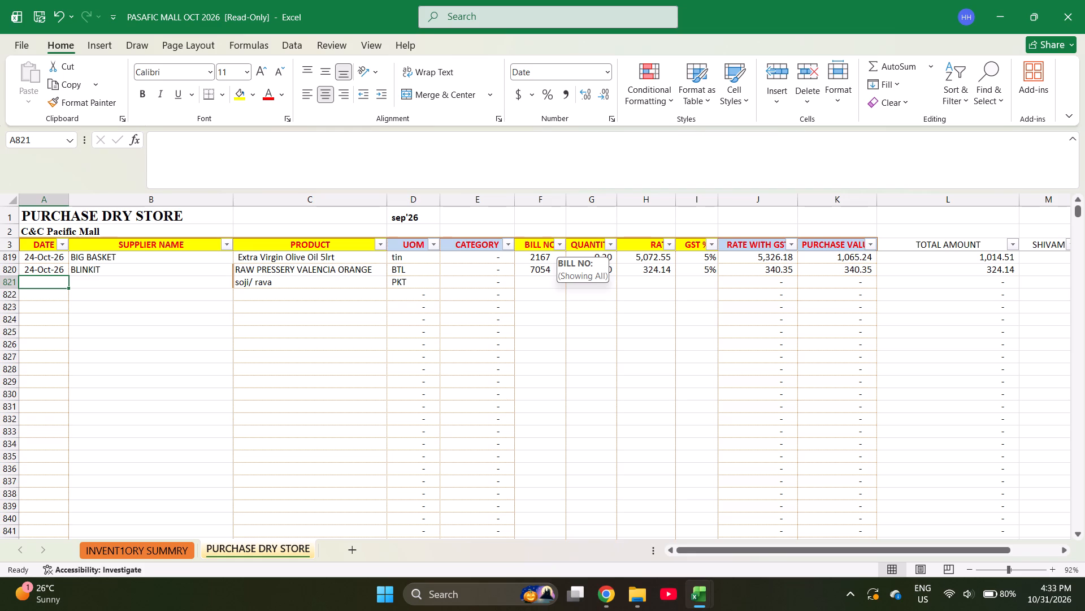
click(561, 246)
text(E68)
key(BackSpace)
text(18)
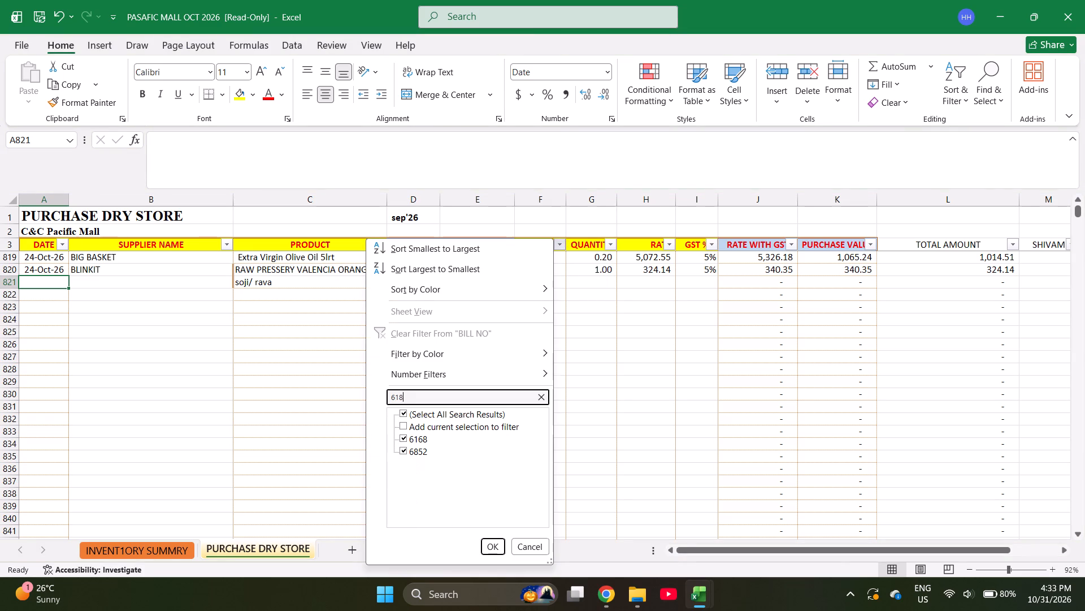
key(Escape)
key(Escape)
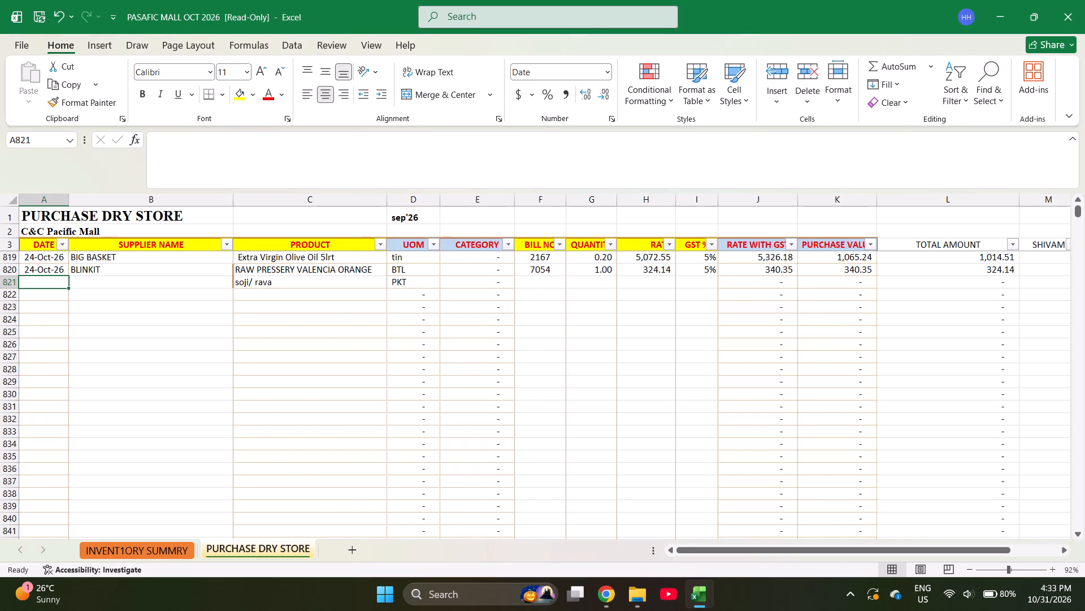
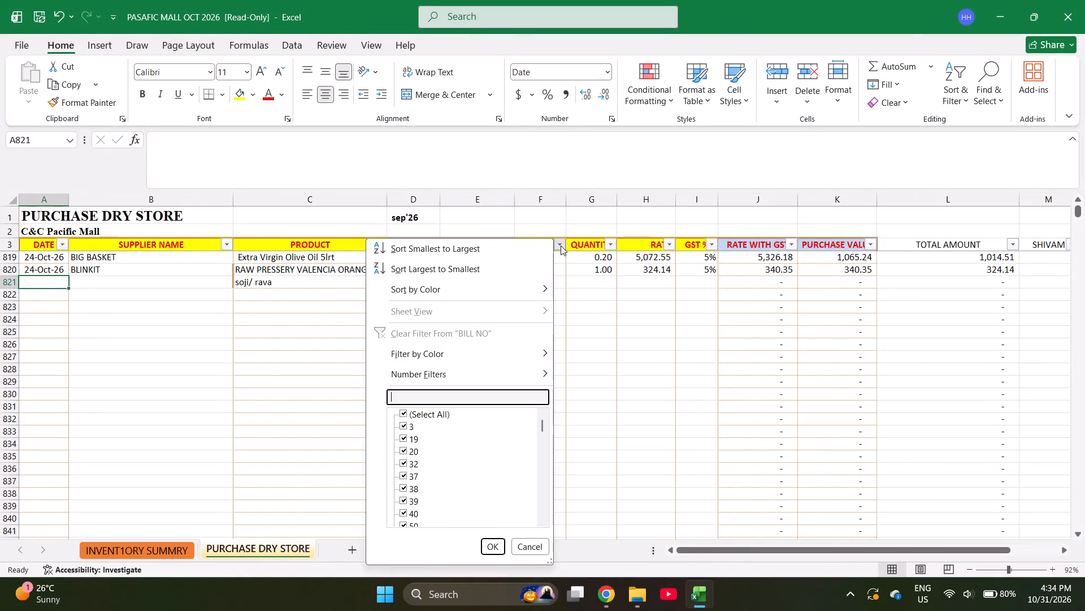
Look up bill number 4607 in the BILL NO filter search without applying a filter.
text(4607)
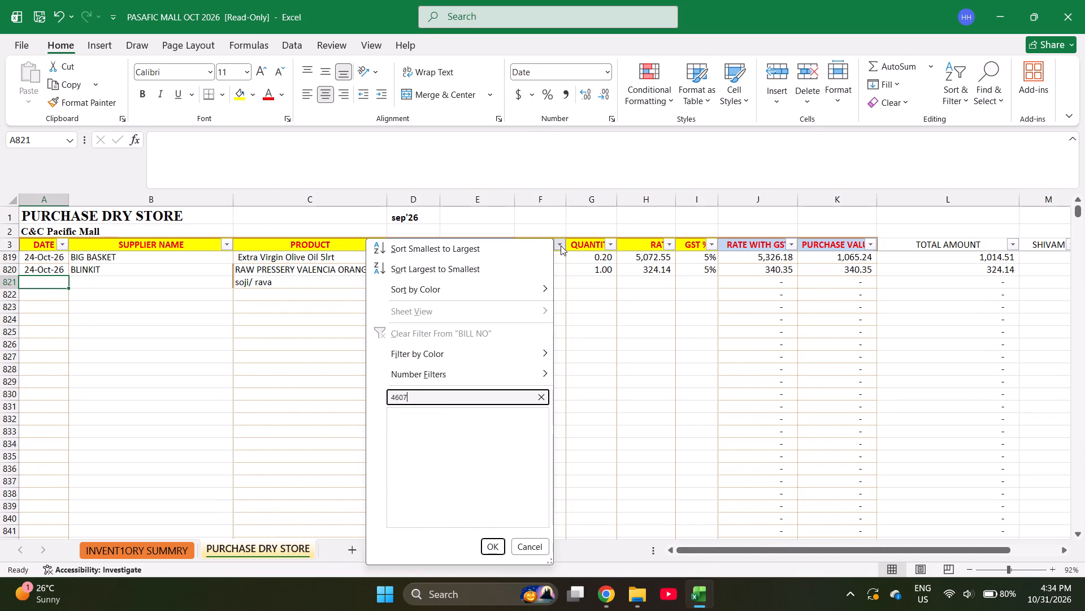
key(Escape)
key(Escape)
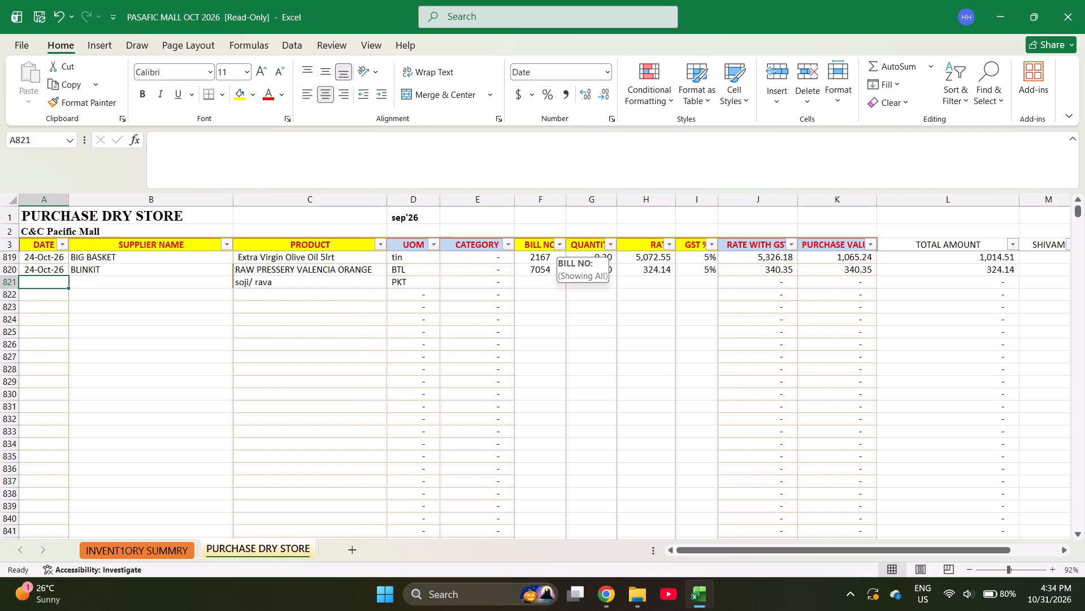
Date the soji/ rava row 10-30-26 and copy GURUNANK PANEER BHANDAR into its supplier cell from the bill 4788 row.
text(10-30-26)
key(Right)
text(GURU)
key(space)
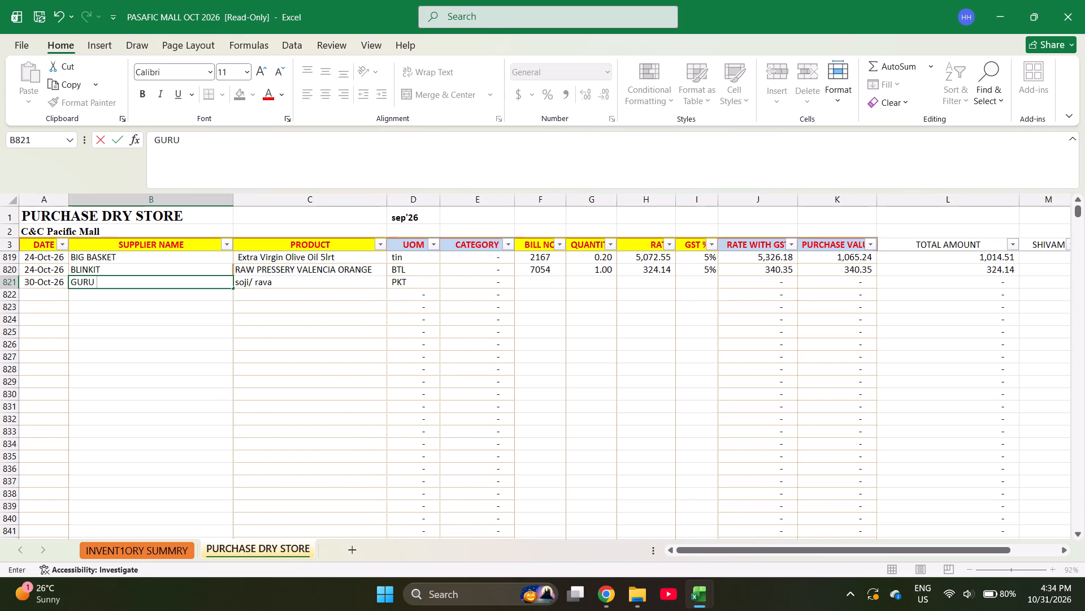
key(ctrl+Up)
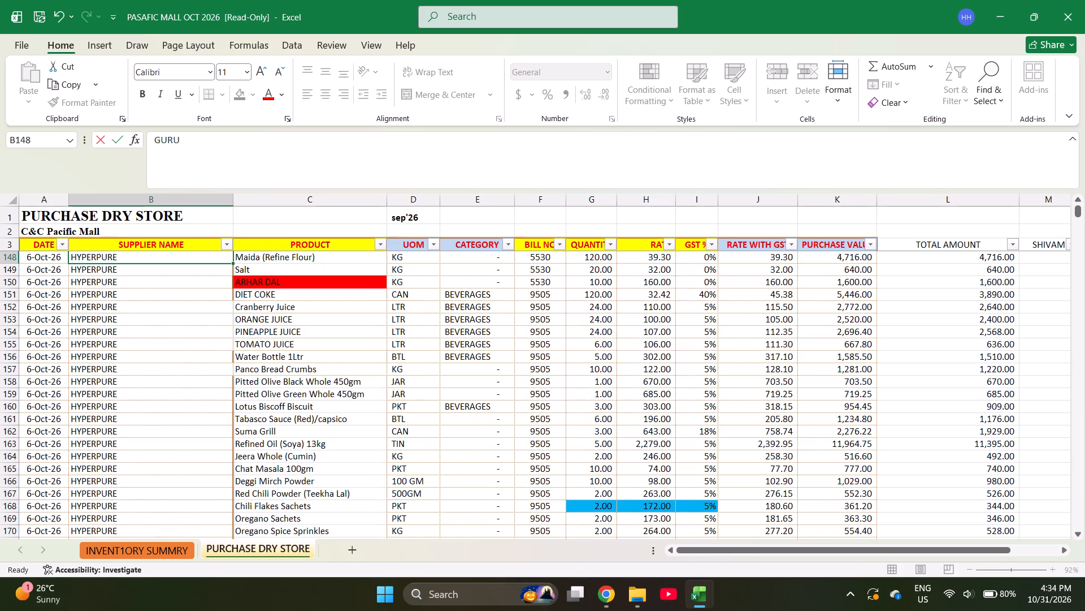
key(Up)
key(ctrl+Up)
key(Down)
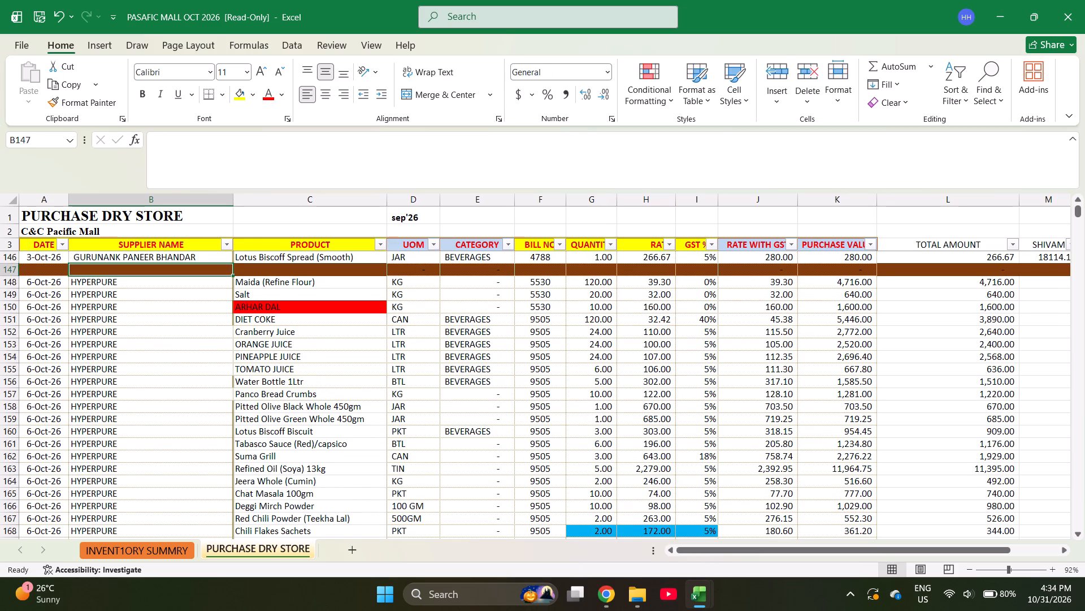
key(Up)
key(ctrl+c)
key(ctrl+Down)
key(ctrl+Down)
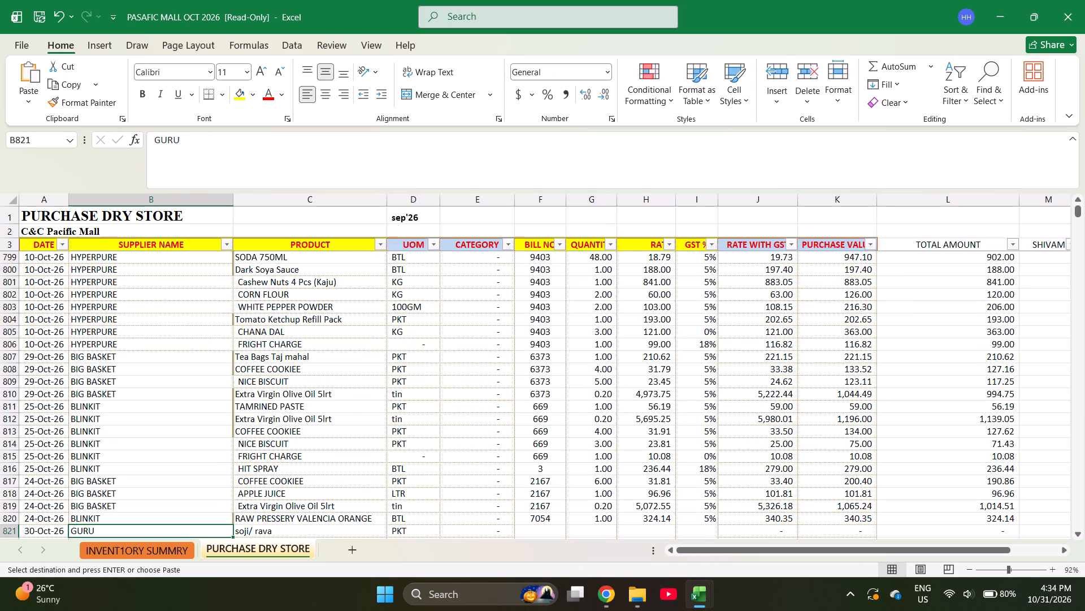
key(Return)
key(Right)
key(Left)
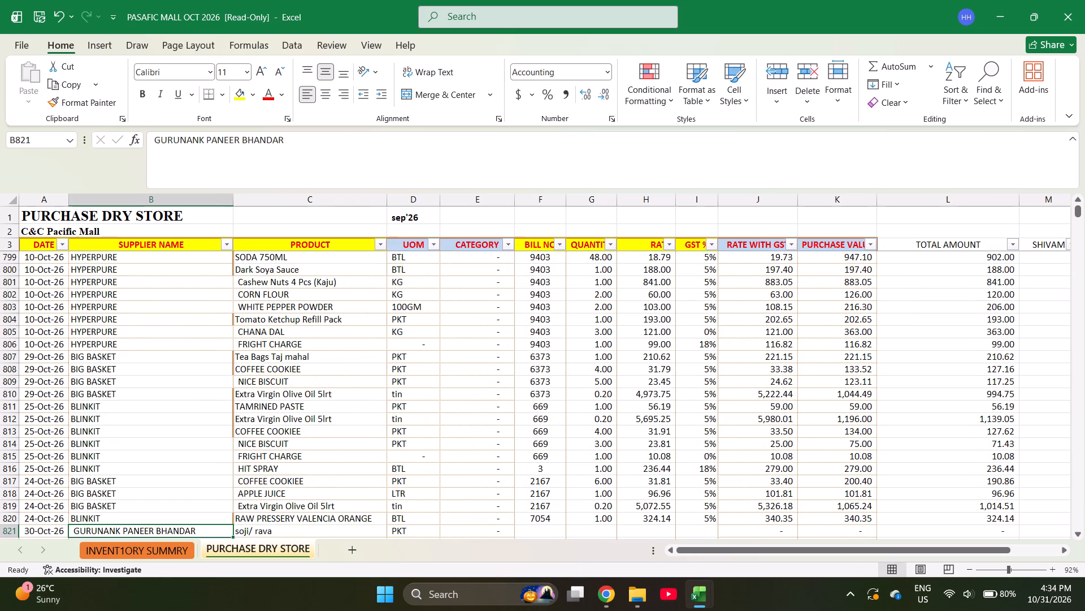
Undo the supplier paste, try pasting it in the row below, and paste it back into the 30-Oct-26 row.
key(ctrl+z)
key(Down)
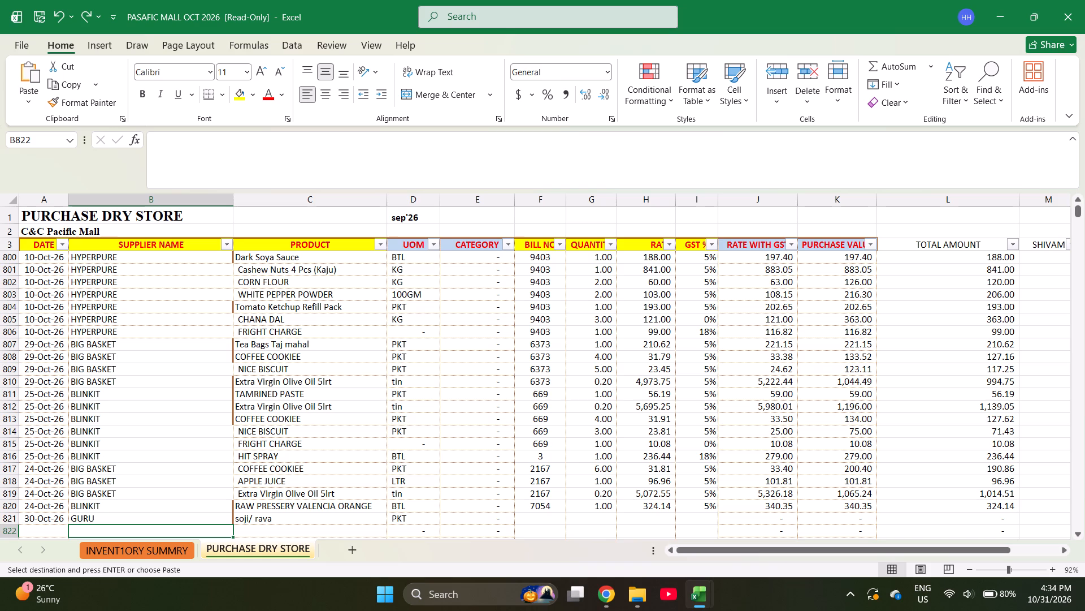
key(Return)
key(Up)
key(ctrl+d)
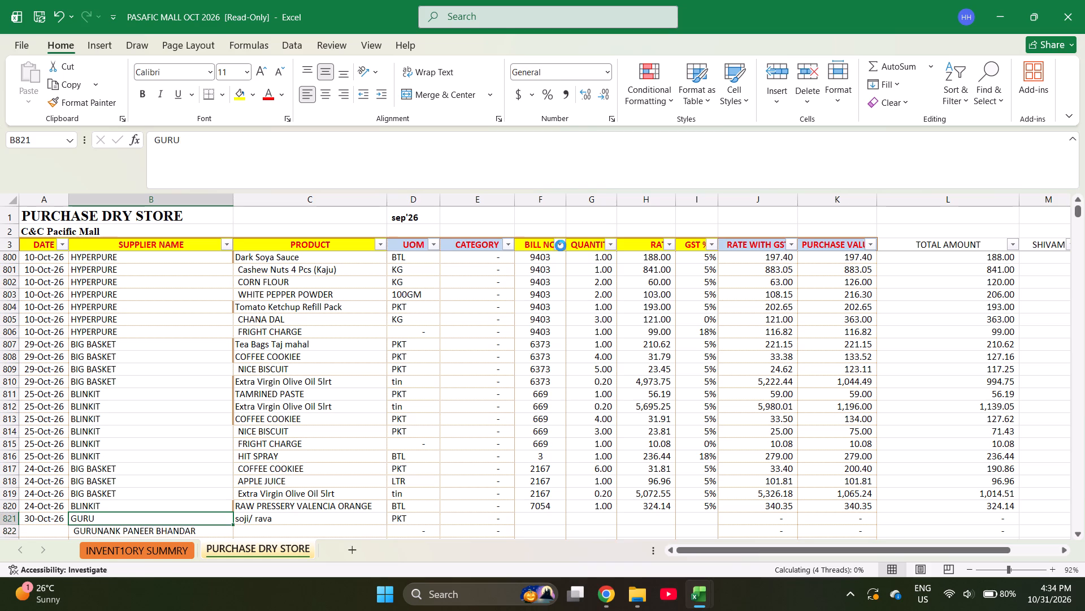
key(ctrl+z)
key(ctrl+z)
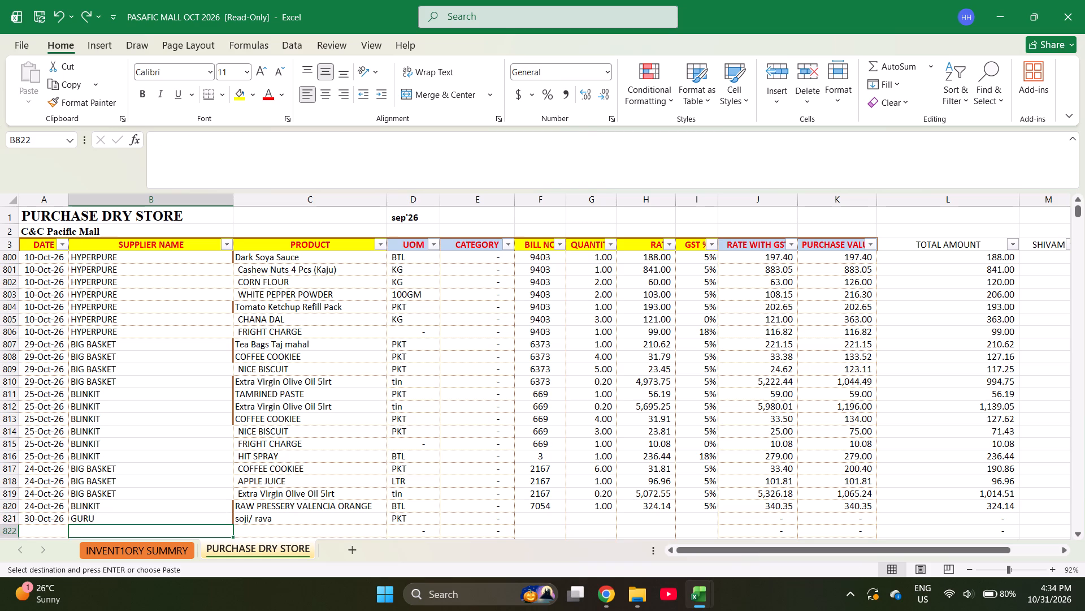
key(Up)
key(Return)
Replace the soji/ rava product with PASSION FRUIT, copied from the inventory summary after searching it for PASS.
key(Right)
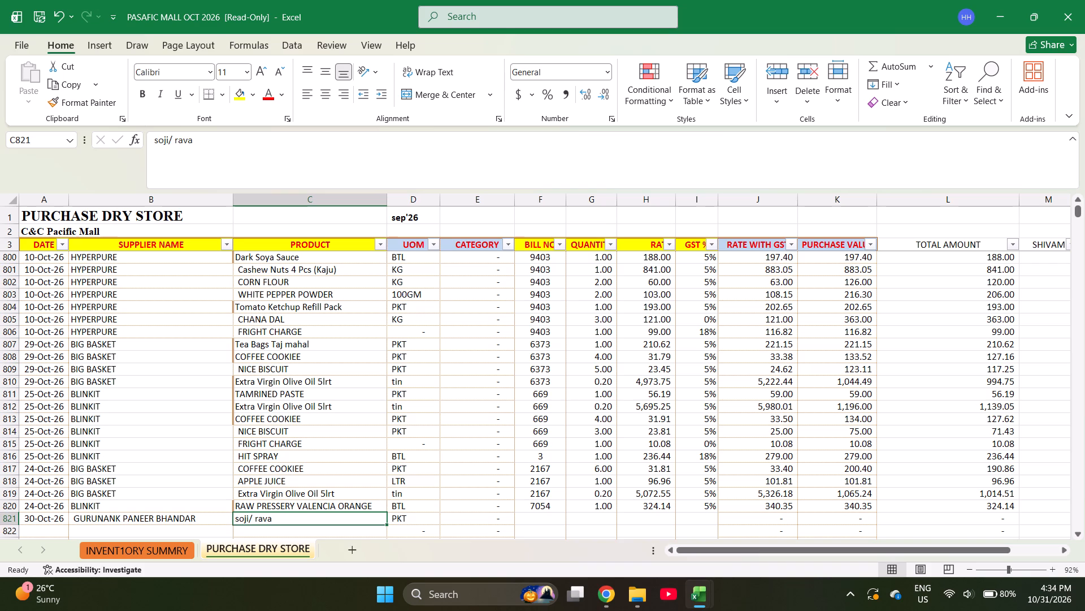
text(PASSION FRUIT)
key(ctrl+Page_Up)
key(ctrl+f)
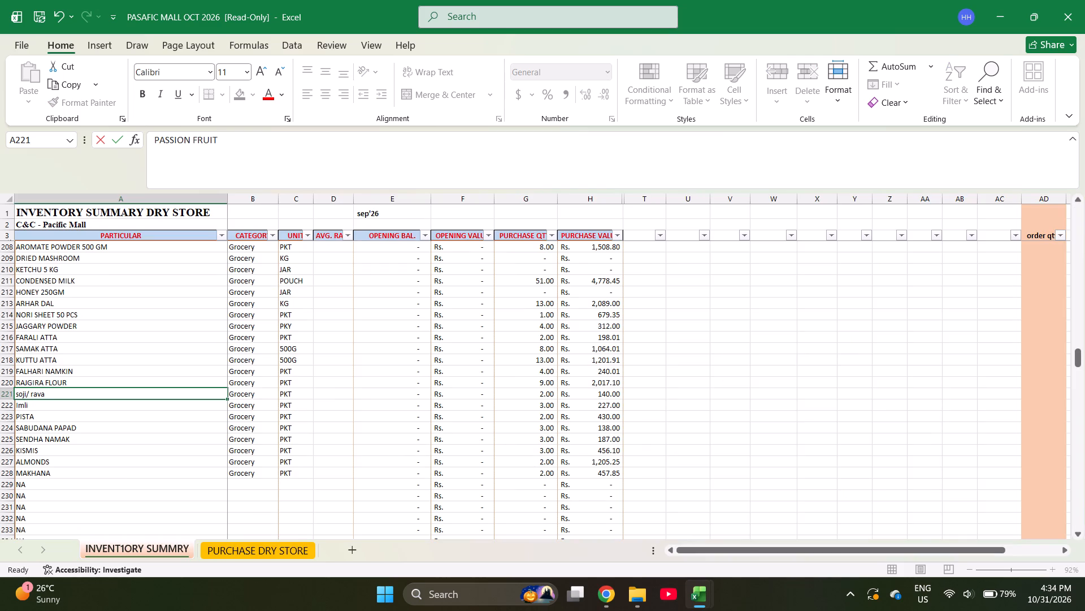
text(PASS)
key(Return)
key(Escape)
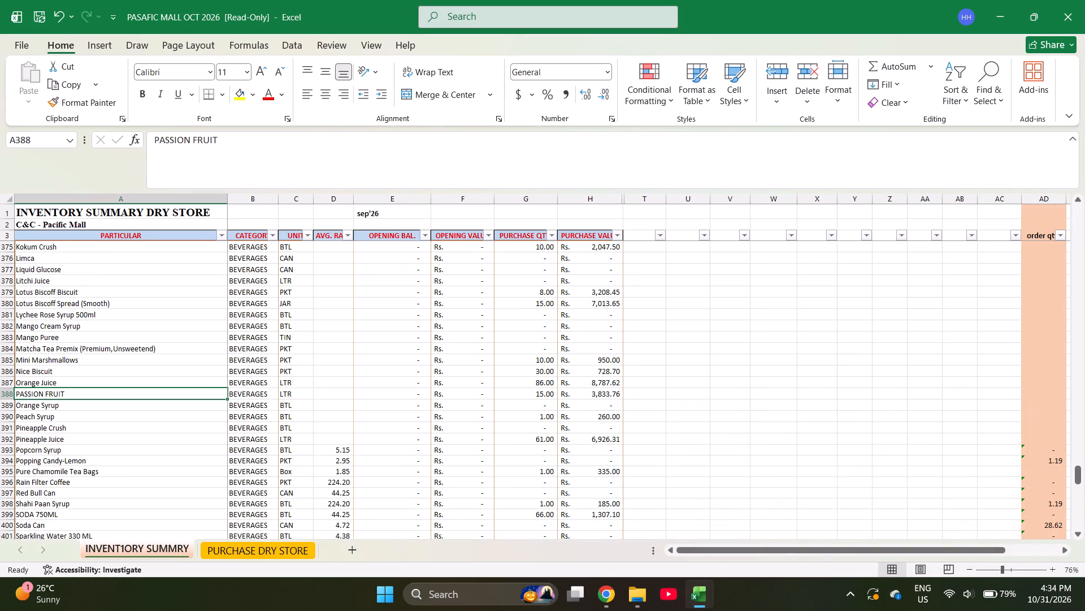
key(ctrl+c)
key(ctrl+Page_Down)
key(Return)
key(Return)
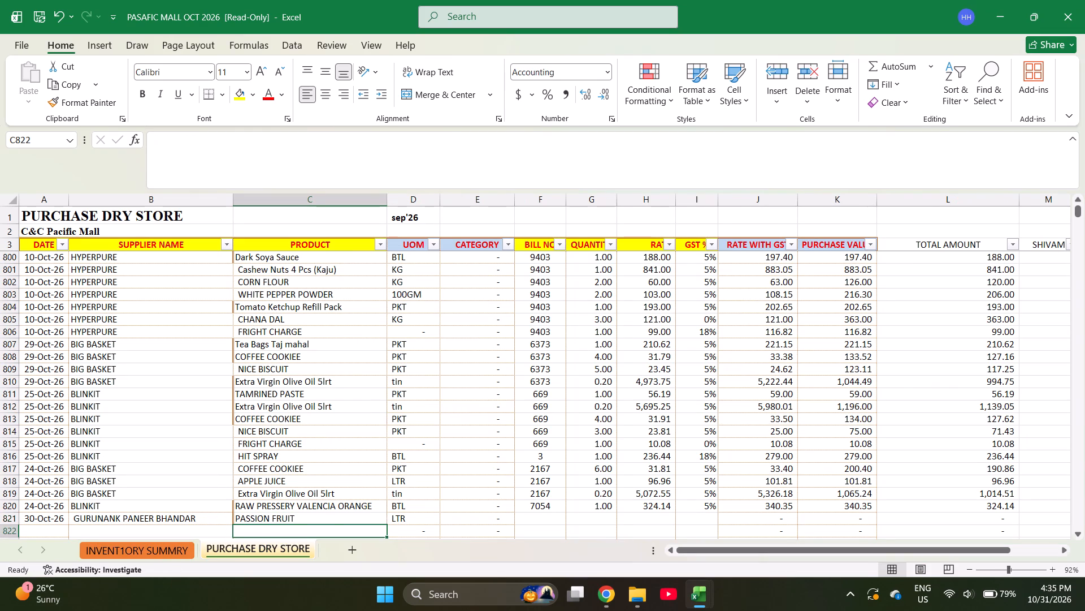
Search the inventory summary for LOTUS and copy Lotus Biscoff Biscuit into the product cell below PASSION FRUIT.
key(ctrl+Page_Up)
key(ctrl+f)
text(LOTUS)
key(Return)
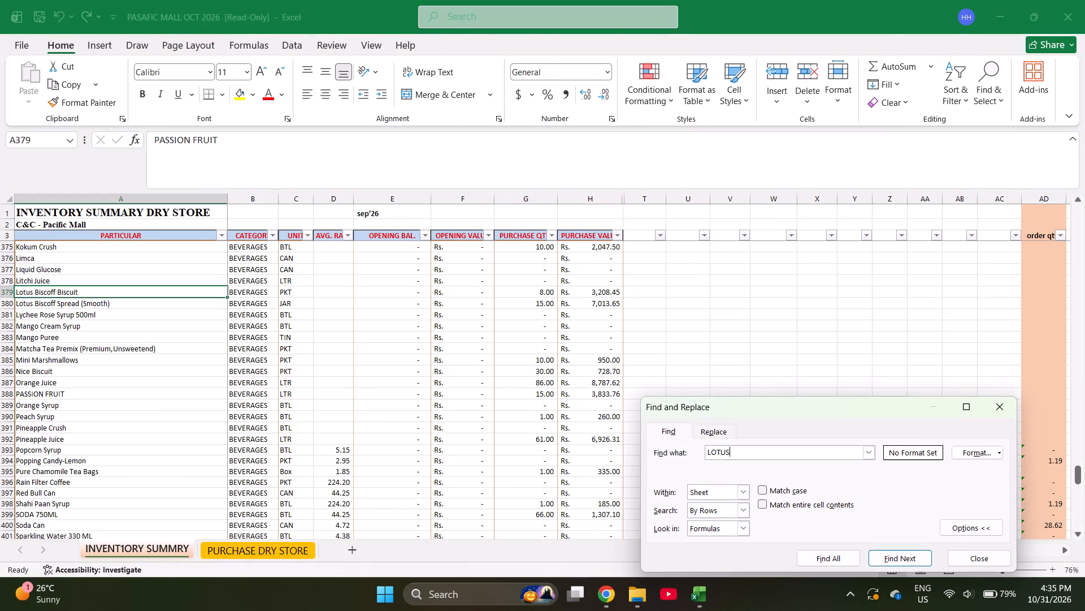
key(Escape)
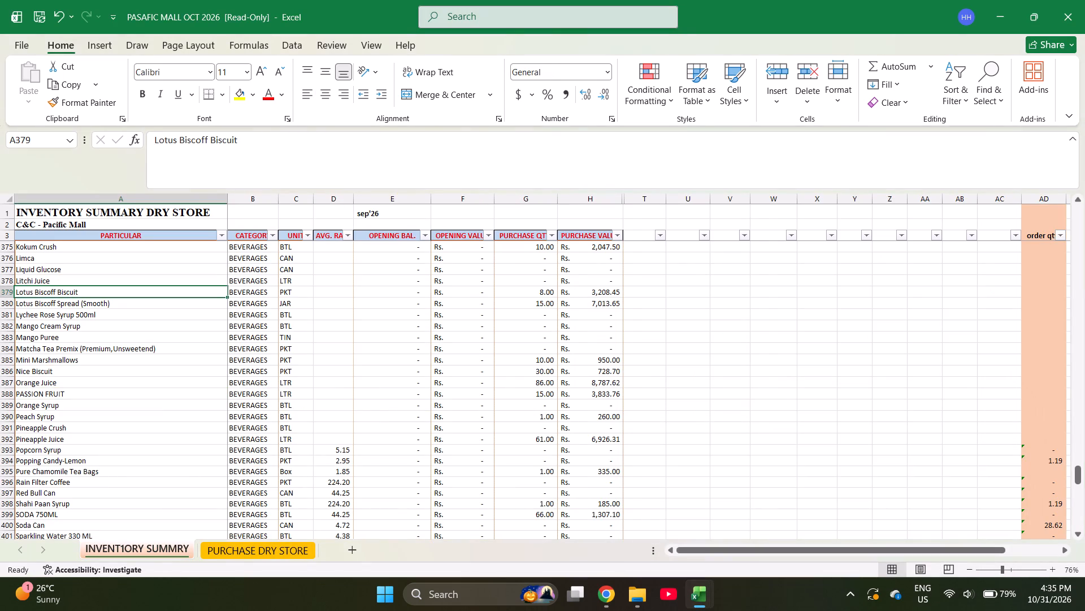
key(ctrl+c)
key(ctrl+Page_Down)
key(Return)
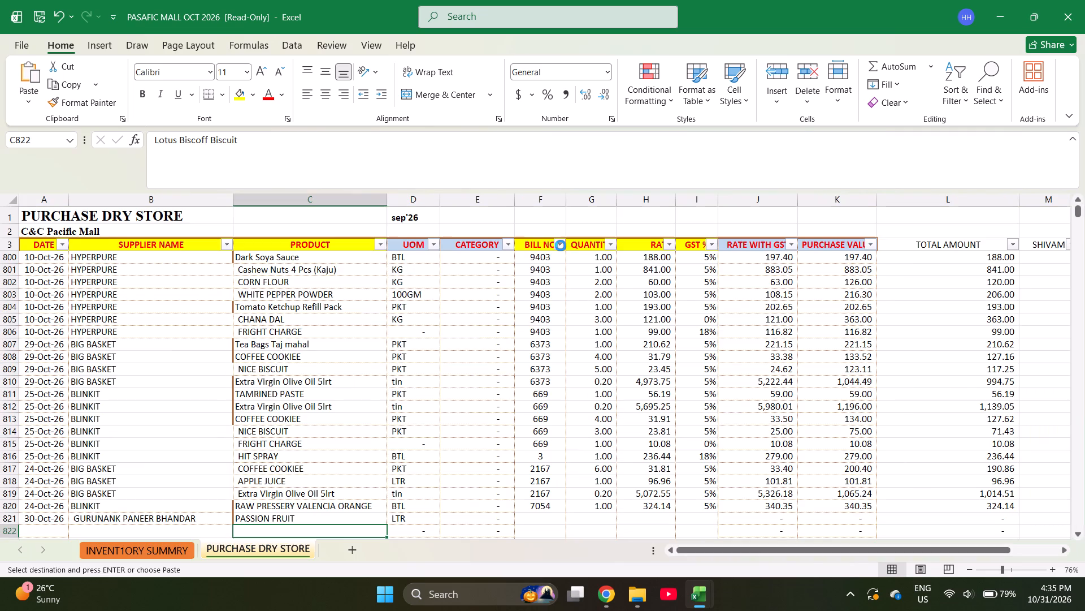
Enter bill number 5463 for both the PASSION FRUIT and Lotus Biscoff Biscuit rows.
key(Right)
key(Right)
key(Right)
key(Up)
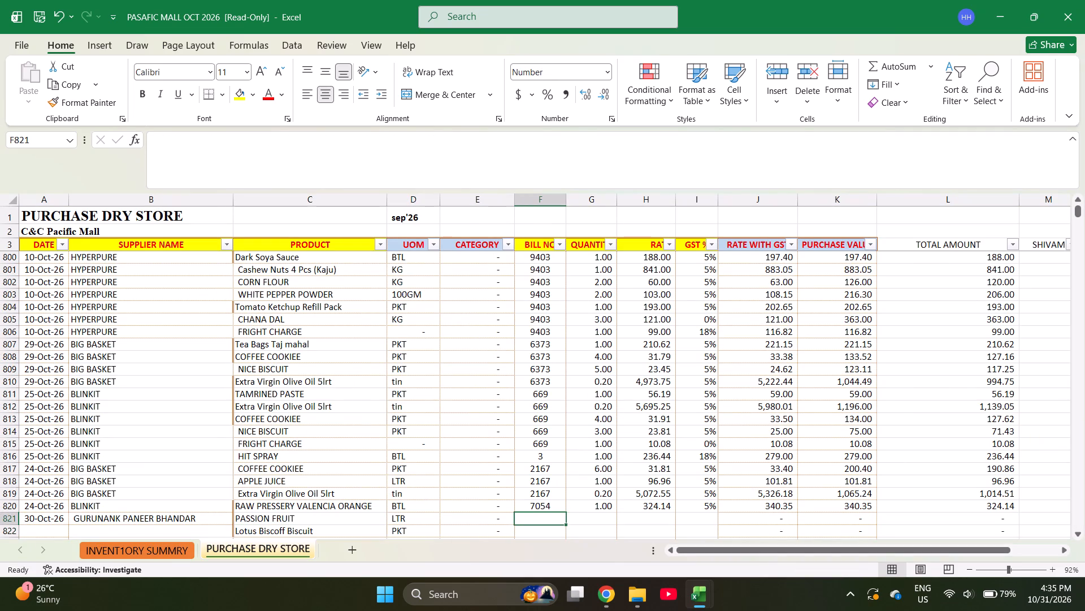
text(5463)
key(Right)
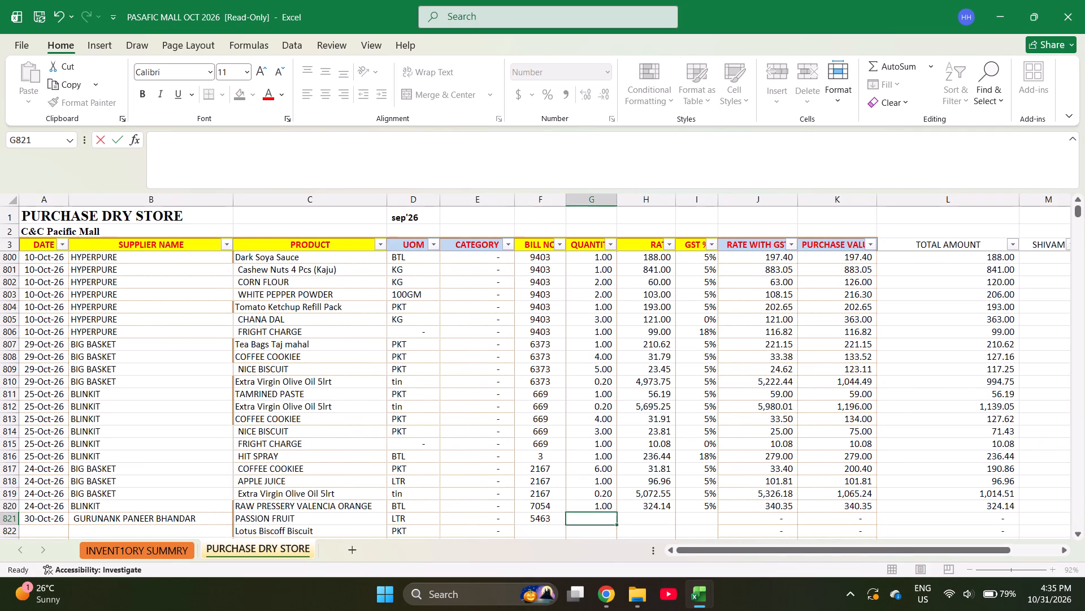
key(Down)
key(Left)
key(ctrl+d)
Enter quantities of 5 for PASSION FRUIT and 1 for Lotus Biscoff Biscuit.
key(Right)
key(Up)
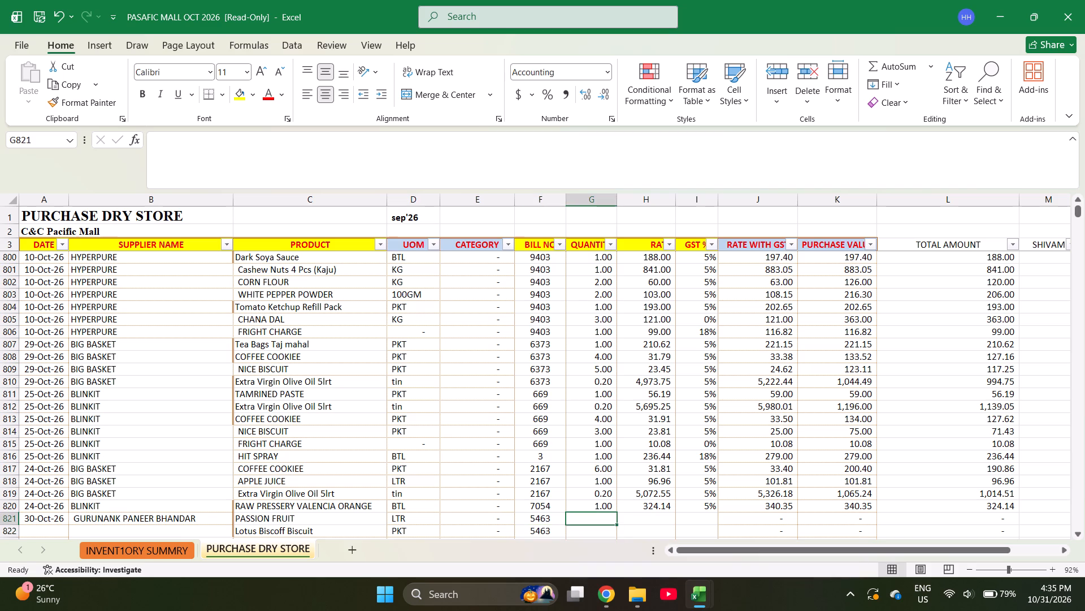
key(5)
key(Return)
key(1)
key(Return)
Enter rates of 247.62 for PASSION FRUIT and 95.24 for Lotus Biscoff Biscuit.
key(Right)
key(Up)
key(Up)
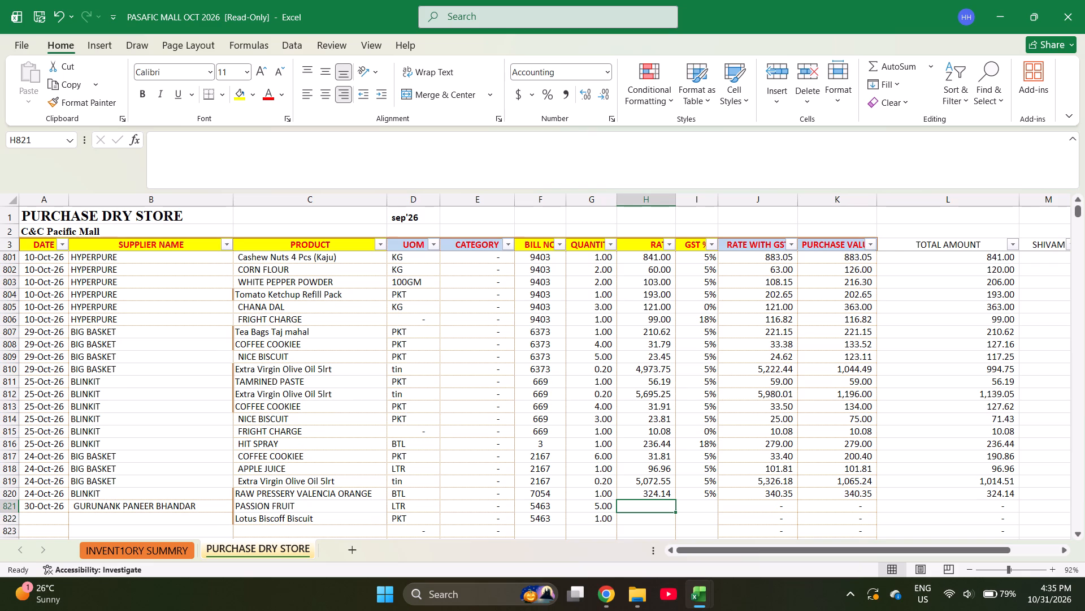
text(247.62)
key(Return)
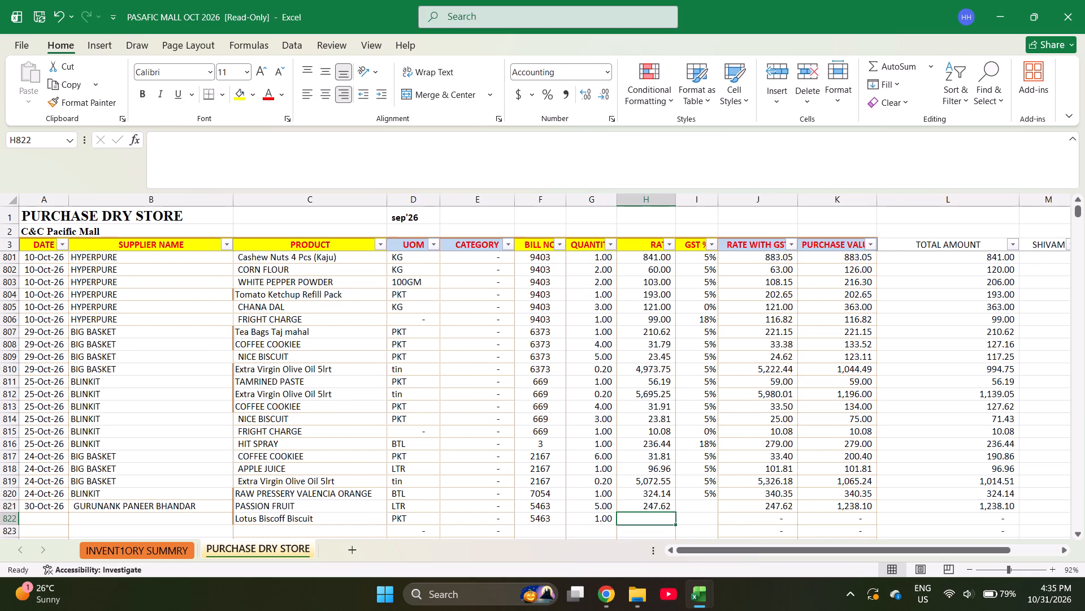
text(95.24)
Set the GST to 5% for both bill 5463 rows.
key(Right)
key(Up)
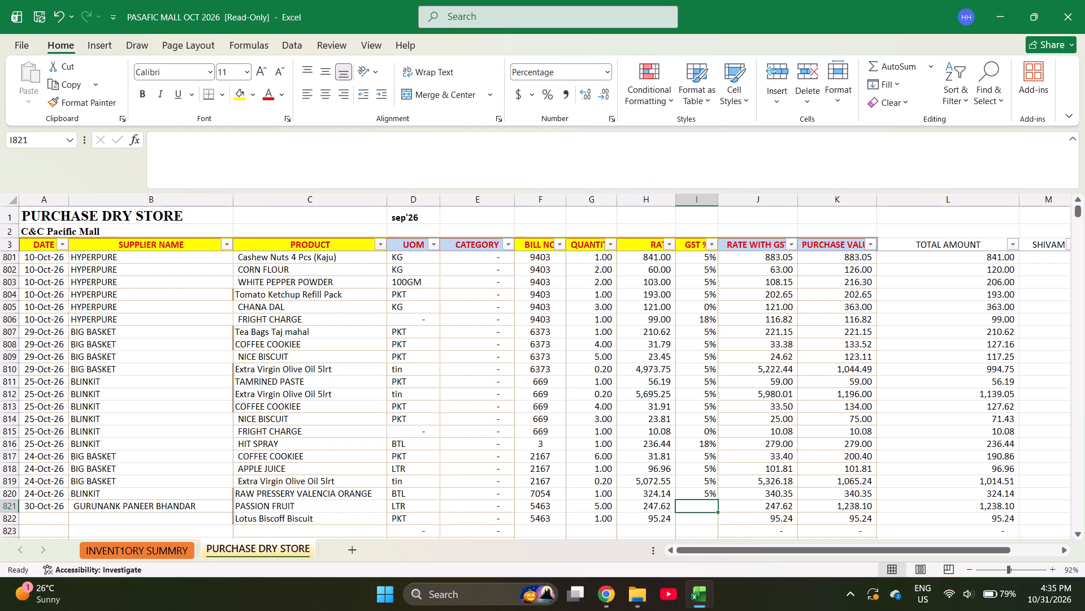
key(5)
key(Return)
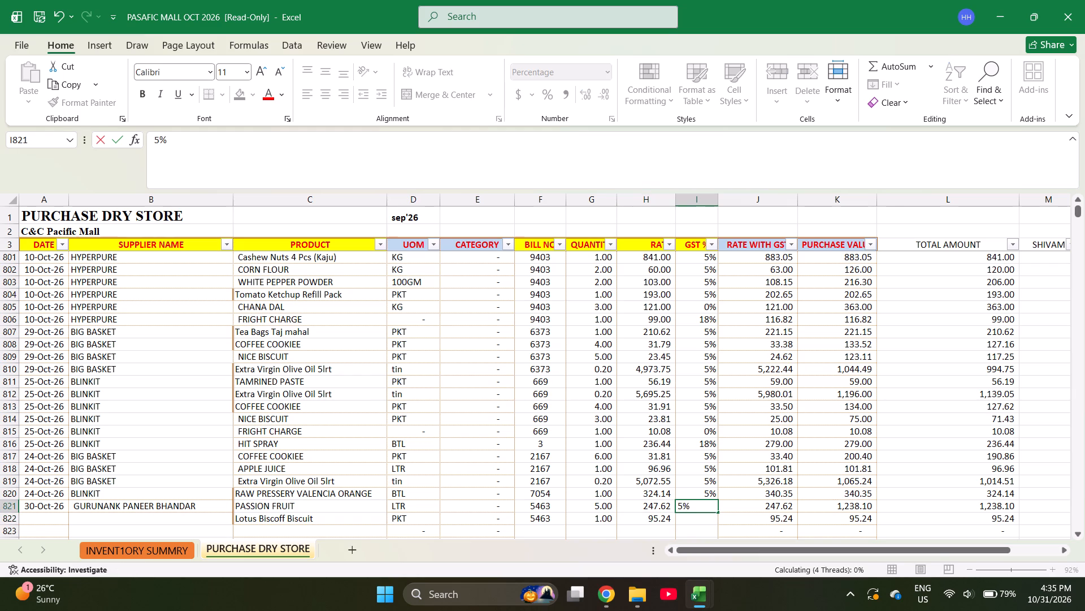
key(5)
key(Return)
Enter the sum +2880+928.58+2960+1080+590+733.30+228.81 in the SHIVAM column of the Lotus Biscoff Biscuit row.
key(Right)
key(Right)
key(Right)
key(Right)
key(Right)
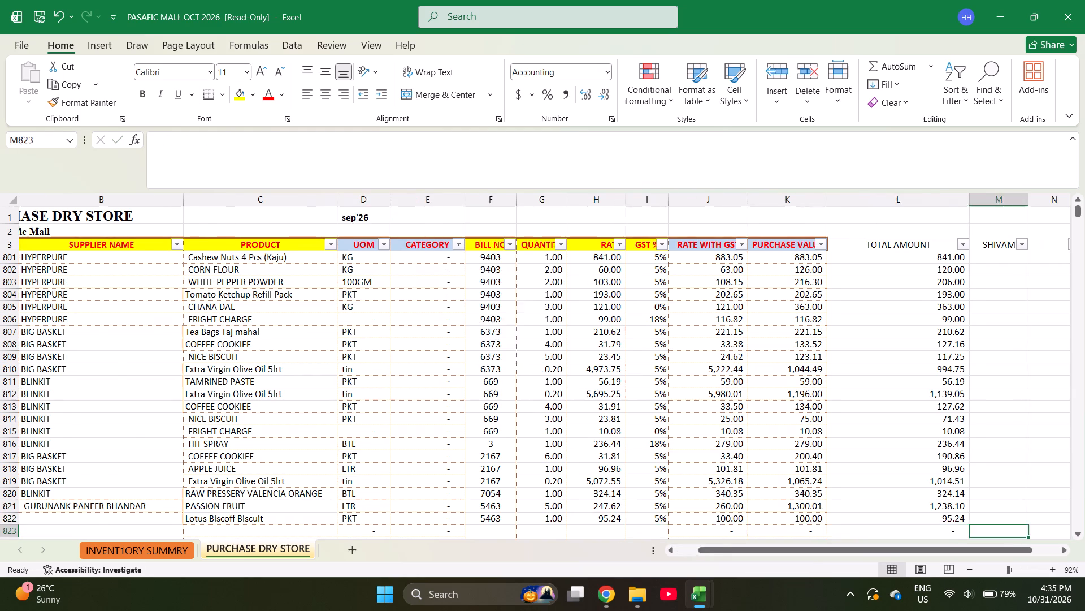
key(Up)
key(Left)
key(plus)
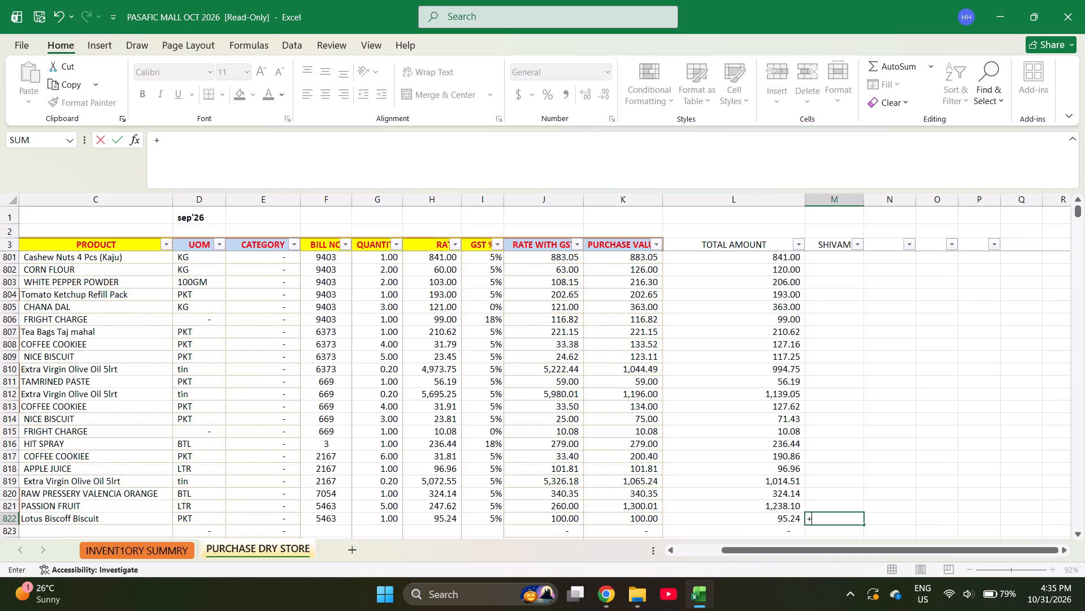
text(288)
text(0+928+)
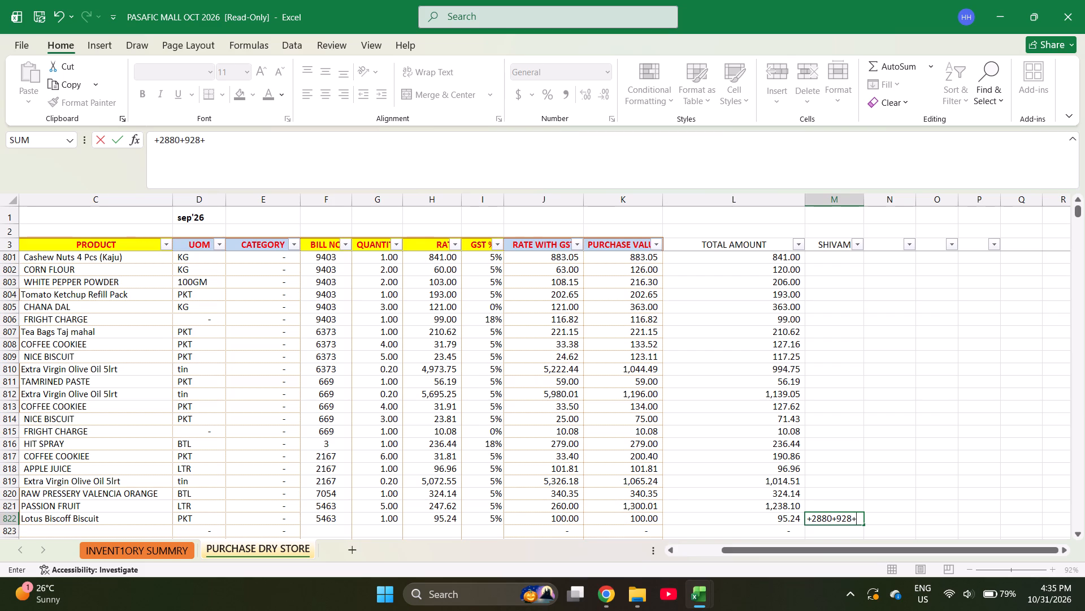
key(BackSpace)
text(.58+)
text(296)
text(0+1080+)
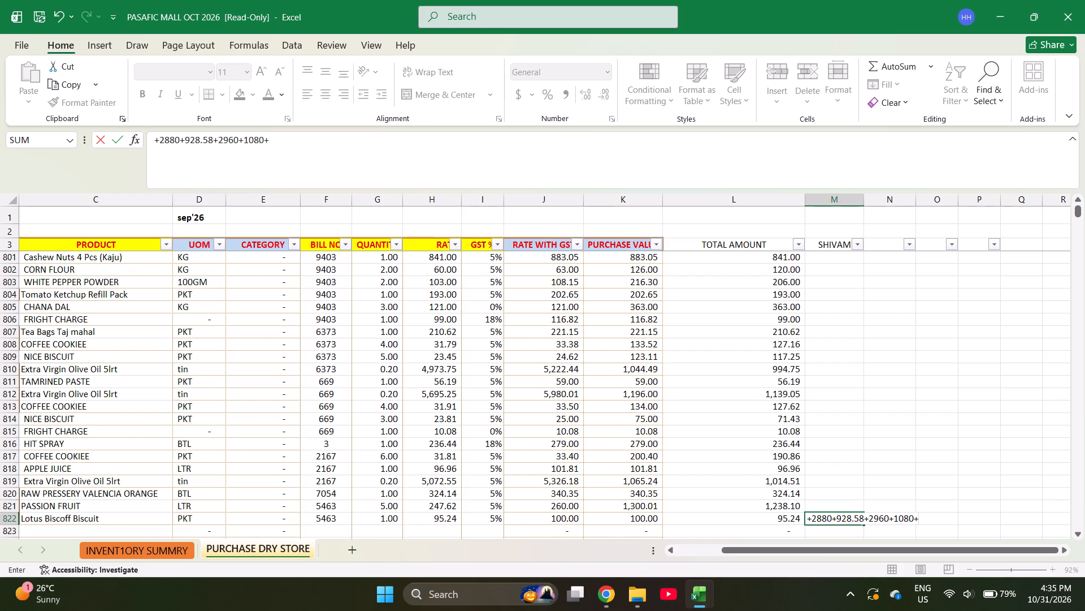
text(590+)
text(733.)
text(30+228)
text(.81+)
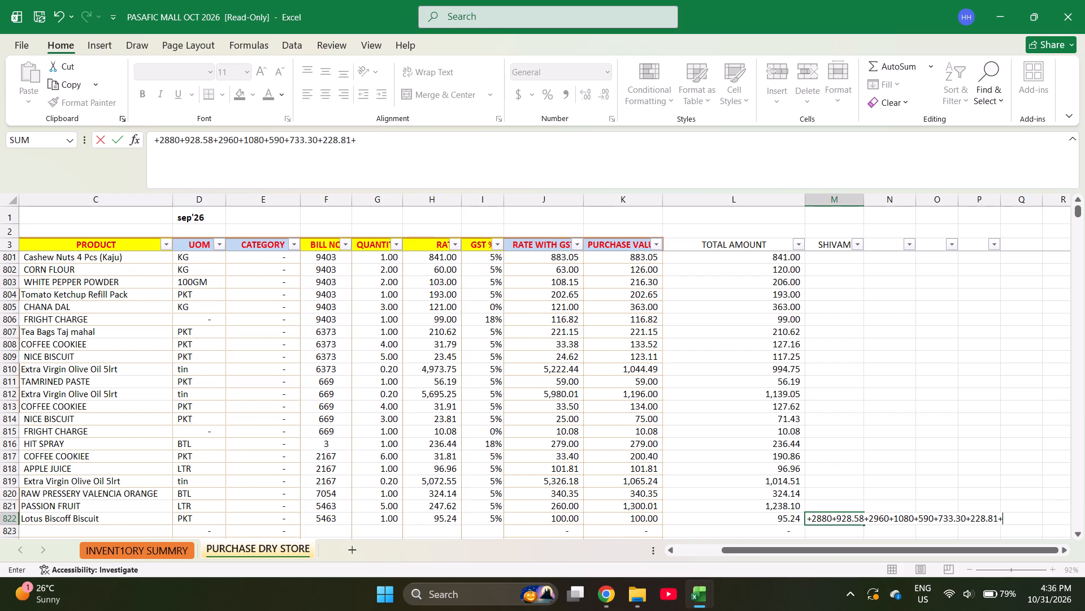
key(BackSpace)
key(Return)
key(Up)
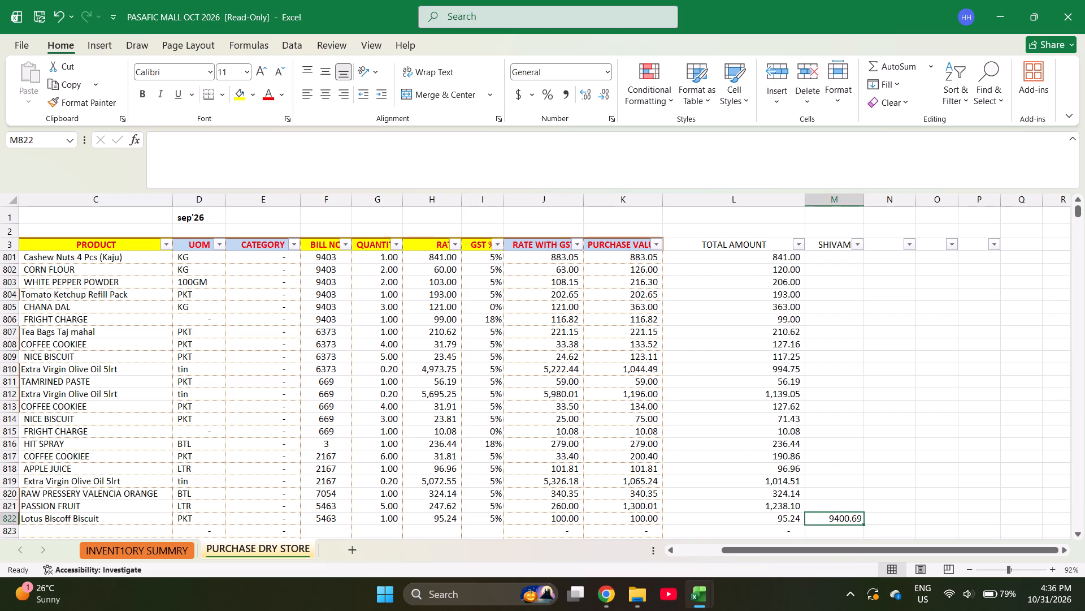
Total the two bill 5463 amounts and enter +1333.34+M822 beside the SHIVAM value in the Lotus Biscoff Biscuit row.
key(Right)
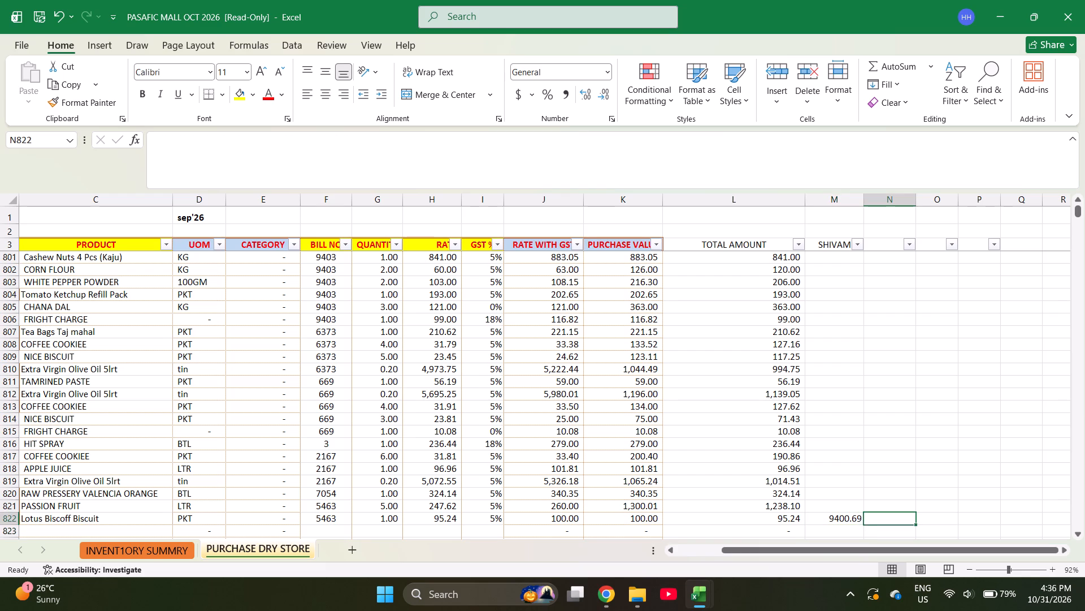
key(Left)
key(Left)
key(Left)
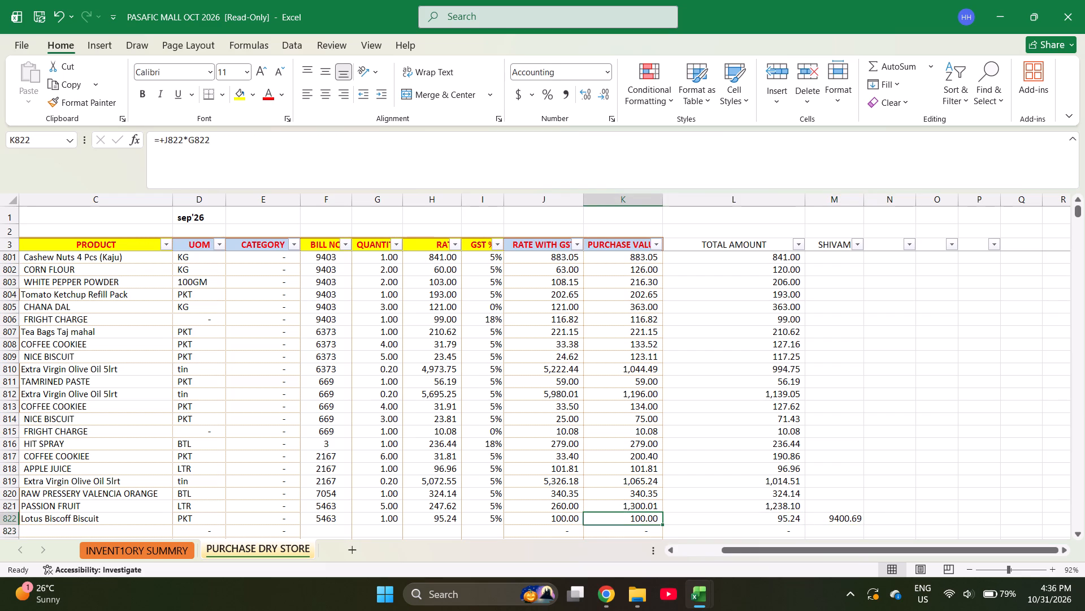
key(Right)
key(shift+Up)
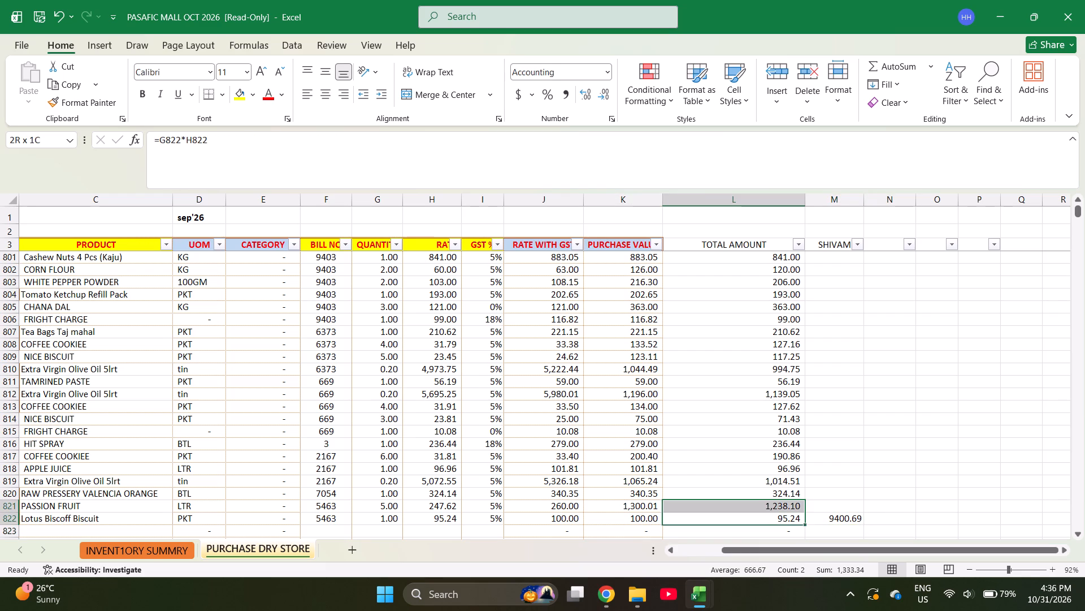
key(Right)
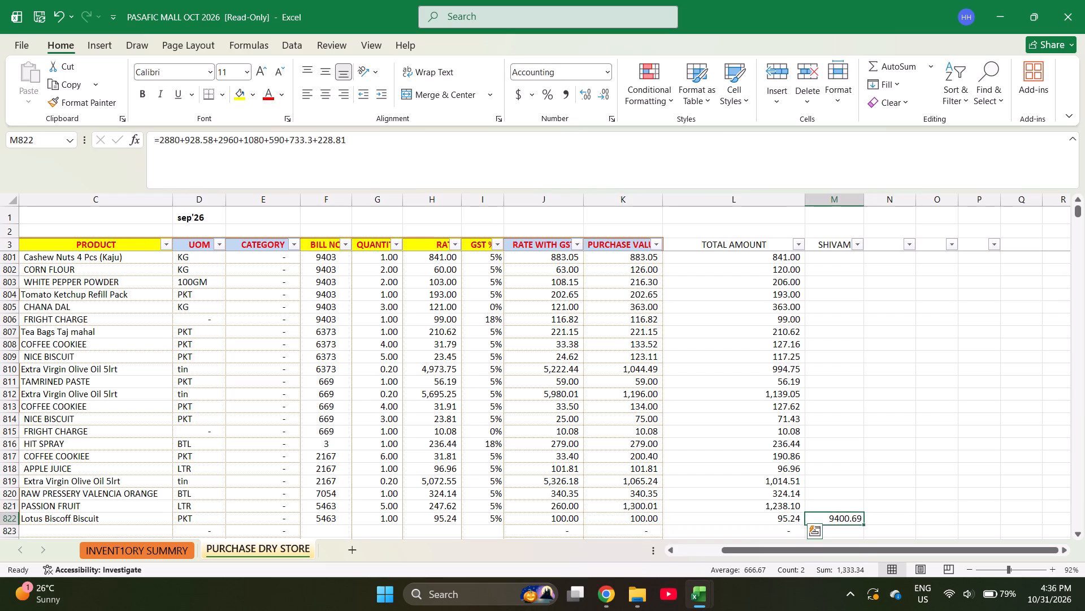
key(Right)
text(+1333.3)
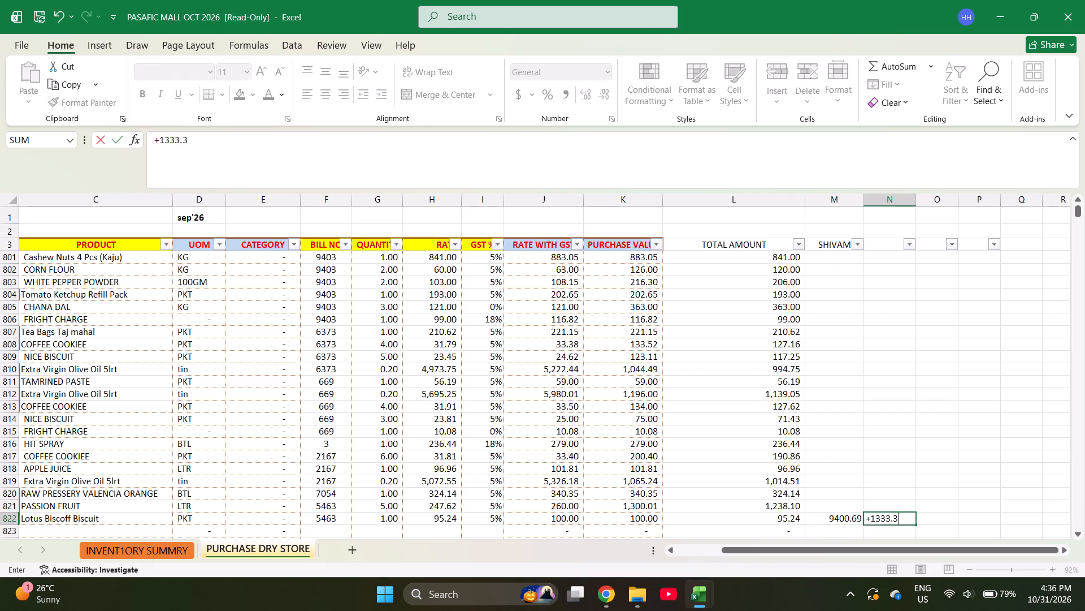
text(4+)
key(Left)
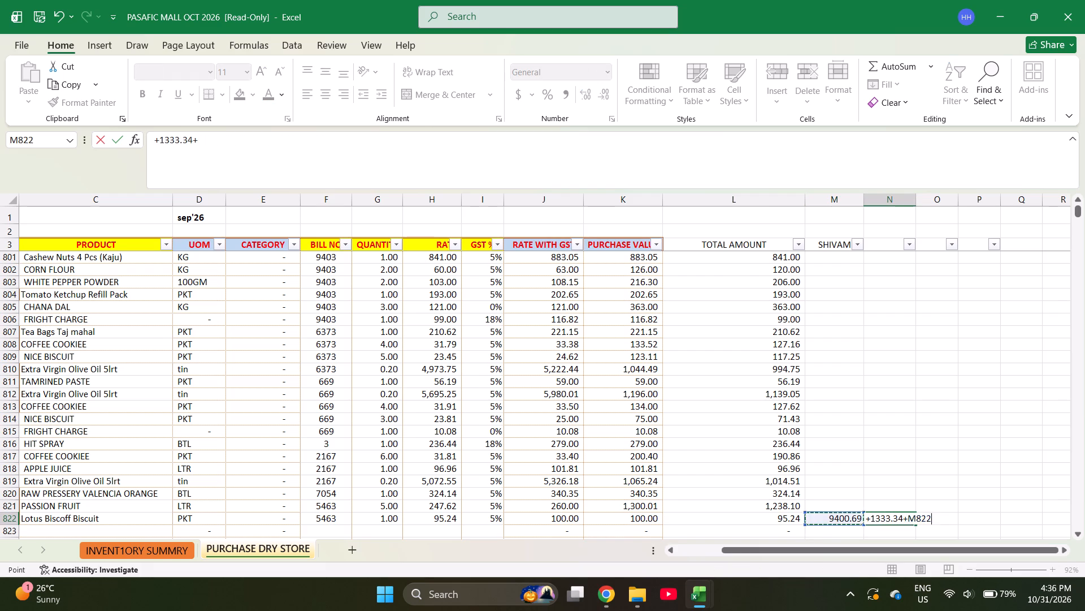
key(Return)
key(Up)
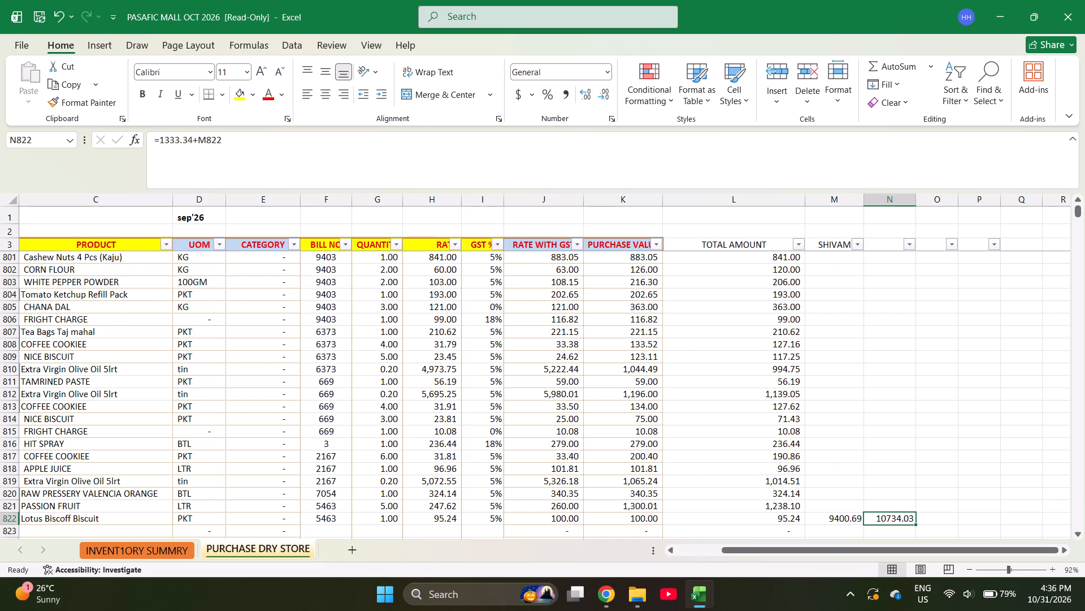
Review the GST-inclusive rates and amounts in the two bill 5463 rows.
key(Left)
key(Up)
key(Left)
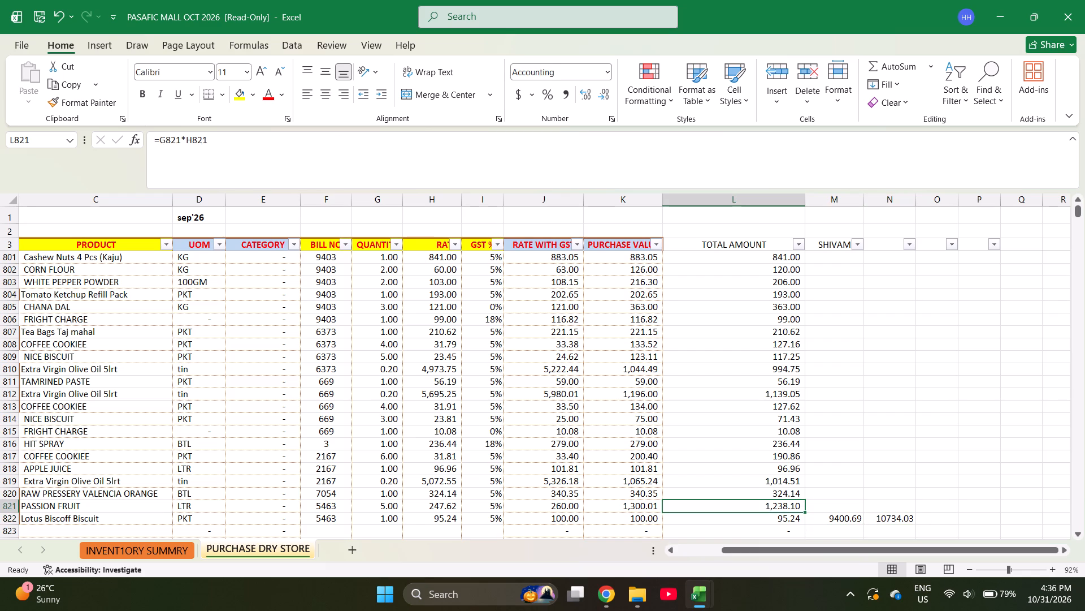
key(Left)
key(Left)
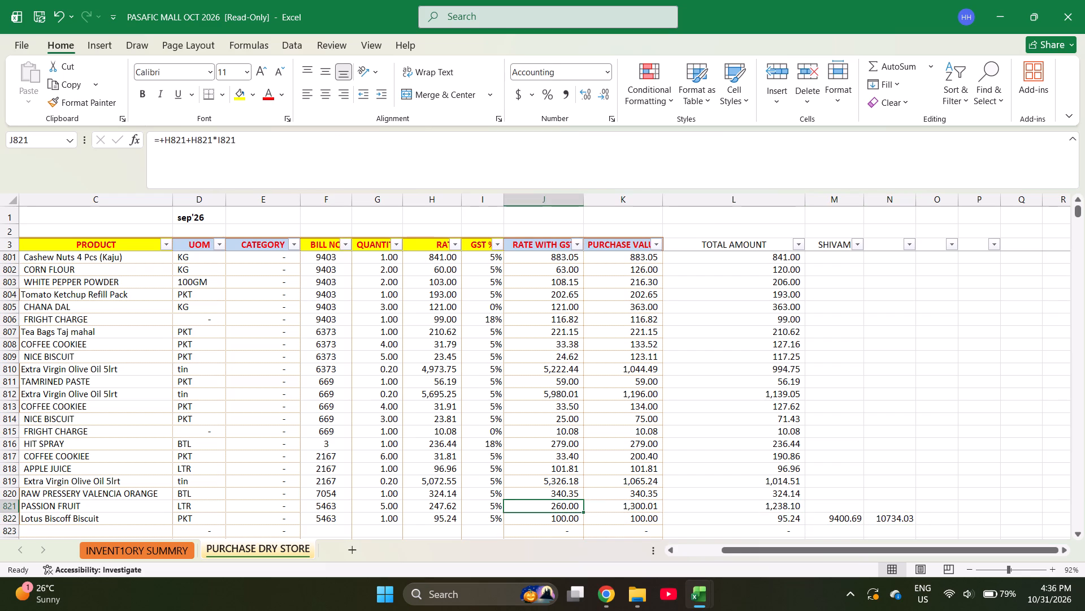
key(Down)
key(Up)
key(Right)
key(Right)
key(Right)
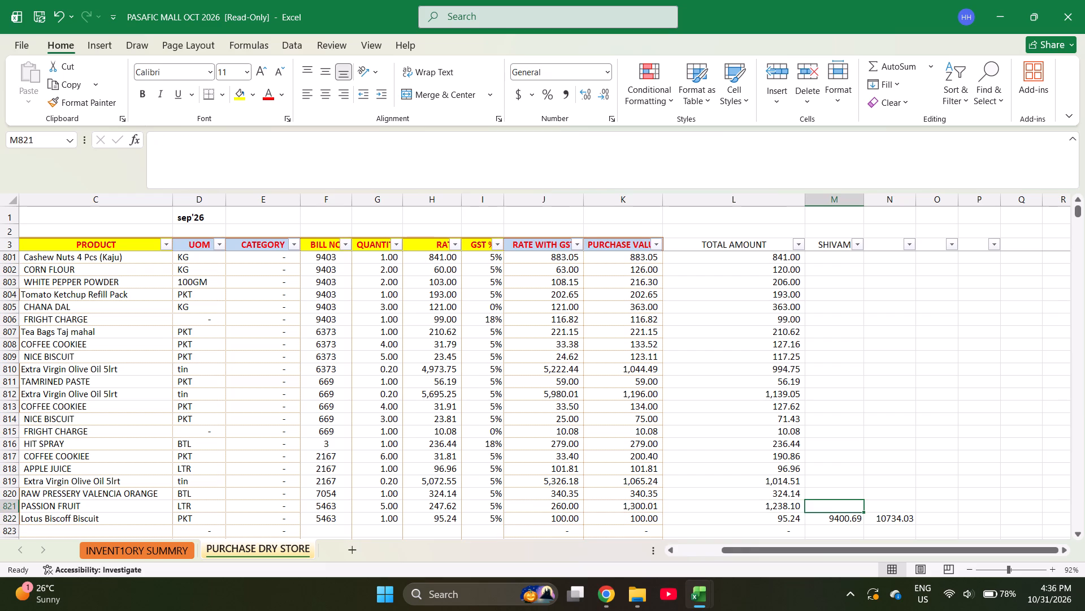
Look back through the earlier purchase entries and their SHIVAM column values, ending at the latest rows.
scroll(561, 246, up, 3)
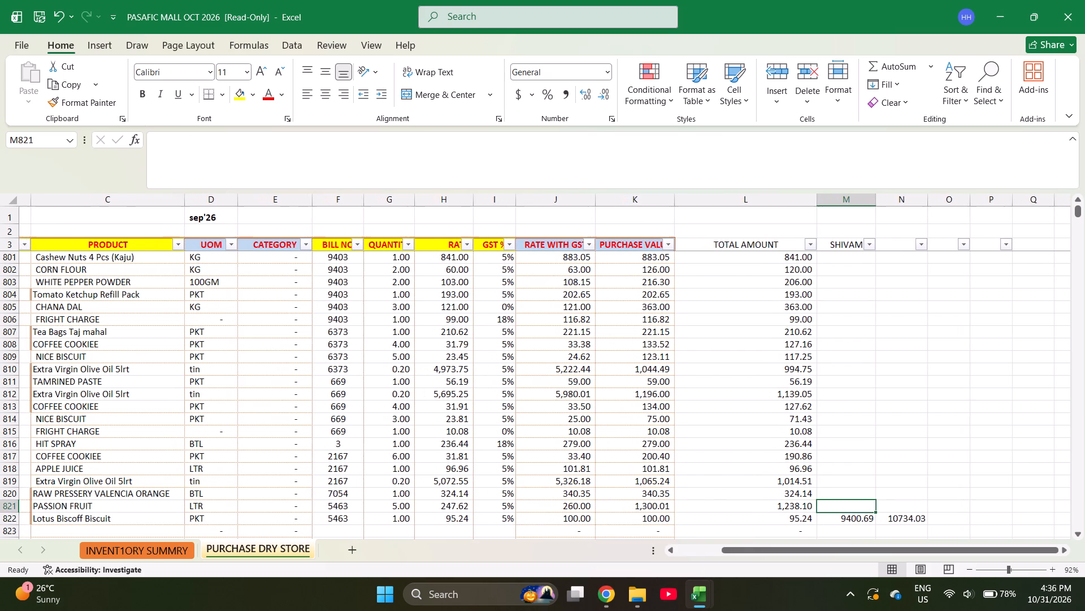
scroll(649, 380, up, 6)
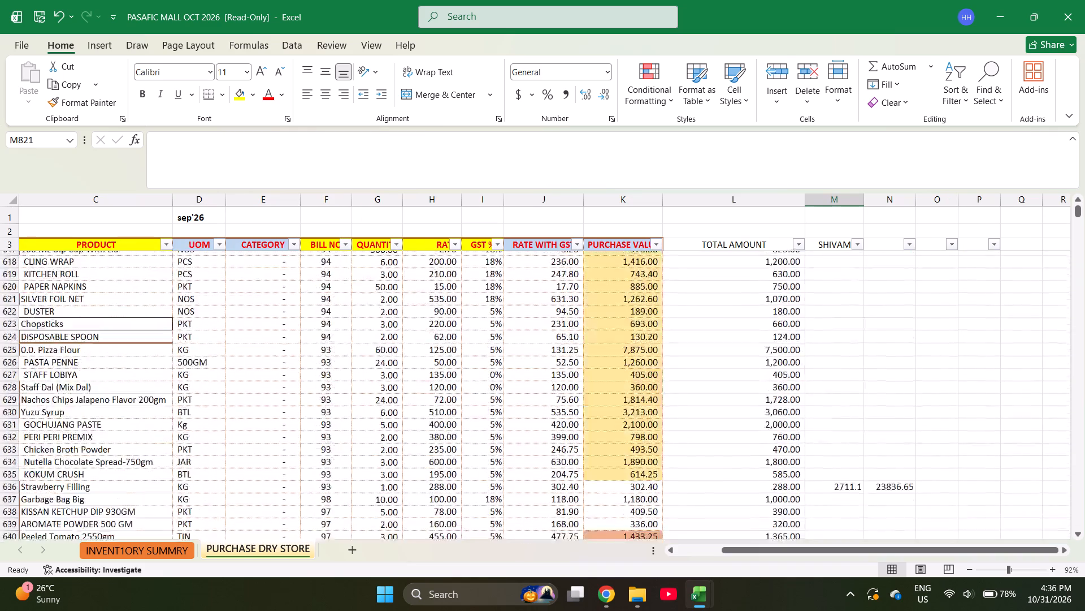
scroll(649, 380, up, 6)
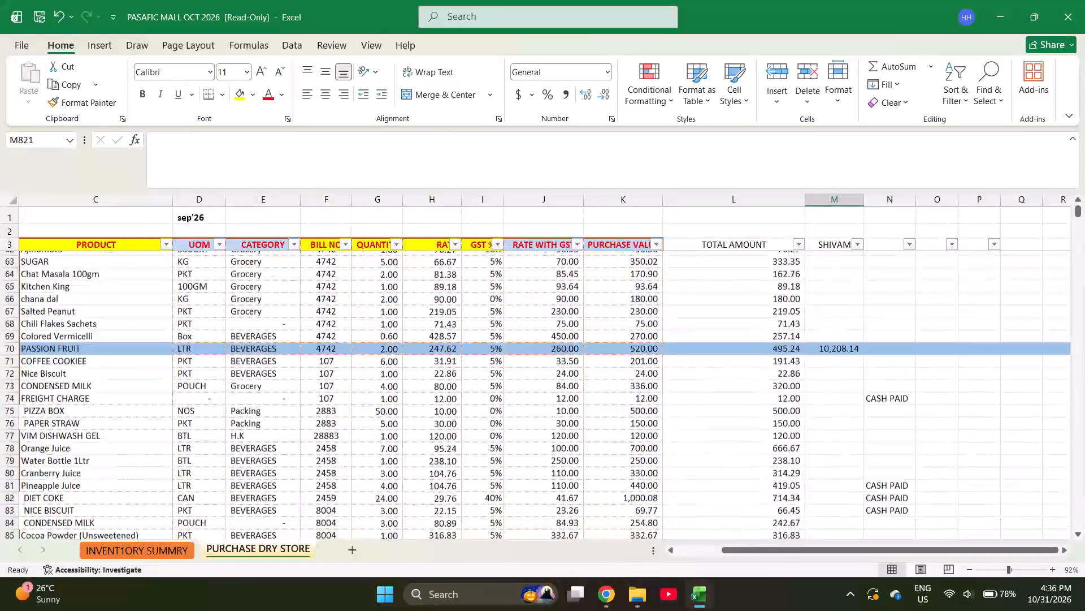
scroll(649, 380, up, 3)
scroll(649, 380, down, 6)
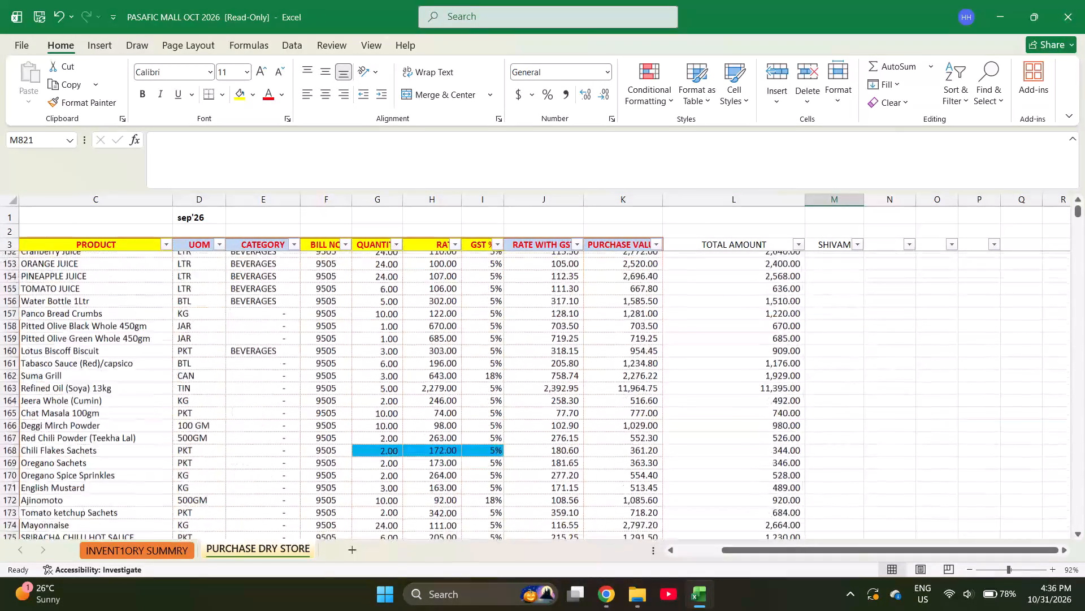
scroll(649, 380, down, 6)
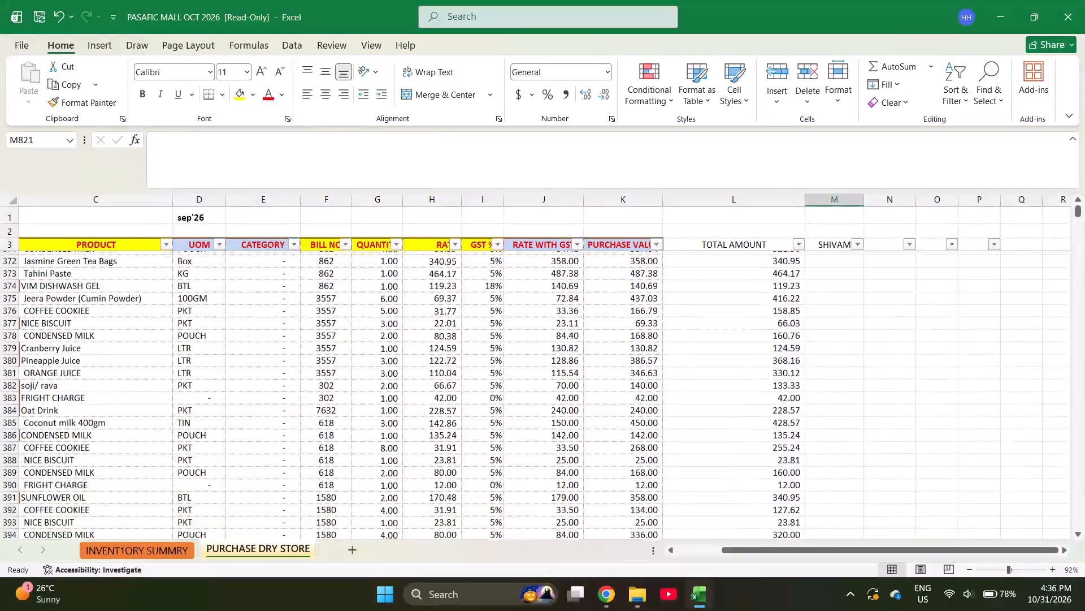
scroll(649, 380, down, 6)
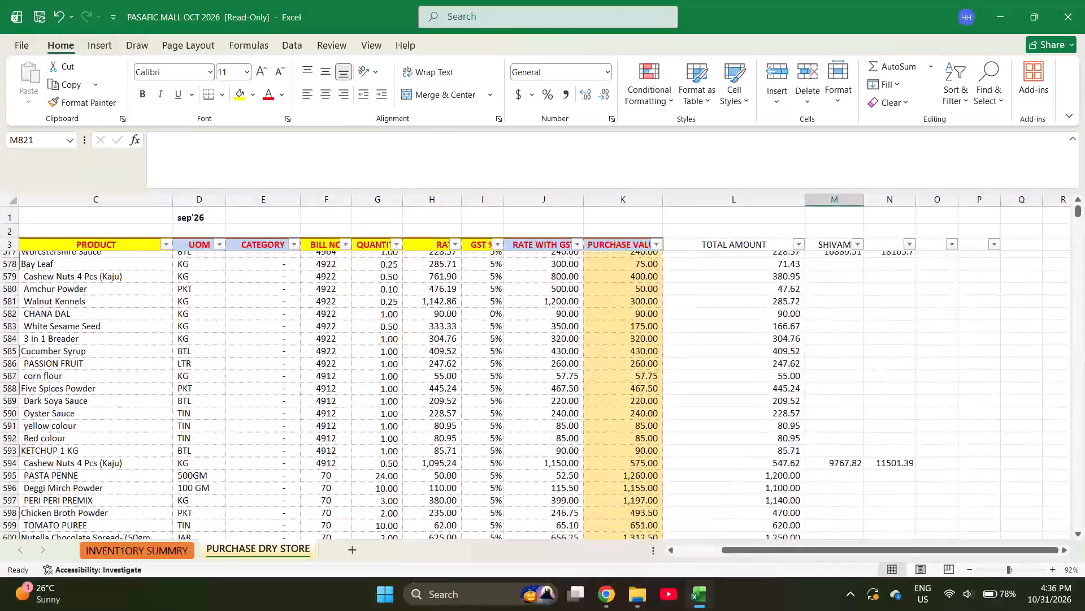
scroll(649, 380, down, 13)
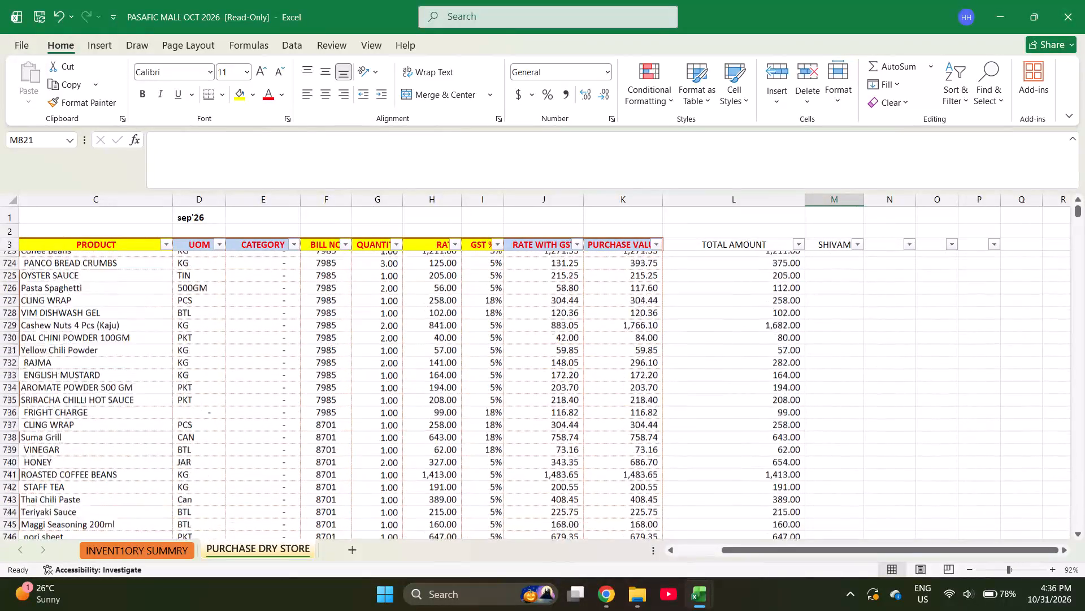
scroll(649, 380, down, 1)
click(853, 390)
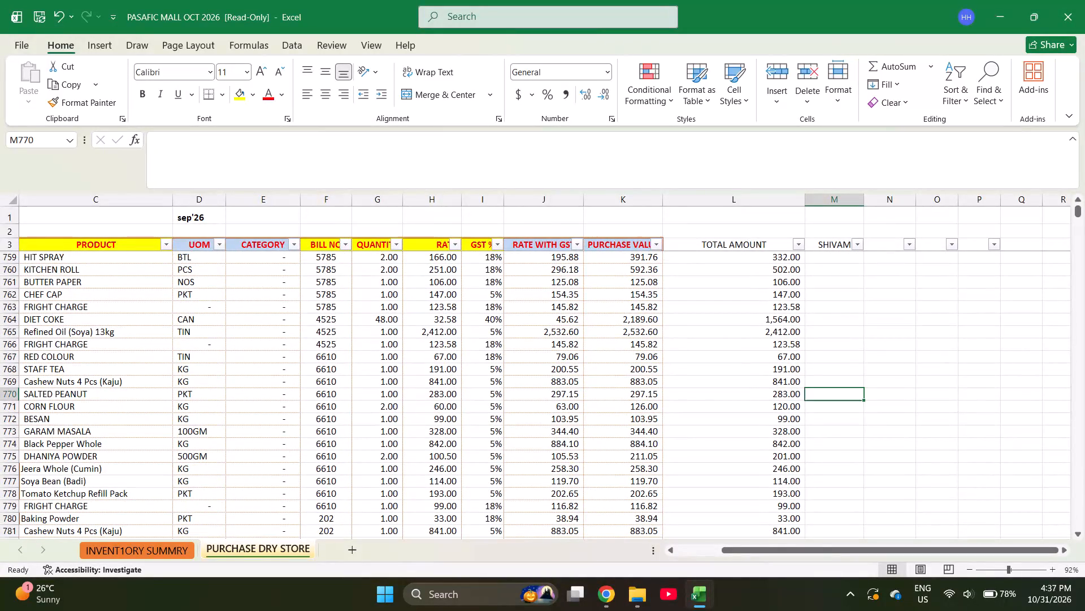
key(Page_Down)
key(Page_Down)
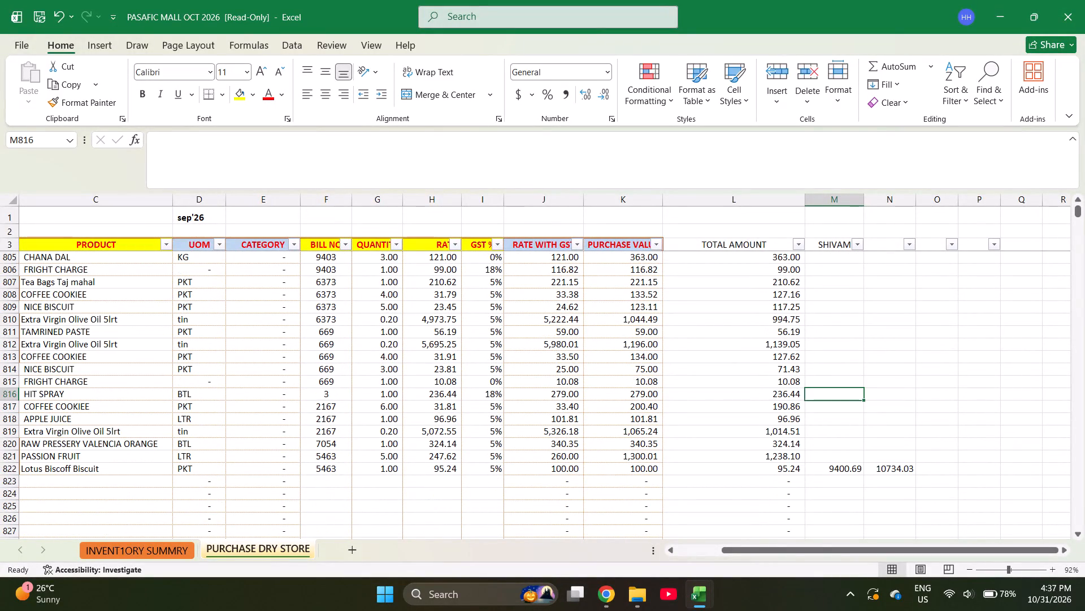
Check the combined TOTAL AMOUNT of the PASSION FRUIT and Lotus Biscoff Biscuit rows of bill 5463.
key(Left)
key(Down)
key(Down)
key(Down)
key(Down)
key(Down)
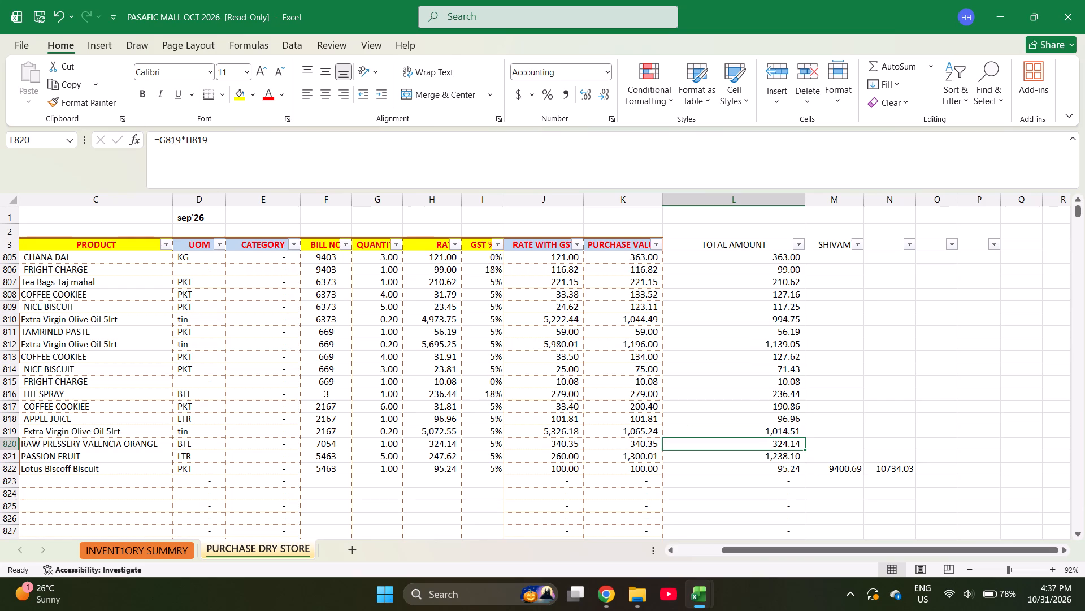
key(shift+Down)
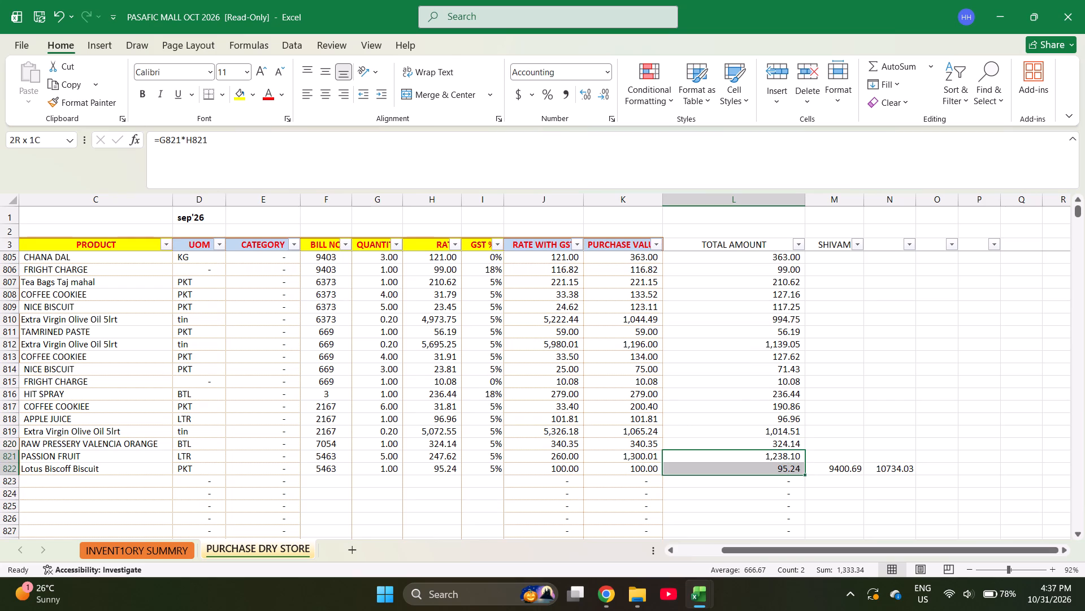
Append +228.81 to the SHIVAM sum in the Lotus Biscoff Biscuit row.
key(Right)
key(Down)
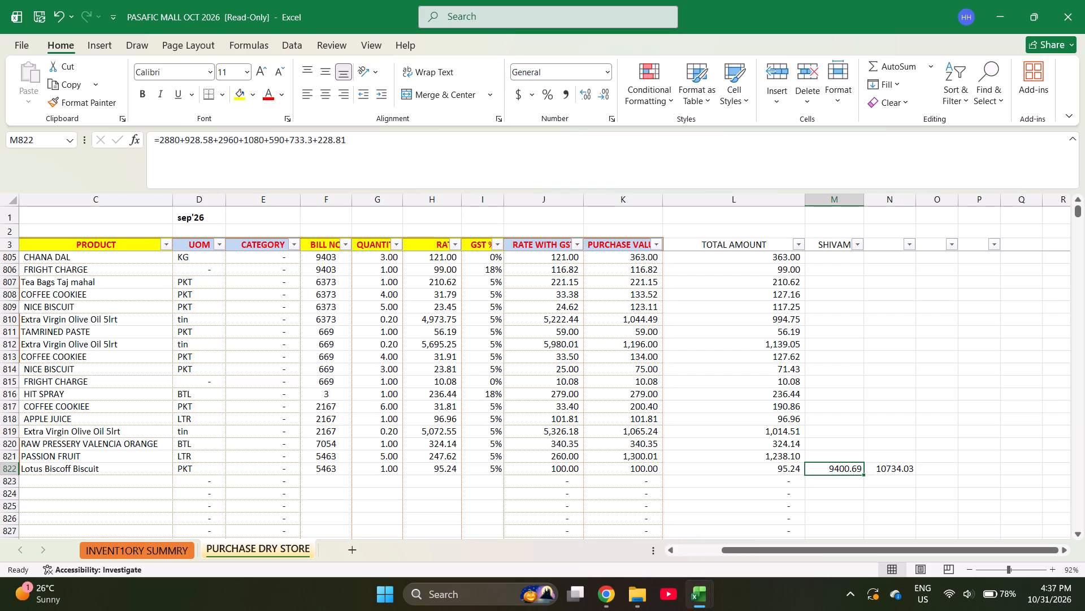
click(797, 150)
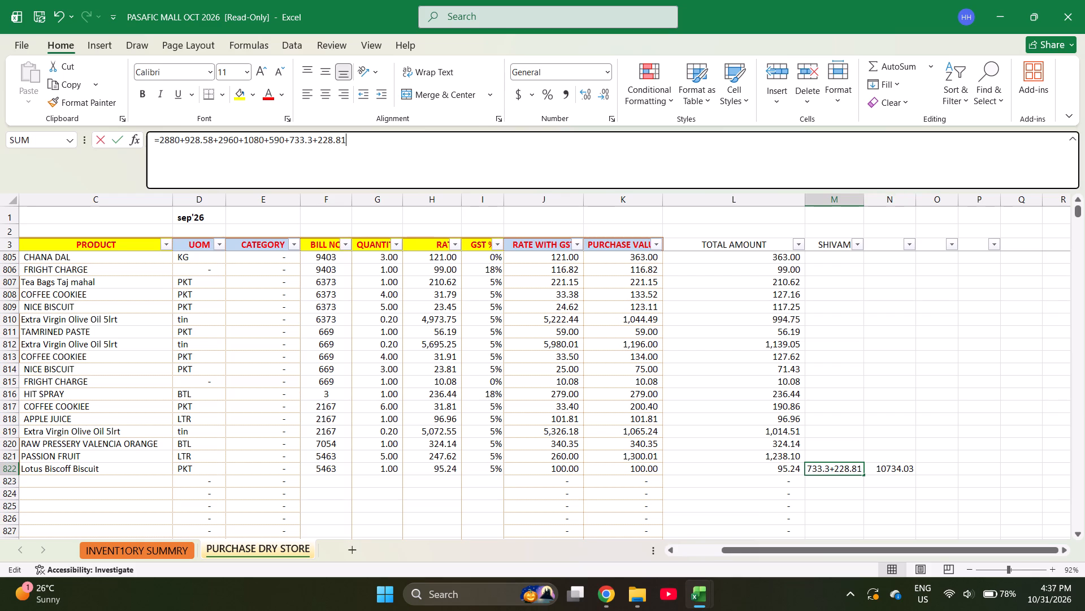
key(plus)
text(228)
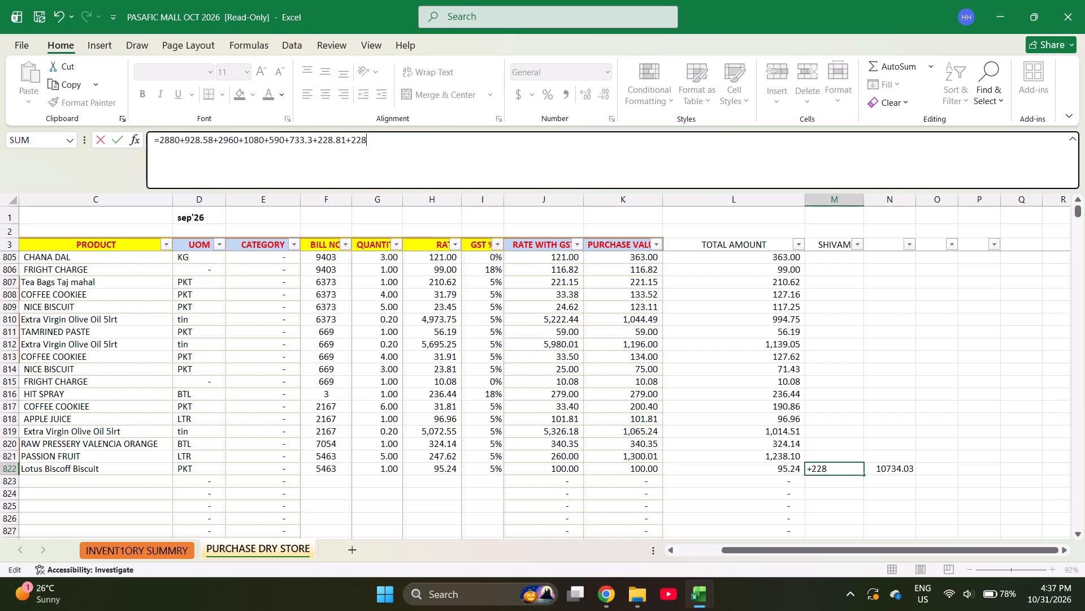
key(period)
text(81)
key(Return)
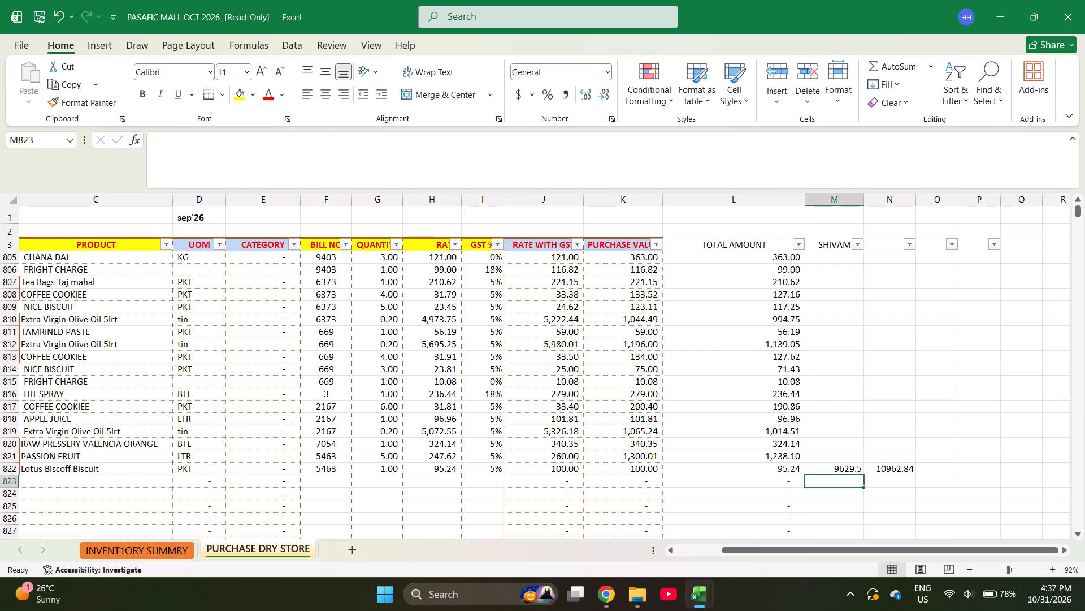
Fill the date and supplier name from the PASSION FRUIT row down into the Lotus Biscoff Biscuit row.
key(ctrl+Left)
key(ctrl+Left)
key(ctrl+Left)
key(ctrl+Left)
key(ctrl+Left)
key(ctrl+Left)
key(ctrl+Left)
key(ctrl+Left)
key(ctrl+Left)
key(ctrl+Left)
key(ctrl+Left)
key(ctrl+Left)
key(ctrl+Left)
key(ctrl+Left)
key(ctrl+Left)
key(ctrl+Left)
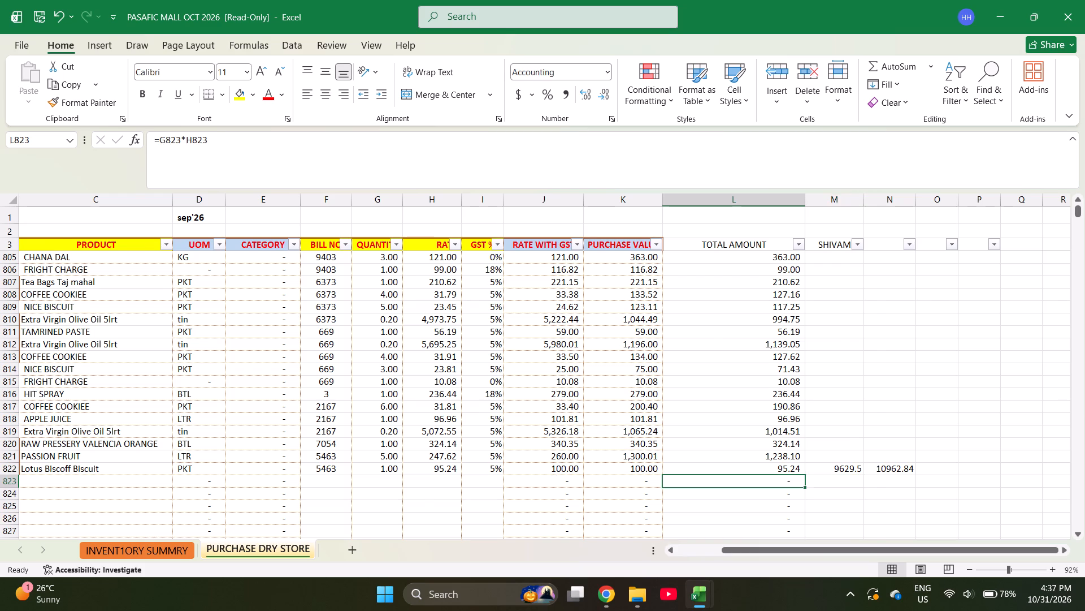
key(Up)
key(shift+Right)
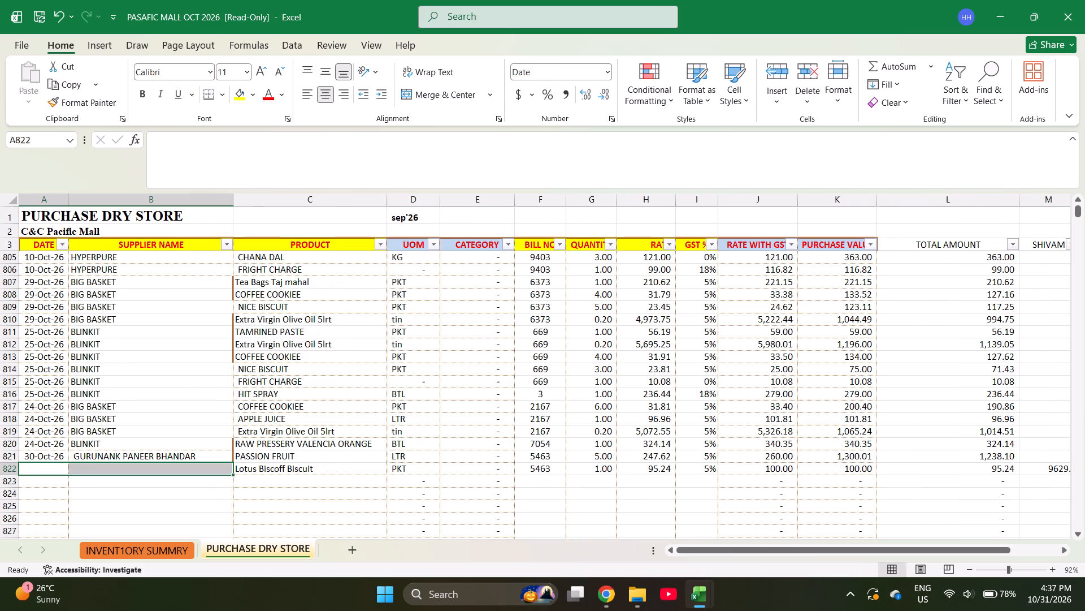
key(ctrl+d)
Begin the next purchase row with the date 10-29-2026 and the supplier GURUNANK PANEER BHANDAR copied from above.
key(Left)
key(Down)
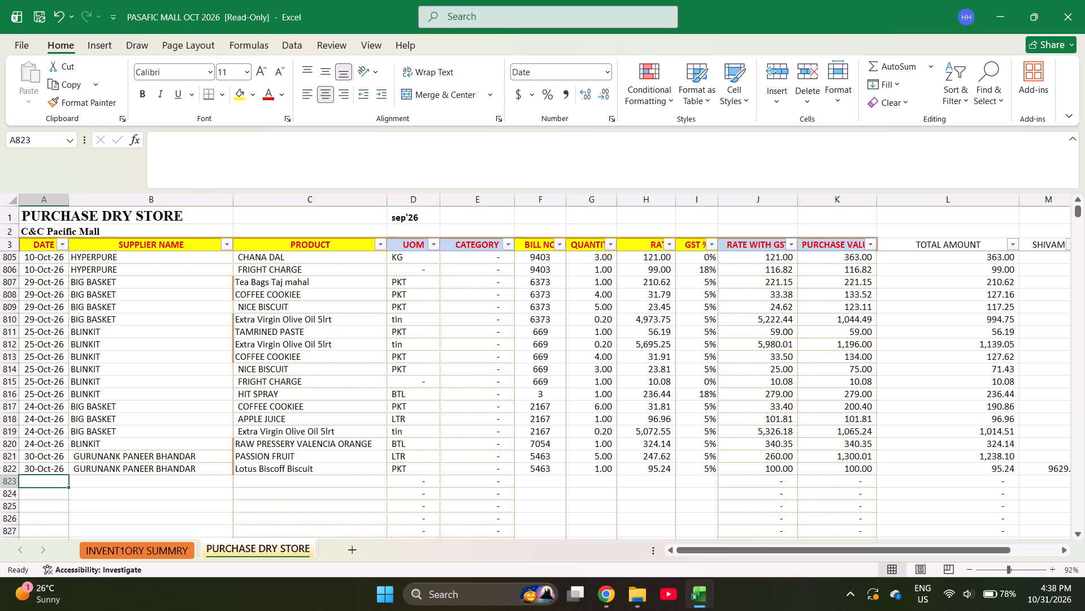
text(10-29-2026)
key(Right)
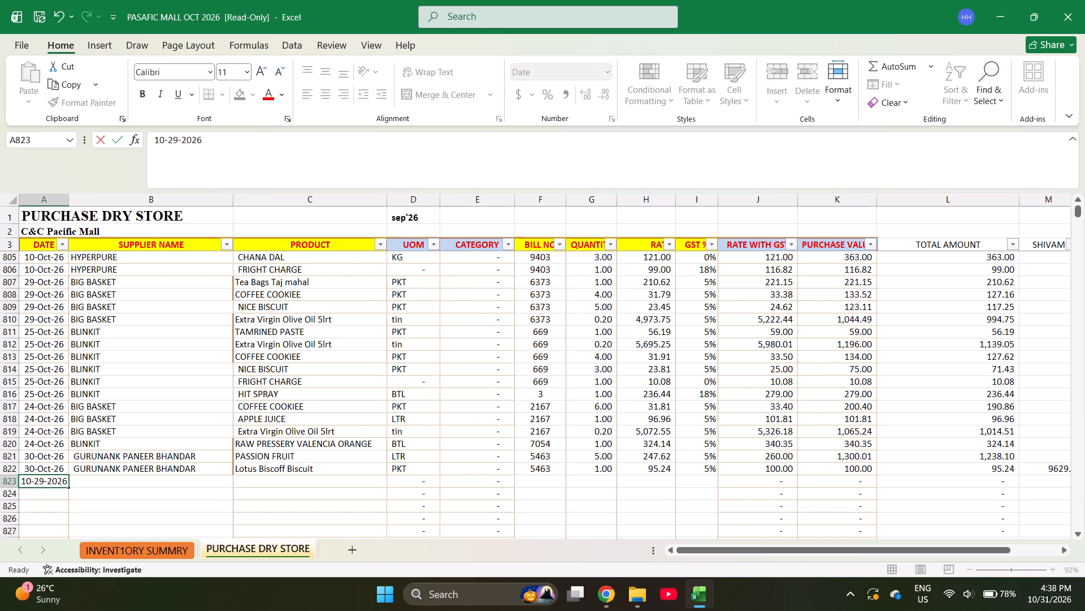
key(ctrl+d)
key(Right)
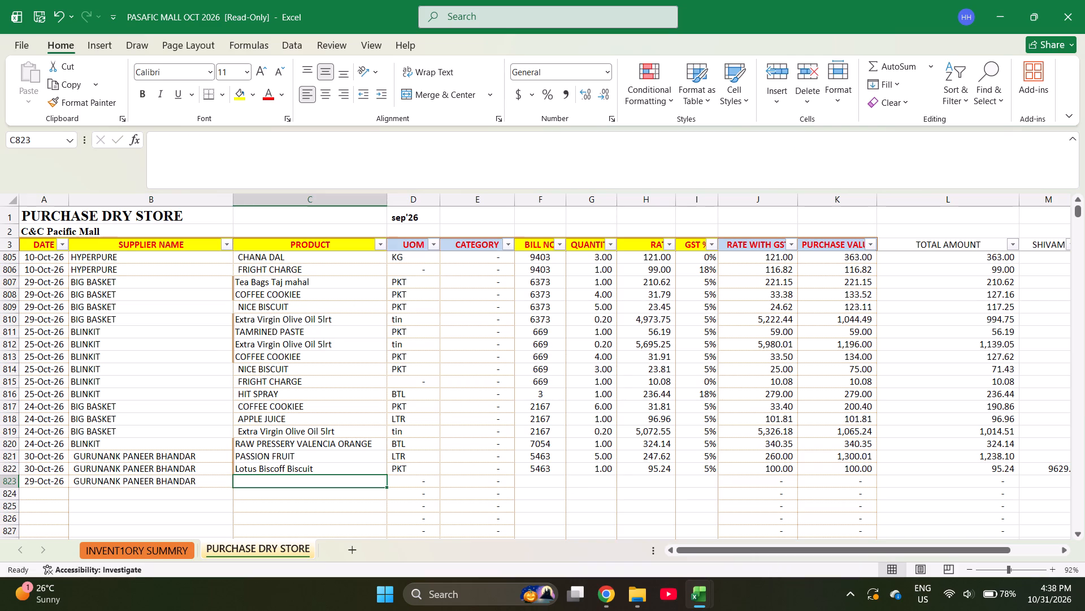
Enter PASSION FRUIT as the product and 5449 as the bill number in the new 29-Oct-26 row.
text(PASS)
key(Return)
key(Up)
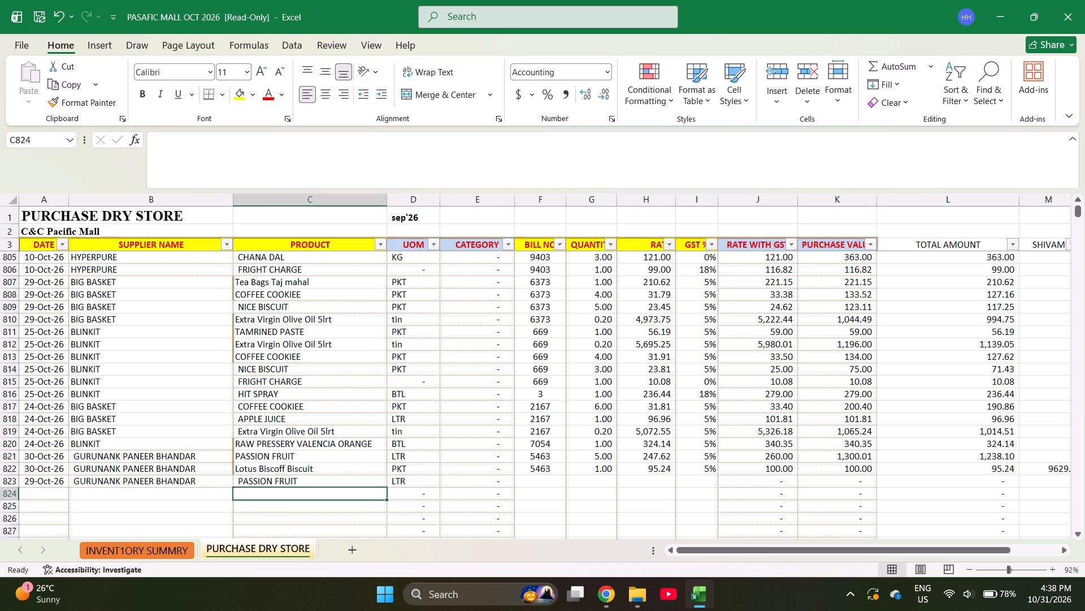
key(Right)
key(Right)
key(Right)
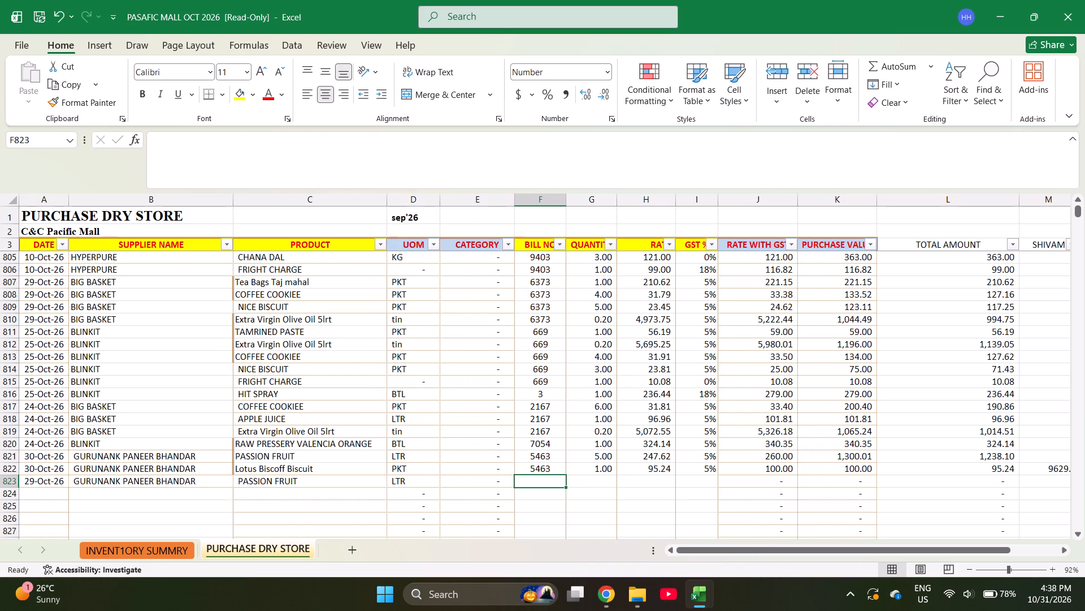
text(5449)
key(Right)
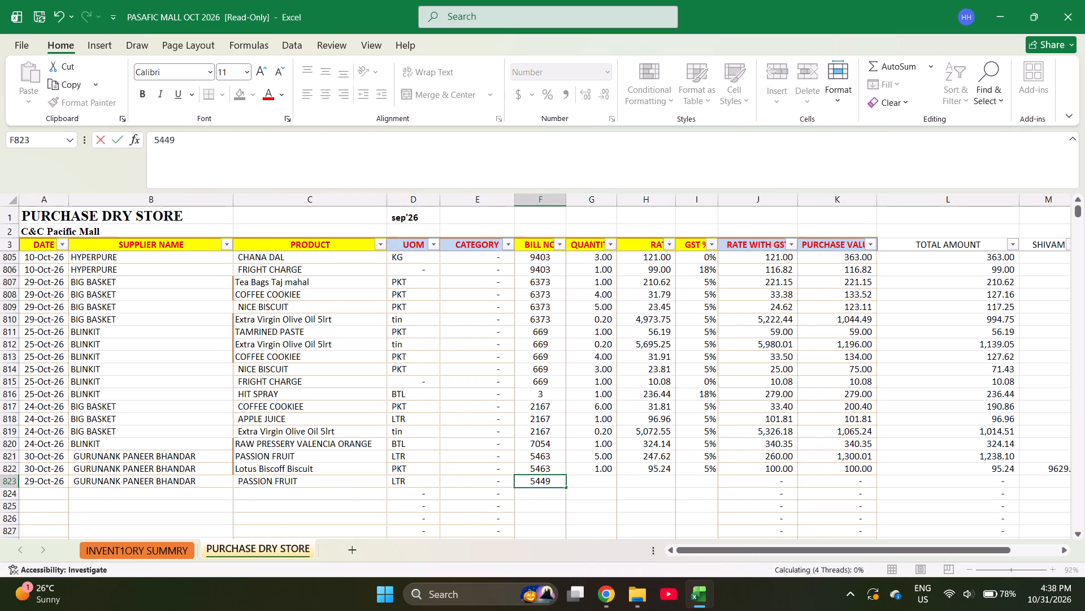
Enter quantity 1, rate 247.62 and GST 5% in the 29-Oct-26 PASSION FRUIT row for bill 5449.
key(Right)
key(Left)
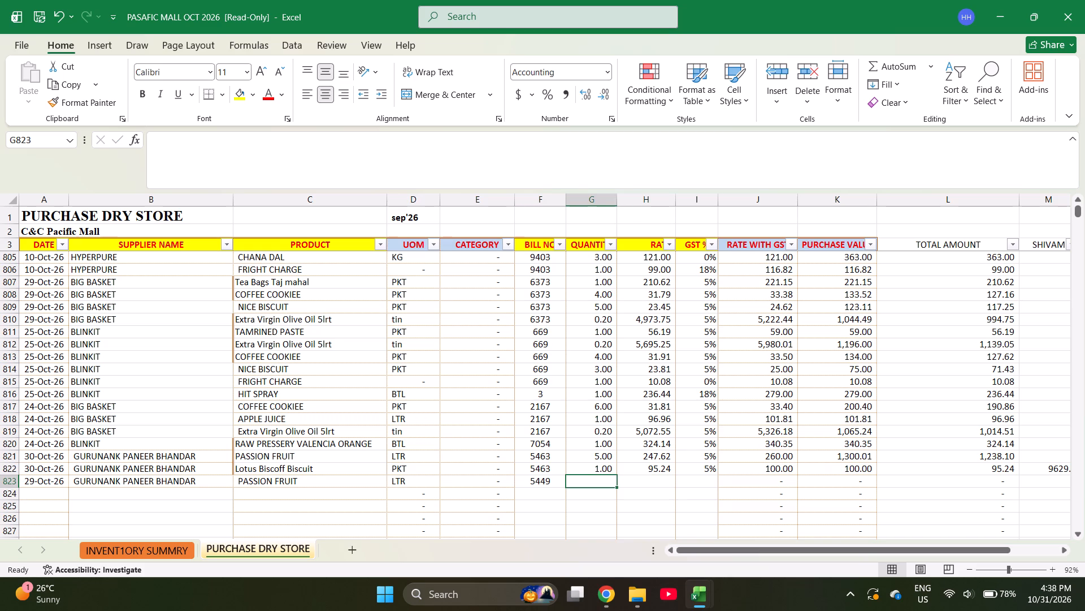
key(1)
key(Right)
key(2)
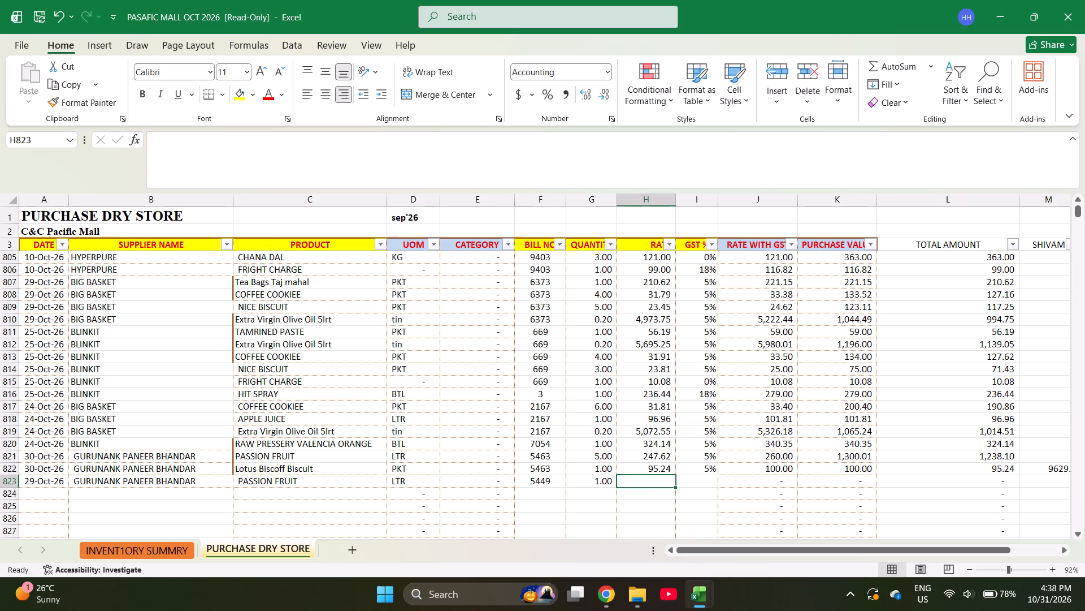
text(47.62)
key(Right)
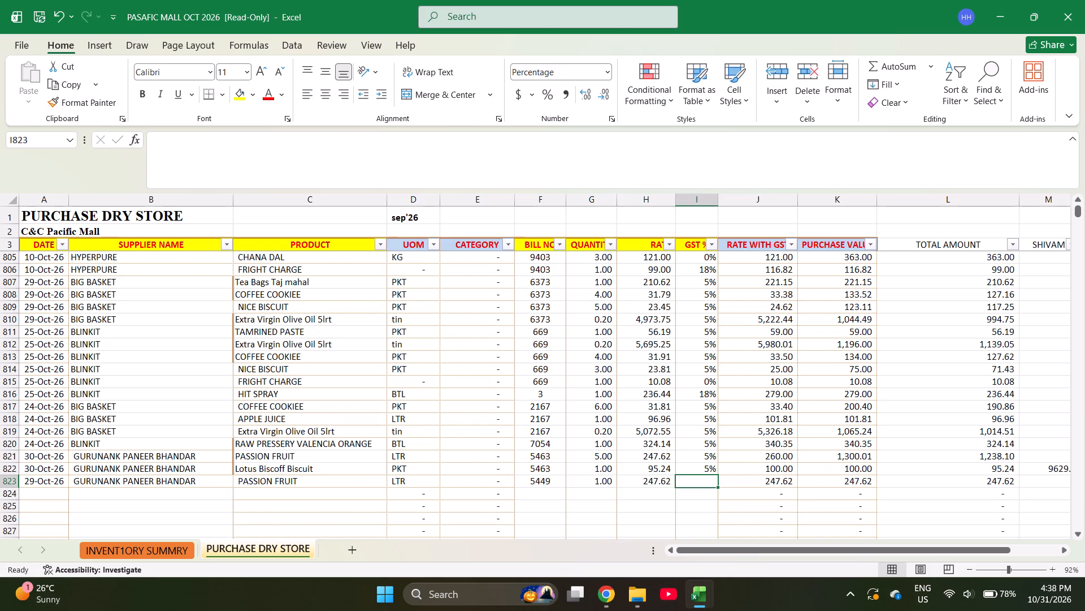
key(5)
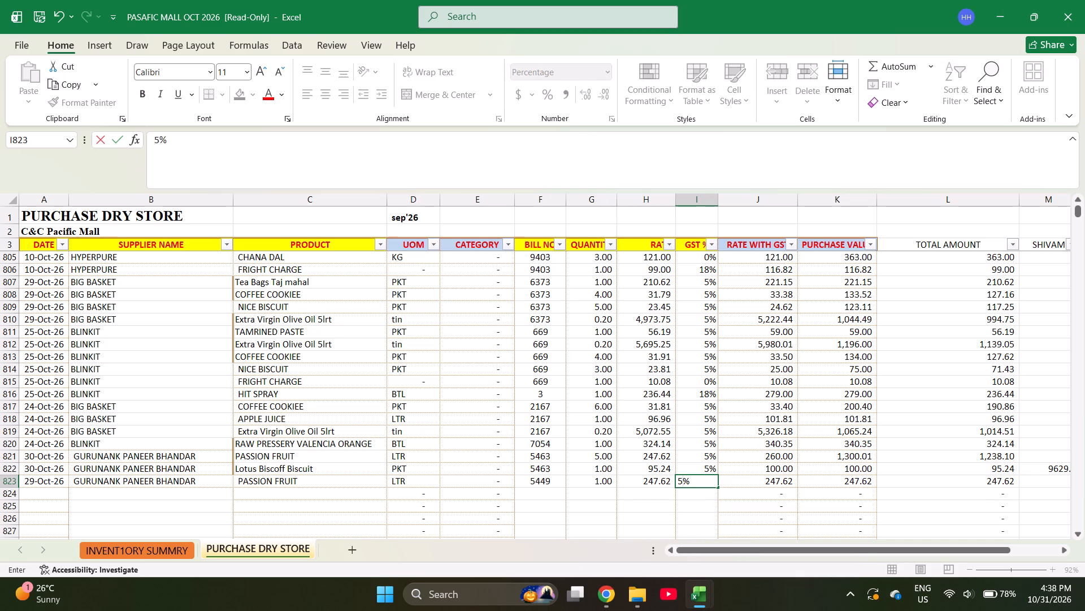
key(Right)
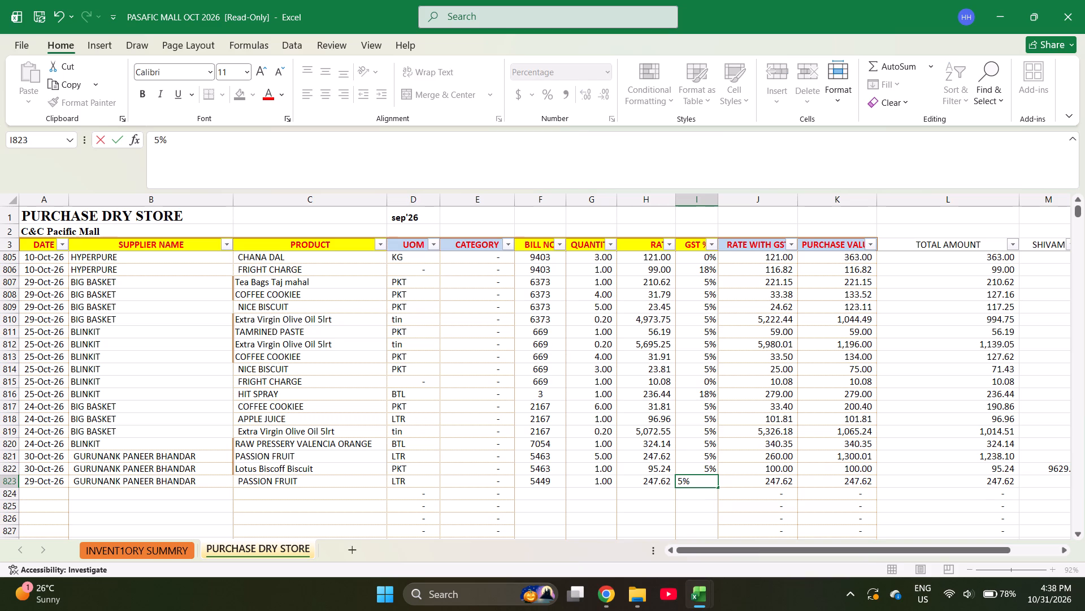
Enter the sum 5760+1238.10+1440+948.60+1062+500+733.30+457.14+4440 in the SHIVAM column of the 29-Oct-26 PASSION FRUIT row.
key(Right)
key(Right)
key(Right)
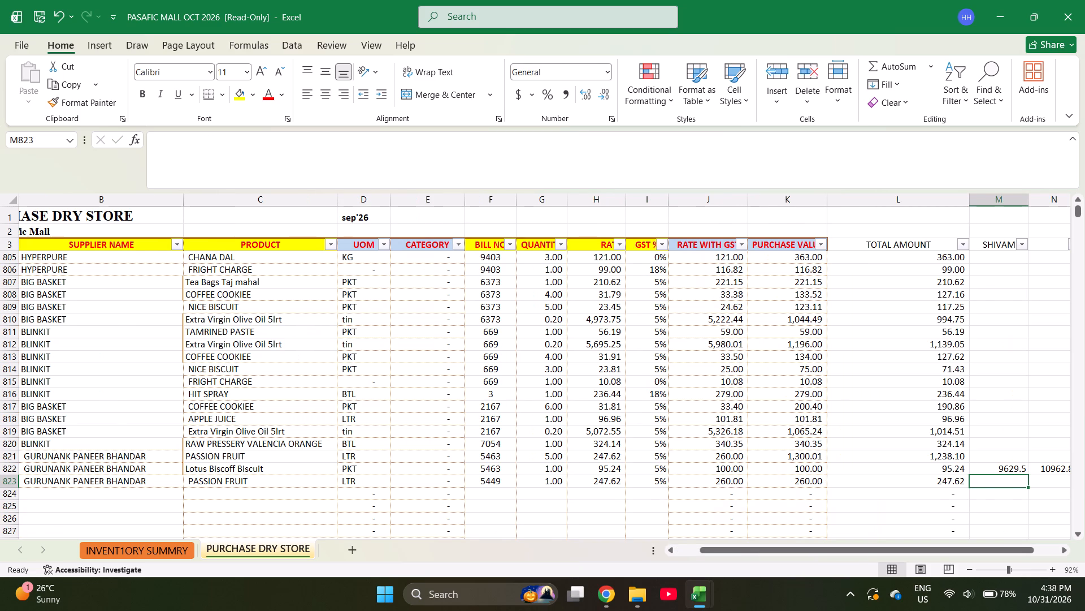
key(plus)
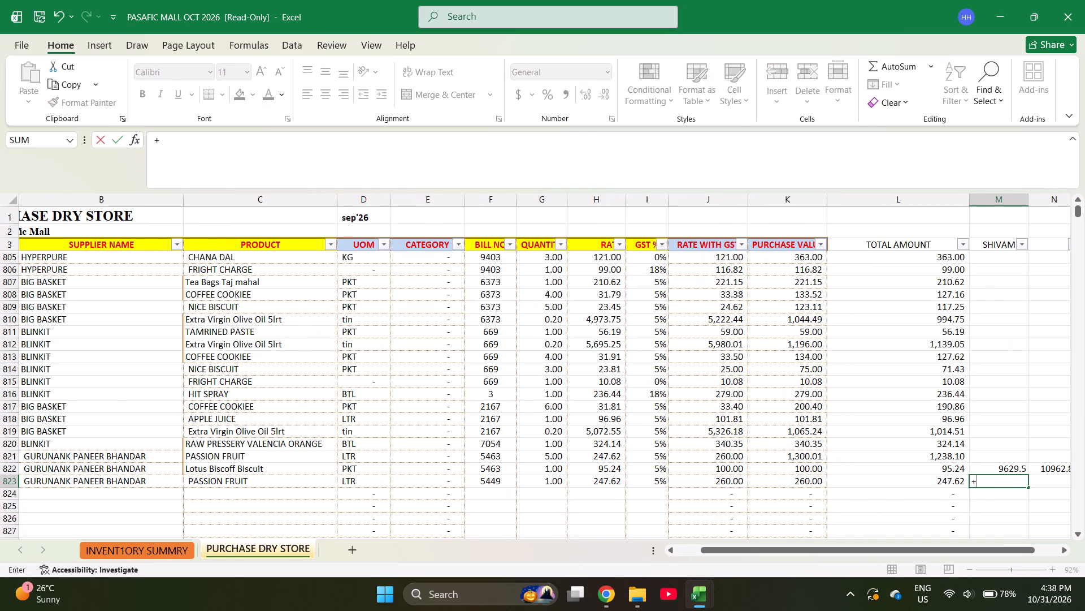
text(5760)
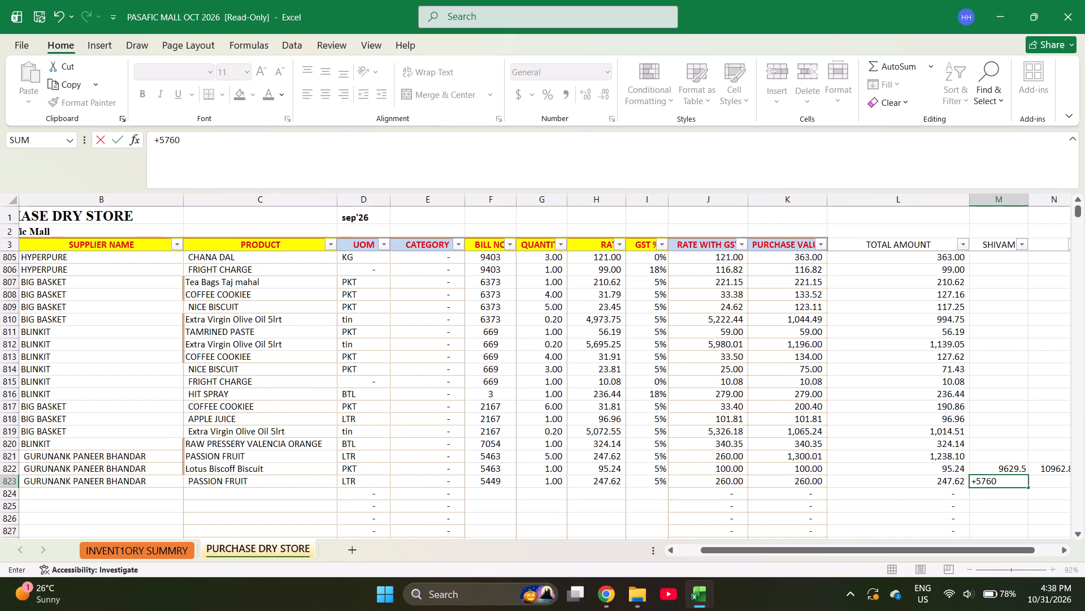
key(plus)
text(1238+)
key(BackSpace)
text(.10+)
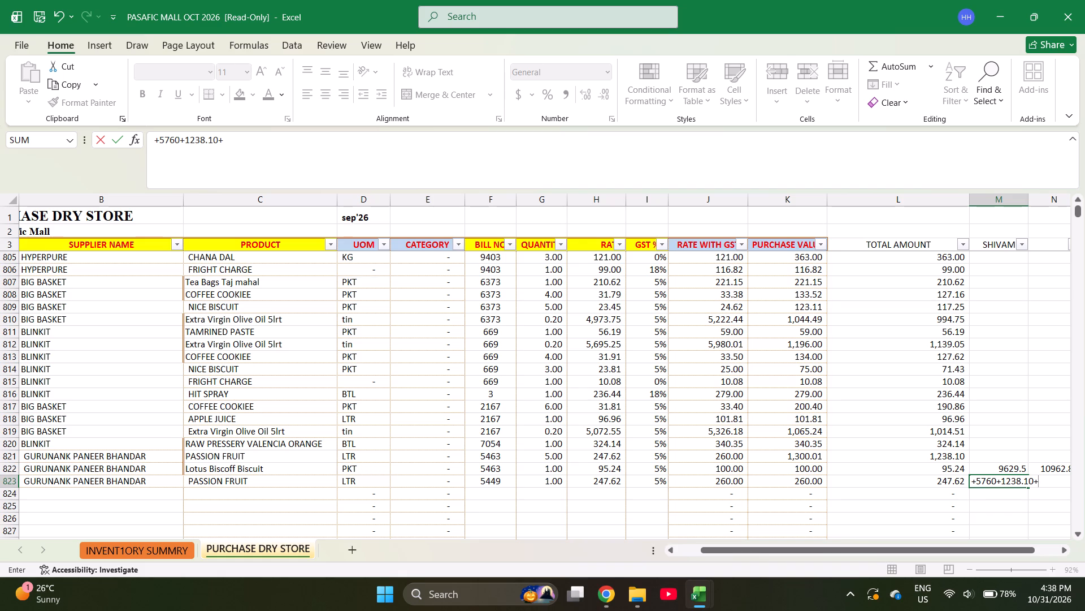
text(1440+)
text(948)
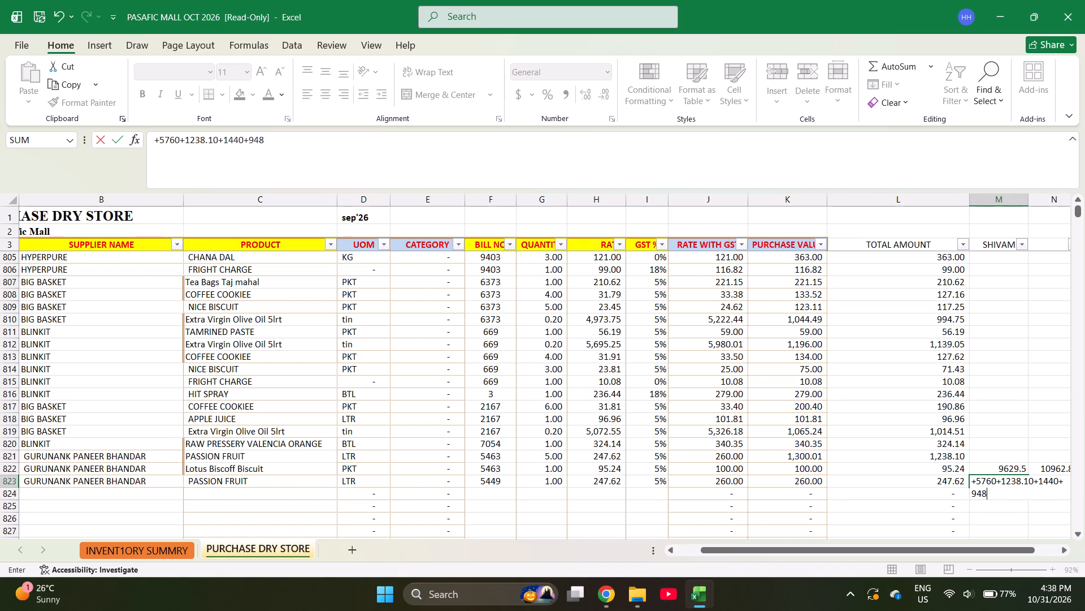
text(.60+)
text(1062)
text(+500+733)
text(.30+)
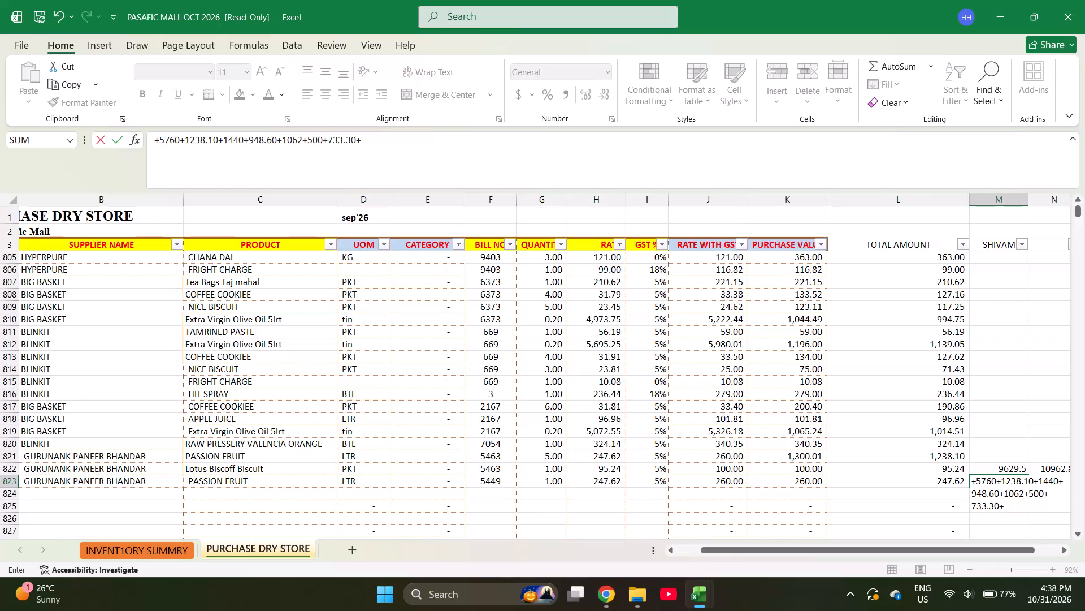
key(5)
key(BackSpace)
text(457.14+)
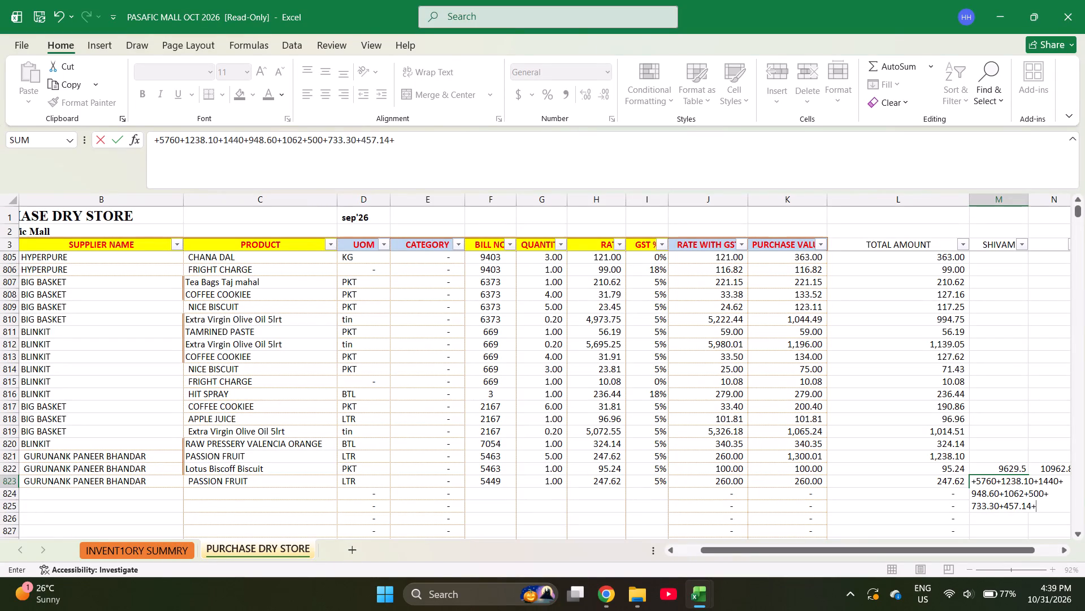
text(444)
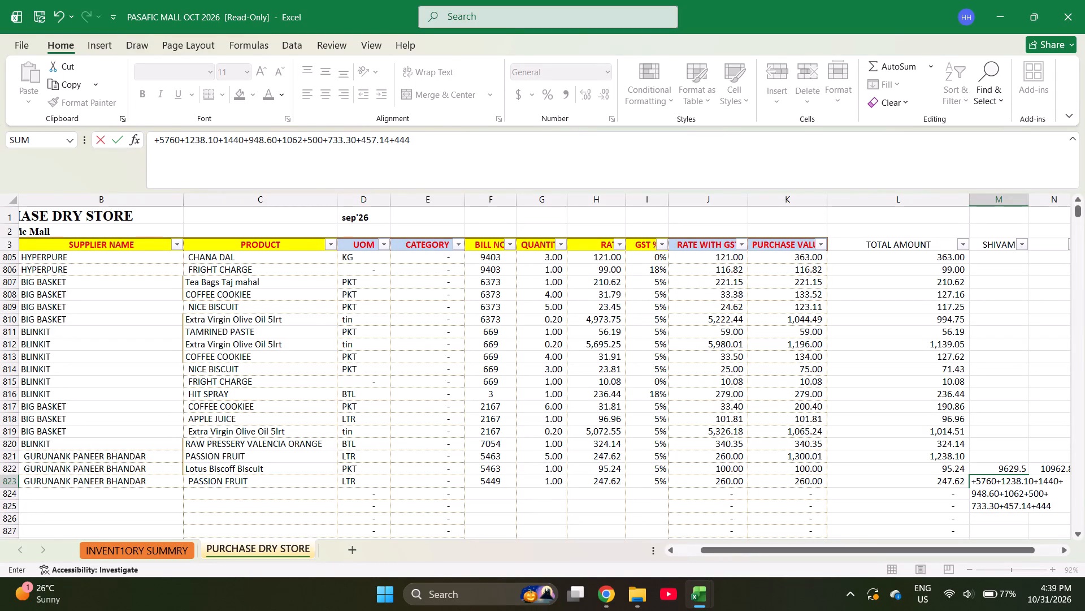
key(0)
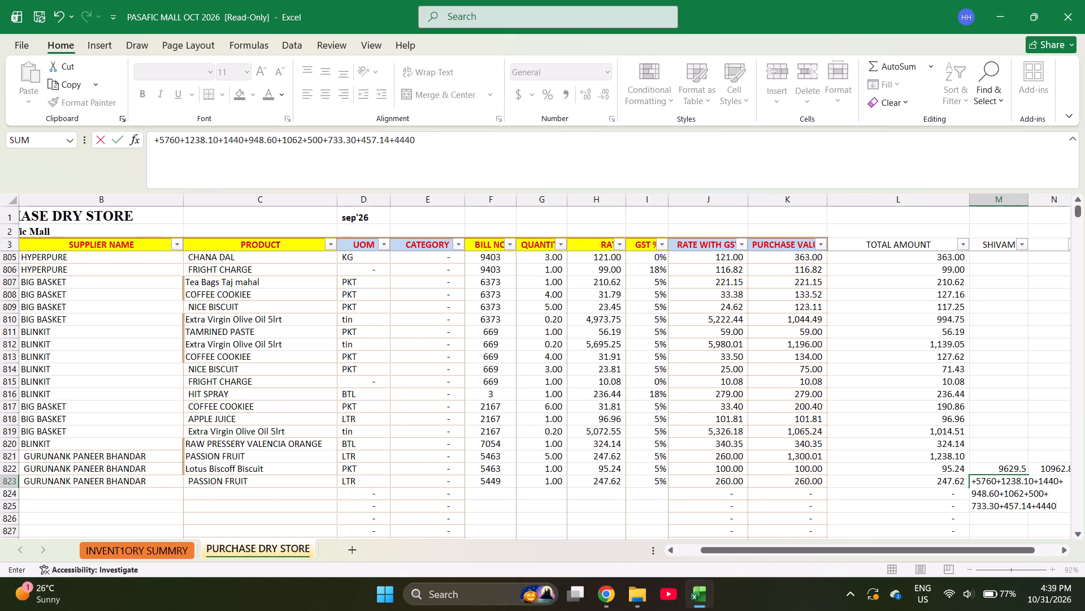
key(Return)
In the cell after that SHIVAM sum, add 247.62 to the sum with the formula +247.62+M823.
key(Up)
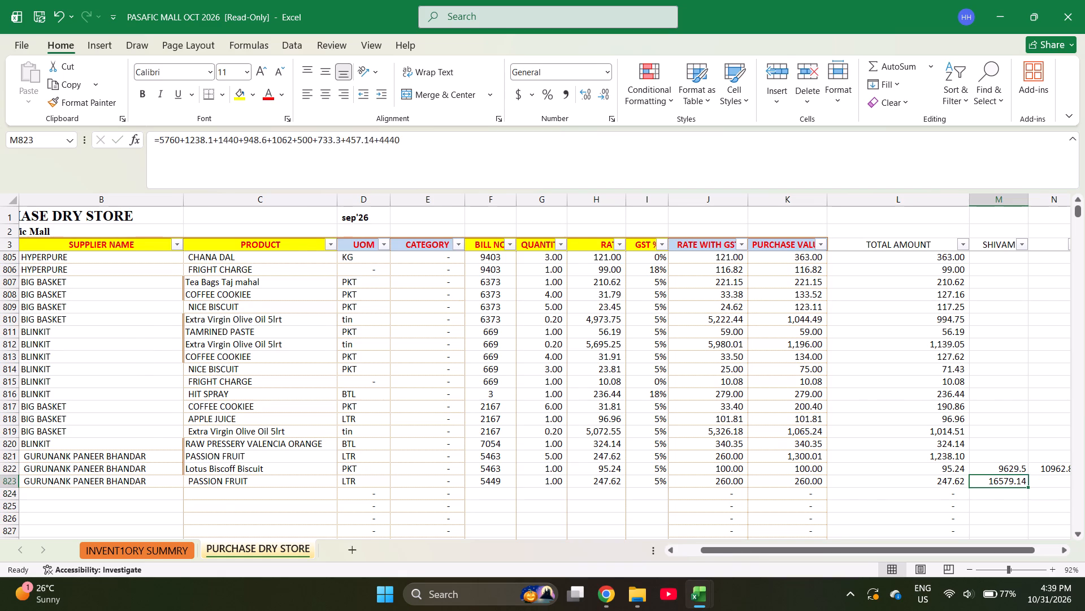
key(Right)
key(plus)
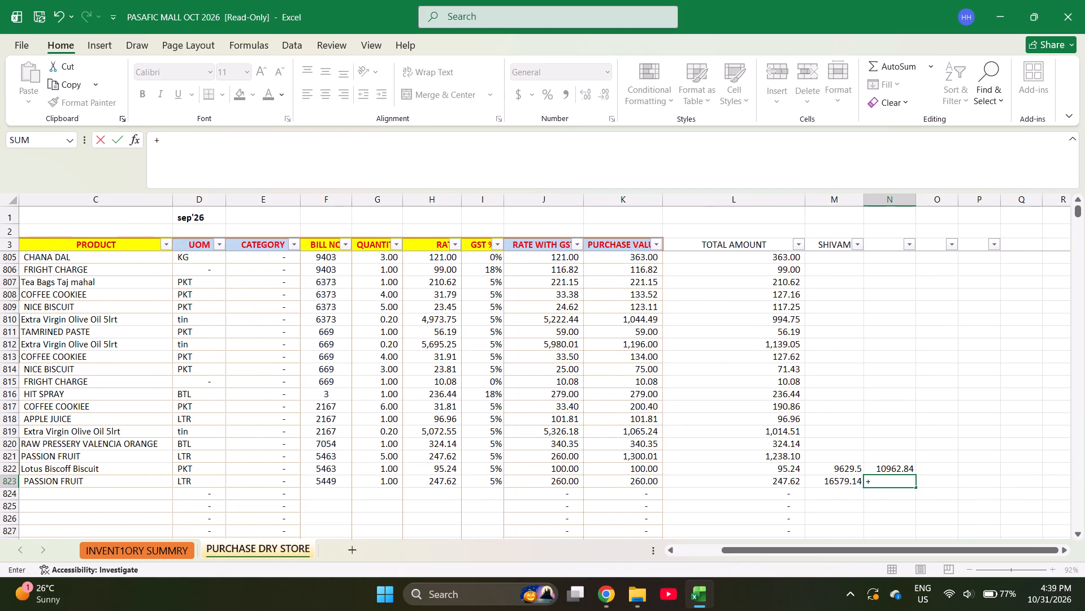
text(247)
text(.62+)
key(Left)
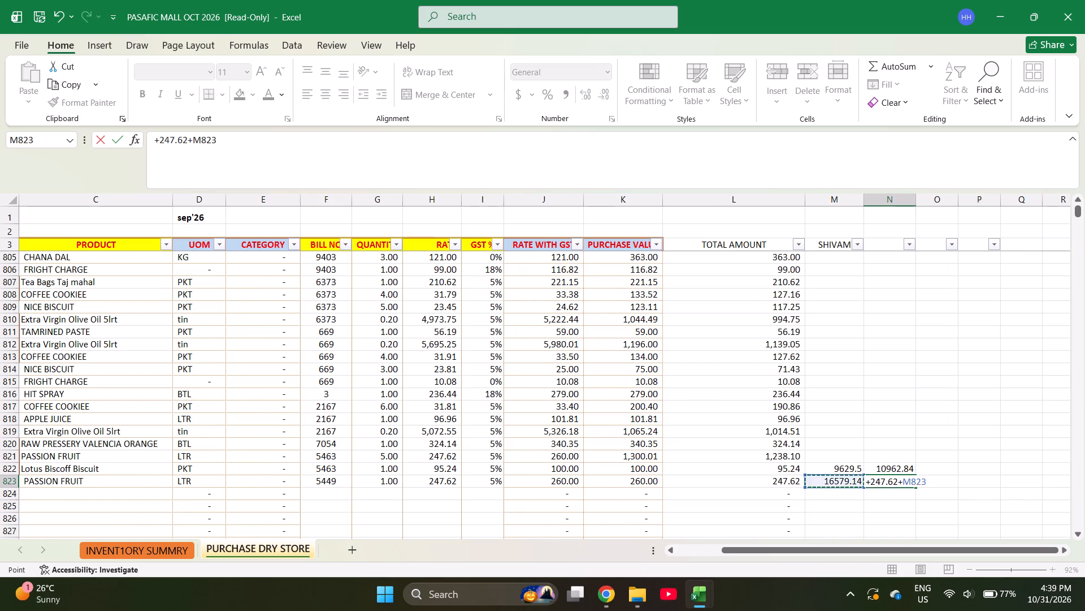
key(Return)
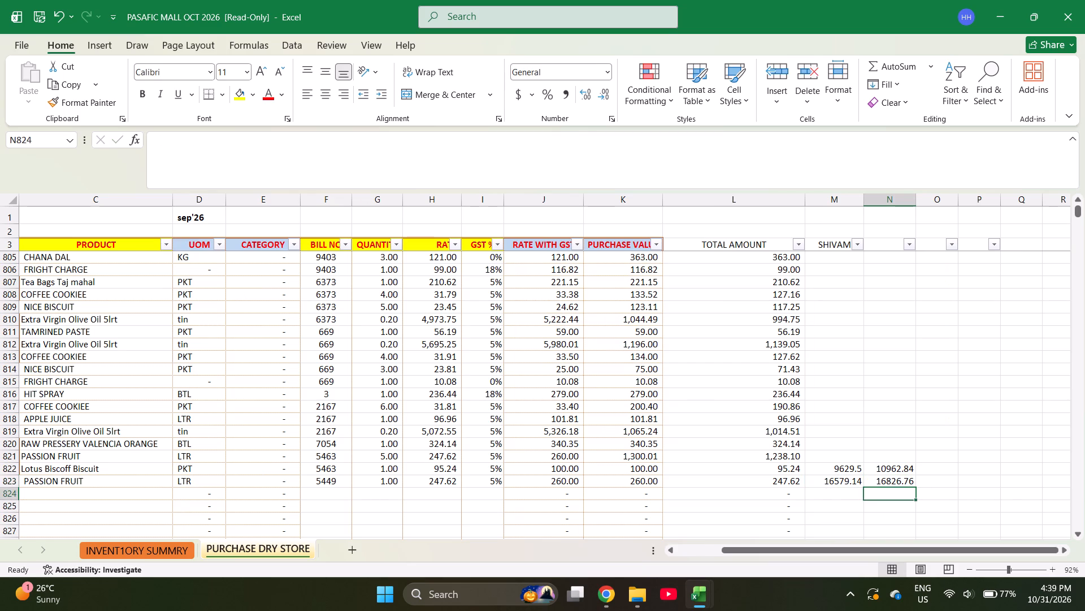
key(Left)
key(Left)
key(Left)
key(Left)
key(Left)
key(Left)
key(Left)
key(Left)
key(Left)
key(Left)
key(Left)
key(Left)
key(Left)
key(Left)
key(Left)
key(Left)
key(Left)
key(Left)
key(Left)
key(Left)
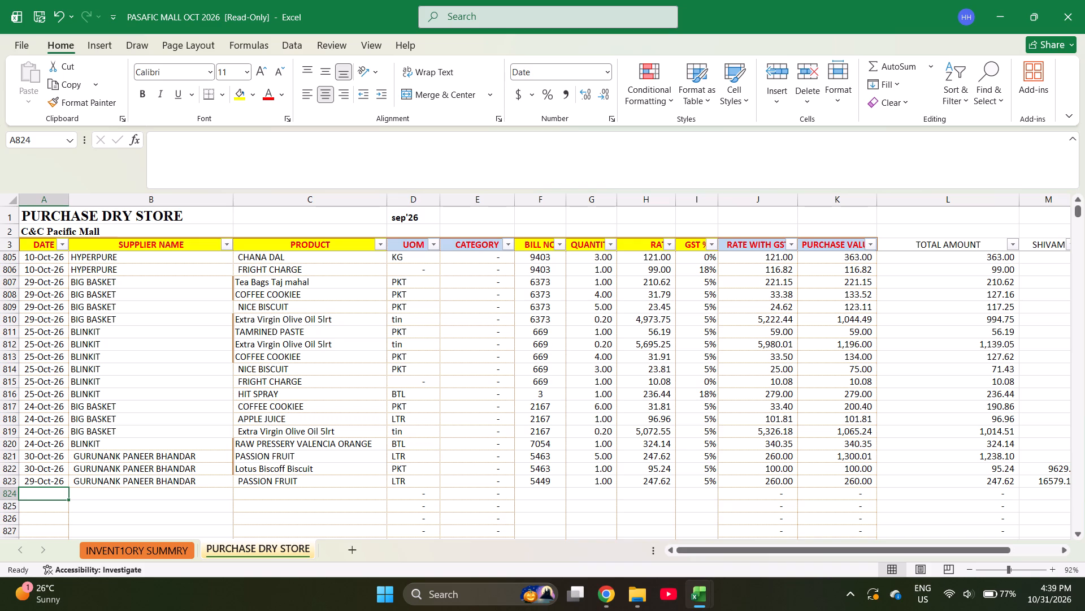
text(10-25-2026)
key(Right)
key(shift+d)
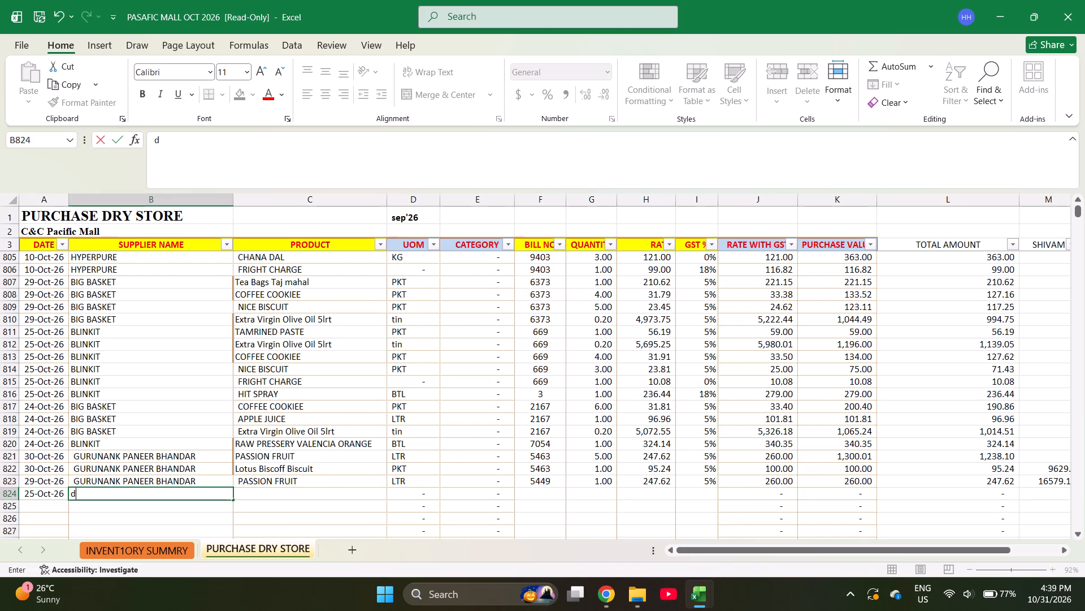
key(BackSpace)
key(shift+d)
key(BackSpace)
key(ctrl+d)
key(Down)
key(Up)
key(ctrl+d)
Enter PASSION FRUIT as the product in the 25-Oct-26 row and Lotus Biscoff Biscuit in the row below it.
key(Right)
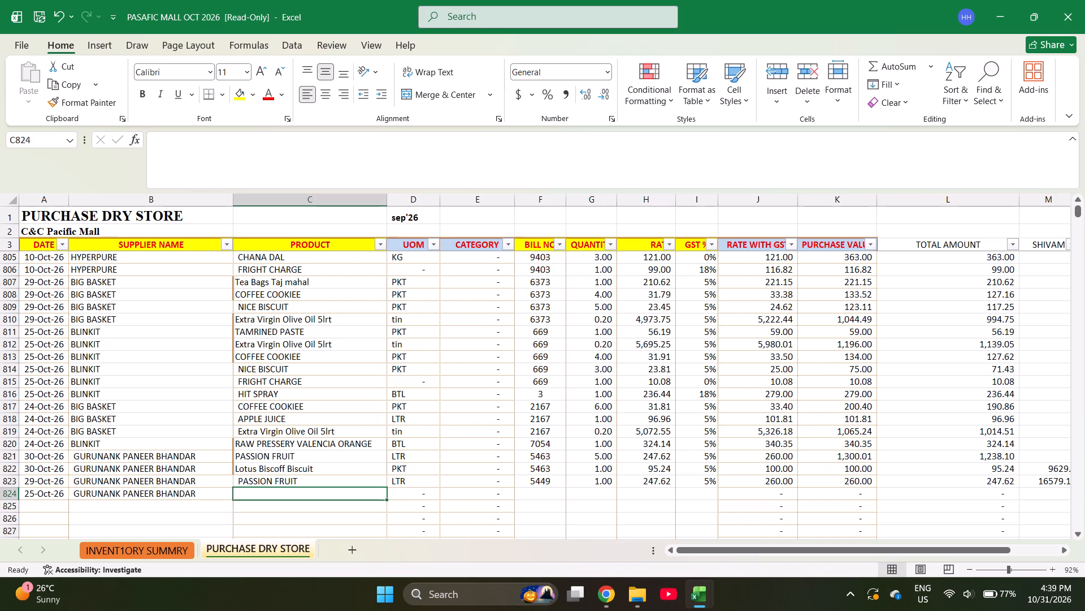
text(PASS)
key(Return)
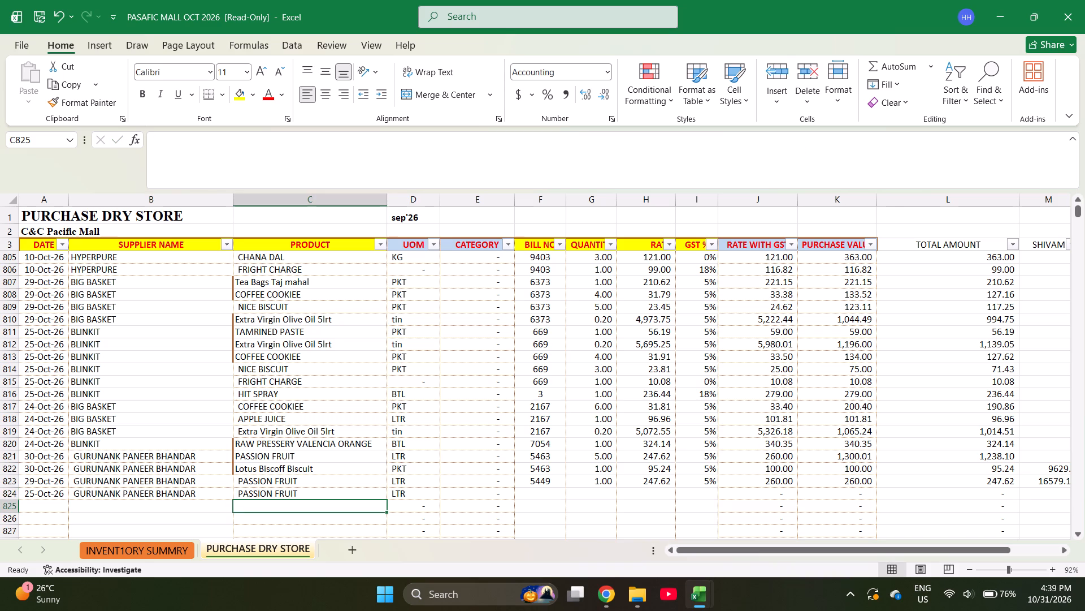
text(LO)
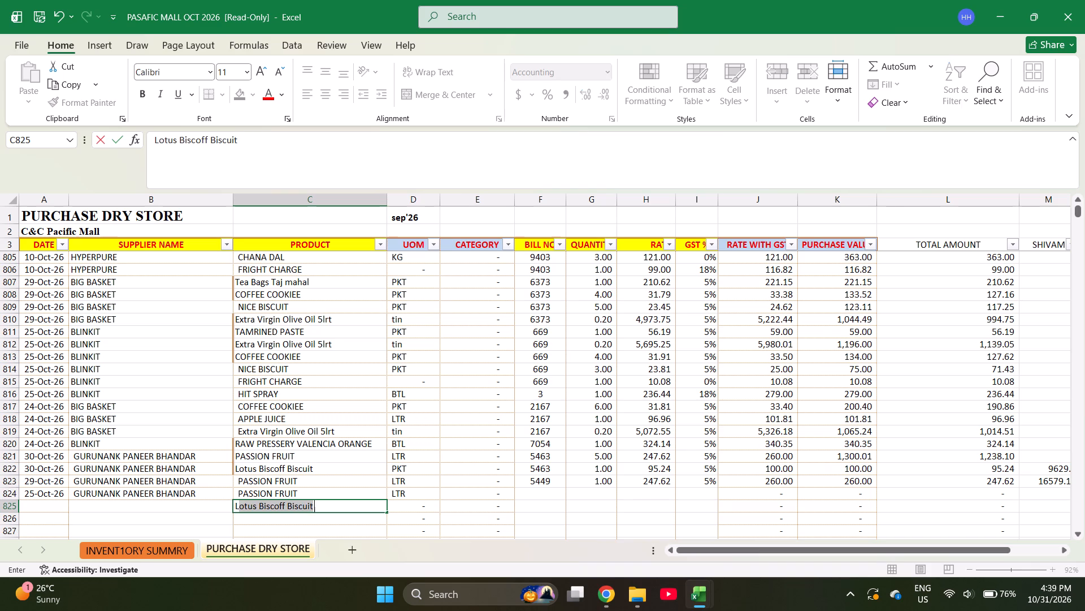
key(Return)
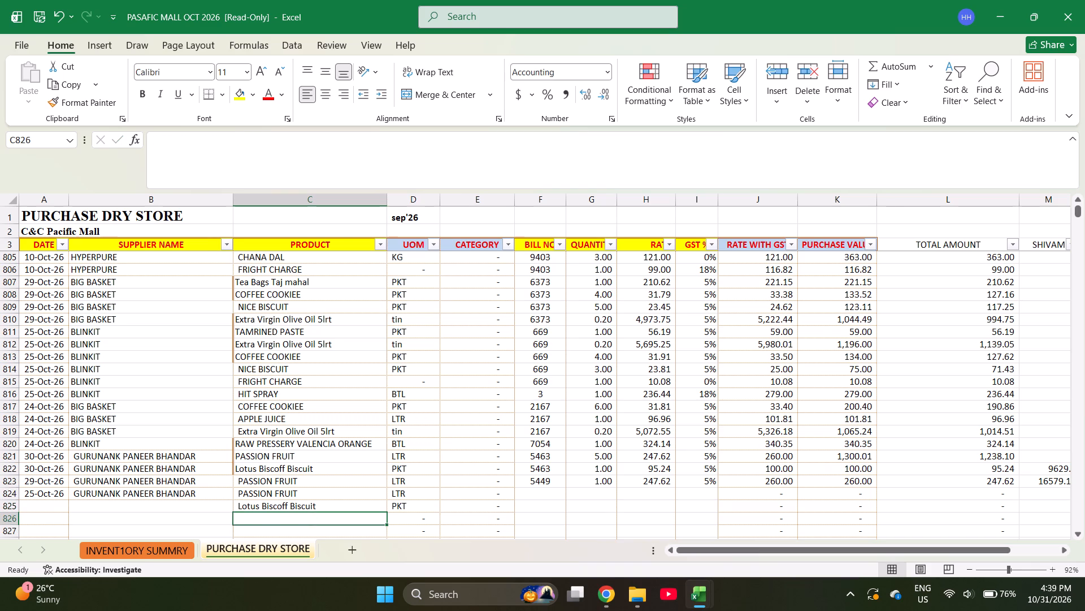
Find CONDENSED MILK in the inventory summary with the search MILK and copy it into product cell C826 of the purchase sheet.
key(ctrl+Page_Up)
key(ctrl+f)
text(MILK)
key(Return)
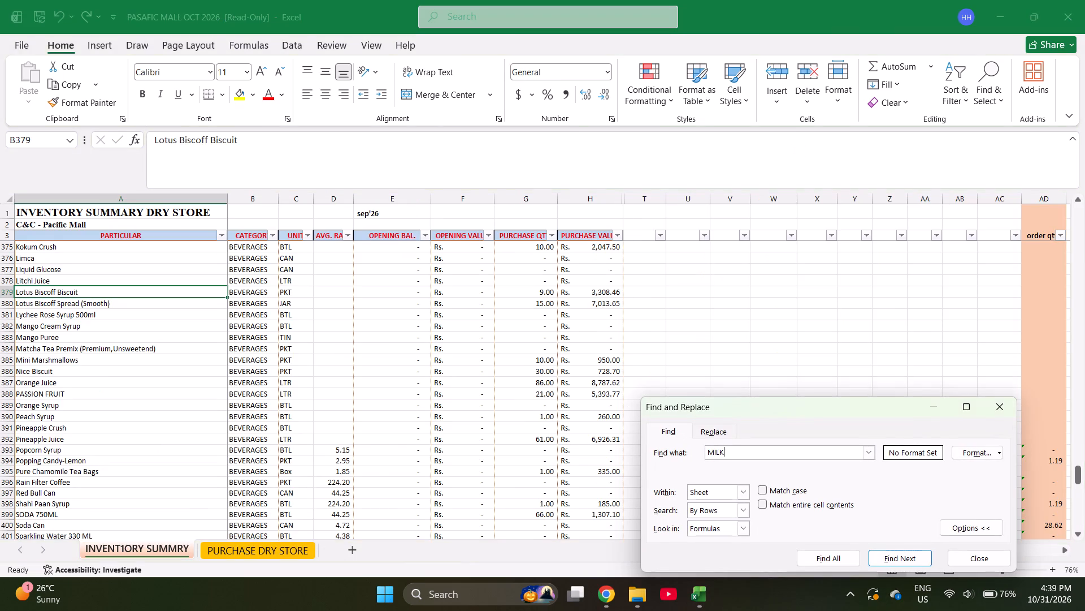
key(Return)
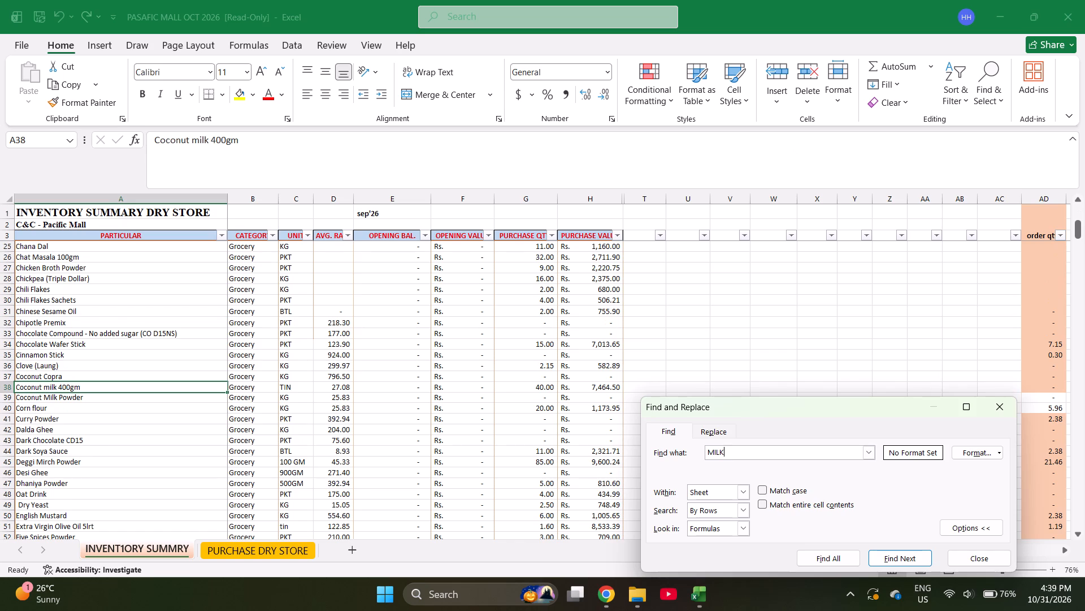
key(Return)
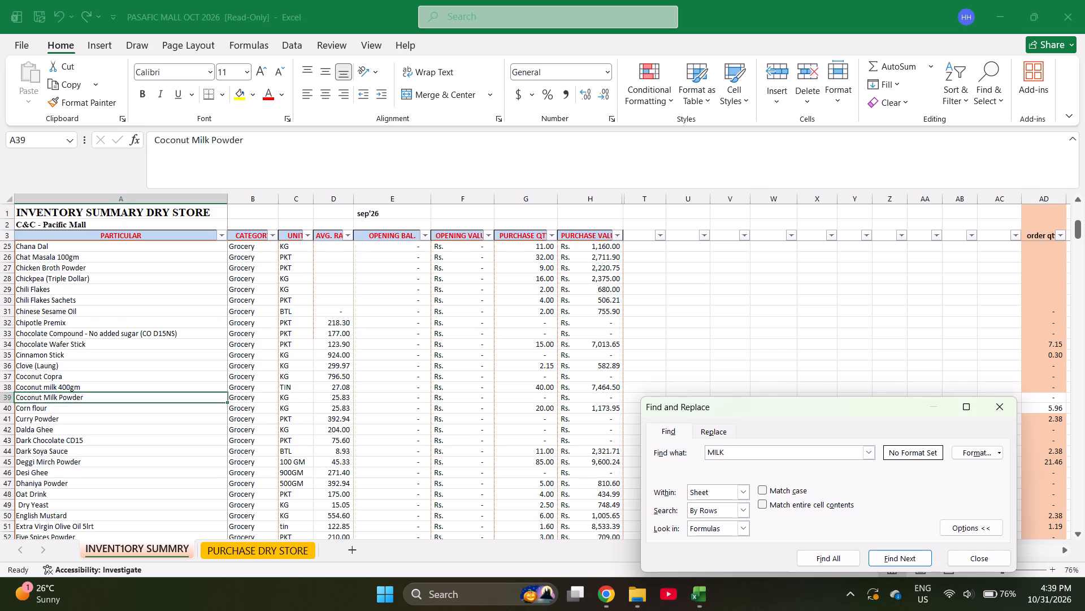
key(Return)
key(Return)
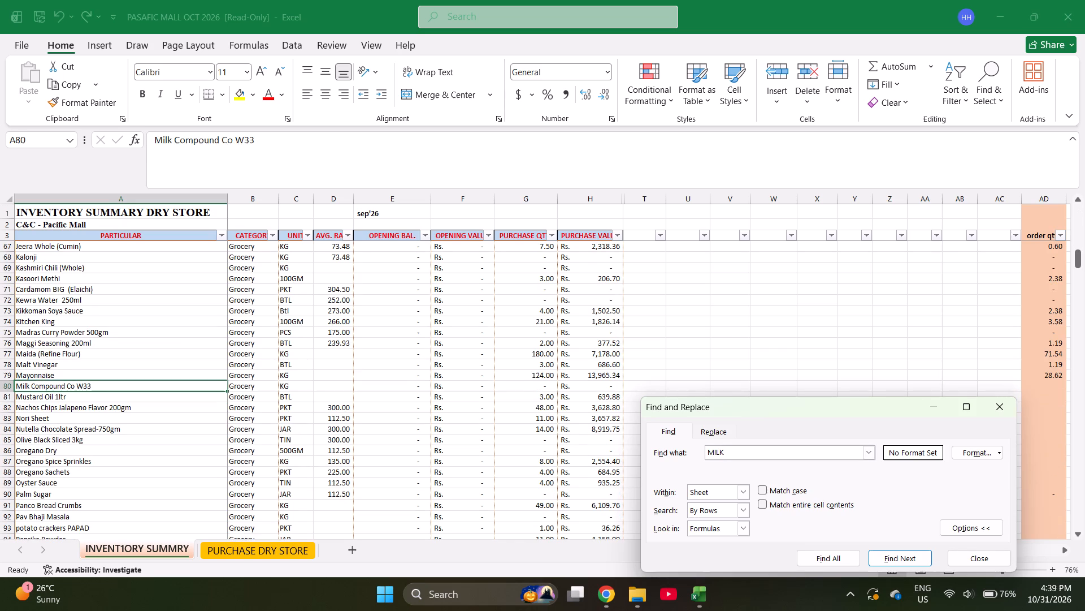
key(Return)
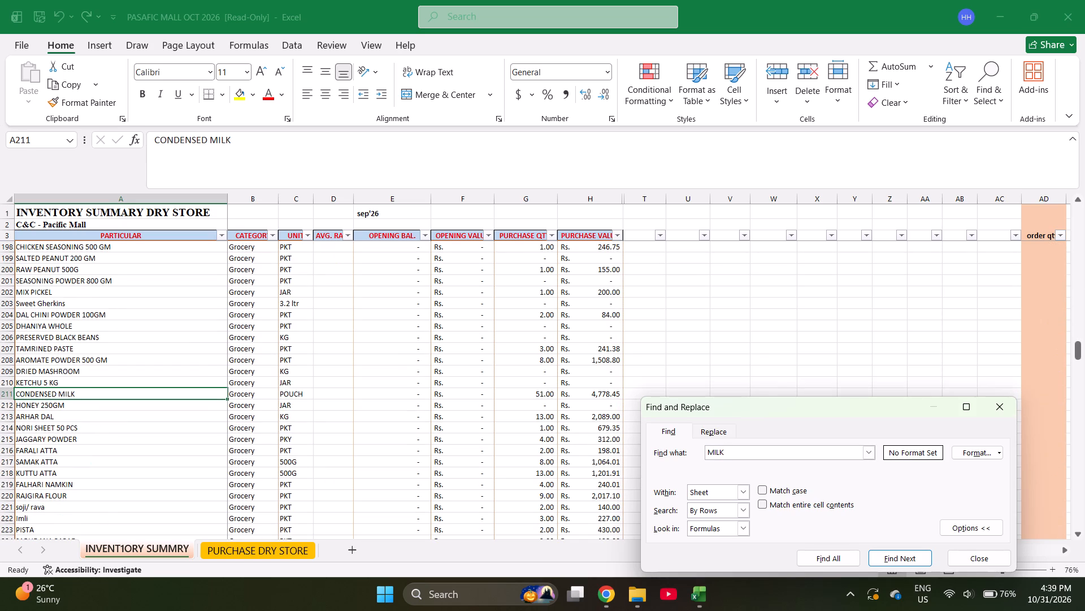
key(Escape)
key(ctrl+c)
key(ctrl+Page_Down)
key(Return)
key(Return)
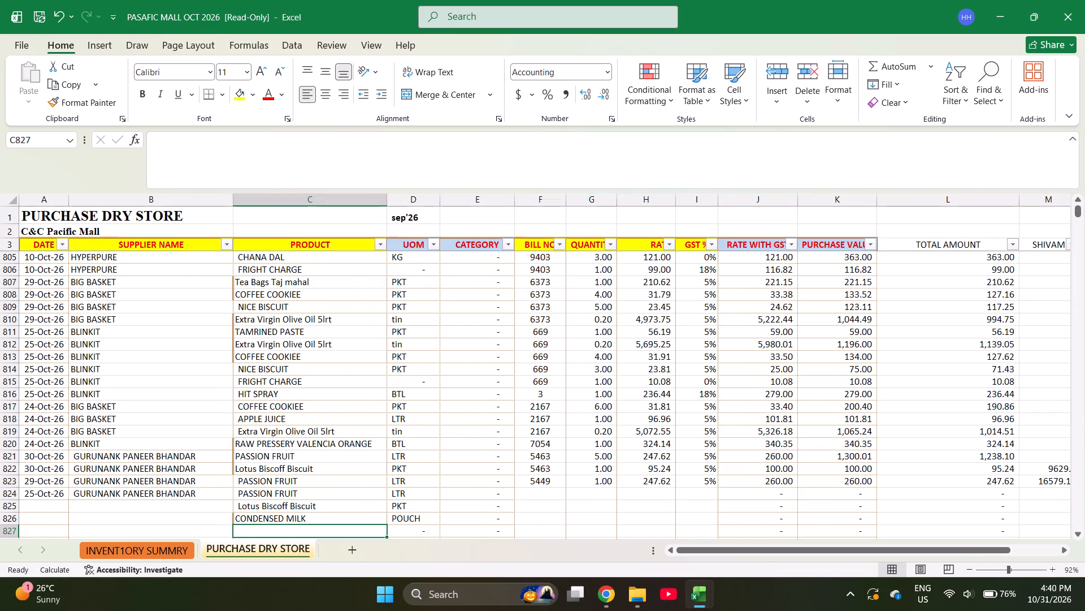
Enter SUGAR and SALT as the products in the two rows below CONDENSED MILK.
text(SUGAR])
key(Return)
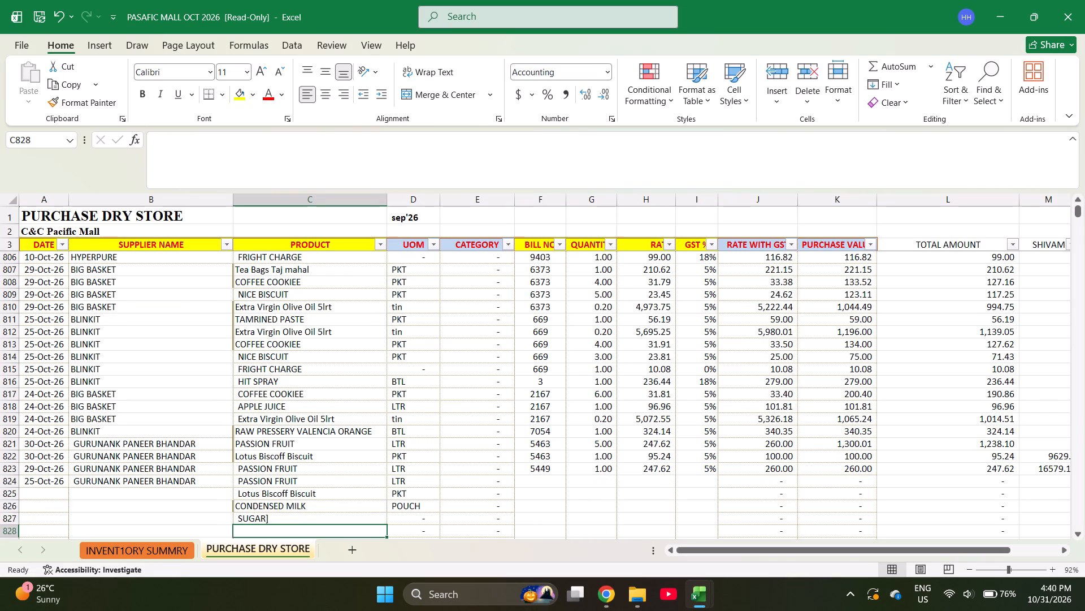
key(Up)
text(SUGAR)
key(Return)
text(SALT)
key(Return)
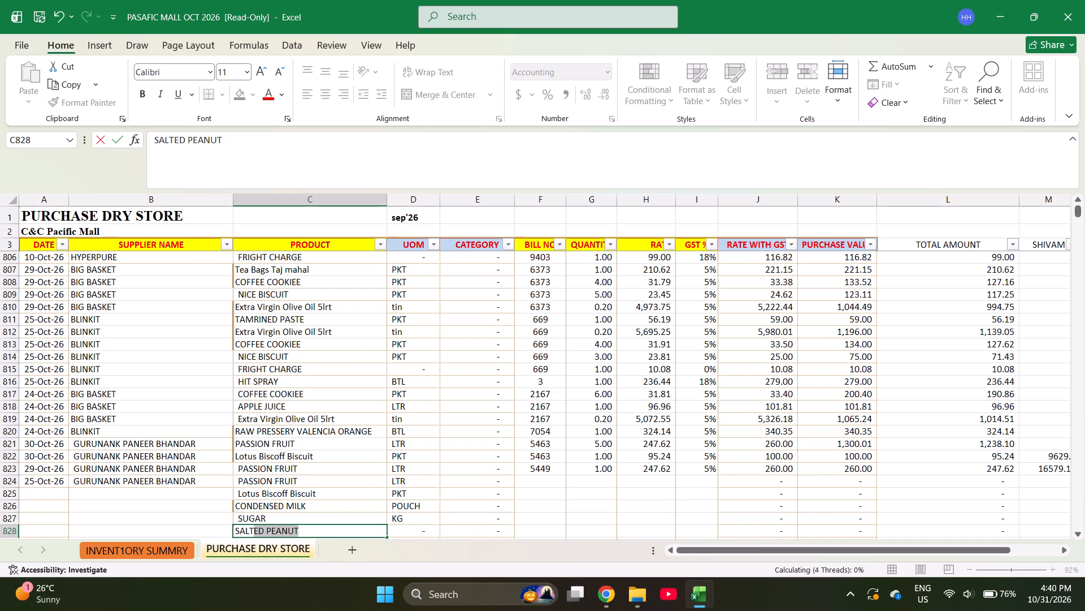
key(Up)
text(SALF)
key(BackSpace)
key(t)
key(Return)
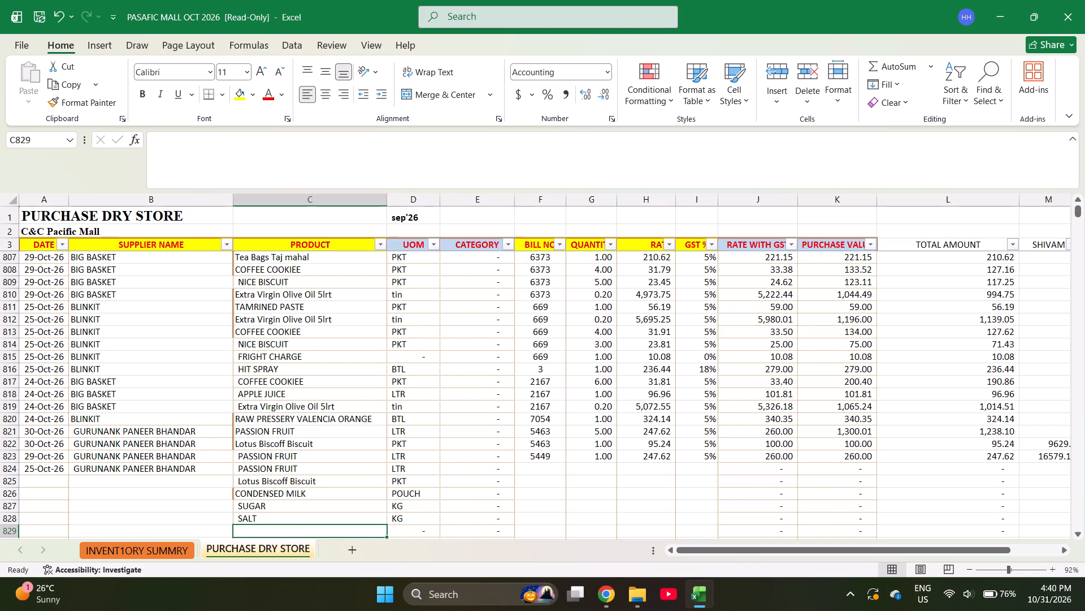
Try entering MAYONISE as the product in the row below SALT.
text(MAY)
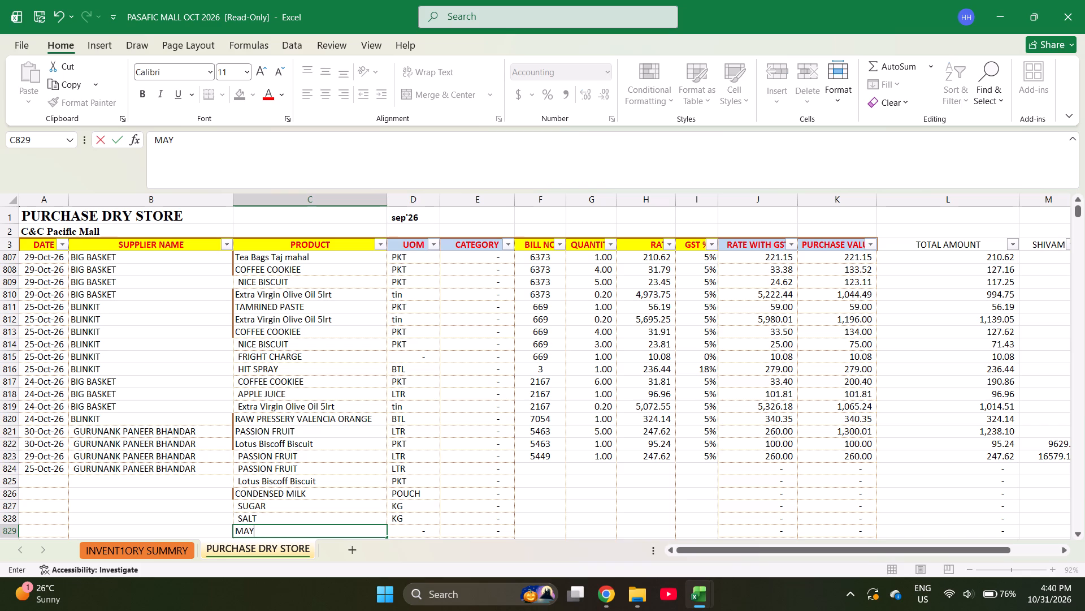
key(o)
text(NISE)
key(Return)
Find MAYO in the inventory summary and copy Mayonnaise from there into product cell C829, replacing MAYONISE.
key(ctrl+Page_Up)
key(ctrl+f)
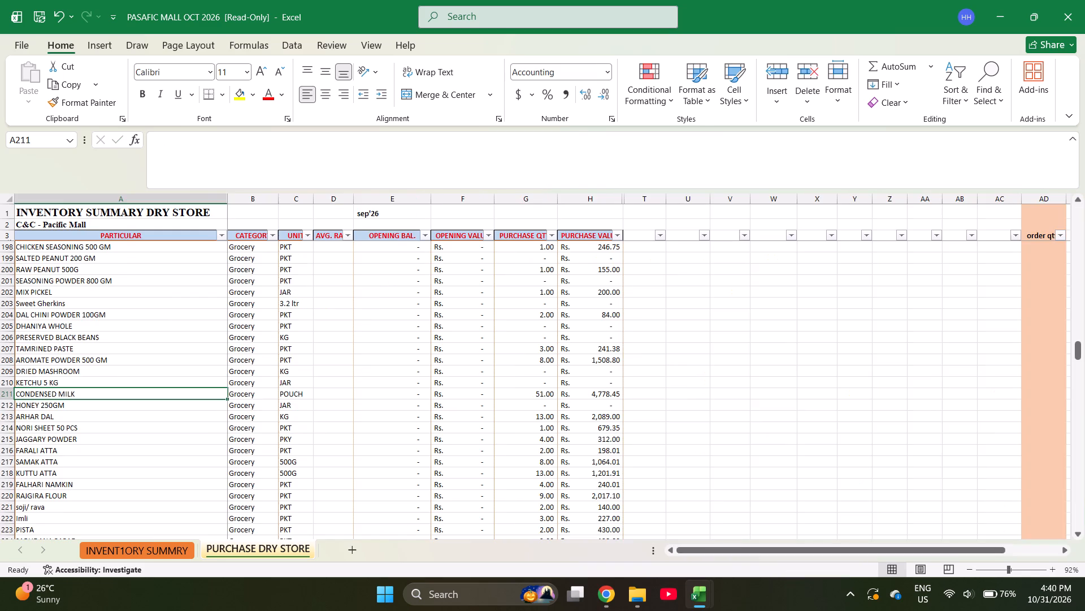
text(MAYP)
key(BackSpace)
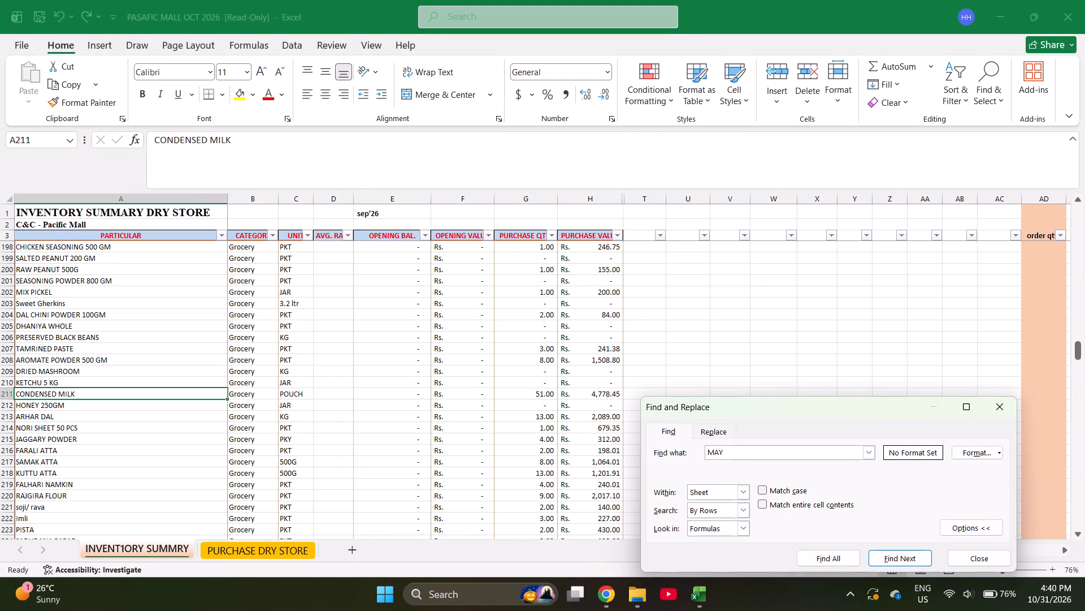
key(o)
key(Return)
key(Escape)
key(ctrl+c)
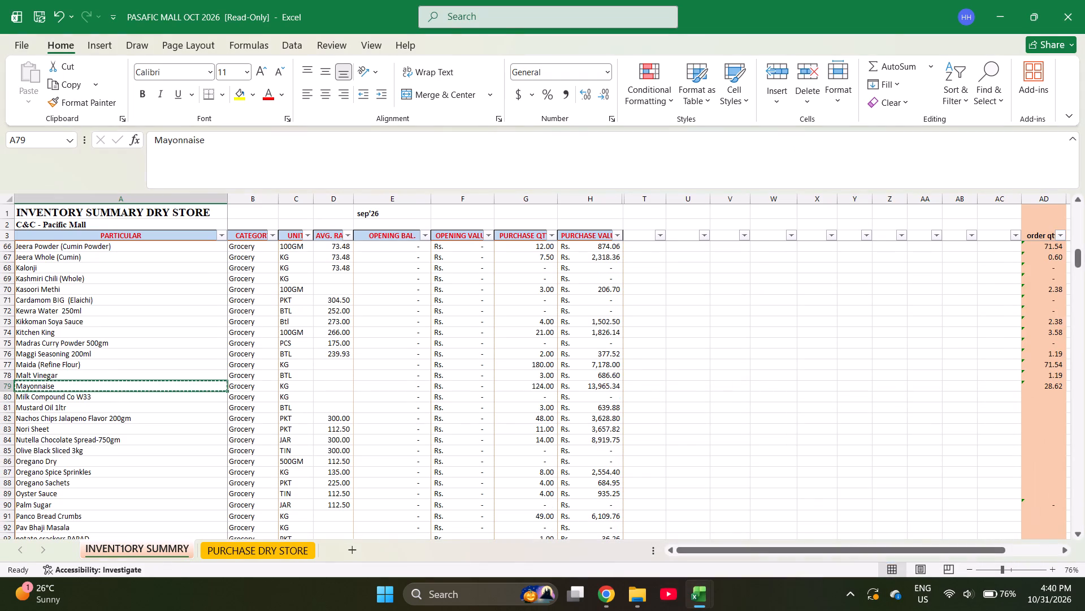
key(ctrl+Page_Down)
key(Return)
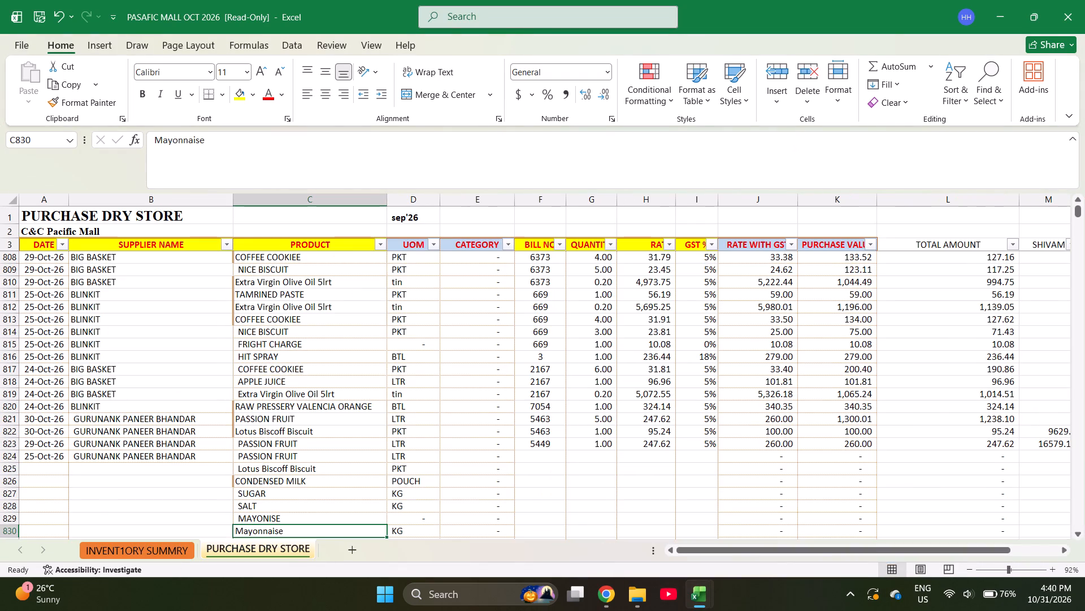
key(ctrl+z)
key(Up)
key(Return)
key(Return)
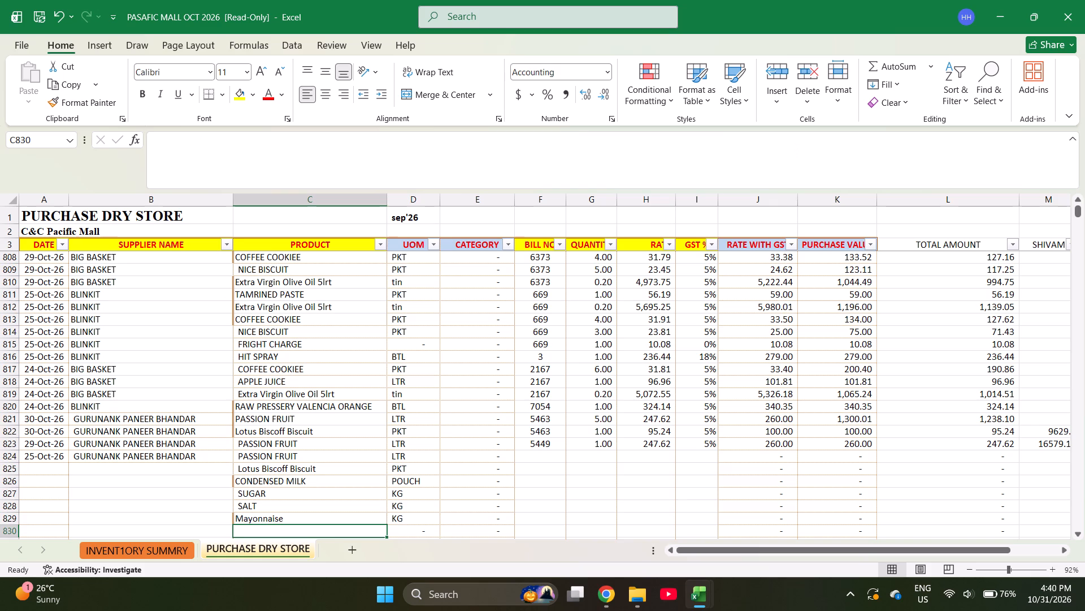
Search the inventory summary's item list for REF.
key(ctrl+Page_Up)
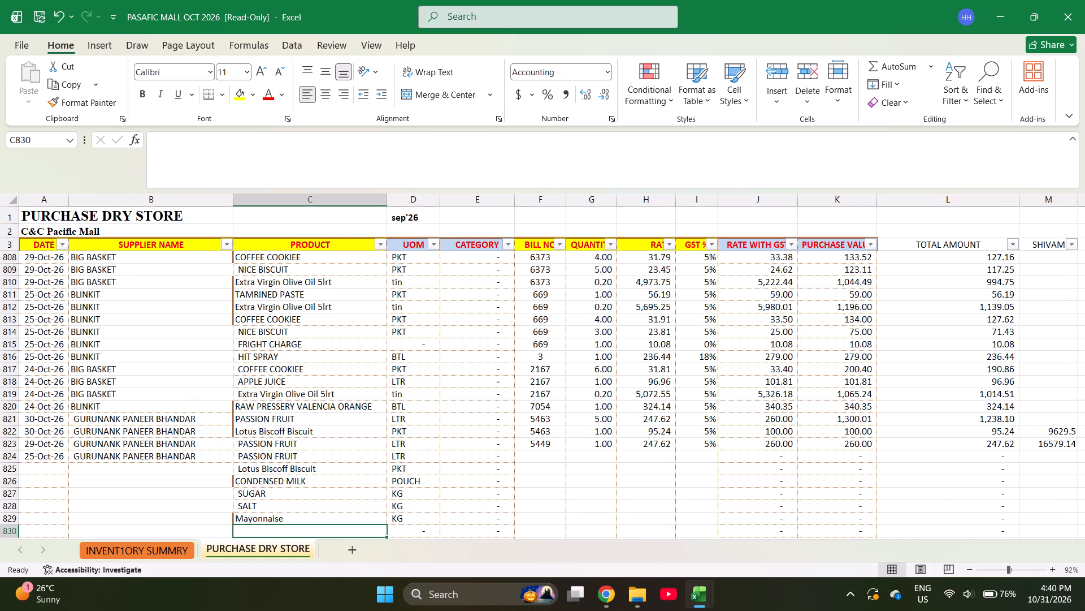
key(ctrl+f)
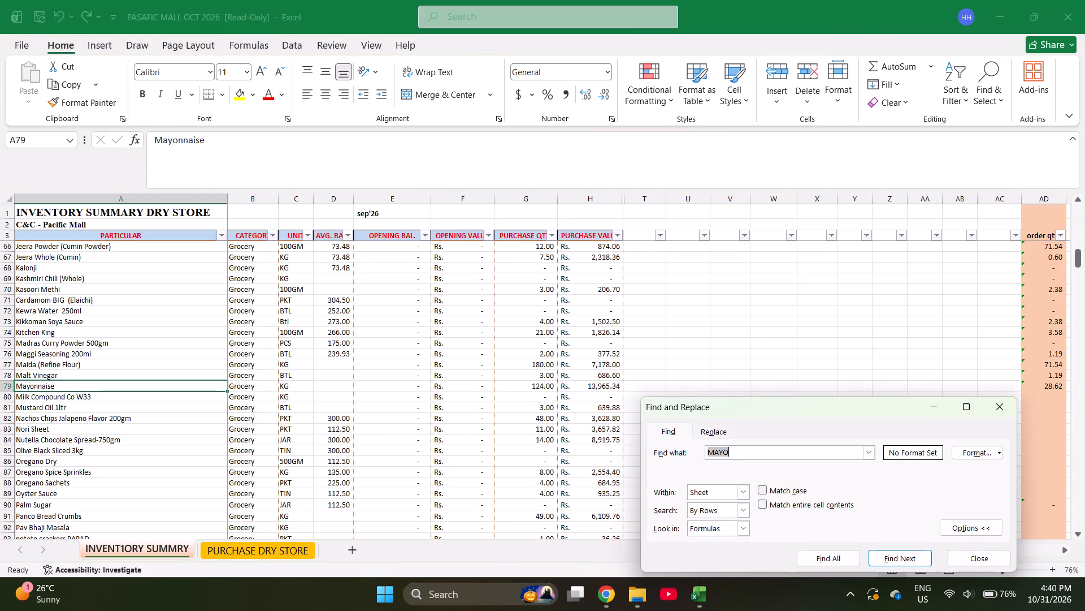
text(REF)
key(Return)
key(Return)
key(Escape)
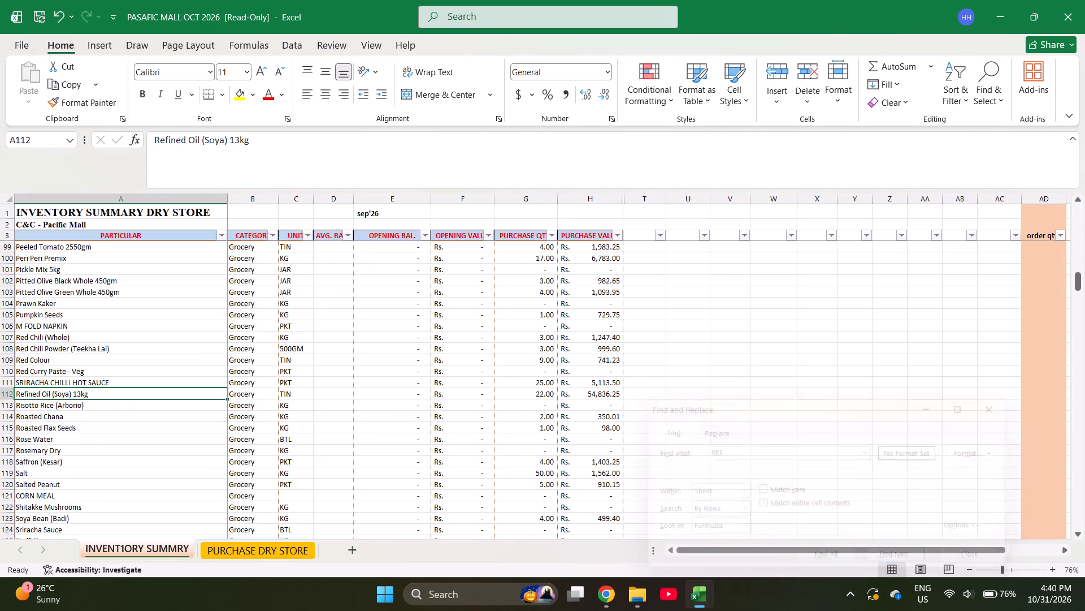
Add the new item REFINED 15 KG in the first NA row below MAKHANA in the inventory summary.
key(Return)
key(Return)
key(Return)
key(Return)
key(Return)
key(Page_Down)
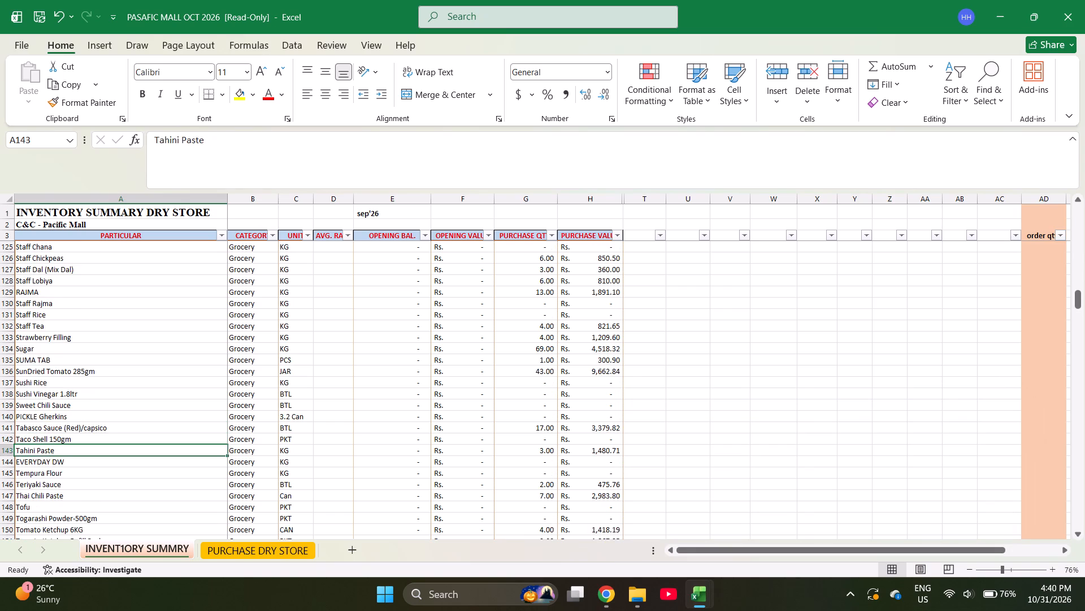
key(Page_Down)
key(Page_Down)
key(Page_Down)
key(Page_Down)
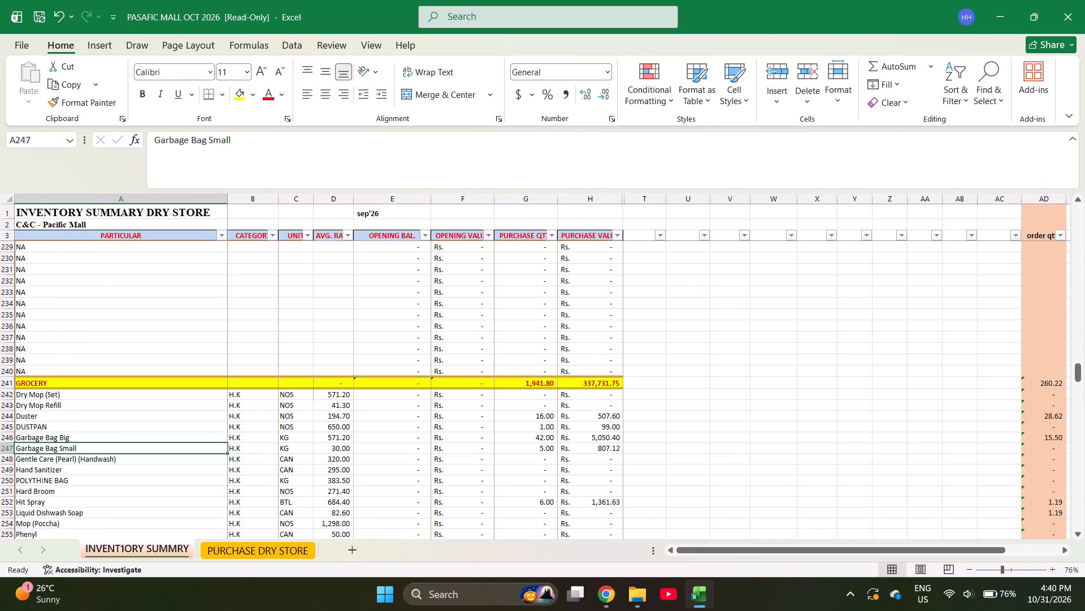
key(Page_Up)
key(Down)
key(Down)
key(Down)
key(Down)
key(Down)
key(Down)
key(Down)
key(Down)
key(Down)
key(Down)
key(Down)
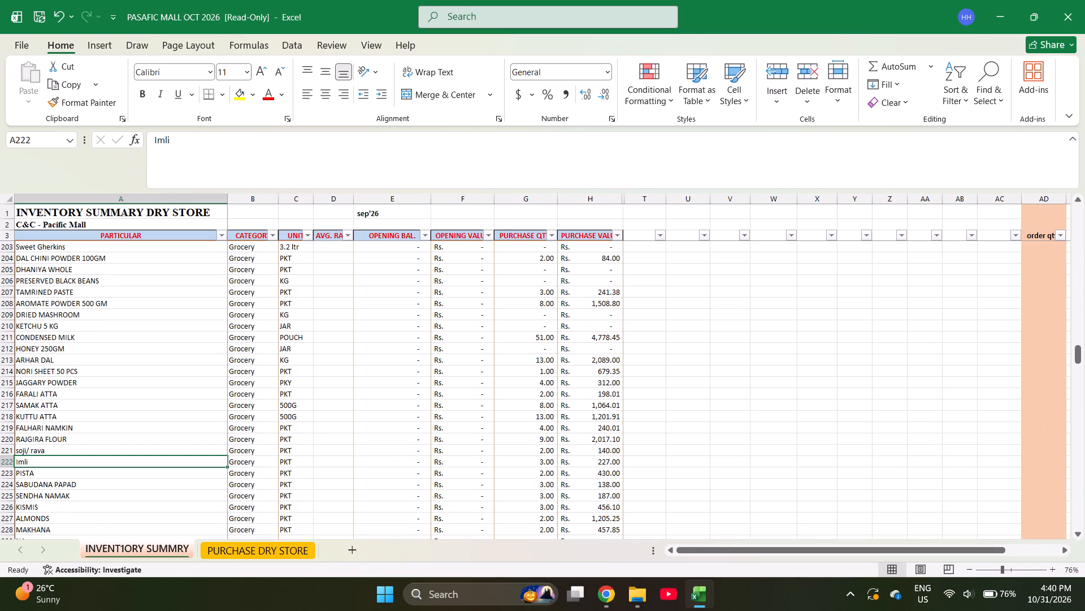
key(Up)
key(Up)
text(REFINED)
key(space)
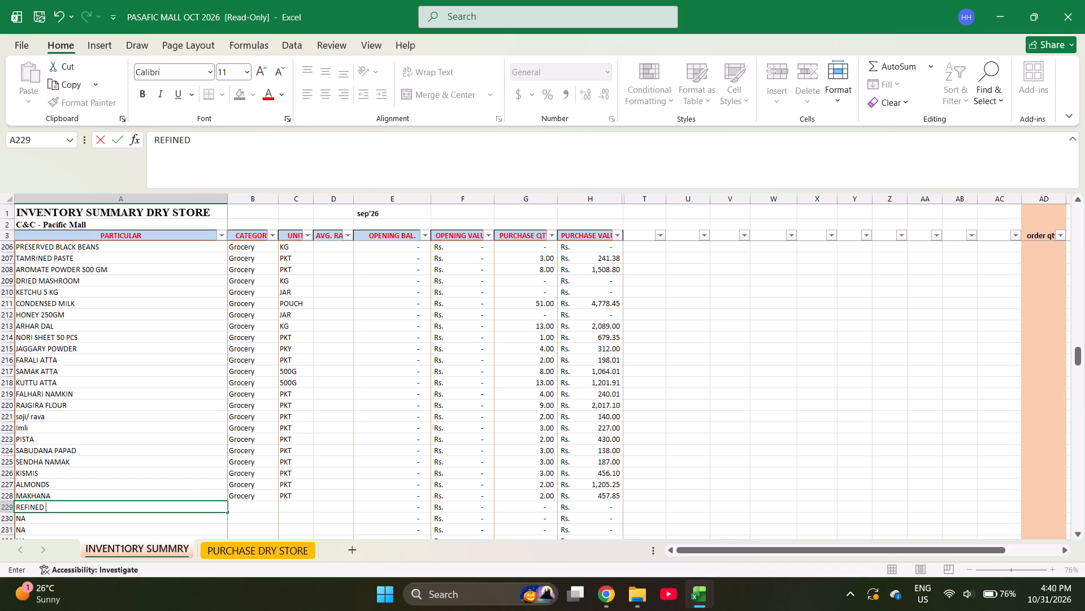
key(4)
key(BackSpace)
text(15)
key(space)
text(KG)
Give REFINED 15 KG the category Grocery, filled from the row above, and the unit TIN.
key(Right)
key(ctrl+d)
key(Right)
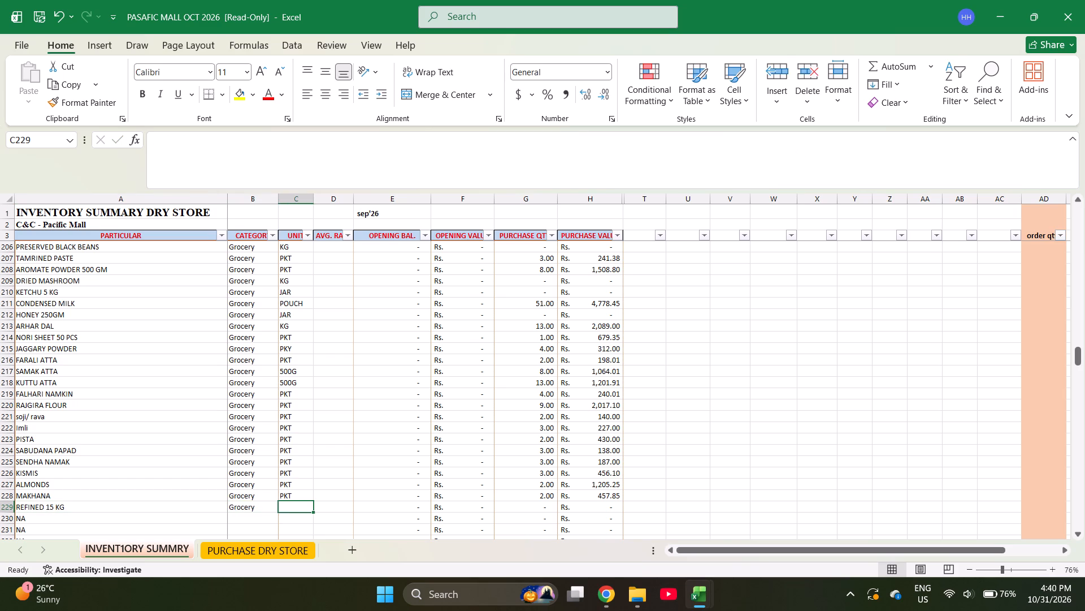
text(TIN)
key(Left)
Copy REFINED 15 KG from the inventory summary into the purchase sheet as the product below Mayonnaise.
key(Left)
key(Left)
key(Left)
key(Left)
key(Left)
key(Left)
key(Left)
key(Left)
key(Left)
key(Left)
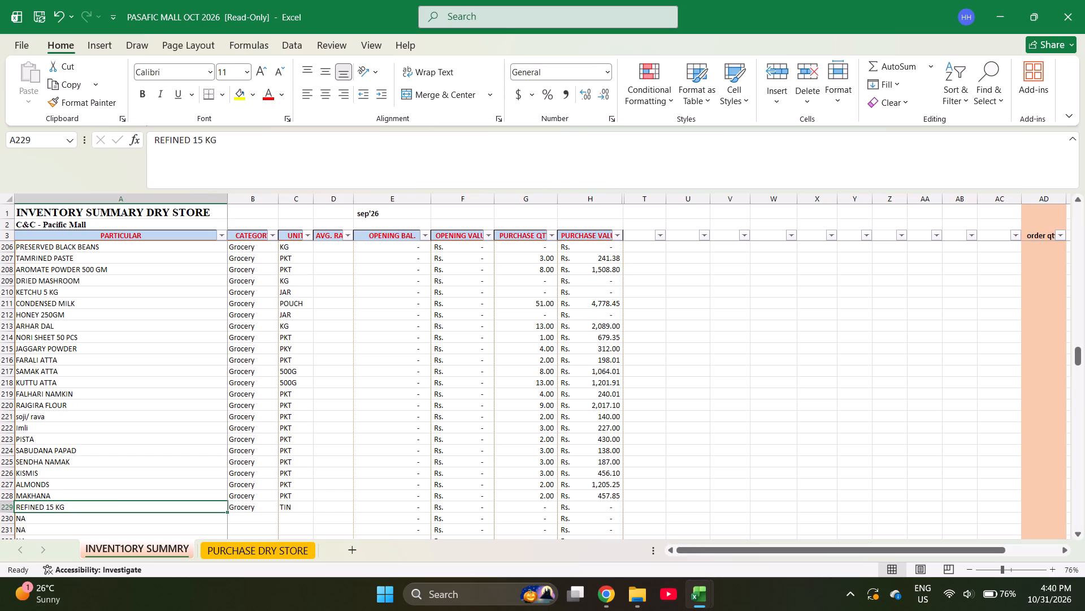
key(ctrl+c)
key(ctrl+Page_Down)
key(Return)
key(Return)
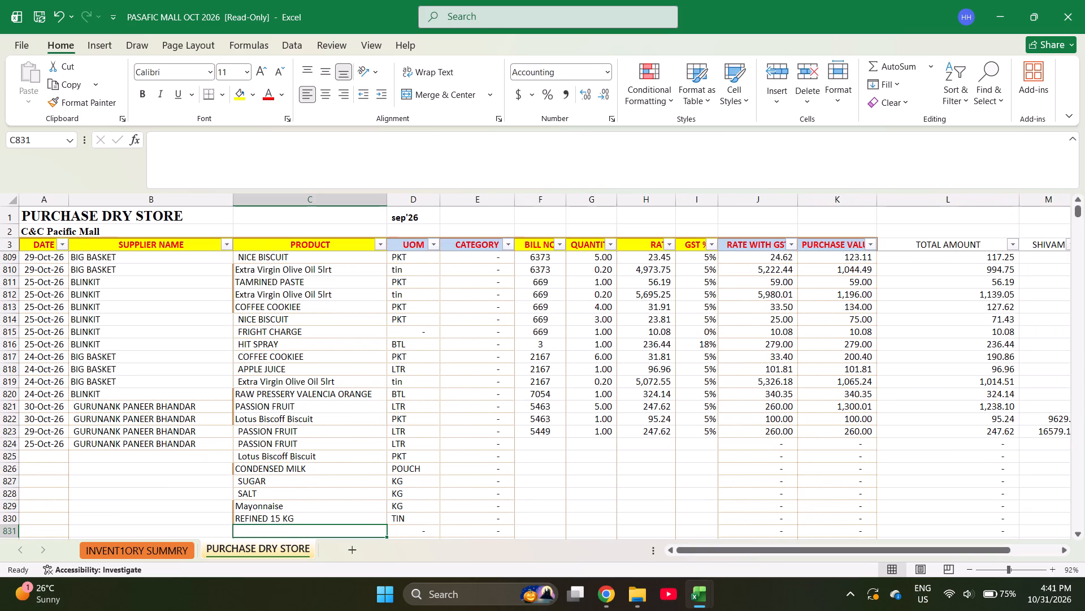
Enter PANCO BREAD CRUMBS as the product in the row below REFINED 15 KG.
text(PANCO BREAD C)
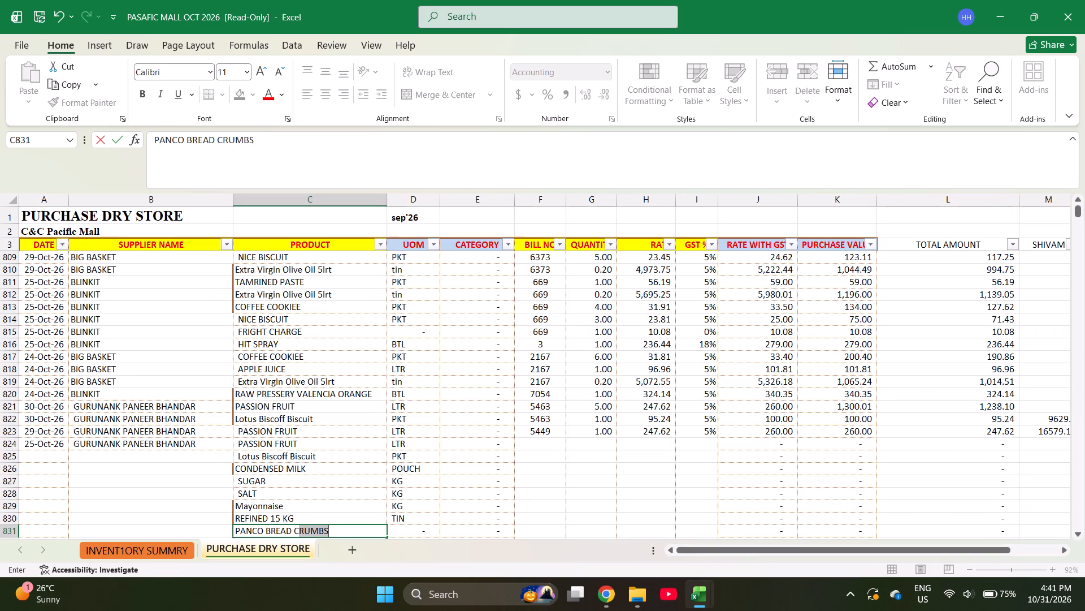
key(Return)
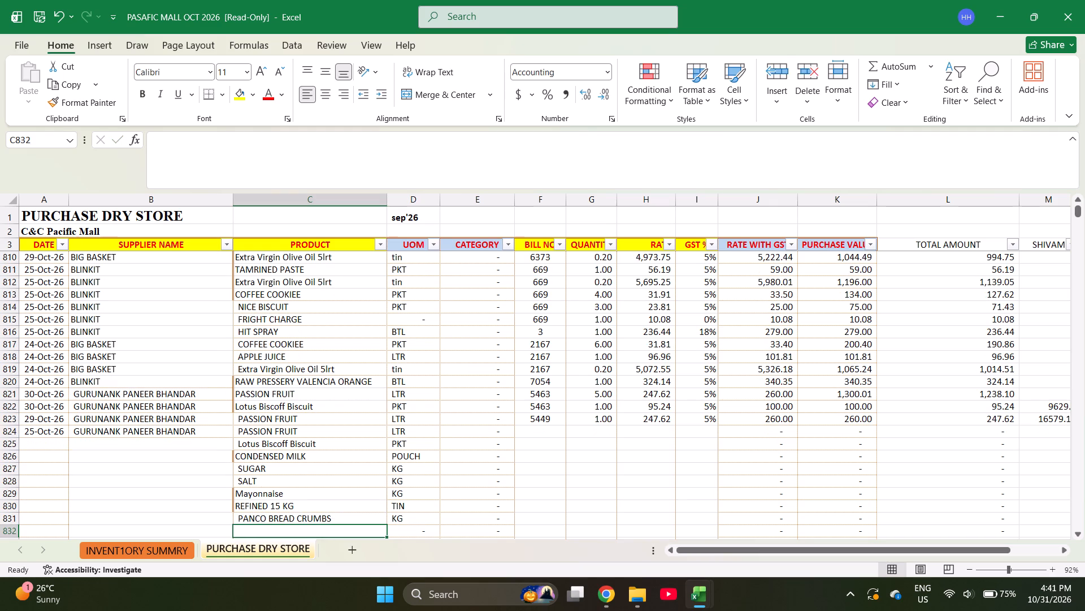
Find SUN in the inventory summary and copy SunDried Tomato 285gm into product cell C832 of the purchase sheet.
text(SUNDRIED)
key(space)
key(ctrl+Page_Up)
key(ctrl+f)
text(SUN)
key(Return)
key(Escape)
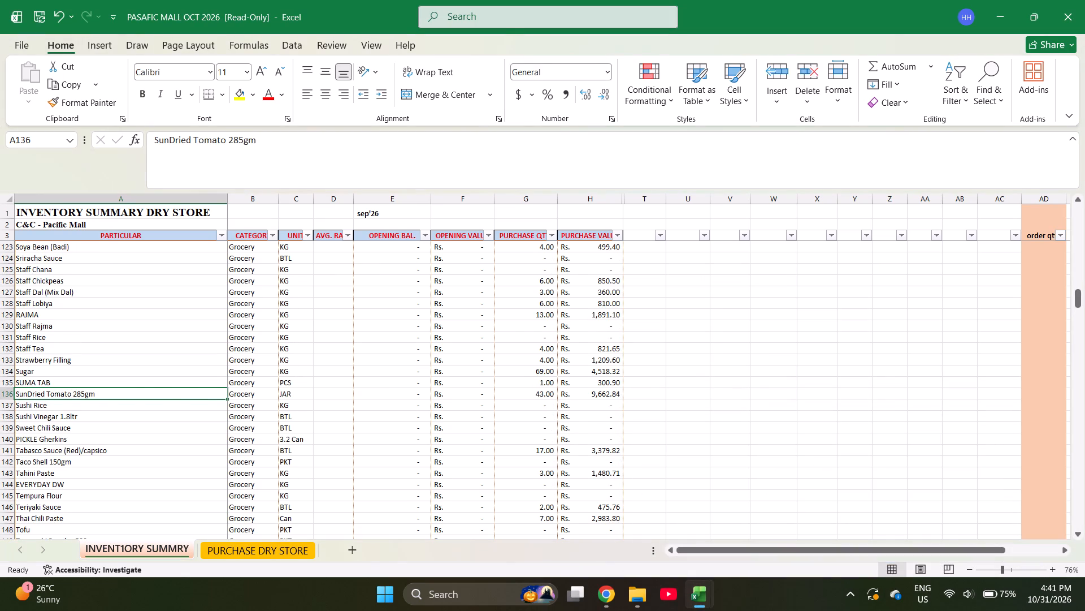
key(ctrl+c)
key(ctrl+Page_Down)
key(Return)
key(Return)
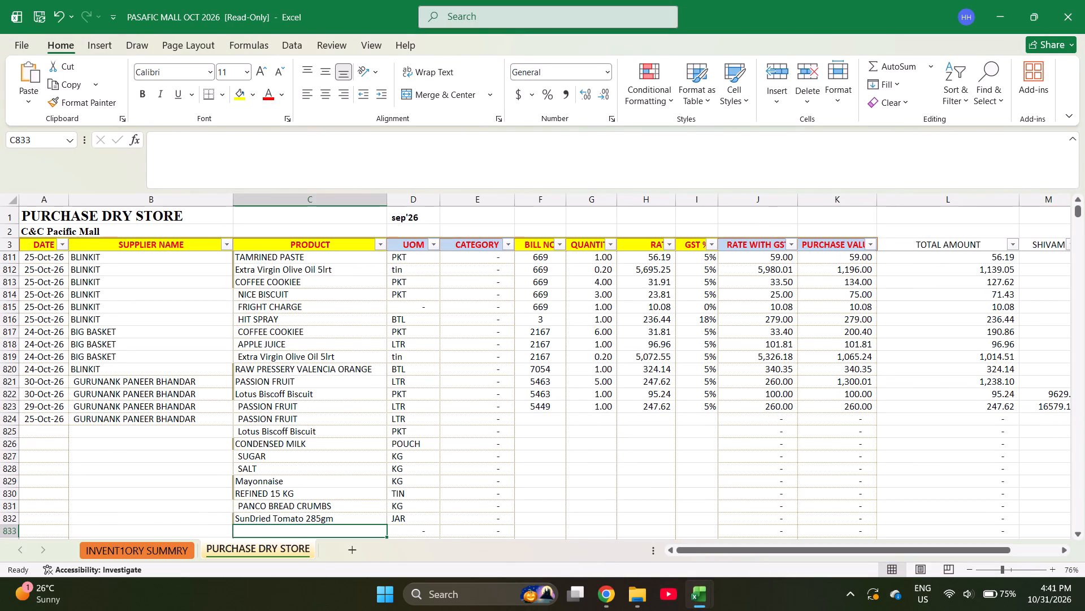
Enter Cashew Nuts 4 Pcs (Kaju) as the product in the row below SunDried Tomato 285gm.
text(CAS)
key(Return)
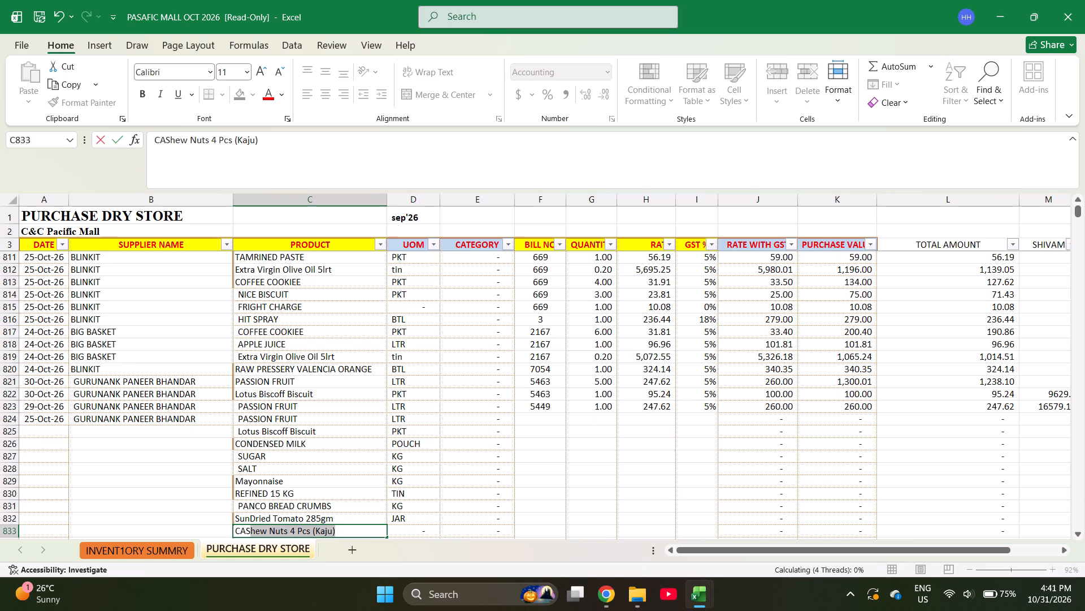
Enter DEGGI MIRCH as the product in the row below Cashew Nuts 4 Pcs (Kaju).
text(DEGGI MIRCH)
key(space)
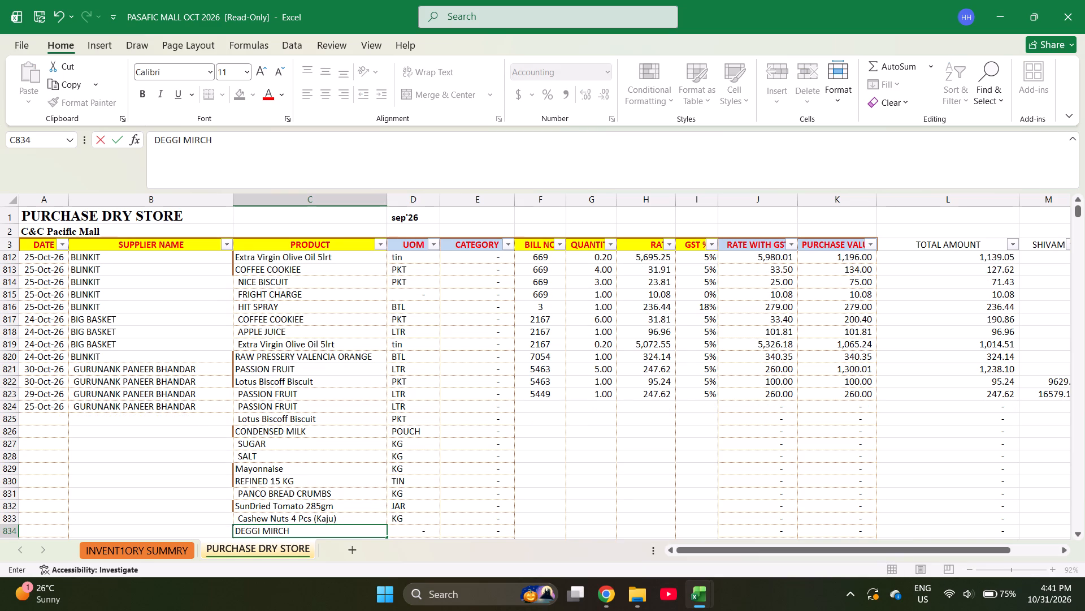
key(Return)
Find DEGG in the inventory summary and copy Deggi Mirch Powder into product cell C835 of the purchase sheet.
key(ctrl+Page_Up)
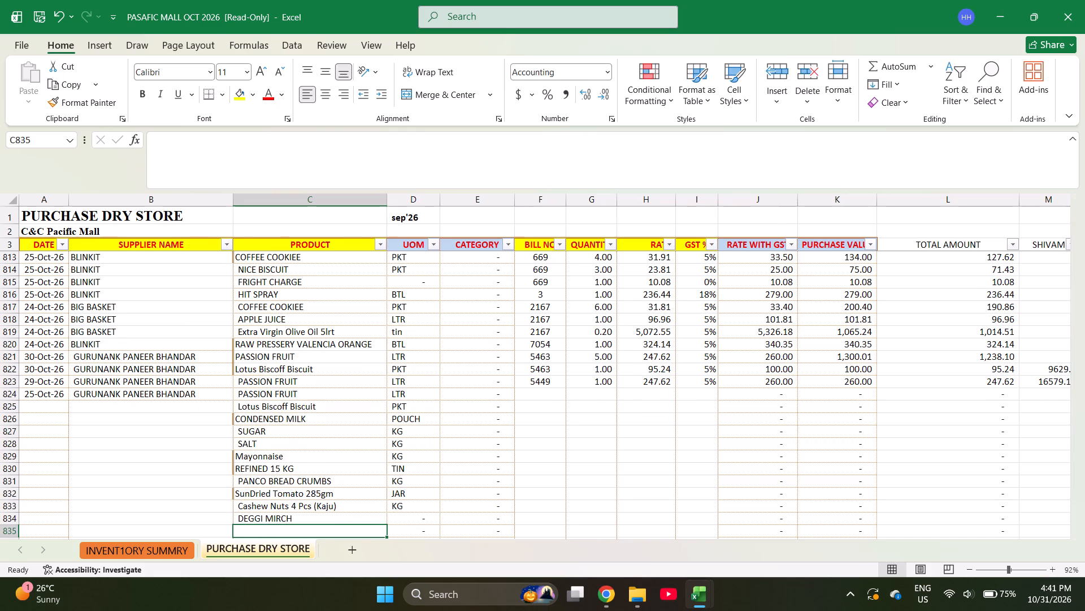
key(ctrl+f)
text(DEGG)
key(Return)
key(Escape)
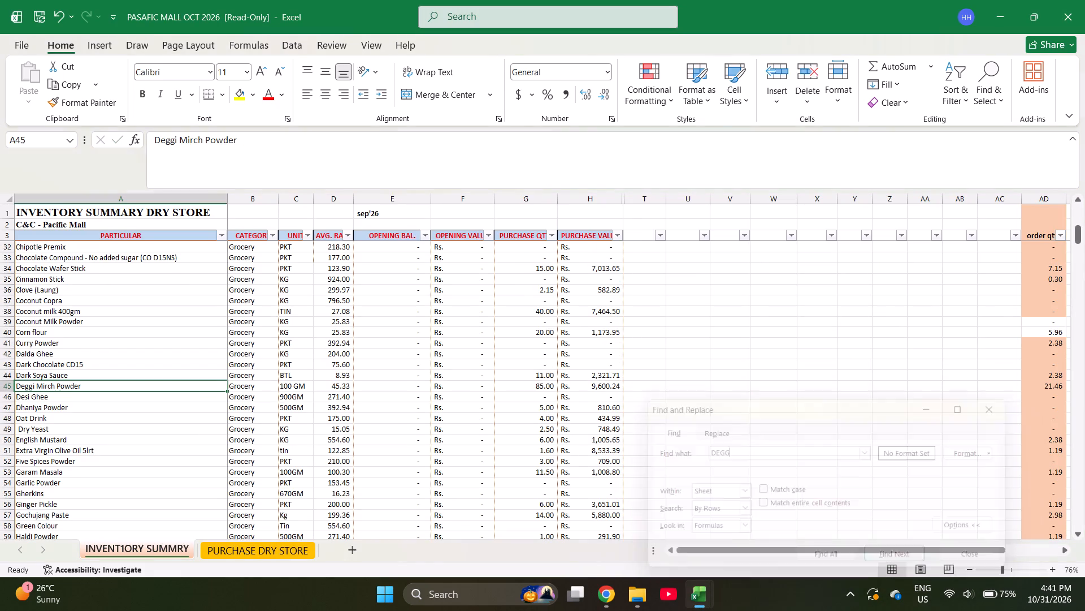
key(ctrl+c)
key(ctrl+Page_Down)
key(Return)
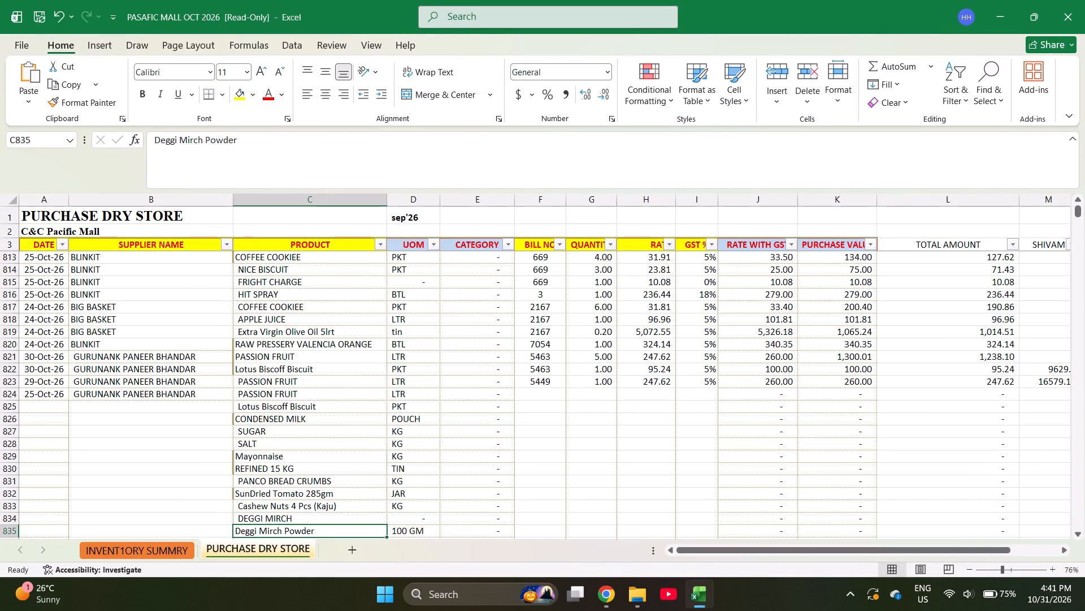
key(Return)
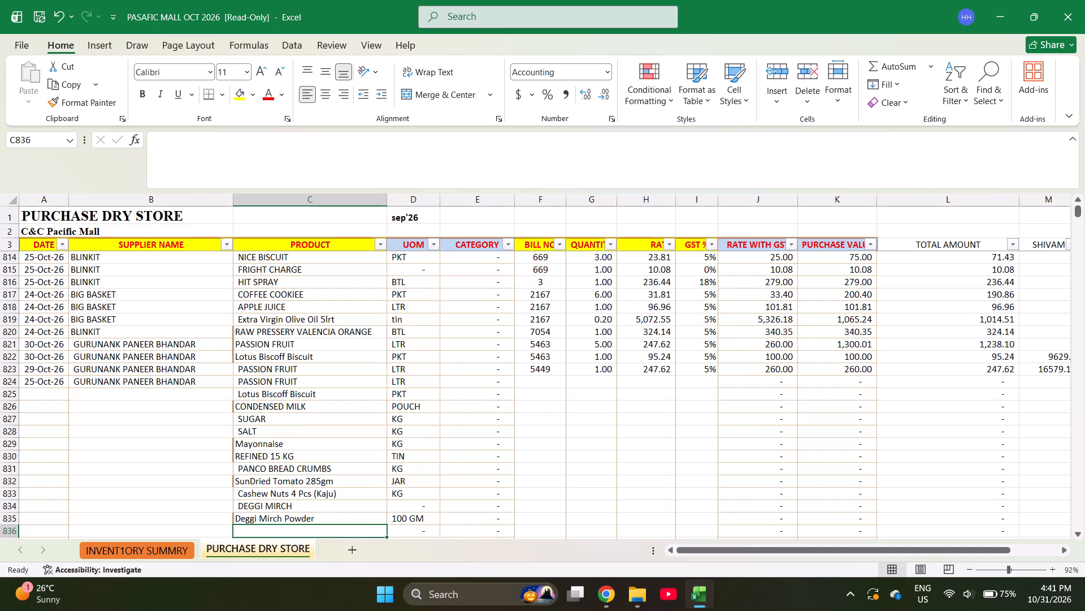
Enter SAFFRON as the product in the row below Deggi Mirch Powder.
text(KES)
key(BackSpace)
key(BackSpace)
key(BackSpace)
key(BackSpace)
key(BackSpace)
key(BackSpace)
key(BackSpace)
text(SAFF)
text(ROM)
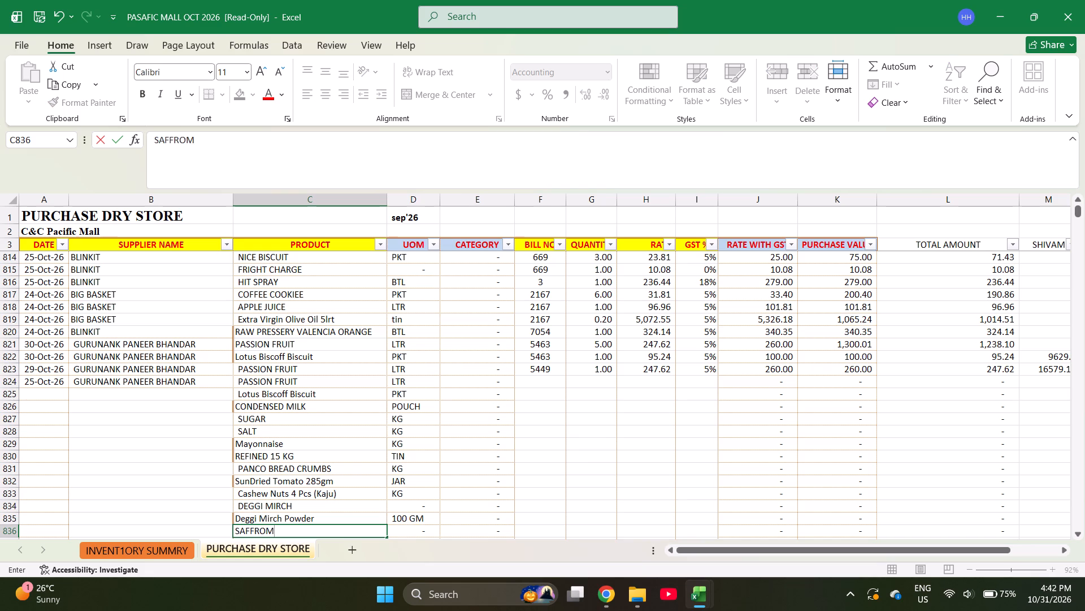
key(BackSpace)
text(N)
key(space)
Find SAFF in the inventory summary and copy Saffron (Kesar) into product cell C836 of the purchase sheet.
key(ctrl+Page_Up)
key(ctrl+f)
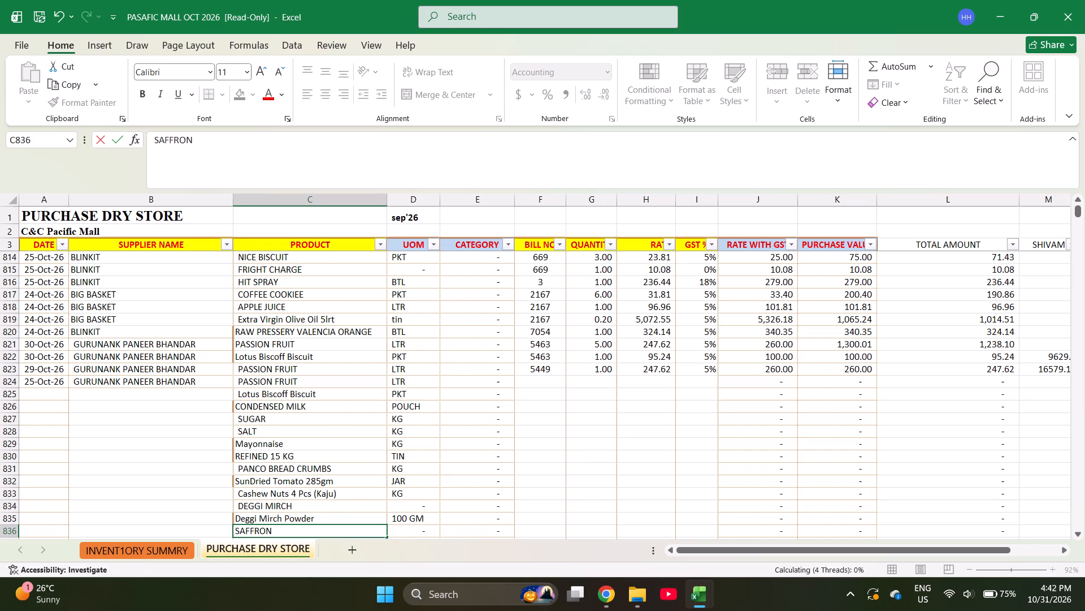
text(SAFF)
key(Return)
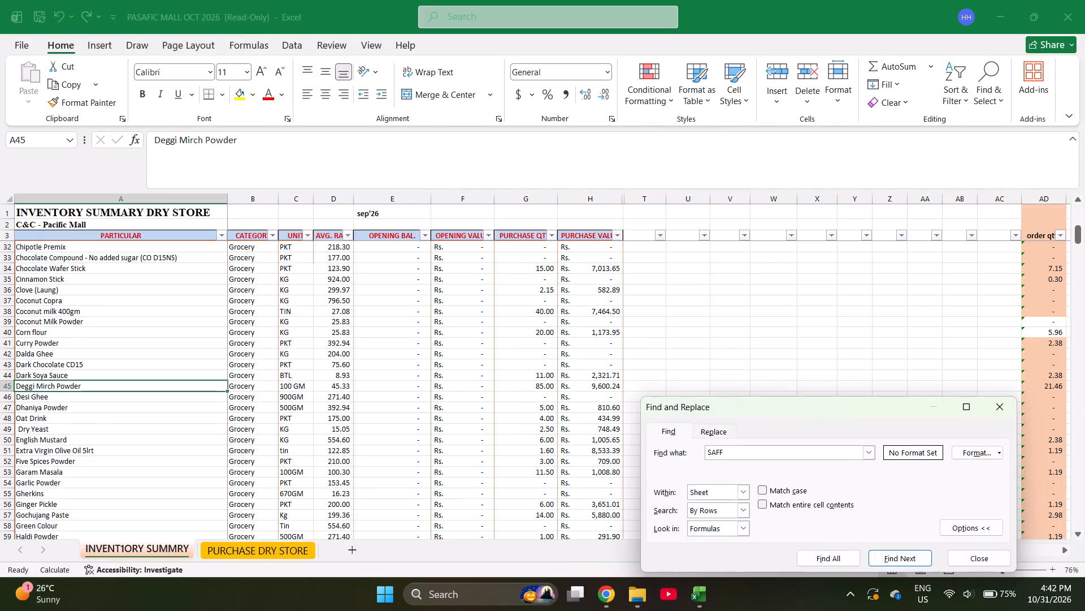
key(Escape)
key(ctrl+c)
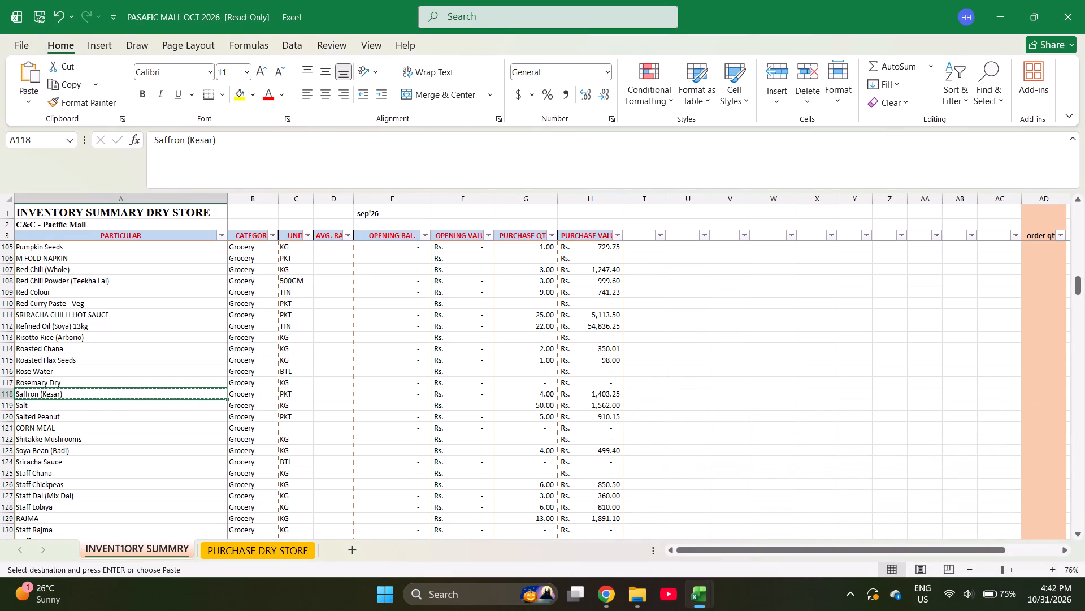
key(ctrl+Page_Down)
key(Return)
key(Return)
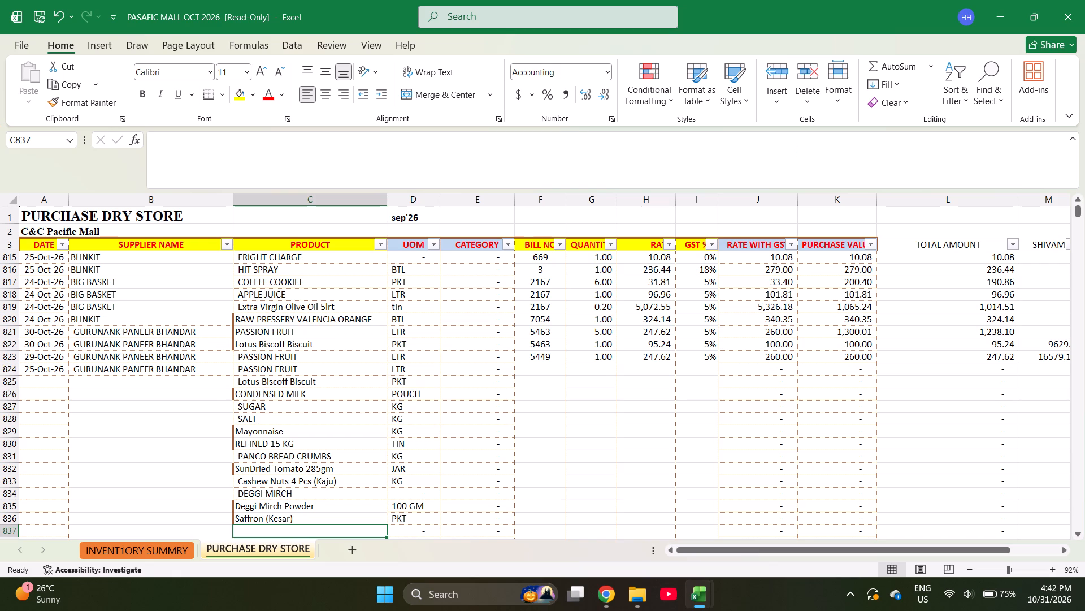
Enter SALTED PEANUT as the product in the row below Saffron (Kesar).
text(SAL)
text(TE)
key(Return)
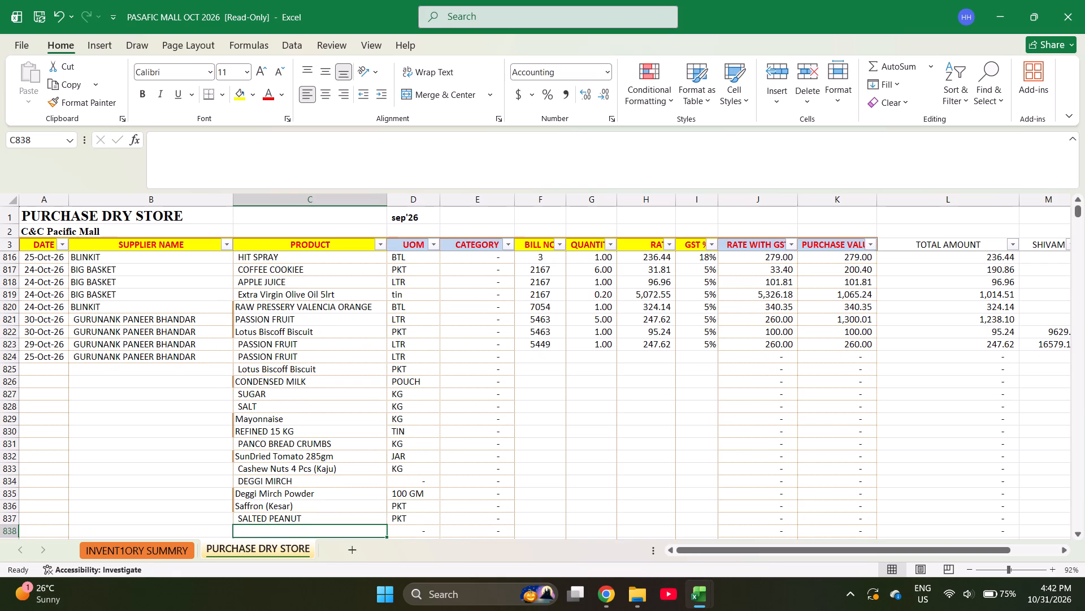
Find MAGG in the inventory summary and copy Maggi Seasoning 200ml into product cell C838 of the purchase sheet.
key(ctrl+Page_Up)
key(ctrl+f)
text(MAGG)
key(Return)
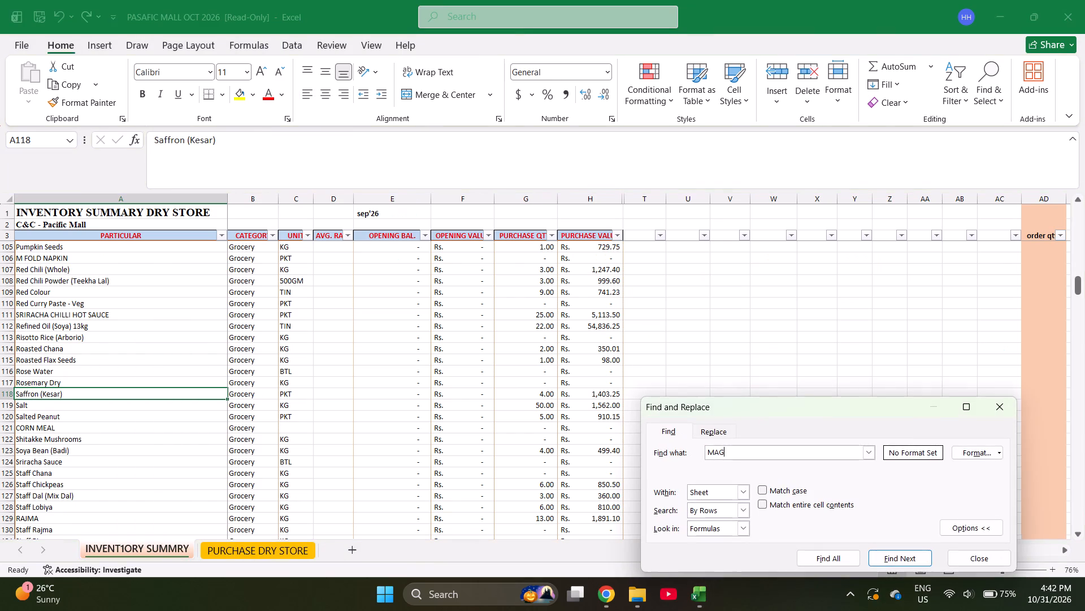
key(Escape)
key(ctrl+c)
key(ctrl+Page_Down)
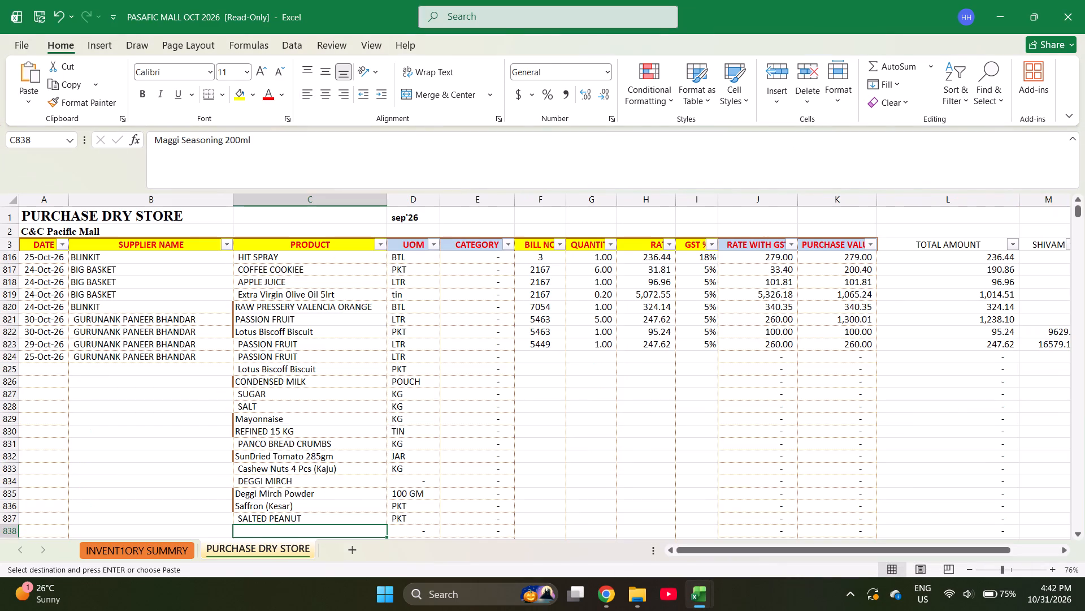
key(Return)
key(Return)
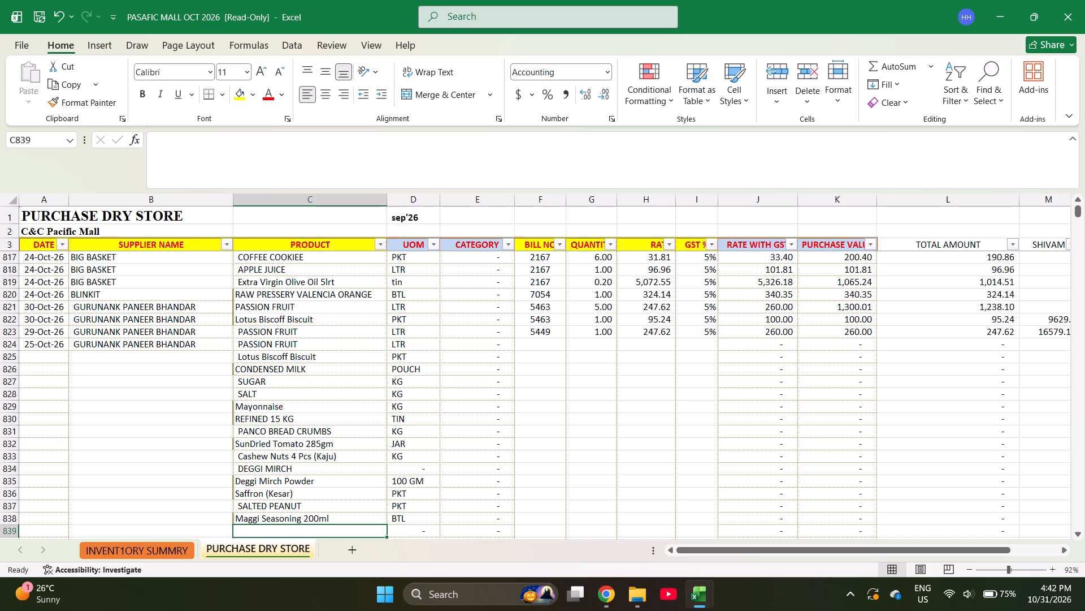
Enter RED COLOUR as the product in the row below Maggi Seasoning 200ml.
text(RED)
key(Return)
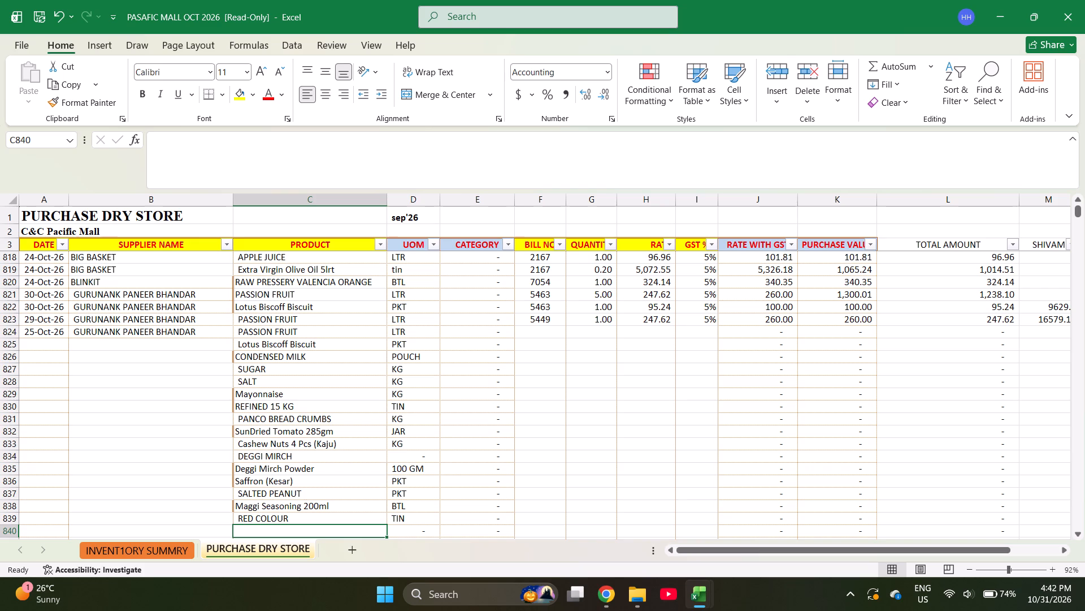
Find KETCH in the inventory summary and copy Tomato Ketchup 6KG into product cell C840 of the purchase sheet.
key(ctrl+Page_Up)
key(ctrl+f)
text(KETCH)
key(Return)
key(Escape)
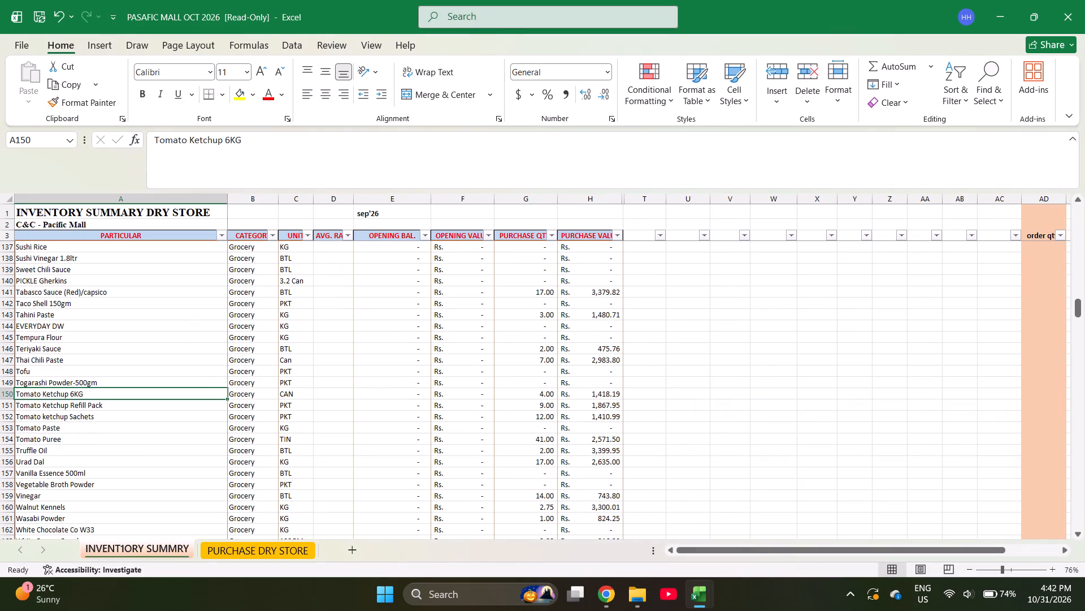
key(c)
key(Escape)
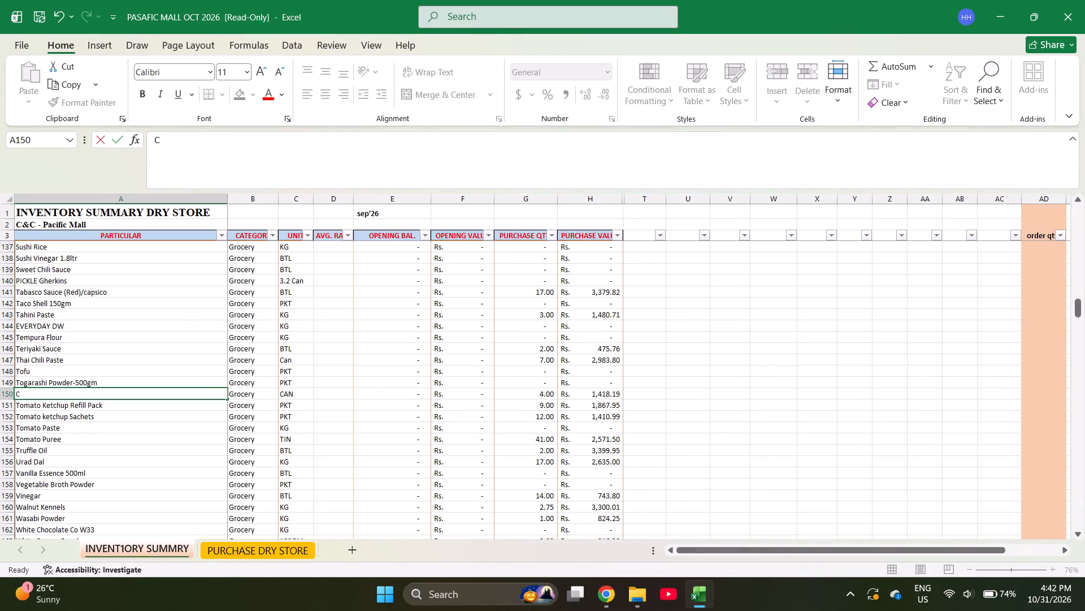
key(ctrl+c)
key(ctrl+Page_Down)
key(Return)
key(Return)
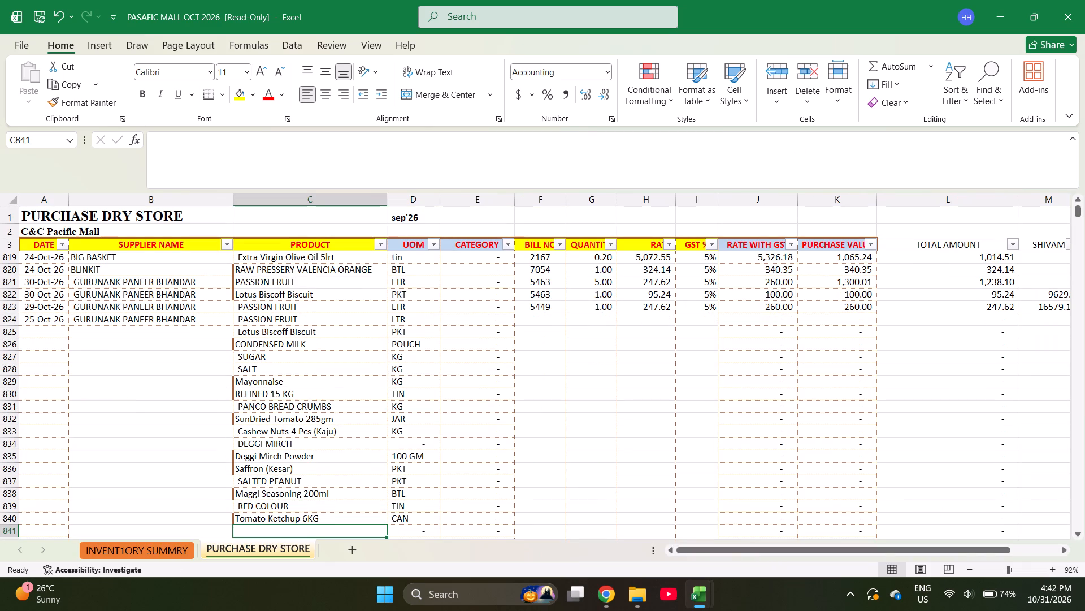
Enter NORI SHEET as the product in the row below Tomato Ketchup 6KG.
text(NORI SHEET)
key(Return)
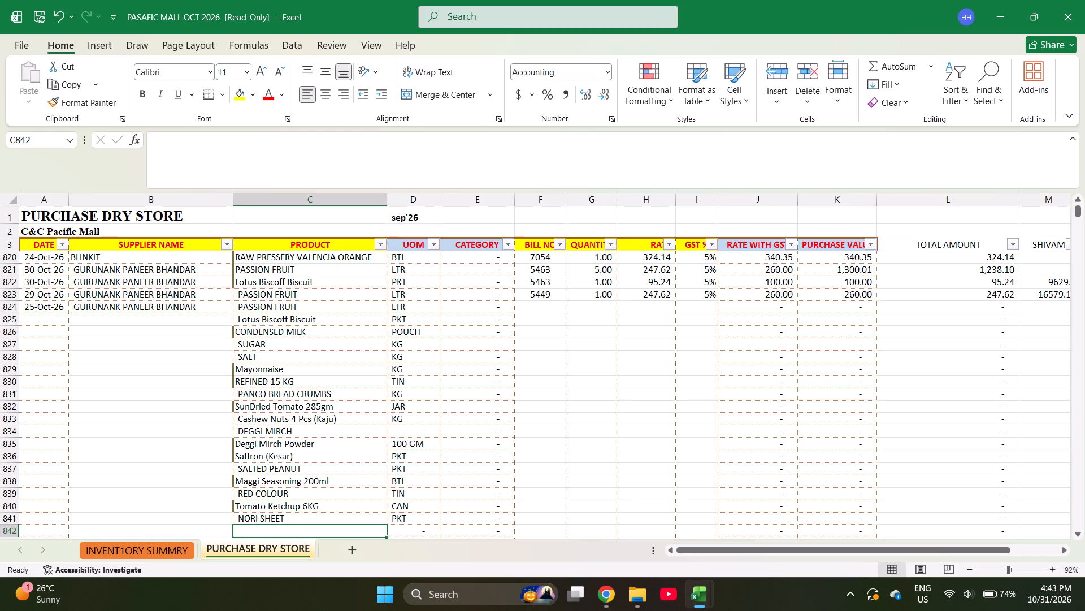
Find MANG in the inventory summary and copy Mango Puree into product cell C842 of the purchase sheet.
key(ctrl+Page_Up)
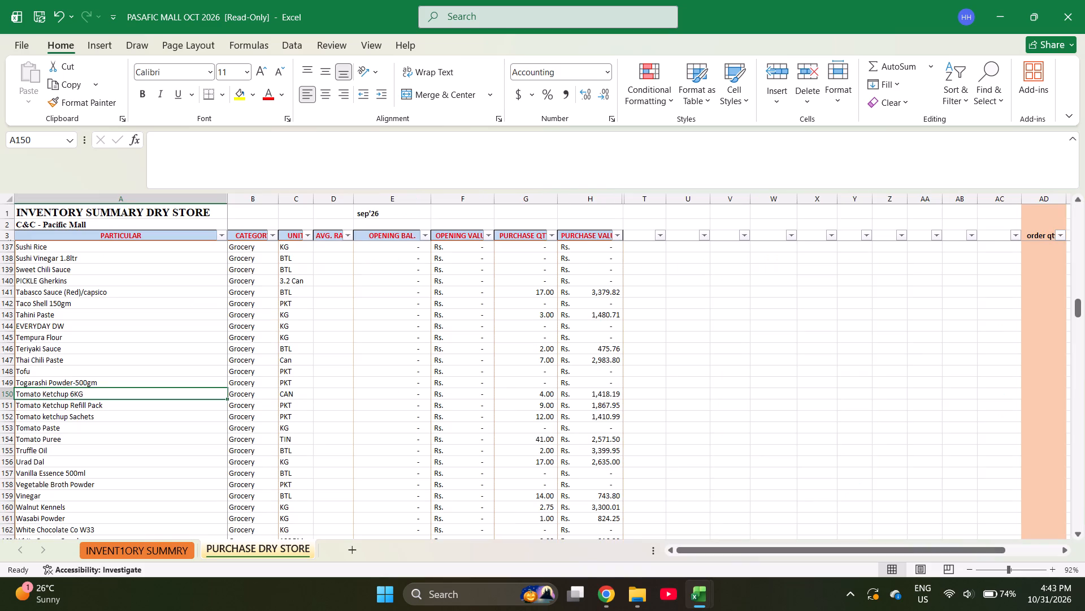
key(ctrl+f)
text(MANG)
key(Return)
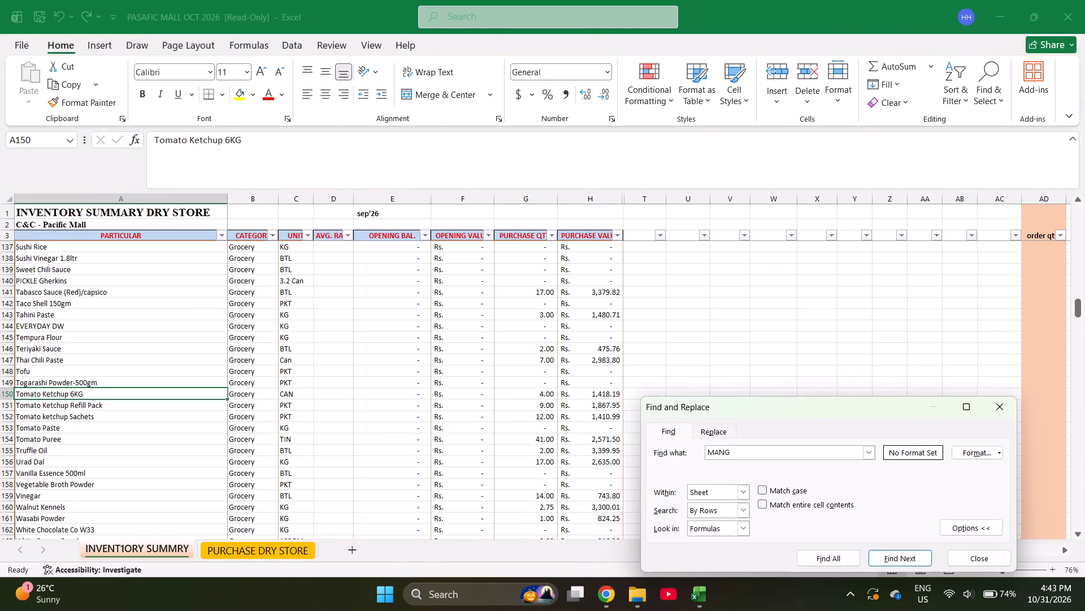
key(Return)
key(Escape)
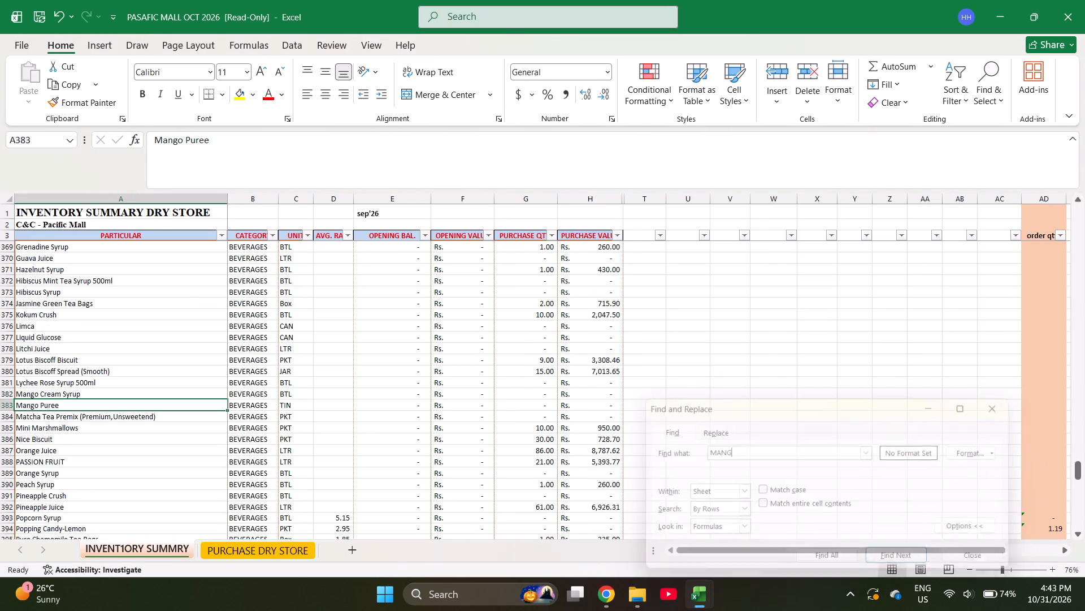
key(ctrl+c)
key(ctrl+Page_Down)
key(Return)
key(Return)
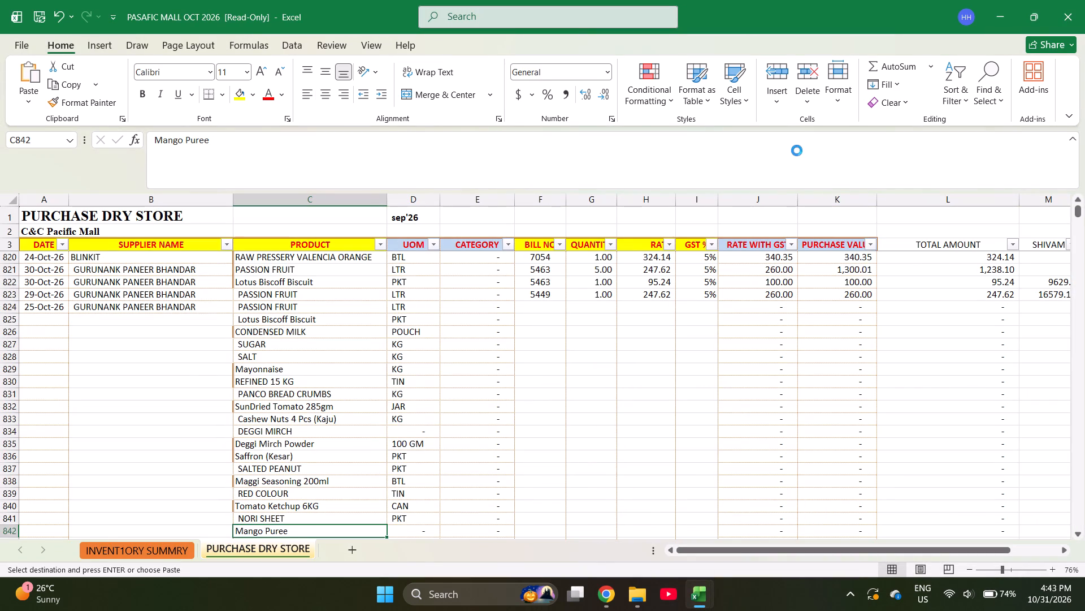
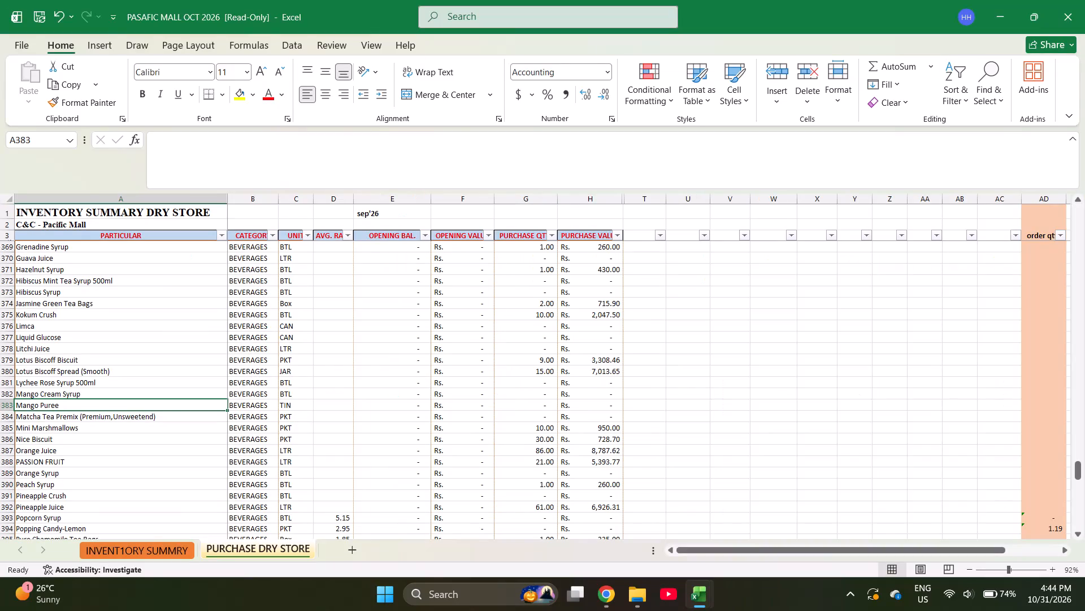
Search the inventory summary for "MILK" and copy the Coconut Milk Powder name into the next empty product cell of PURCHASE DRY STORE.
text(MILK)
key(Return)
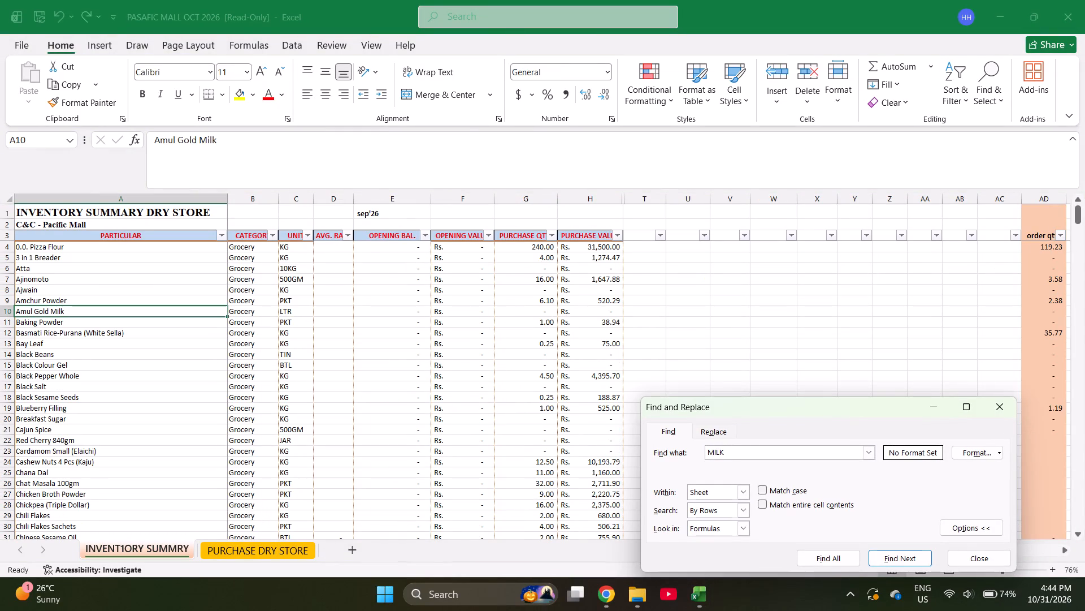
key(Return)
key(Return)
key(Escape)
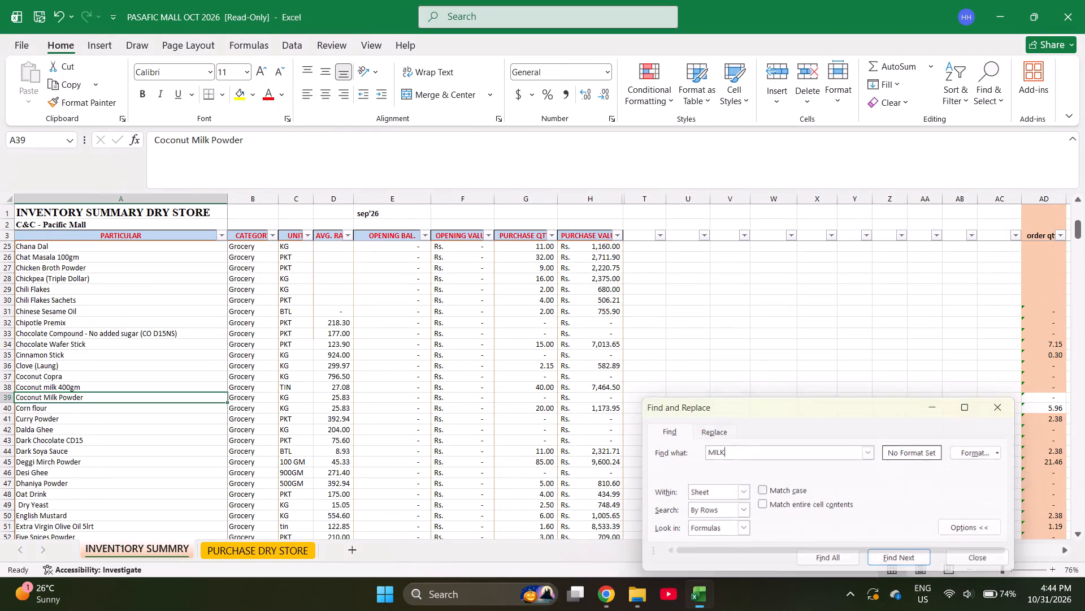
key(ctrl+c)
key(ctrl+Page_Down)
key(Return)
key(Return)
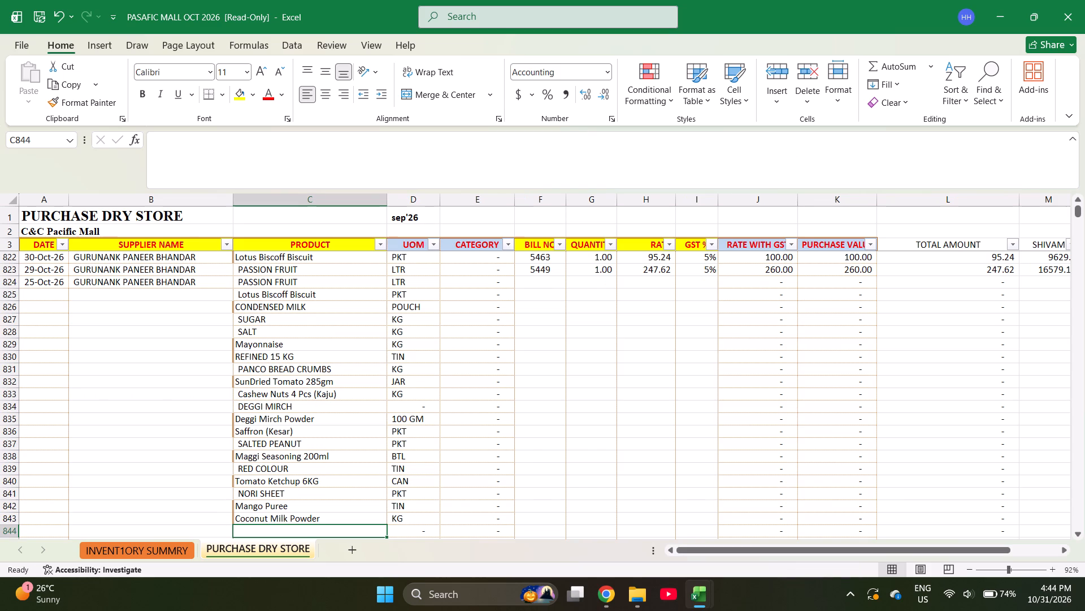
Remove the DEGGI MIRCH entry in row 834 by moving the products below it up one row and clearing the leftover duplicate.
key(Left)
key(ctrl+Up)
key(Right)
key(shift+Down)
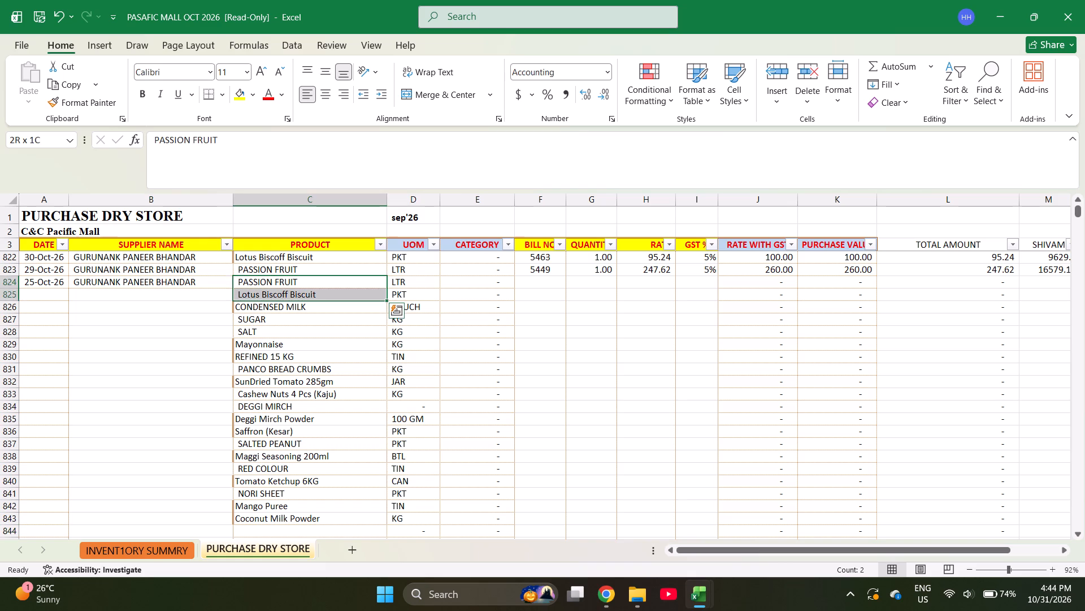
key(ctrl+shift+Down)
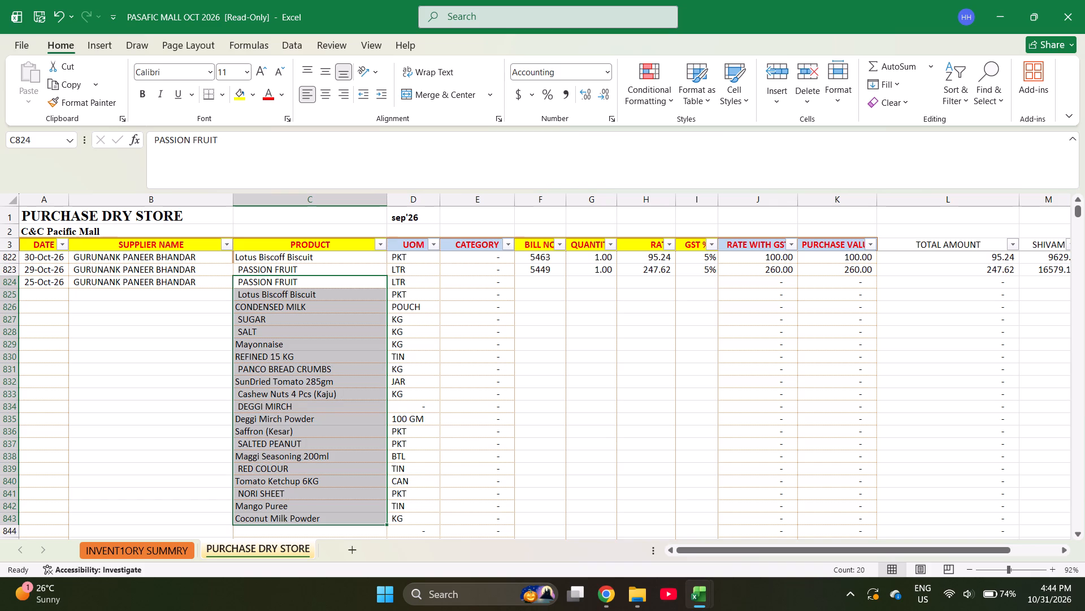
key(Left)
key(Down)
key(Down)
key(Down)
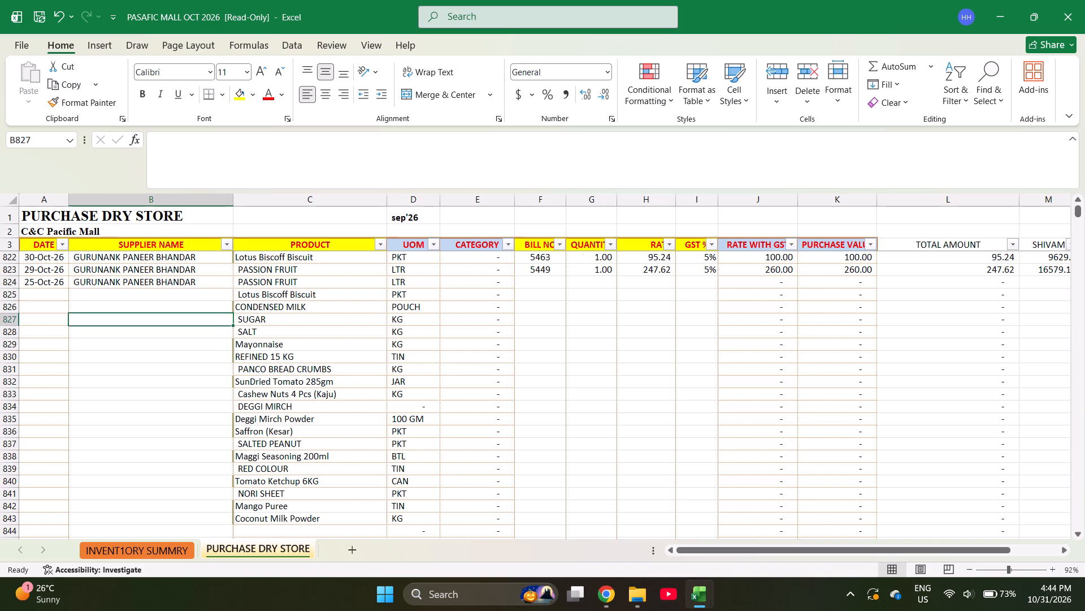
key(Down)
key(Down)
key(Down)
key(Down)
key(Down)
key(Down)
key(Down)
key(Right)
key(Down)
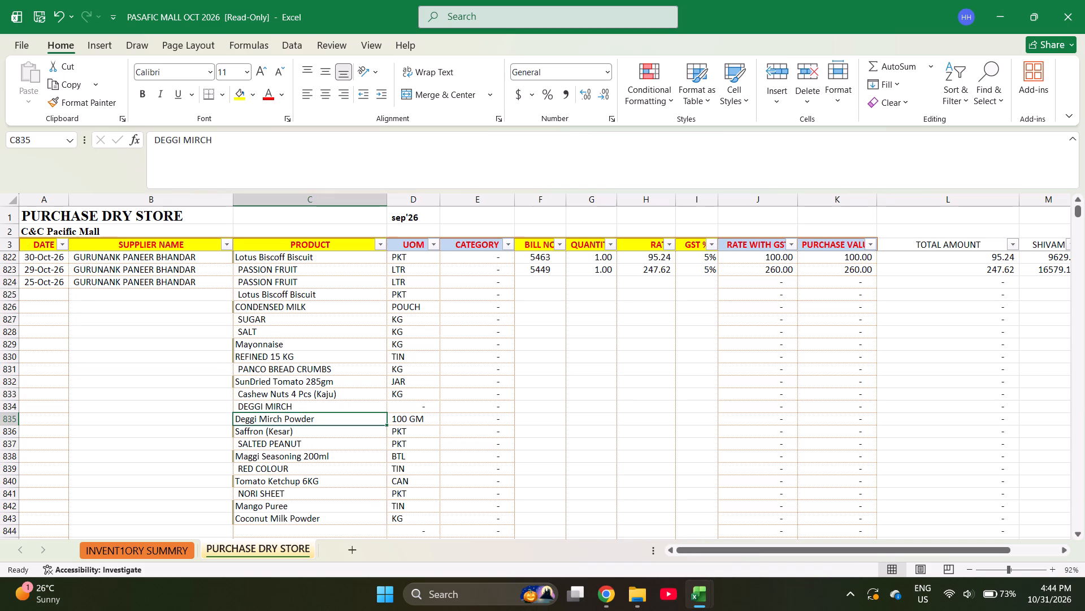
key(ctrl+shift+Down)
key(ctrl+c)
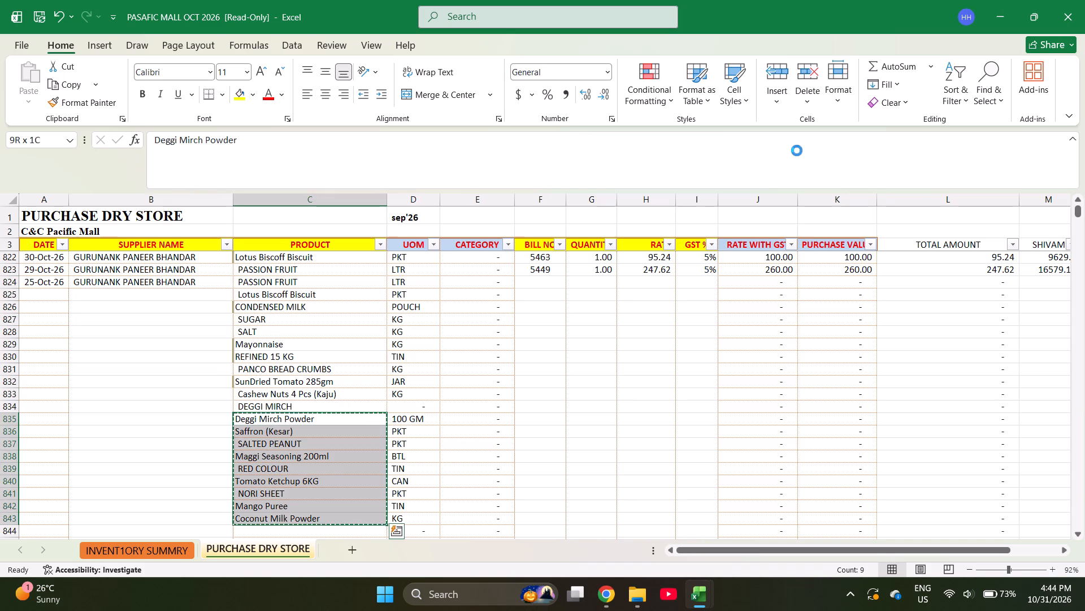
key(Up)
key(Return)
key(ctrl+Down)
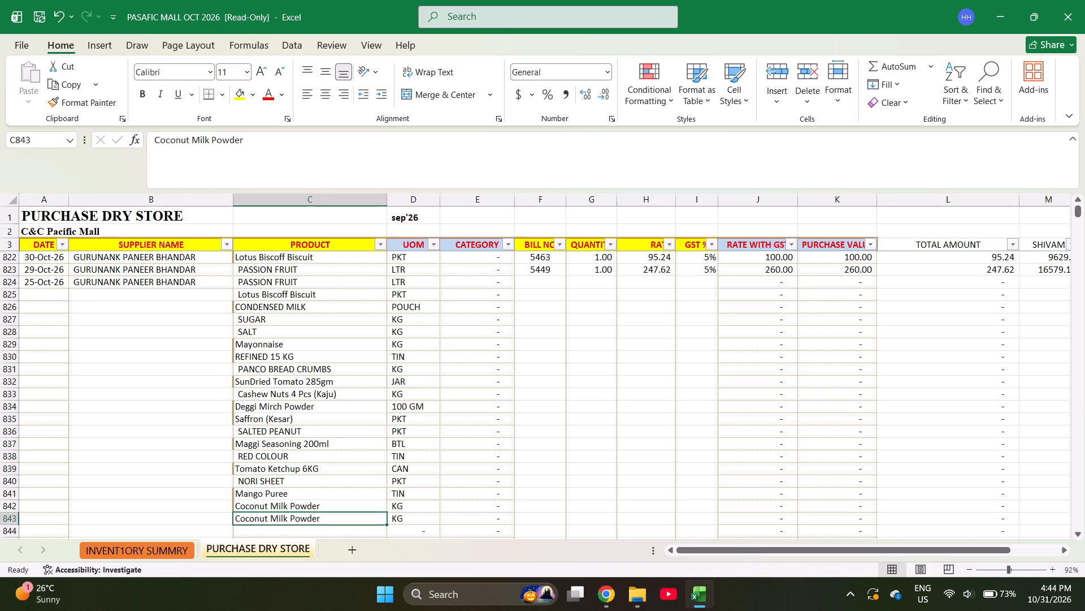
key(Delete)
Enter bill number 5334 for the 25-Oct-26 PASSION FRUIT purchase in row 824.
key(Right)
key(Right)
key(Right)
key(ctrl+Up)
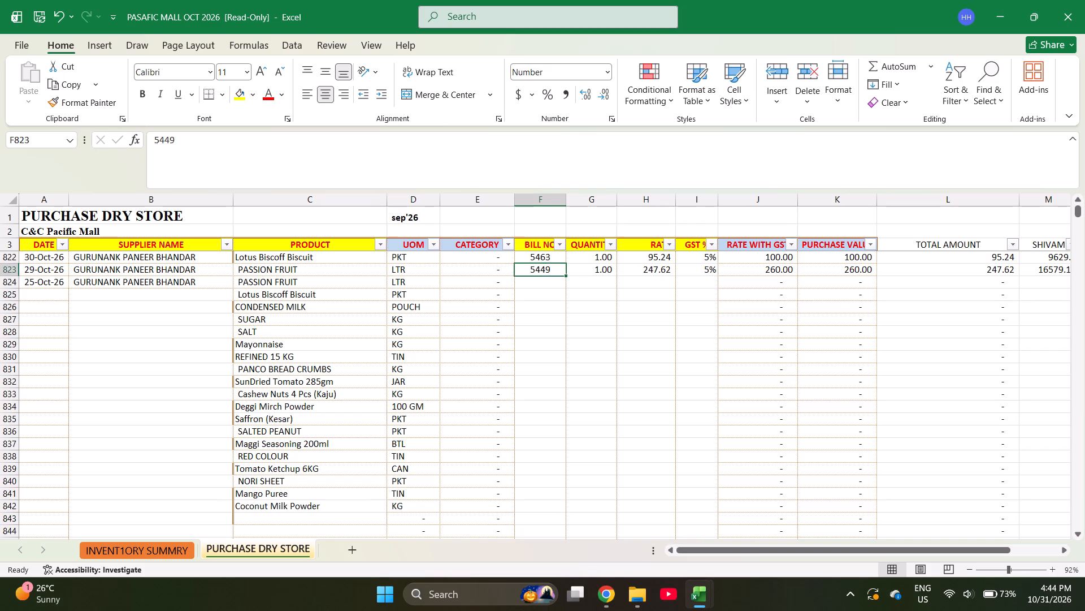
key(Down)
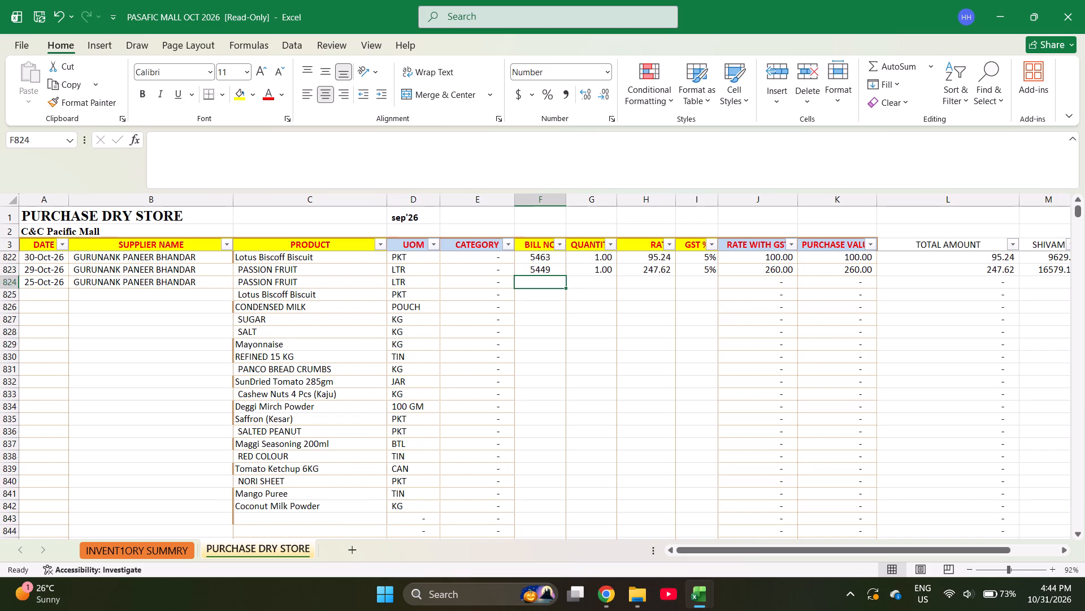
text(5334)
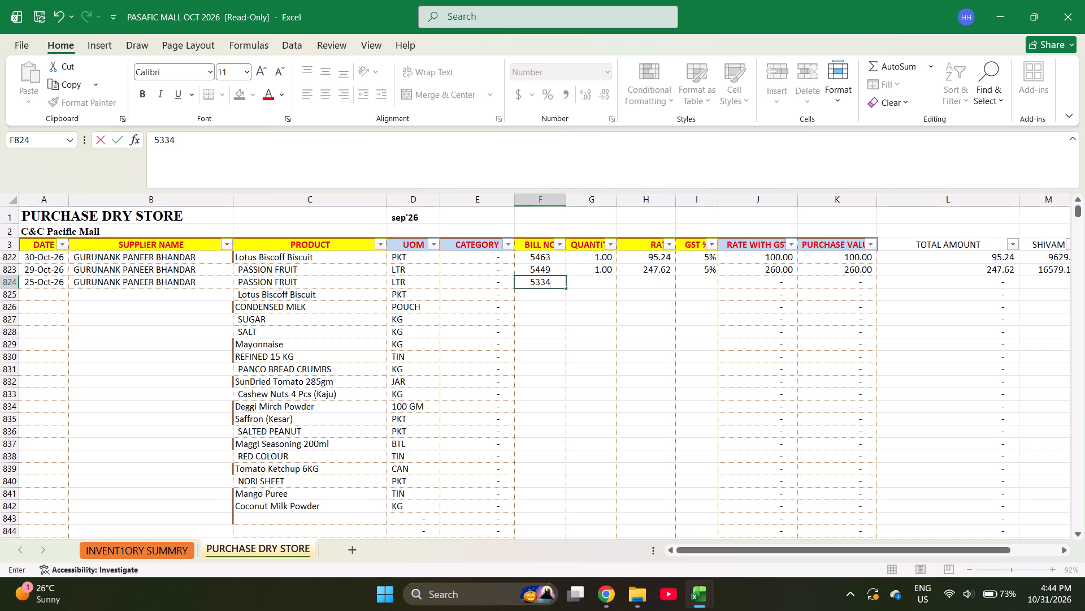
key(Right)
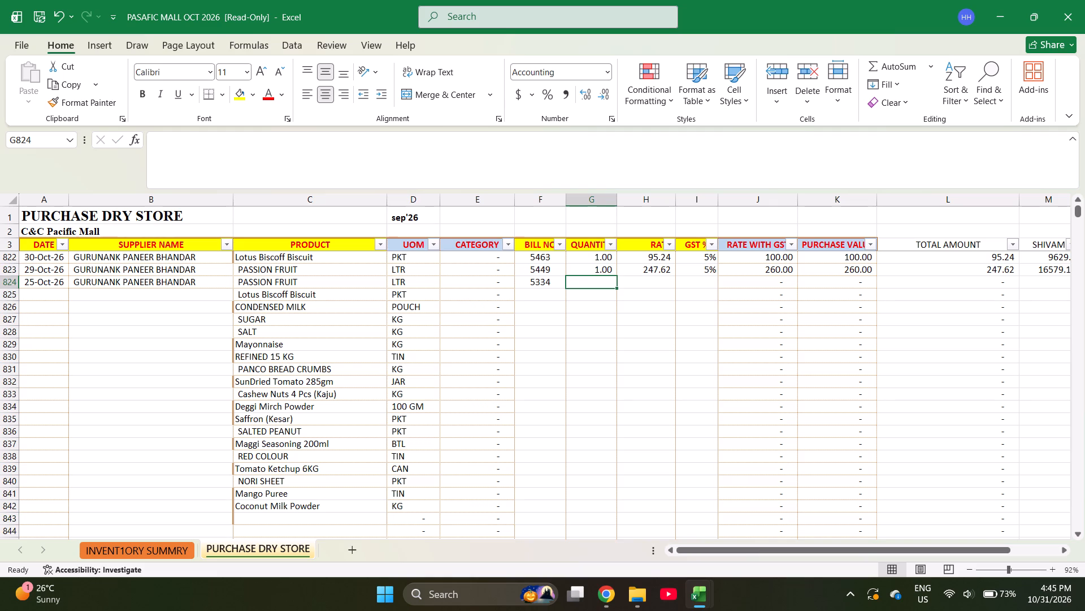
Enter quantities 1, 1, 2, 4, 2 and 6 for PASSION FRUIT through Mayonnaise in rows 824 to 829.
key(1)
key(Return)
key(1)
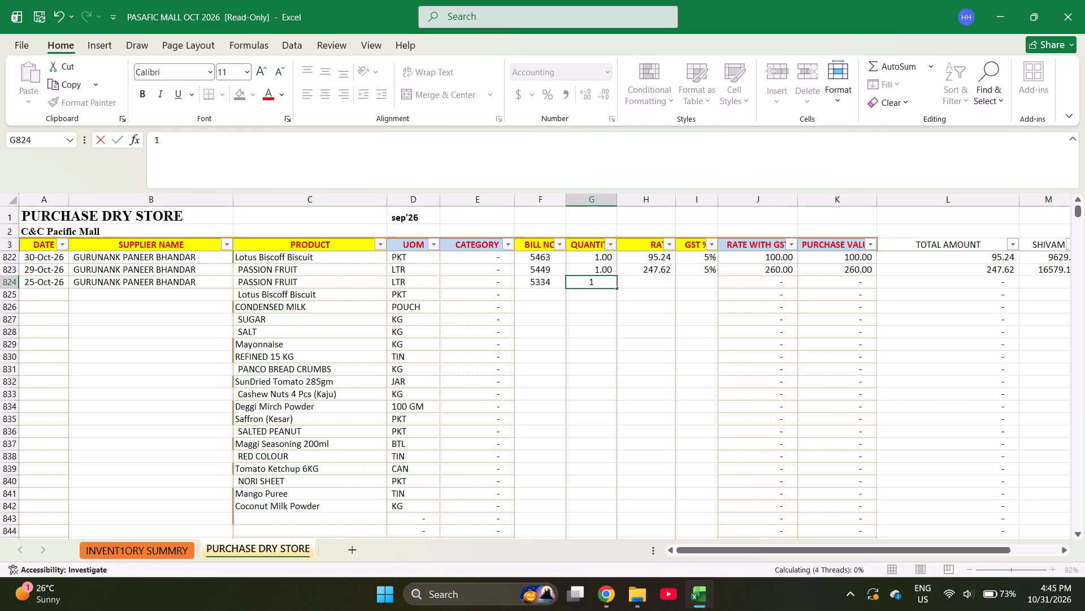
key(Return)
key(2)
key(Return)
key(4)
key(Return)
key(2)
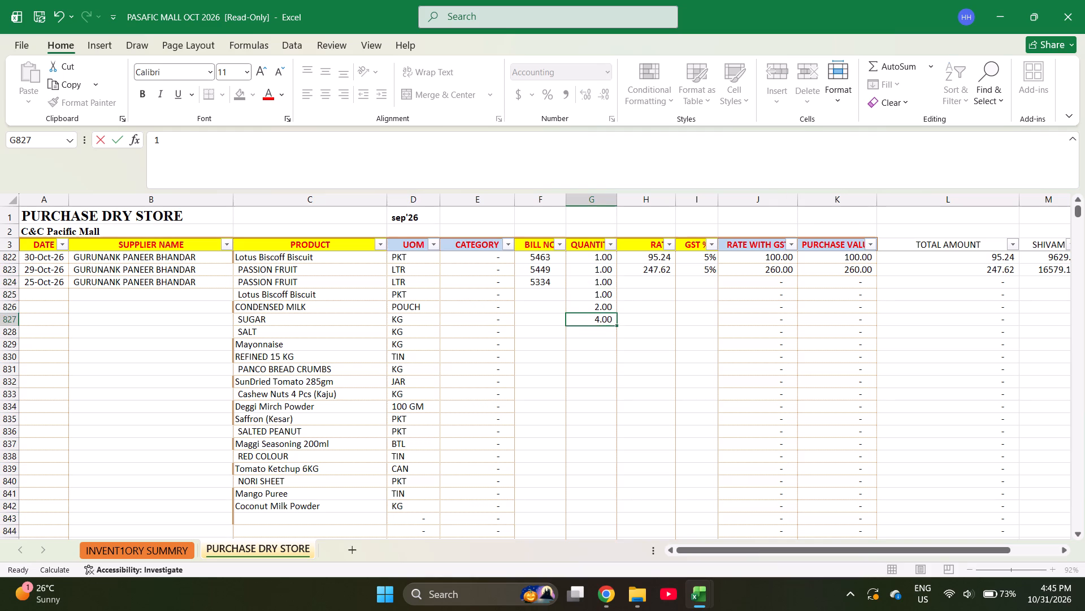
key(Return)
key(6)
key(Return)
Enter quantities 1, 1, 6, 1, 3, 1 and 1 for REFINED 15 KG through SALTED PEANUT in rows 830 to 836.
key(1)
key(Return)
key(1)
key(Return)
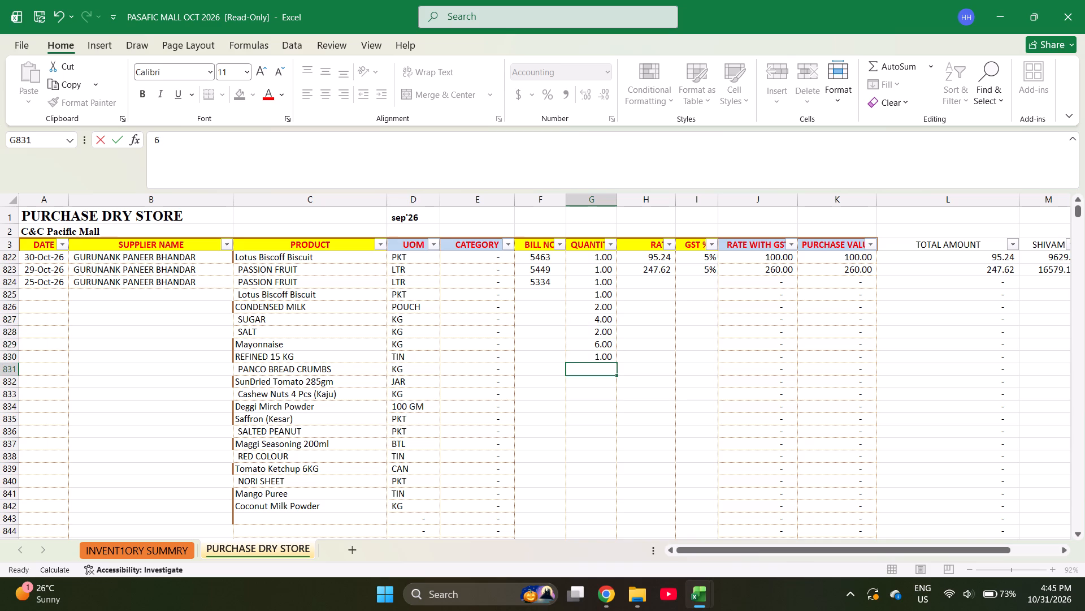
key(6)
key(Return)
key(1)
key(Return)
key(3)
key(Return)
key(1)
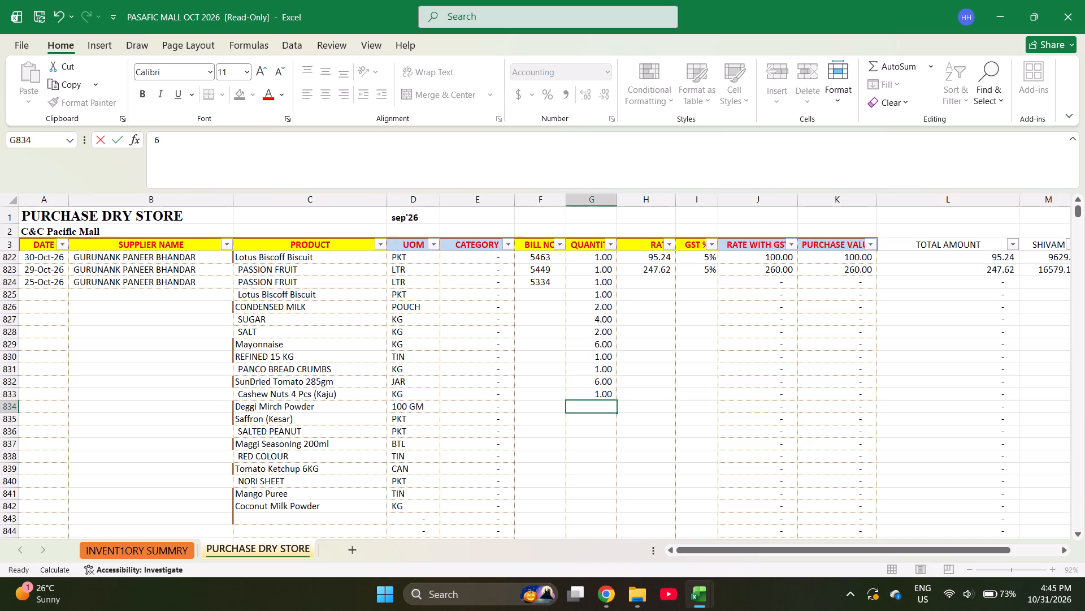
key(Return)
key(1)
key(Return)
Enter quantities 1, 1, 1, 2, 1 and 1 for Maggi Seasoning through Coconut Milk Powder in rows 837 to 842.
key(1)
key(Return)
key(1)
key(Return)
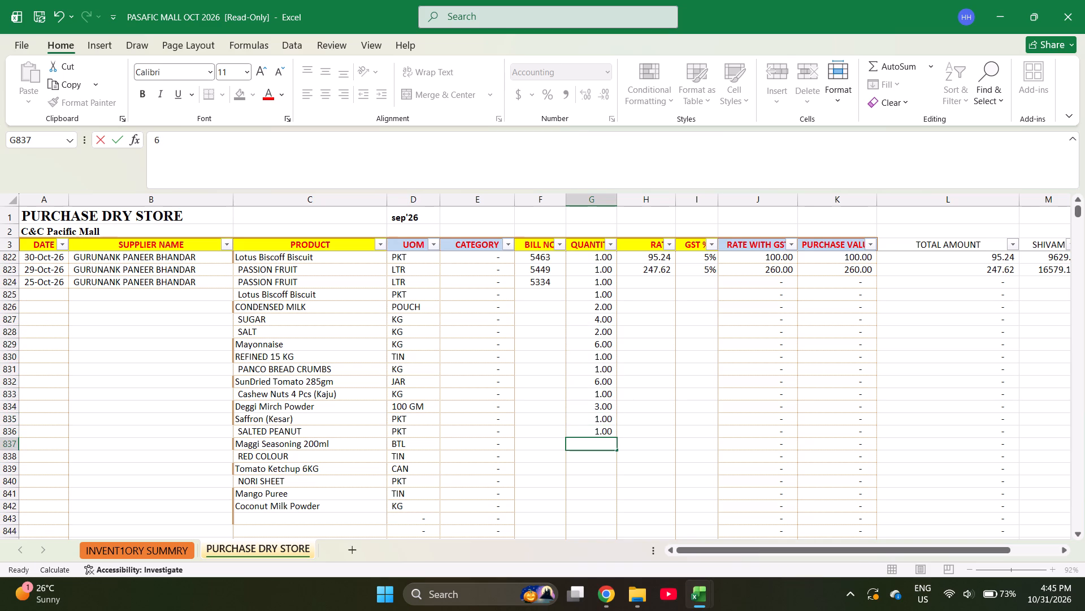
key(1)
key(Return)
key(5)
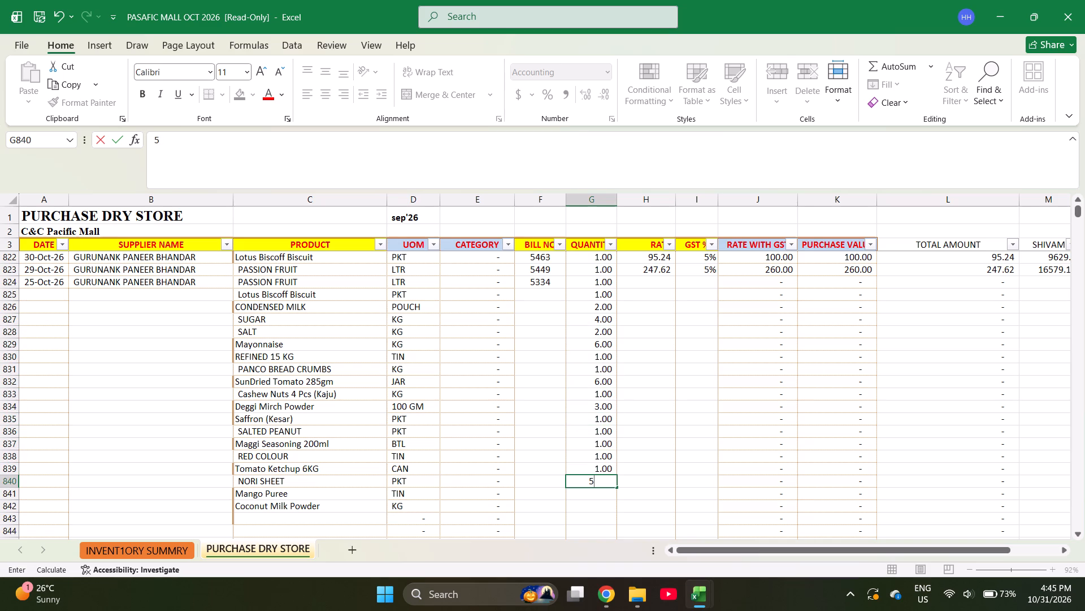
key(BackSpace)
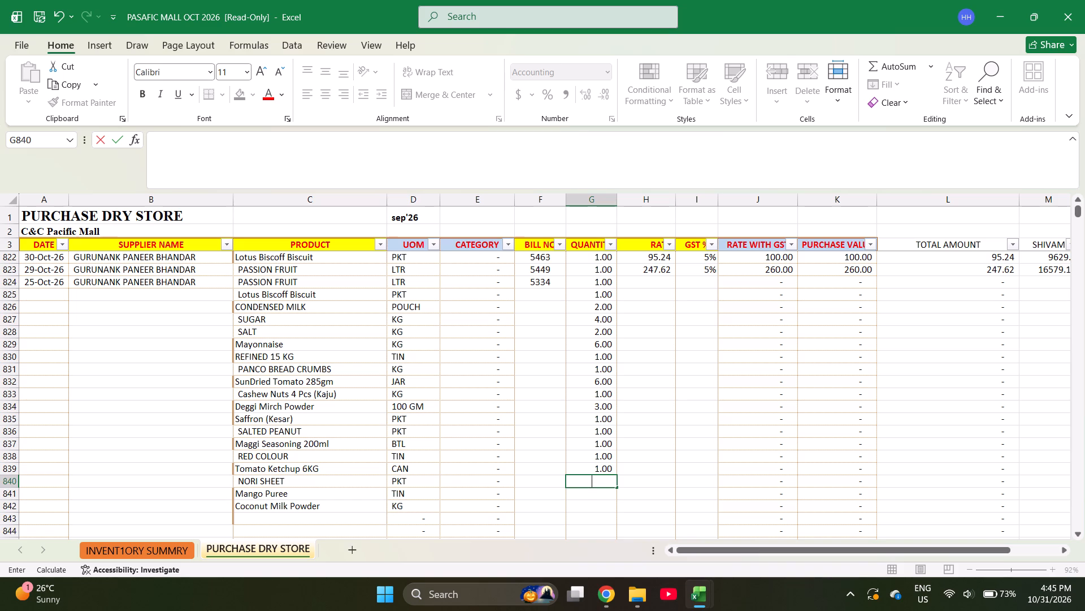
key(2)
key(Return)
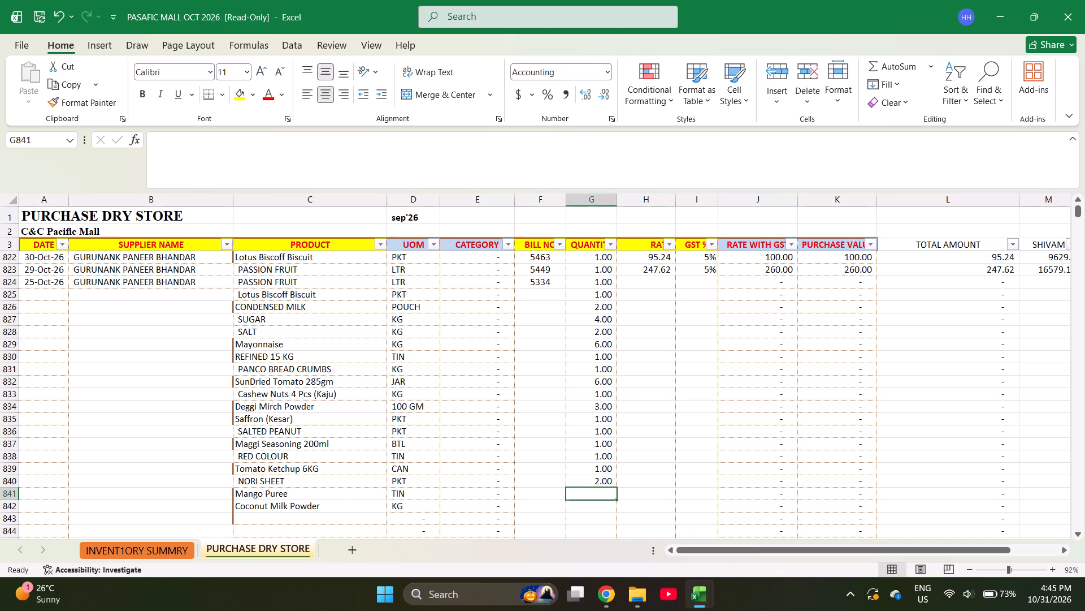
key(1)
key(Return)
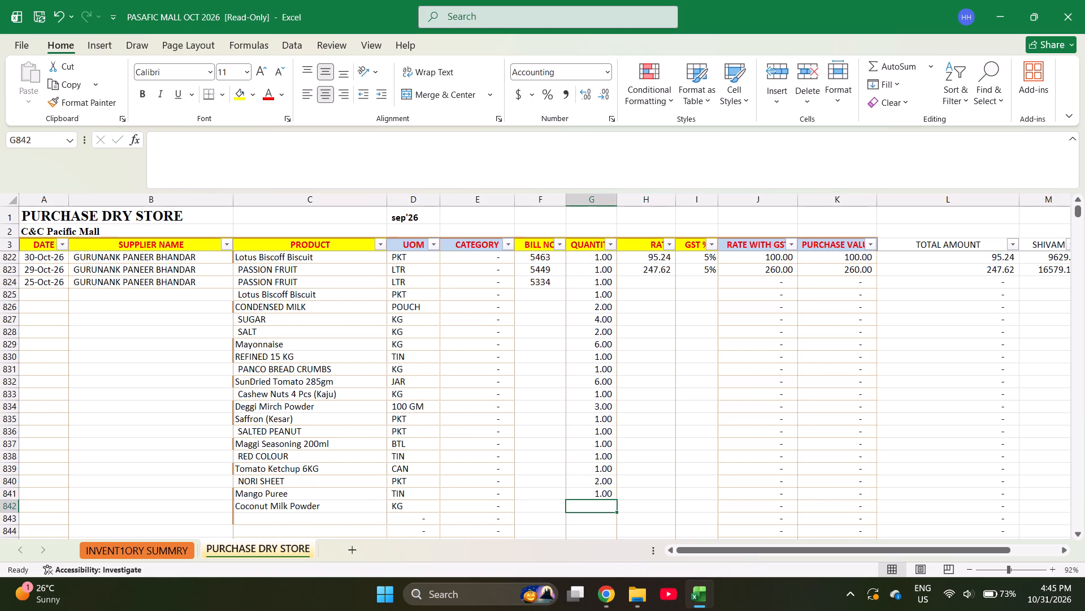
key(1)
key(Return)
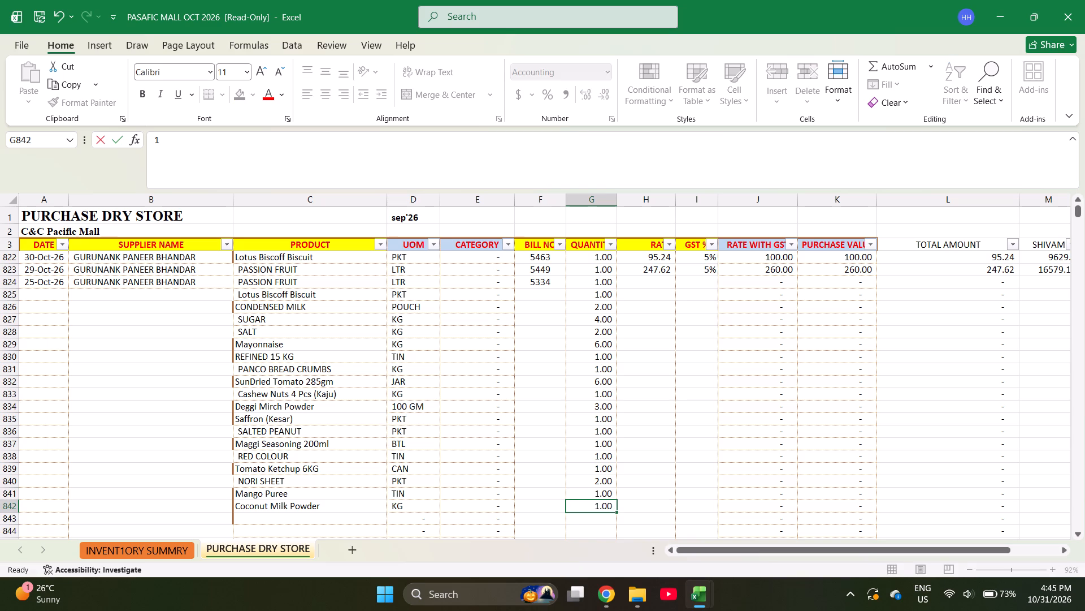
Enter the rates 247.62 for PASSION FRUIT, 266.67 for Lotus Biscoff Biscuit and 138.10 for CONDENSED MILK in rows 824 to 826.
key(Right)
key(Up)
key(Down)
key(ctrl+Up)
key(Down)
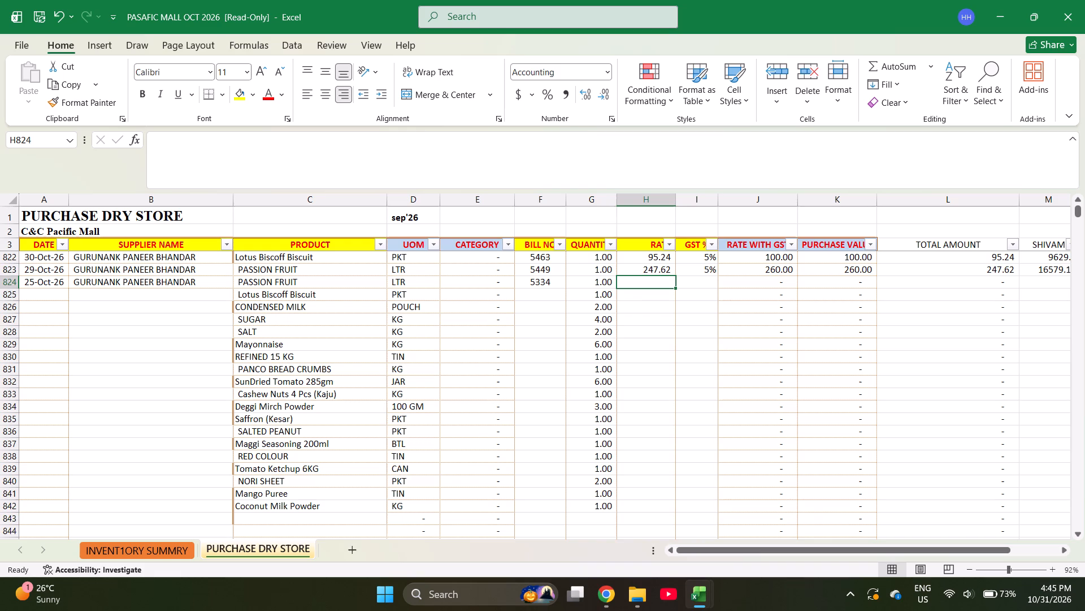
text(247.)
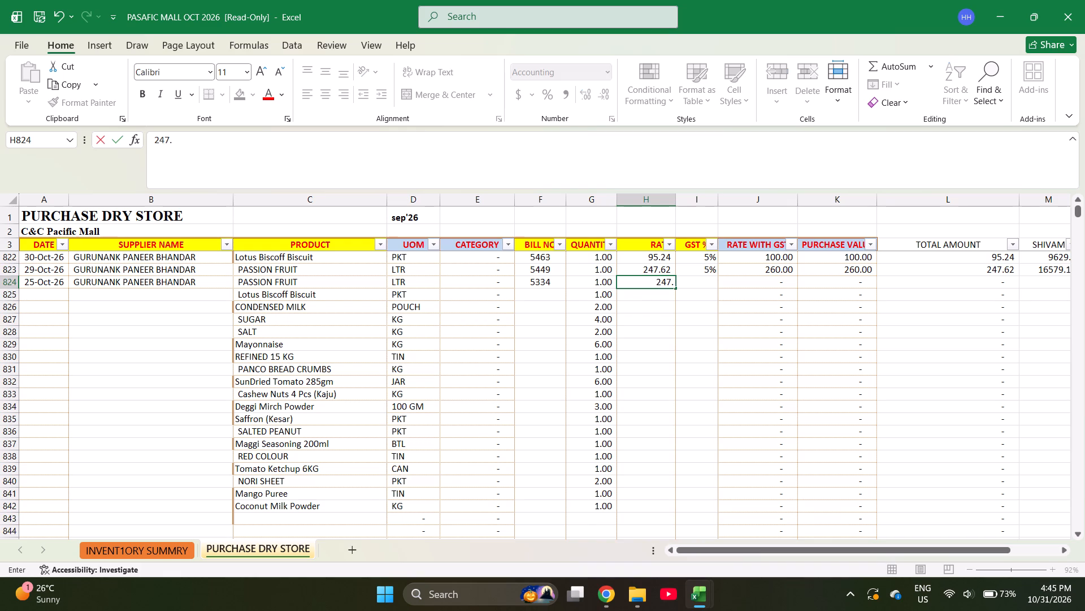
text(62)
key(Return)
text(266.67)
key(Return)
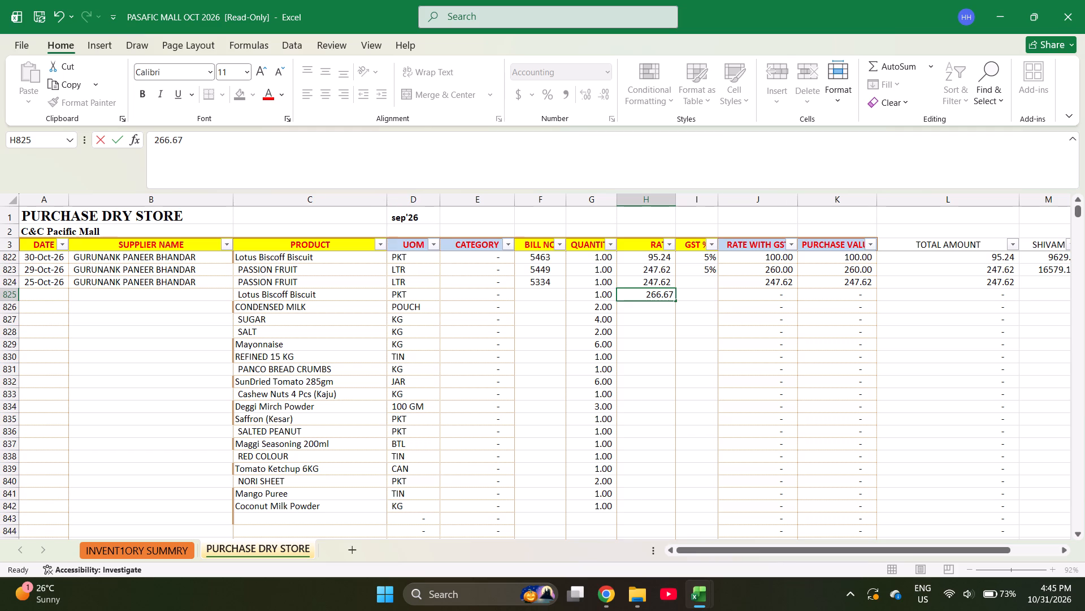
text(138.10)
key(Return)
Enter the rates 66.67 for SUGAR, 32 for SALT, 104.76 for Mayonnaise and 2380.95 for REFINED 15 KG.
text(66.67)
key(Return)
text(32)
key(Return)
text(104.76)
key(Return)
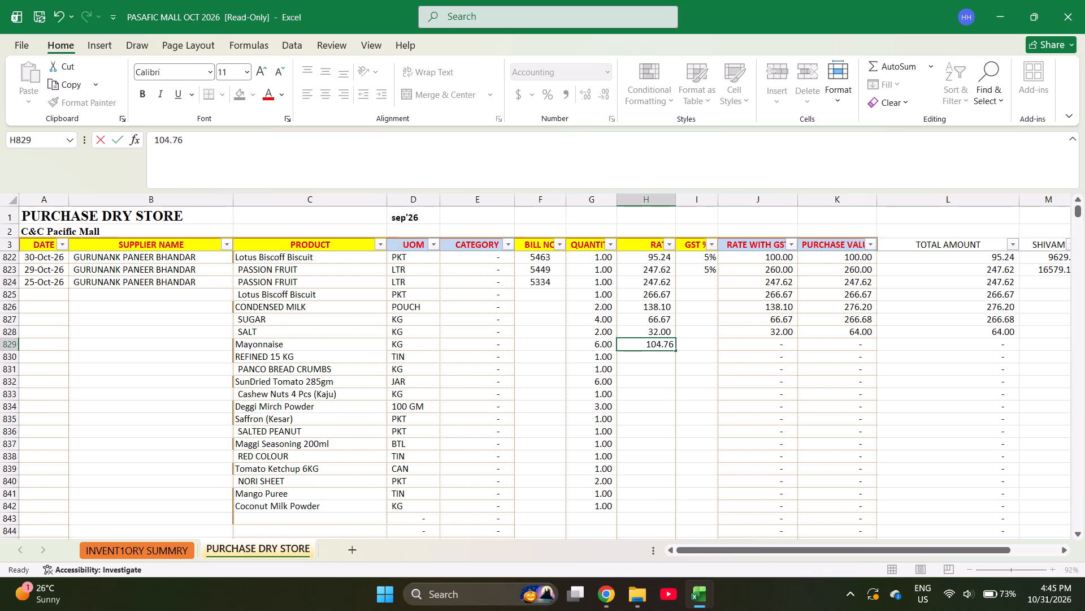
text(2380)
text(.95)
key(Return)
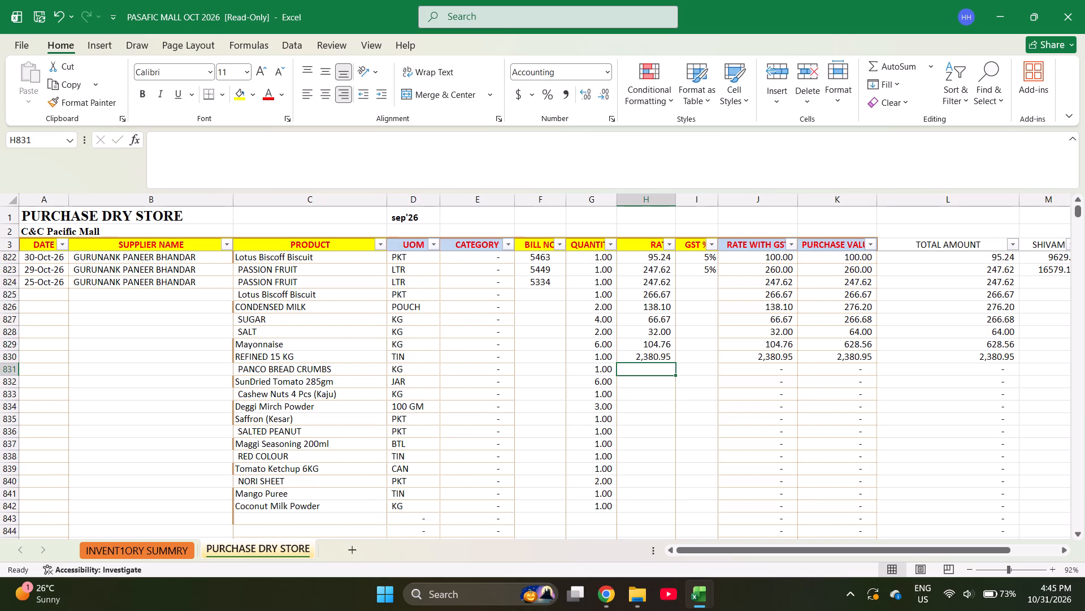
Enter the rates 119.05 for PANCO BREAD CRUMBS, 238.10 for SunDried Tomato and 809.52 for Cashew Nuts.
text(119.05+)
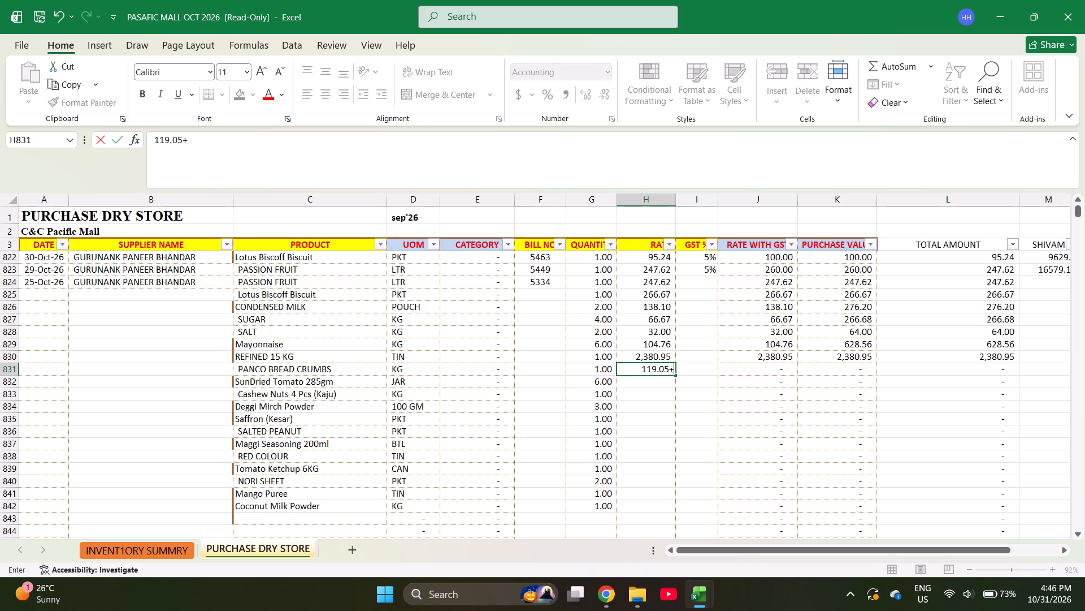
key(BackSpace)
key(Return)
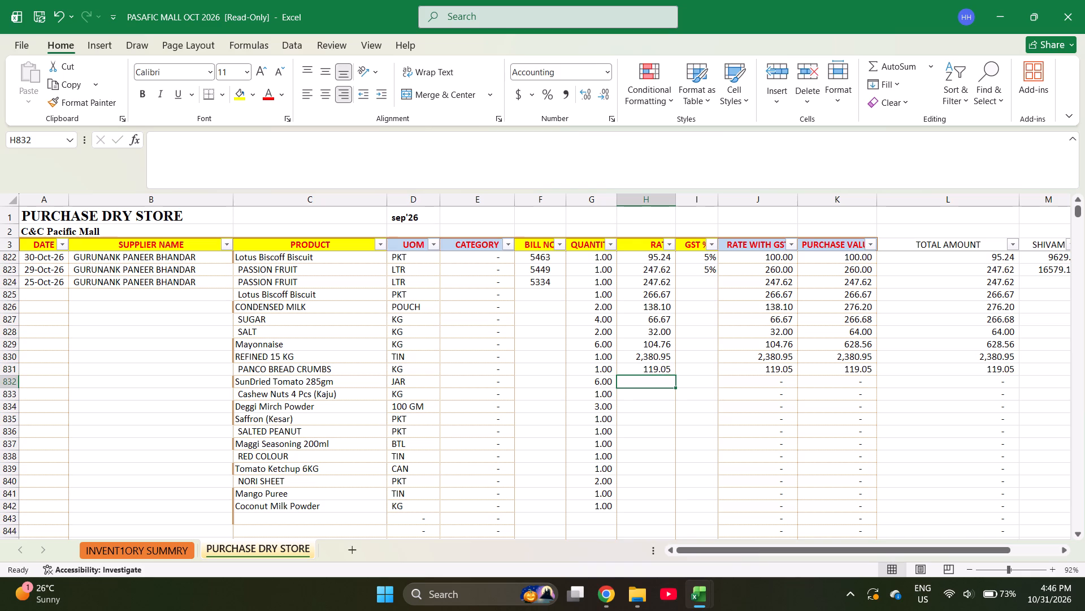
text(238.10)
key(Return)
text(809.52)
key(Return)
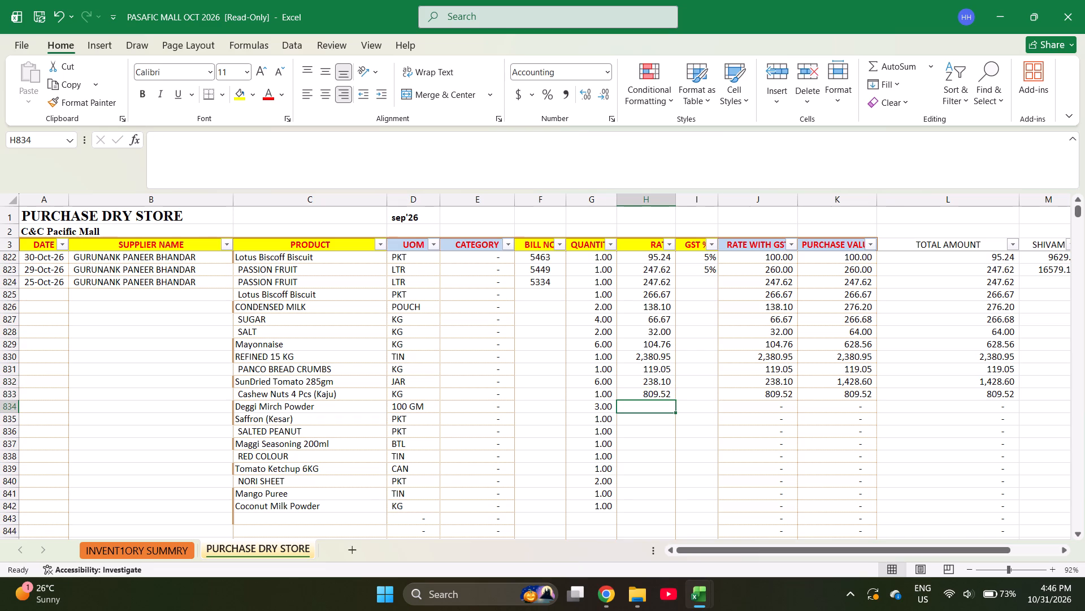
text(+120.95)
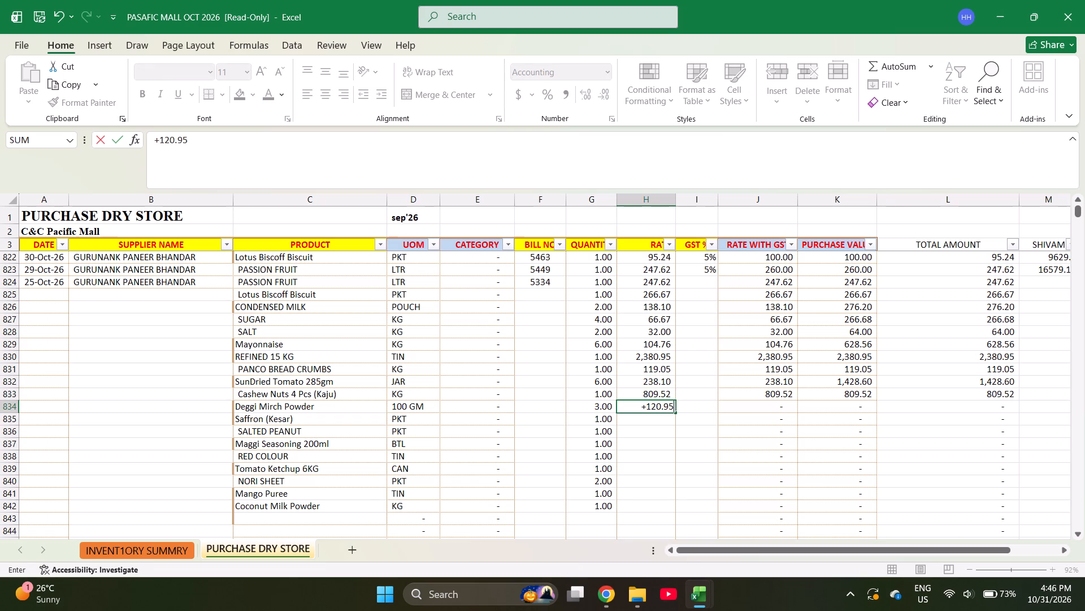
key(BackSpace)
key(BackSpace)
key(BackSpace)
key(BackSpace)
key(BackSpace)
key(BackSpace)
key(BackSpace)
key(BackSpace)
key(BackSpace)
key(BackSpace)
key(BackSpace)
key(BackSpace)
Enter the Deggi Mirch Powder rate in row 834 as the formula =326.57/3.
key(equal)
text(326.57/)
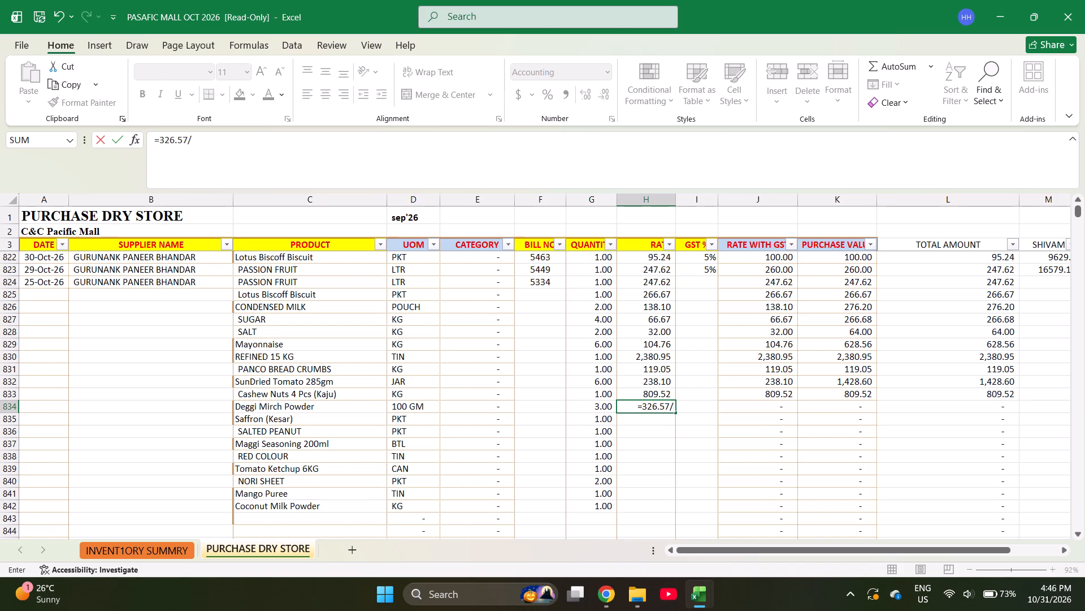
key(3)
key(Return)
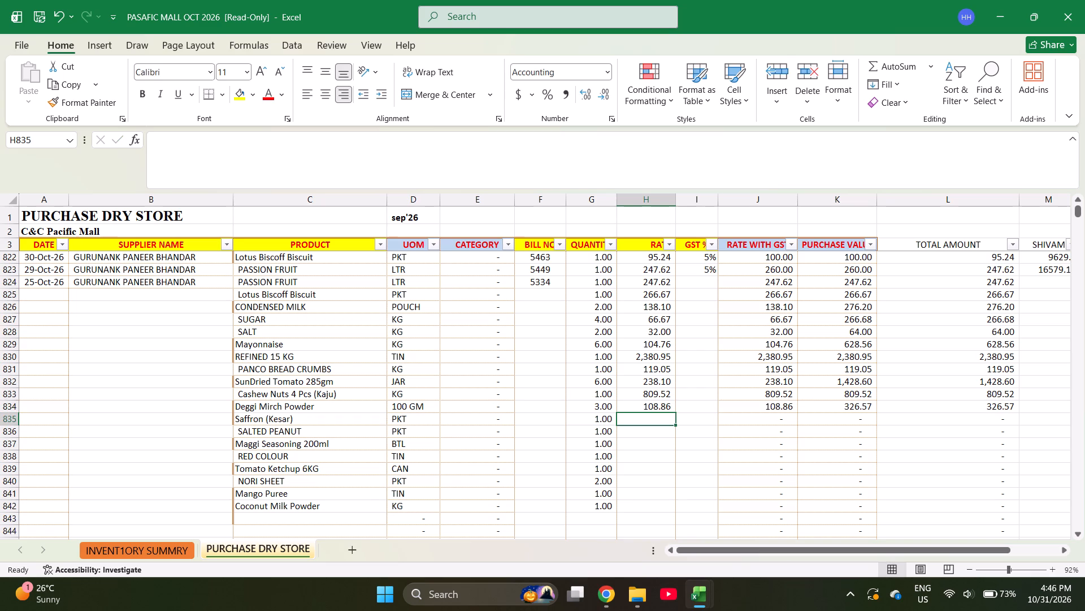
Enter the rates 323.81 for Saffron (Kesar), 238.10 for SALTED PEANUT and 200 for Maggi Seasoning in rows 835 to 837.
text(323.81)
key(Return)
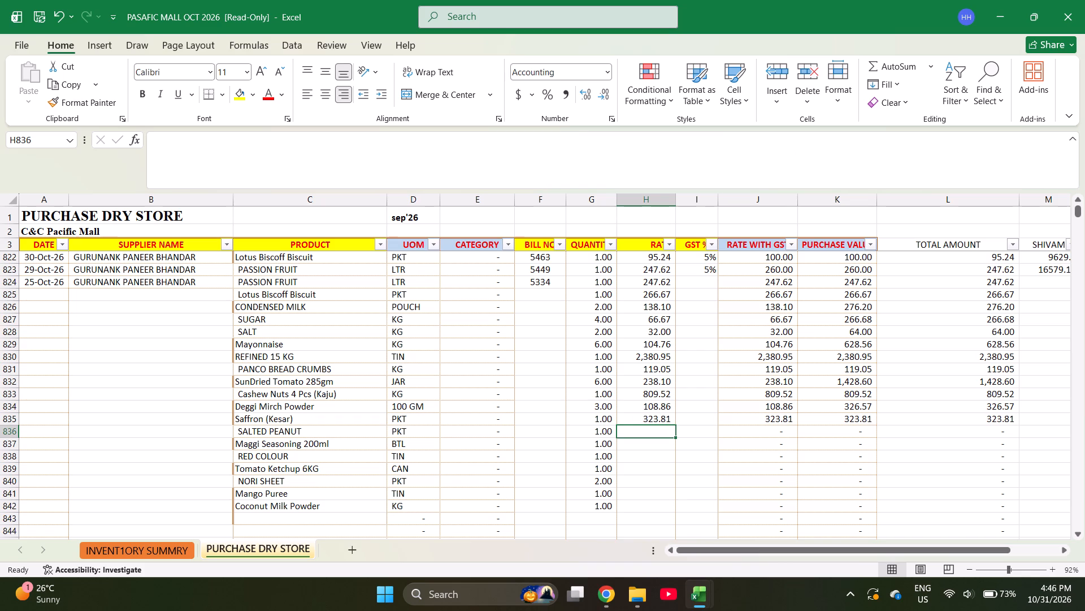
text(238.10+)
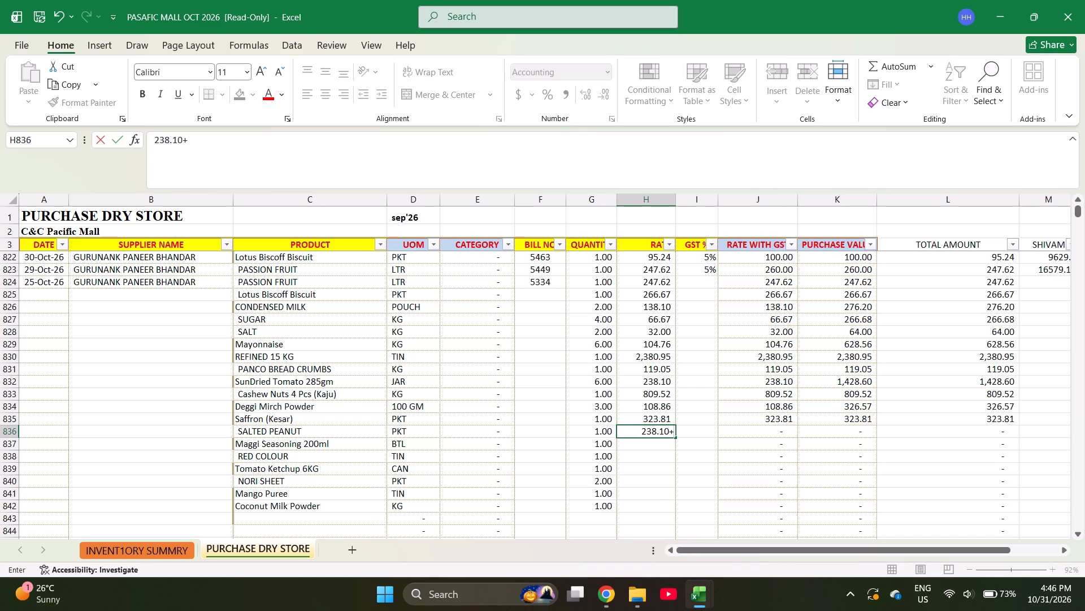
key(BackSpace)
key(Return)
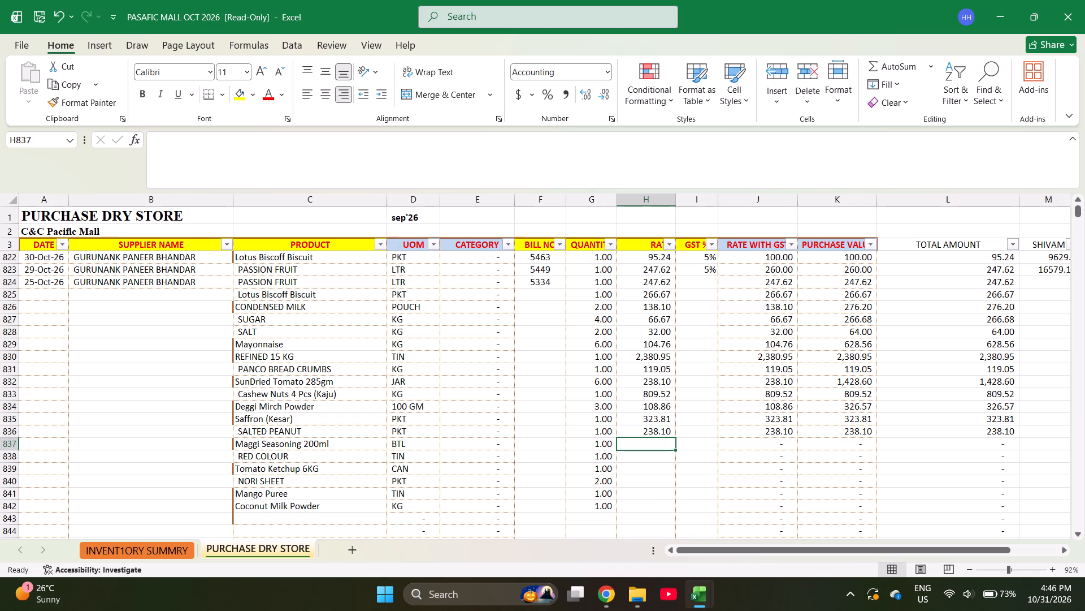
text(200)
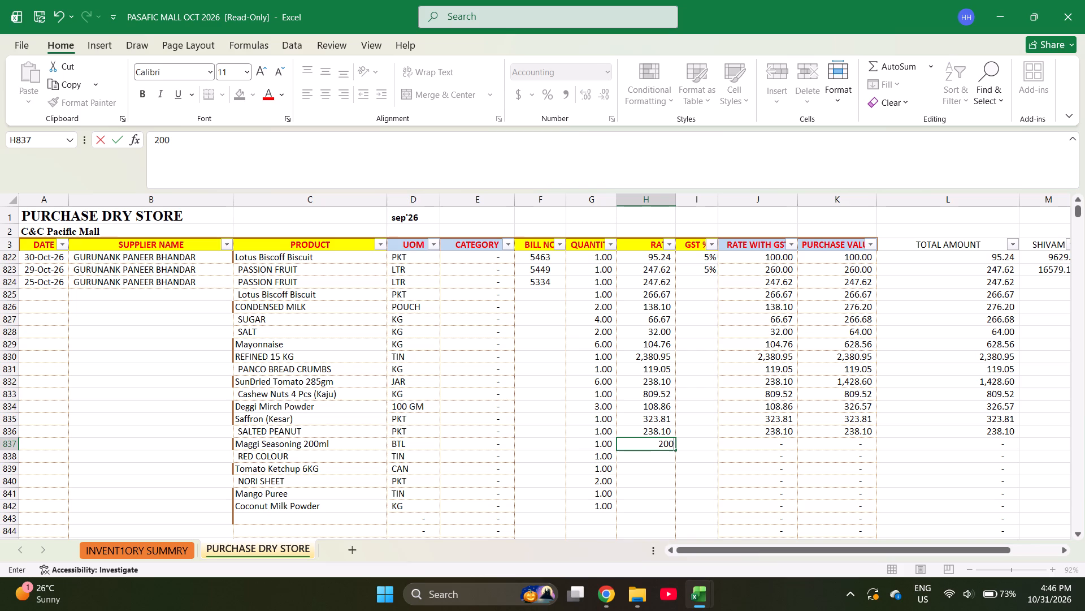
key(Return)
Enter the rates 80.95 for RED COLOUR, 333.33 for Tomato Ketchup 6KG and 240 for NORI SHEET.
text(80.)
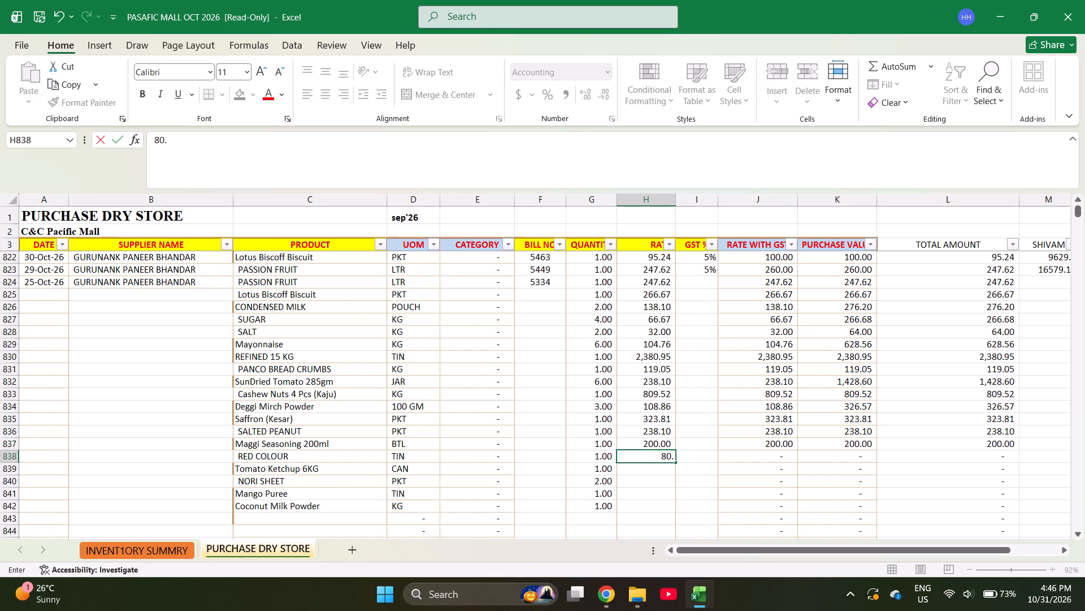
text(95)
key(Return)
text(333.33)
key(Return)
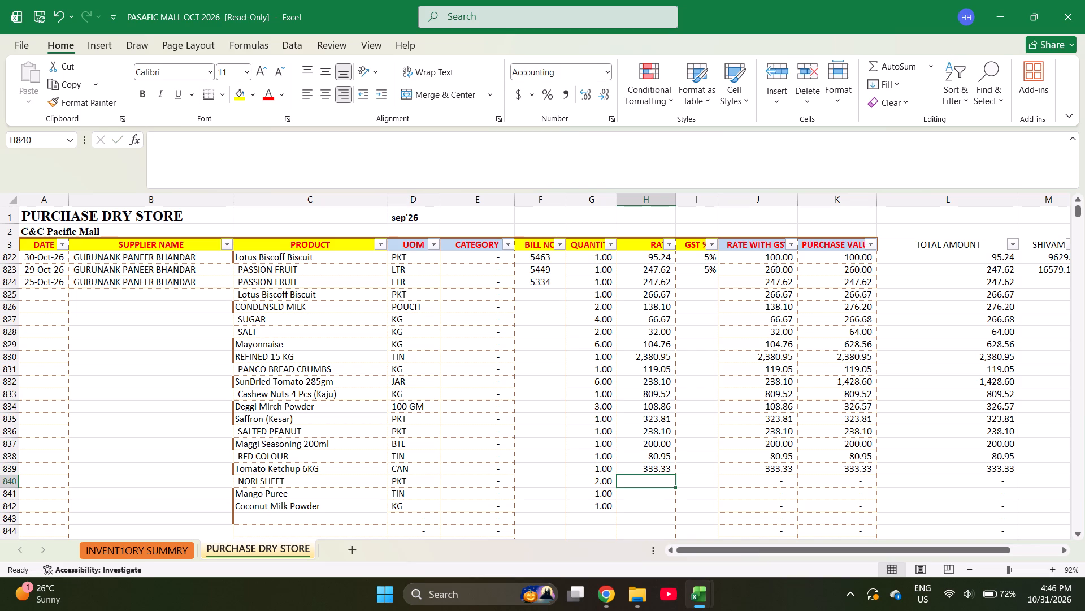
text(240)
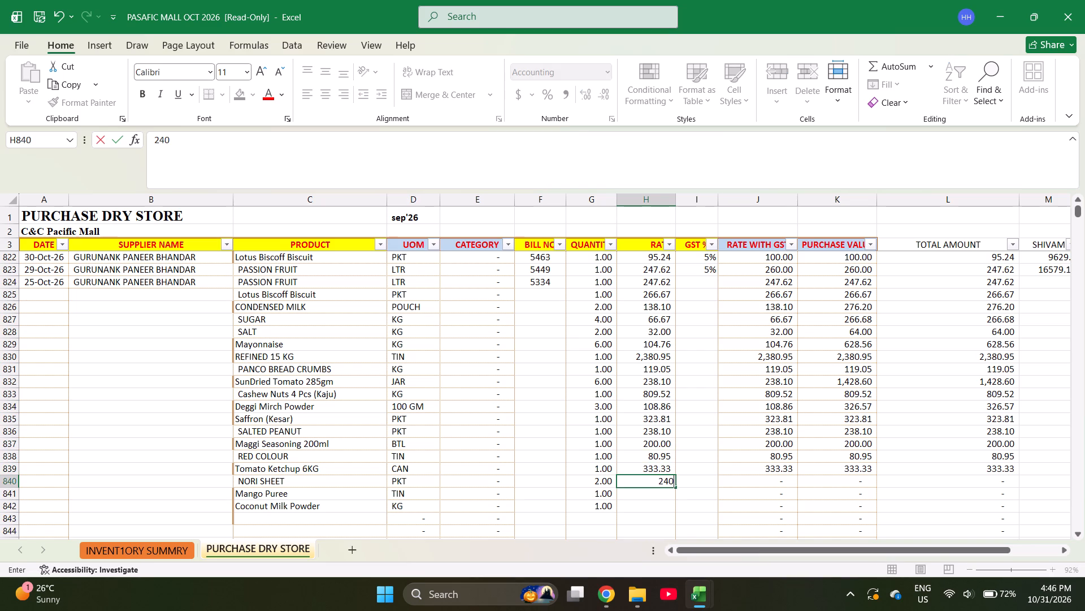
key(Return)
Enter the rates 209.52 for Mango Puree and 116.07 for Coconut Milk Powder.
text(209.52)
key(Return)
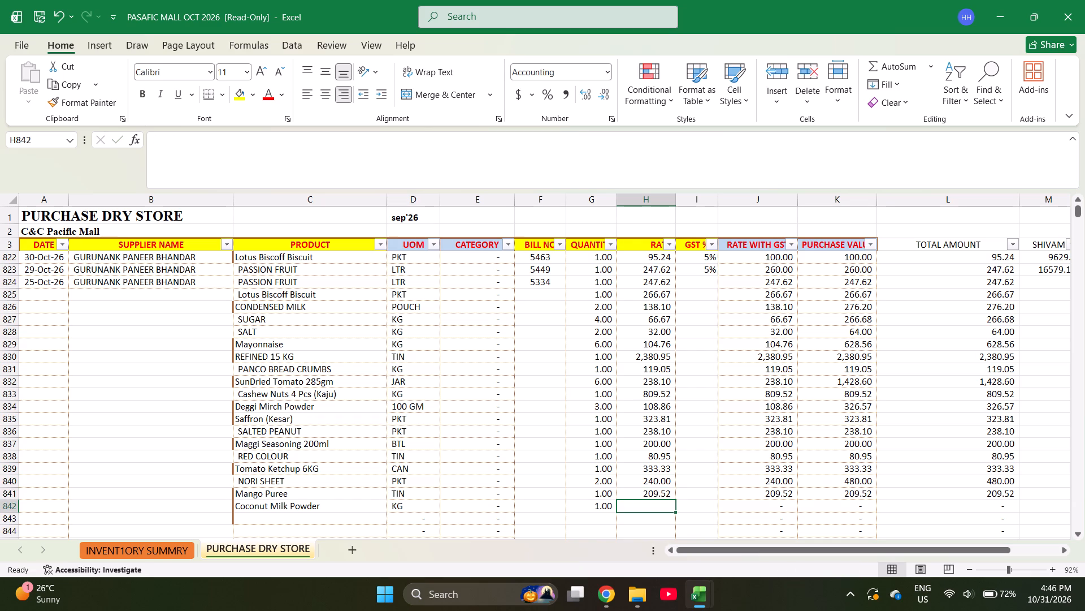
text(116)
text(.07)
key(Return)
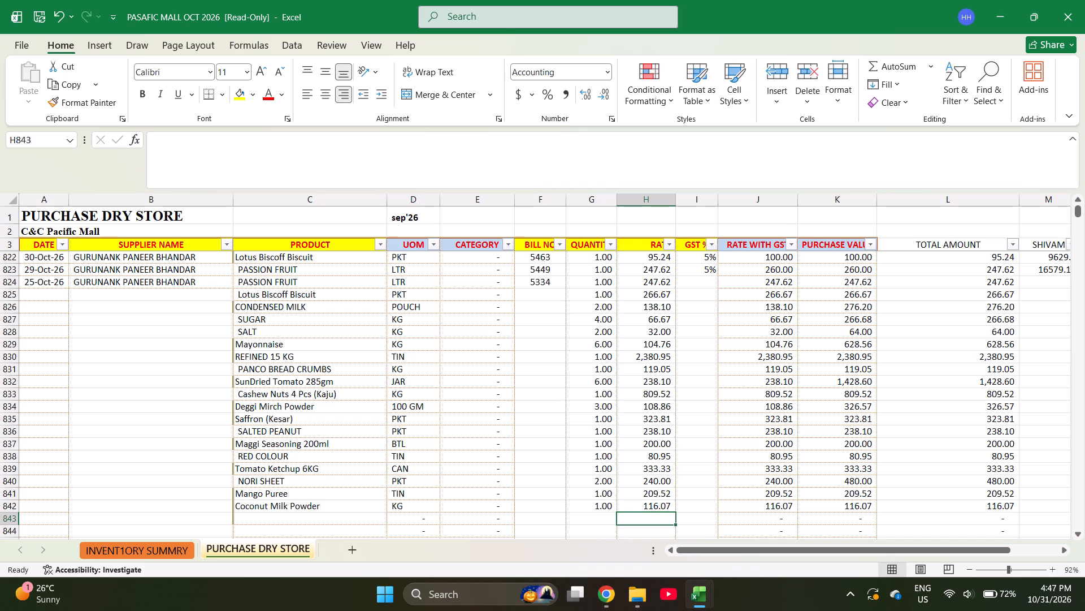
Change the rates to 116.07 for Mango Puree and 895.24 for Coconut Milk Powder in rows 841 and 842.
key(Up)
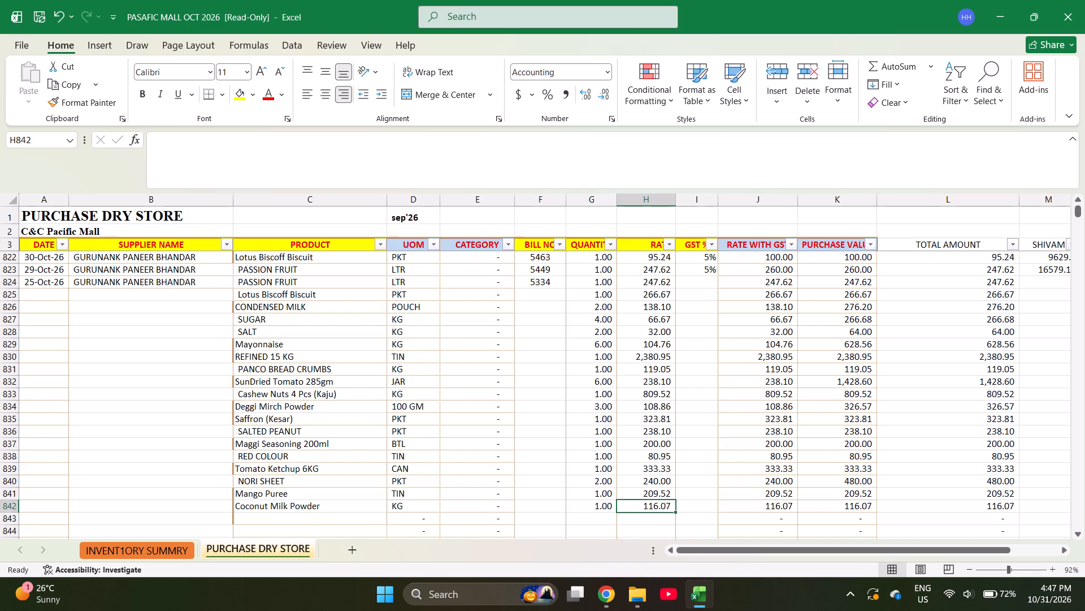
key(Up)
text(116.07)
key(Return)
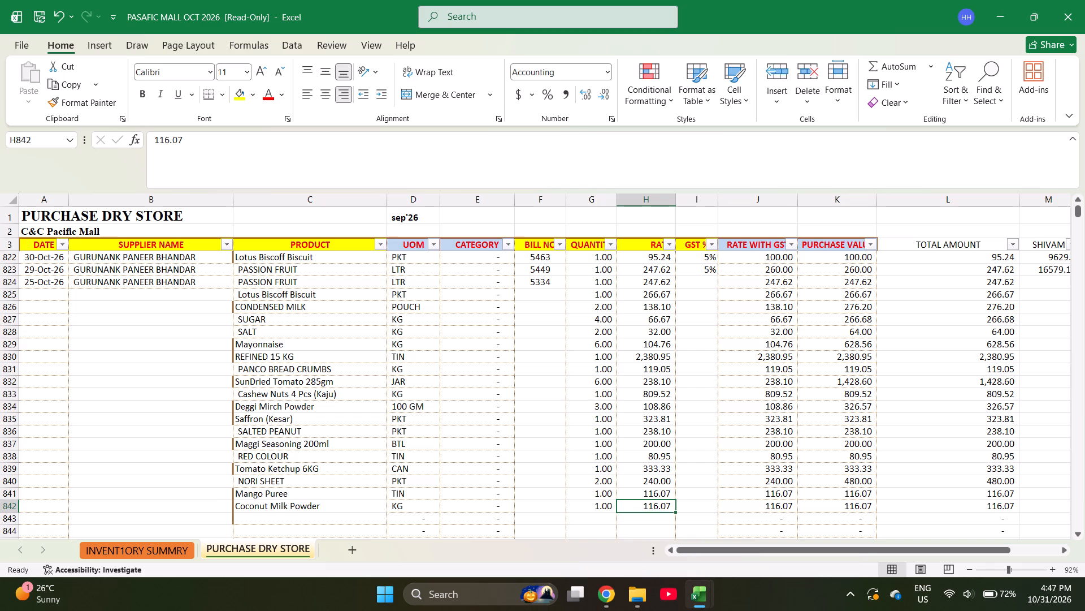
text(895)
text(.24)
key(Return)
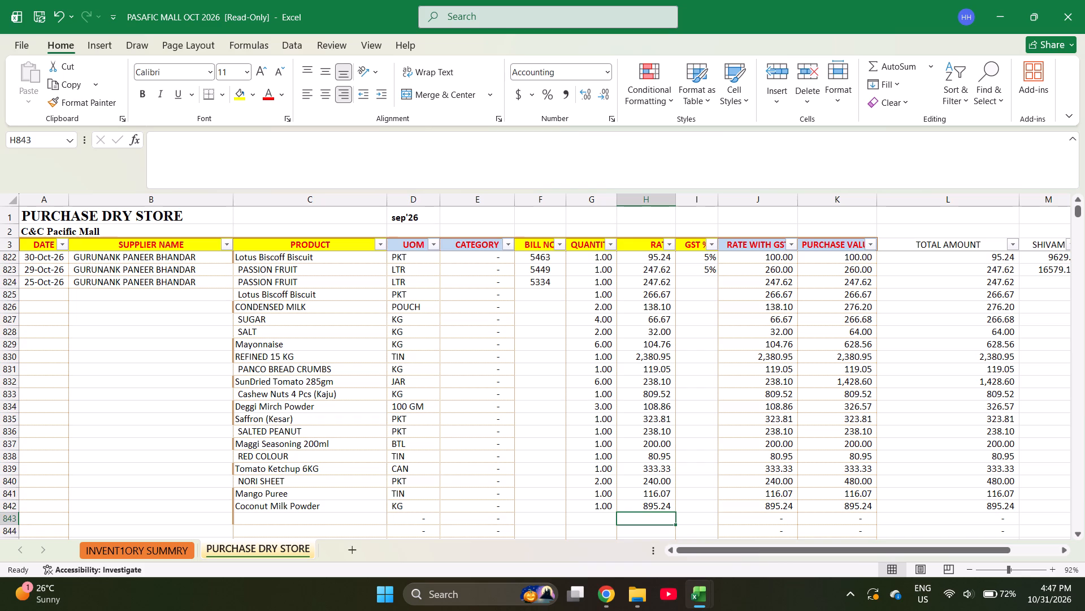
Enter 5% GST for PASSION FRUIT, Lotus Biscoff Biscuit, CONDENSED MILK and SUGAR in rows 824 to 827.
key(Right)
key(Up)
key(Up)
key(Up)
key(Up)
key(Up)
key(Up)
key(Up)
key(Up)
key(Up)
key(Up)
key(Up)
key(Up)
key(Up)
key(Up)
key(Up)
key(Up)
key(Up)
key(Up)
key(Up)
key(Up)
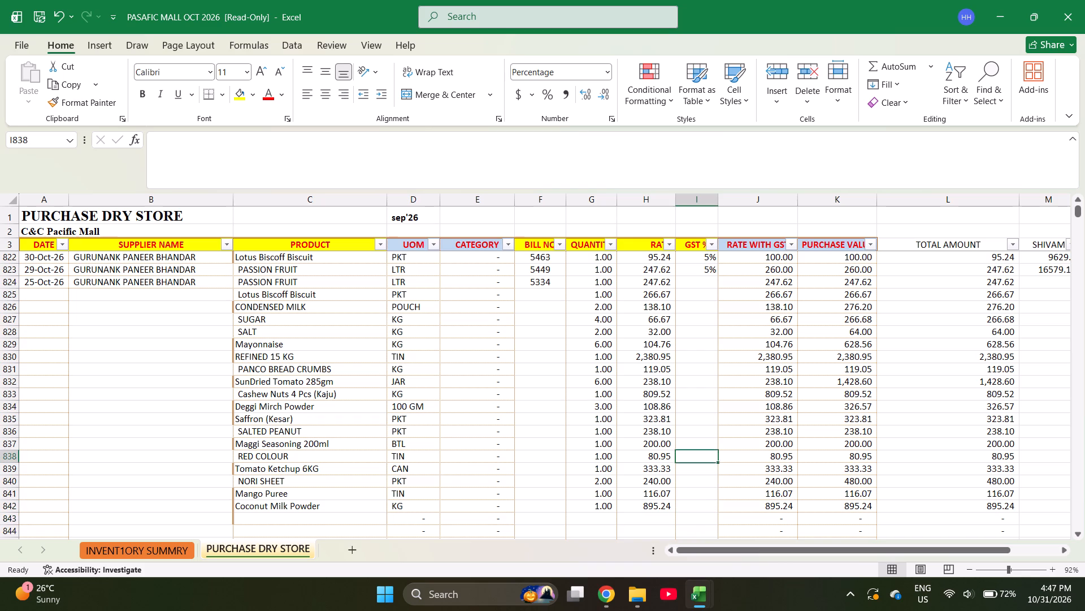
key(Down)
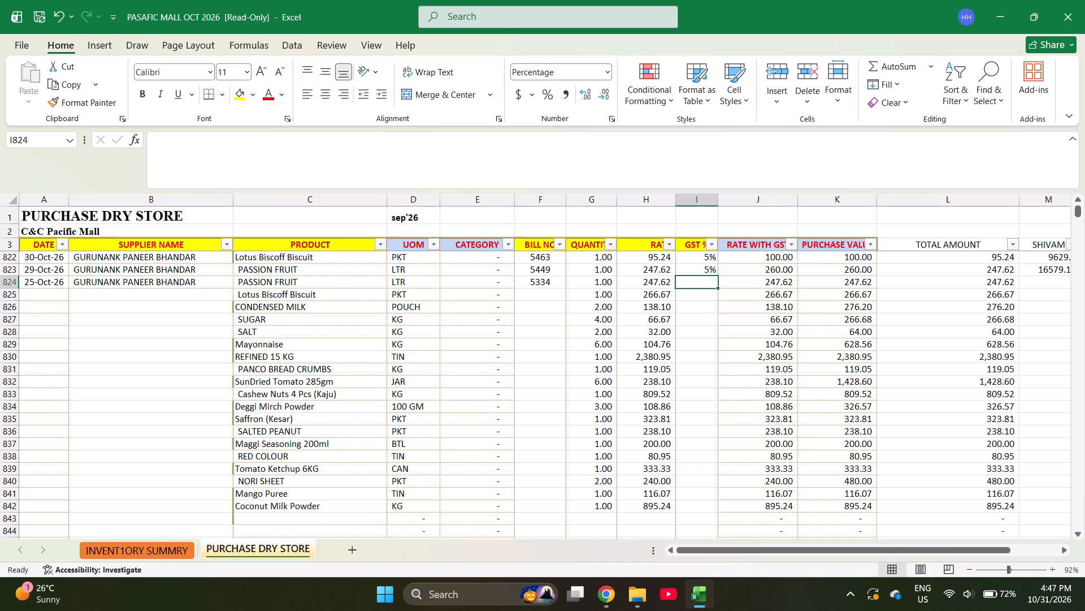
key(5)
key(Return)
key(5)
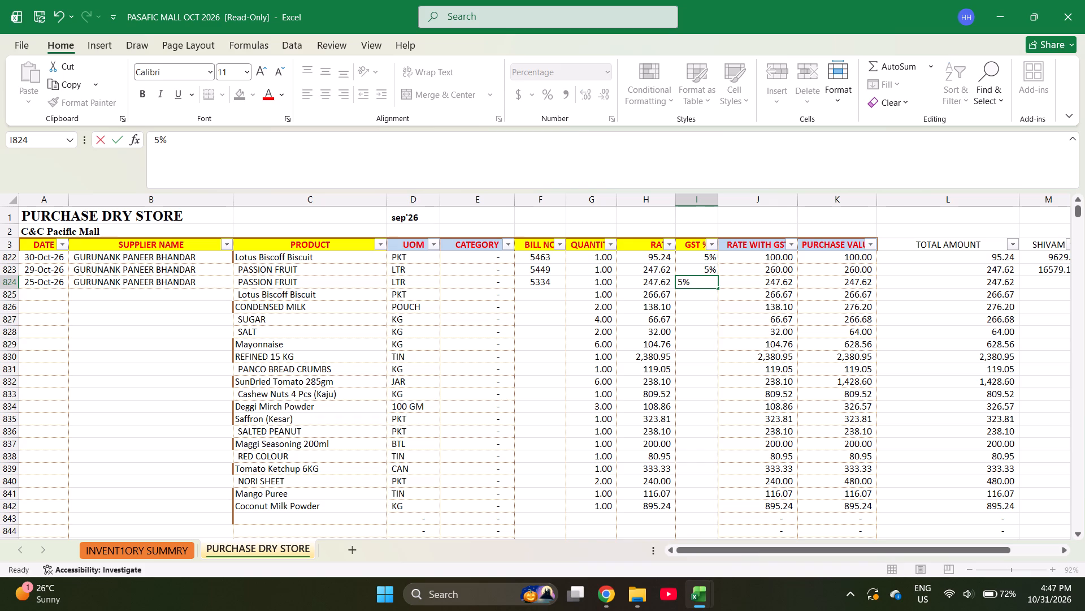
key(Return)
key(5)
key(Return)
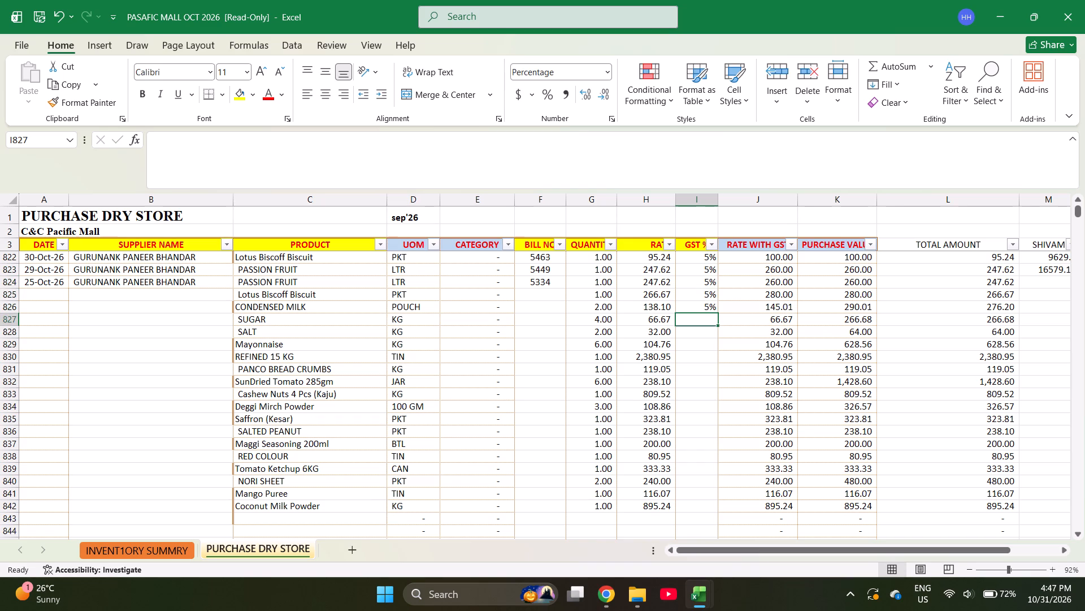
key(5)
key(Return)
Enter 0% GST for SALT and 5% GST for Mayonnaise.
key(0)
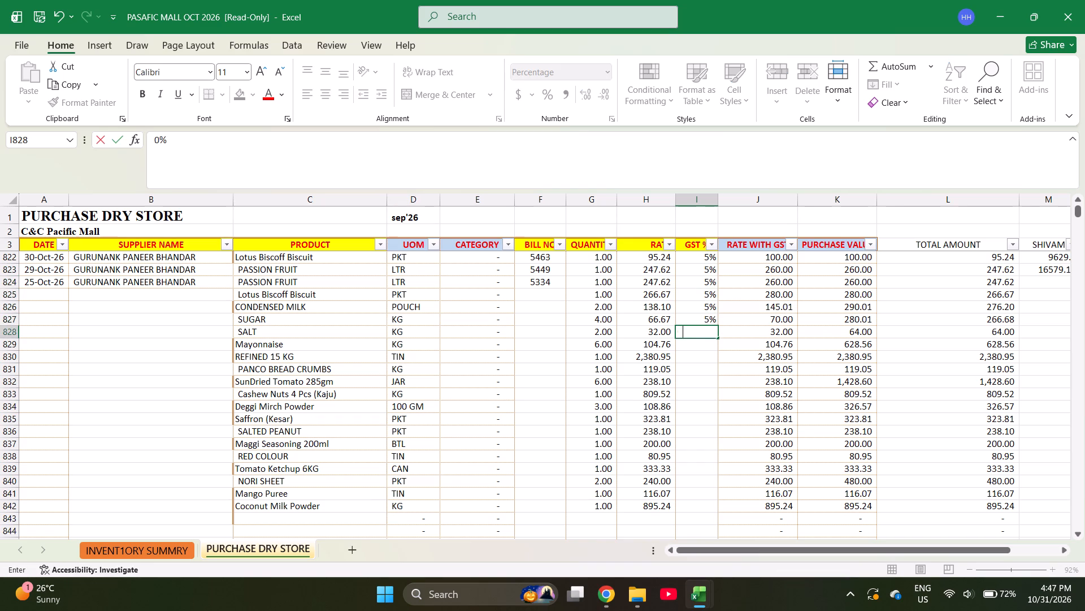
key(Return)
key(5)
key(Return)
Fill the 5% GST from the Mayonnaise row down to Coconut Milk Powder in row 842.
key(Up)
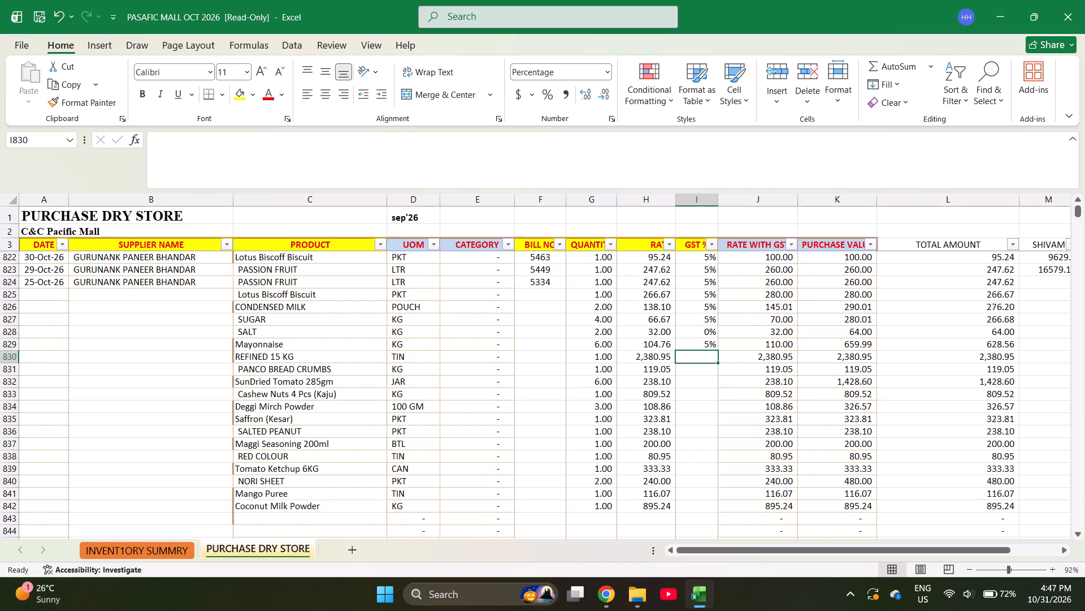
key(shift+Down)
key(shift+Down)
key(shift+Down)
key(shift+Down)
key(shift+Down)
key(shift+Down)
key(shift+Down)
key(shift+Down)
key(shift+Down)
key(shift+Down)
key(shift+Down)
key(shift+Down)
key(shift+Down)
key(shift+Down)
key(shift+Down)
key(shift+Down)
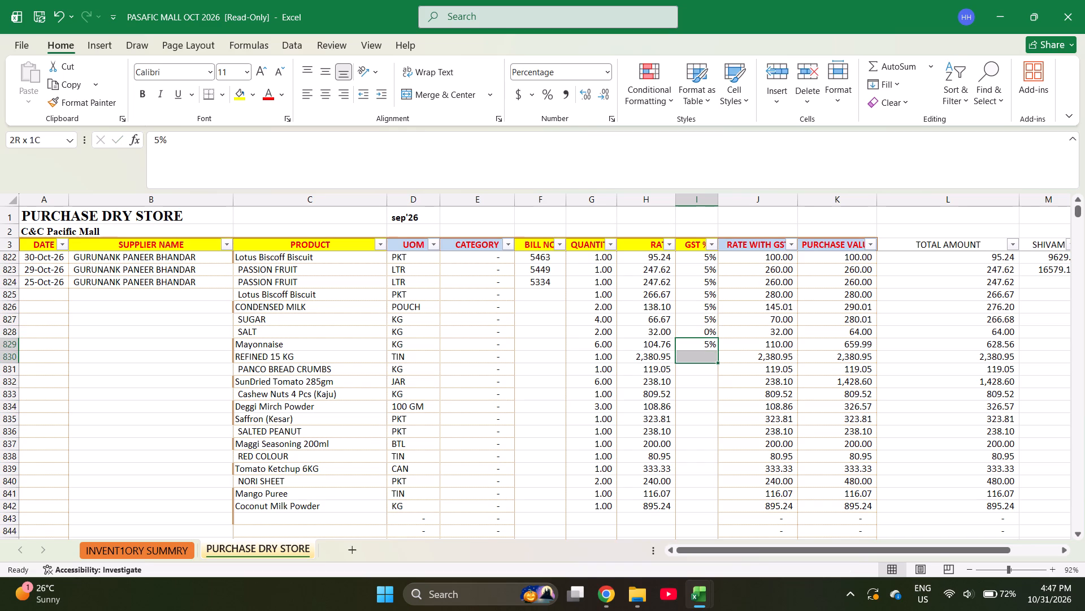
key(shift+Down)
key(ctrl+d)
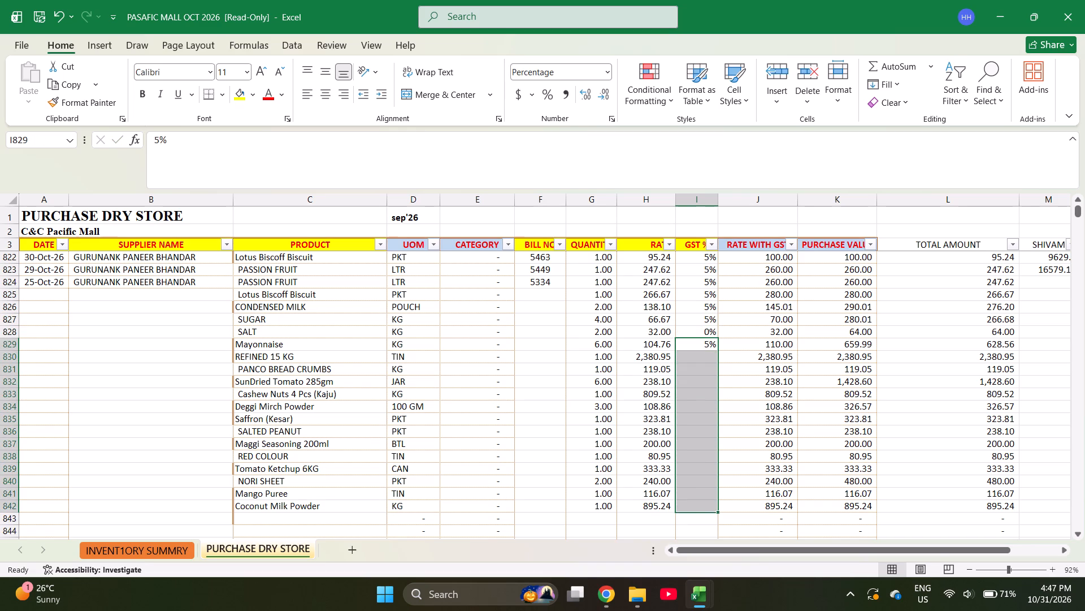
Fill the date 25-Oct-26 and supplier GURUNANK PANEER BHANDAR from row 824 down to row 842.
key(ctrl+Left)
key(ctrl+Left)
key(ctrl+Left)
key(ctrl+Left)
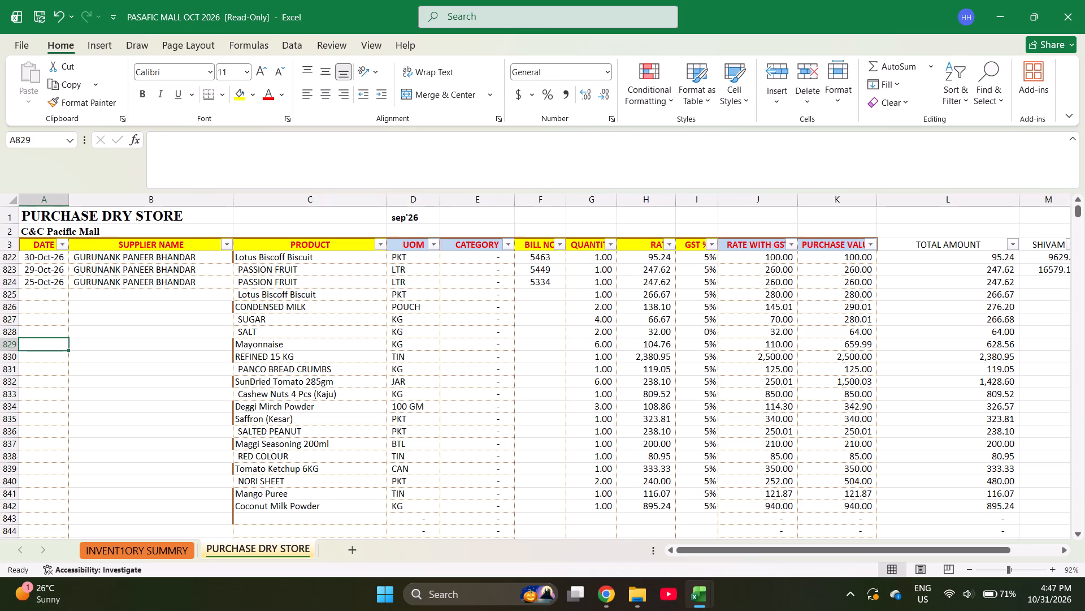
key(ctrl+Up)
key(shift+Right)
key(shift+Down)
key(shift+Down)
key(shift+Down)
key(shift+Down)
key(shift+Down)
key(shift+Down)
key(shift+Down)
key(shift+Down)
key(shift+Down)
key(shift+Down)
key(shift+Down)
key(shift+Down)
key(shift+Down)
key(shift+Down)
key(shift+Down)
key(shift+Down)
key(shift+Down)
key(shift+Down)
key(shift+Down)
key(shift+Down)
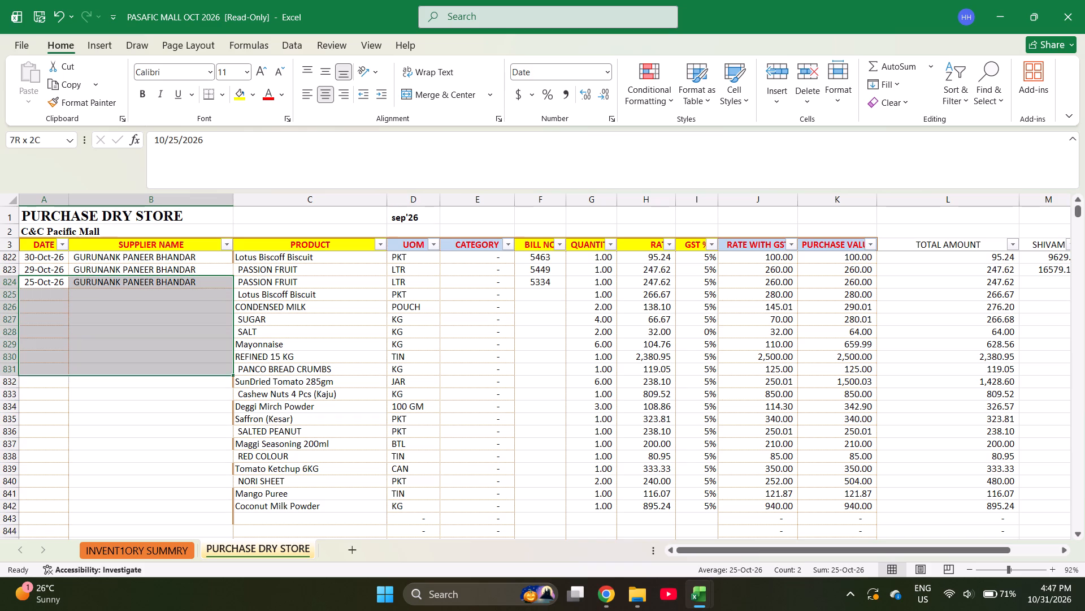
key(ctrl+d)
Select the TOTAL AMOUNT cells in rows 824 to 842 to check the bill's sum.
key(ctrl+Right)
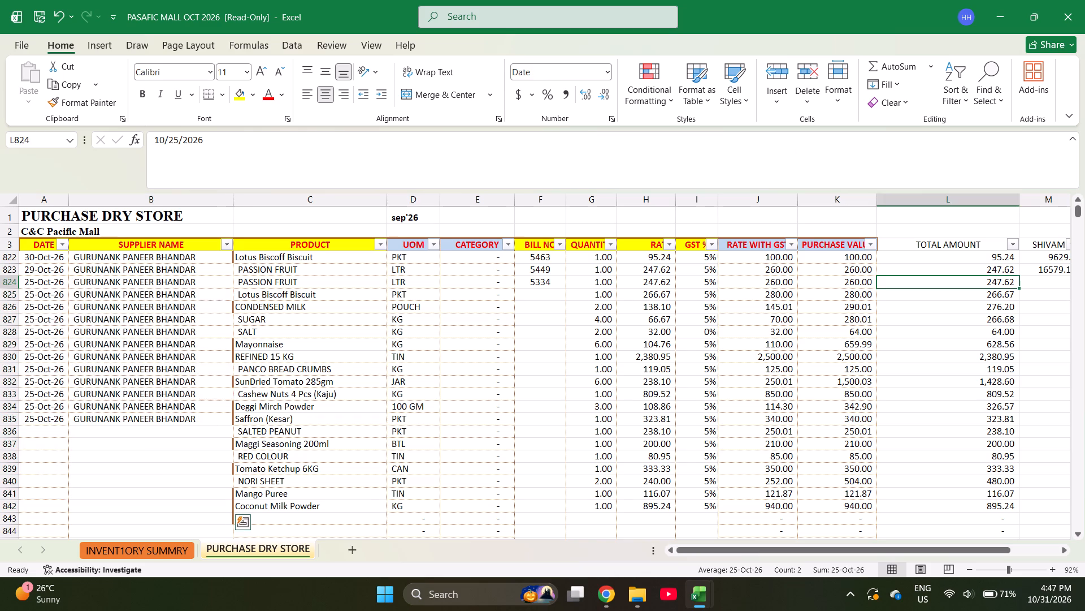
key(shift+Down)
key(shift+Down)
key(shift+Down)
key(shift+Down)
key(shift+Down)
key(shift+Down)
key(shift+Down)
key(shift+Down)
key(shift+Down)
key(shift+Down)
key(shift+Down)
key(shift+Down)
key(shift+Down)
key(shift+Down)
key(shift+Down)
key(shift+Down)
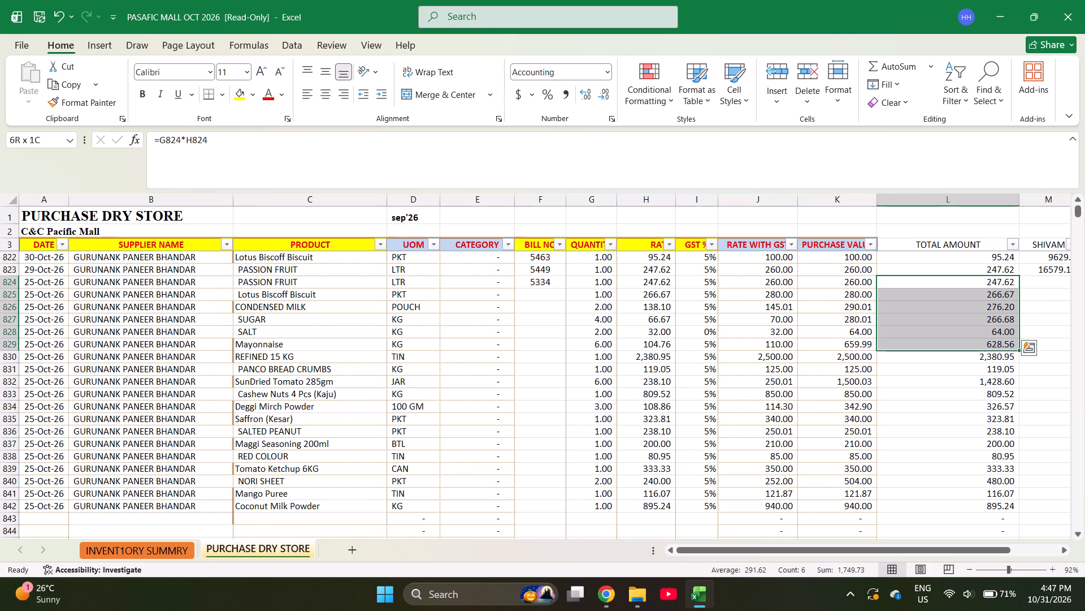
key(shift+Down)
key(shift+Down)
key(shift+Down)
key(shift+Down)
key(shift+Down)
key(shift+Down)
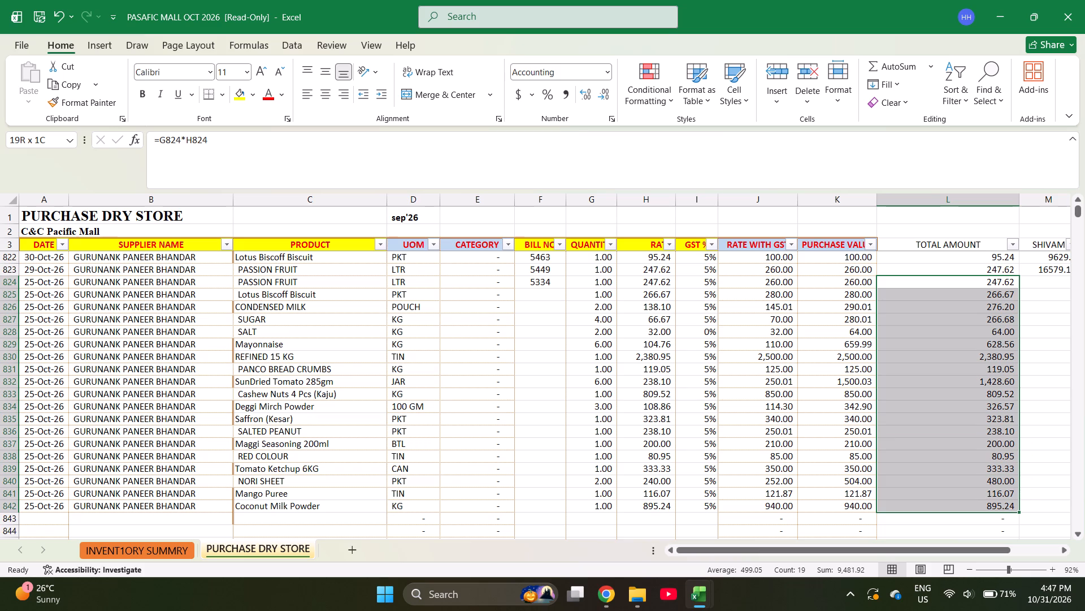
Enter the sum 228.57+366.65+948.60+1180+1440+3848+5760 in cell M842, beside the Coconut Milk Powder total.
key(Right)
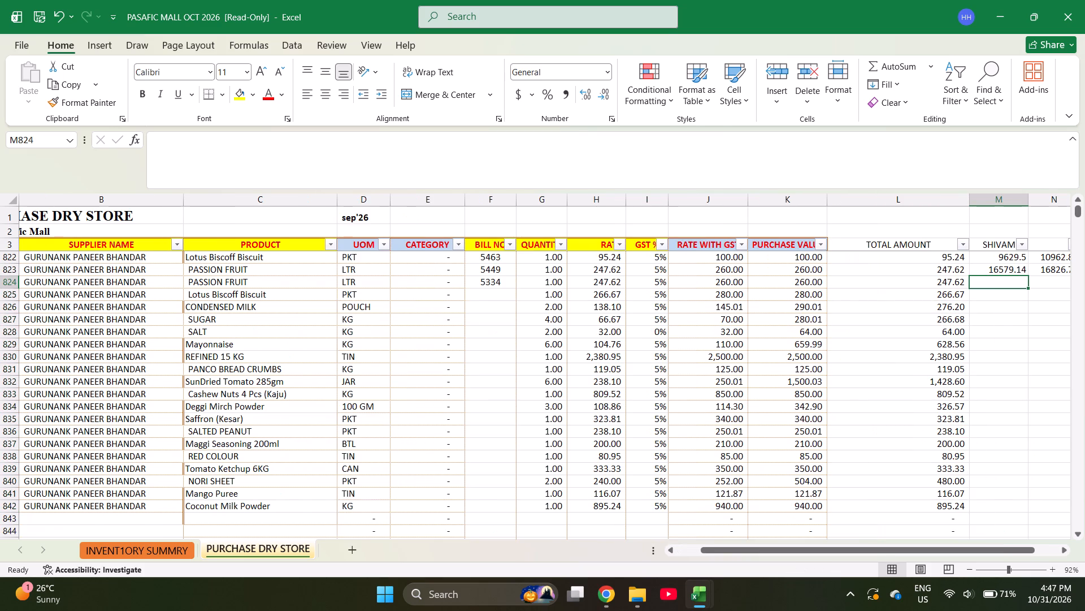
key(Down)
key(Down)
key(Down)
key(Down)
key(Down)
key(Down)
key(Down)
key(Down)
key(Down)
key(Down)
key(Down)
key(Down)
key(Down)
key(Down)
key(Down)
key(Down)
key(Down)
key(Down)
key(Down)
key(Down)
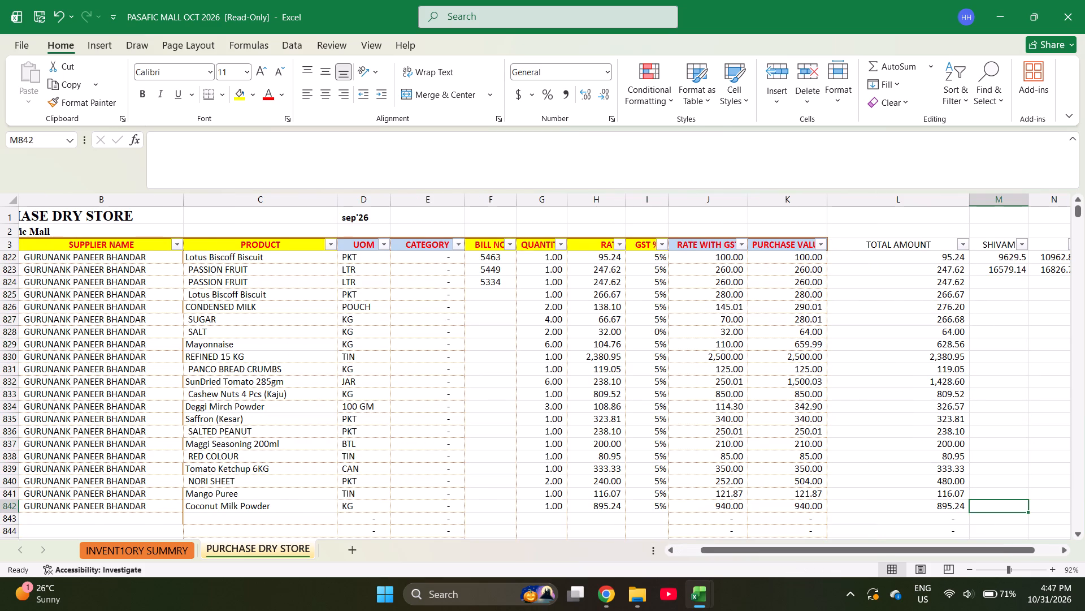
key(Up)
key(Down)
key(plus)
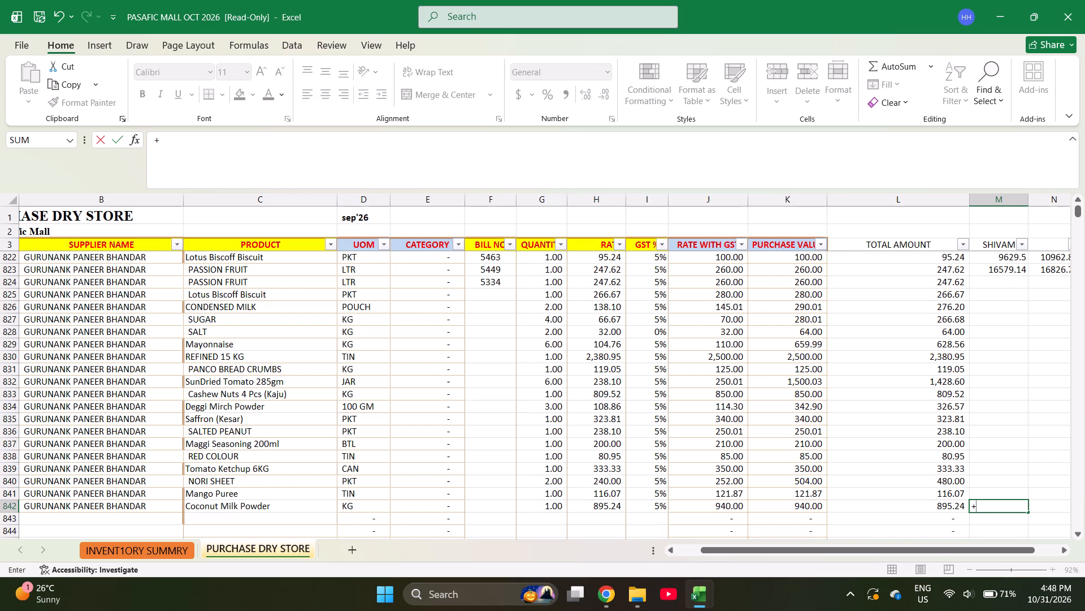
text(228.57+)
text(366.65+)
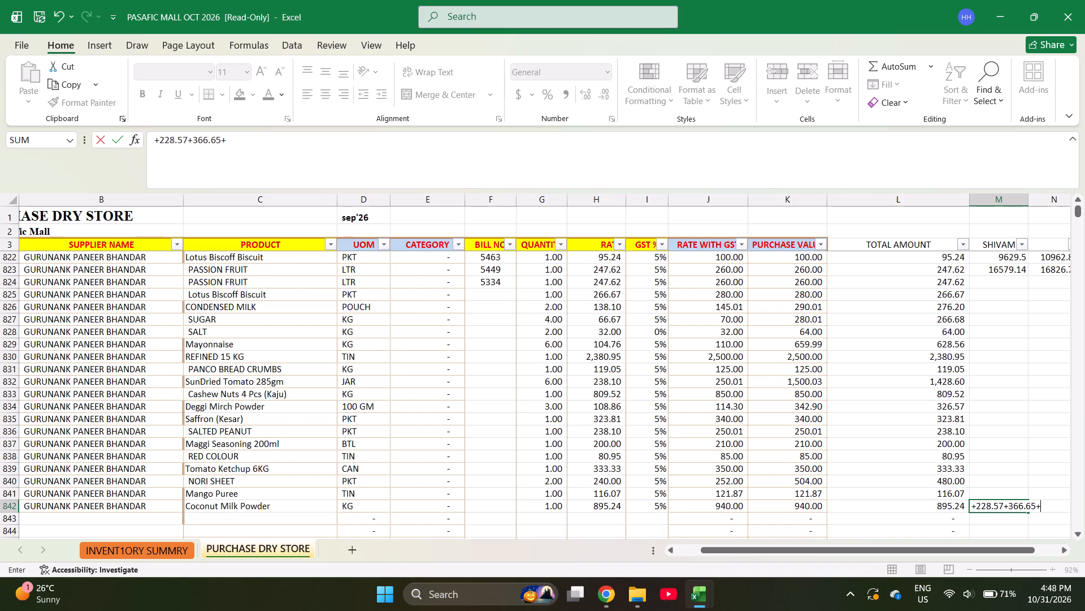
text(948.60+)
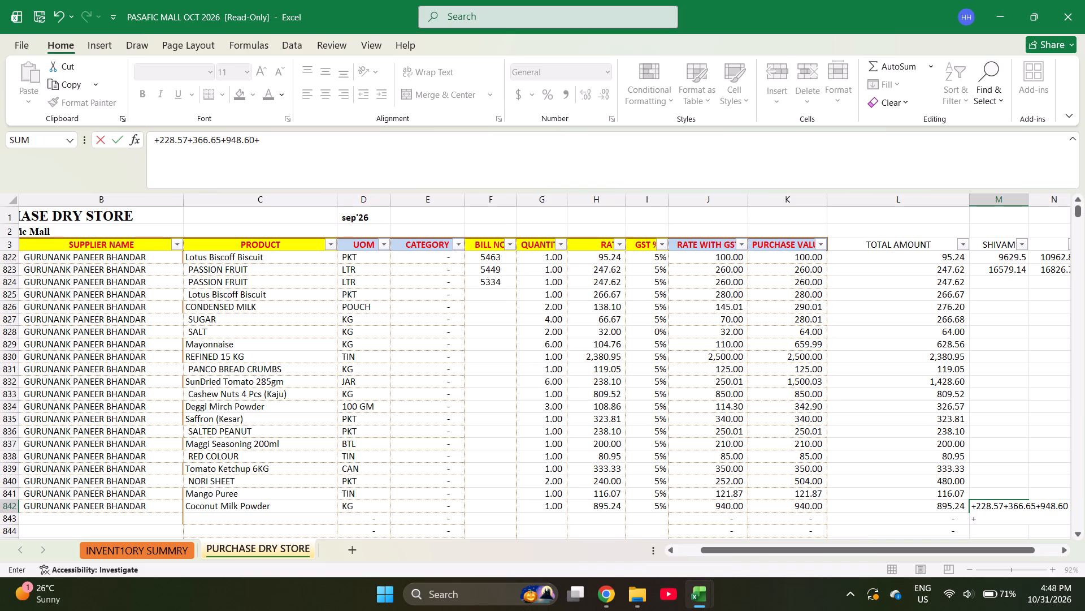
text(1180+)
text(1440)
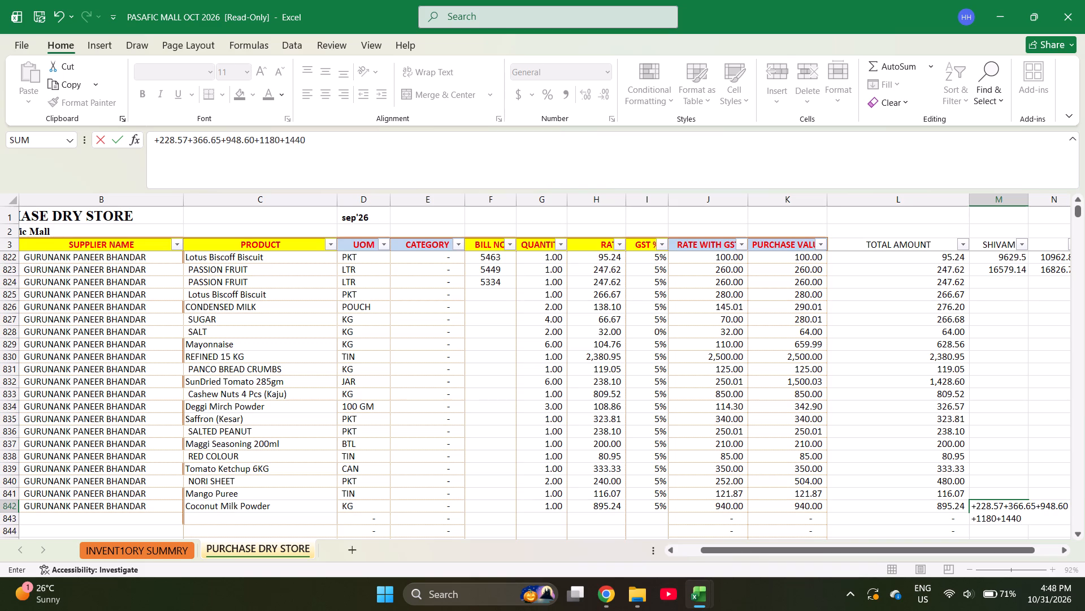
key(plus)
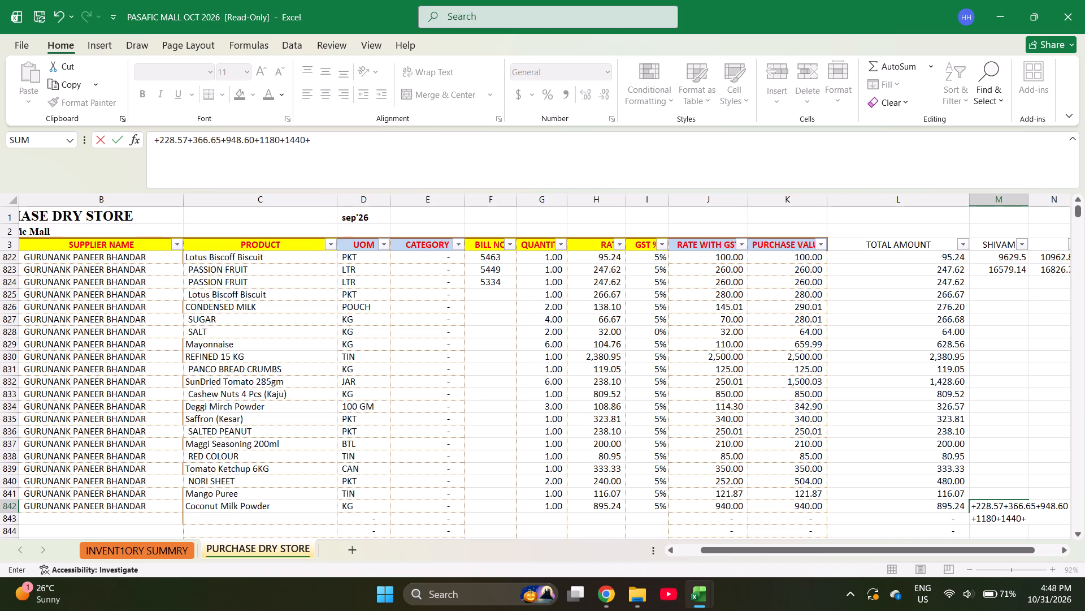
text(3848)
key(plus)
text(5760)
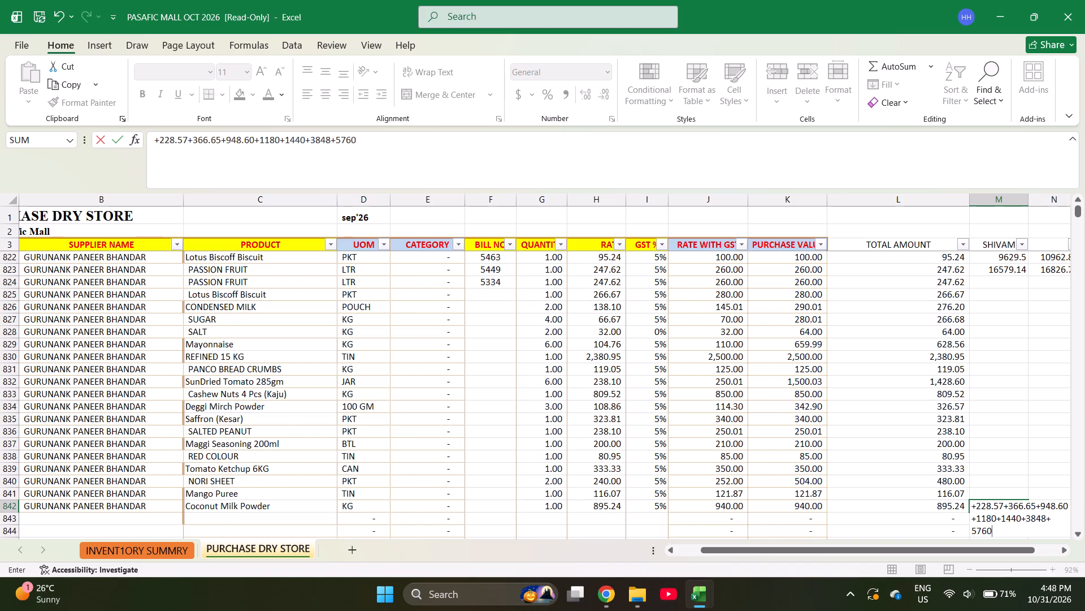
key(Return)
key(Page_Down)
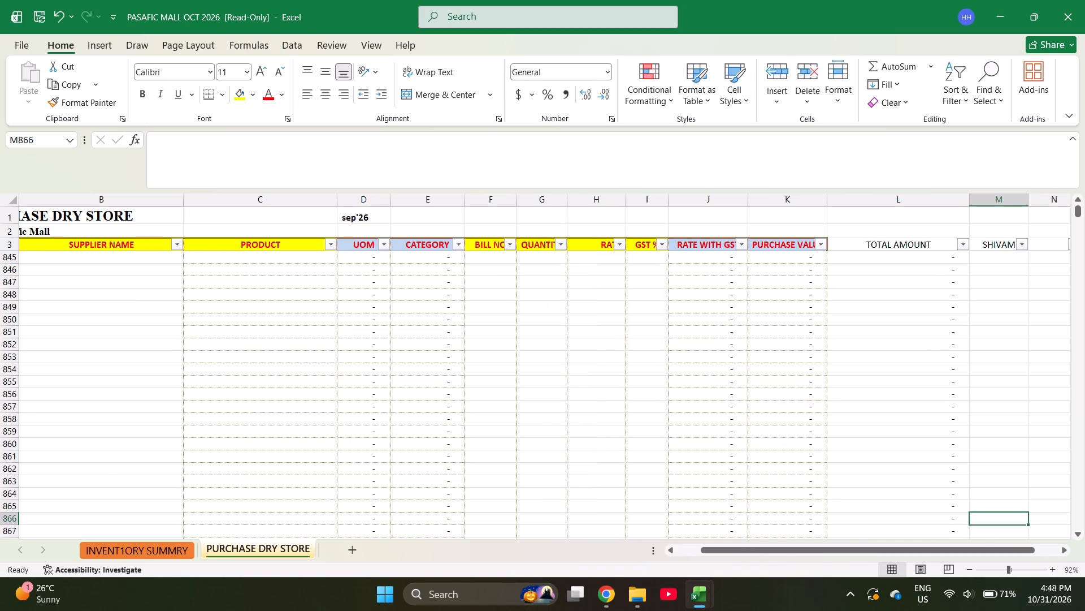
key(Page_Up)
Select the TOTAL AMOUNT cells from row 842 up to row 824 to read the dry store items' sum.
key(Up)
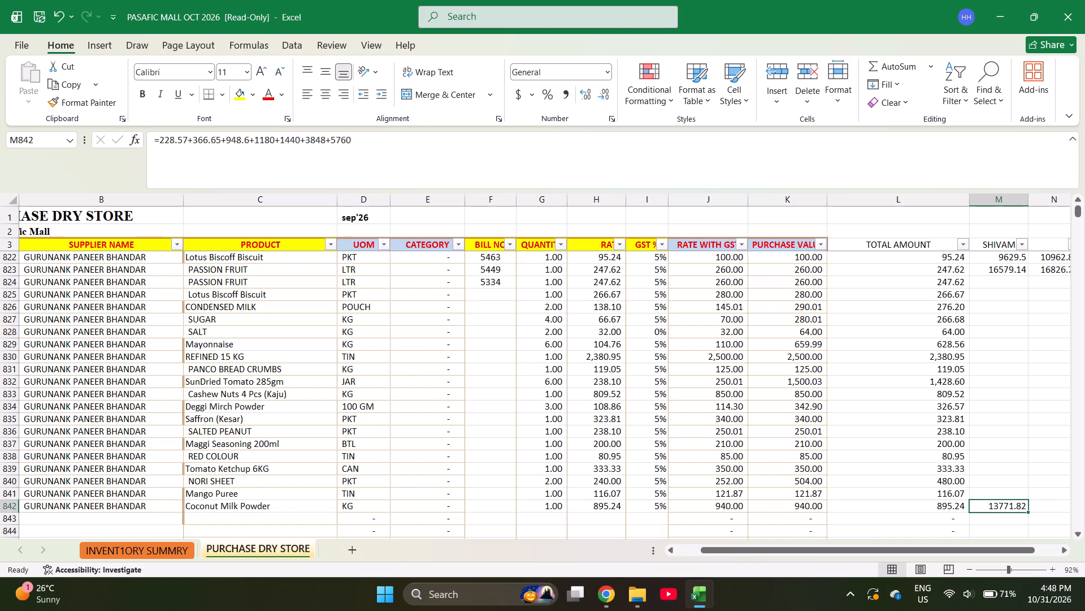
key(Left)
key(shift+Up)
key(shift+Up)
key(shift+Up)
key(shift+Up)
key(shift+Up)
key(shift+Up)
key(shift+Up)
key(shift+Up)
key(shift+Up)
key(shift+Up)
key(shift+Up)
key(shift+Up)
key(shift+Up)
key(shift+Up)
key(shift+Up)
key(shift+Up)
key(shift+Up)
key(shift+Up)
key(shift+Up)
key(shift+Up)
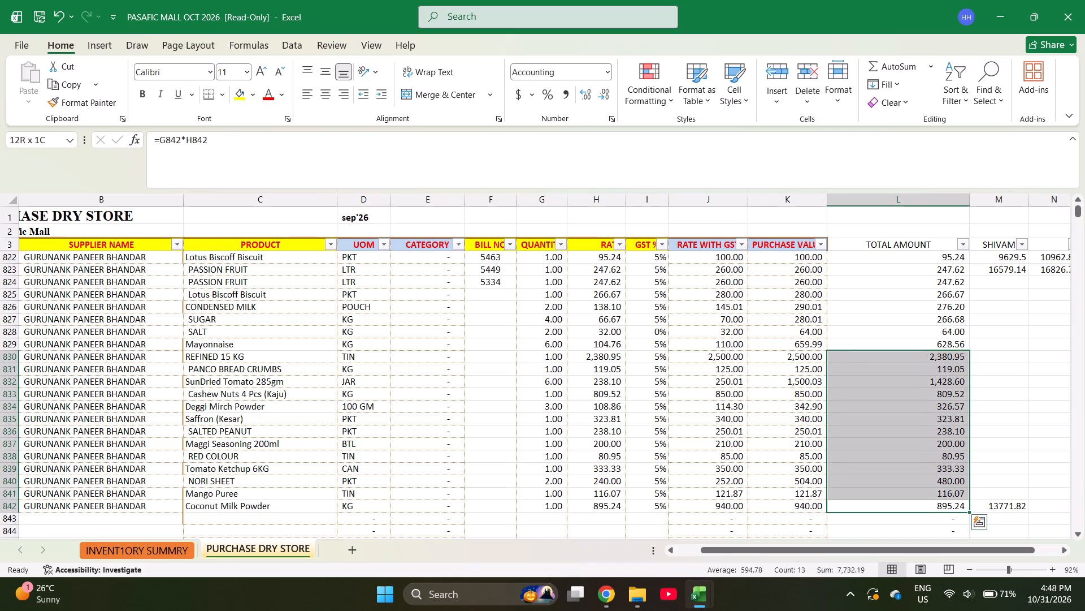
key(shift+Down)
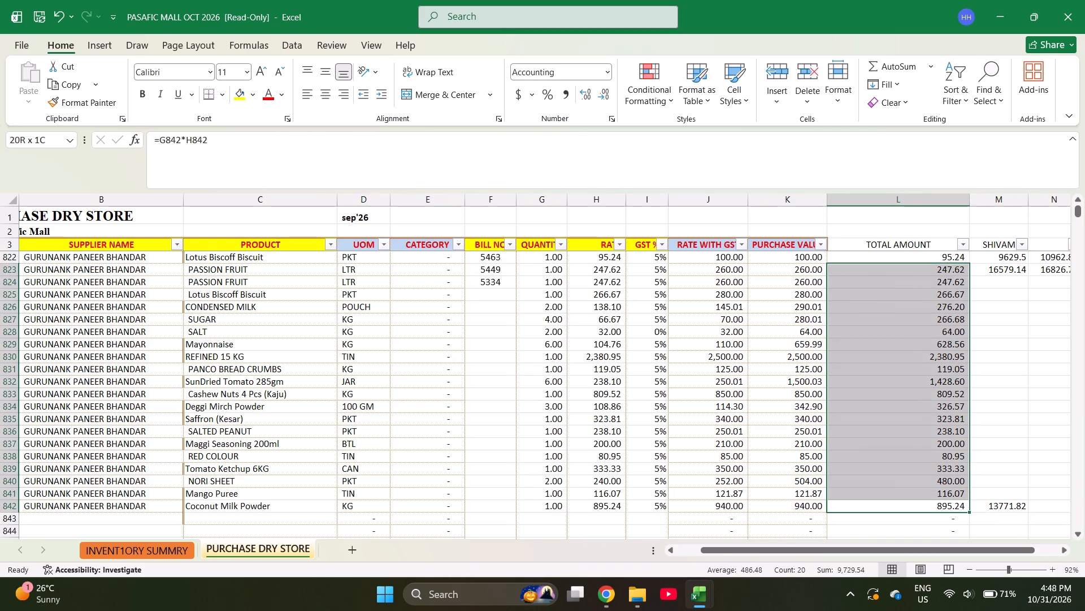
key(shift+Down)
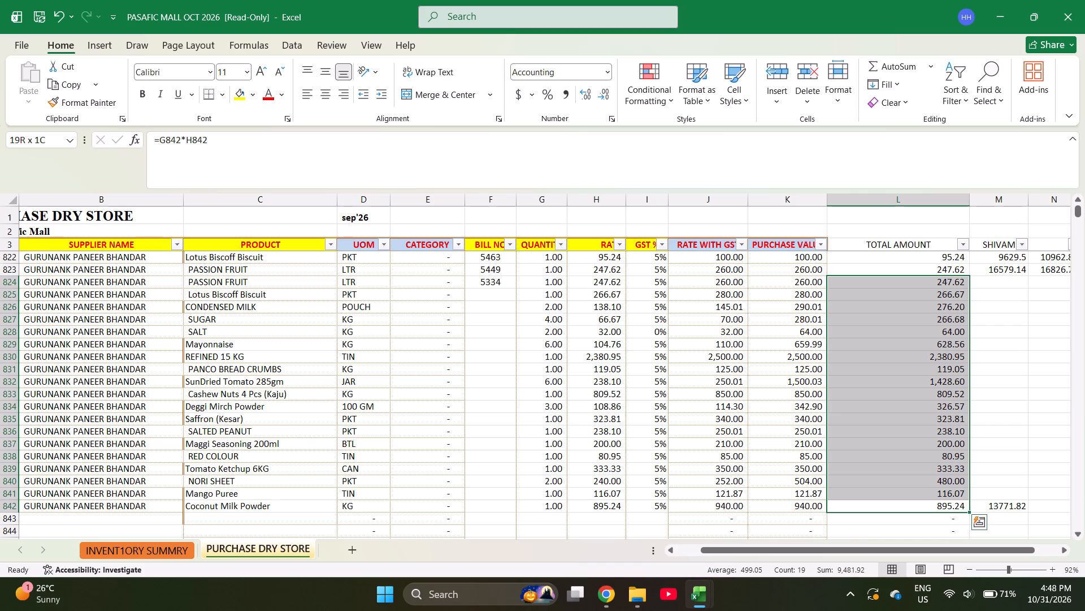
Enter a formula in cell N842 adding 9481.92 to the amount in M842.
key(Right)
key(Right)
text(+9481)
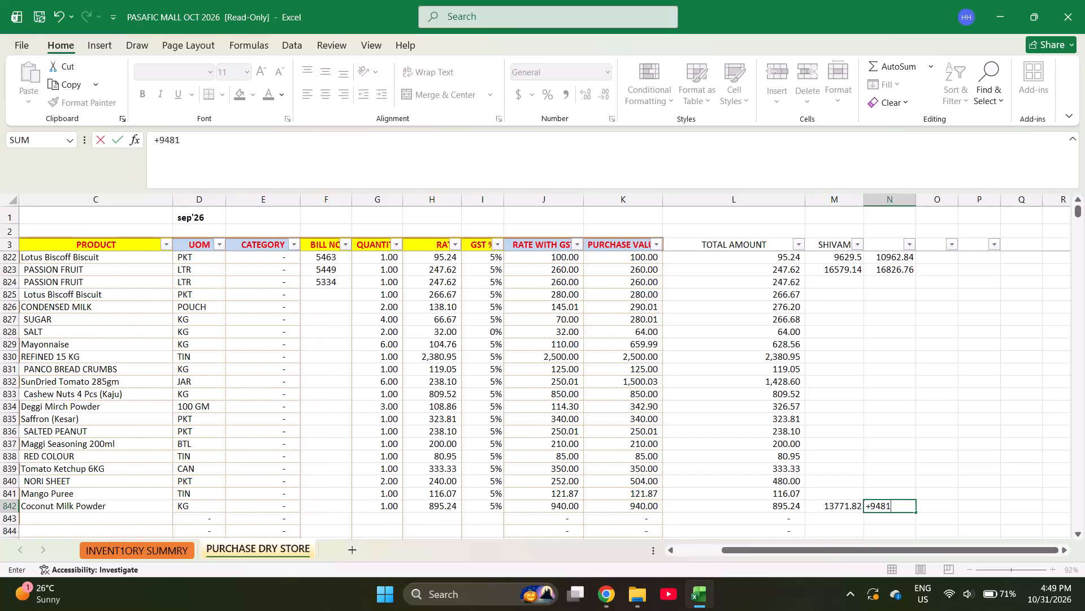
text(.92+)
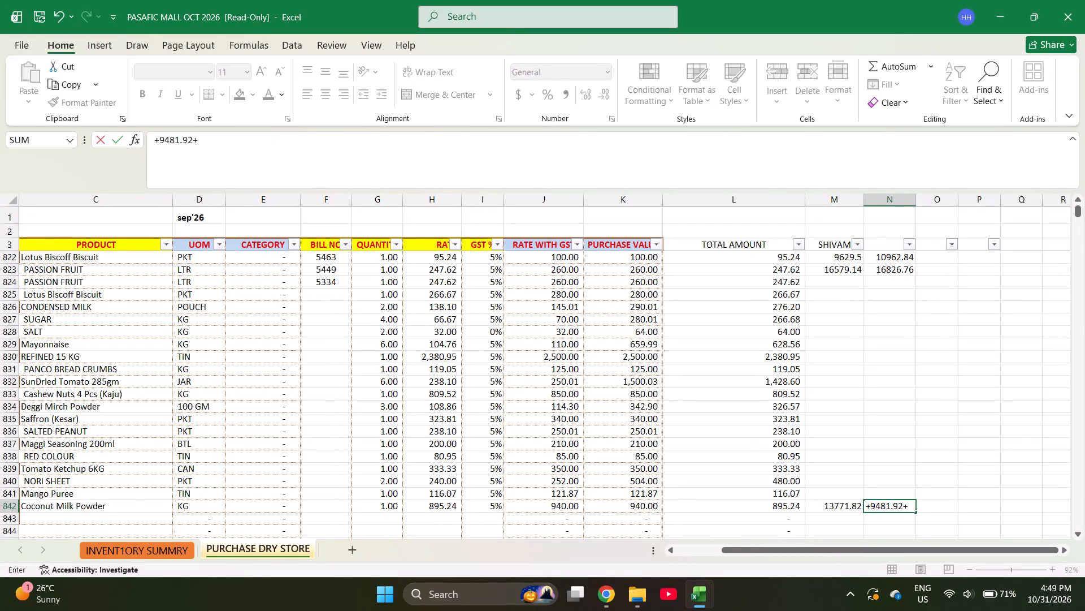
key(Left)
key(Return)
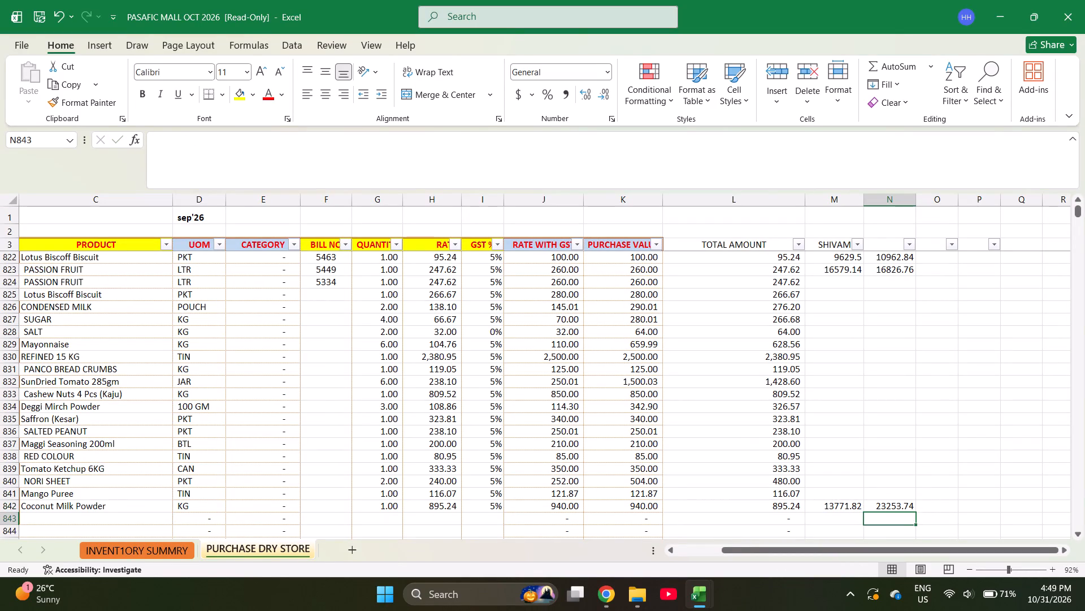
key(Page_Down)
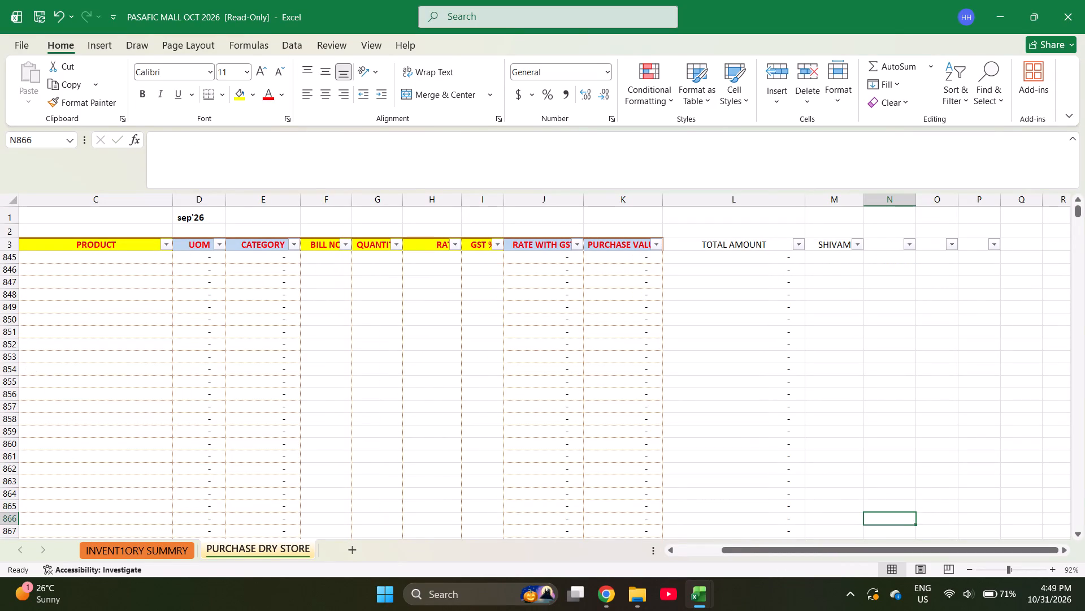
key(Page_Up)
Reselect the TOTAL AMOUNT cells from row 842 up to row 824 to recheck their sum.
key(Left)
key(Left)
key(Up)
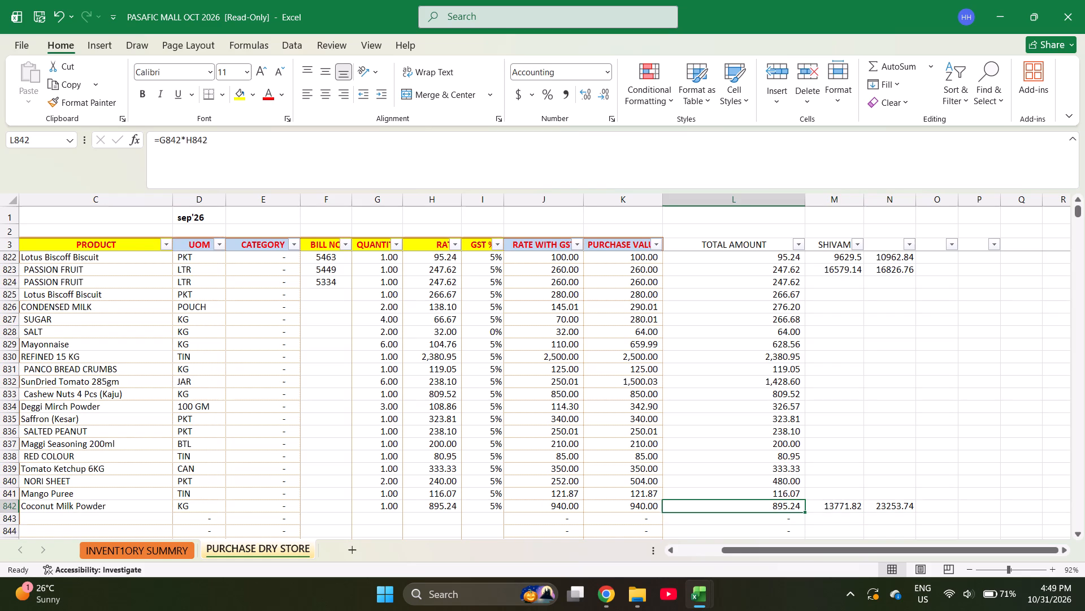
key(shift+Up)
key(shift+Up)
key(shift+Up)
key(shift+Up)
key(shift+Up)
key(shift+Up)
key(shift+Up)
key(shift+Up)
key(shift+Up)
key(shift+Up)
key(shift+Up)
key(shift+Up)
key(shift+Up)
key(shift+Up)
key(shift+Up)
key(shift+Up)
key(shift+Up)
key(shift+Up)
key(shift+Up)
key(shift+Up)
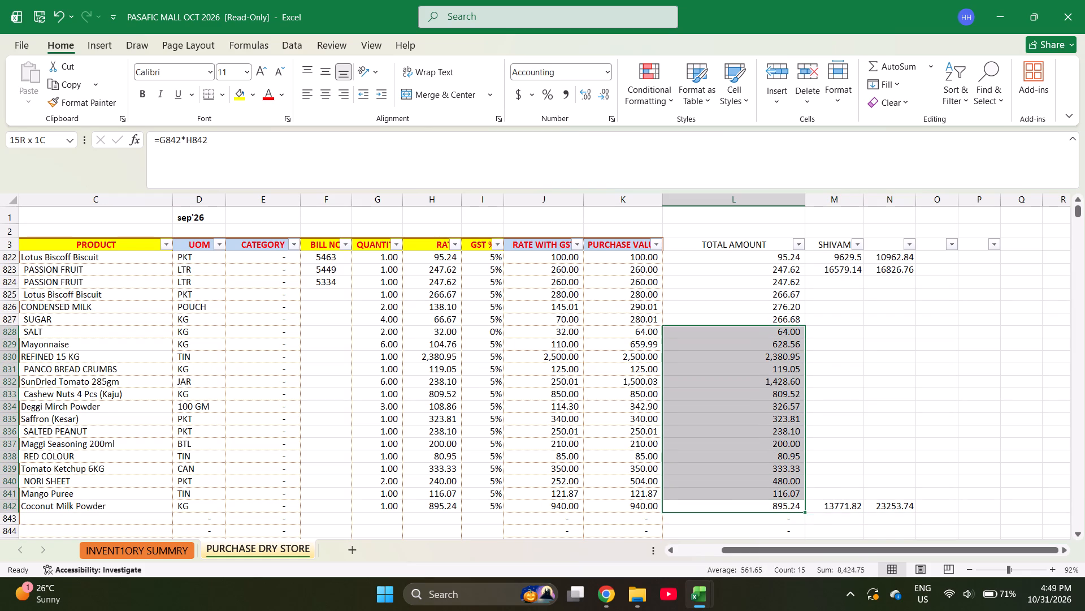
key(shift+Up)
key(shift+Up)
key(shift+Up)
key(shift+Up)
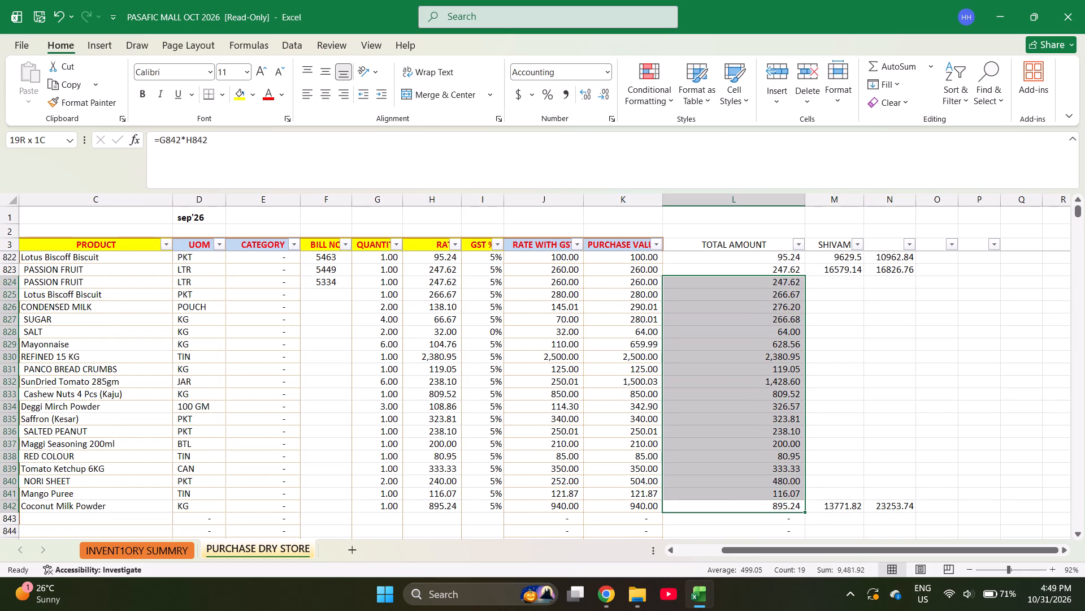
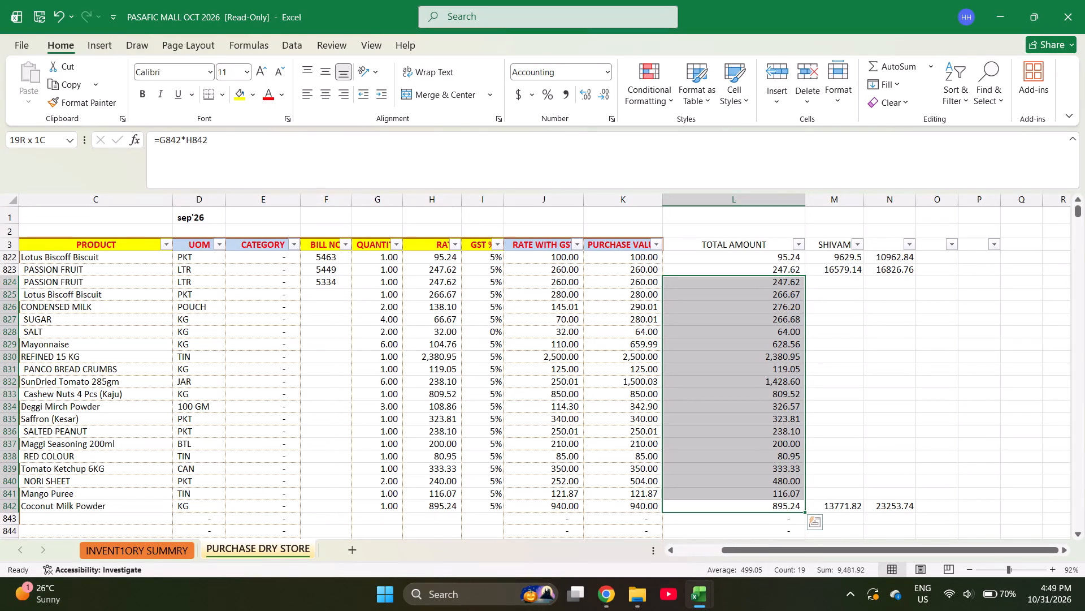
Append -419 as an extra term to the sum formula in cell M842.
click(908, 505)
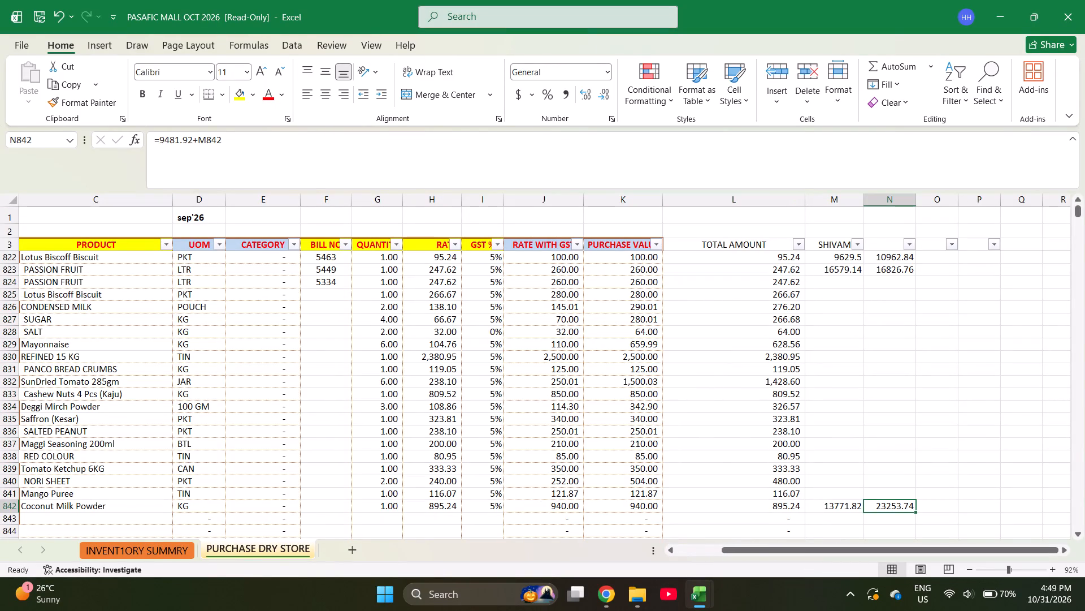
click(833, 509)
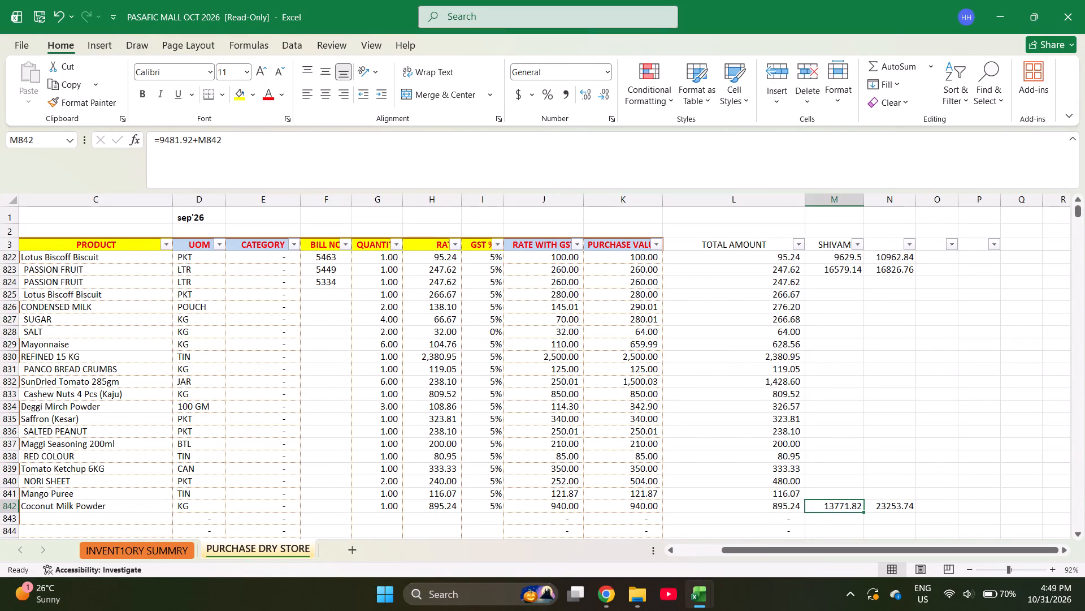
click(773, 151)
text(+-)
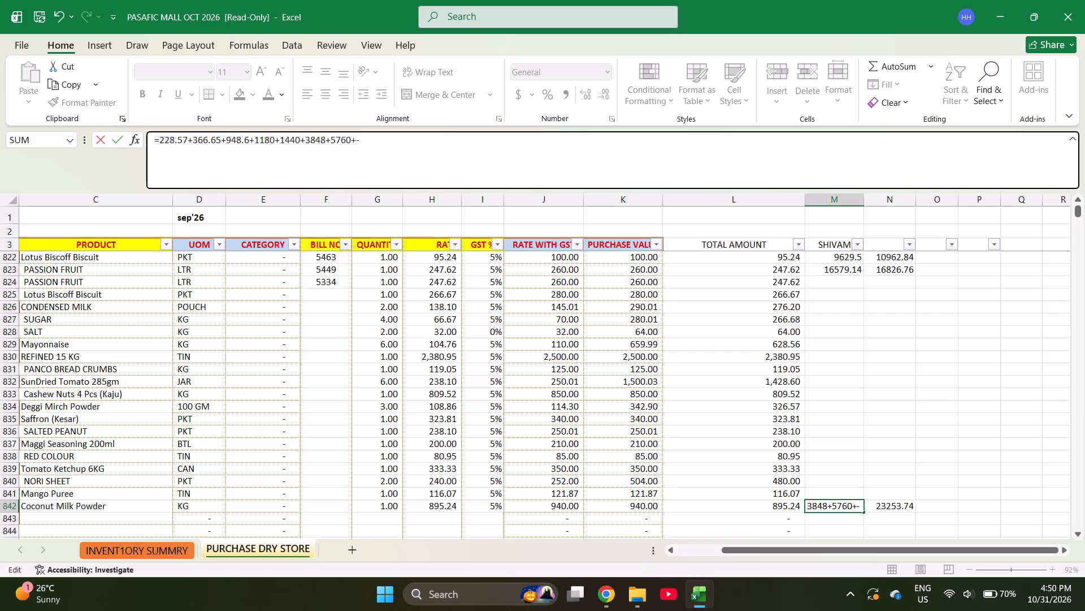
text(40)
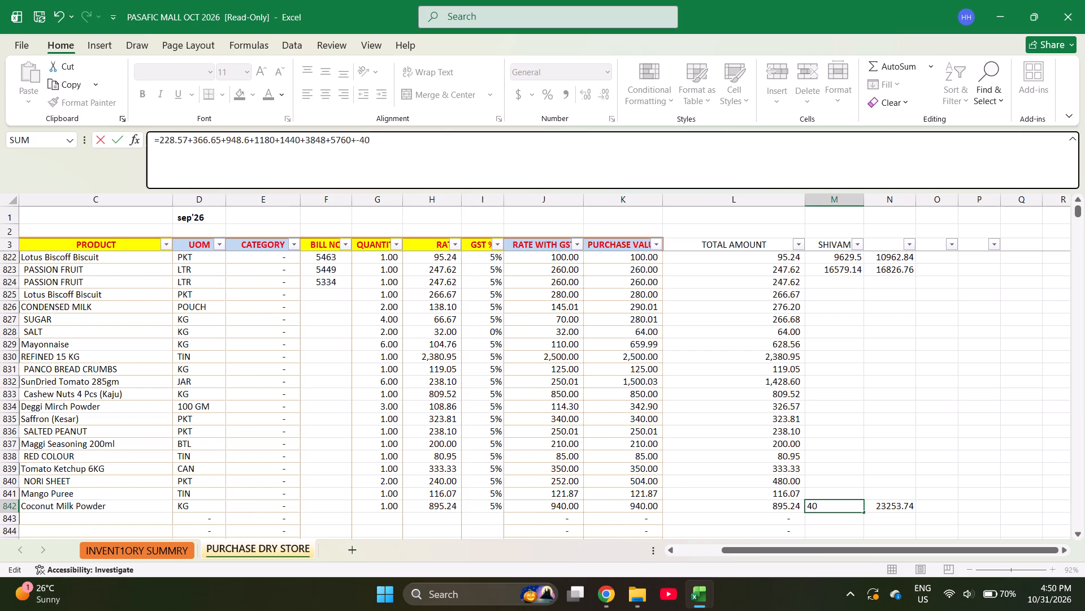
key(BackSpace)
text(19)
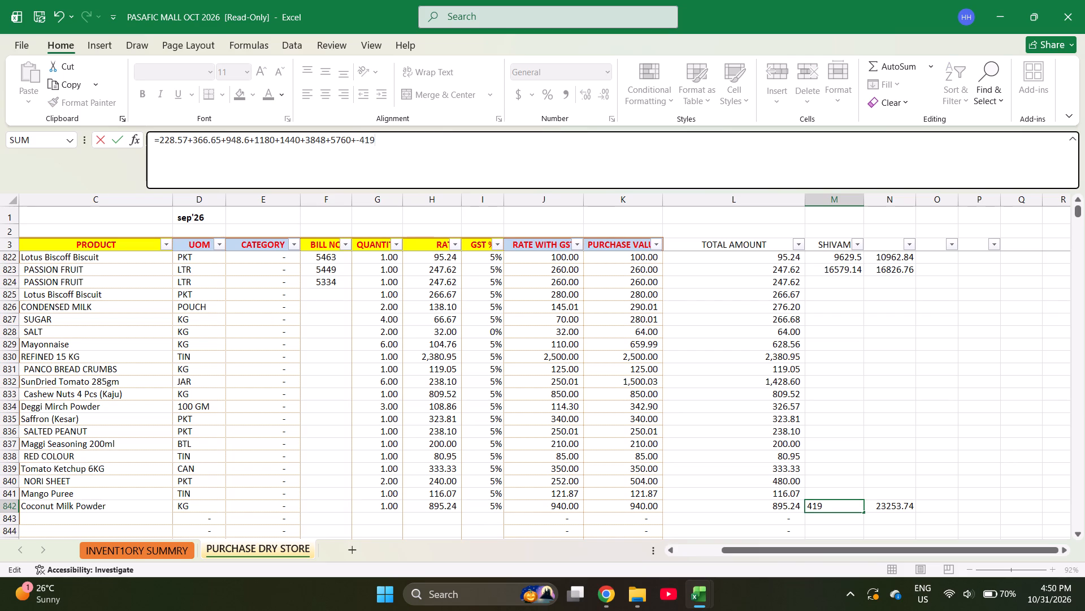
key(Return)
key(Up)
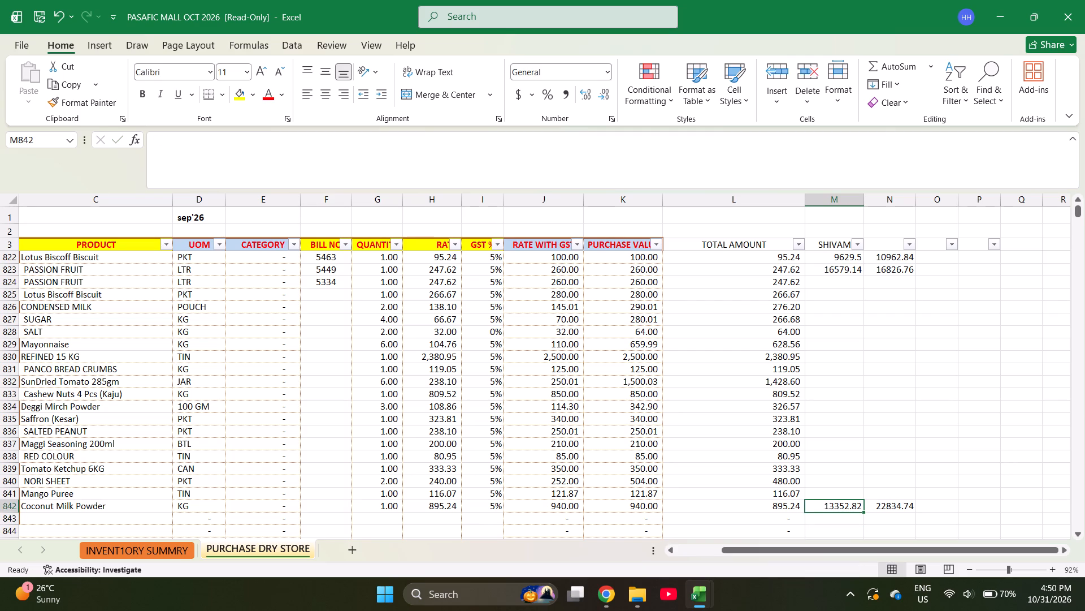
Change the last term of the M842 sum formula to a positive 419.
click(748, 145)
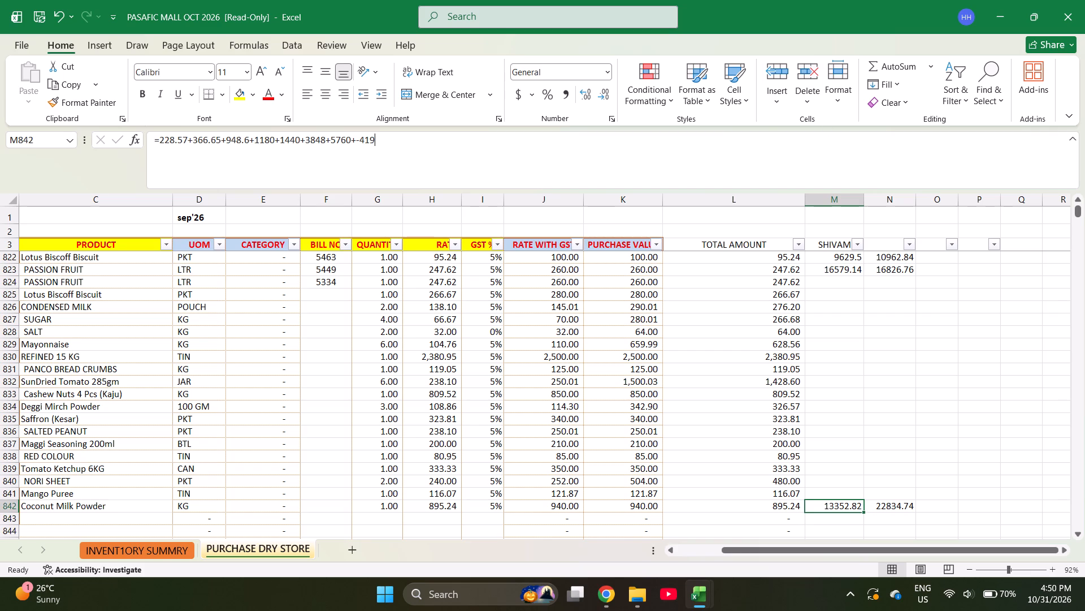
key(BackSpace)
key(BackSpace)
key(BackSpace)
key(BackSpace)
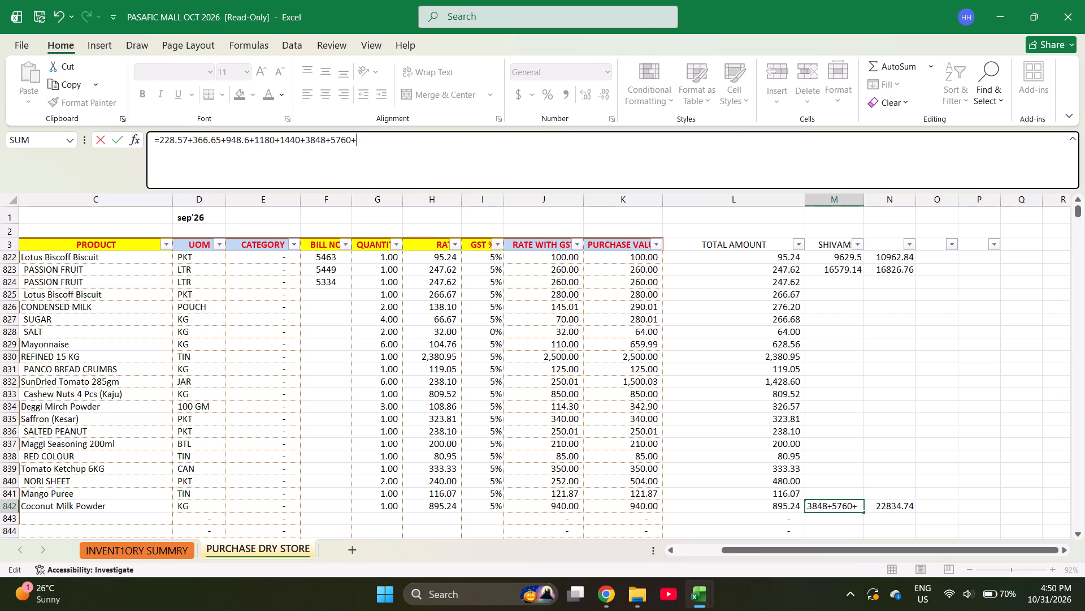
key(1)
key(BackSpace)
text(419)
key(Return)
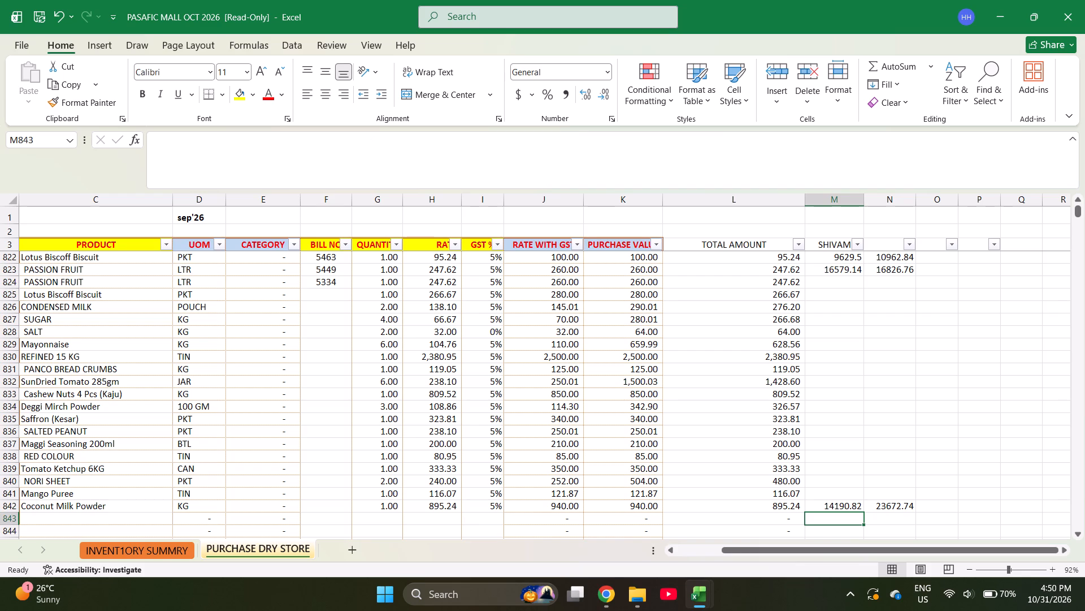
Check the TOTAL AMOUNT cells one by one from Deggi Mirch Powder in row 834 down to NORI SHEET in row 840.
key(Up)
key(Up)
key(Up)
key(Up)
key(Up)
key(Up)
key(Up)
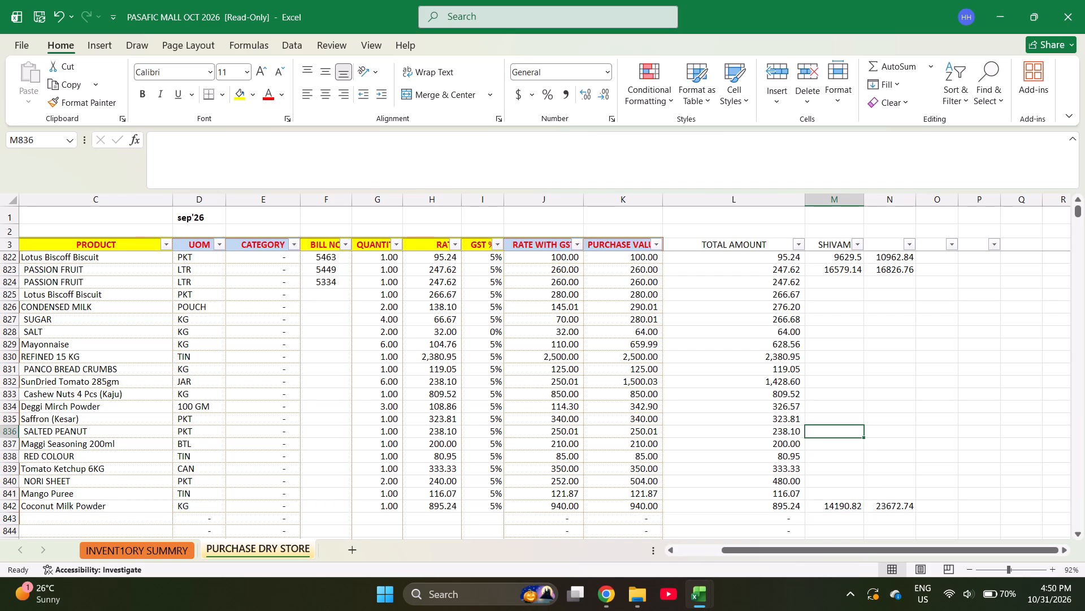
key(Up)
key(Left)
key(Up)
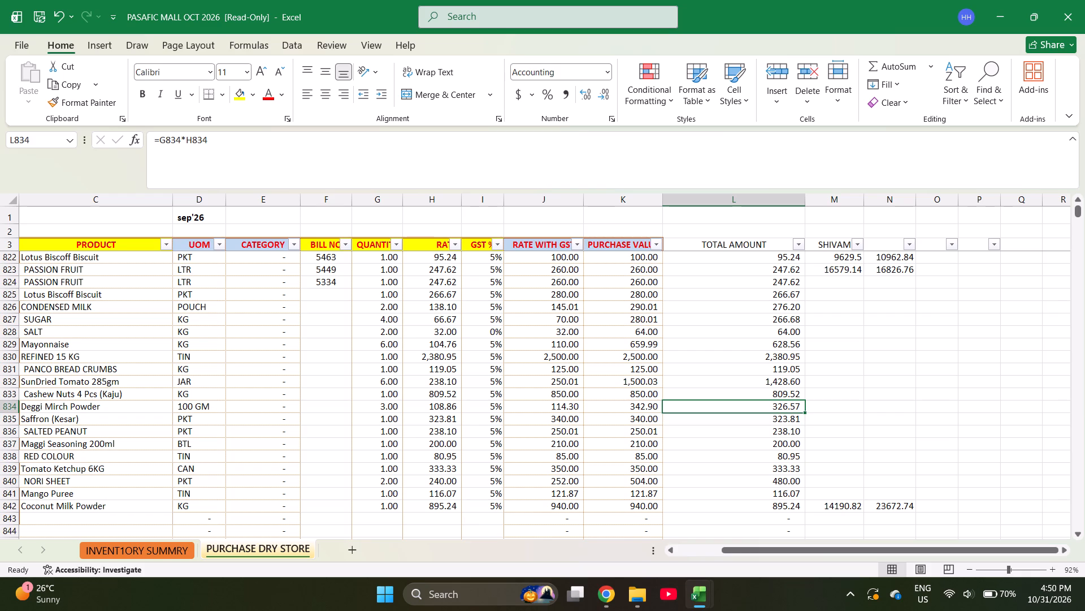
key(Down)
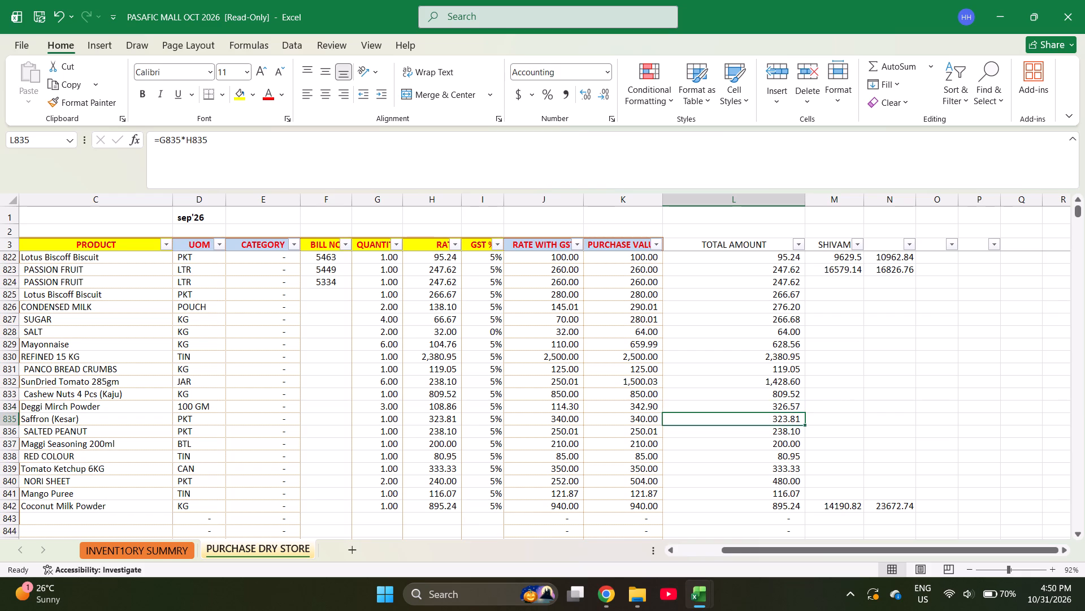
key(Down)
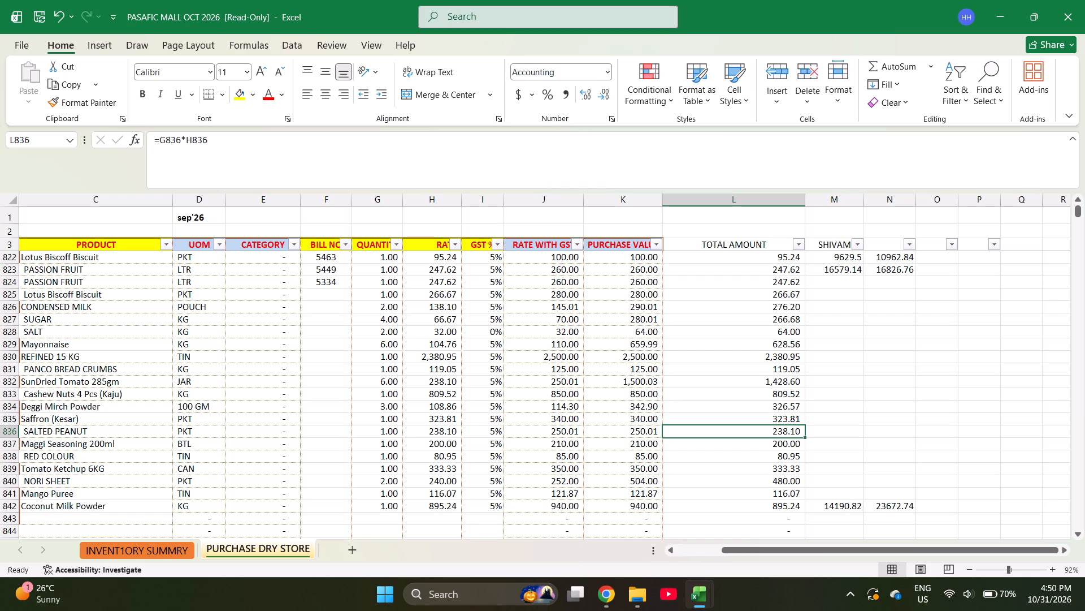
key(Down)
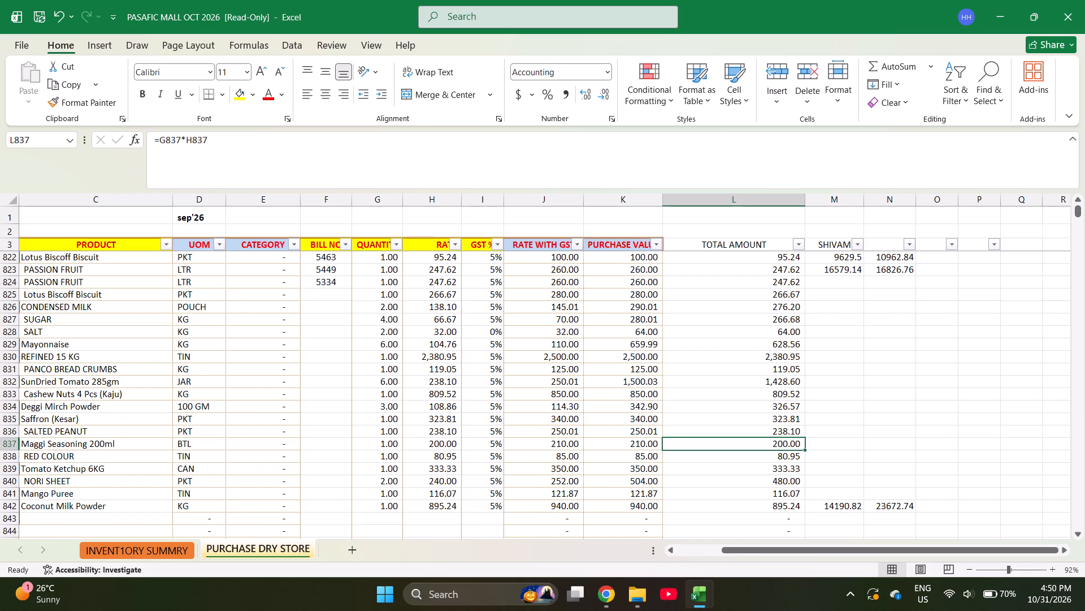
key(Down)
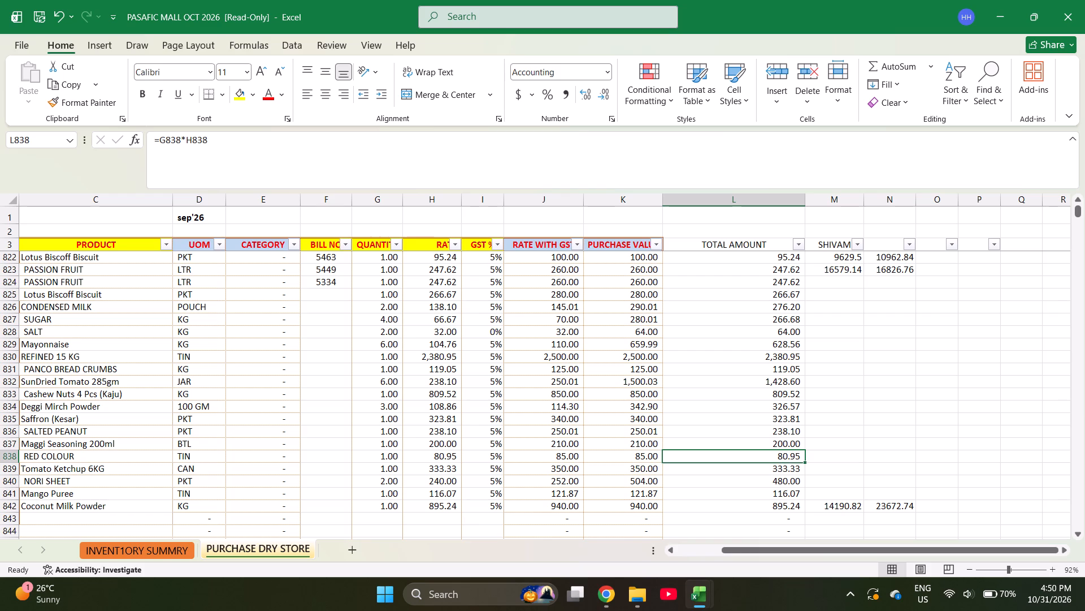
key(Down)
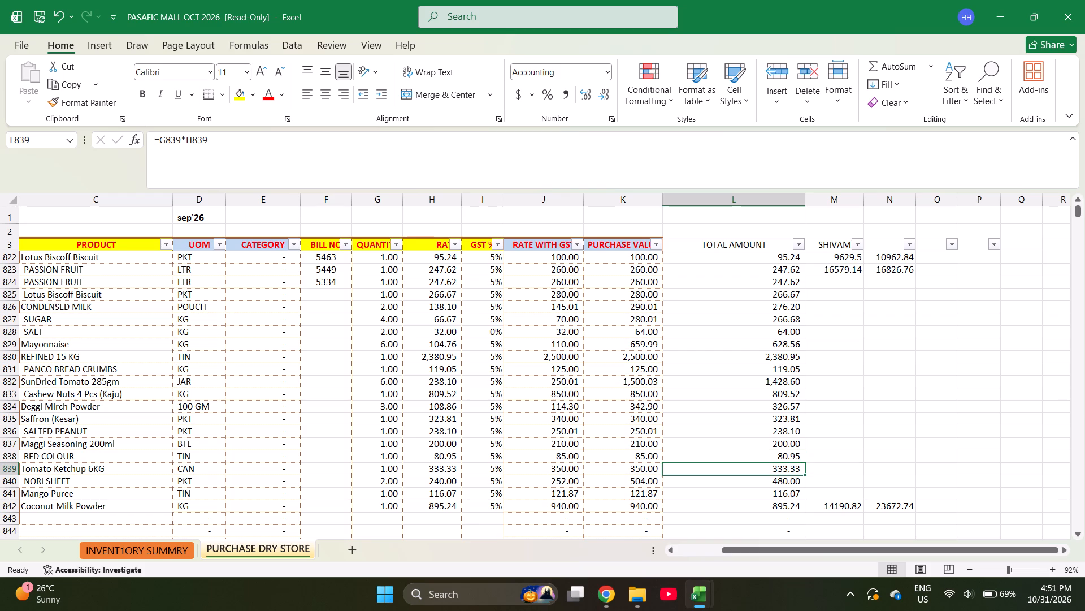
key(Down)
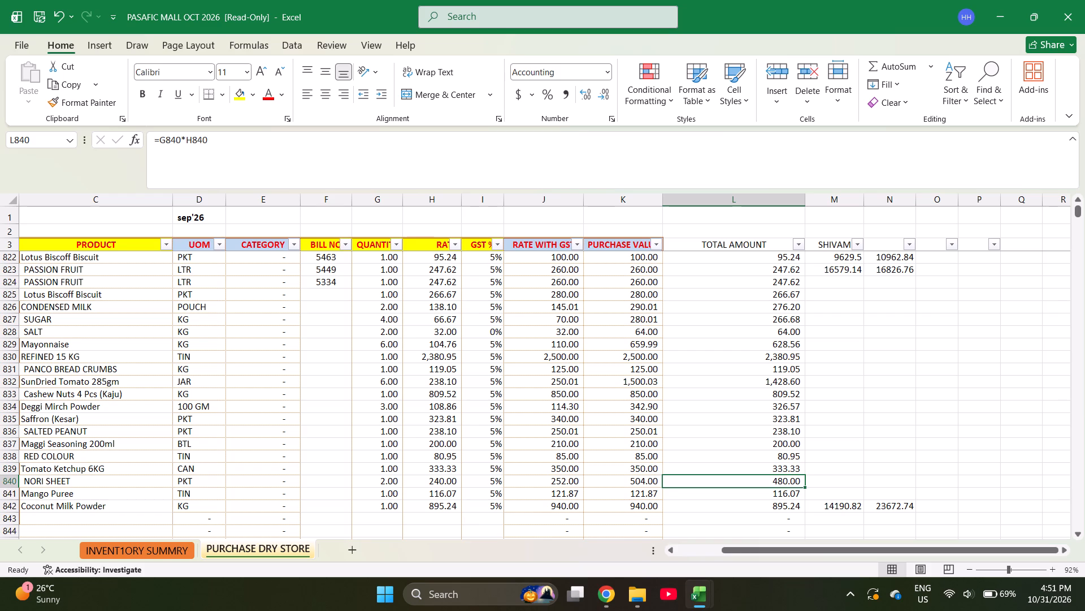
Set the NORI SHEET rate in row 840 to 209.52.
key(Left)
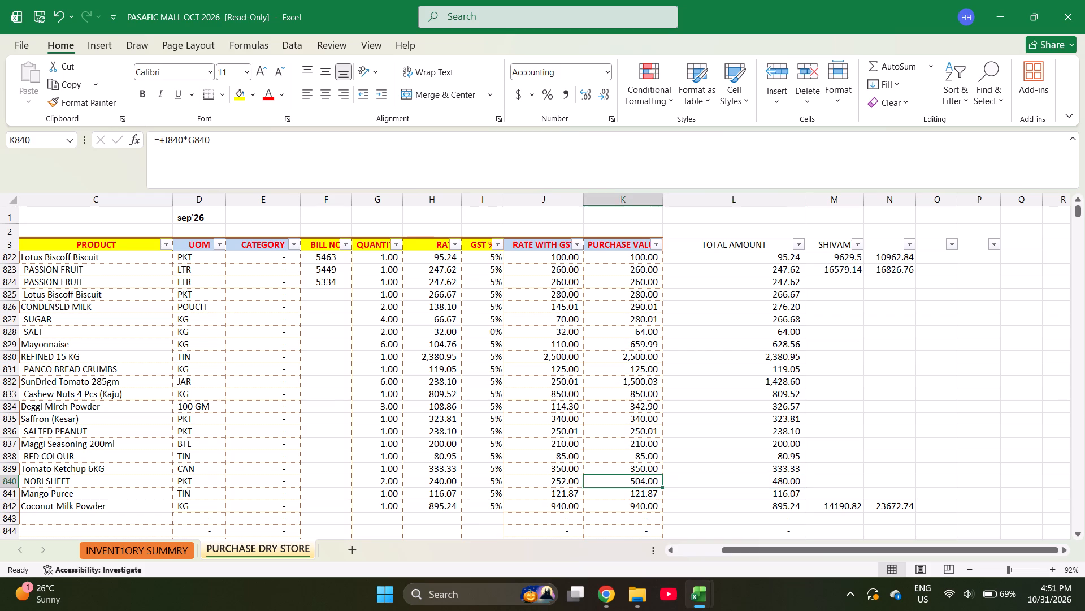
key(Left)
key(Left)
key(Left)
text(209)
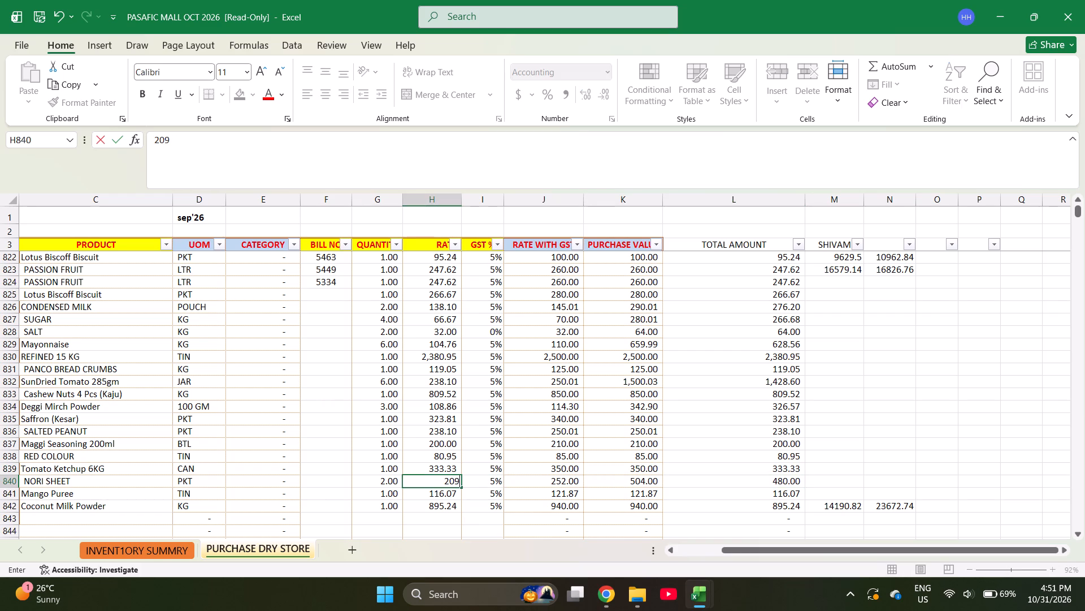
text(.52)
key(Right)
key(Right)
key(Right)
key(Right)
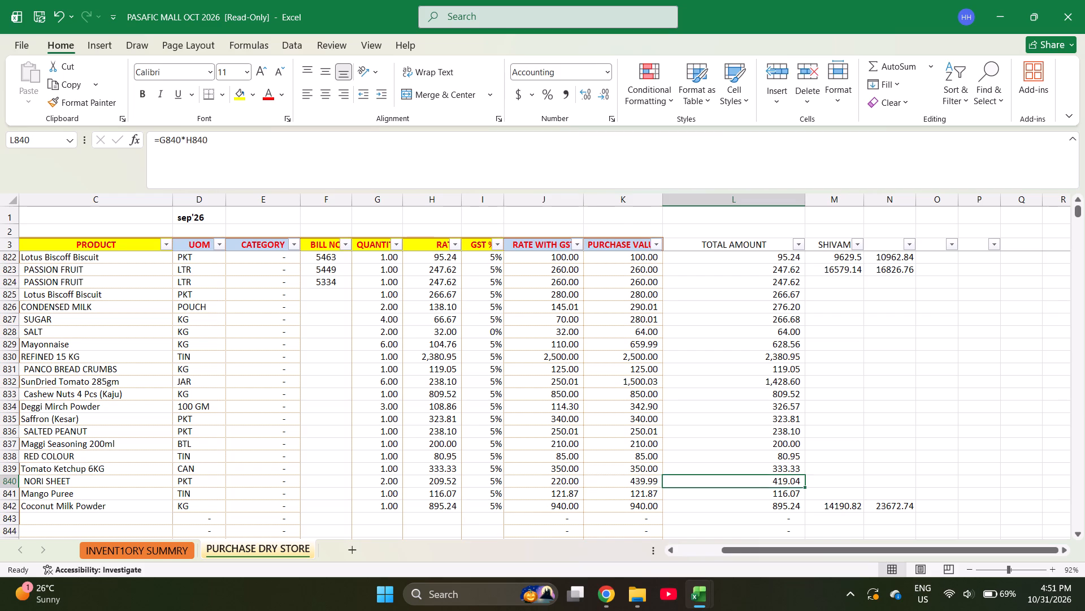
key(Right)
key(Down)
key(Down)
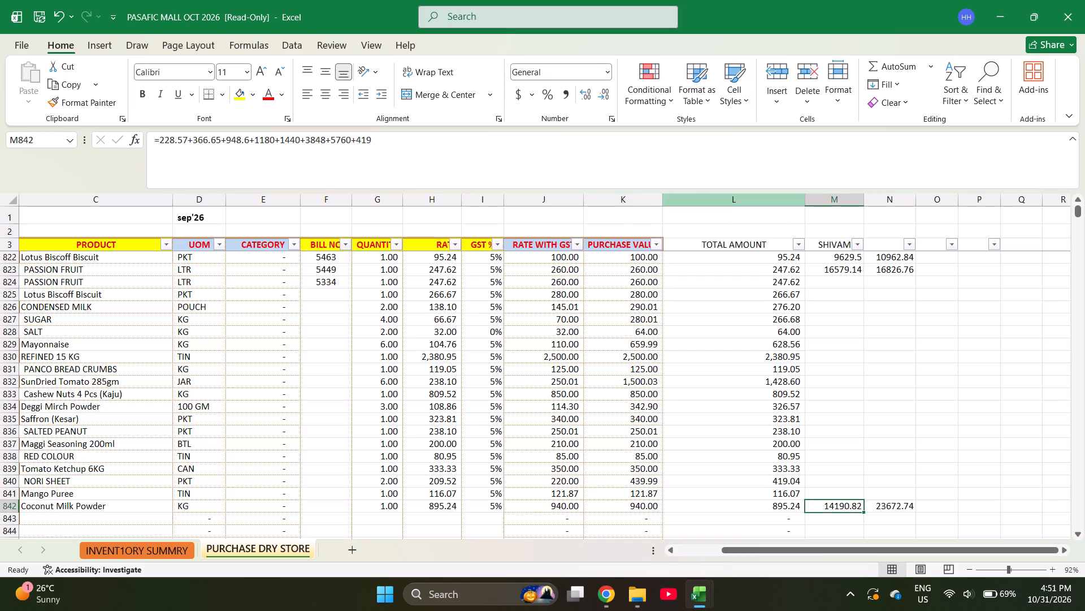
Select the TOTAL AMOUNT cells from row 842 up to row 824 to read their updated sum.
click(774, 507)
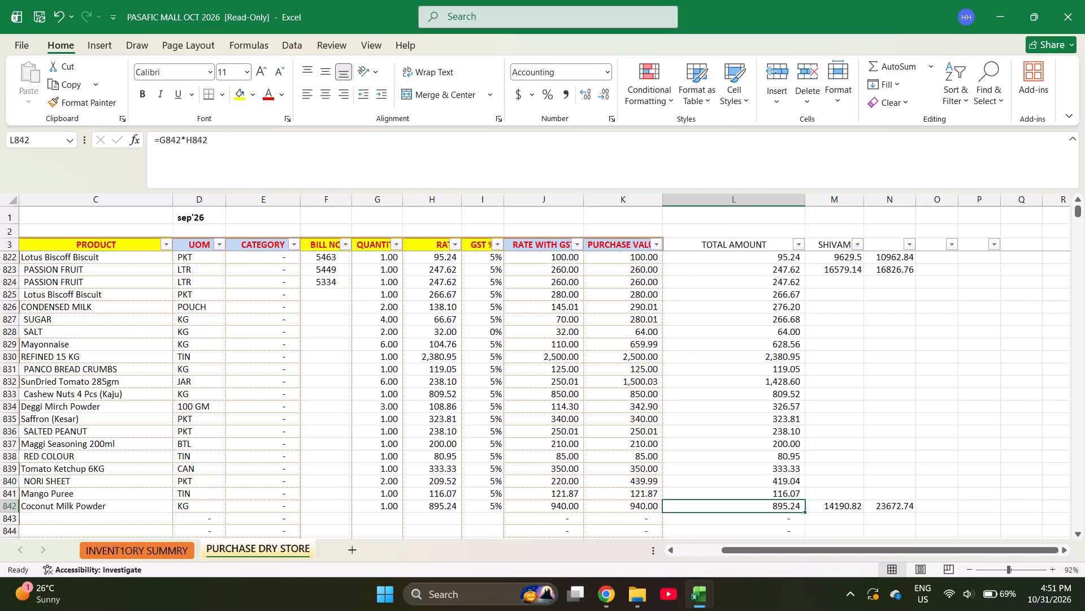
key(shift+Up)
key(shift+Up)
key(shift+Up)
key(shift+Up)
key(shift+Up)
key(shift+Up)
key(shift+Up)
key(shift+Up)
key(shift+Up)
key(shift+Up)
key(shift+Up)
key(shift+Up)
key(shift+Up)
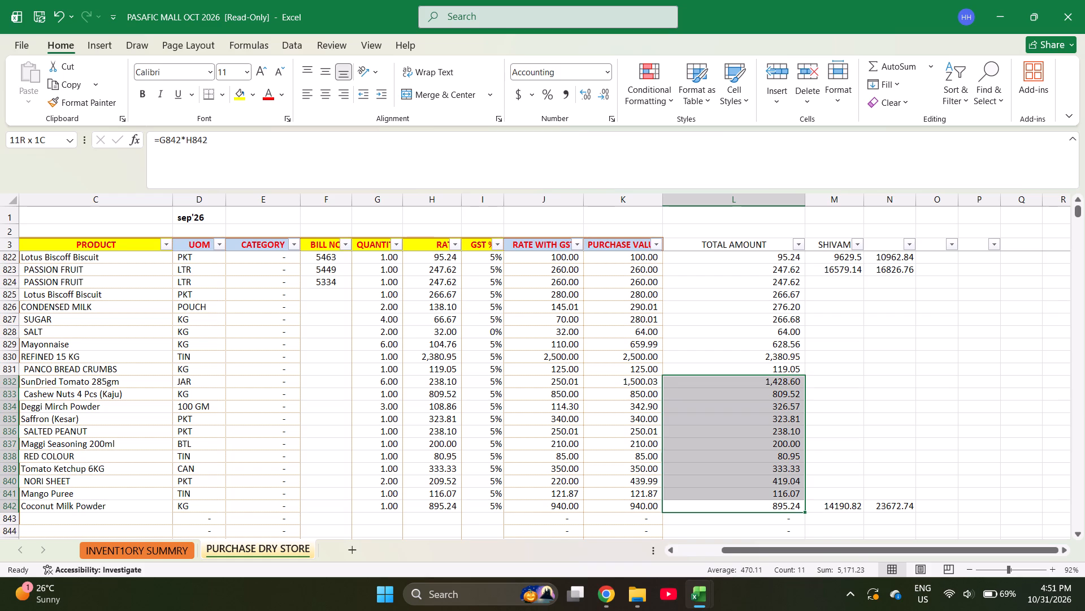
key(shift+Up)
key(shift+Up)
key(shift+Up)
key(shift+Up)
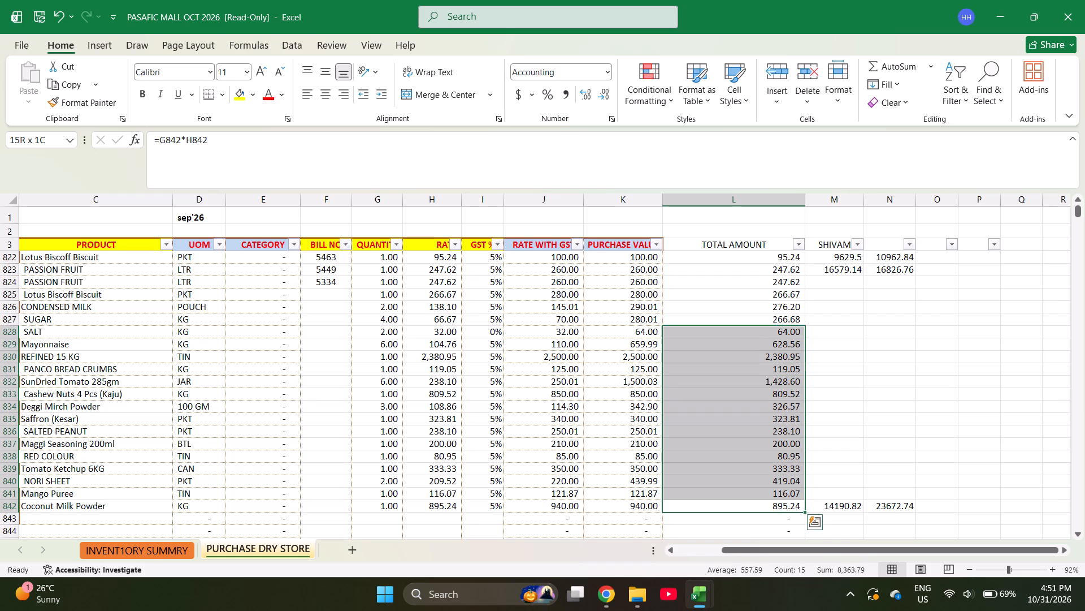
key(shift+Up)
key(shift+Up)
key(shift+Up)
key(shift+Up)
key(shift+Up)
key(shift+Up)
key(shift+Down)
key(shift+Down)
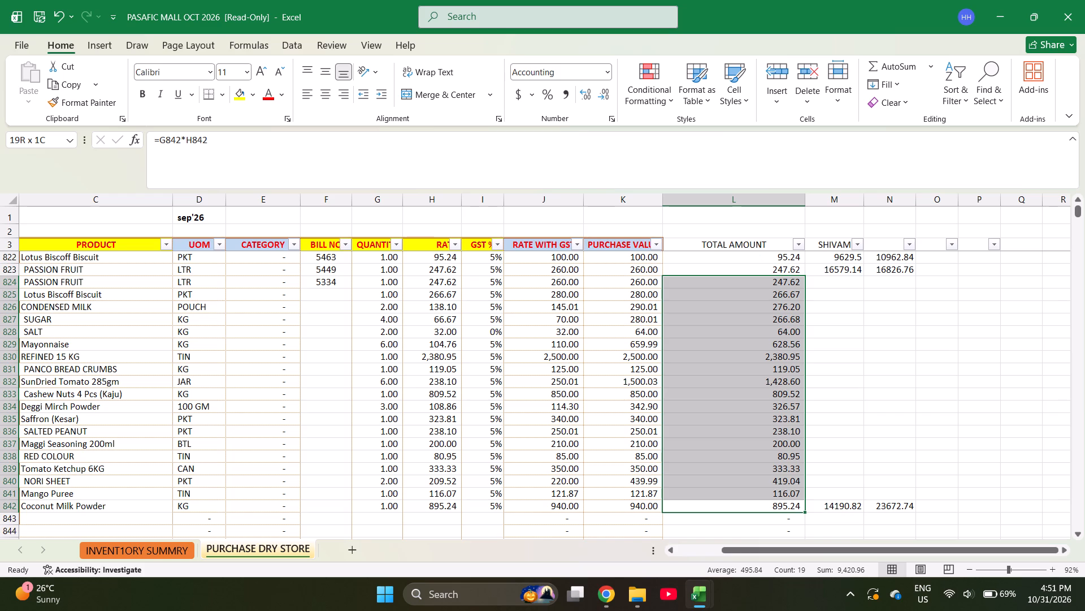
Set the fixed amount in the N842 formula to 9420.96, keeping the addition of M842.
click(887, 506)
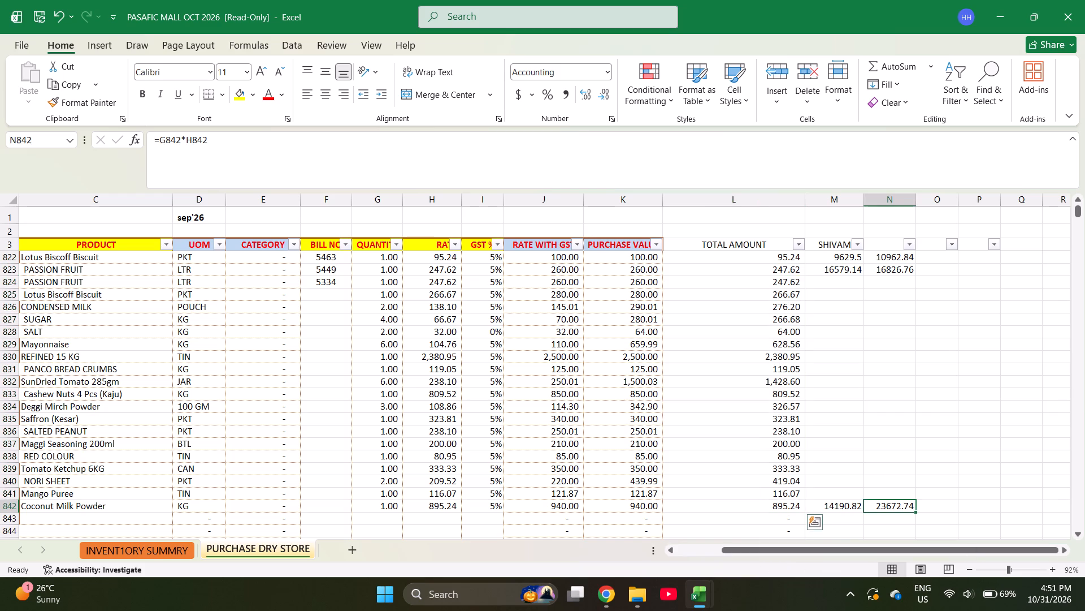
click(192, 142)
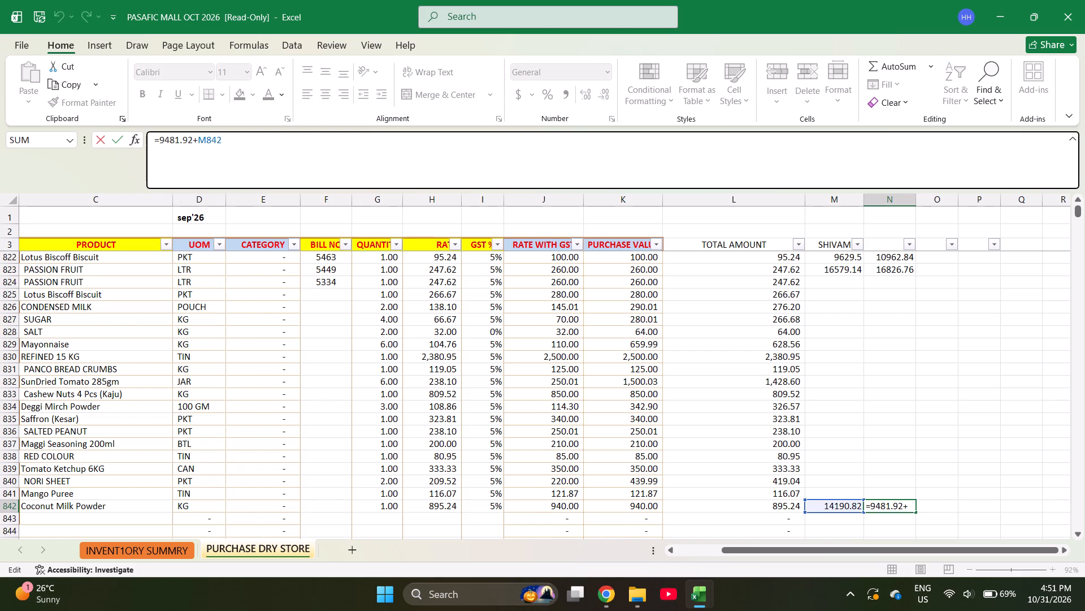
key(BackSpace)
key(BackSpace)
key(BackSpace)
key(BackSpace)
key(BackSpace)
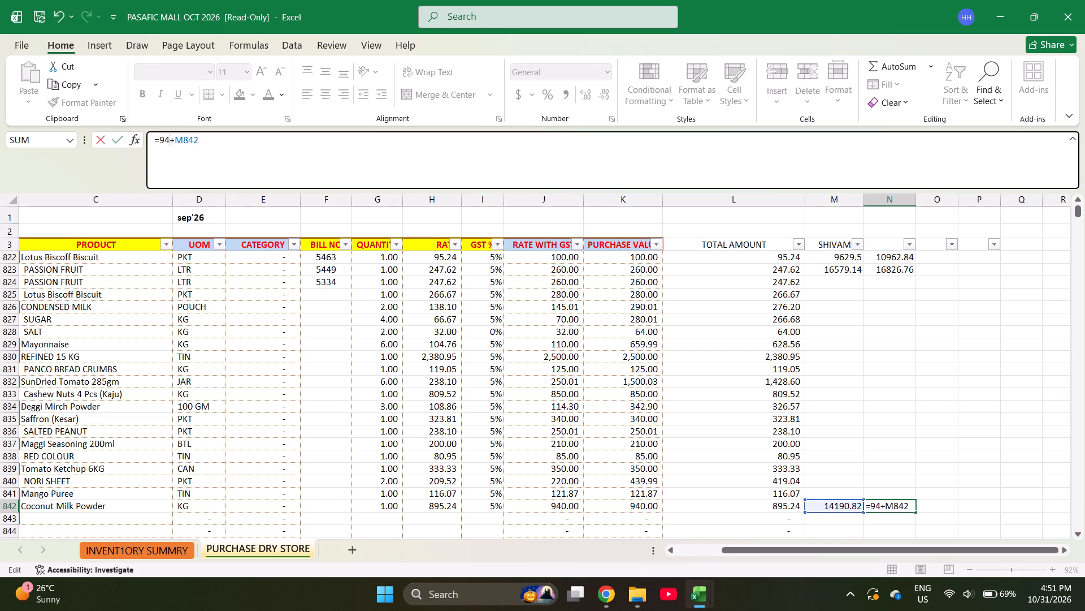
text(20.96)
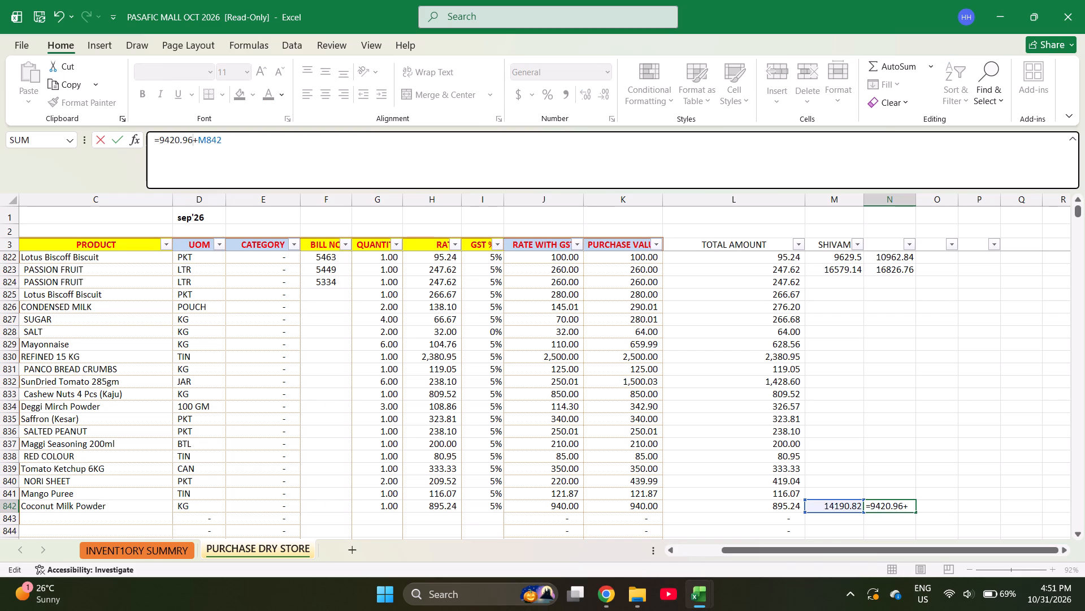
key(Return)
key(Up)
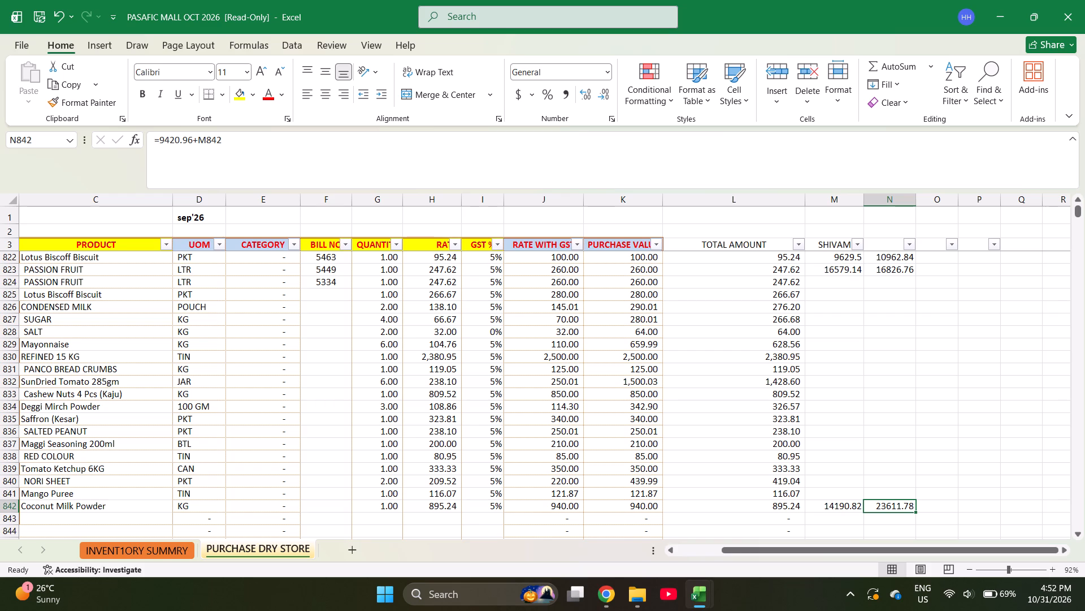
Make 1200 the last added amount in the M842 sum formula, after 5760.
key(Left)
key(Right)
key(Left)
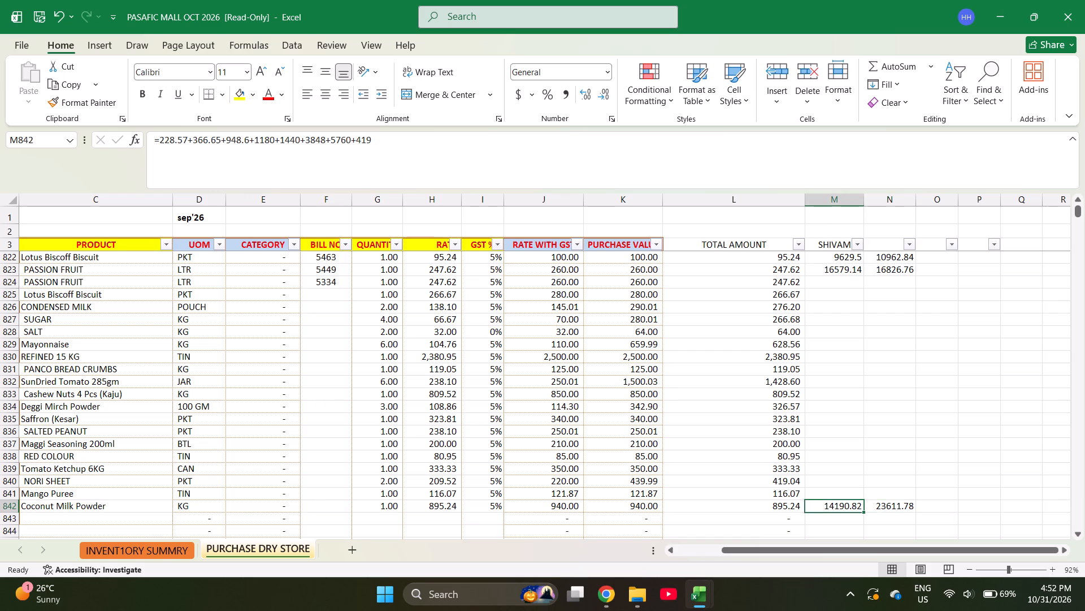
click(387, 139)
key(BackSpace)
key(BackSpace)
key(BackSpace)
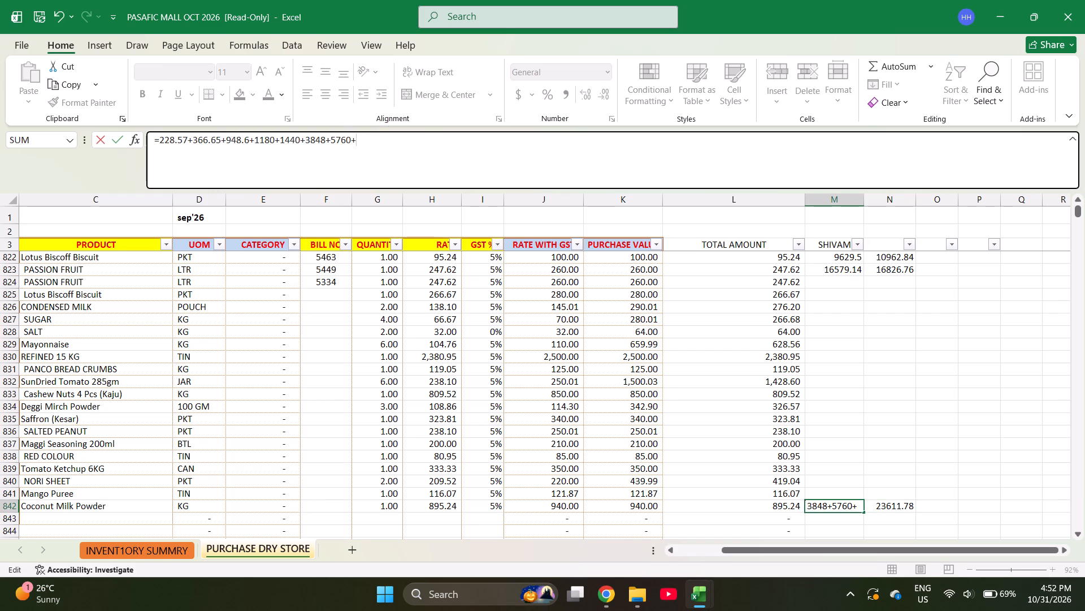
text(1200)
key(Return)
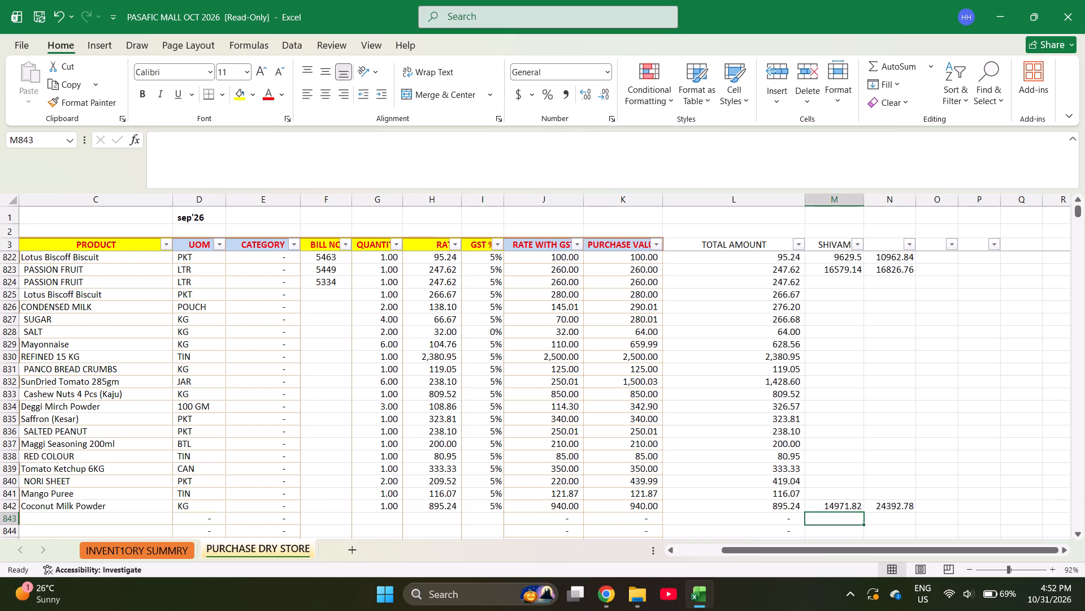
Search the BILL NO column's filter list for bill 5311, leaving the sheet unfiltered.
key(Left)
key(Left)
key(Left)
key(Left)
key(Left)
key(Left)
key(Left)
key(Left)
key(Left)
key(Left)
key(Left)
key(Left)
key(Left)
key(Left)
key(Left)
key(Left)
key(Left)
key(Left)
key(Left)
key(Left)
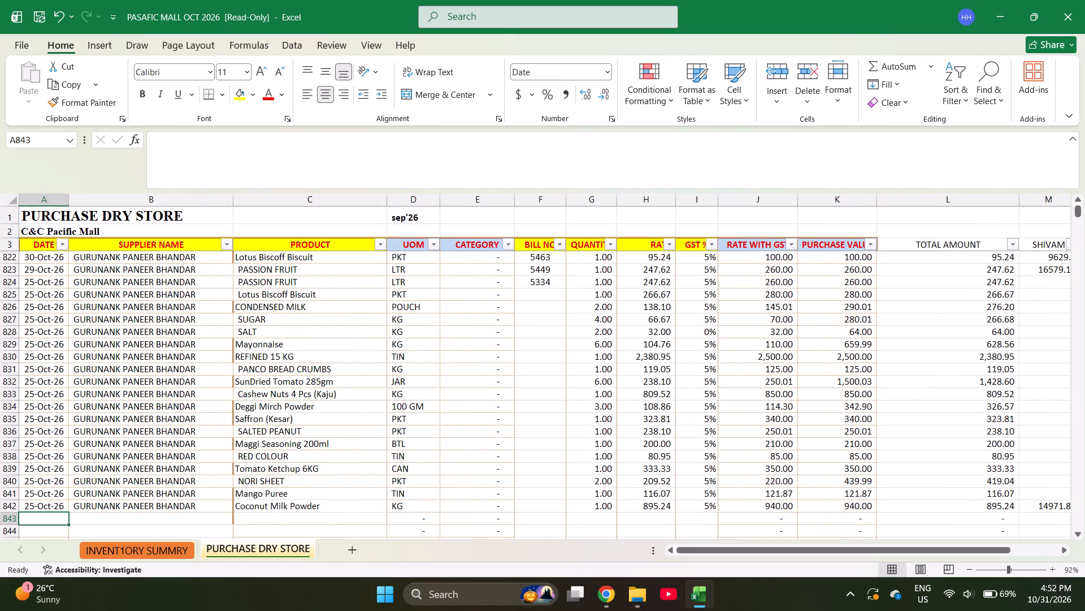
click(558, 245)
key(r)
text(5311)
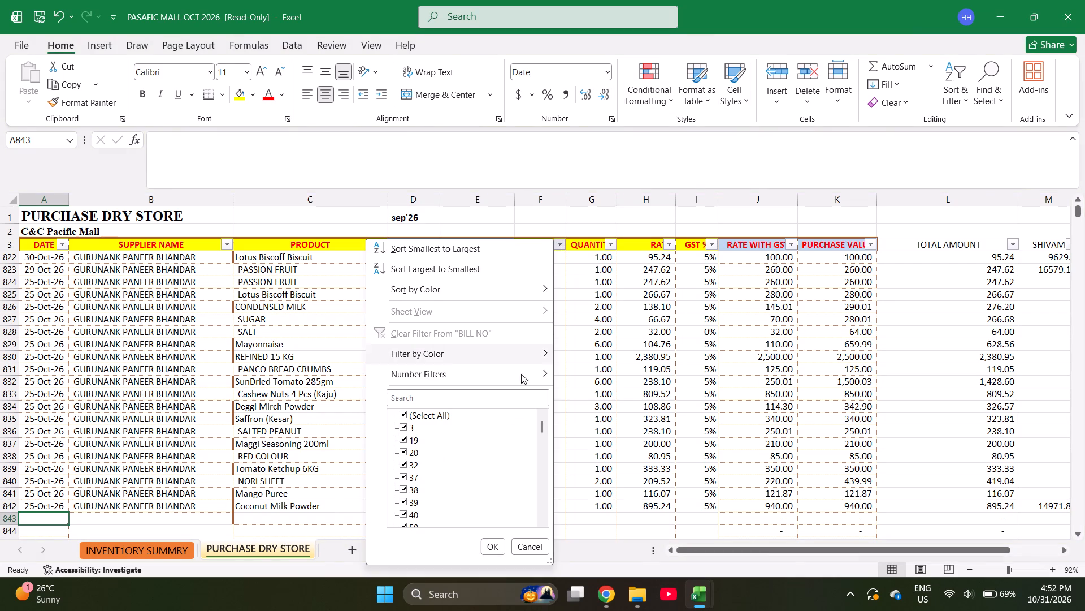
click(501, 397)
text(5311)
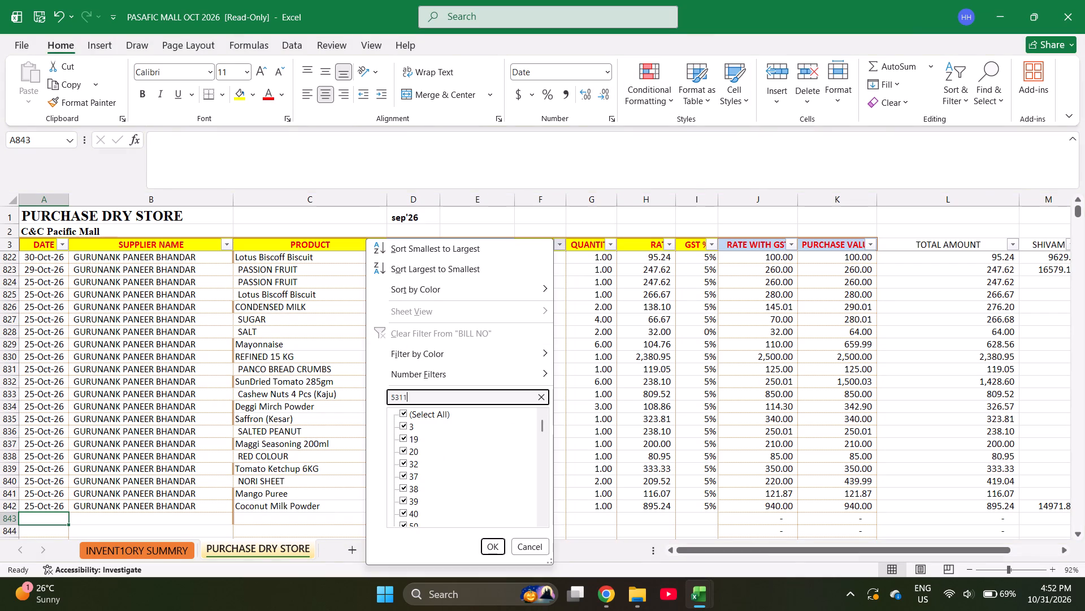
key(Escape)
key(Escape)
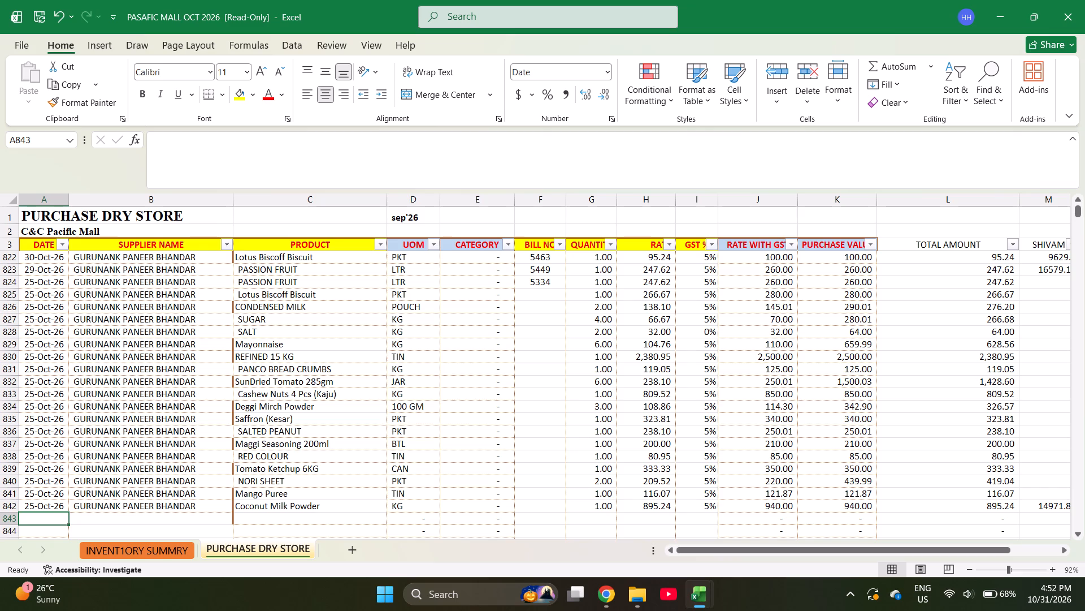
Search the BILL NO filter list for bill 5284, and clear the search text after checking.
click(561, 246)
key(e)
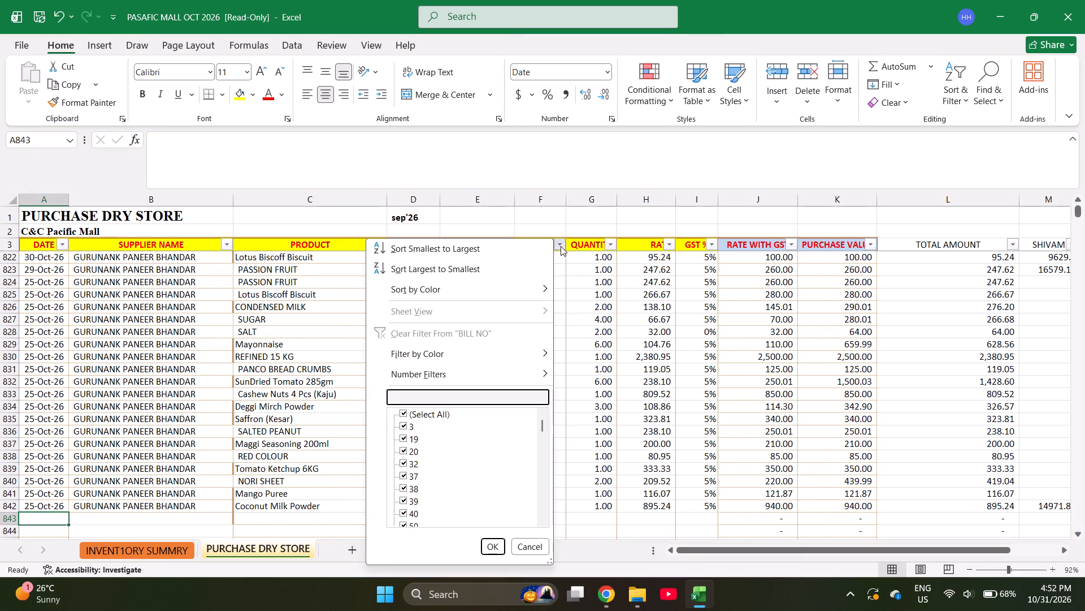
text(5284)
key(BackSpace)
key(BackSpace)
key(BackSpace)
key(BackSpace)
key(BackSpace)
key(BackSpace)
key(BackSpace)
key(BackSpace)
key(BackSpace)
key(BackSpace)
key(BackSpace)
key(BackSpace)
key(BackSpace)
key(BackSpace)
key(BackSpace)
key(BackSpace)
key(BackSpace)
key(BackSpace)
key(BackSpace)
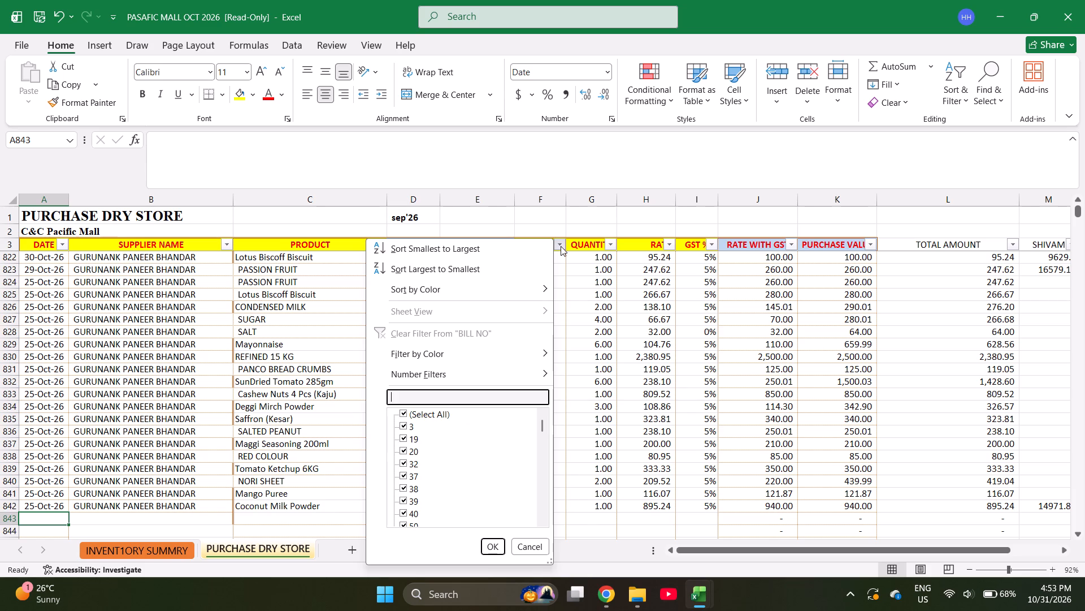
Search the BILL NO filter list for bill 5249, and clear the search text after checking.
text(5249)
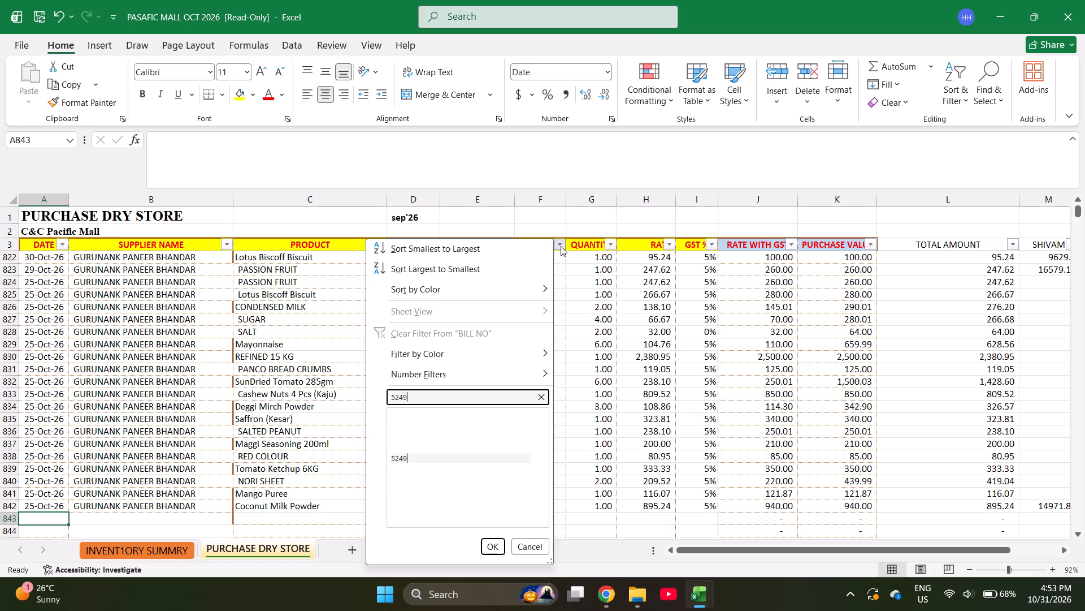
key(BackSpace)
key(BackSpace)
key(BackSpace)
key(BackSpace)
key(BackSpace)
key(BackSpace)
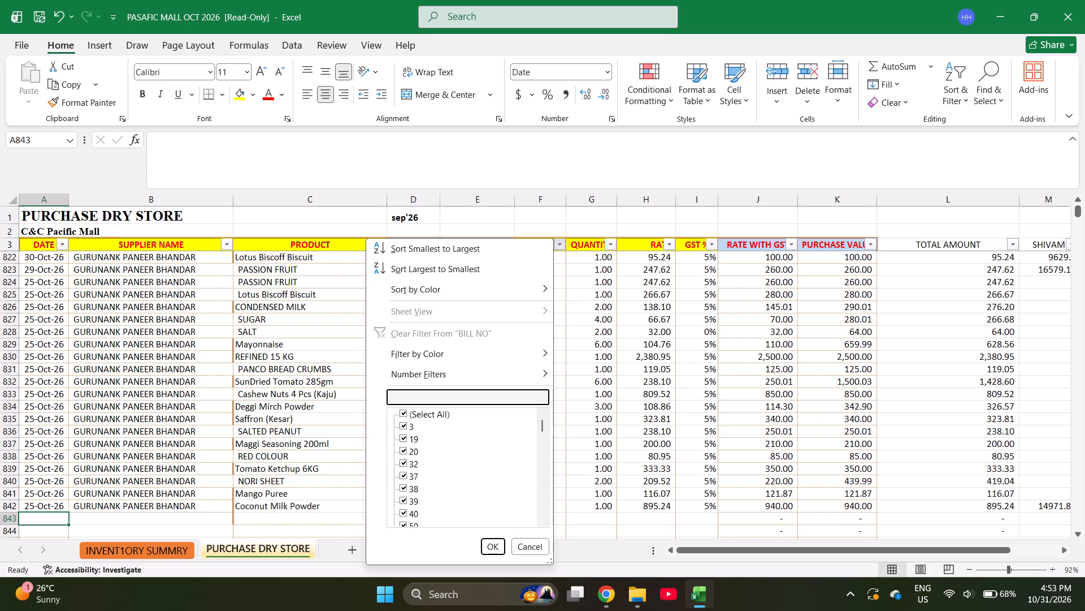
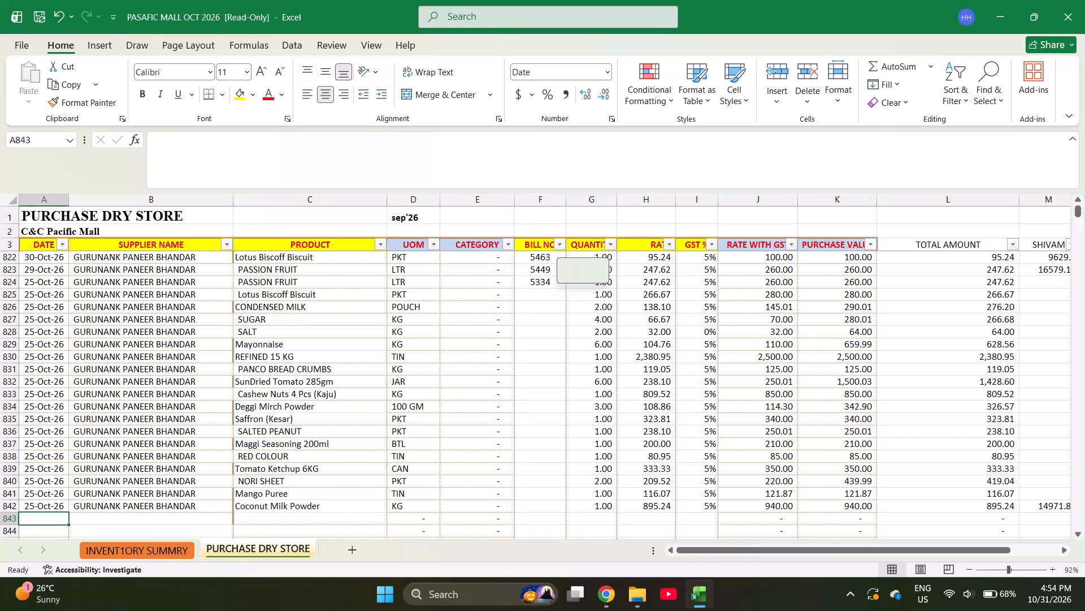
Fill bill number 5334 from F824 down the BILL NO column to row 842.
click(531, 283)
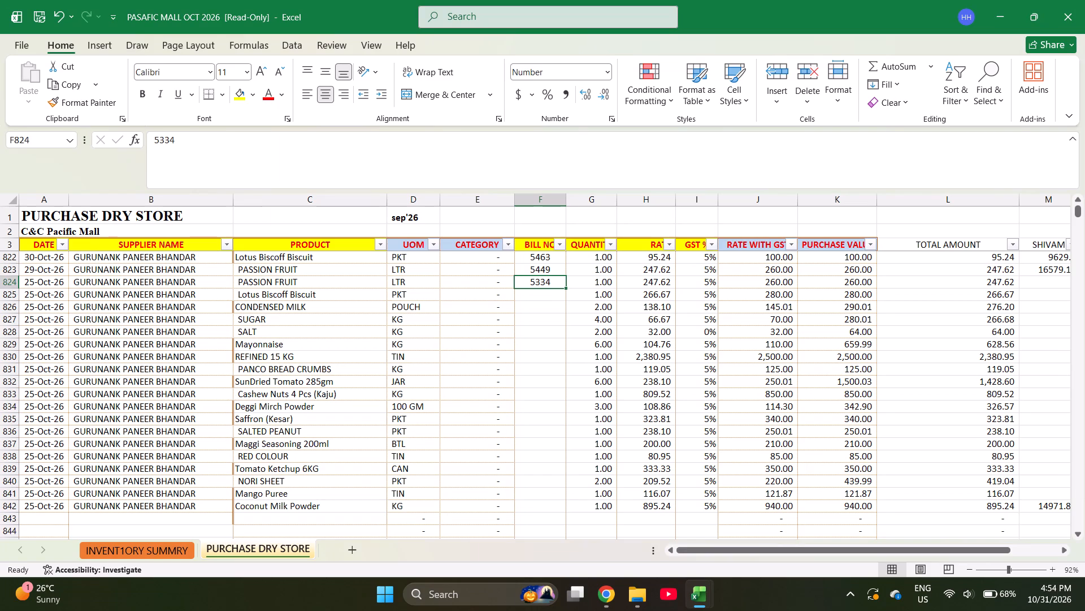
key(shift+Down)
key(shift+Down)
key(shift+Down)
key(shift+Down)
key(shift+Down)
key(shift+Down)
key(shift+Down)
key(shift+Down)
key(shift+Down)
key(shift+Down)
key(shift+Down)
key(shift+Down)
key(shift+Down)
key(shift+Down)
key(shift+Down)
key(shift+Down)
key(shift+Down)
key(shift+Down)
key(shift+Down)
key(shift+Down)
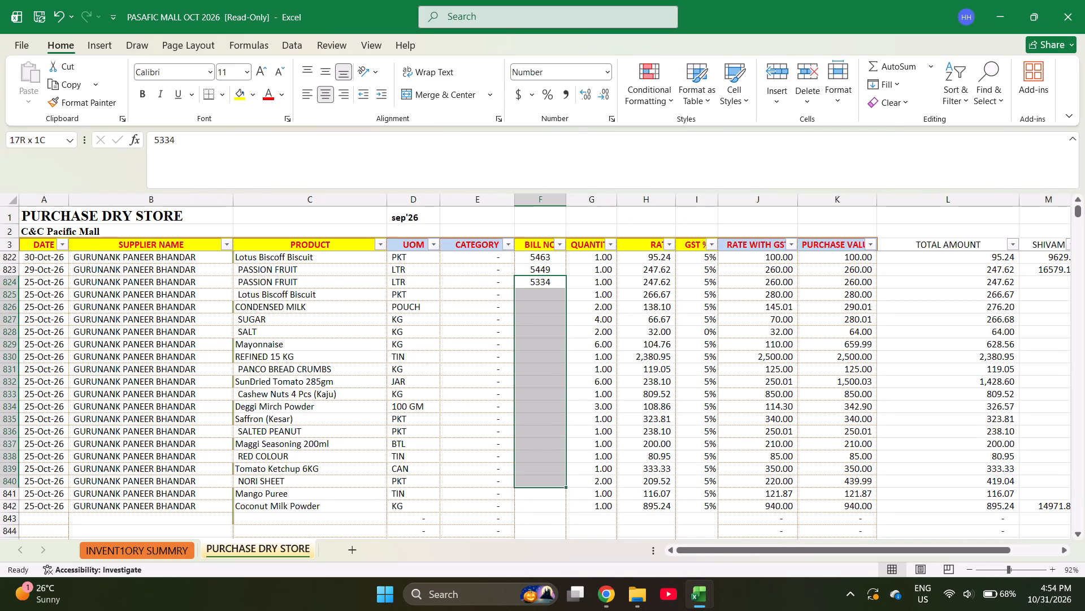
key(shift+Up)
key(shift+Up)
key(shift+Up)
key(ctrl+d)
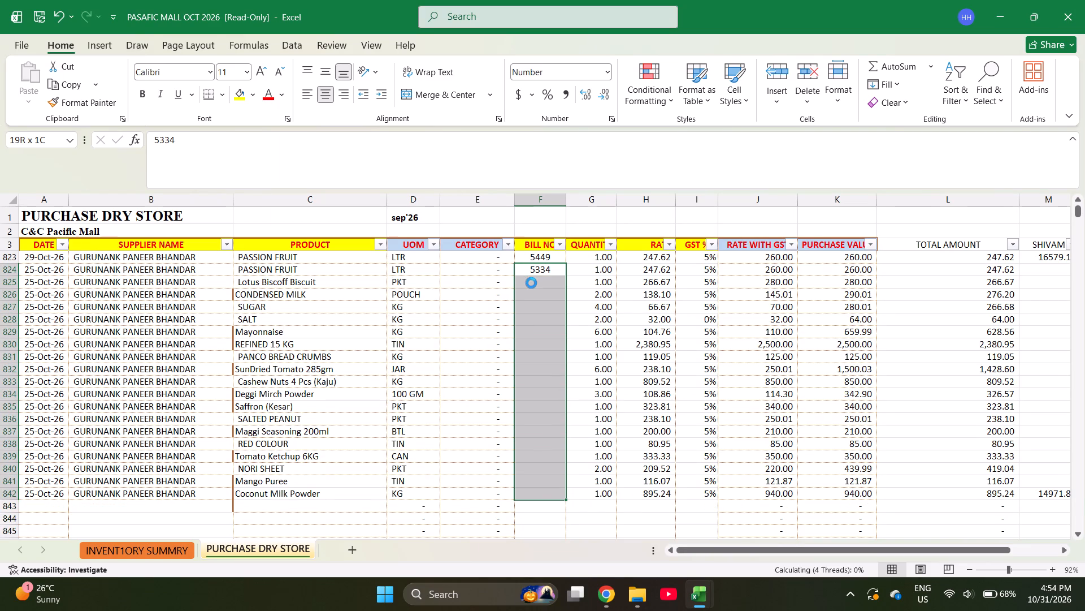
Start a new purchase entry in row 843 dated 24-Oct-26, with GURUNANK PANEER BHANDAR as supplier.
key(ctrl+Left)
key(ctrl+Left)
key(ctrl+Down)
key(Down)
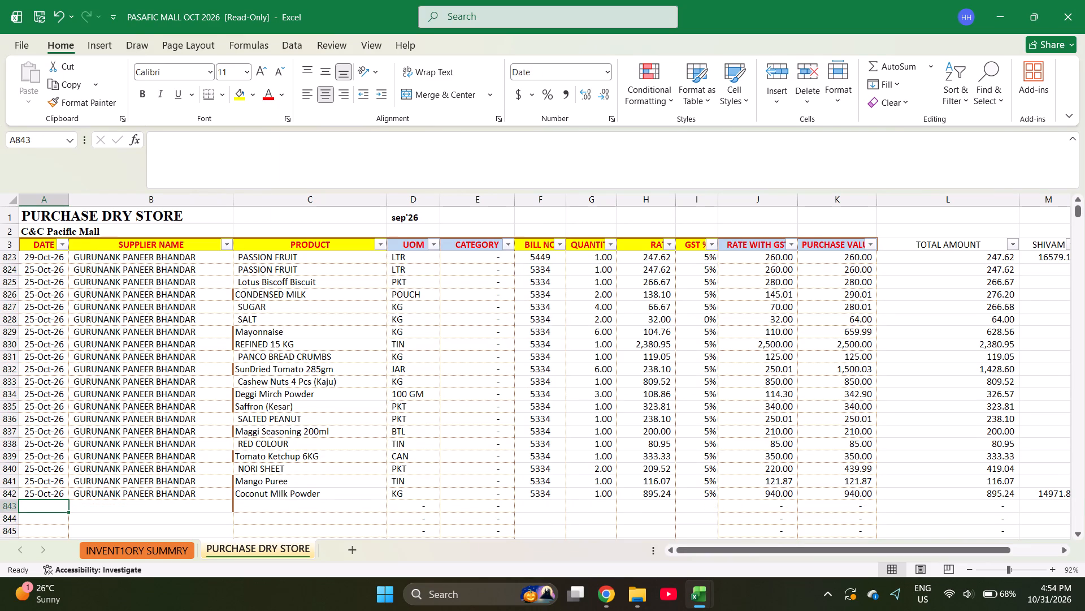
text(10-24-)
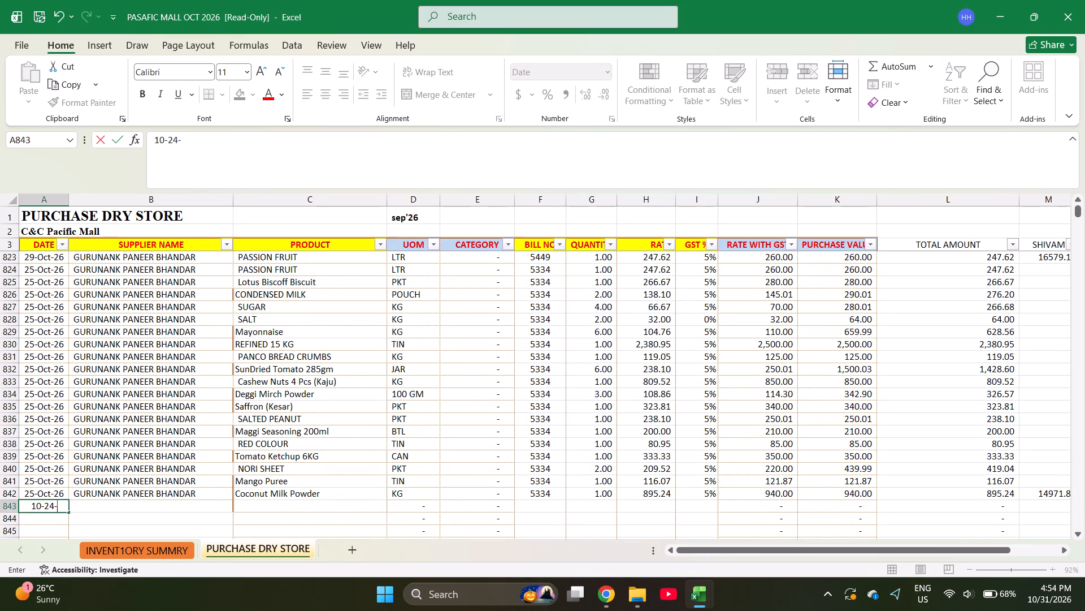
text(26)
key(Right)
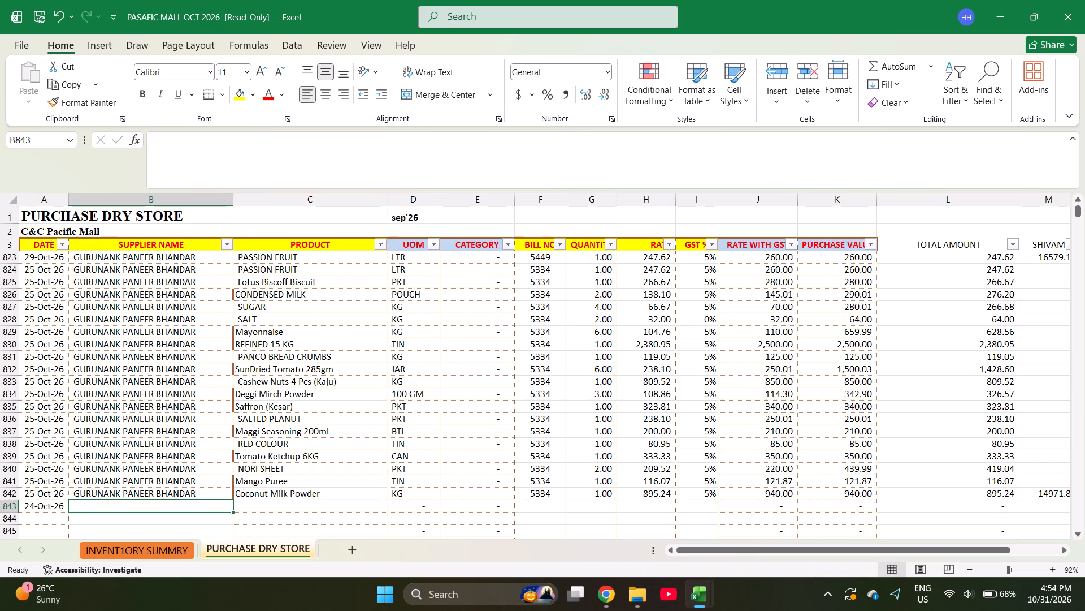
key(ctrl+d)
key(Right)
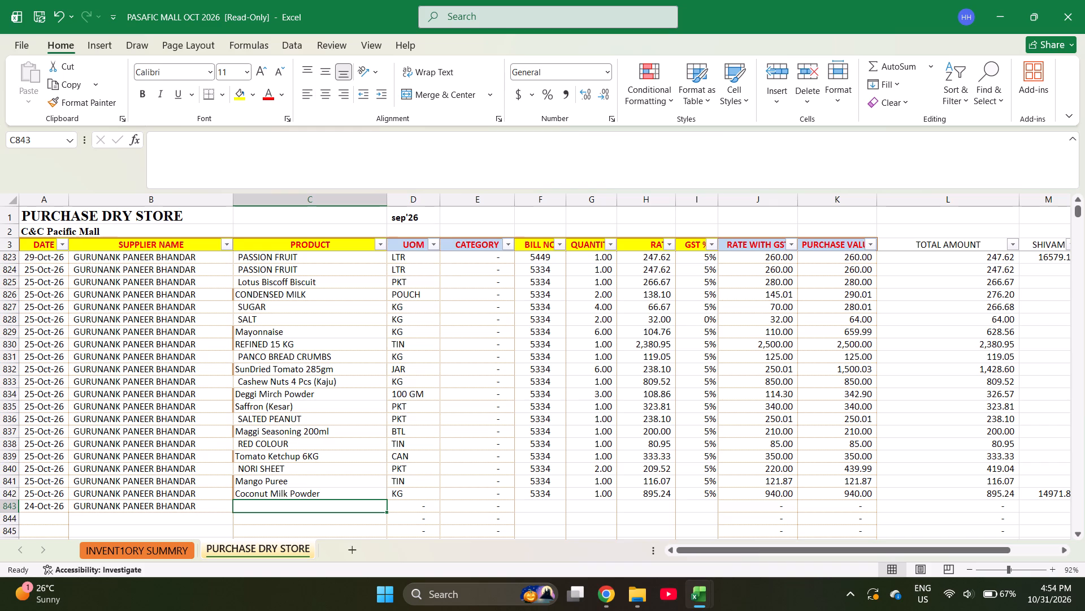
Find English Mustard in the inventory summary sheet and copy it into PRODUCT cell C843 of PURCHASE DRY STORE.
key(ctrl+Page_Up)
key(ctrl+f)
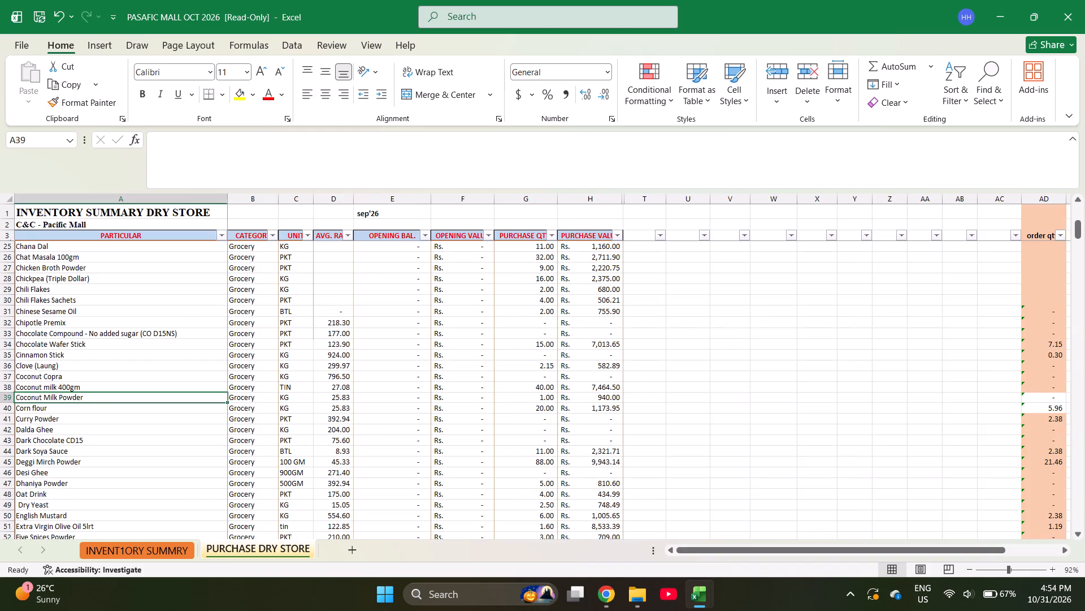
text(ENG)
key(Return)
key(Escape)
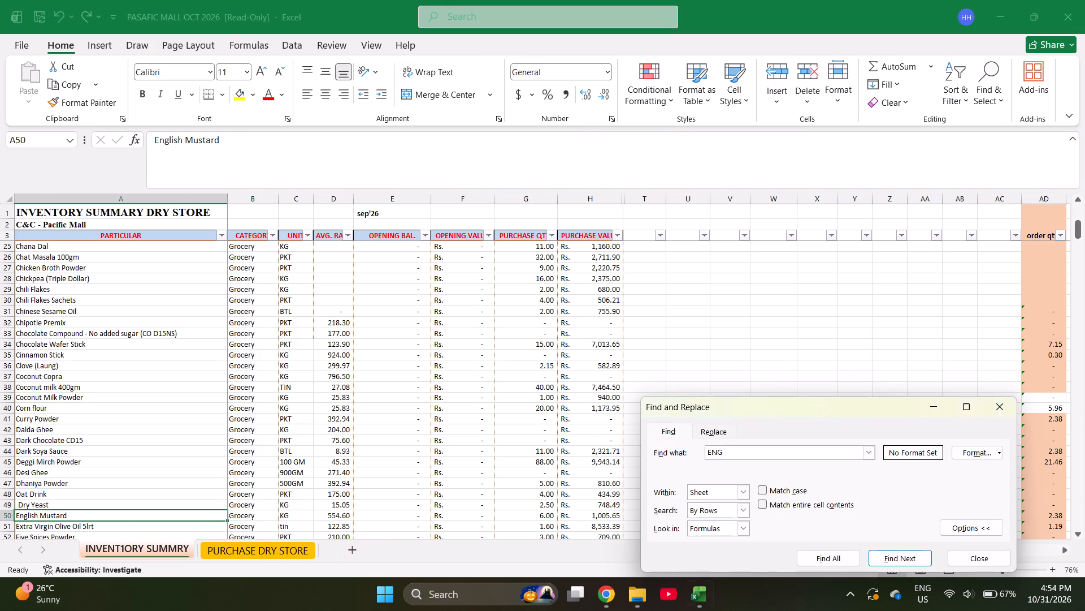
key(ctrl+c)
key(ctrl+Page_Down)
key(Return)
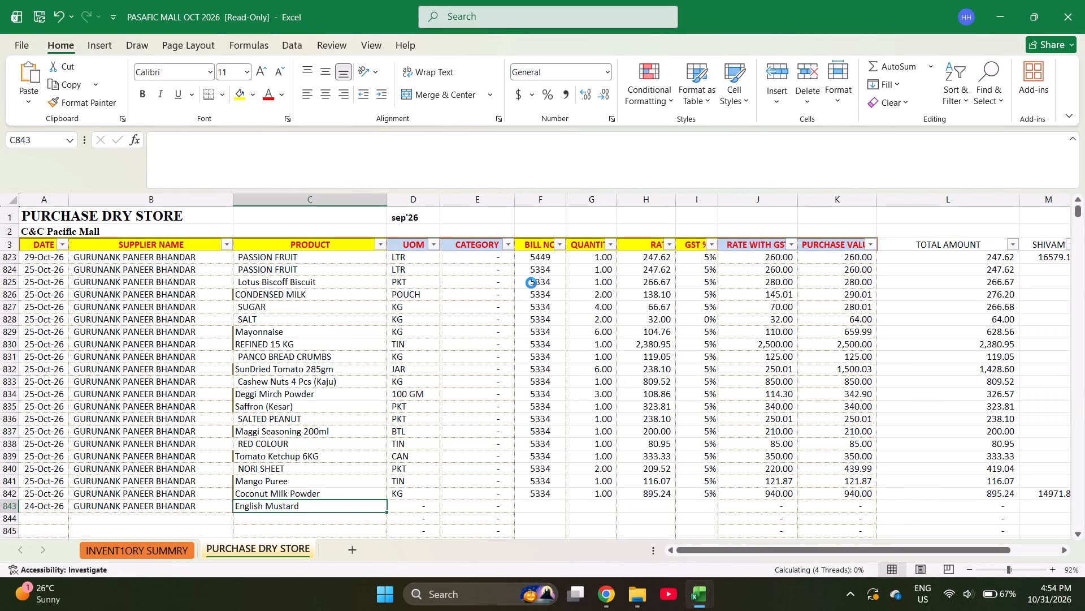
key(Return)
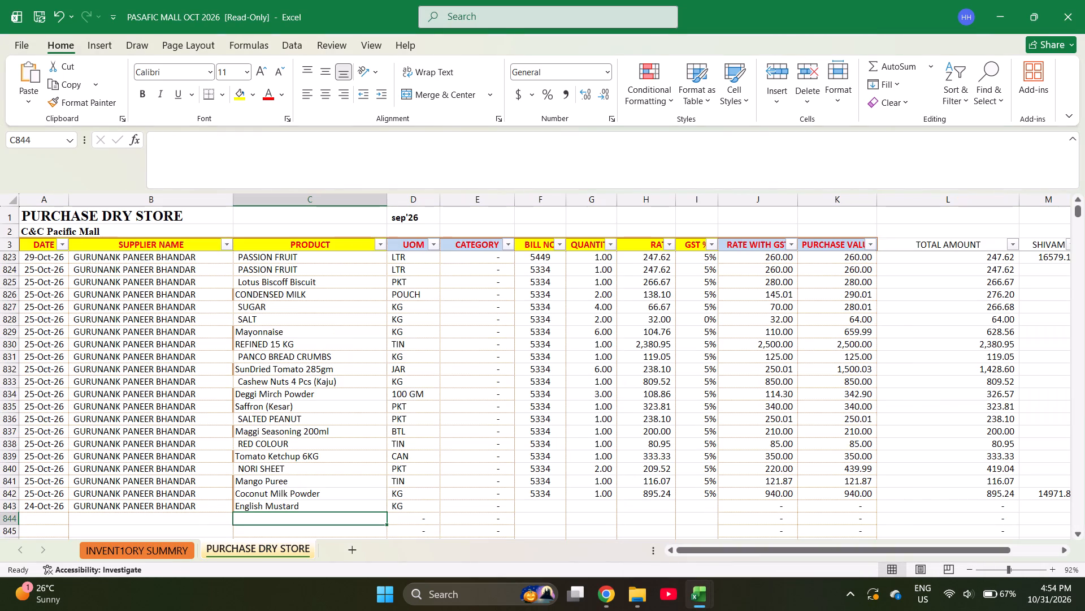
Find Pitted Olive Black Whole 450gm in the inventory summary sheet and copy it into PRODUCT cell C844 of PURCHASE DRY STORE.
key(ctrl+Page_Up)
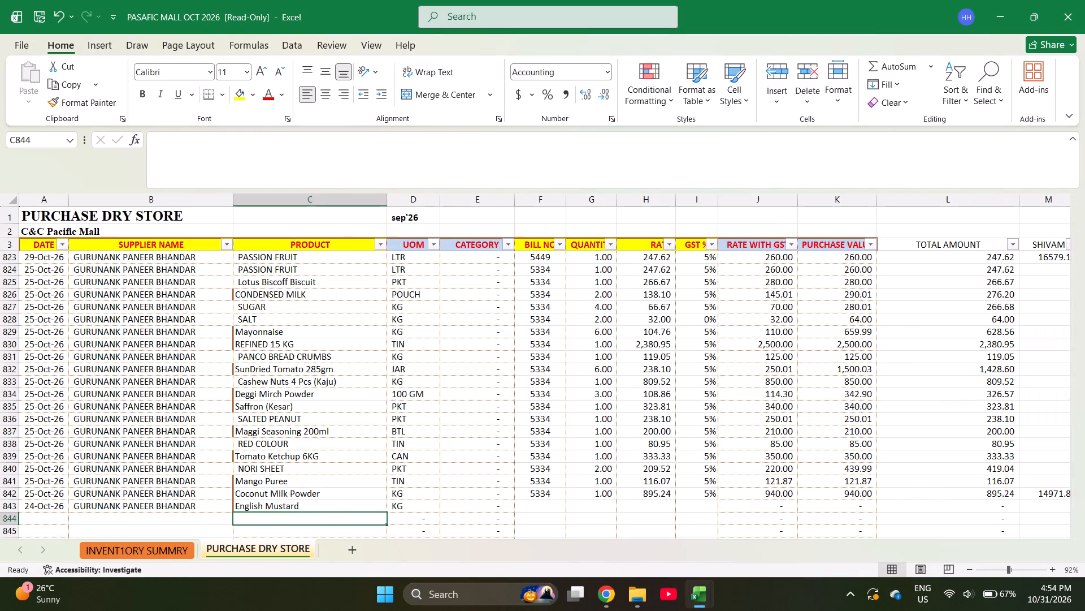
key(ctrl+f)
text(OLIVE)
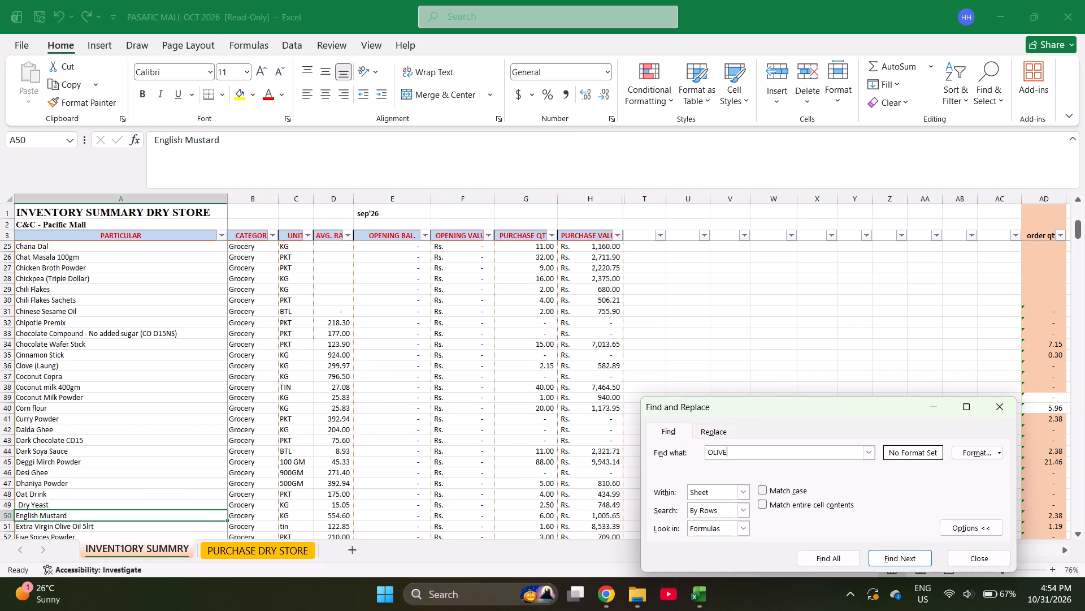
key(Return)
key(Return)
key(Return)
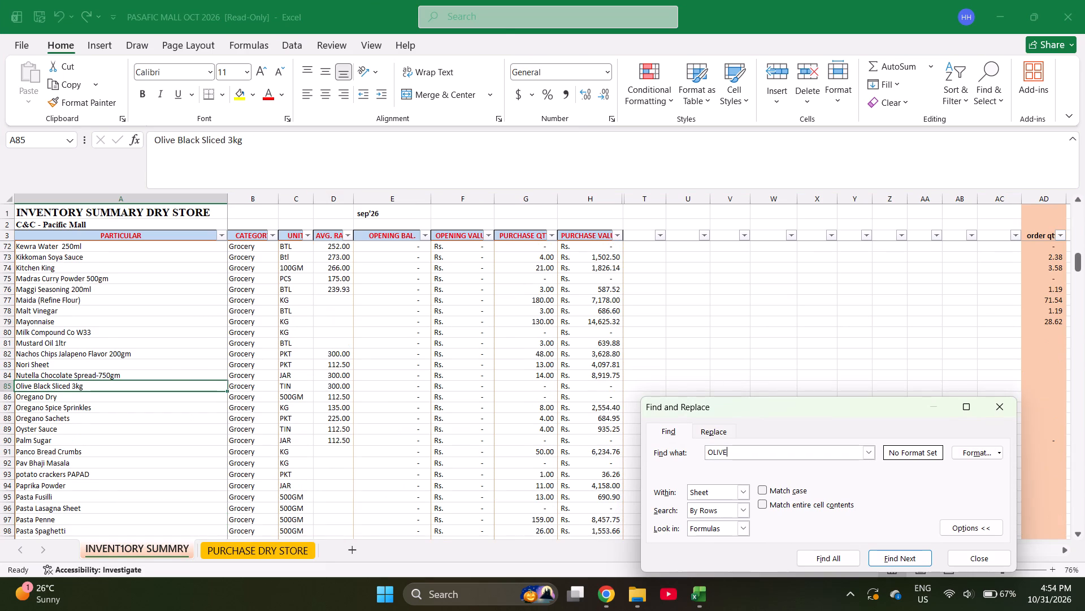
key(Escape)
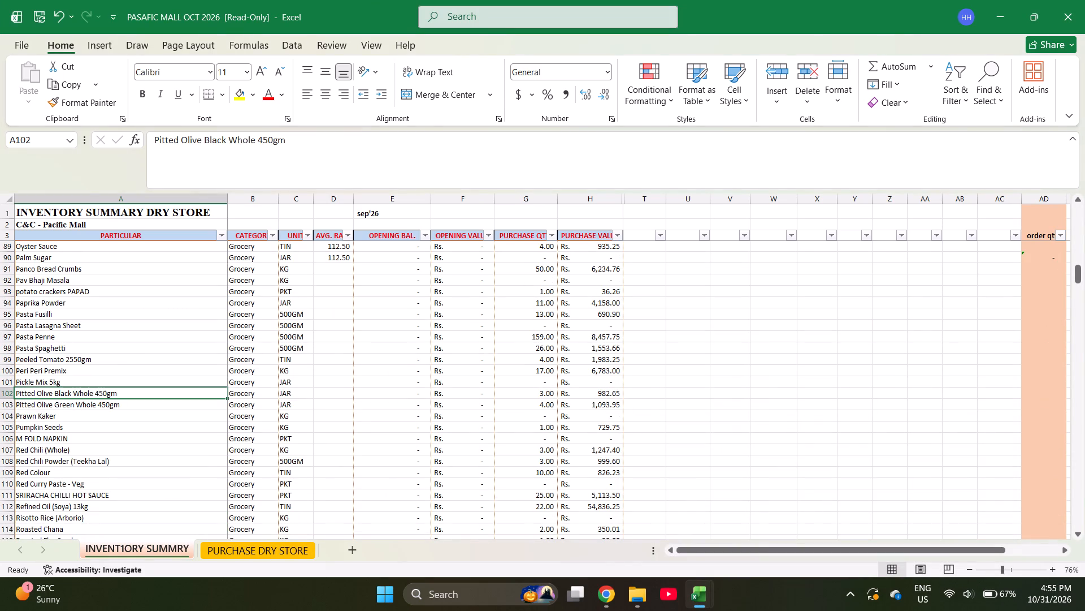
key(ctrl+c)
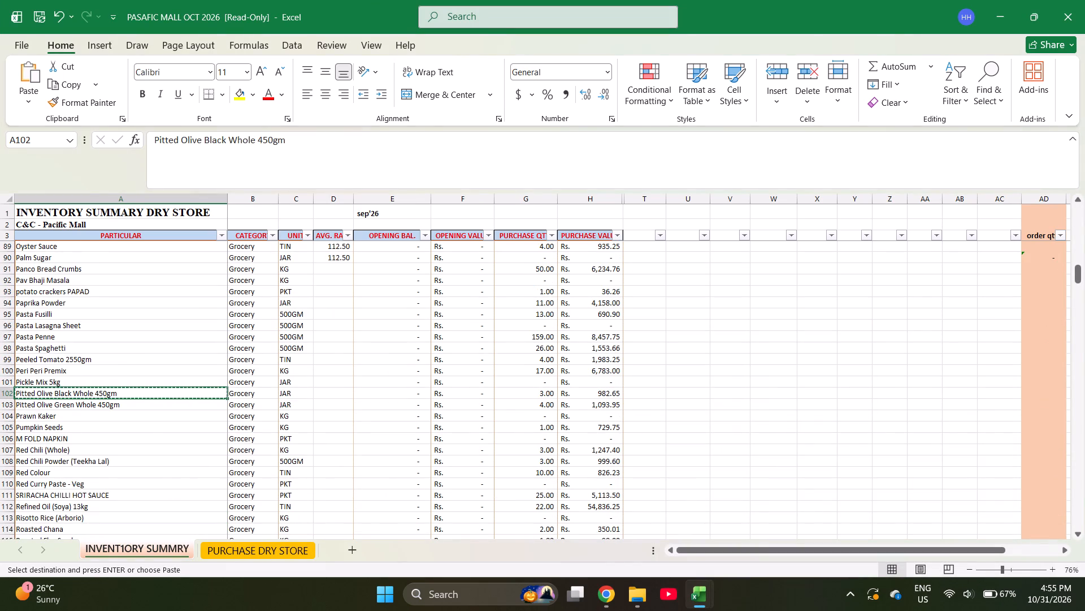
key(ctrl+Page_Down)
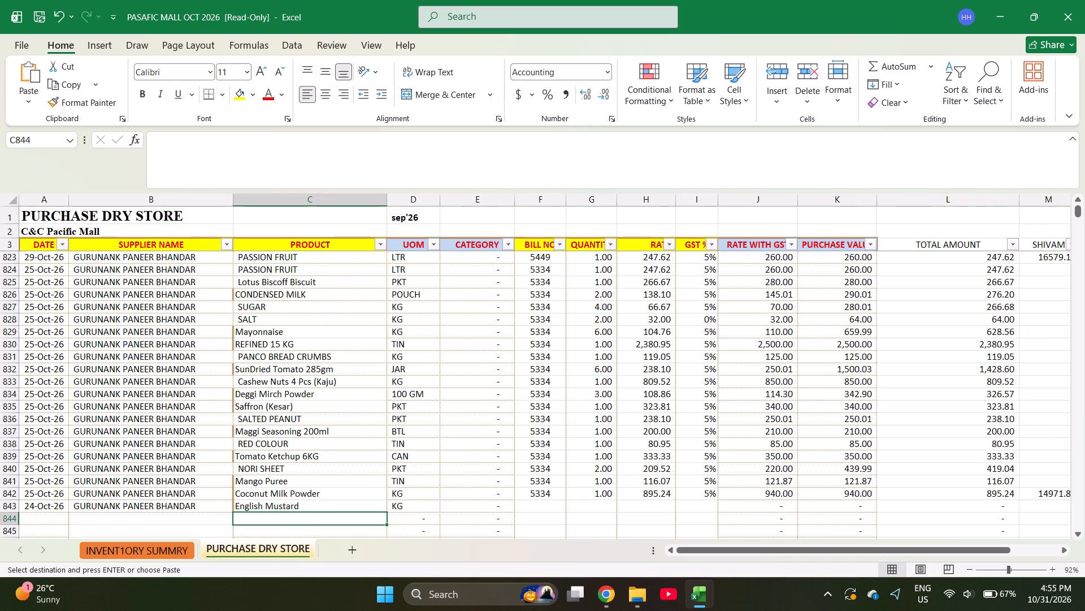
scroll(531, 283, left, 1)
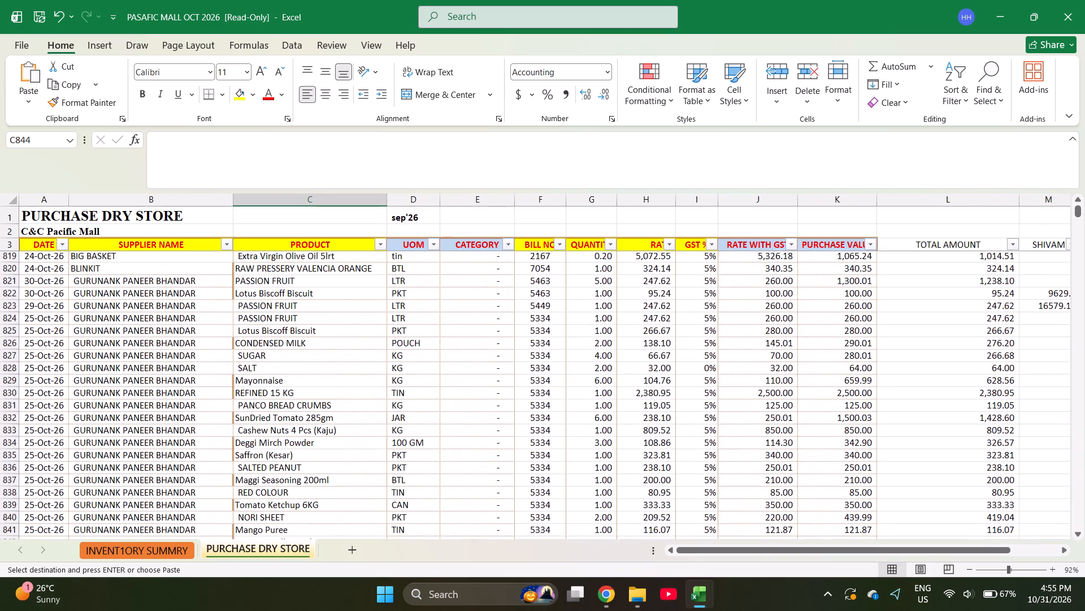
scroll(531, 283, left, 1)
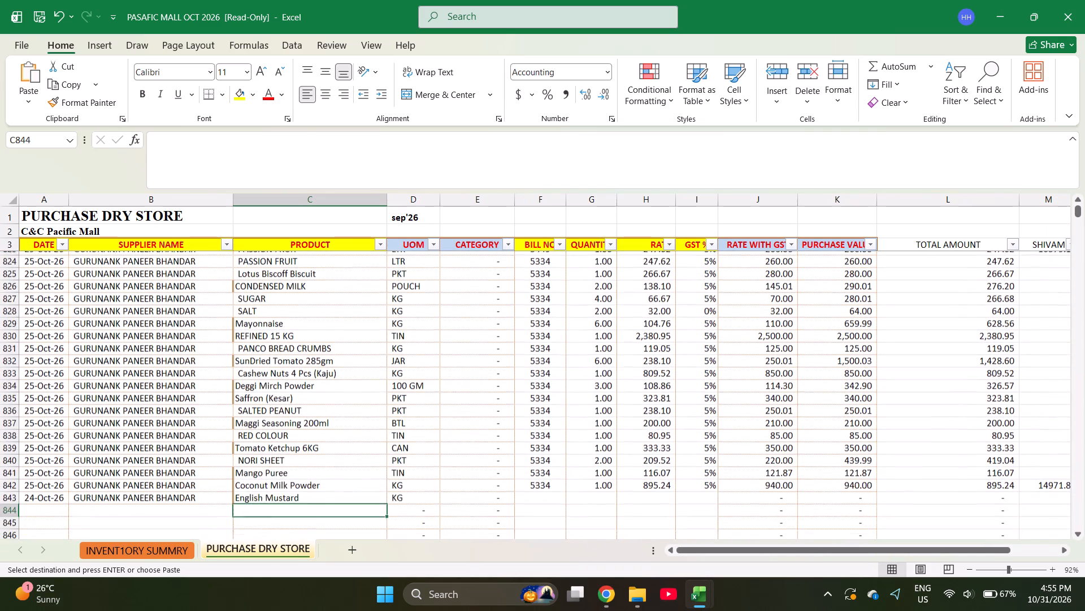
scroll(531, 283, left, 1)
key(Return)
key(Return)
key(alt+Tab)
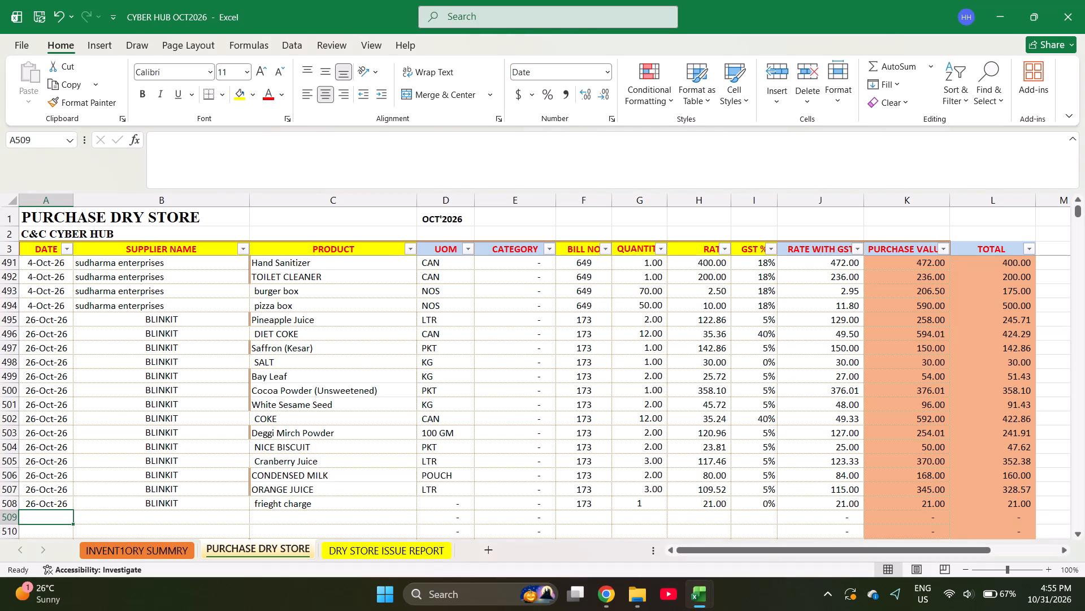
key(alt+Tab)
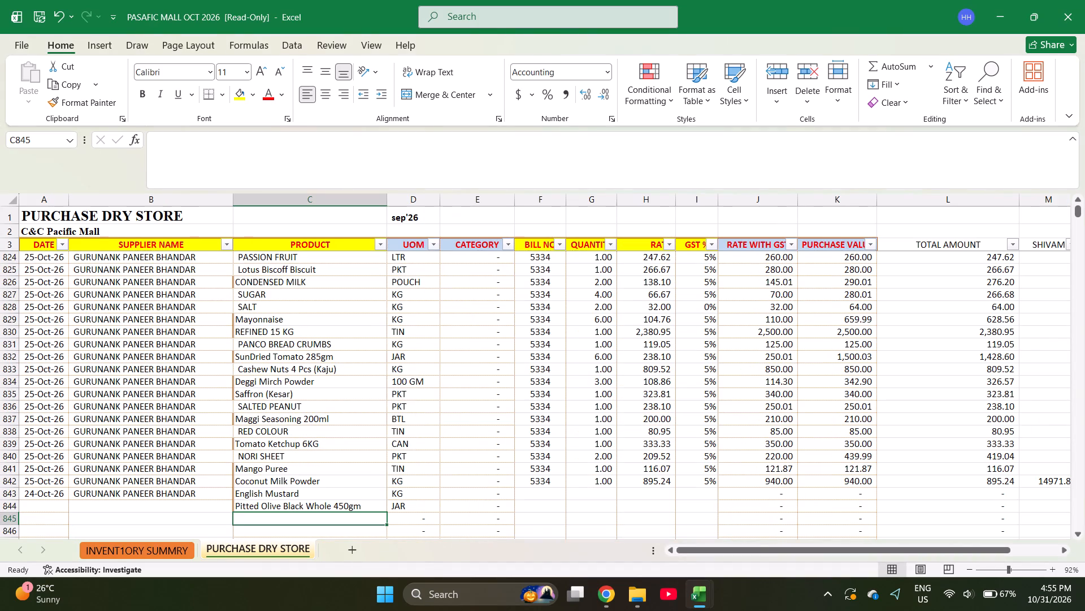
Enter the products PANCO BREAD CRUMBS, SunDried Tomato 285gm, SALT, SUGAR and AJINOMOTO in C845 to C849.
text(PAN)
key(Return)
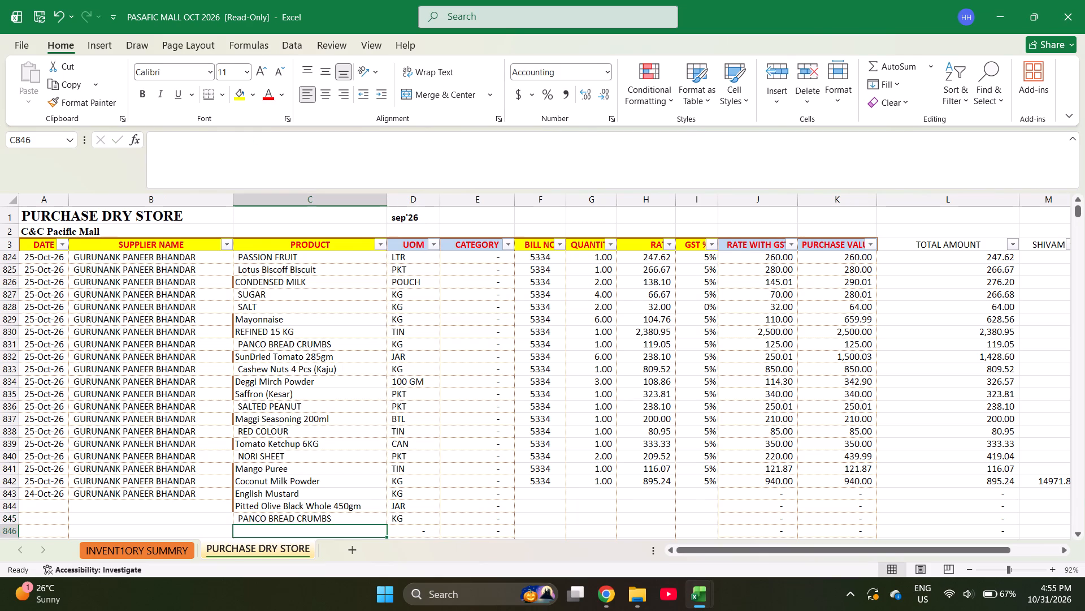
text(SUN)
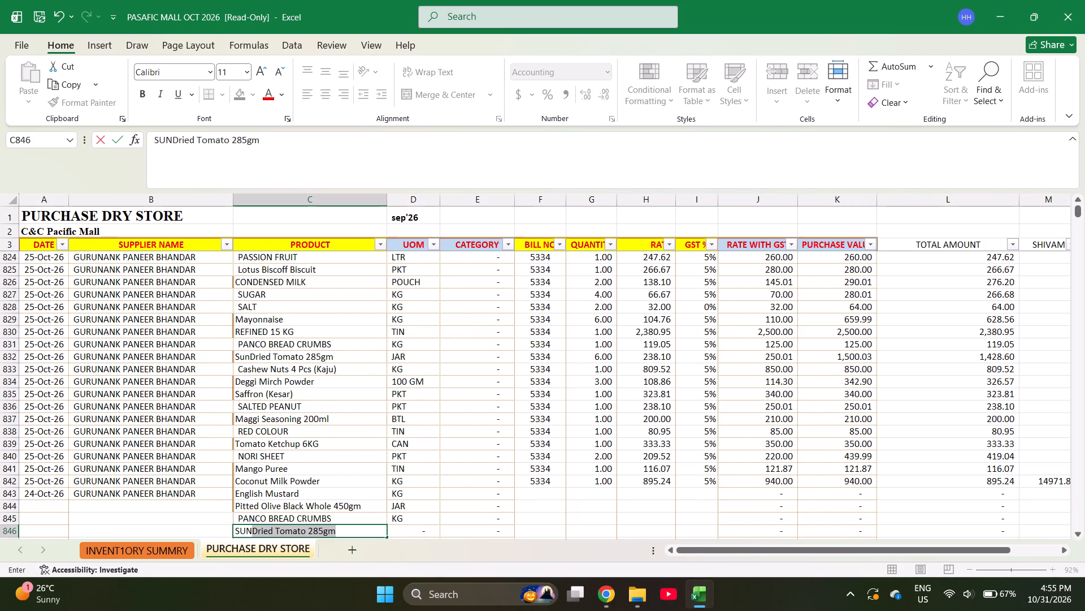
key(Return)
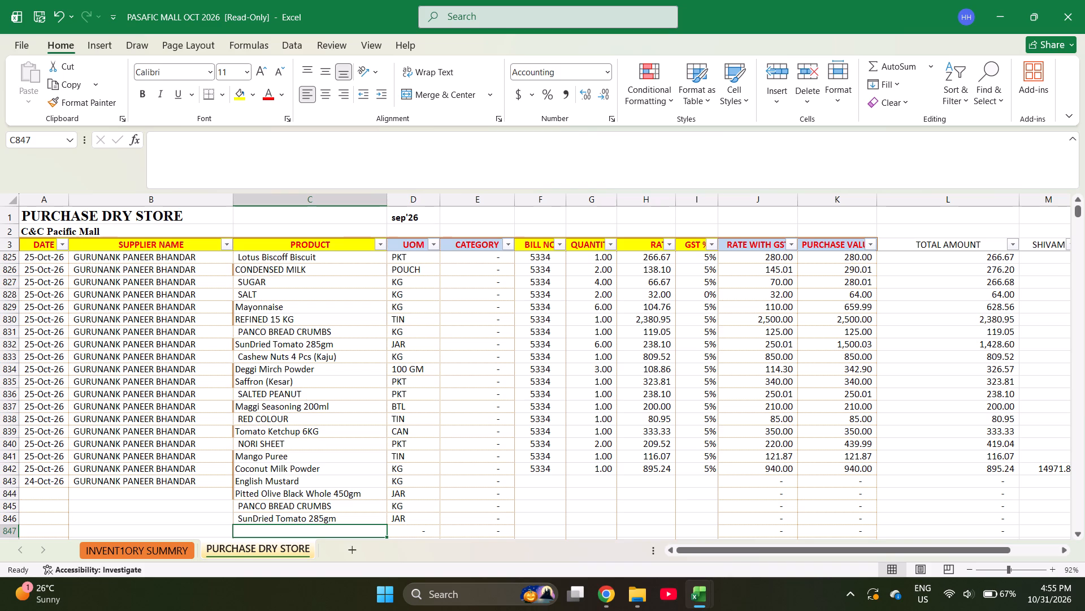
text(SL)
key(BackSpace)
text(ALT)
key(Return)
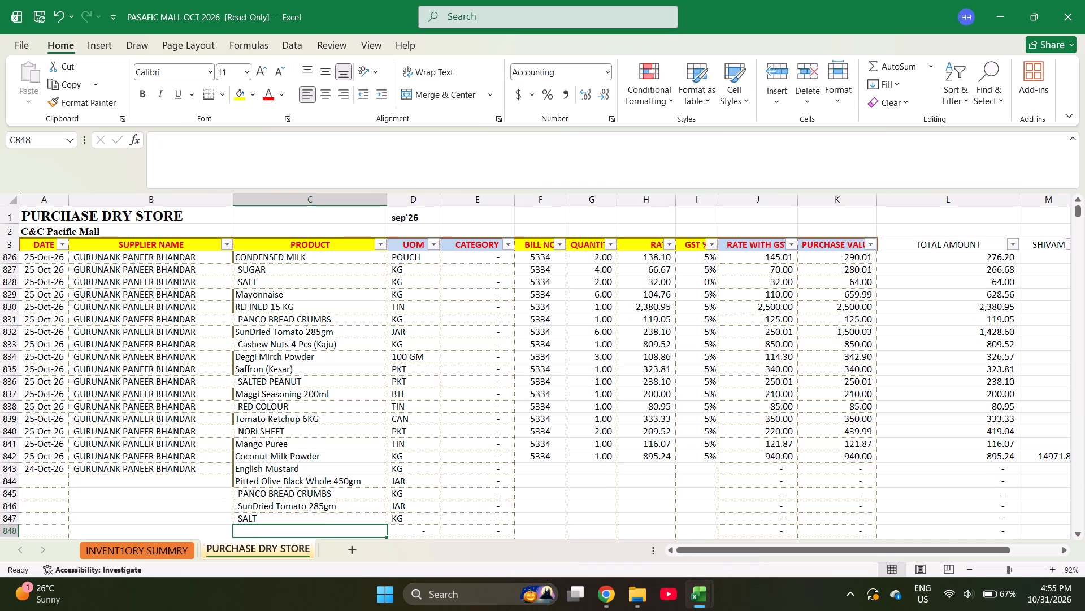
text(SUGA)
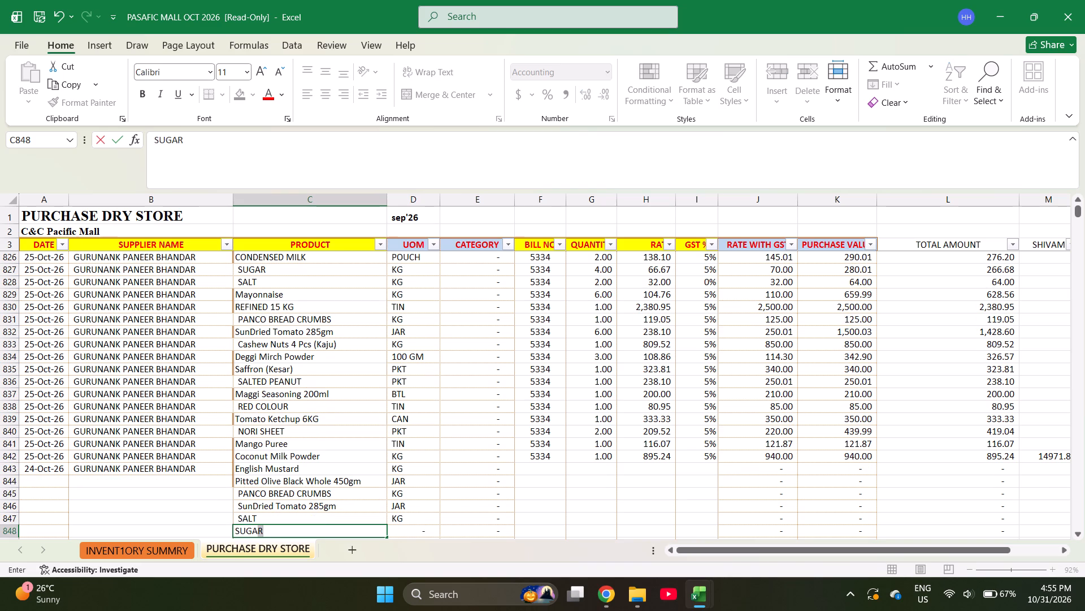
key(Return)
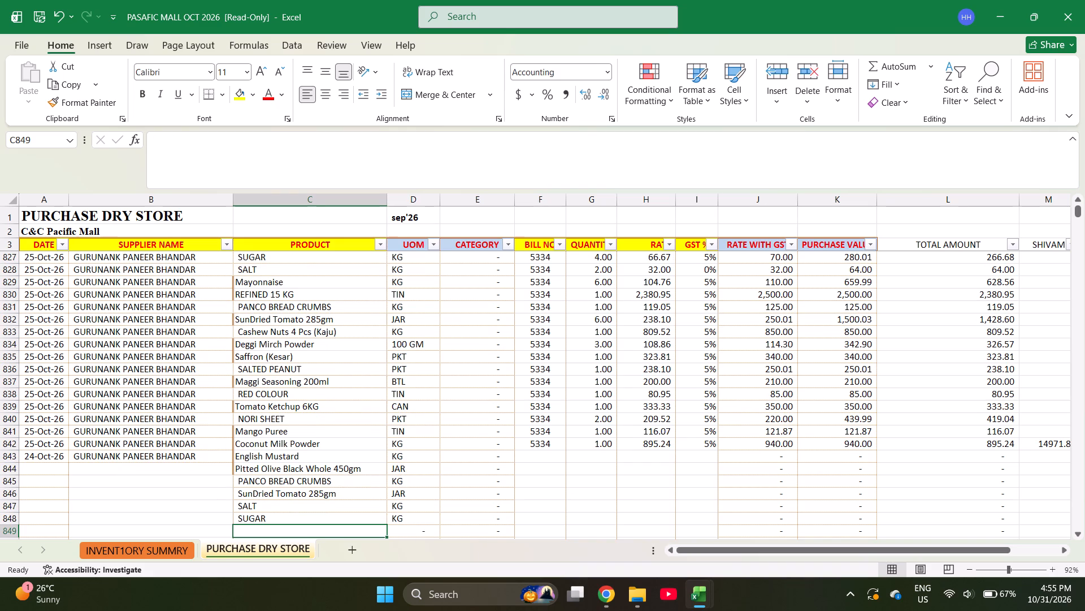
text(AJINO)
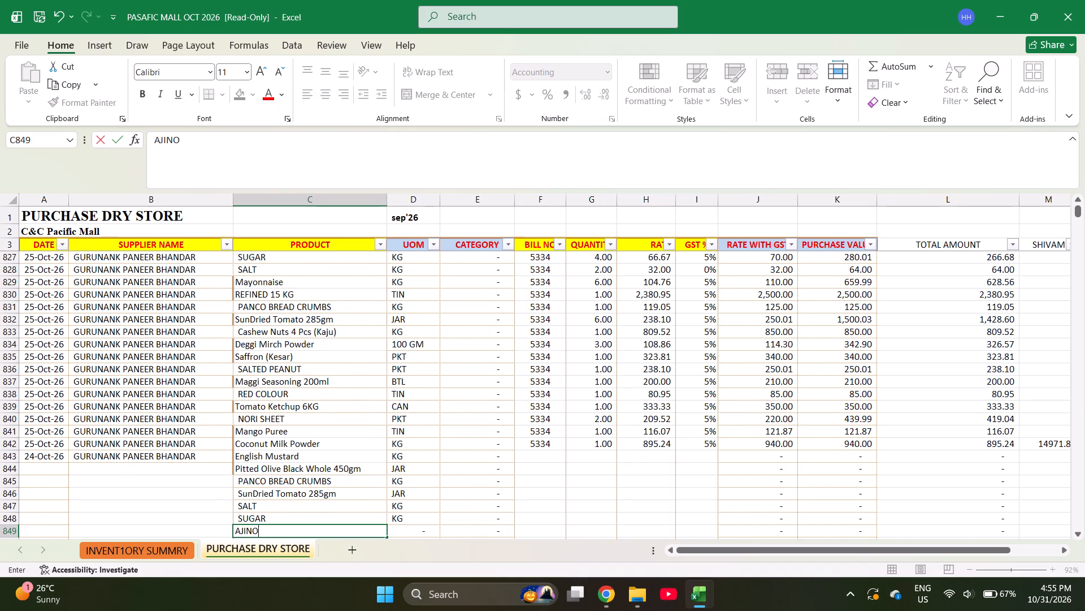
text(MOTO)
key(Return)
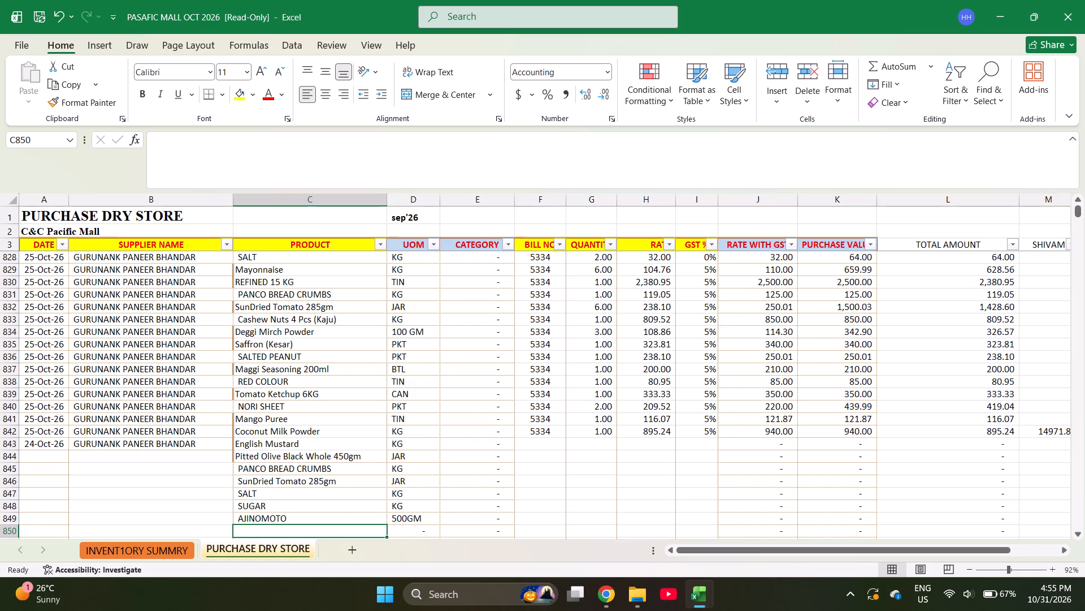
Find Chinese Cooking Wine in the inventory summary sheet and copy it into PRODUCT cell C850 of PURCHASE DRY STORE.
key(ctrl+Page_Up)
key(ctrl+f)
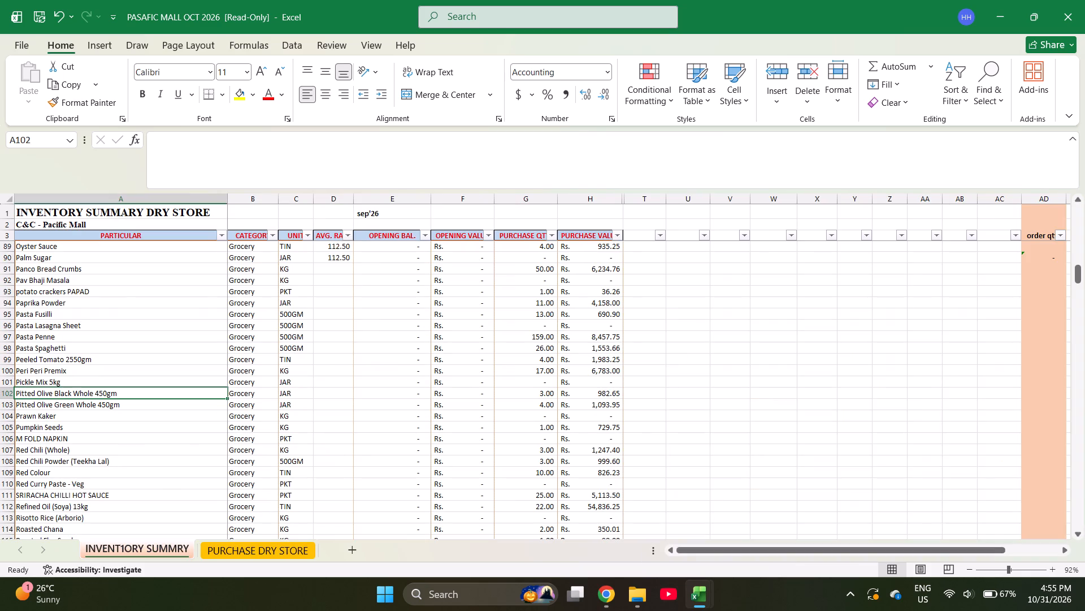
key(c)
key(BackSpace)
text(WINE)
key(Return)
key(Return)
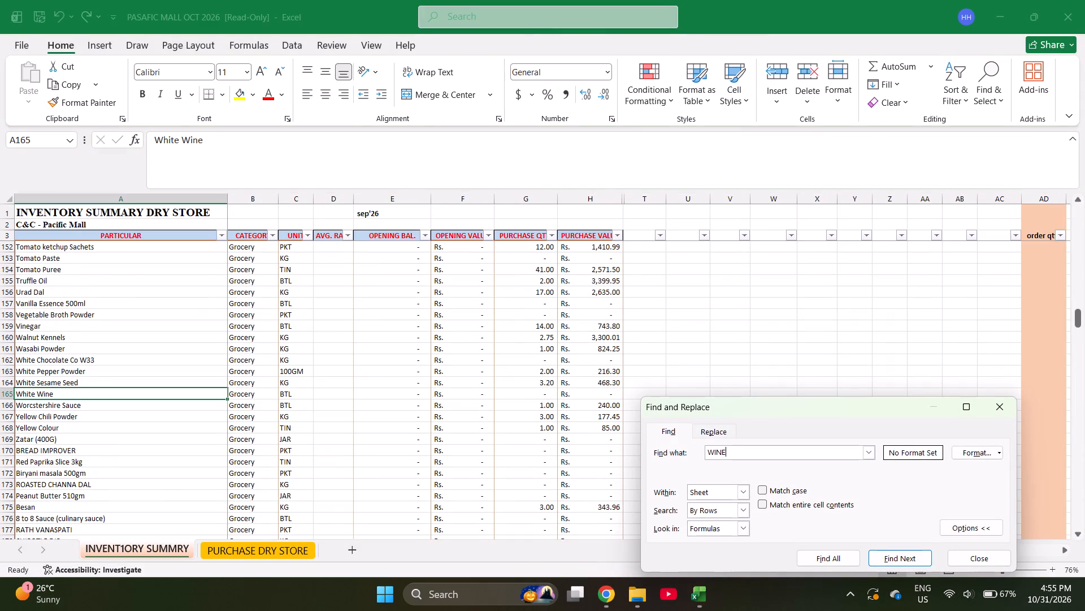
key(Escape)
key(ctrl+c)
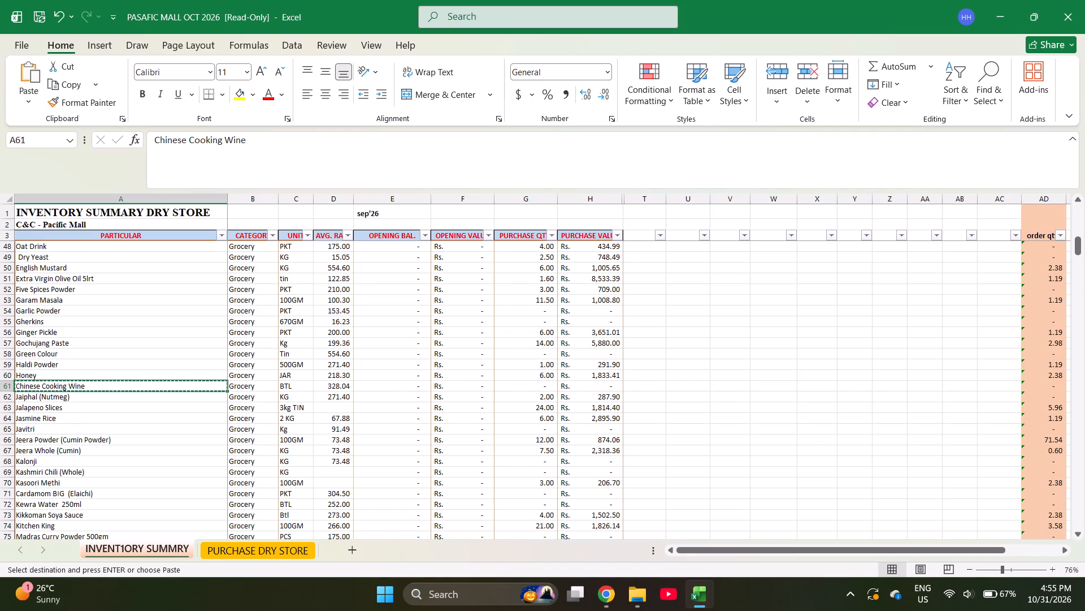
key(ctrl+Page_Down)
key(Return)
key(Return)
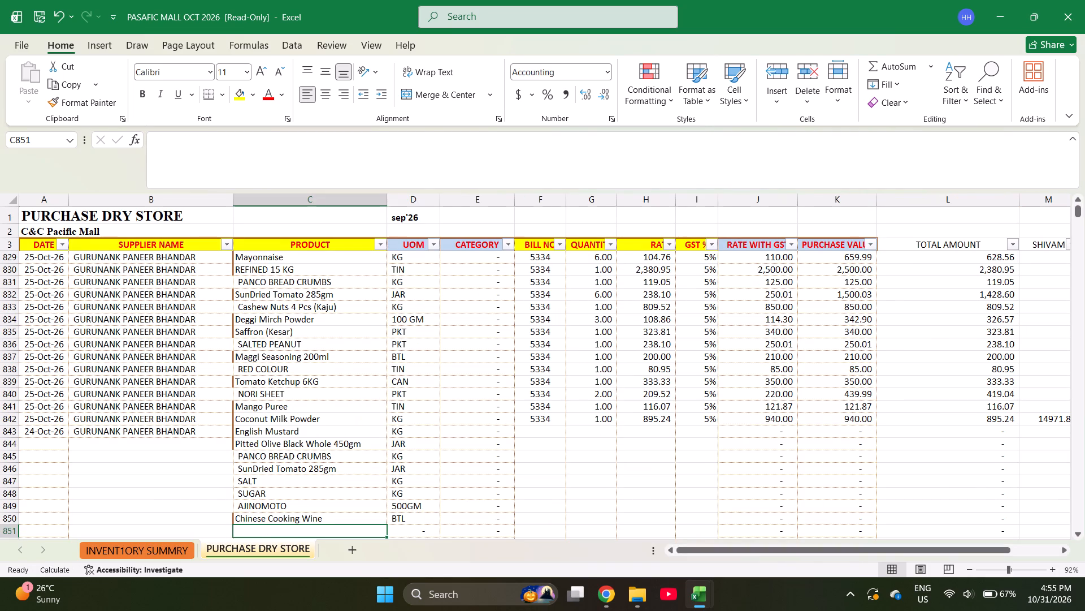
Find Dark Soya Sauce in the inventory summary sheet and copy it into PRODUCT cell C851 of PURCHASE DRY STORE.
key(ctrl+Page_Up)
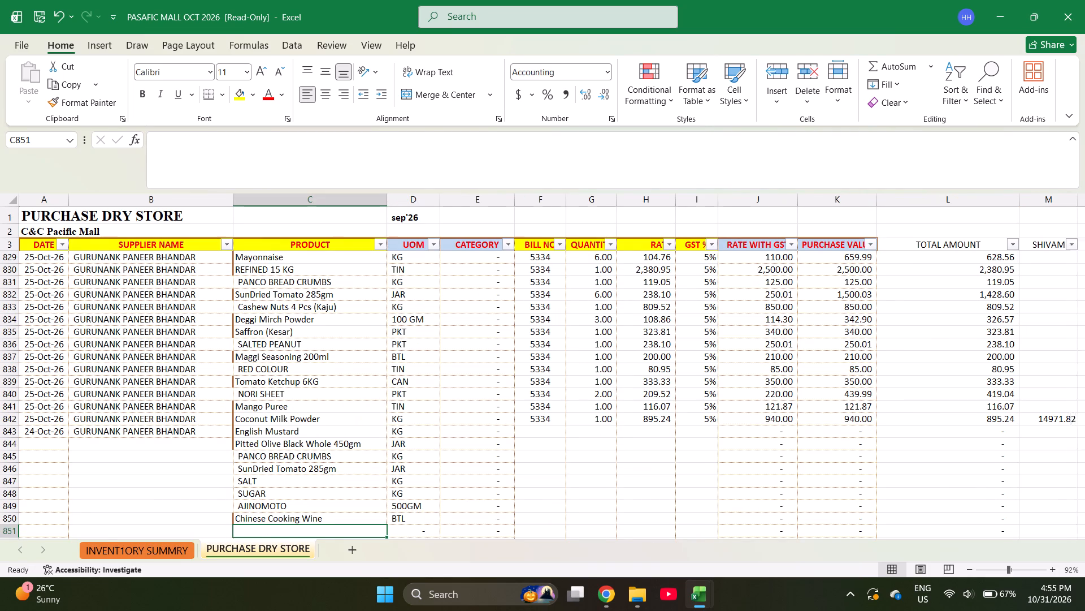
key(ctrl+f)
text(DARK SO)
key(Return)
key(Escape)
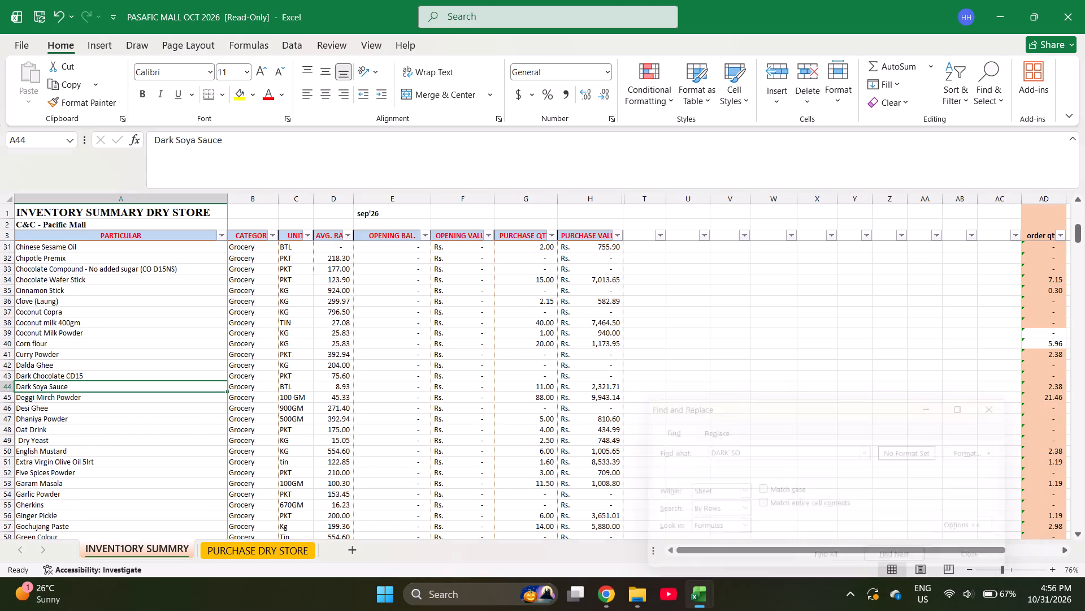
key(ctrl+c)
key(ctrl+Page_Down)
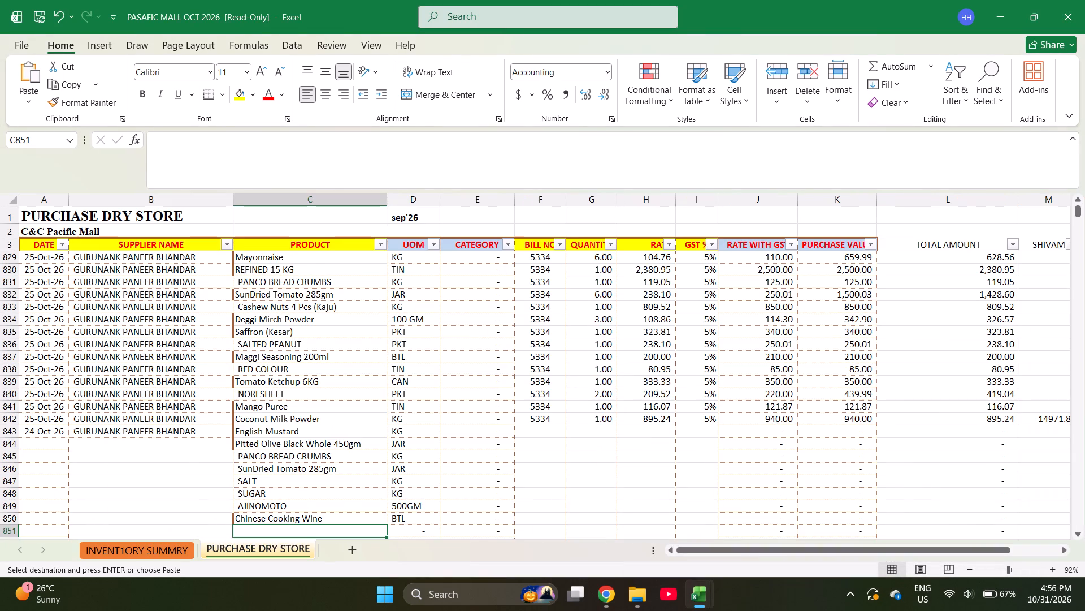
key(Return)
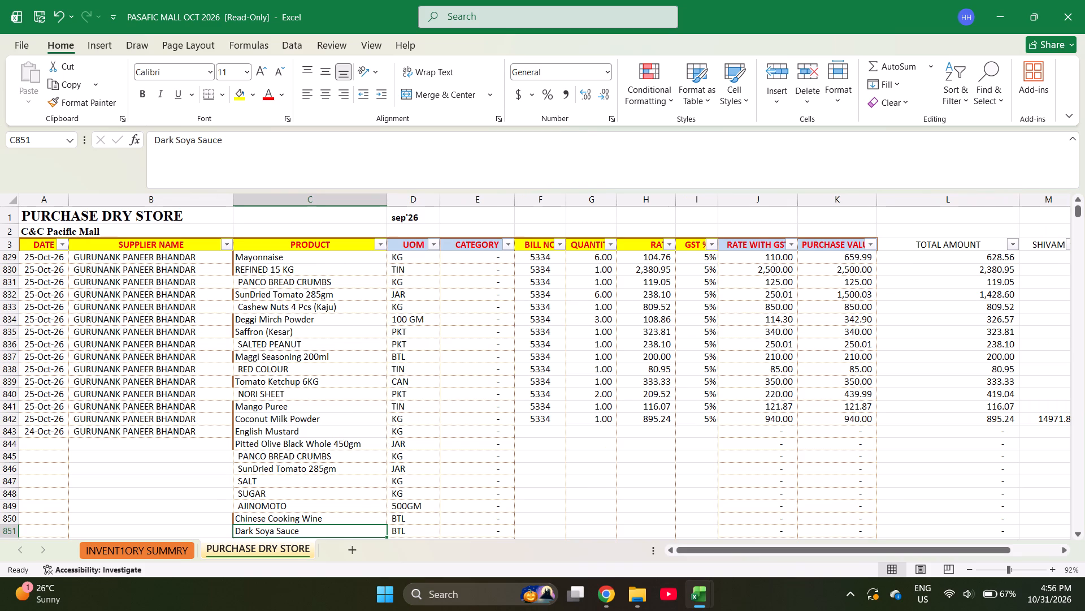
Find Coconut milk 400gm in the inventory summary sheet and copy it into PRODUCT cell C852, keeping Dark Soya Sauce in C851.
key(ctrl+Page_Up)
key(ctrl+f)
text(CC)
key(BackSpace)
text(OCON)
key(Return)
key(Return)
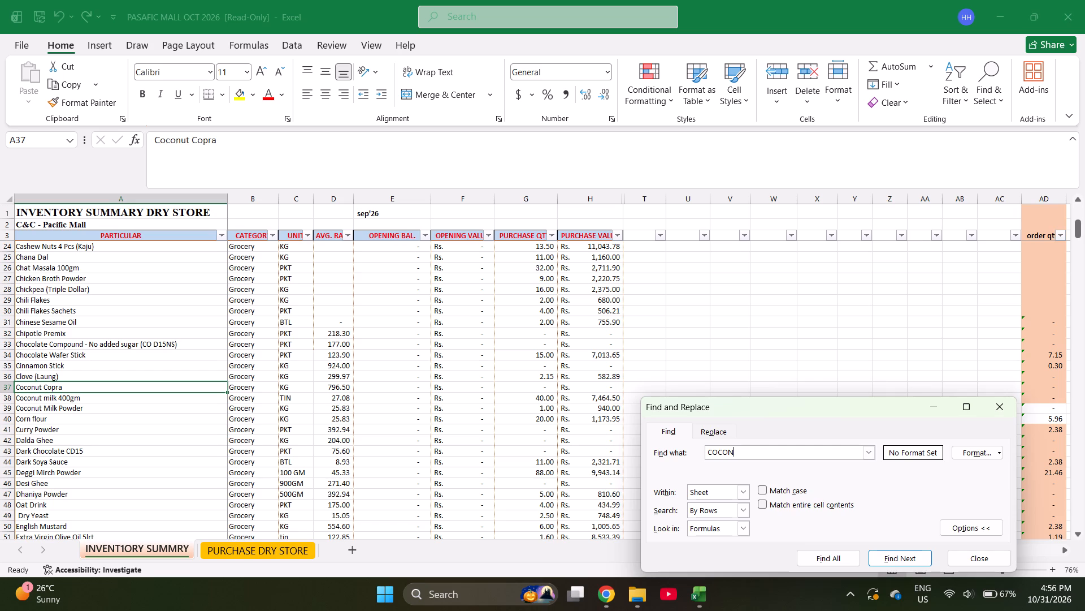
key(Return)
key(Escape)
key(ctrl+c)
key(ctrl+Page_Down)
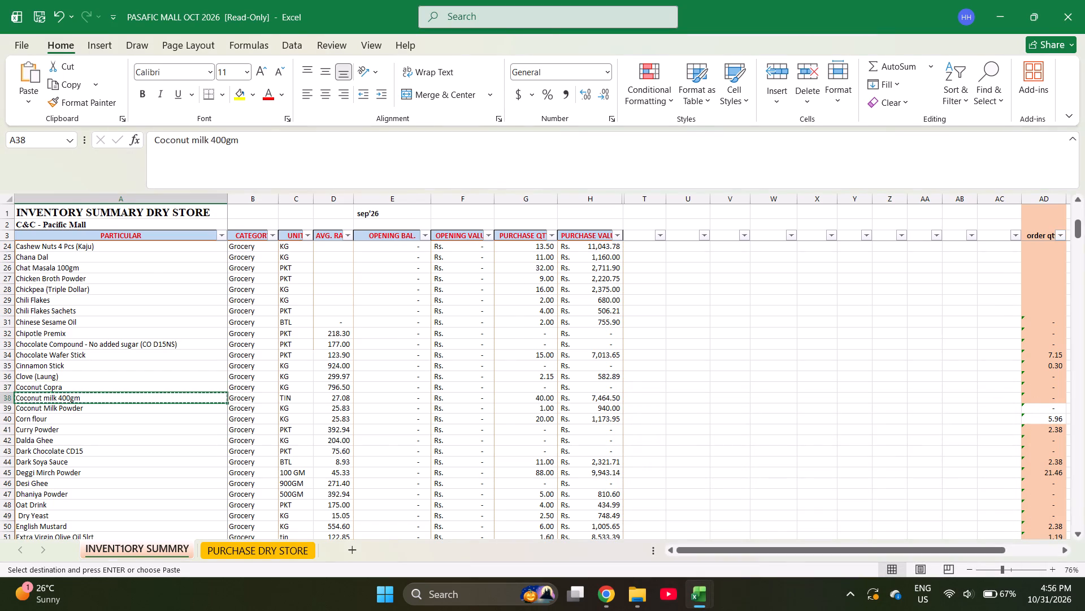
key(Return)
key(Return)
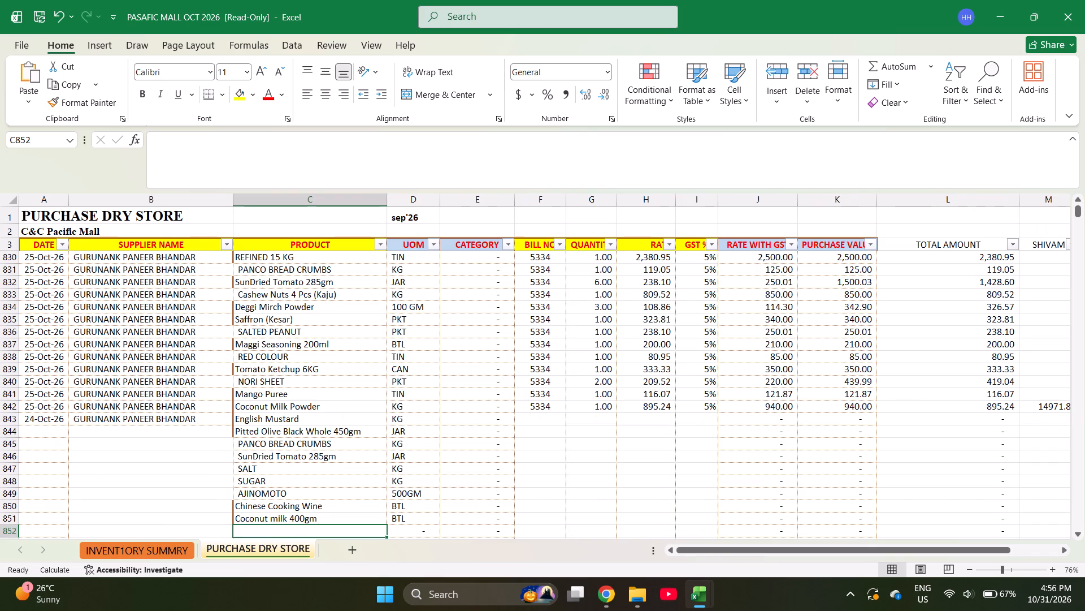
key(ctrl+z)
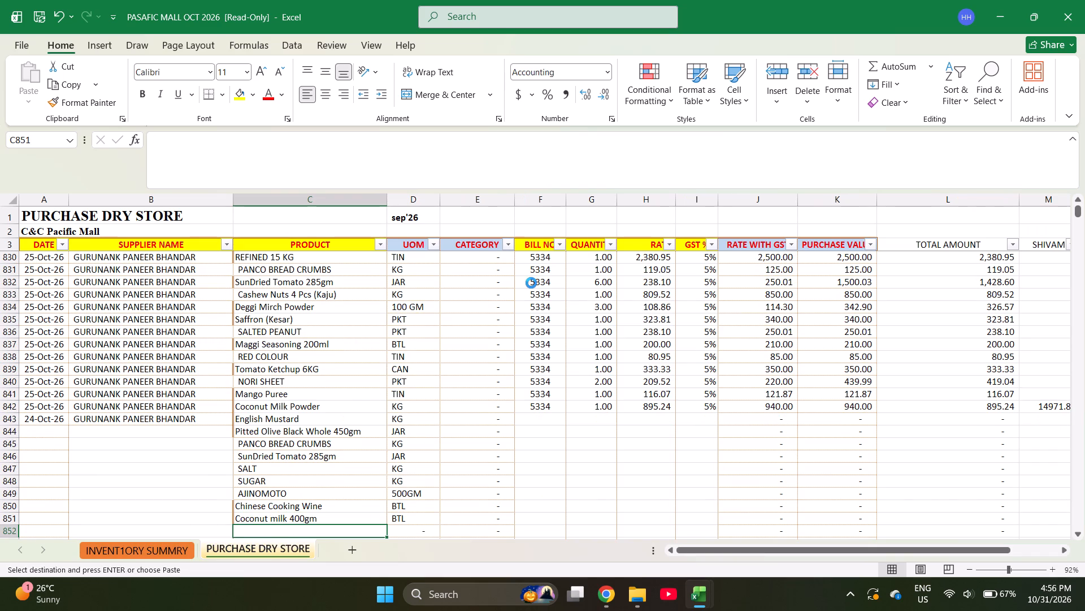
key(Down)
key(Return)
key(Return)
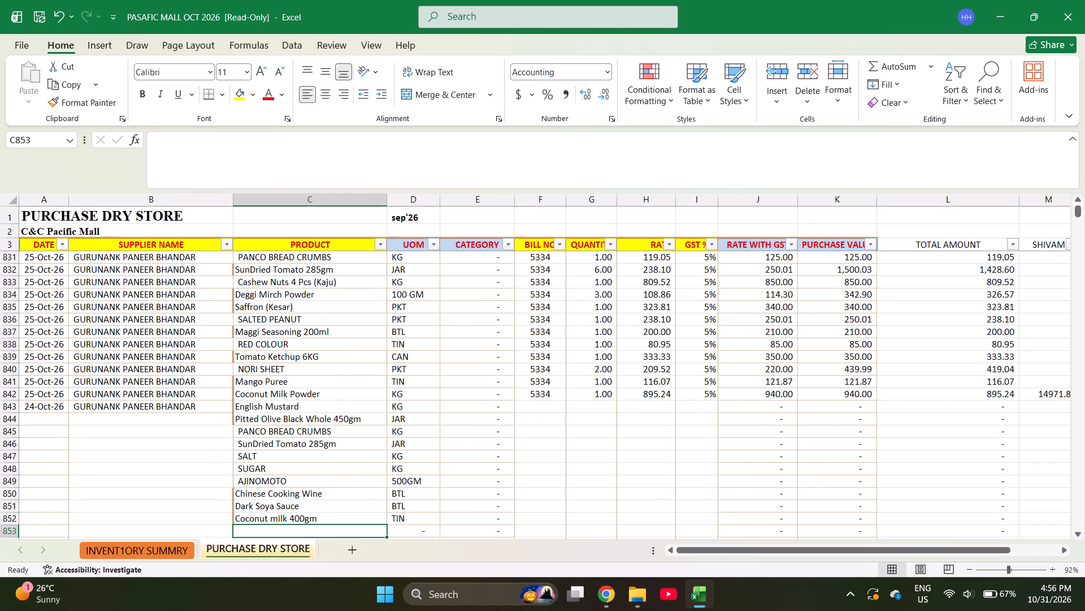
Find Ginger Pickle in the inventory summary sheet and copy it into PRODUCT cell C853 of PURCHASE DRY STORE.
key(ctrl+Page_Up)
key(ctrl+f)
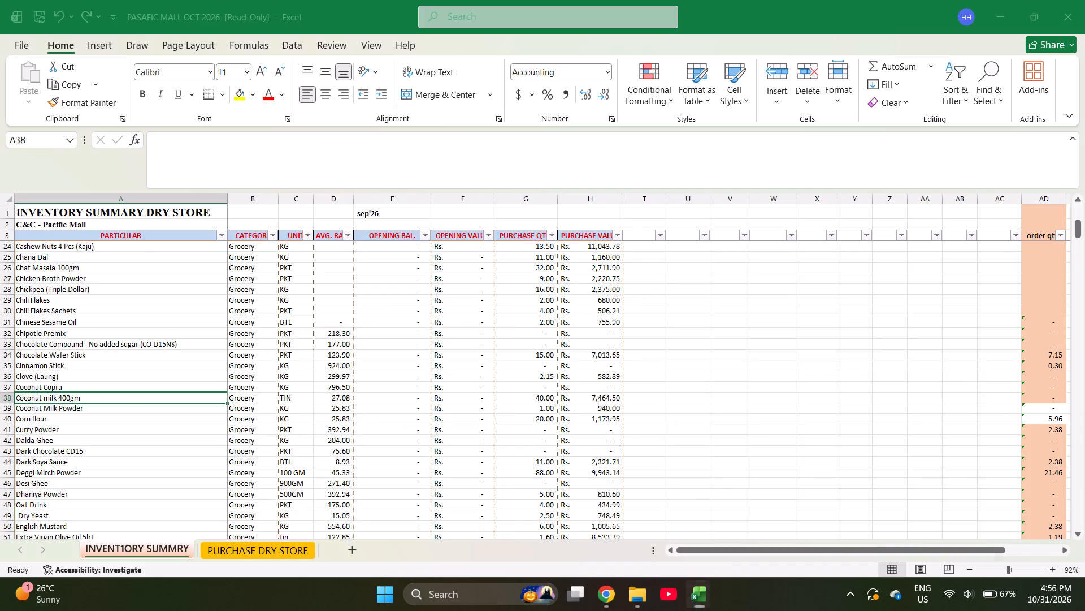
text(GINGER)
key(Return)
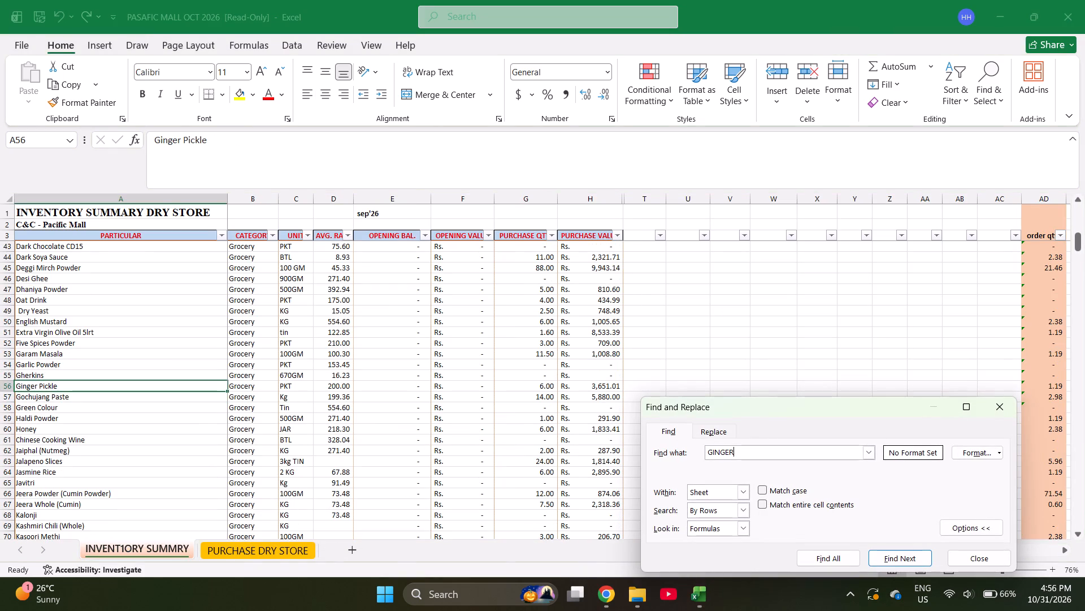
key(Escape)
key(ctrl+c)
key(ctrl+Page_Down)
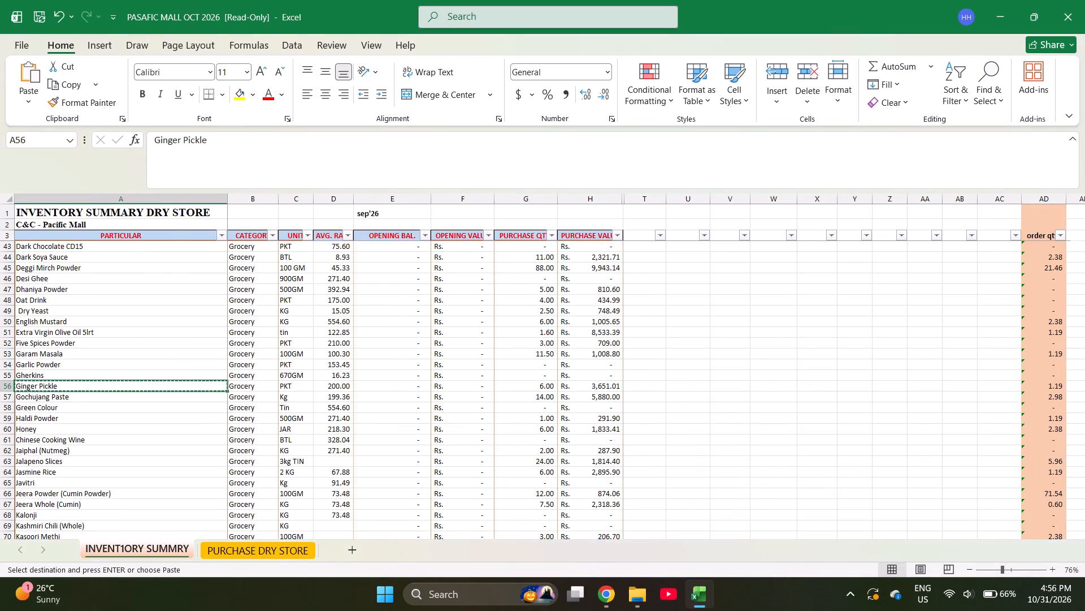
key(Return)
key(Return)
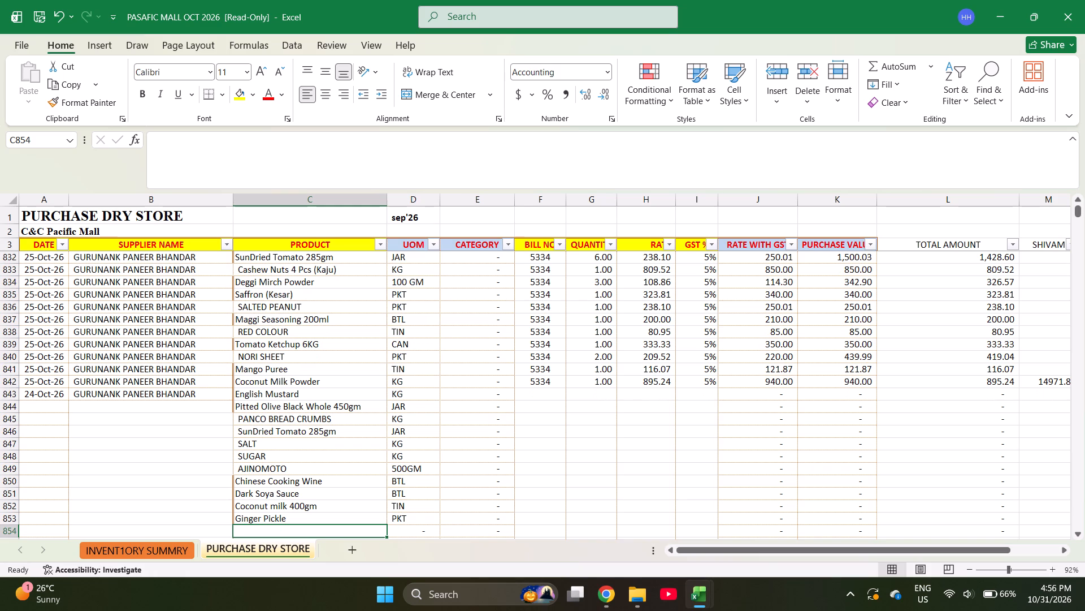
Find Oregano Spice Sprinkles in the inventory summary sheet and copy it into PRODUCT cell C854 of PURCHASE DRY STORE.
key(ctrl+Page_Up)
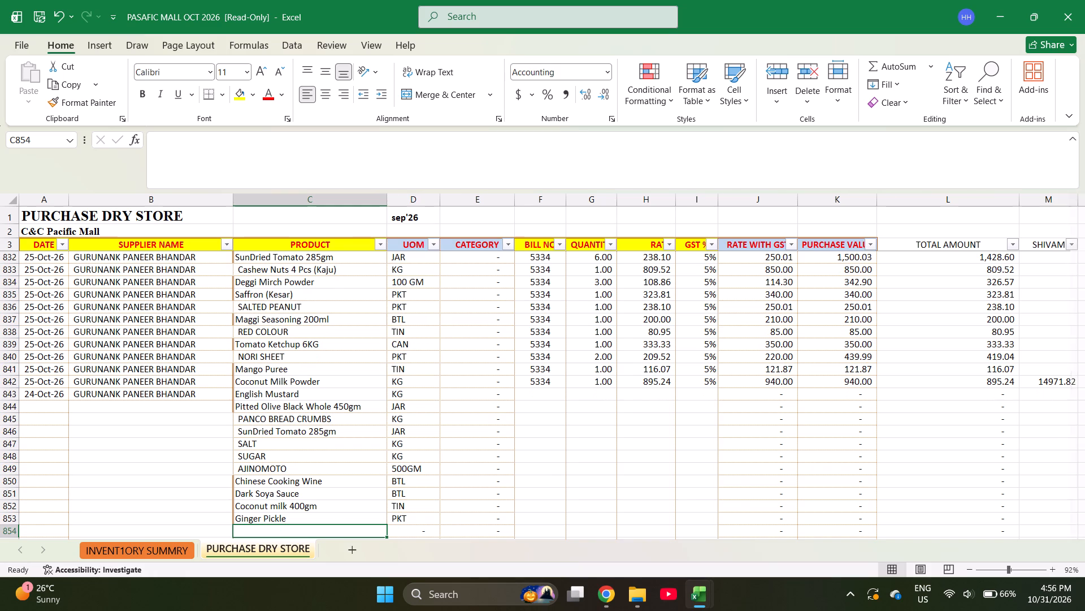
key(ctrl+f)
text(OREG)
key(Return)
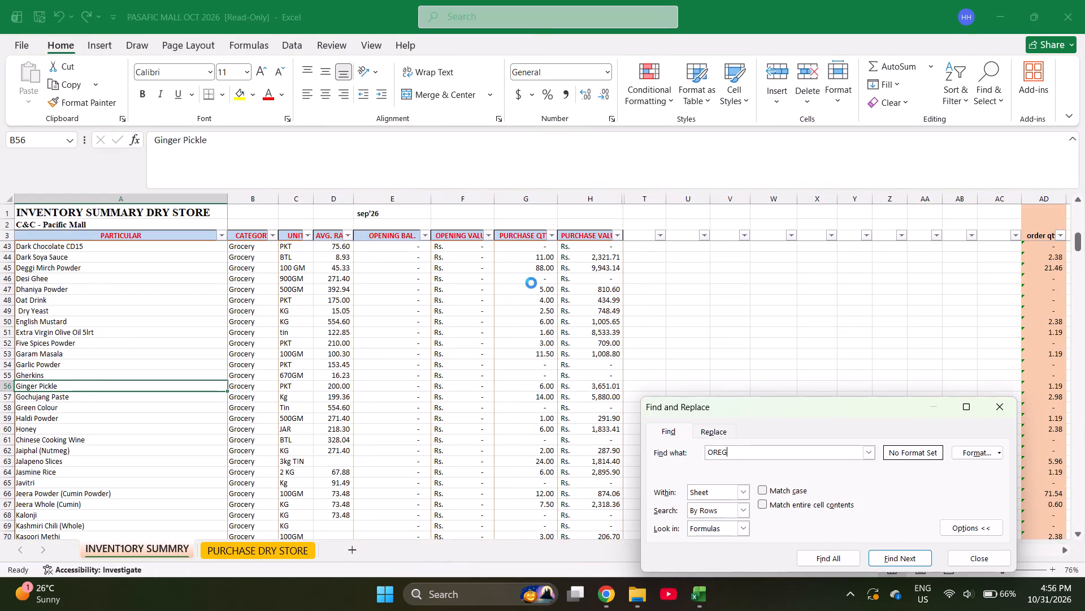
key(Escape)
key(3)
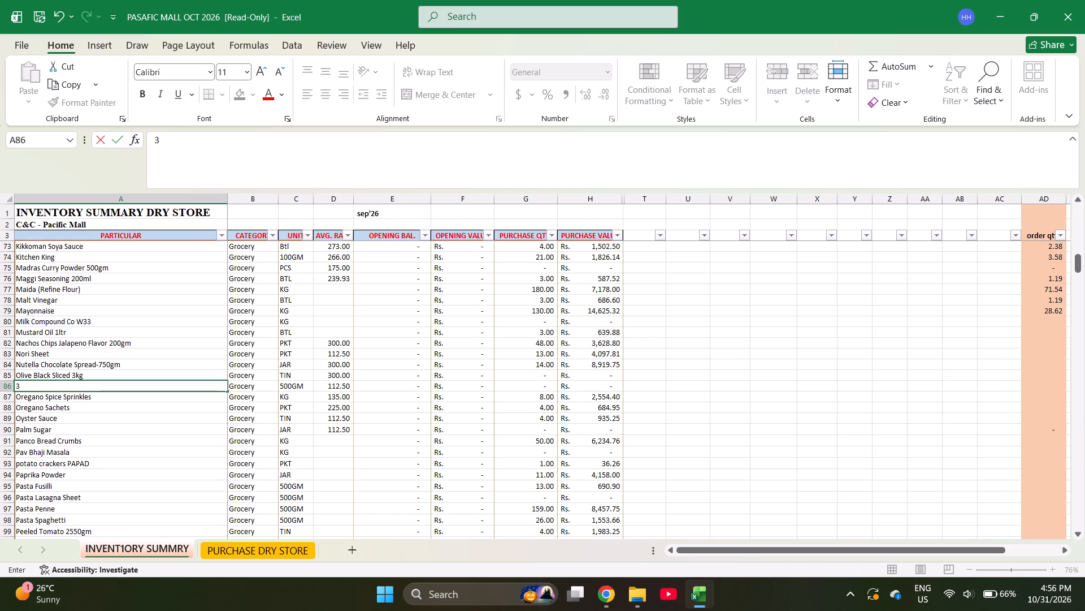
key(Return)
key(ctrl+z)
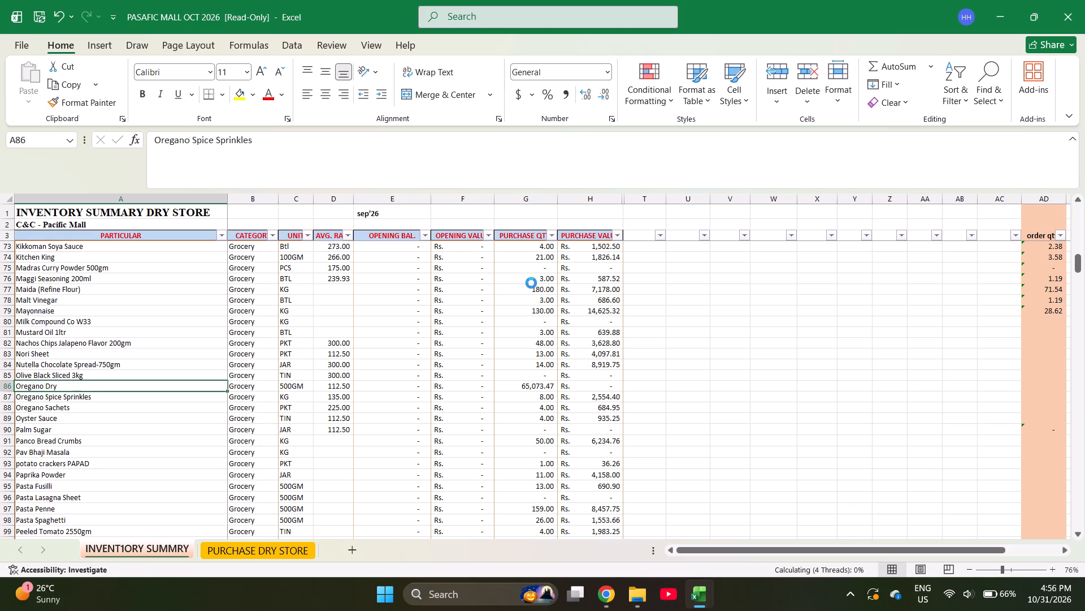
key(Down)
key(ctrl+c)
key(ctrl+Page_Down)
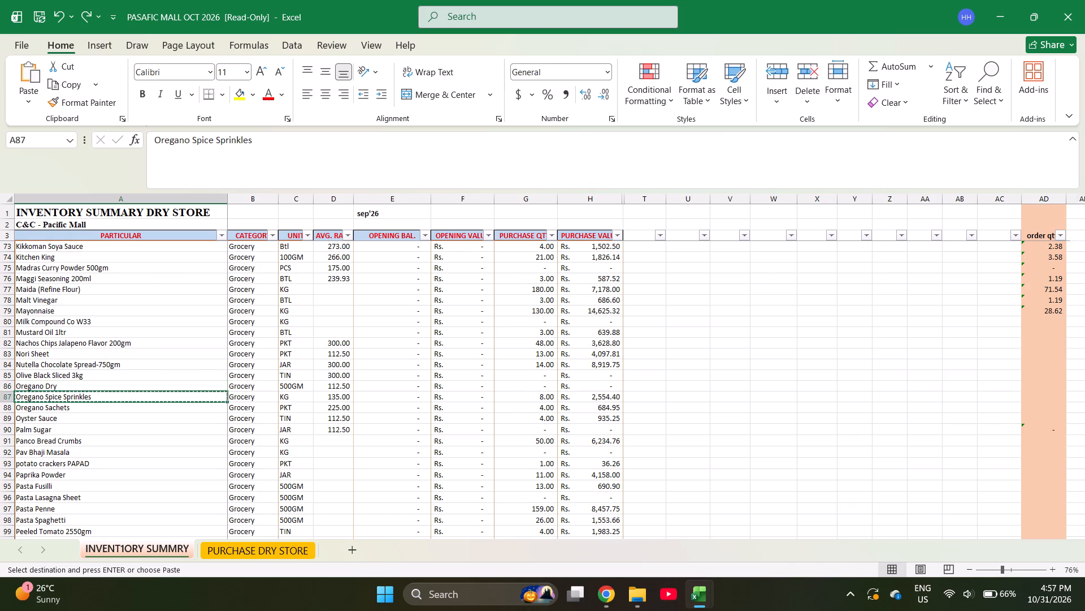
key(Return)
key(Return)
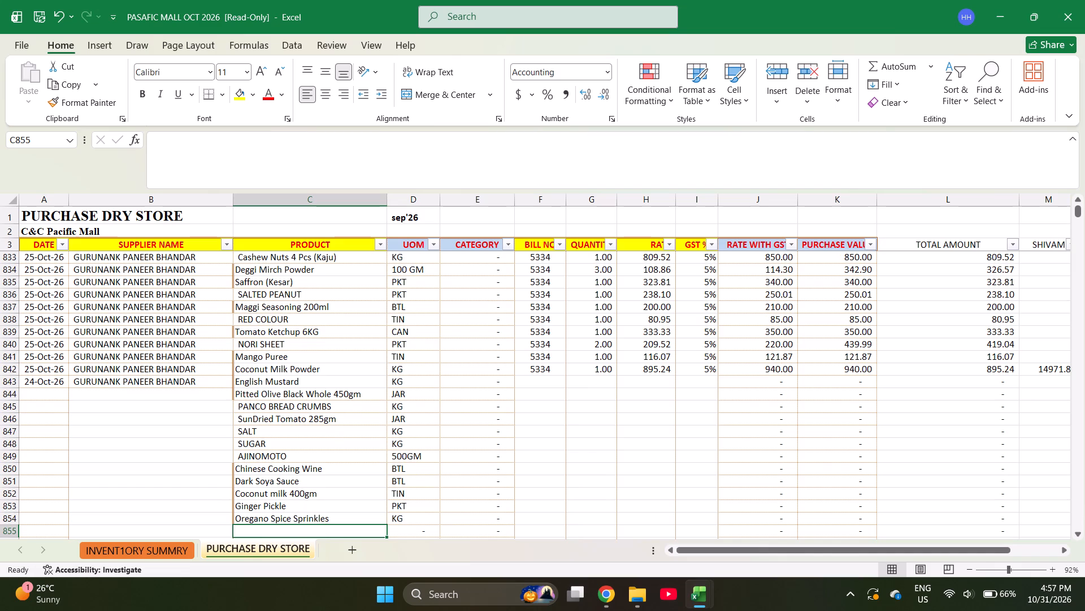
Find Hazelnut Syrup in the inventory summary sheet and copy it into PRODUCT cell C855 of PURCHASE DRY STORE.
key(ctrl+Page_Up)
key(ctrl+f)
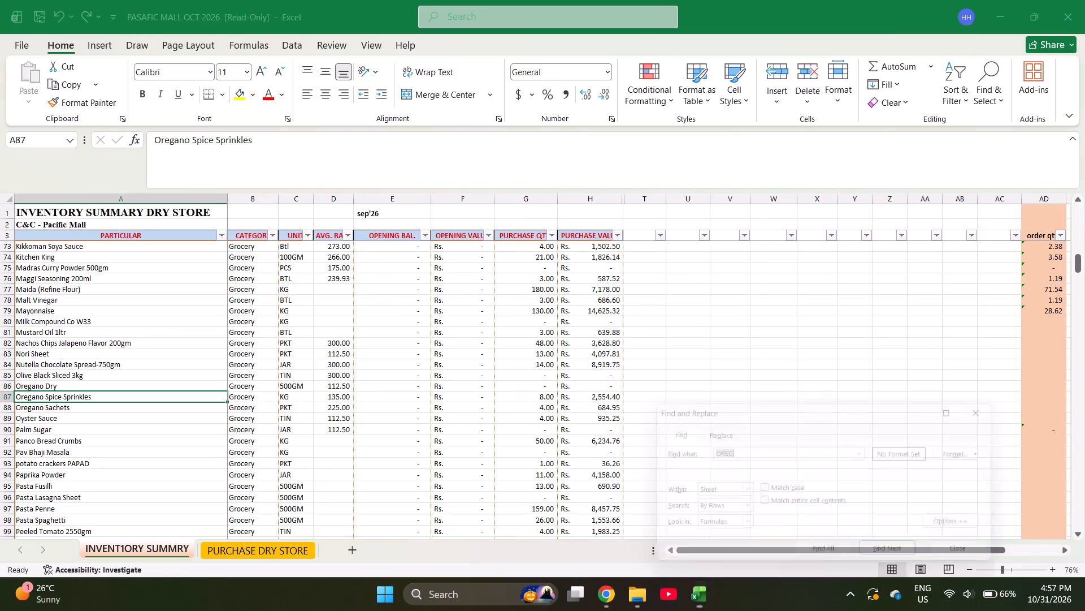
text(HAZE)
key(Return)
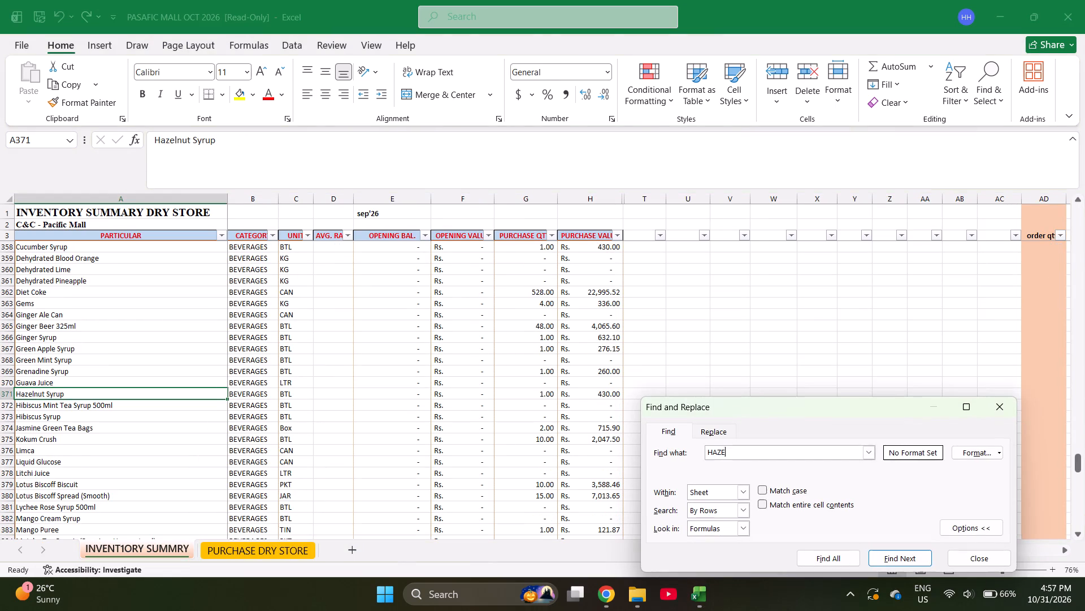
key(Escape)
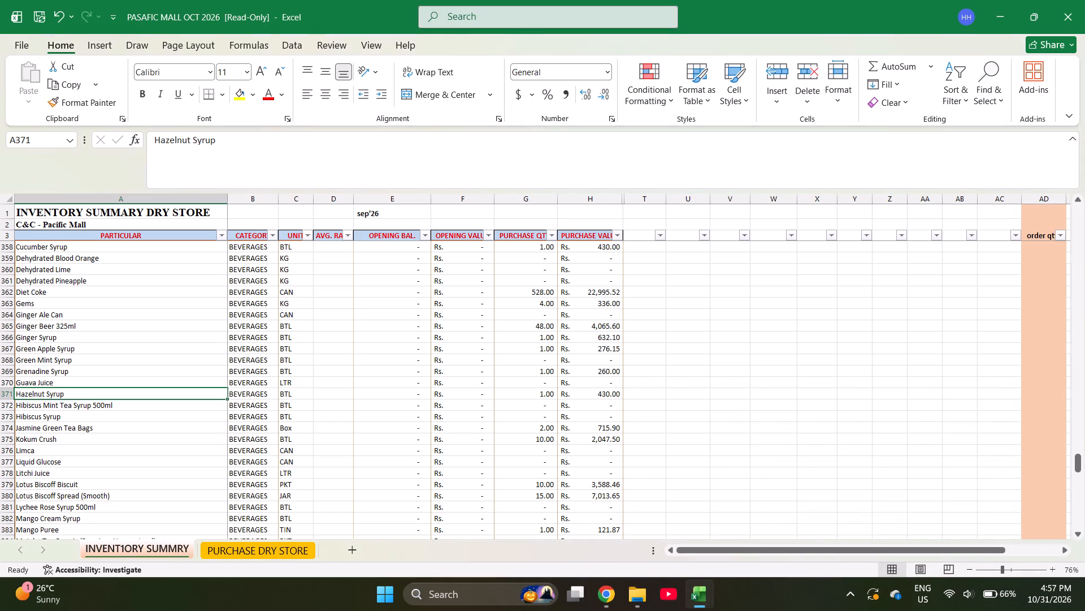
key(ctrl+c)
key(ctrl+Page_Down)
key(Return)
key(Return)
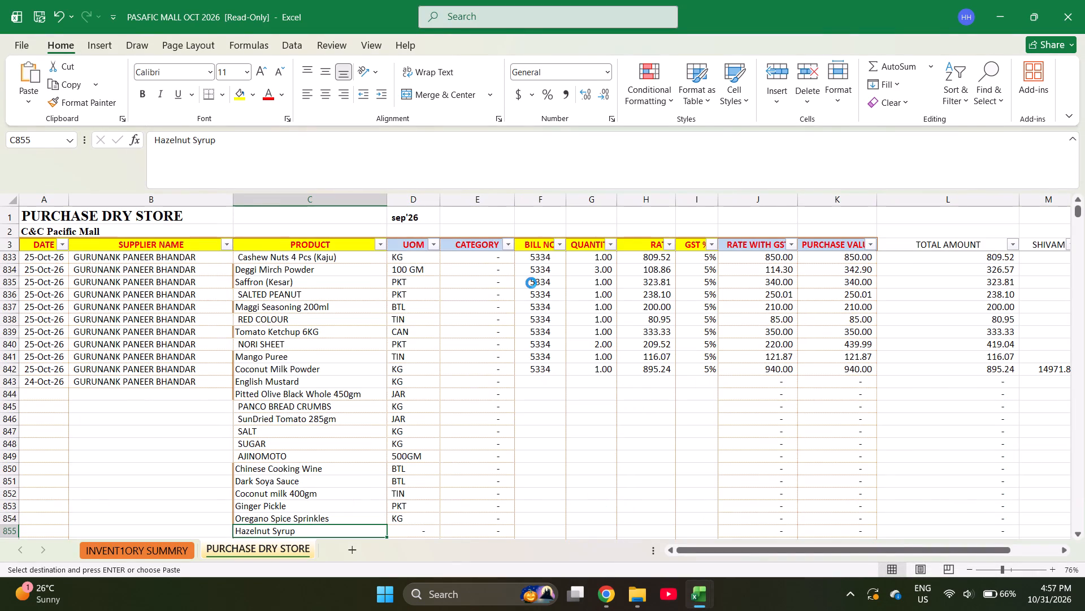
Enter the product Lotus Biscoff Biscuit in PRODUCT cell C856 of PURCHASE DRY STORE.
key(alt+Tab)
key(alt+Tab)
key(ctrl+Page_Up)
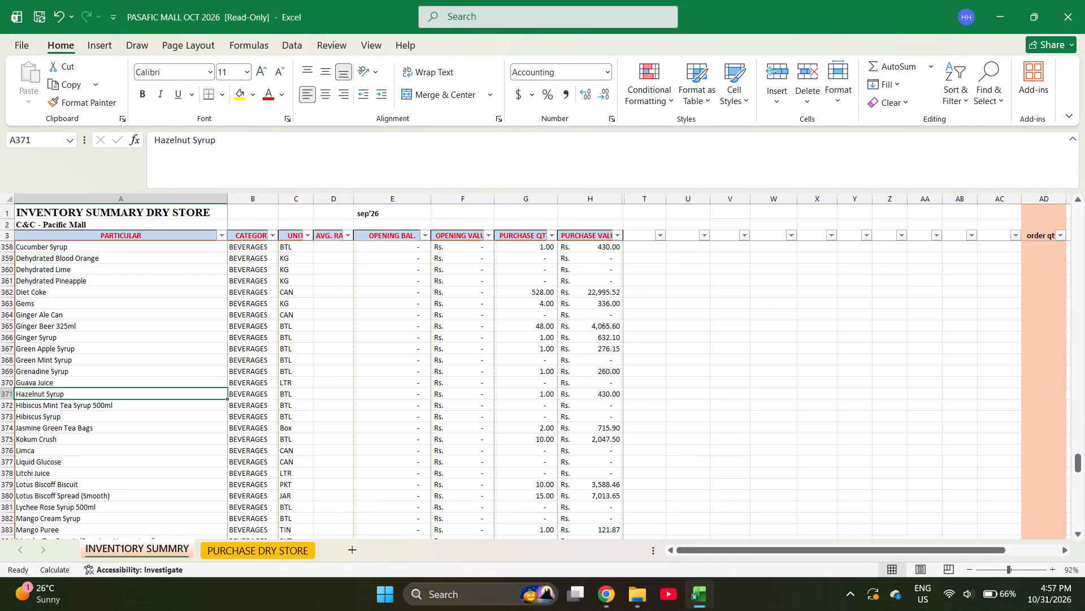
key(ctrl+Page_Down)
key(Down)
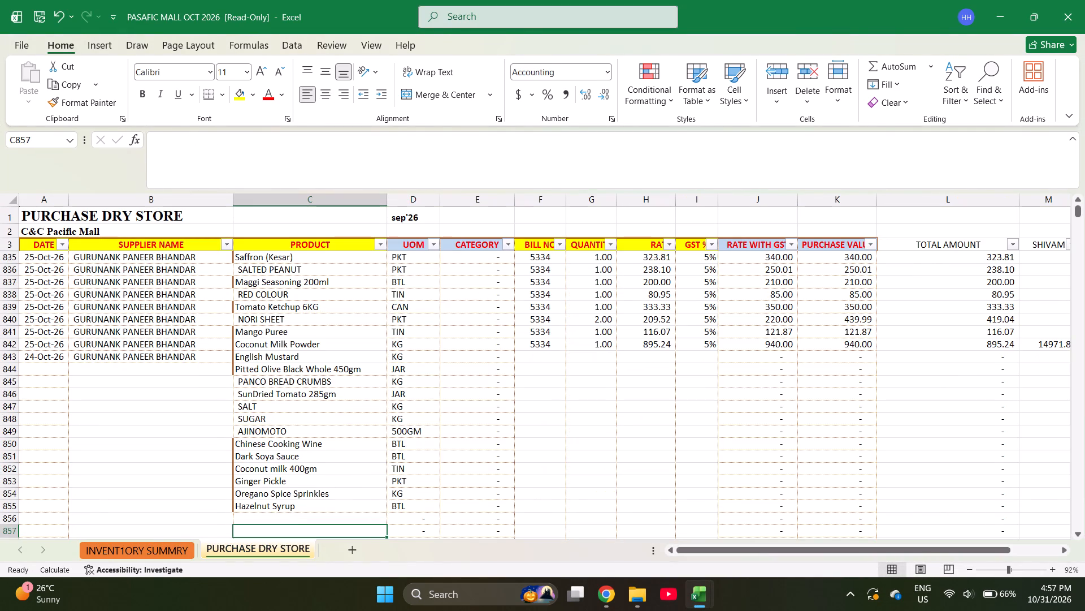
key(Up)
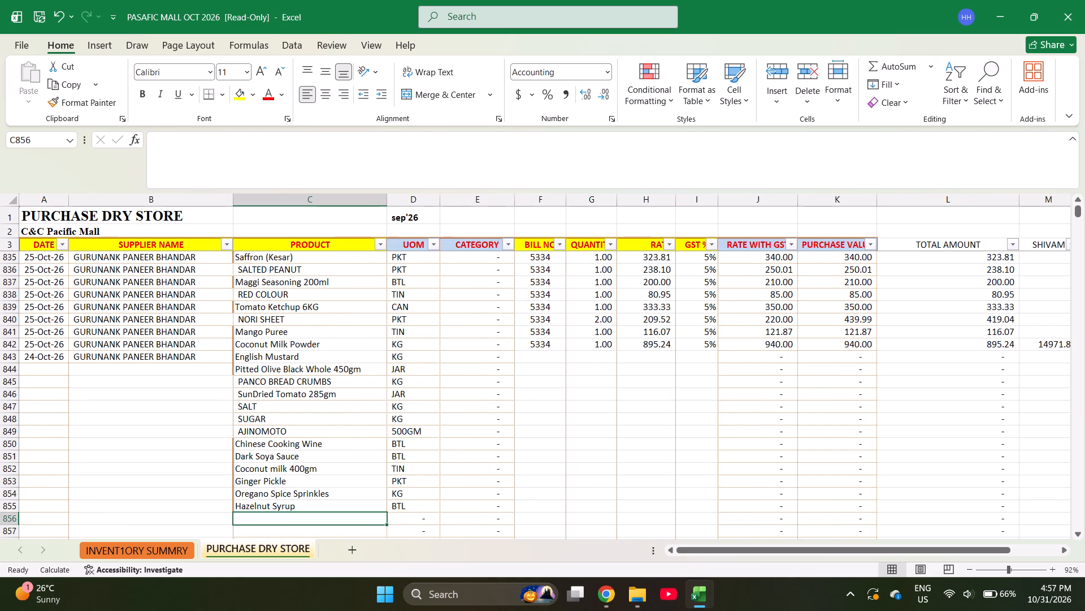
key(ctrl+Page_Up)
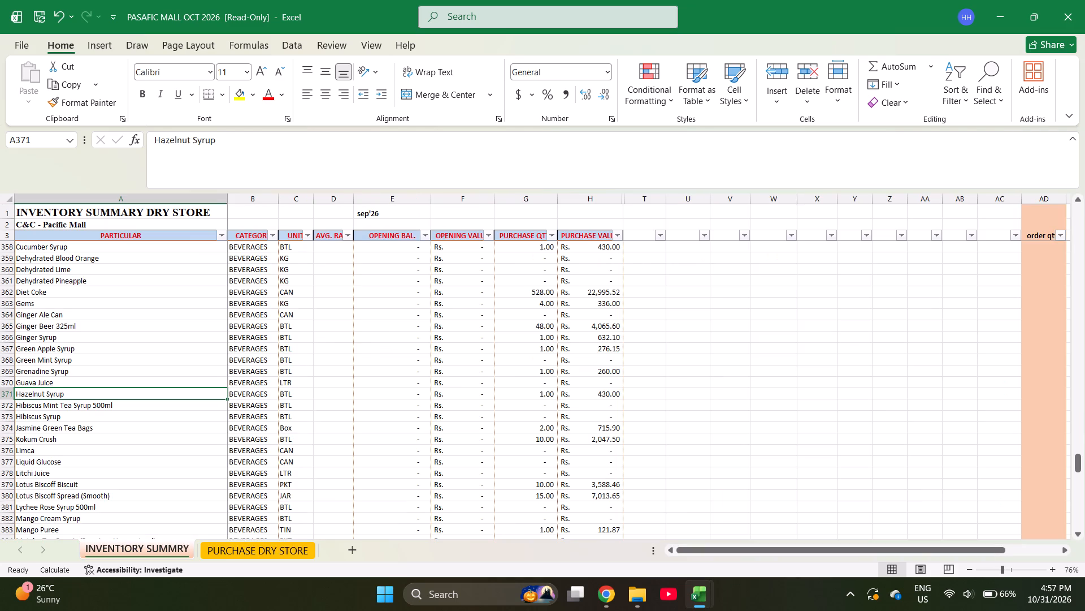
key(ctrl+Page_Down)
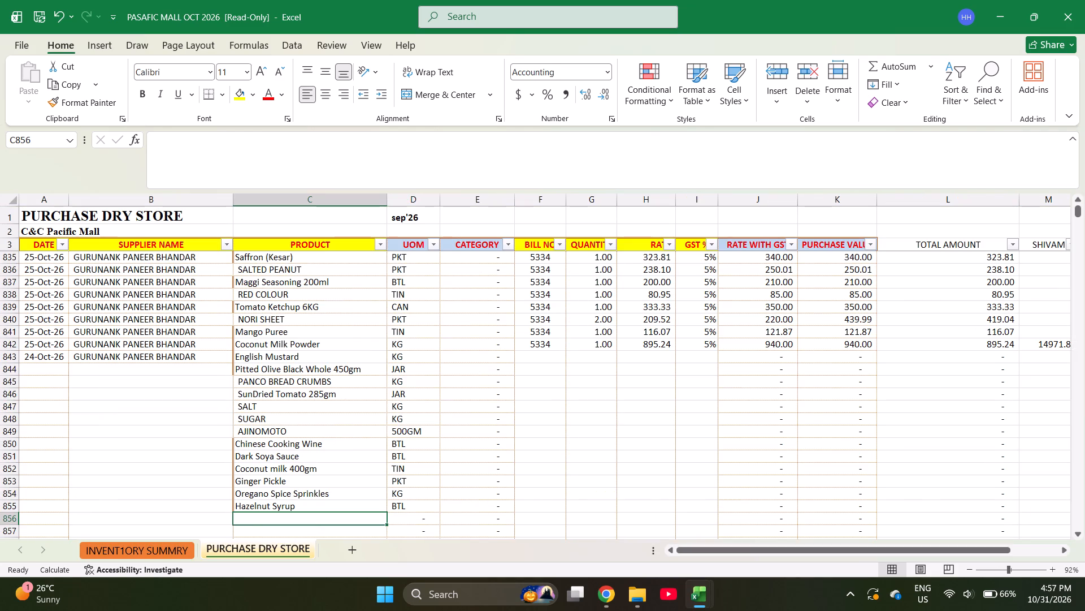
text(LO)
key(Return)
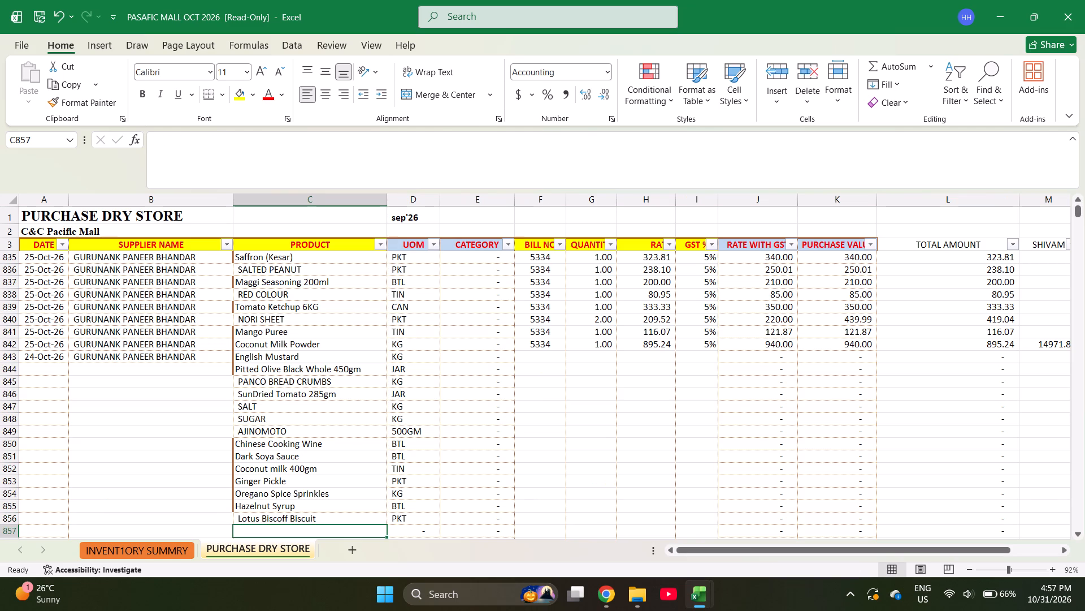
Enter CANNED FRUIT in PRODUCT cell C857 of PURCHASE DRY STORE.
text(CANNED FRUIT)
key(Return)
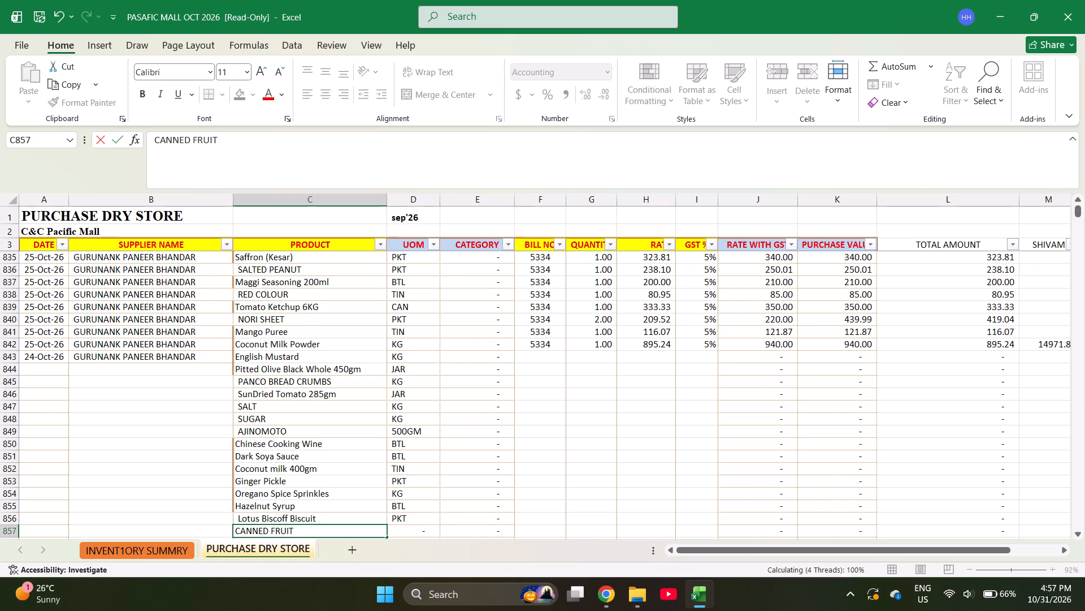
Find Canned Fruits in the inventory summary sheet and copy it over the entry in PRODUCT cell C857 of PURCHASE DRY STORE.
key(ctrl+Page_Up)
key(ctrl+f)
text(CANNED)
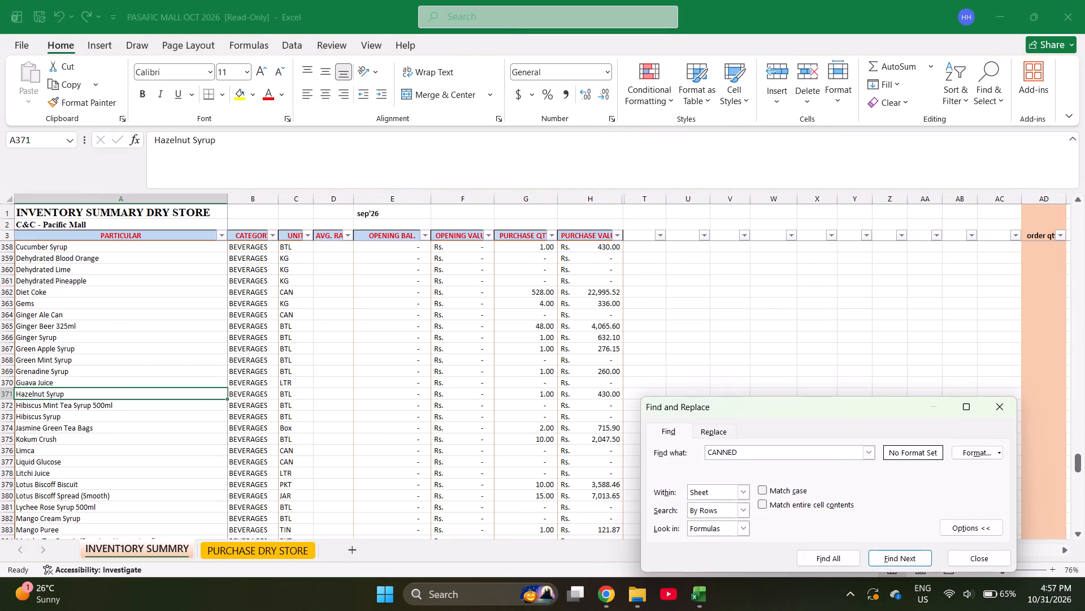
key(space)
text(F)
key(Return)
key(Escape)
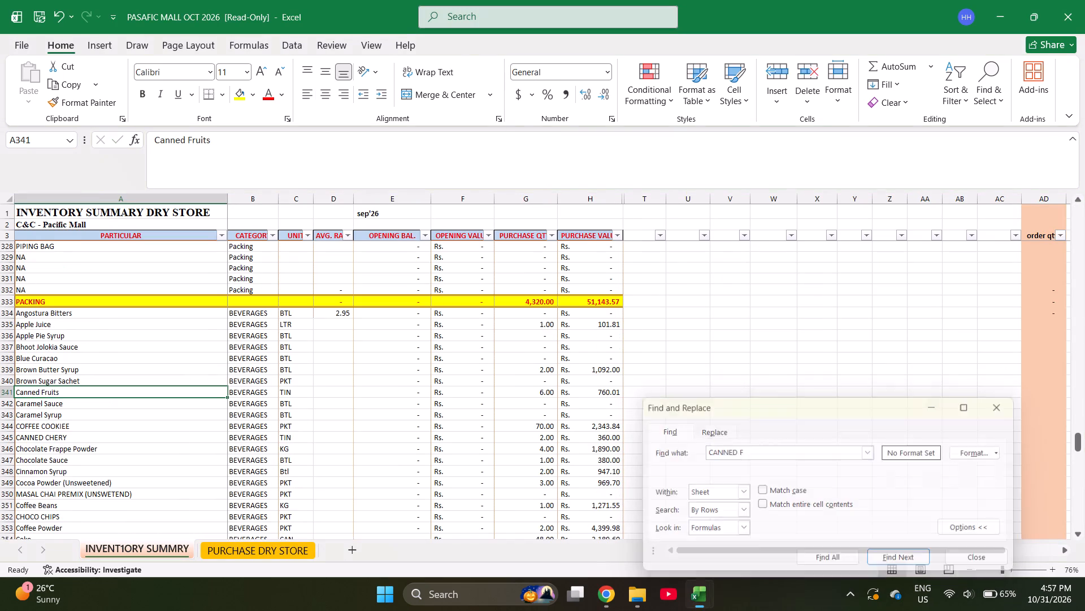
key(ctrl+c)
key(ctrl+Page_Down)
key(Return)
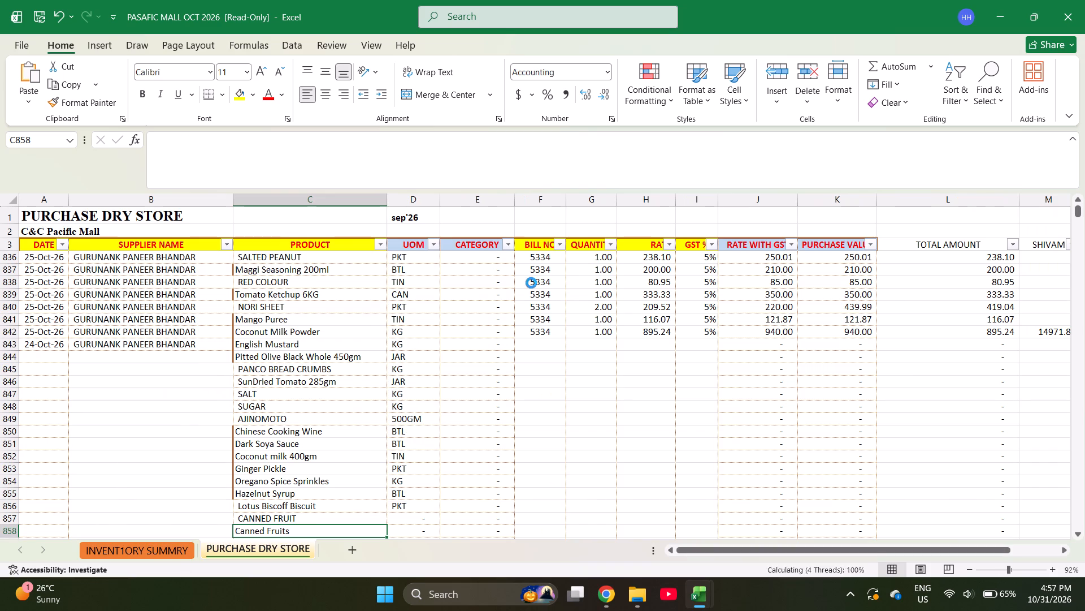
key(ctrl+z)
key(Up)
key(Return)
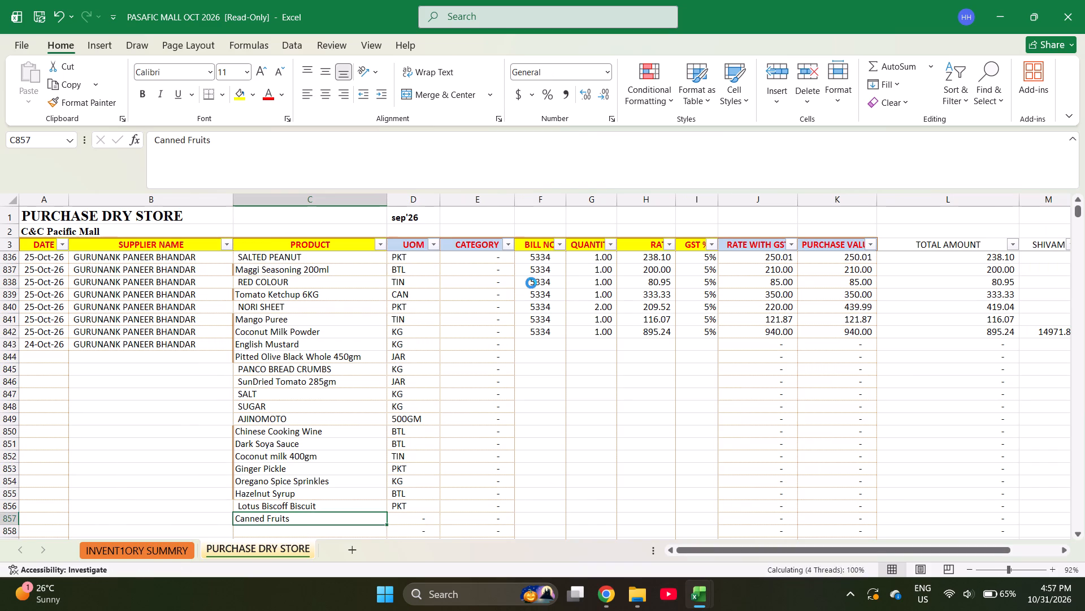
key(Return)
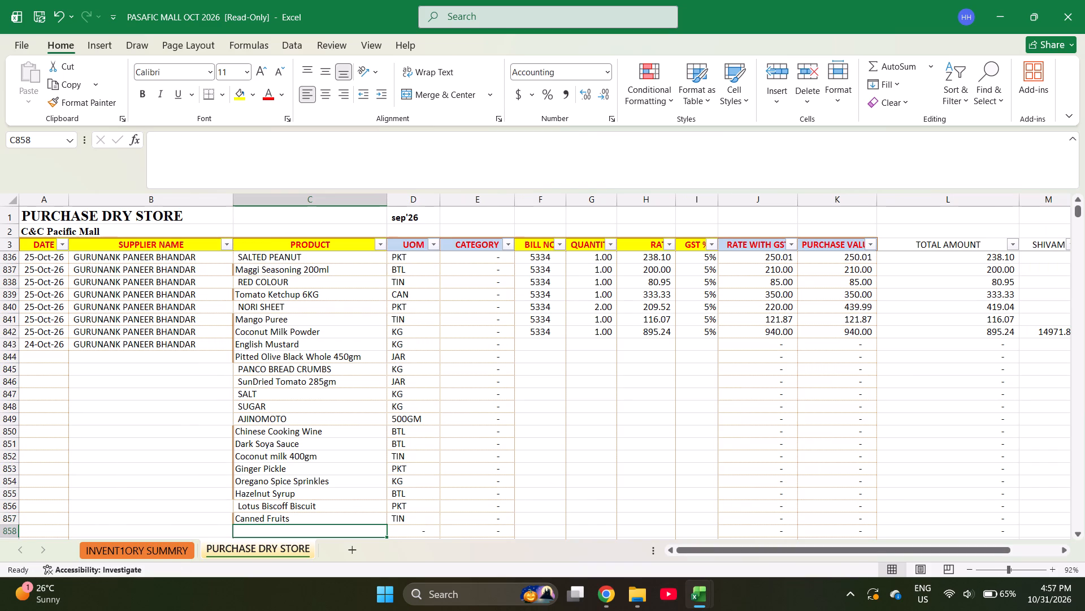
Enter the product WATERMELON SYRUP in PRODUCT cell C858 of PURCHASE DRY STORE.
text(WATERMELON SYRUP)
key(Return)
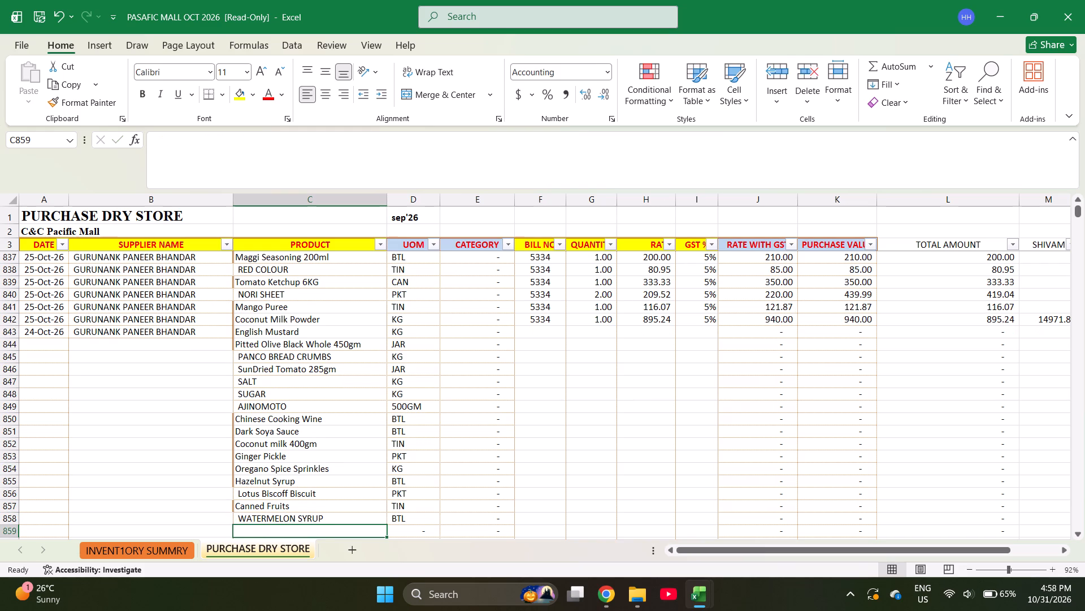
Find Kewra Water 250ml in the inventory summary sheet and copy it into PRODUCT cell C859 of PURCHASE DRY STORE.
key(ctrl+Page_Up)
key(ctrl+f)
text(KEW)
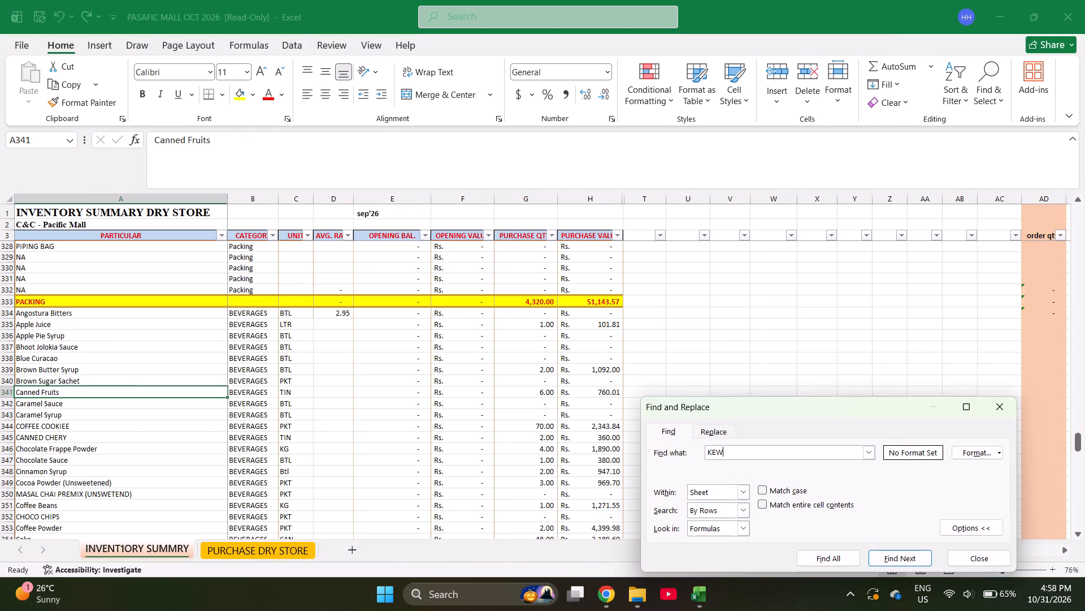
key(Return)
key(Escape)
key(ctrl+c)
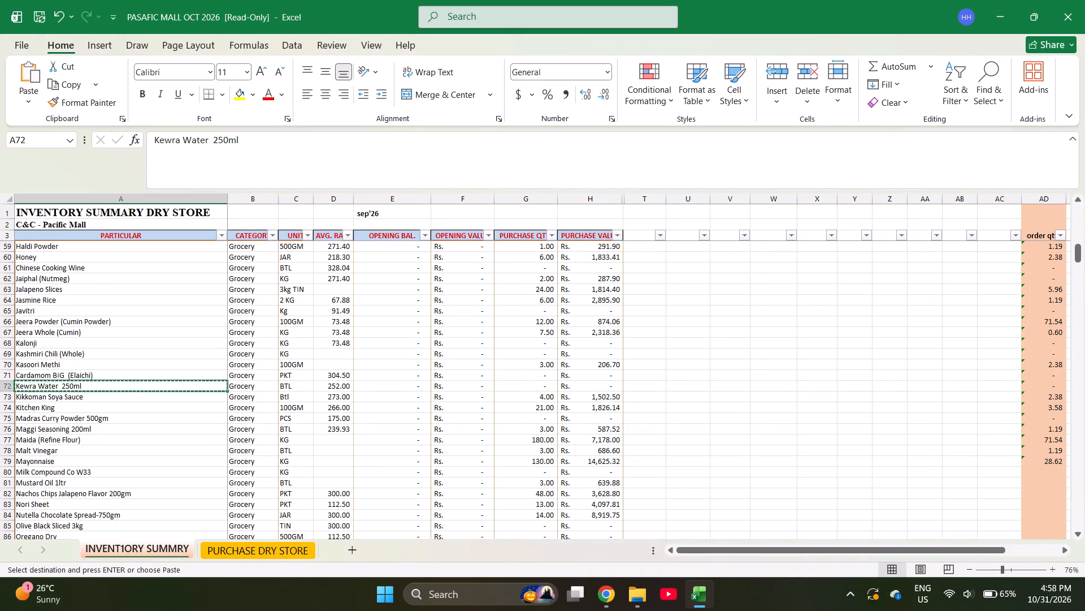
key(ctrl+Page_Down)
key(Return)
key(Return)
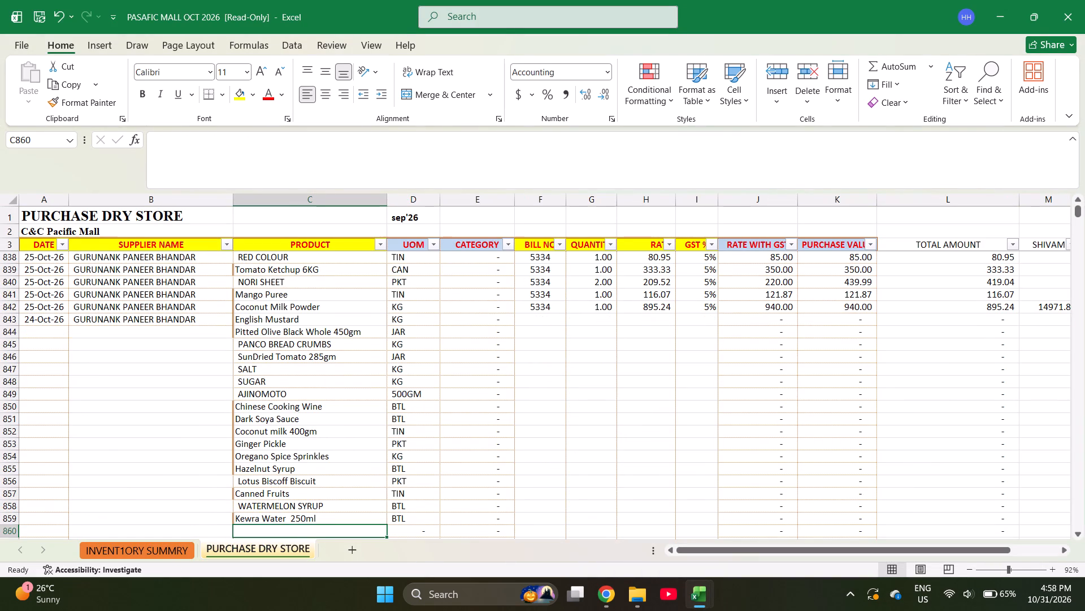
Enter SRIRACHA in PRODUCT cell C860, and replace it with SRIRACHA CHILLI HOT SAUCE copied from the inventory summary sheet.
text(SR)
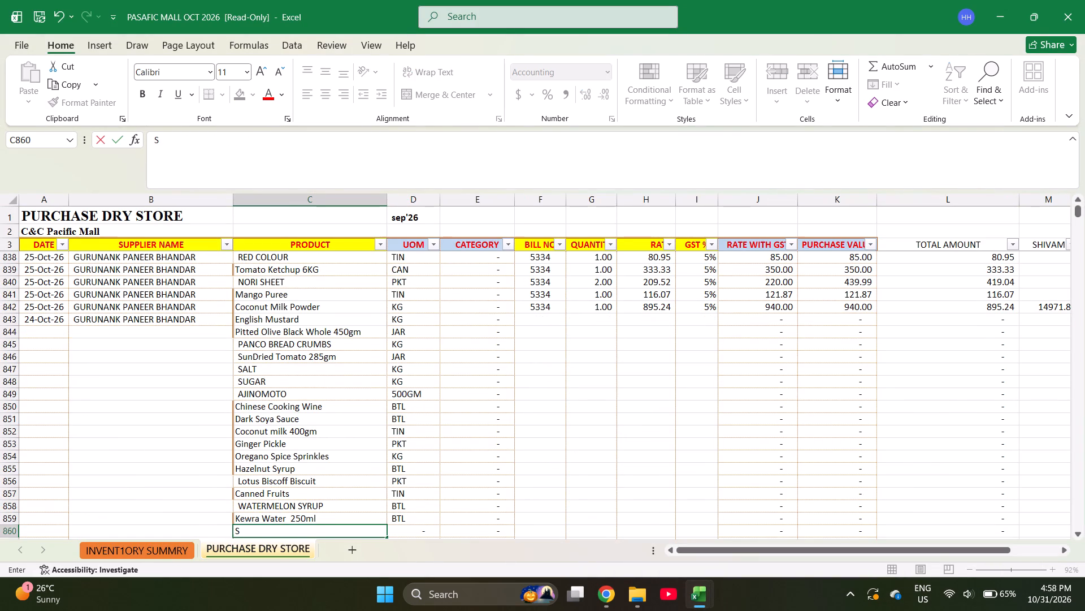
text(IRACHA)
key(space)
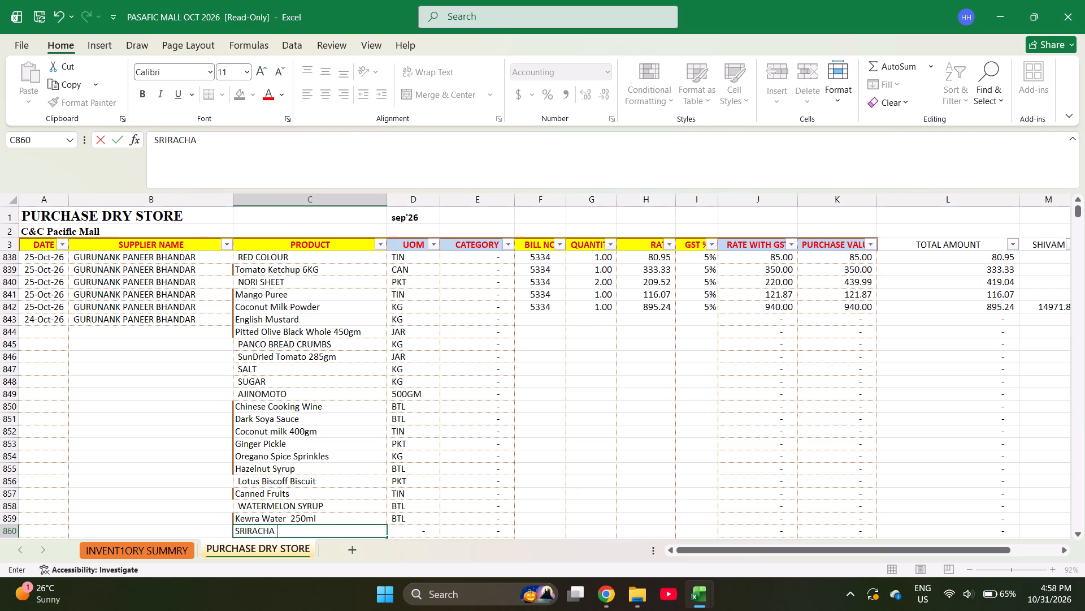
key(ctrl+Page_Up)
key(ctrl+f)
text(SR)
key(Return)
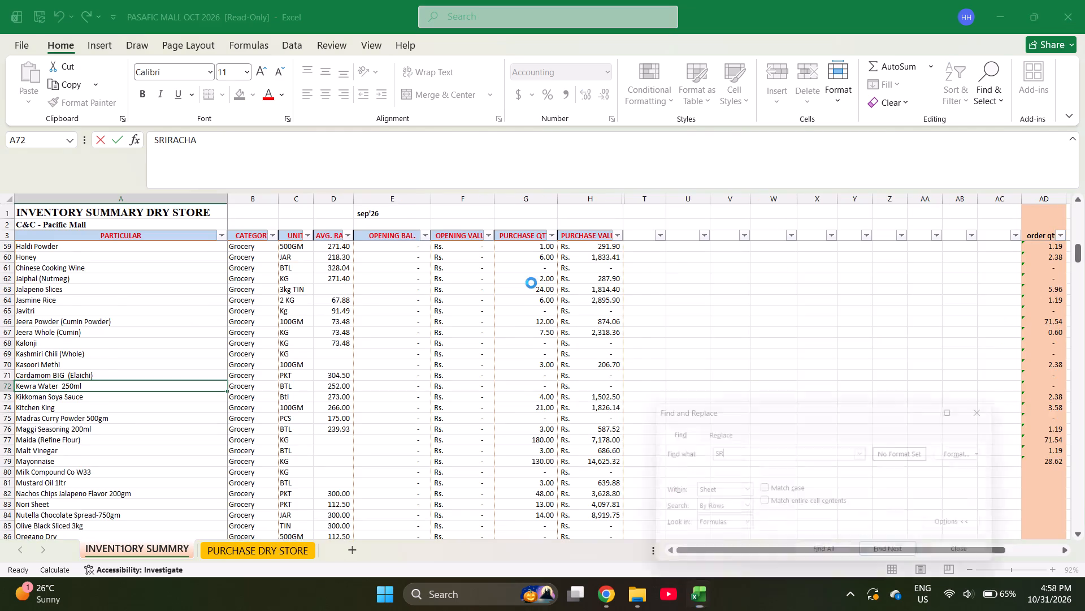
key(Escape)
key(ctrl+c)
key(ctrl+Page_Down)
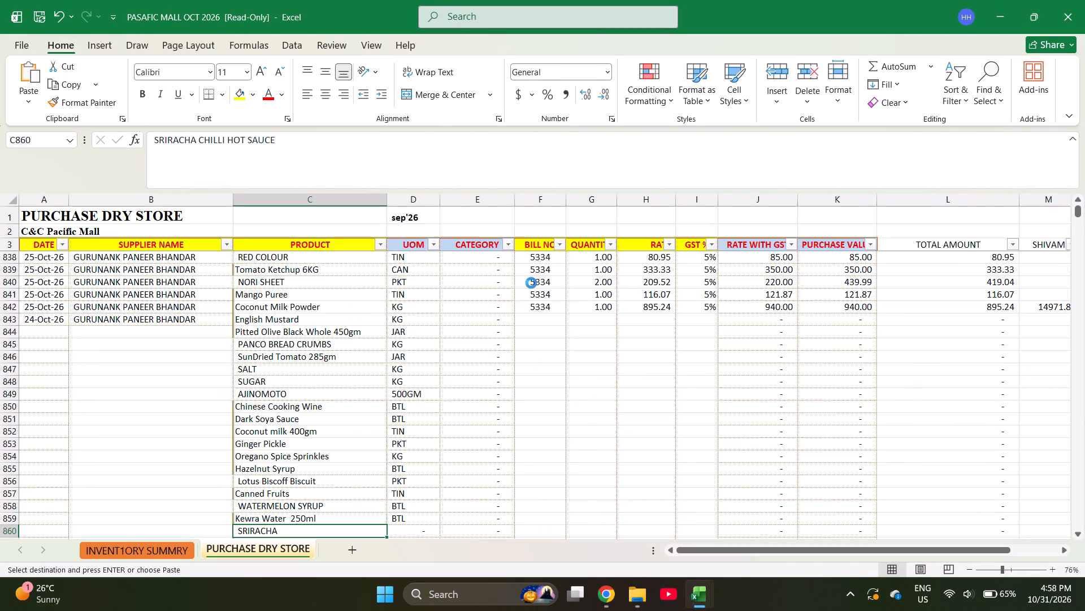
key(Return)
Check the selected product range from C843 down and enter bill number 5311 in cell F843 for English Mustard.
key(Left)
key(ctrl+Up)
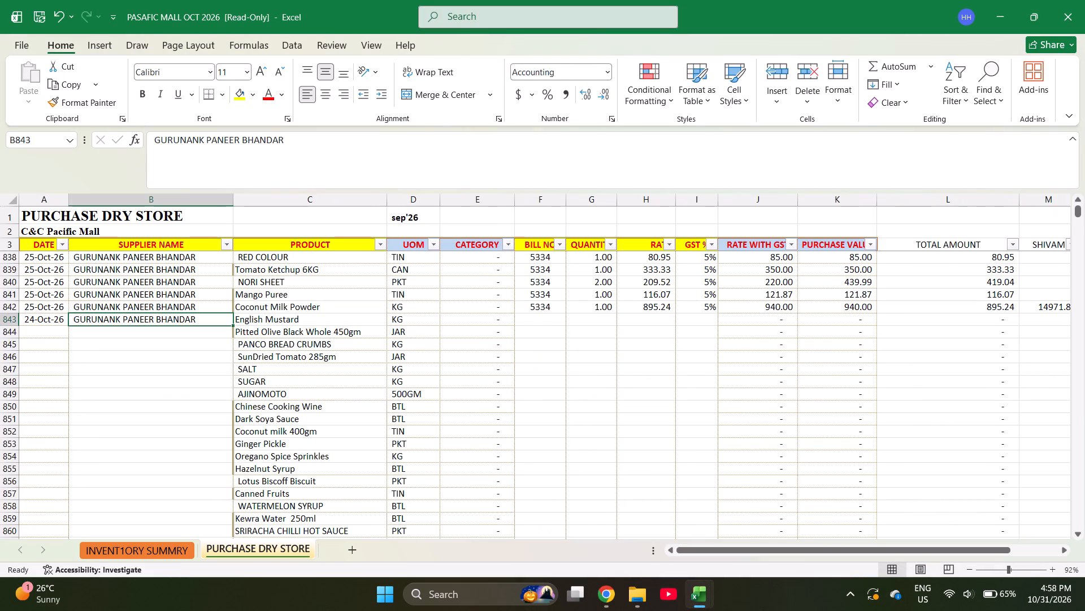
key(Right)
key(ctrl+shift+Down)
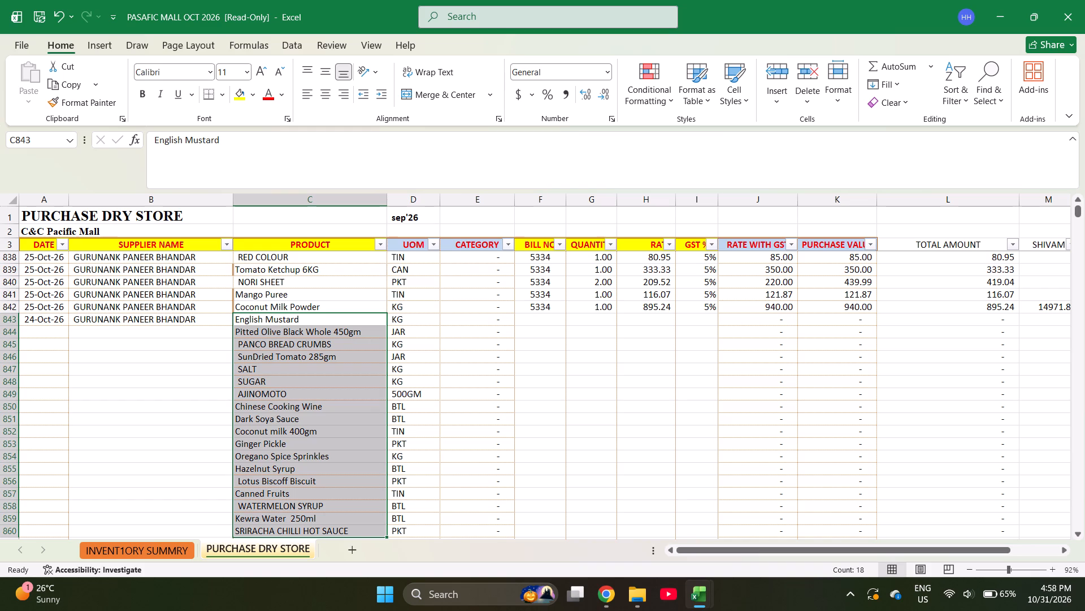
key(Right)
key(Right)
key(Right)
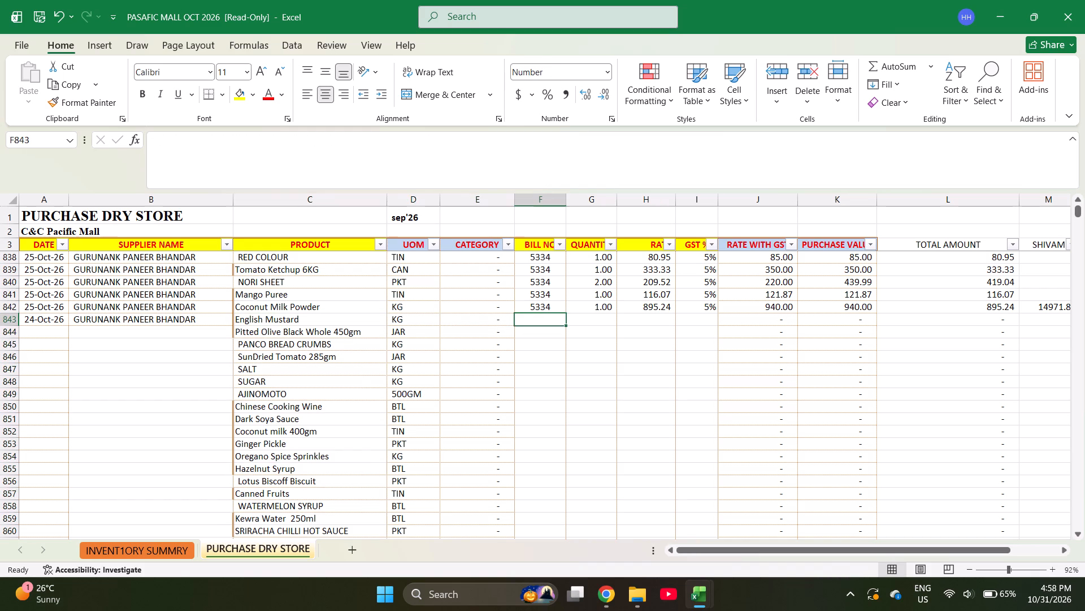
text(5311)
key(Right)
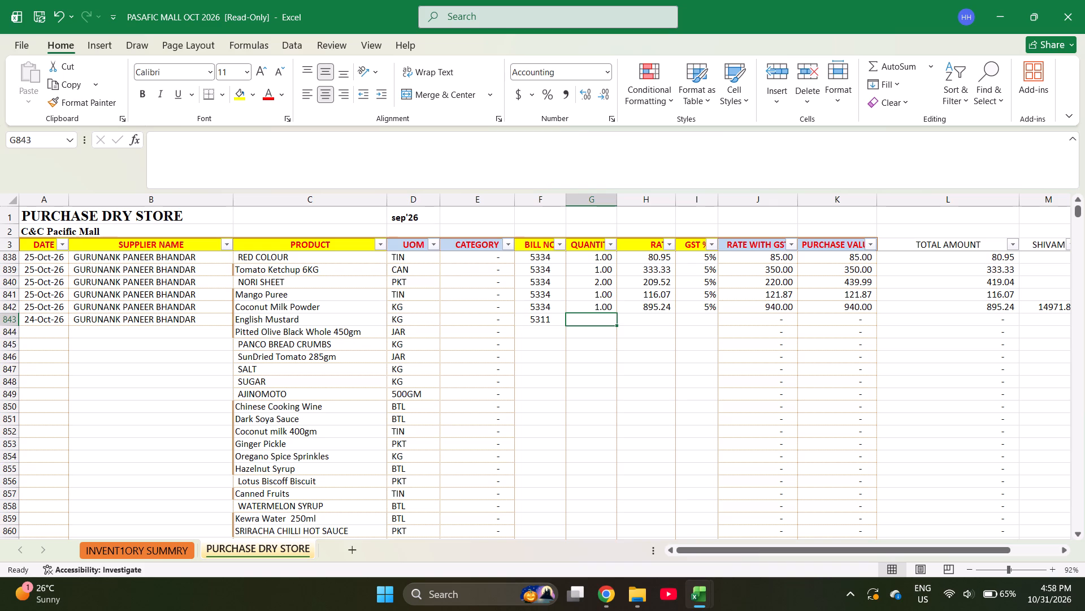
Enter quantities 1, 1, 3, 6, 2, 2 and 2 in G843:G849, from English Mustard to AJINOMOTO.
key(1)
key(Return)
key(1)
key(Return)
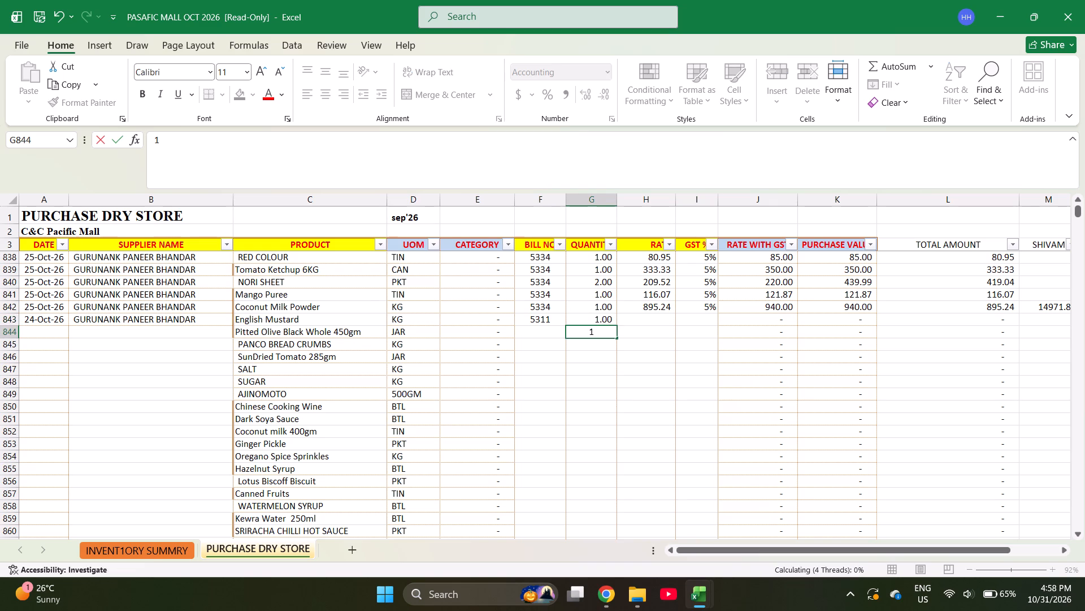
key(3)
key(Return)
key(6)
key(Return)
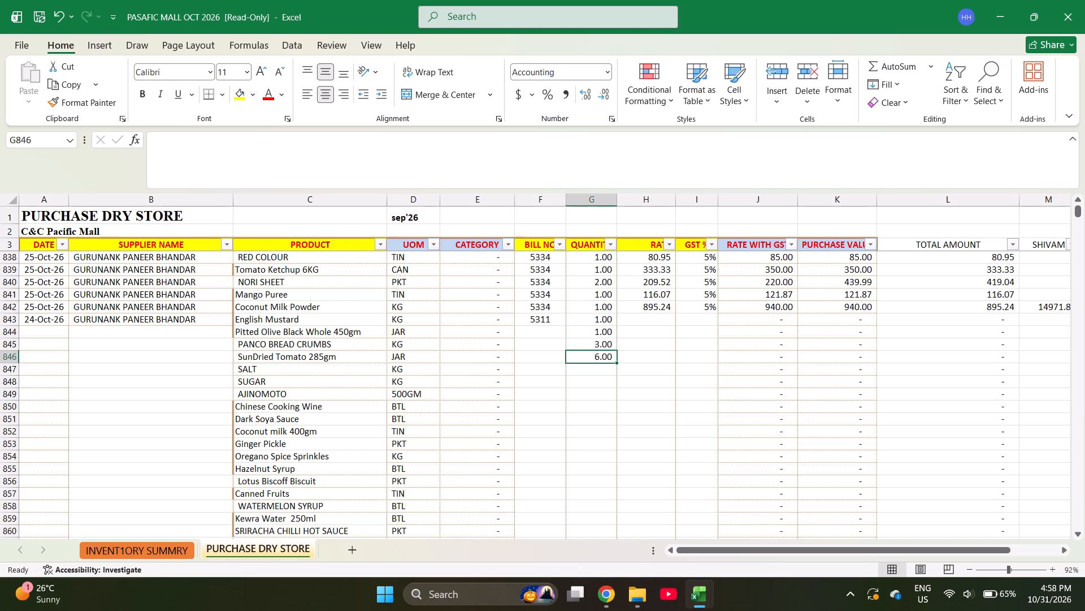
key(2)
key(Return)
key(2)
key(Return)
key(2)
key(Return)
Enter quantities 1, 1, 2, 1, 1 and 1 in G850:G855, from Chinese Cooking Wine to Hazelnut Syrup.
key(1)
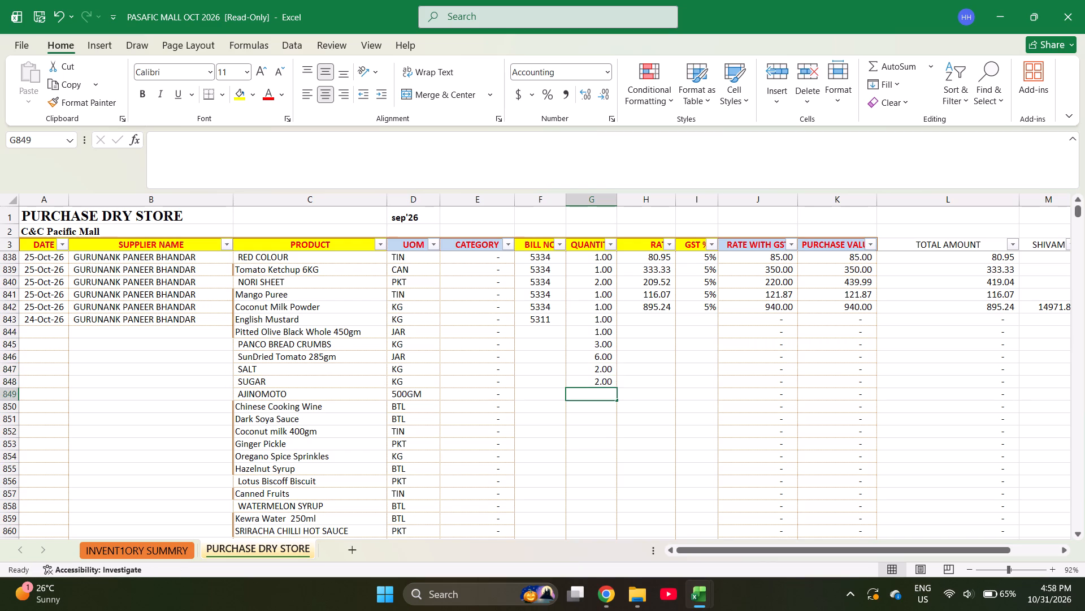
key(Return)
key(1)
key(Return)
key(2)
key(Return)
key(1)
key(Return)
key(1)
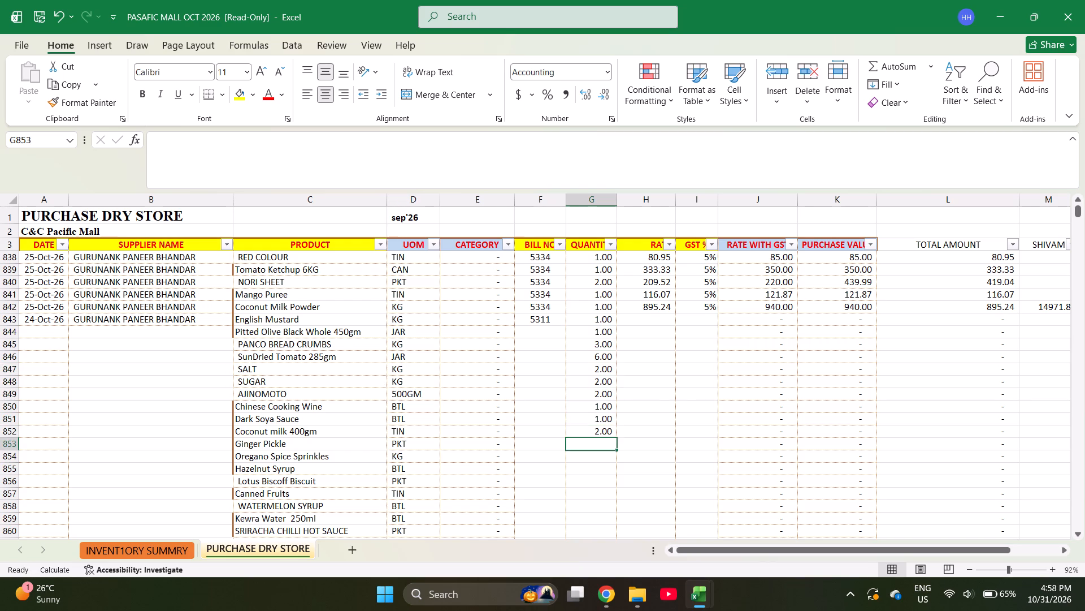
key(Return)
key(1)
key(Return)
Enter quantities 1, 1, 1, 1 and 2 in G856:G860, from Lotus Biscoff Biscuit to SRIRACHA CHILLI HOT SAUCE.
key(1)
key(Return)
key(1)
key(Return)
key(1)
key(Return)
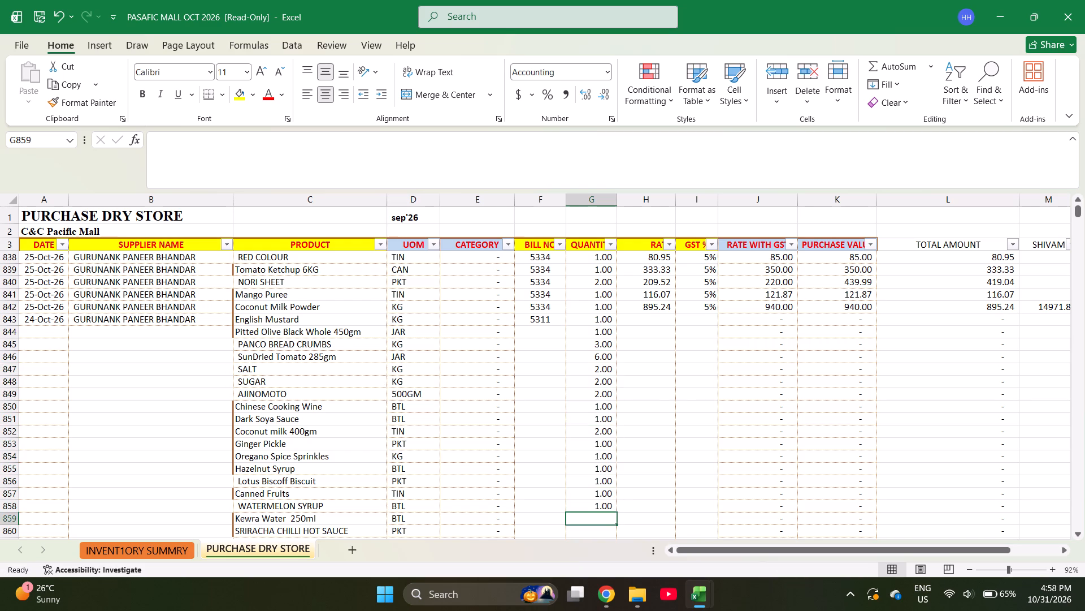
key(1)
key(Return)
key(2)
key(Return)
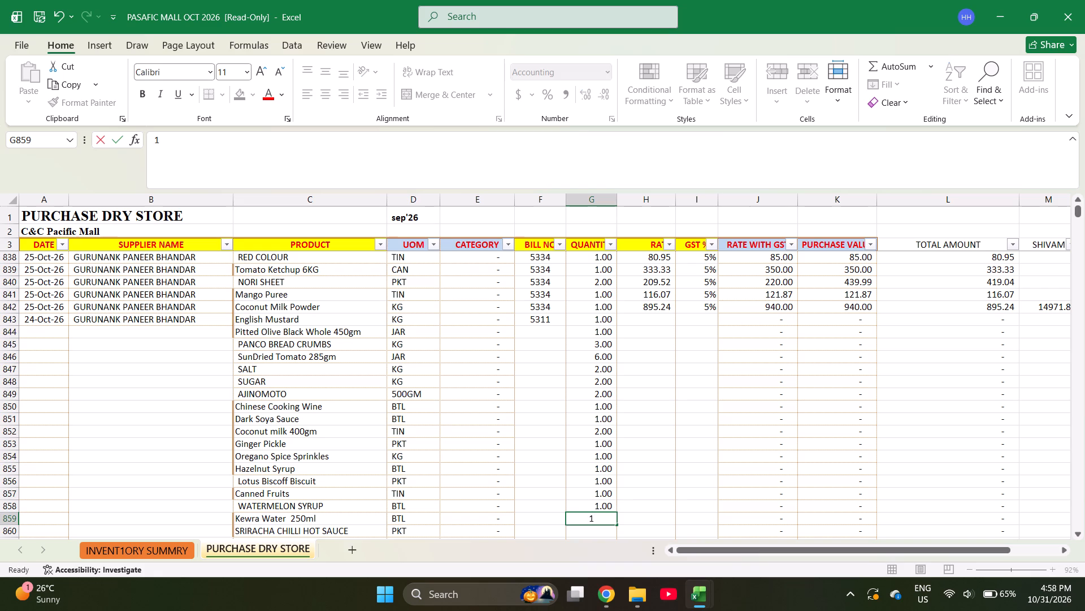
key(0)
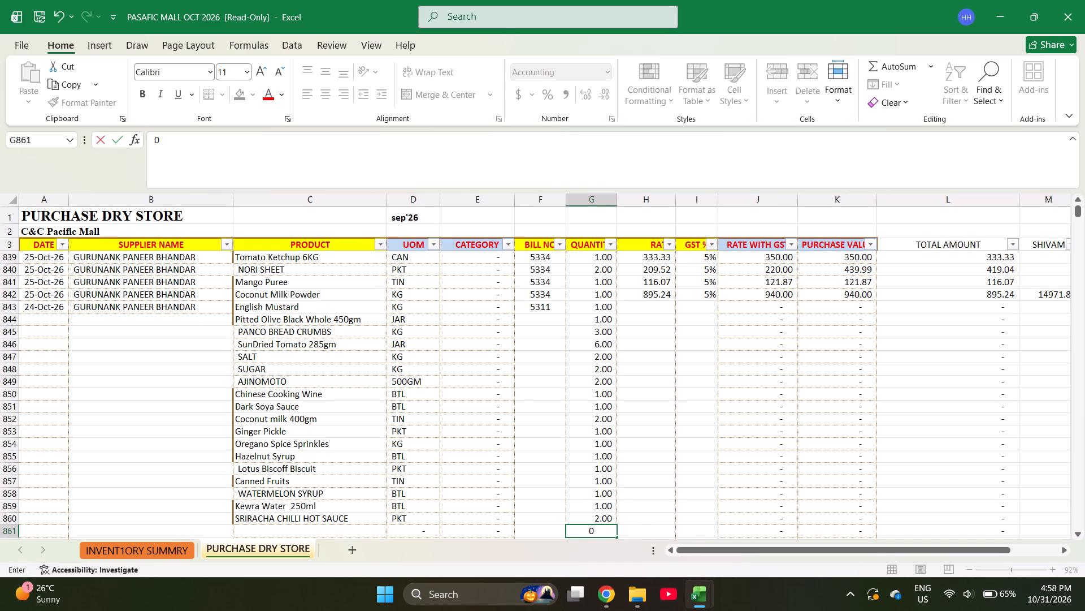
key(Escape)
Enter rates 152.38, 142.86, 119.05 and 228.57 in H843:H846, from English Mustard to SunDried Tomato 285gm.
key(Right)
key(ctrl+Up)
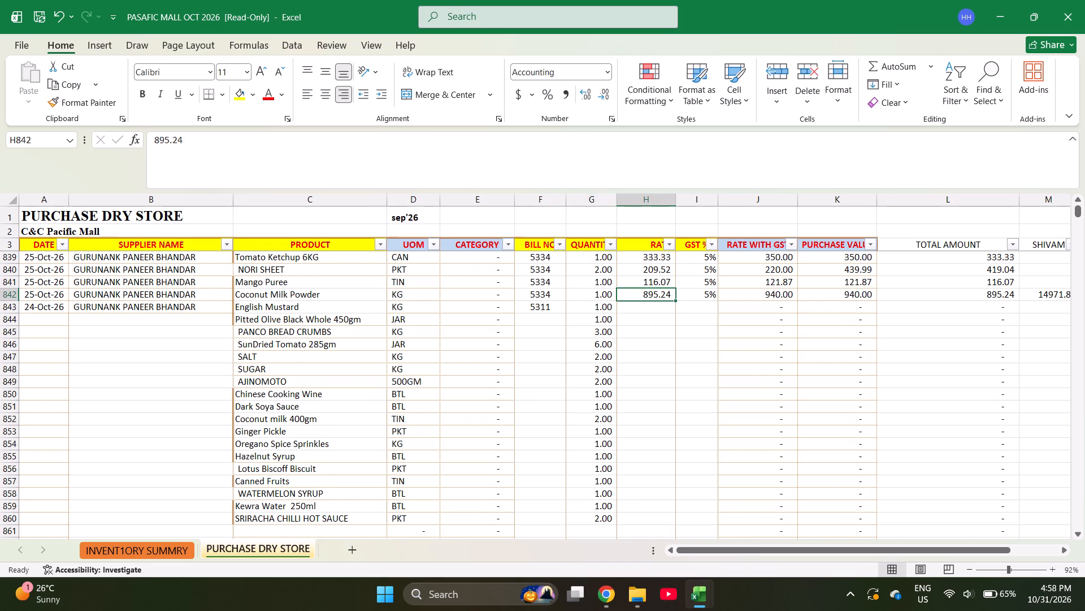
key(Down)
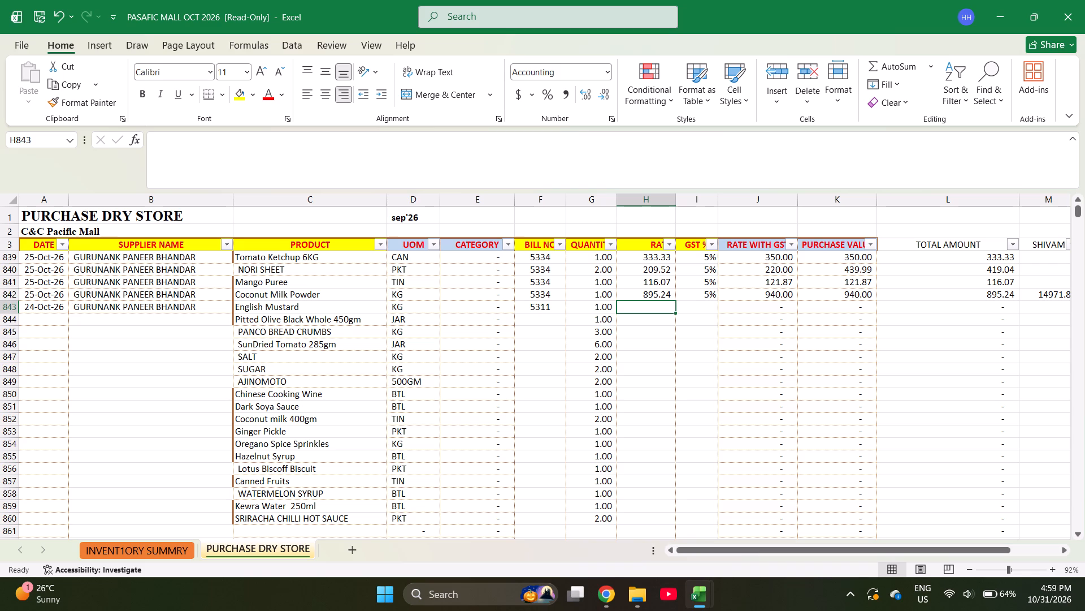
text(152)
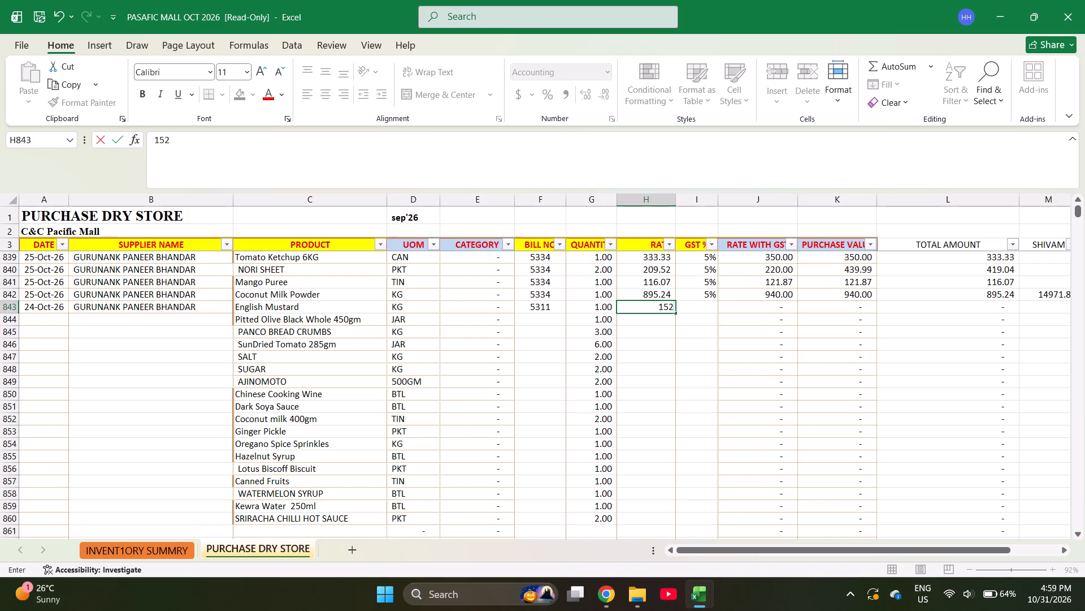
text(.38)
key(Return)
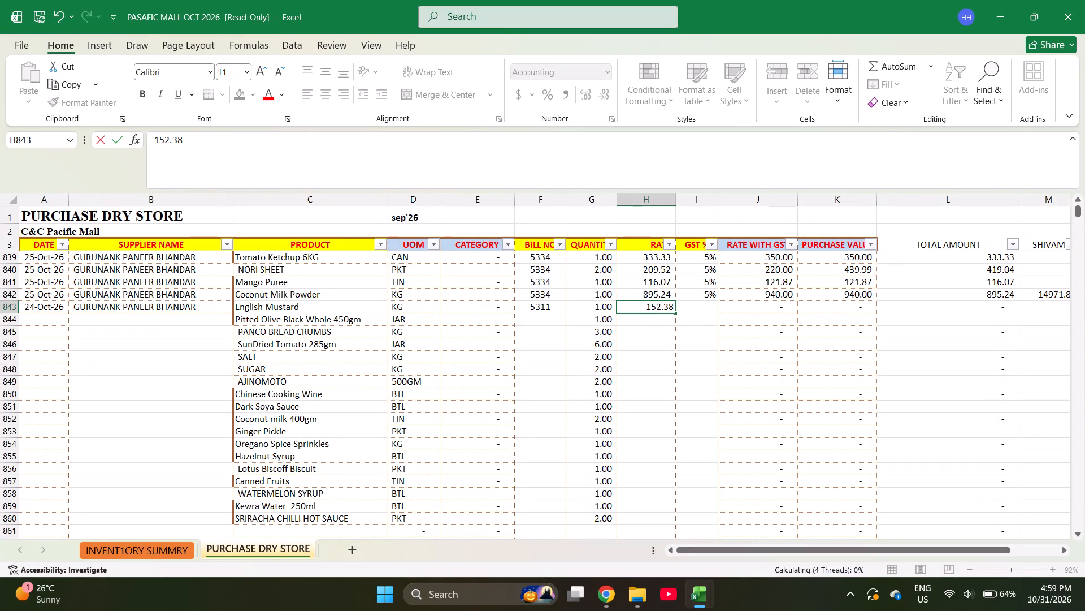
text(142.86)
key(Return)
text(119.)
text(05)
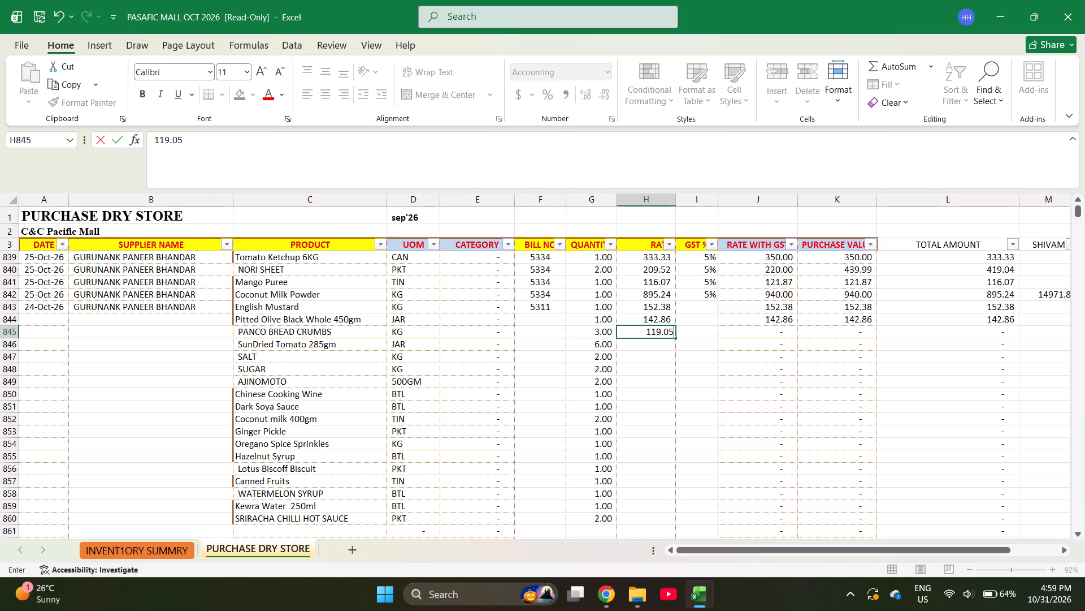
key(Return)
text(228.57)
key(Return)
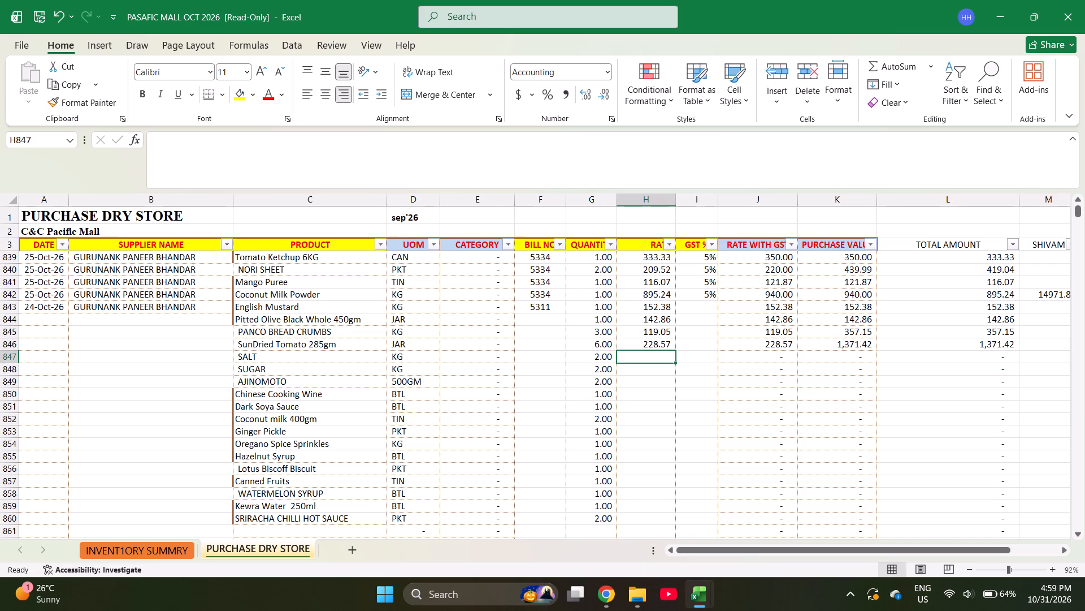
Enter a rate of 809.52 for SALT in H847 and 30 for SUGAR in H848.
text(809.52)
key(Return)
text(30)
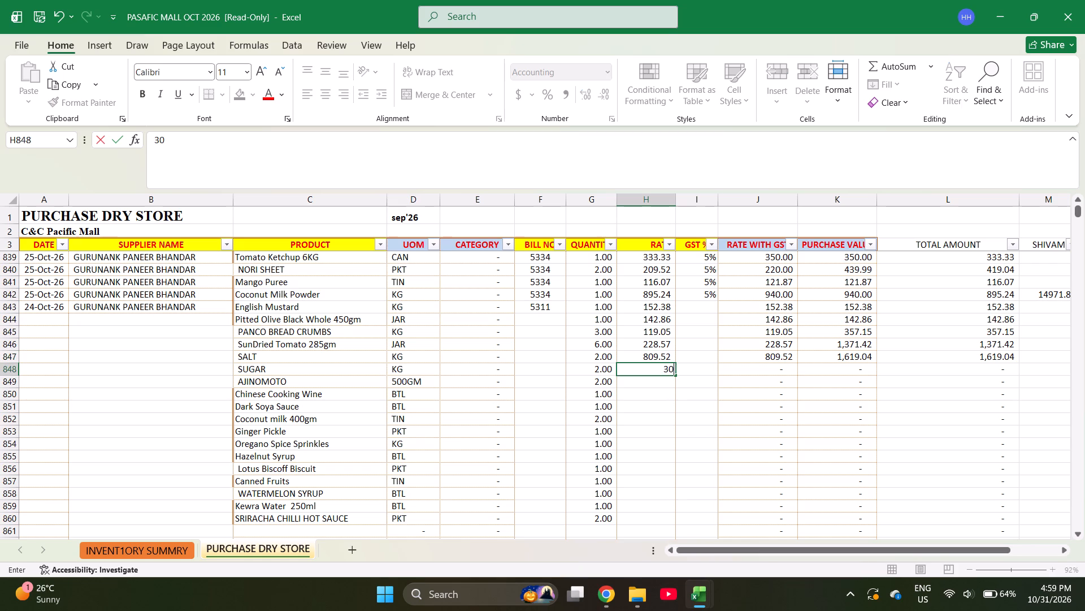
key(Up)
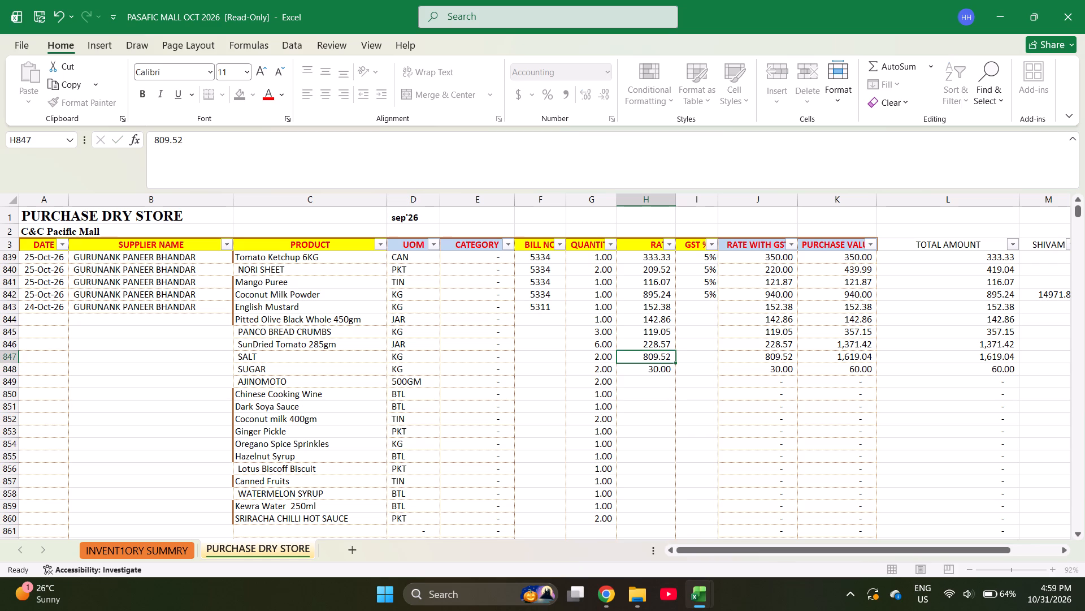
Set the rates in H847:H849 to 30 for SALT, 66.67 for SUGAR and 80.51 for AJINOMOTO.
text(30)
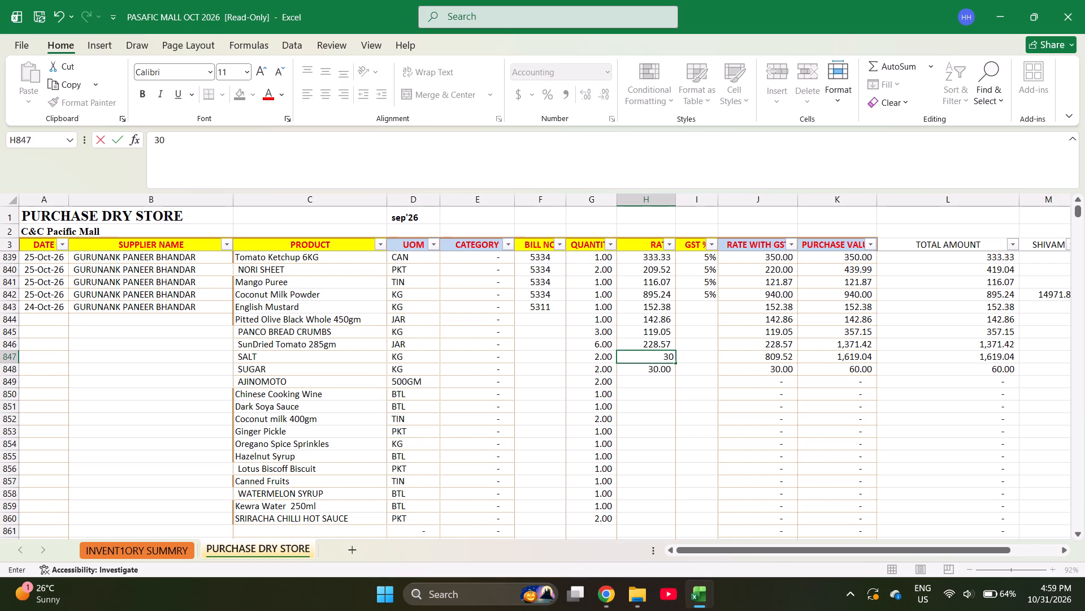
key(Return)
text(66.67)
key(Return)
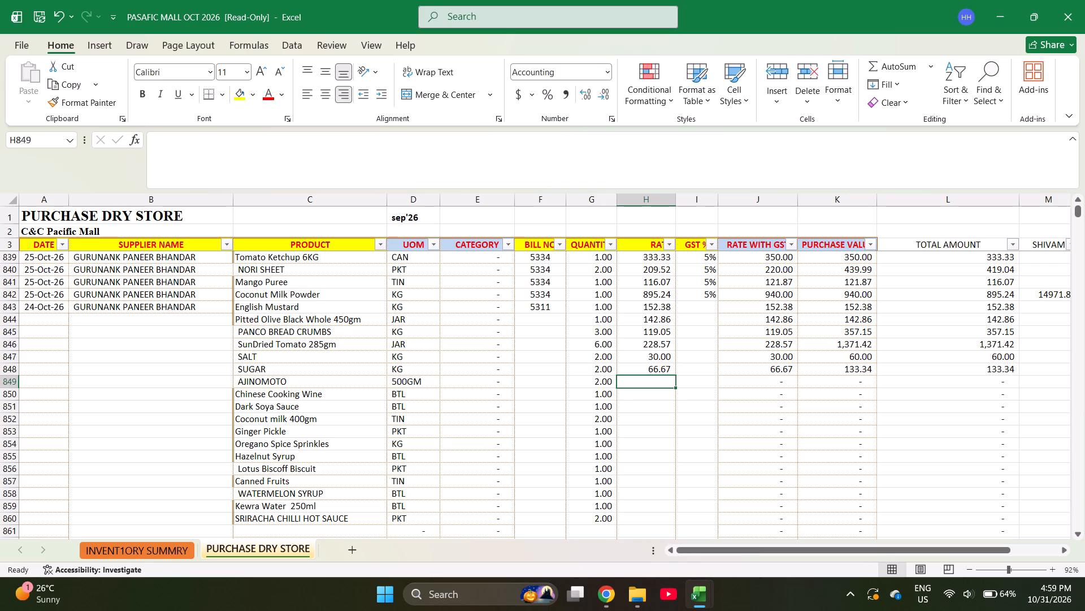
text(80.51)
key(Return)
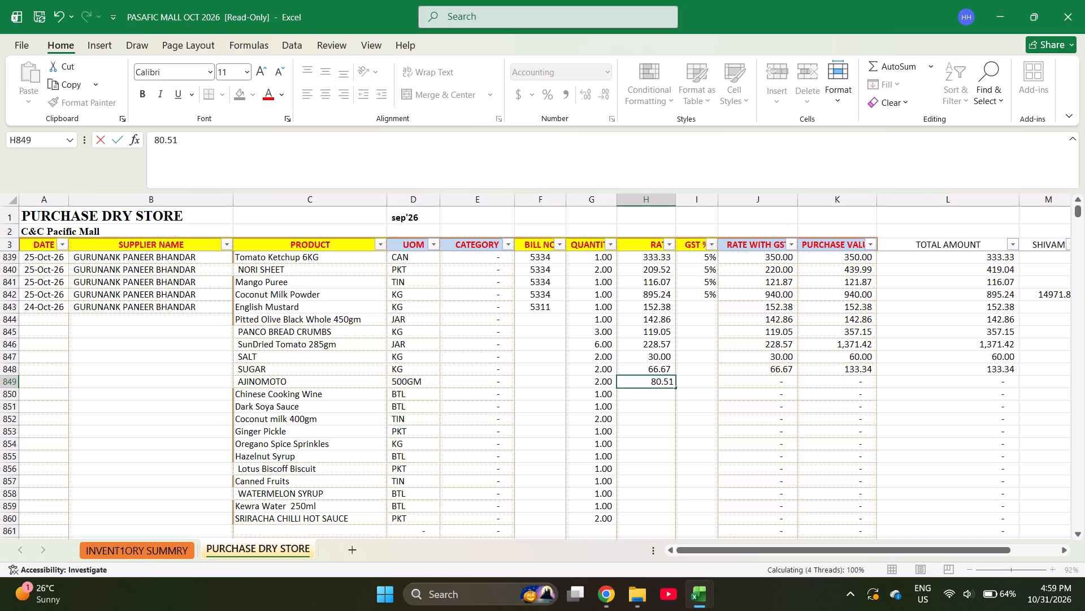
Enter rates 190.48, 209.52, 219.05, 619.05 and 342.86 in H850:H854, from Chinese Cooking Wine to Oregano Spice Sprinkles.
text(190.48)
key(Return)
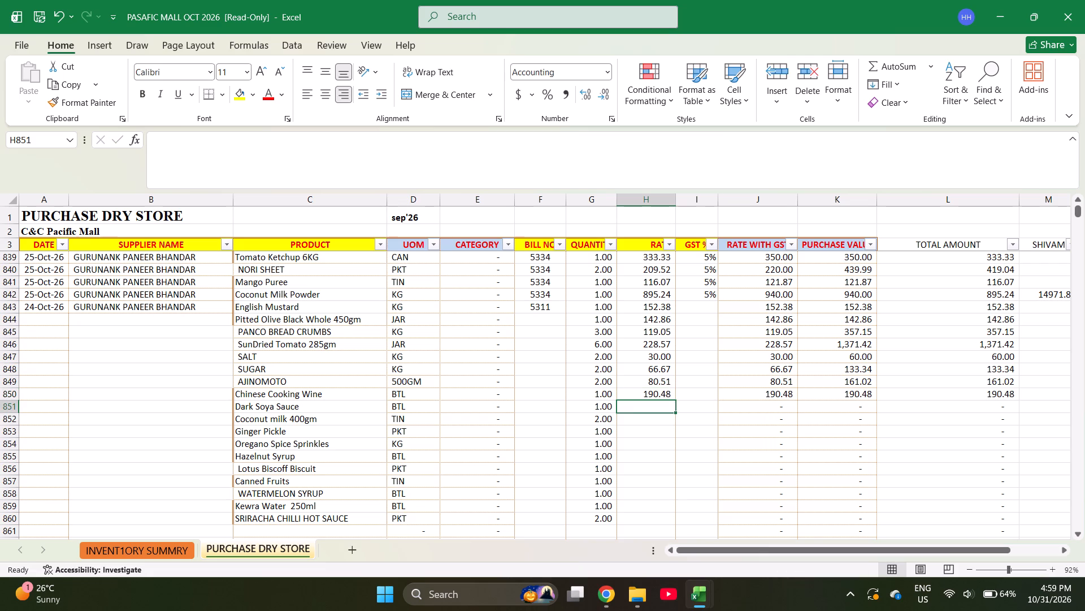
text(209.52)
key(Return)
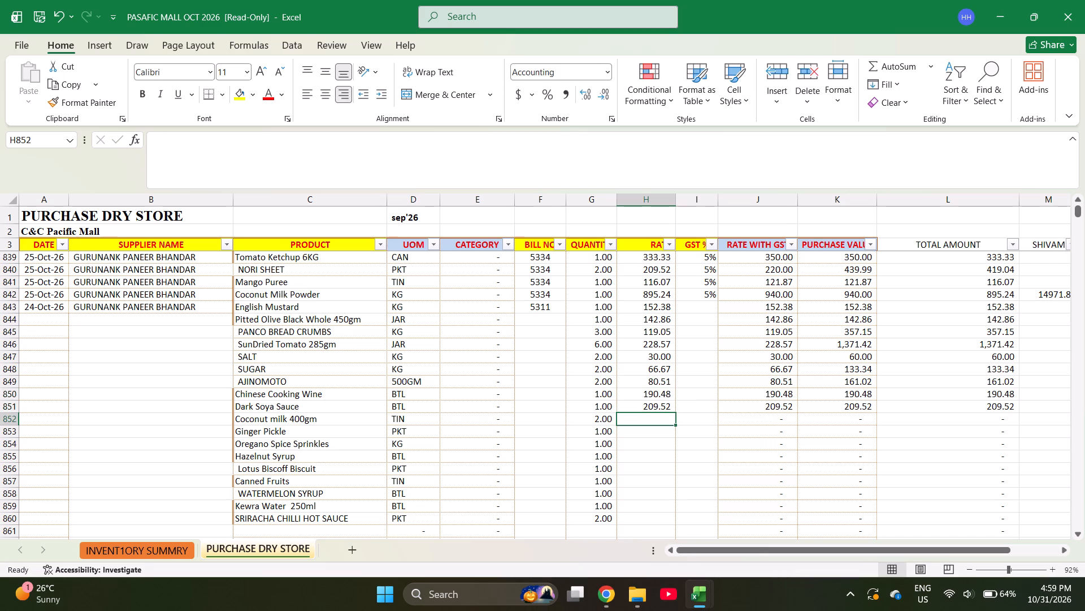
text(219.05)
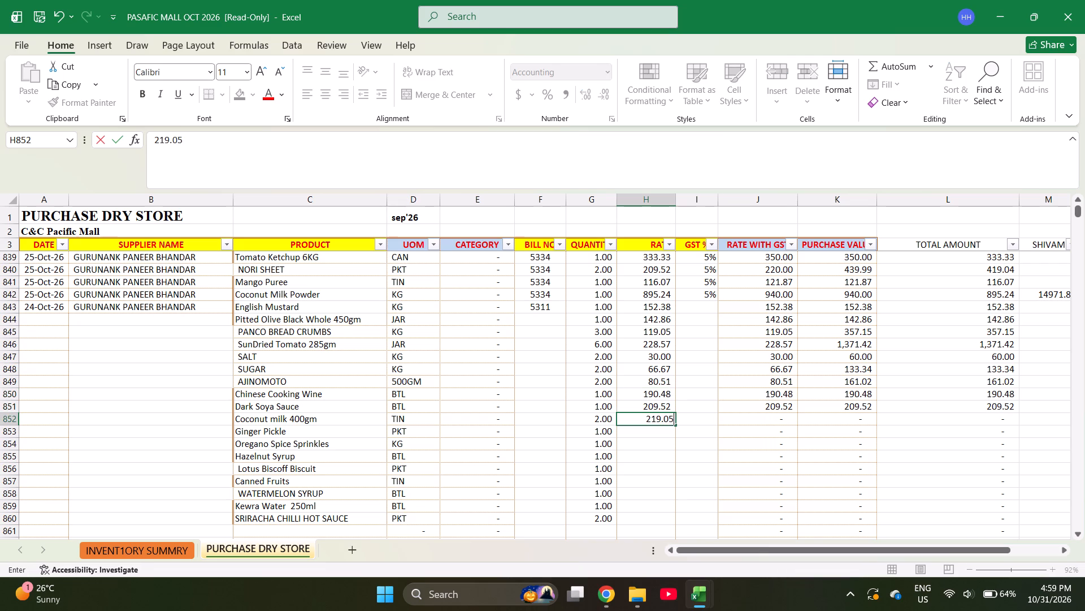
key(Return)
text(619.05)
key(Return)
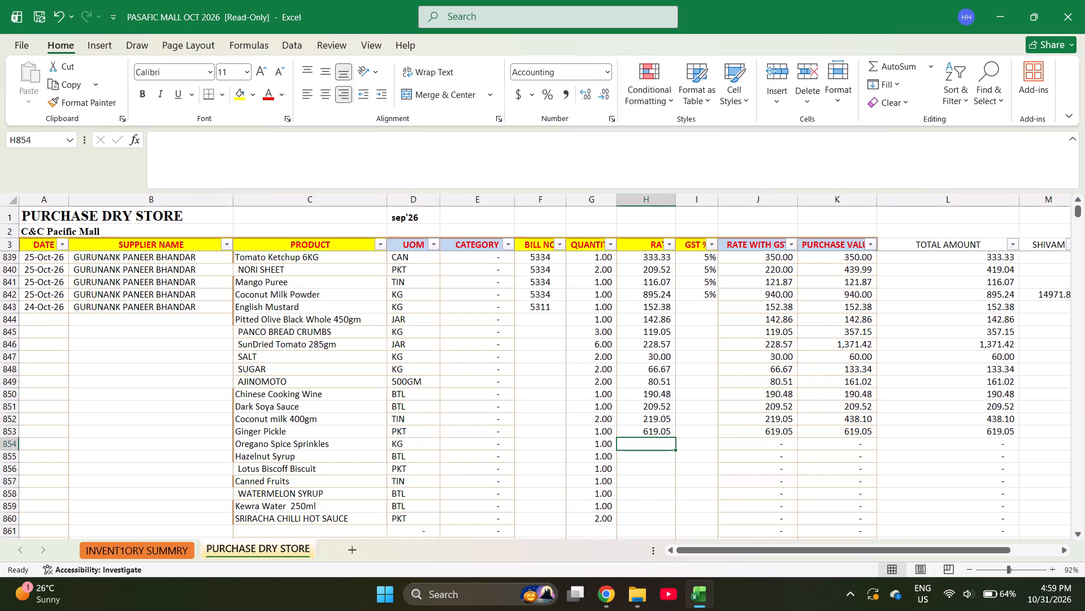
text(342.86)
key(Return)
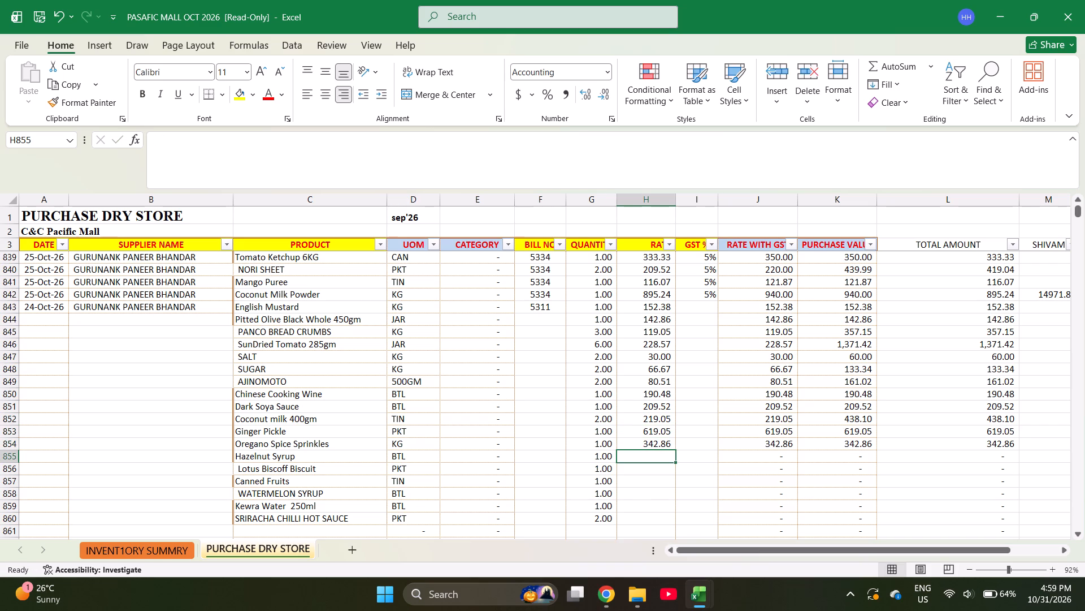
Enter rates 409.52, 266.67, 114.29, 247.62, 66.67 and 180.95 in H855:H860, from Hazelnut Syrup to SRIRACHA CHILLI HOT SAUCE.
text(409)
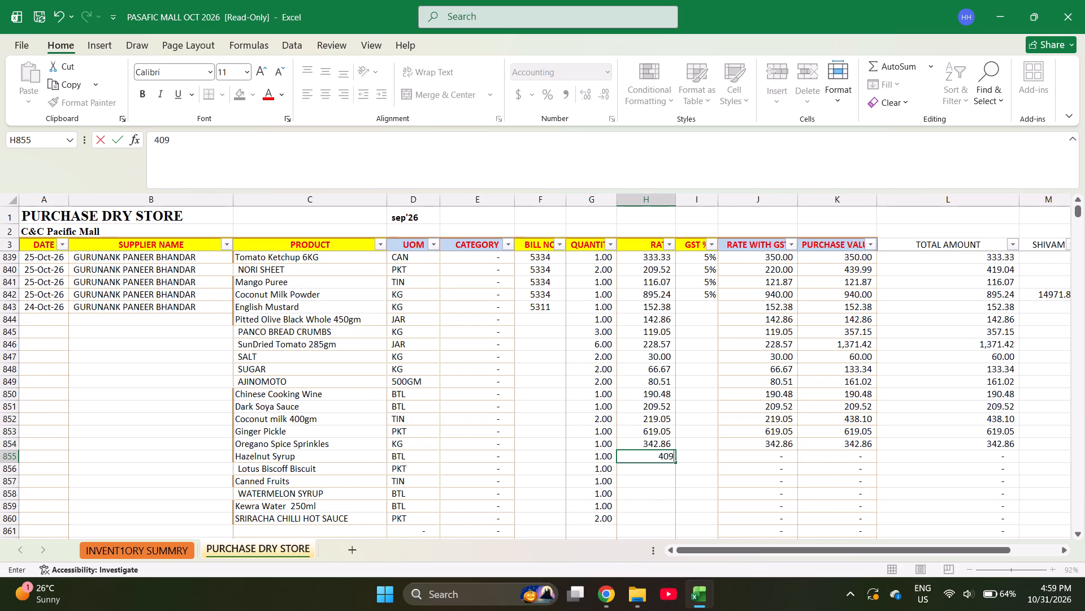
key(period)
text(52)
key(Return)
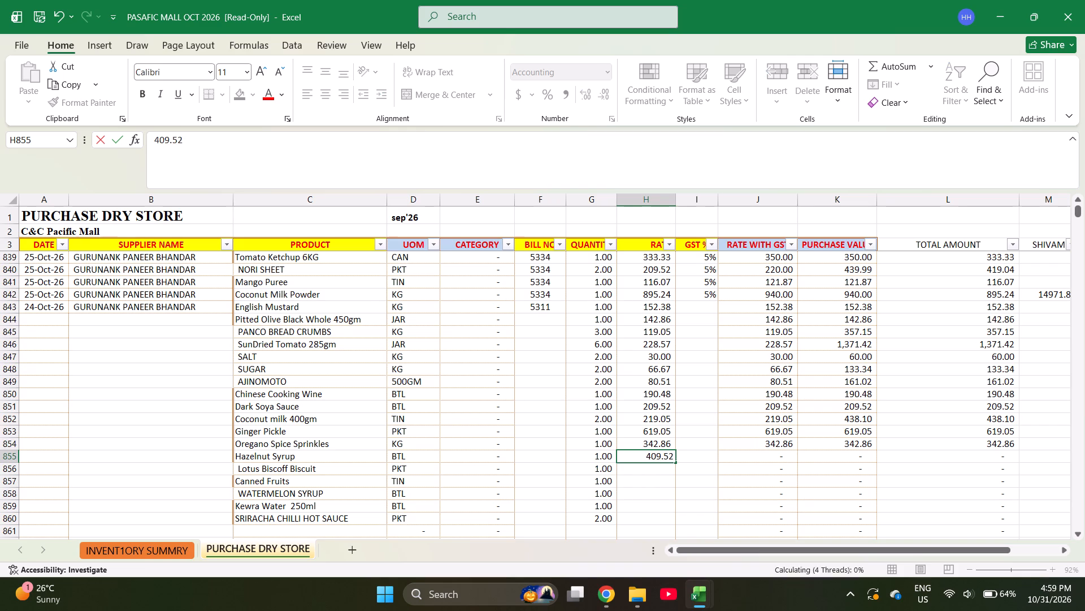
text(266.67)
key(Return)
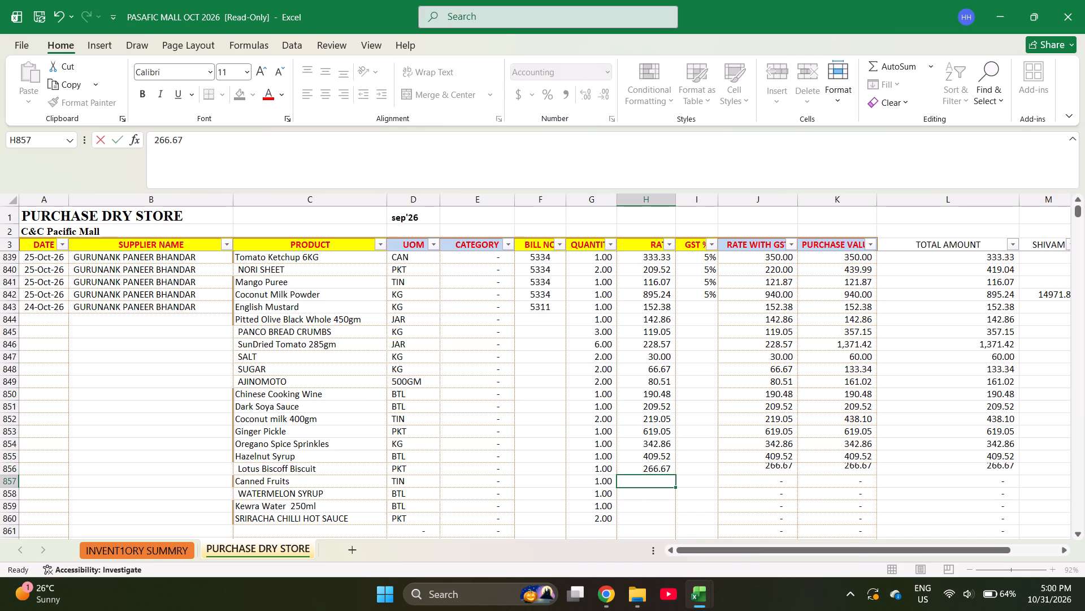
text(114.29)
key(Return)
text(247.62)
key(Return)
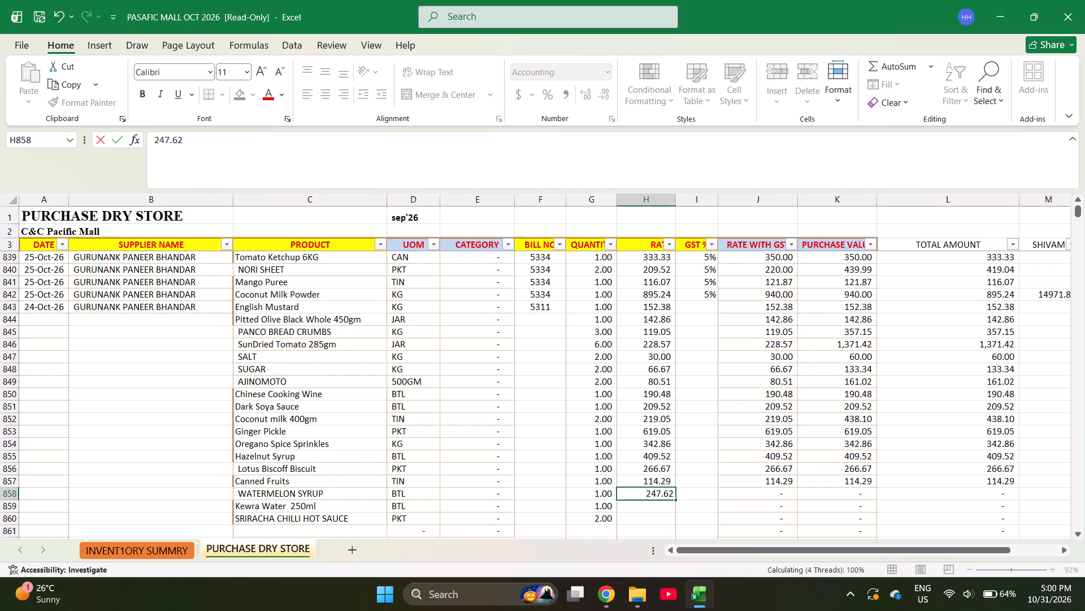
text(66.67)
key(Return)
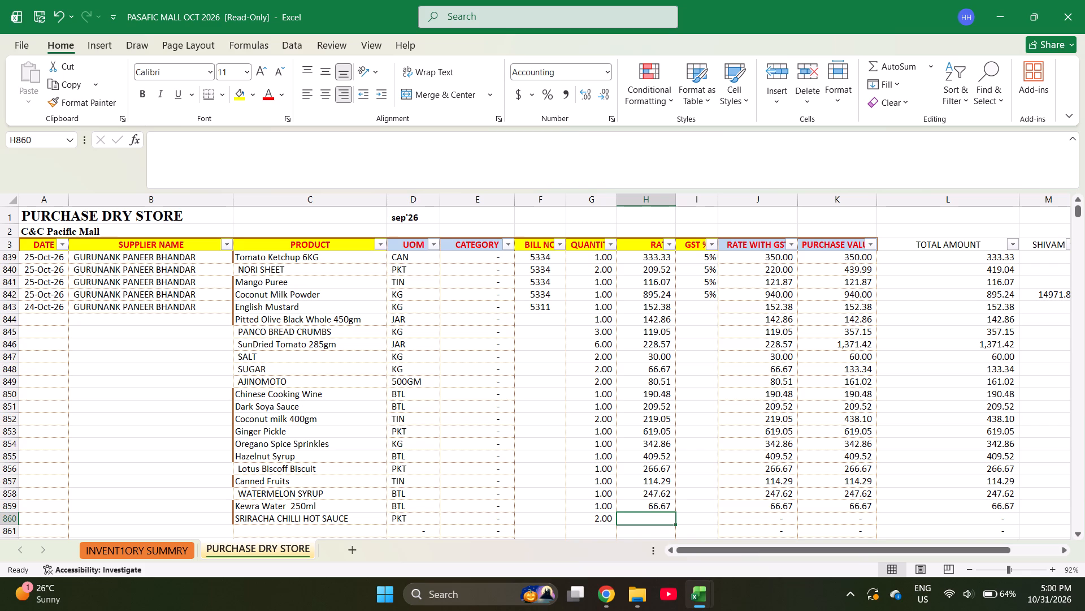
text(180)
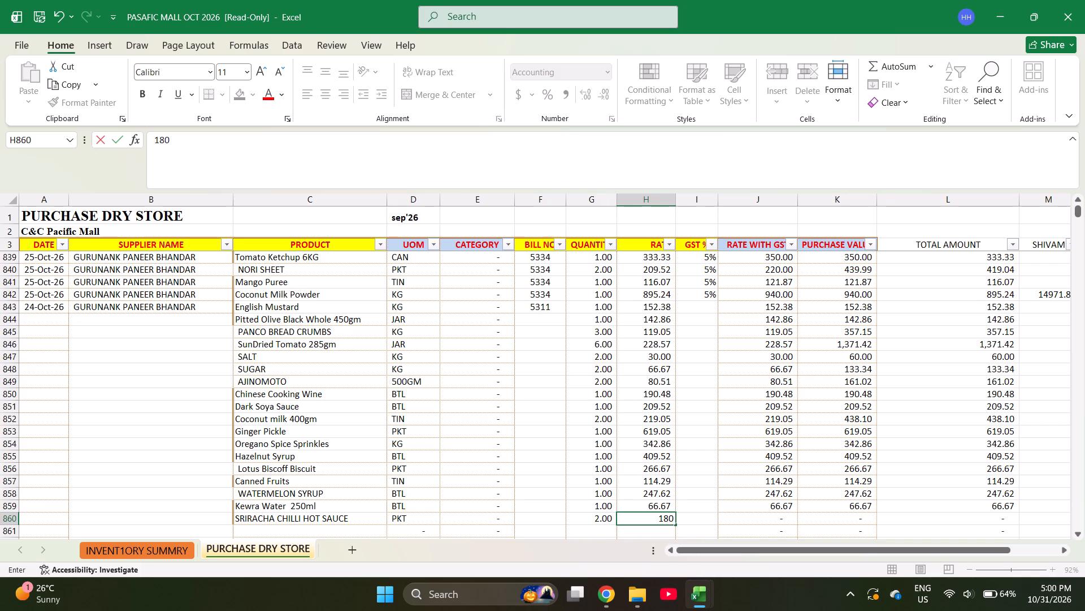
text(.95)
key(Return)
Select the GST % cells from the 5% entry in I842 down through the bill 5311 product rows.
key(Right)
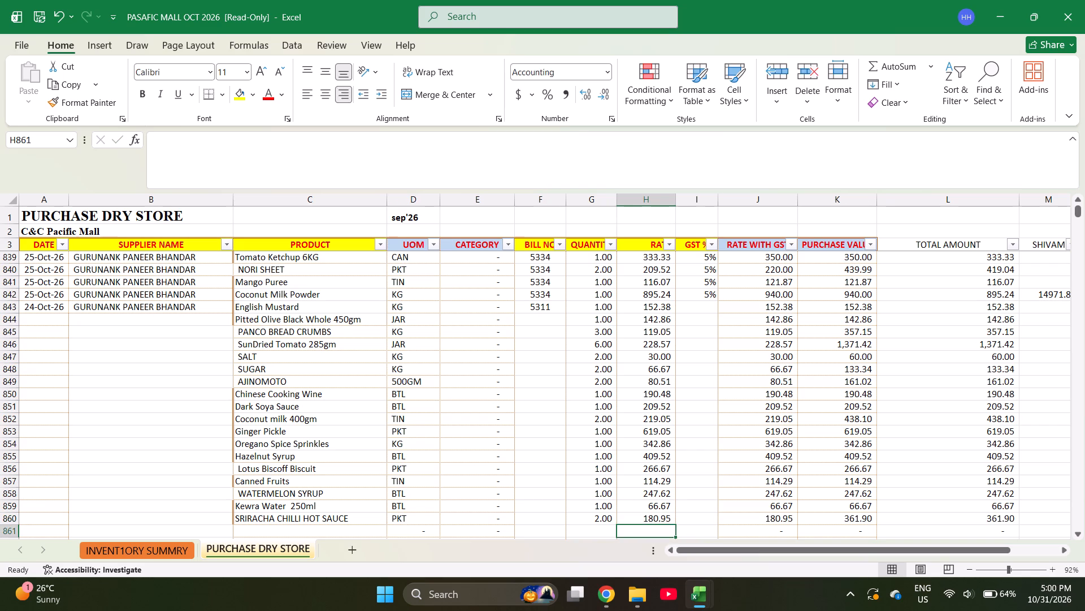
key(ctrl+Up)
key(ctrl+Down)
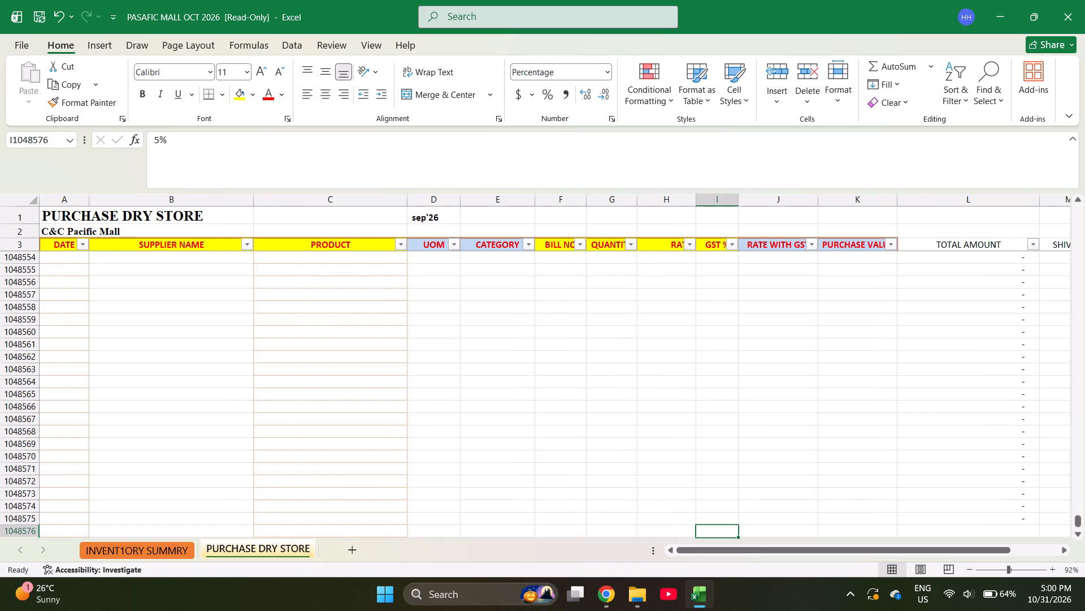
key(Up)
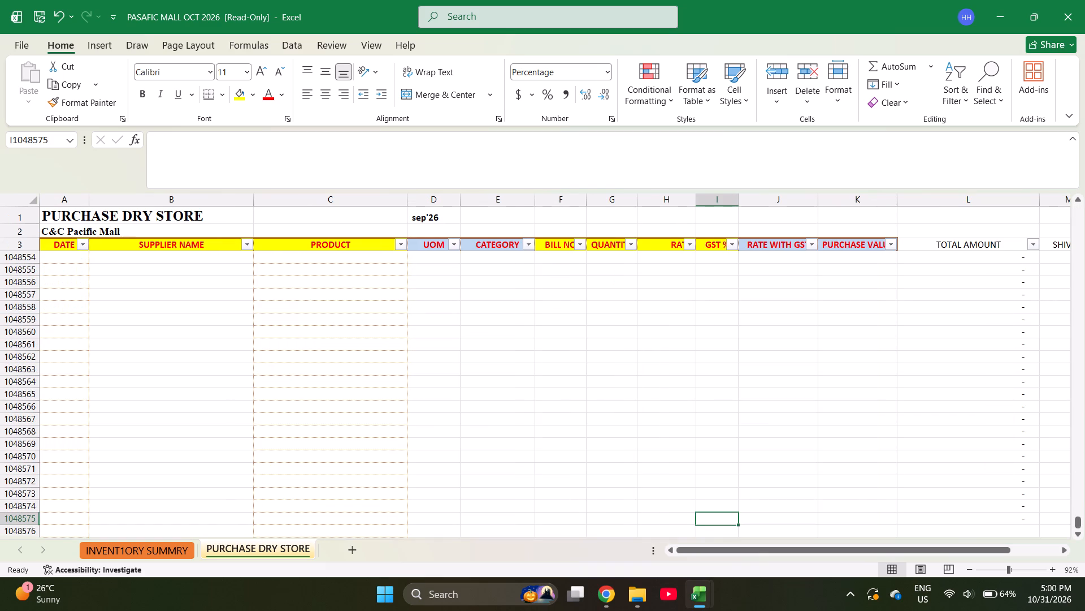
key(ctrl+Up)
key(shift+Down)
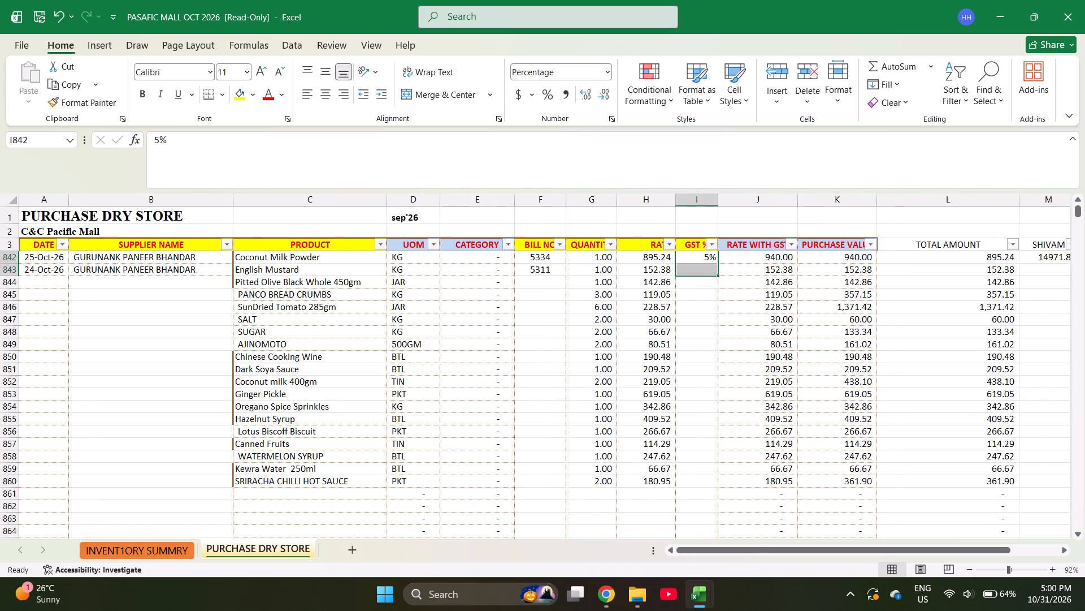
key(ctrl+shift+Down)
key(Up)
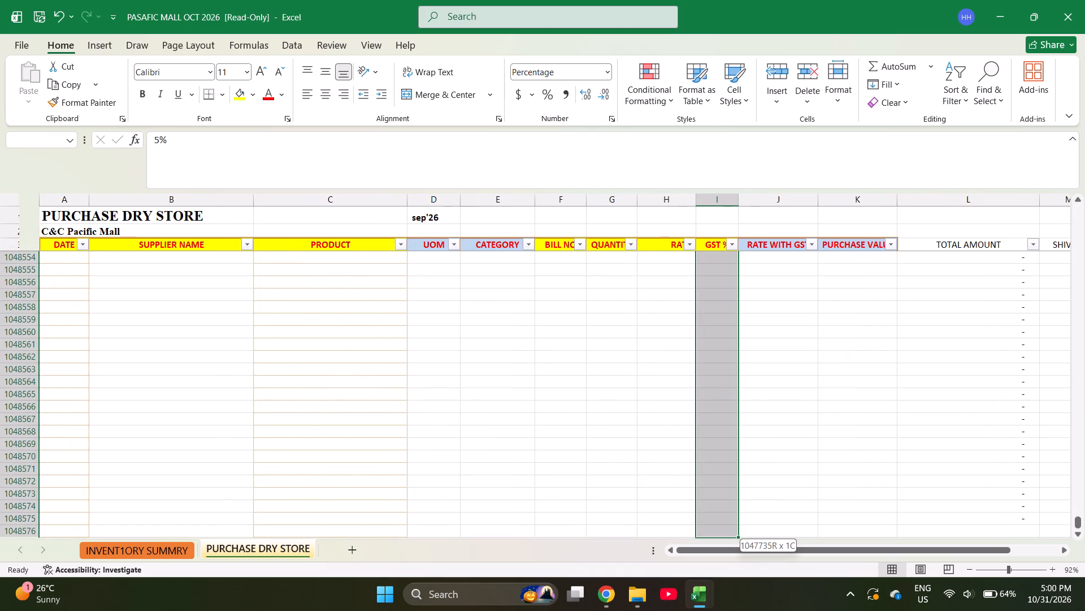
key(shift+Down)
key(shift+Down)
key(Left)
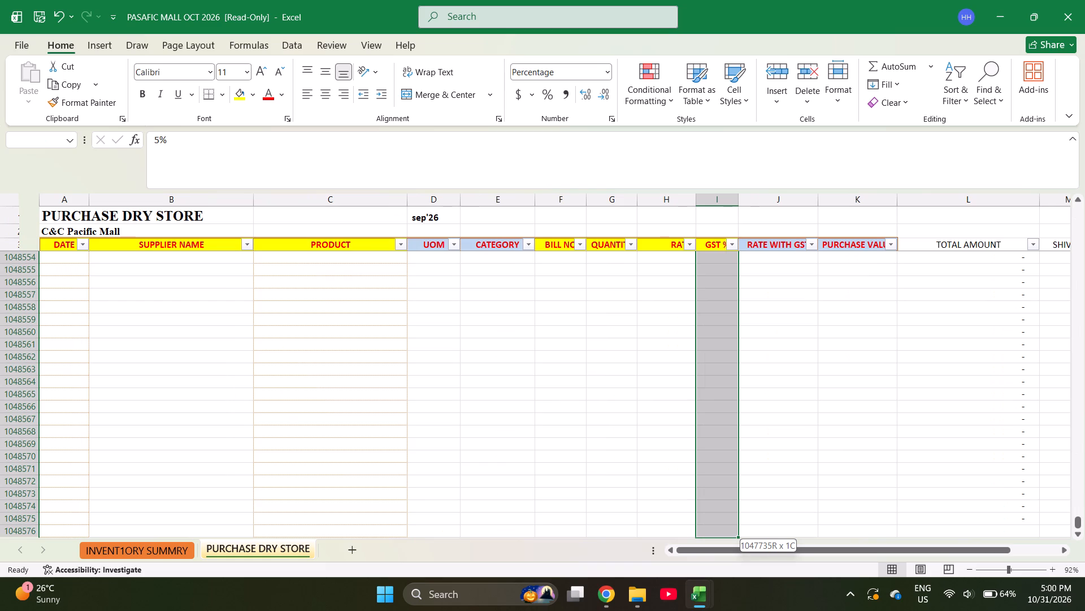
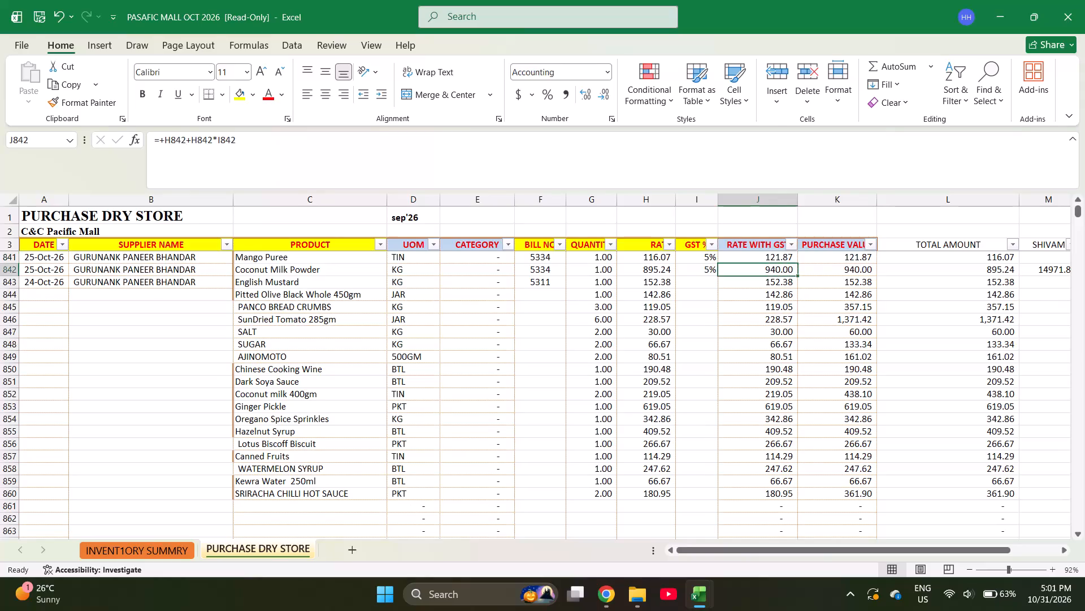
Fill the 5% GST from I842 down through I860 for the bill 5311 product rows.
key(Left)
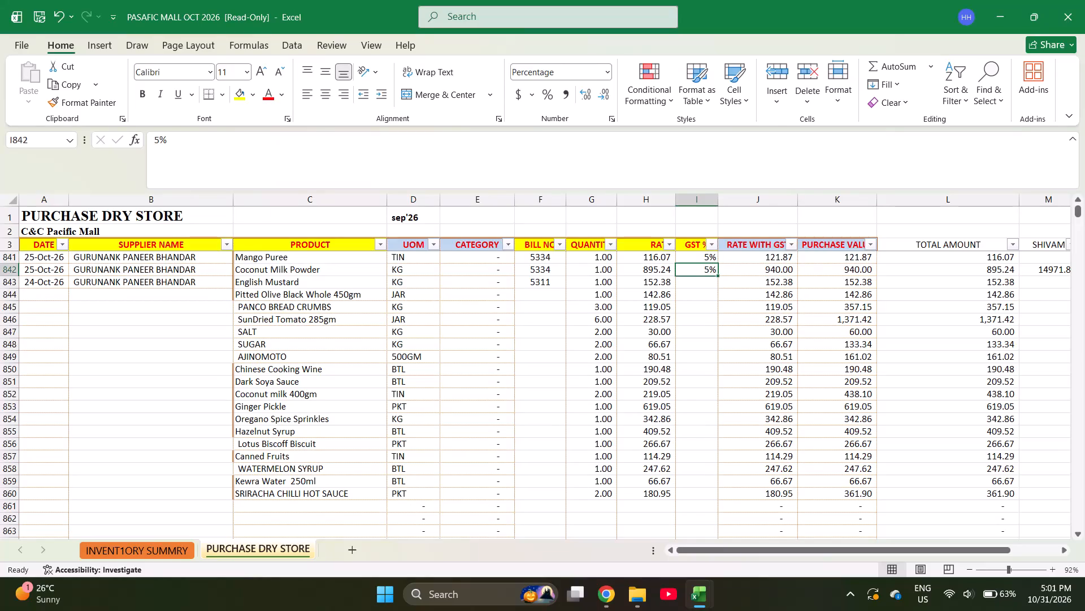
key(shift+Down)
key(shift+Down)
key(shift+Down)
key(shift+Down)
key(shift+Down)
key(shift+Down)
key(shift+Down)
key(shift+Down)
key(shift+Down)
key(shift+Down)
key(shift+Down)
key(shift+Down)
key(shift+Down)
key(shift+Down)
key(shift+Down)
key(shift+Down)
key(shift+Down)
key(shift+Down)
key(shift+Down)
key(shift+Down)
key(shift+Down)
key(shift+Down)
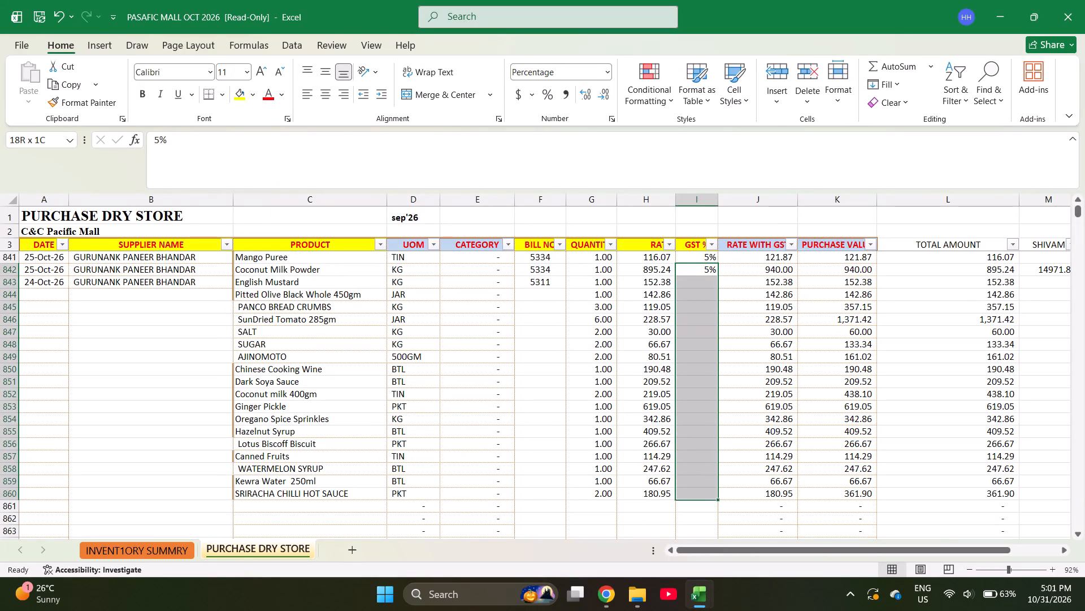
key(ctrl+d)
Set the GST % for SALT in I847 to 0%.
key(Down)
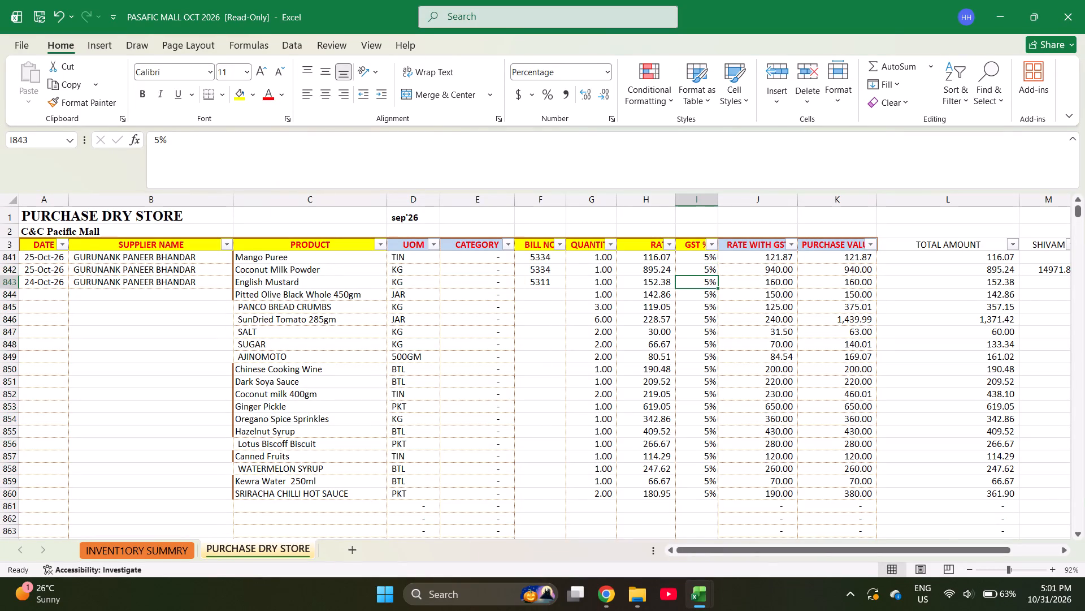
key(Down)
key(Down)
key(Down)
key(Down)
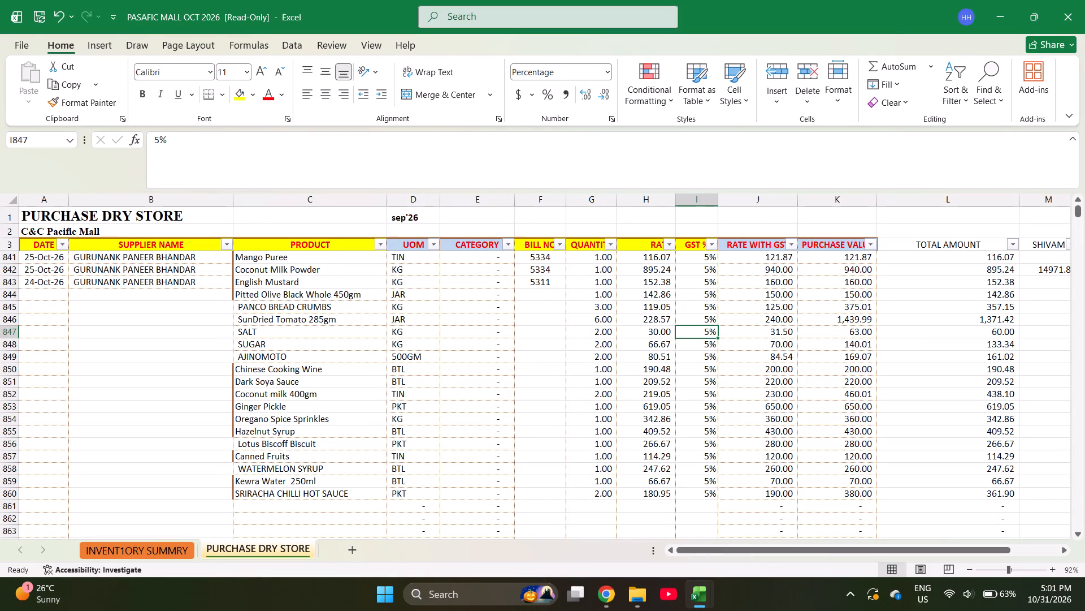
key(0)
key(Return)
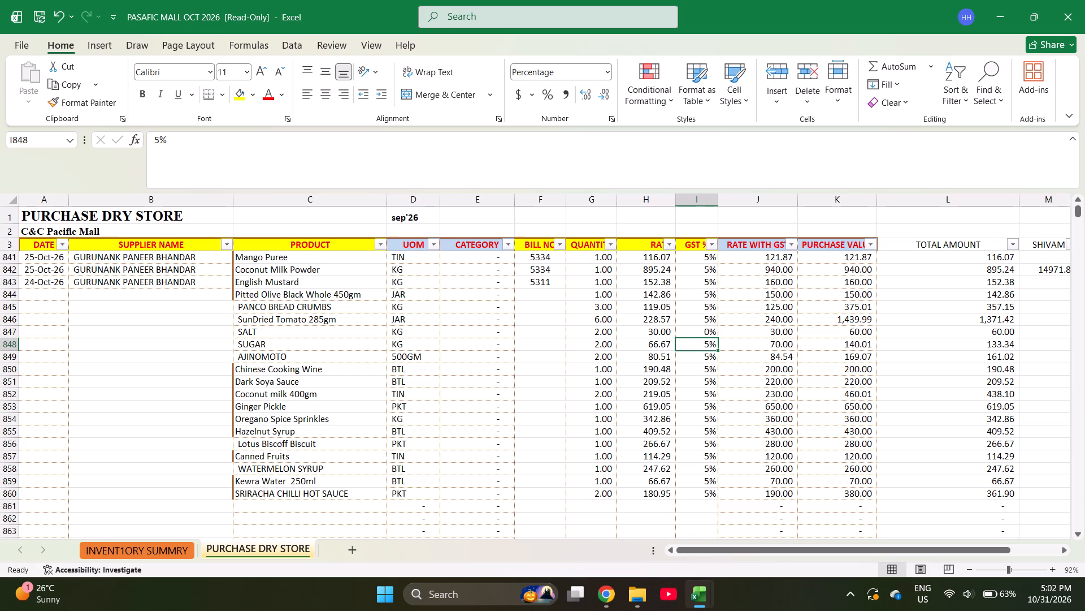
Set the GST % for AJINOMOTO in I849 to 18%.
key(Right)
key(Right)
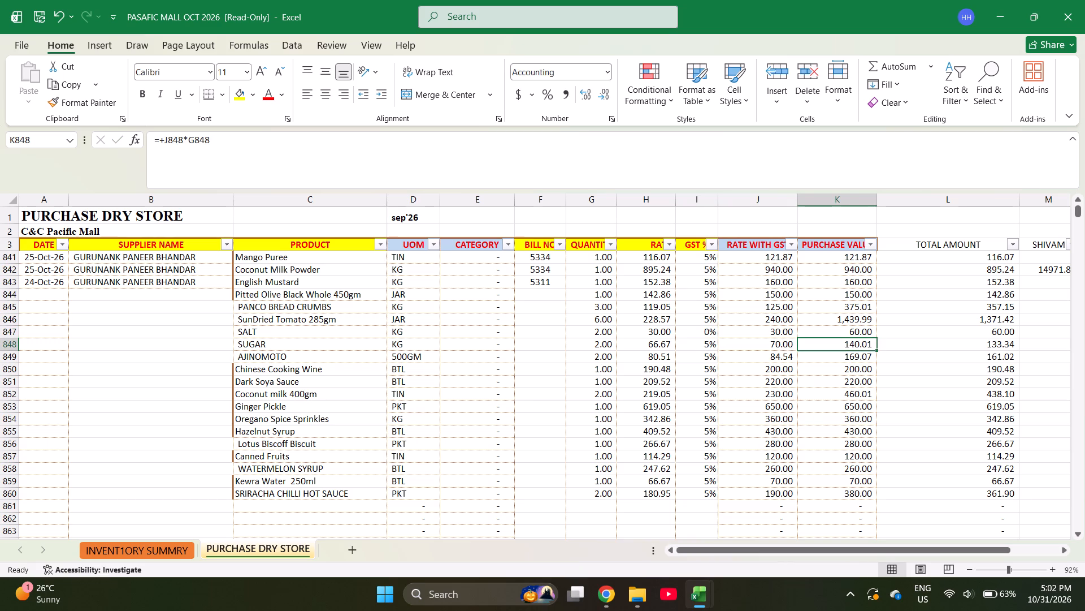
key(Left)
key(Left)
key(Down)
key(Down)
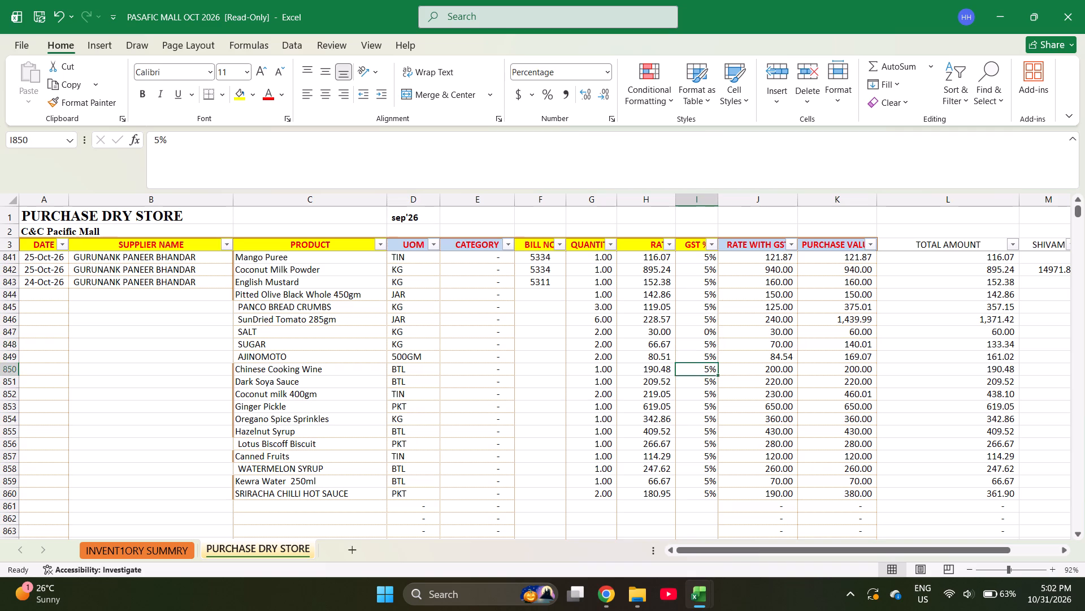
key(Down)
key(Down)
key(Down)
key(Down)
key(Up)
key(Up)
key(Up)
key(Up)
key(Up)
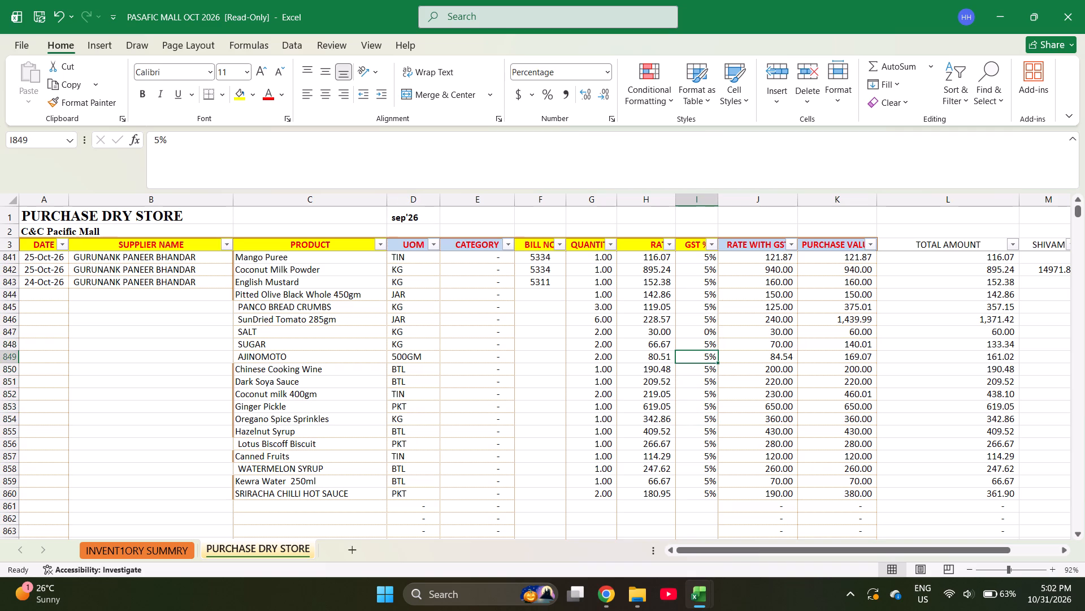
text(18)
key(Return)
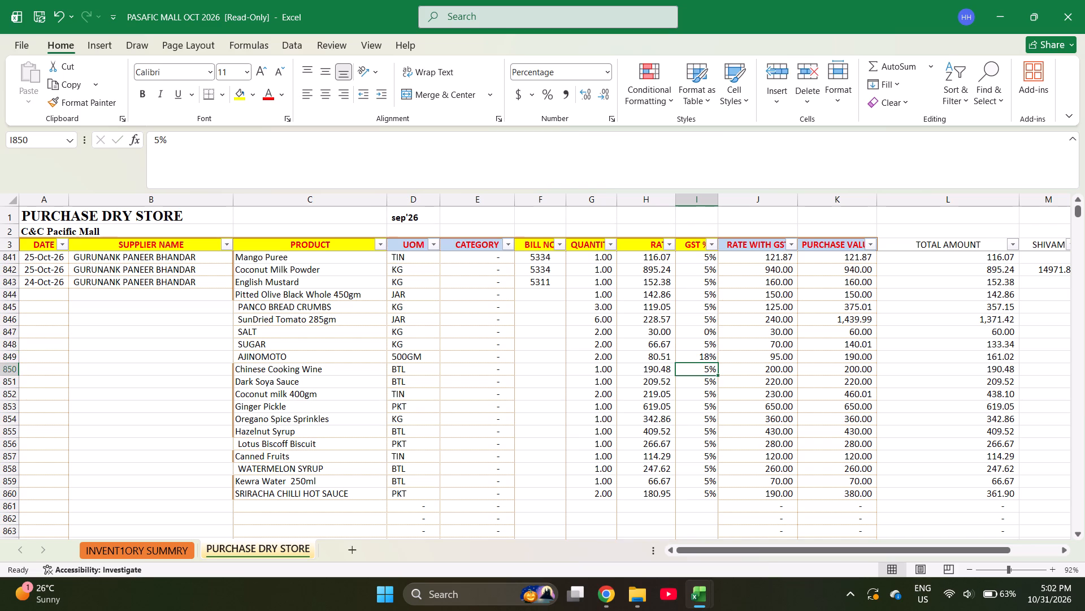
Select the PURCHASE VALUE cells from K844 down through the bill 5311 product rows to check their sum.
key(Right)
key(Right)
key(Up)
key(Up)
key(Up)
key(Up)
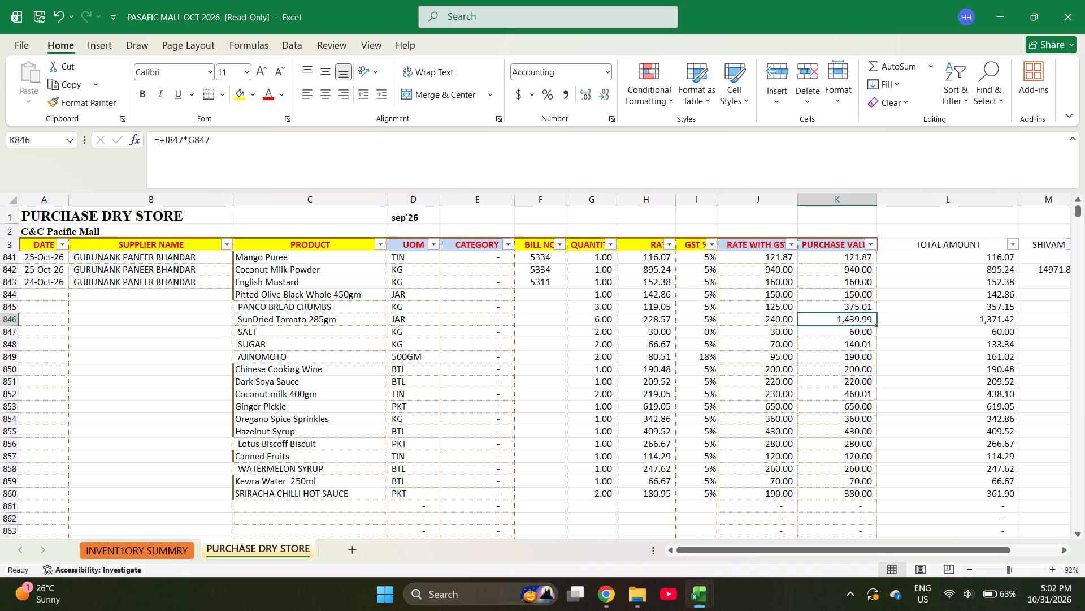
key(Up)
key(Up)
key(shift+space)
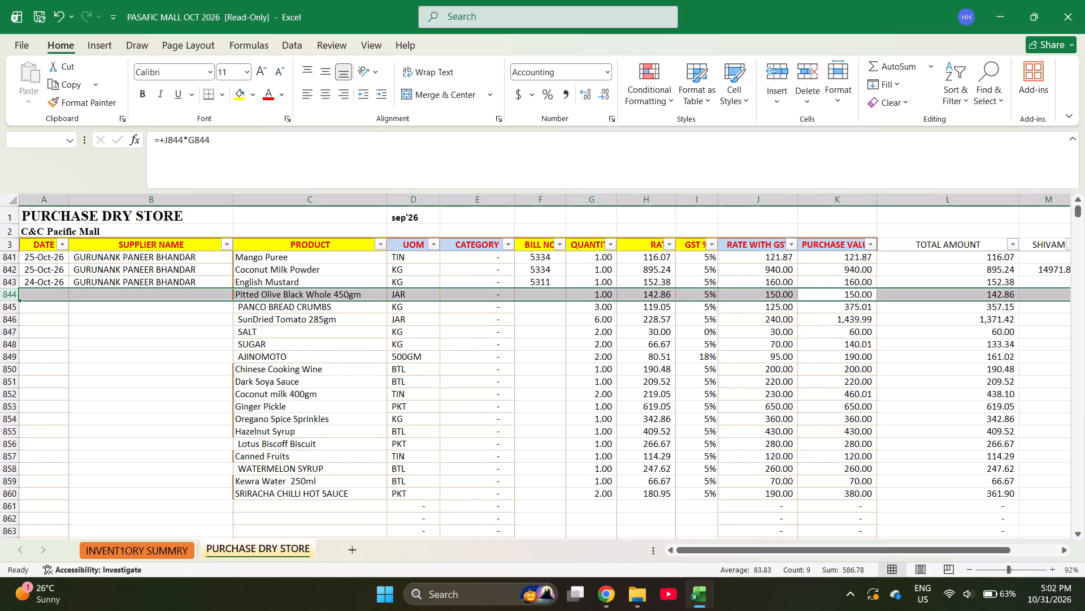
key(Up)
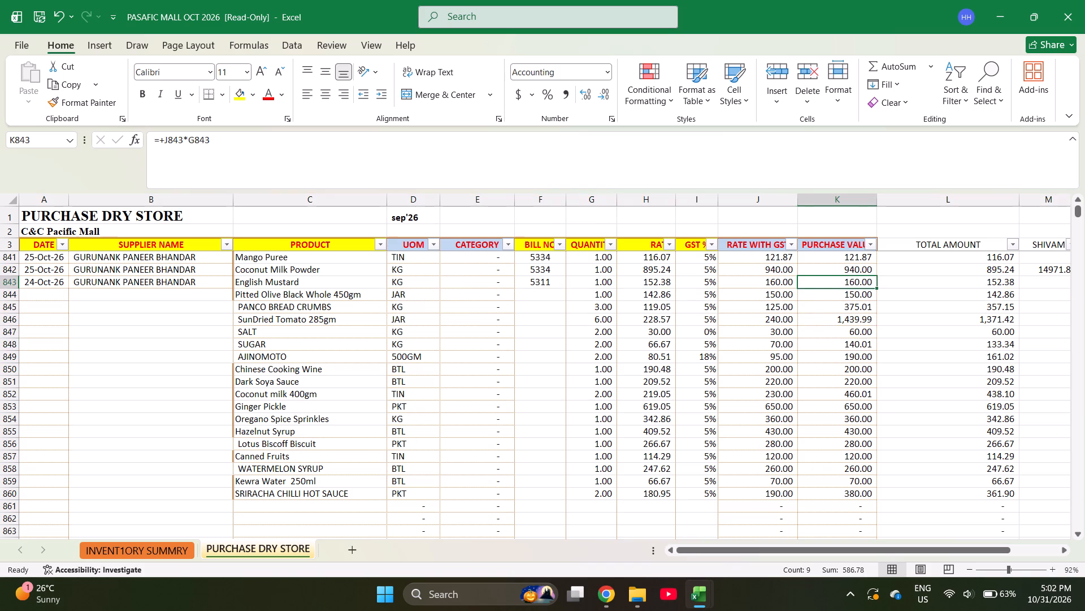
key(shift+space)
key(Down)
key(shift+Down)
key(shift+Down)
key(shift+Down)
key(shift+Down)
key(shift+Down)
key(shift+Down)
key(shift+Down)
key(shift+Down)
key(shift+Down)
key(shift+Down)
key(shift+Down)
key(shift+Down)
key(shift+Down)
key(shift+Down)
key(shift+Down)
key(shift+Down)
key(shift+Down)
key(shift+Down)
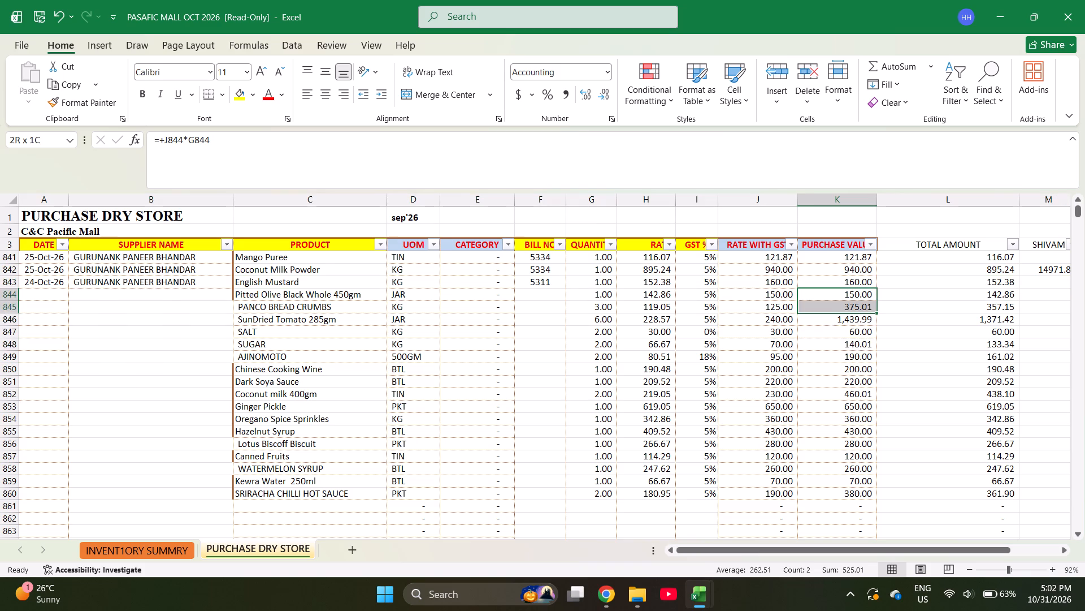
key(shift+Down)
key(Left)
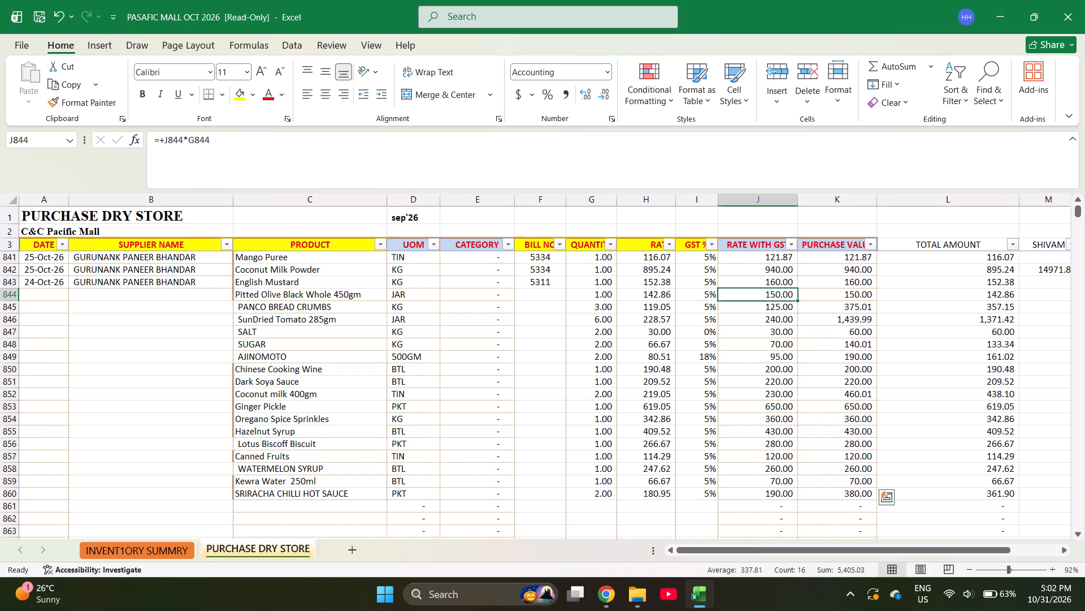
Fill the 24-Oct-26 date and supplier GURUNANK PANEER BHANDAR from A843:B843 down to row 860.
key(ctrl+Left)
key(ctrl+Left)
key(ctrl+Left)
key(ctrl+Left)
key(ctrl+Left)
key(ctrl+Left)
key(ctrl+Left)
key(ctrl+Left)
key(ctrl+Left)
key(ctrl+Left)
key(ctrl+Left)
key(ctrl+Left)
key(Up)
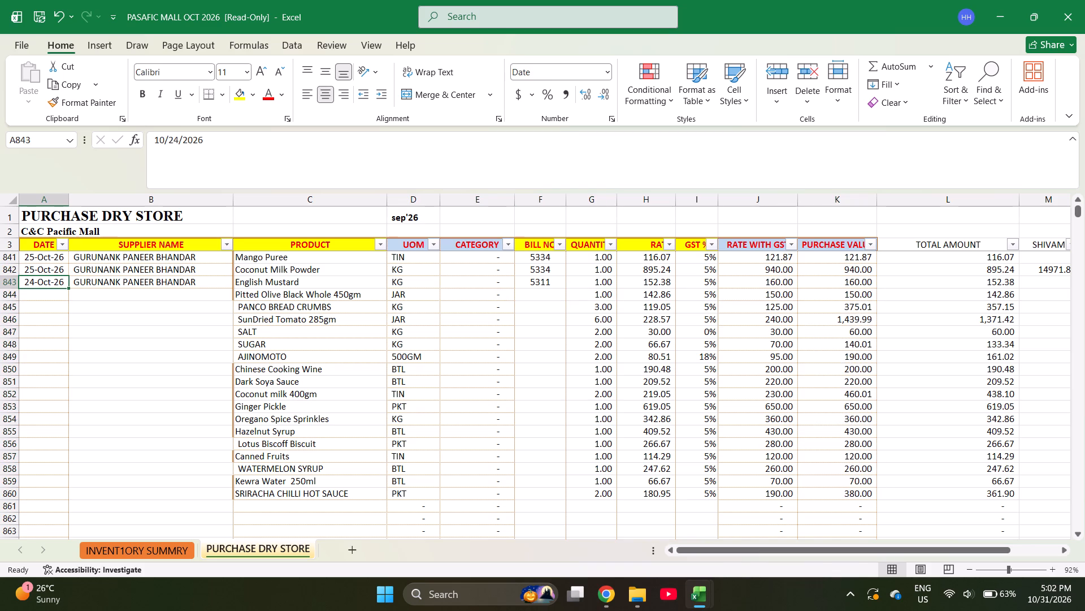
key(shift+Right)
key(shift+Down)
key(shift+Down)
key(shift+Down)
key(shift+Down)
key(shift+Down)
key(shift+Down)
key(shift+Down)
key(shift+Down)
key(shift+Down)
key(shift+Down)
key(shift+Down)
key(shift+Down)
key(shift+Down)
key(shift+Down)
key(shift+Down)
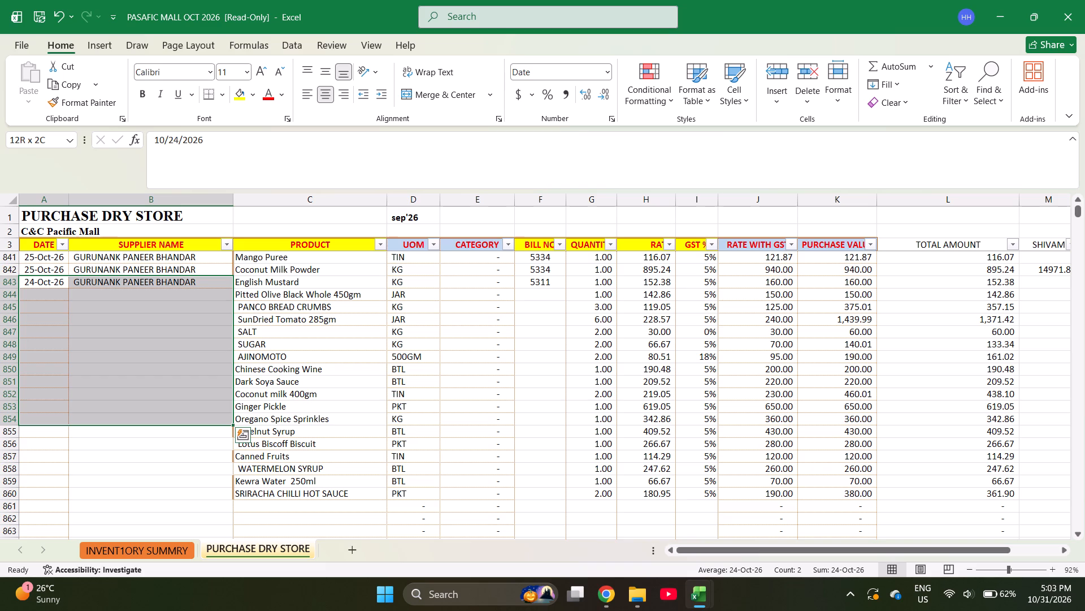
key(shift+Down)
key(shift+Down)
key(shift+Down)
key(shift+Down)
key(shift+Down)
key(shift+Down)
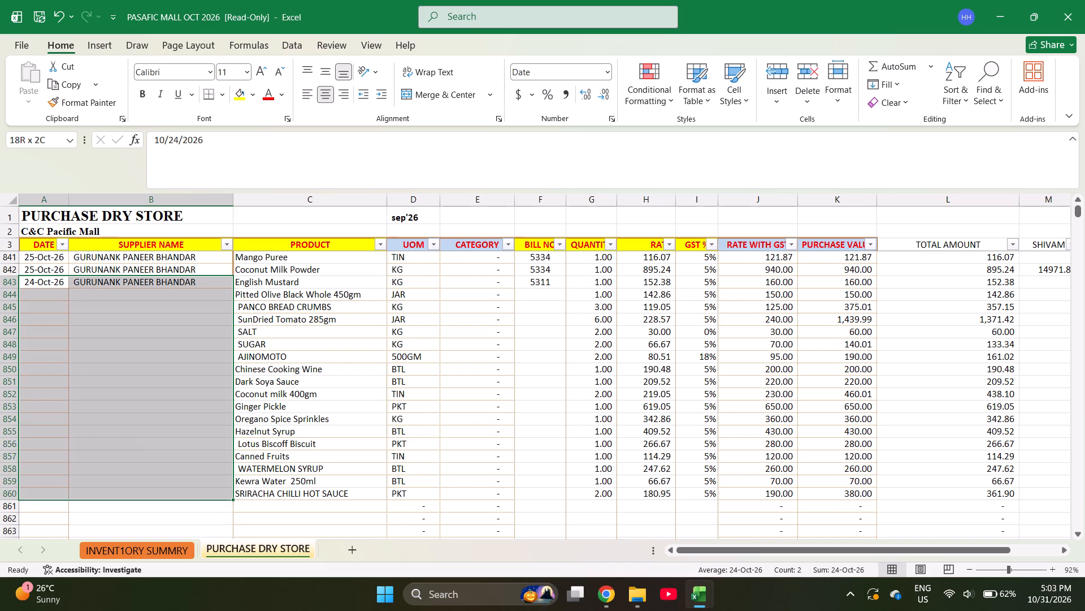
key(ctrl+d)
Enter the formula +5760+3848+1440+1003+500+723.80+457.14 in the SHIVAM column at M860.
key(ctrl+Right)
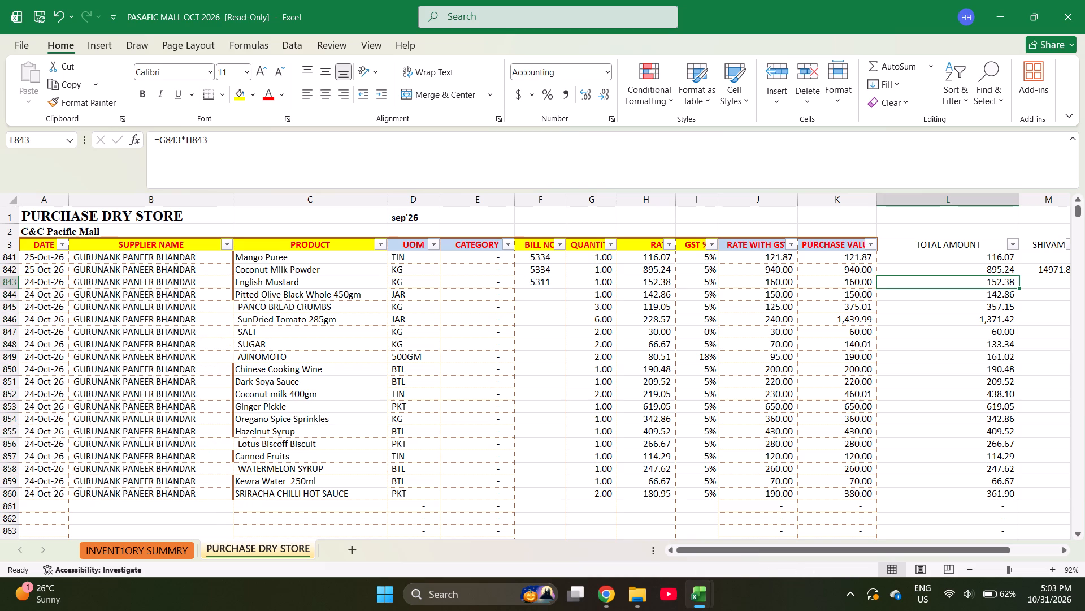
key(shift+Down)
key(shift+Down)
key(Right)
key(Down)
key(Down)
key(Down)
key(Down)
key(Down)
key(Down)
key(Down)
key(Down)
key(Down)
key(Down)
key(Down)
key(Down)
key(Down)
key(Down)
key(Down)
key(Down)
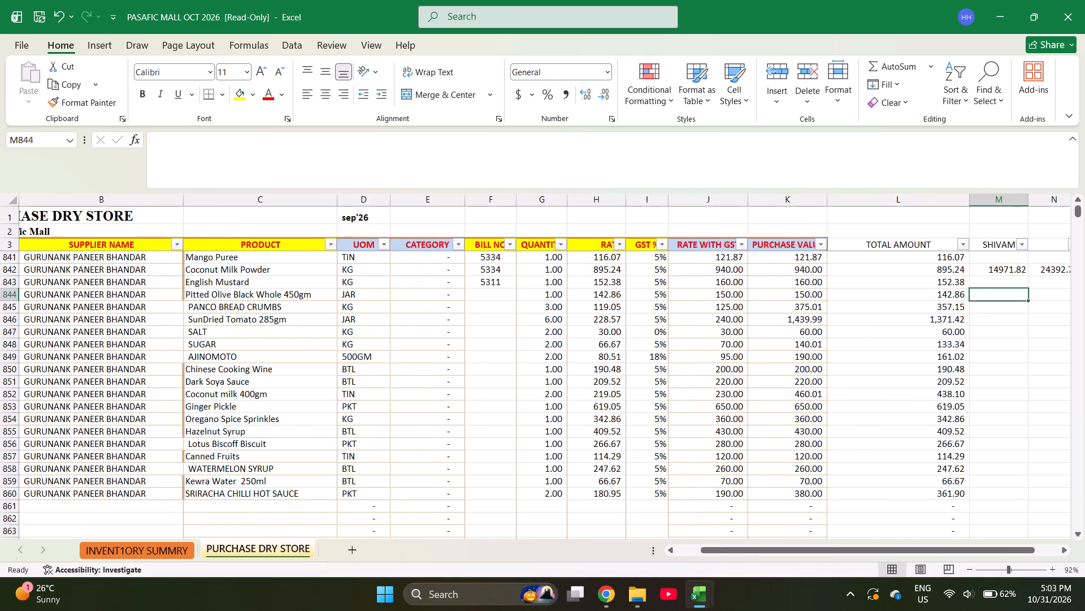
key(Down)
key(Down)
key(Down)
key(Down)
key(Down)
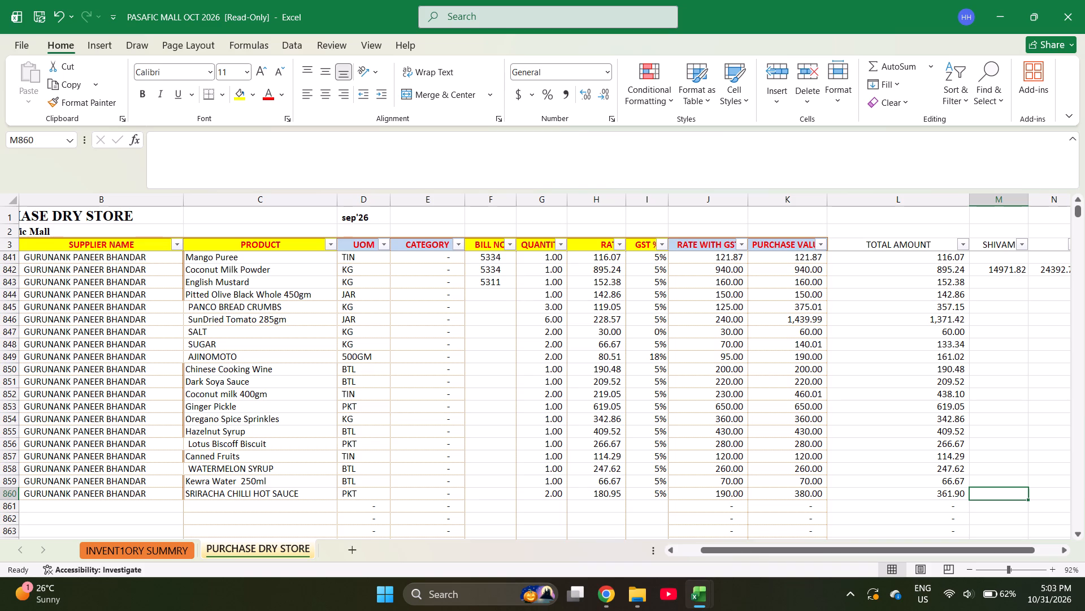
key(plus)
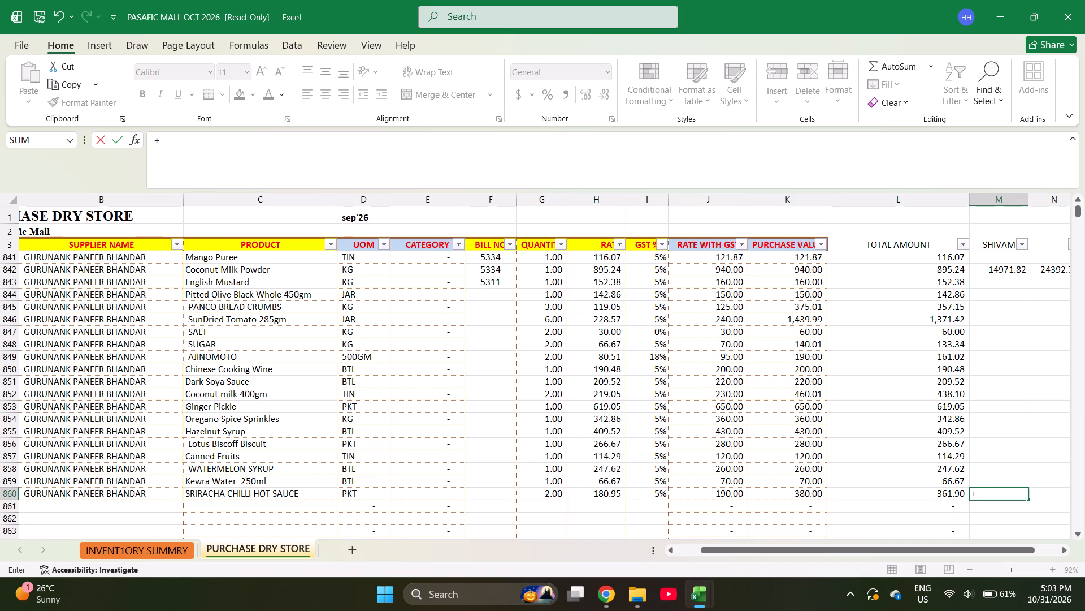
text(57)
text(60+)
text(38)
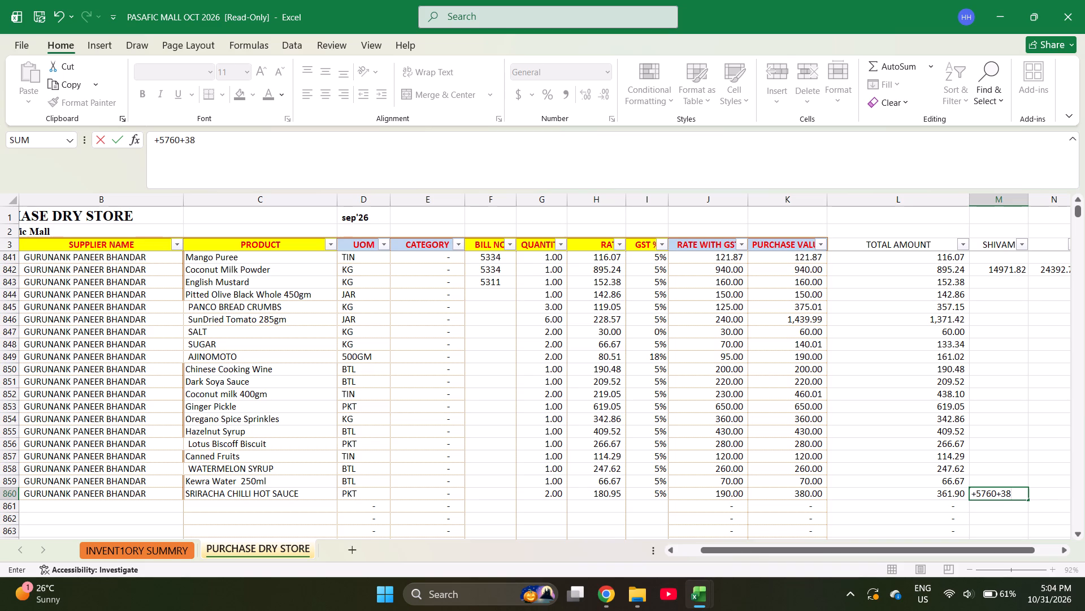
text(48+)
text(1440+1003+)
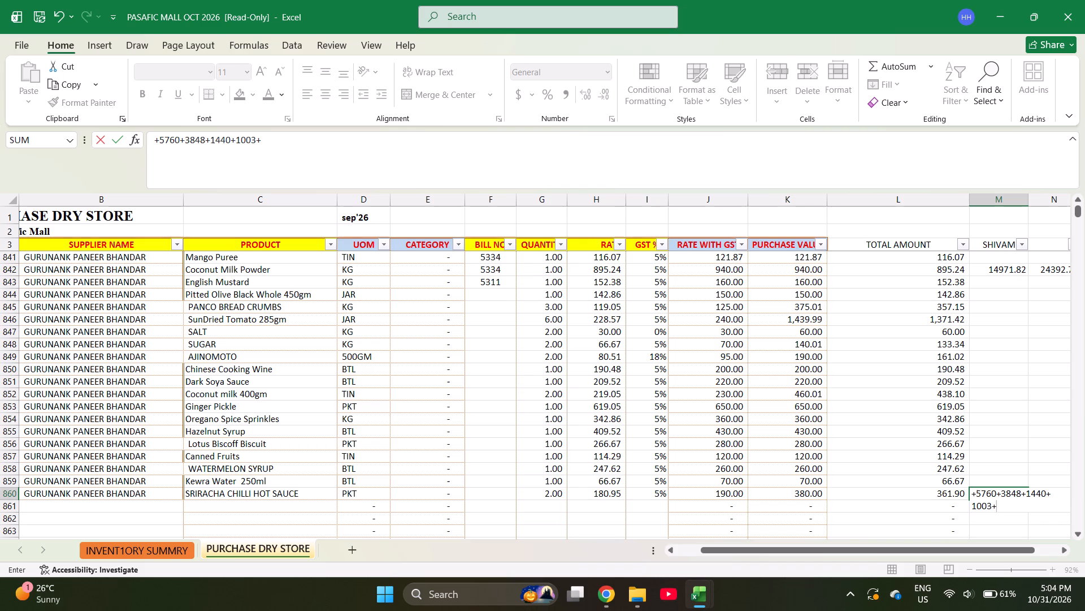
text(500+723)
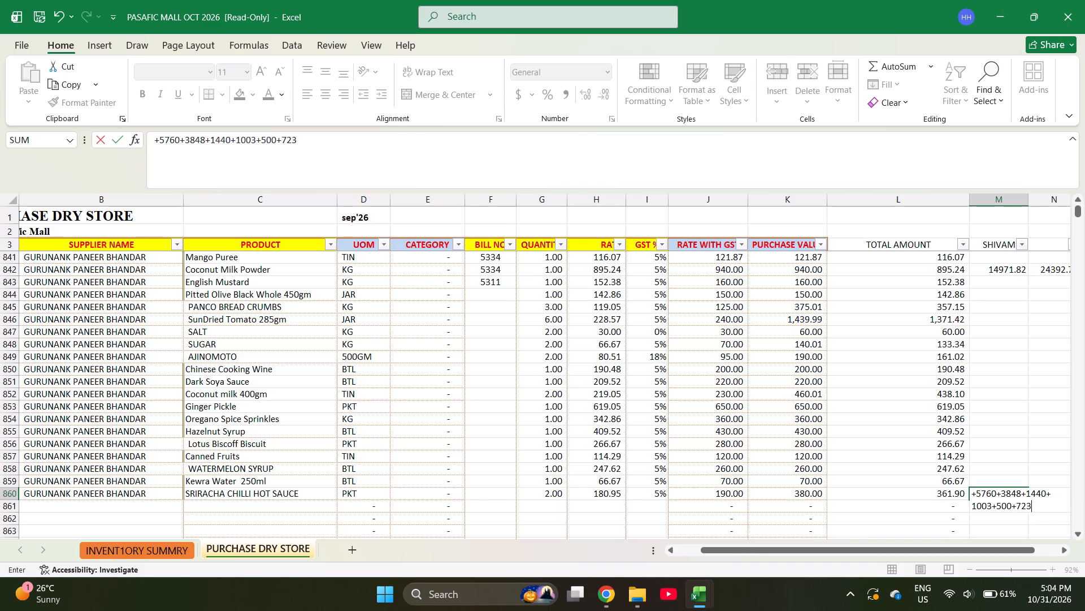
text(.80+)
key(5)
key(BackSpace)
text(457)
text(.14+)
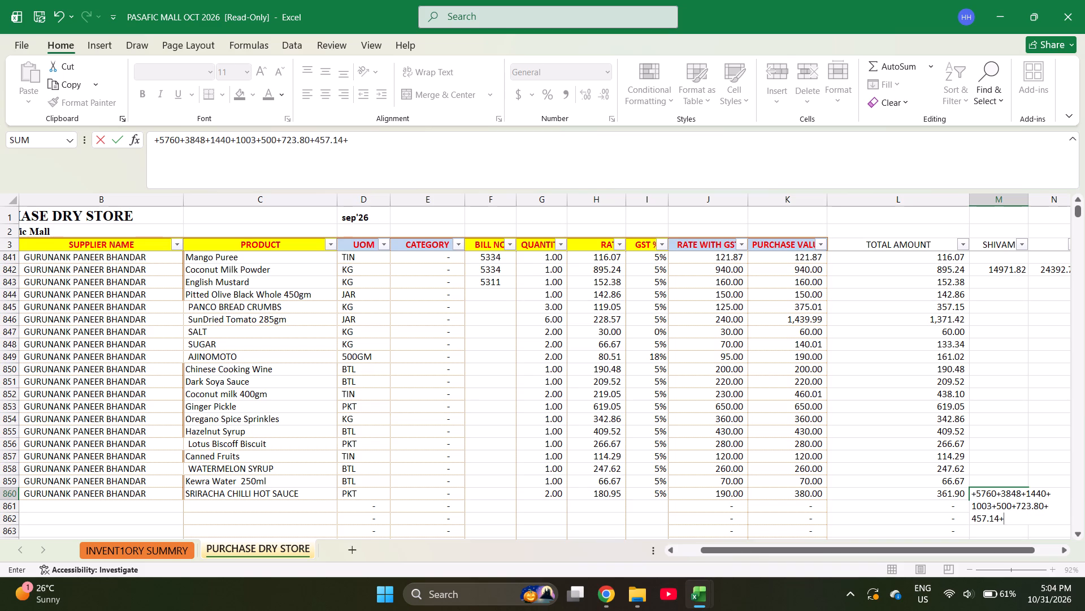
key(4)
key(BackSpace)
text(152)
text(.38+)
text(142)
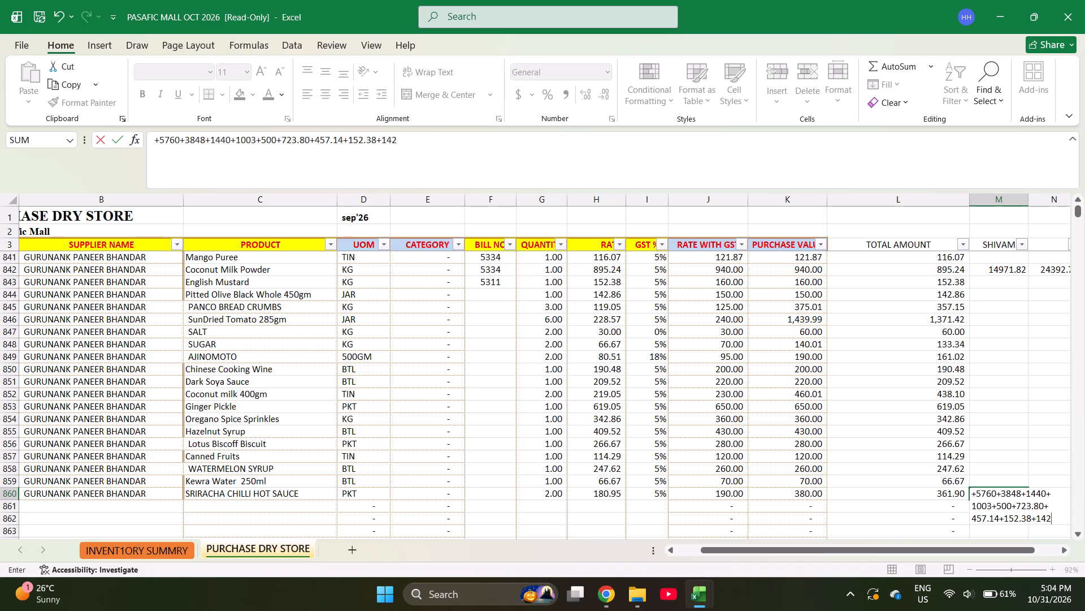
key(BackSpace)
key(BackSpace)
key(BackSpace)
key(BackSpace)
key(BackSpace)
key(BackSpace)
key(BackSpace)
key(BackSpace)
key(BackSpace)
key(BackSpace)
key(plus)
key(BackSpace)
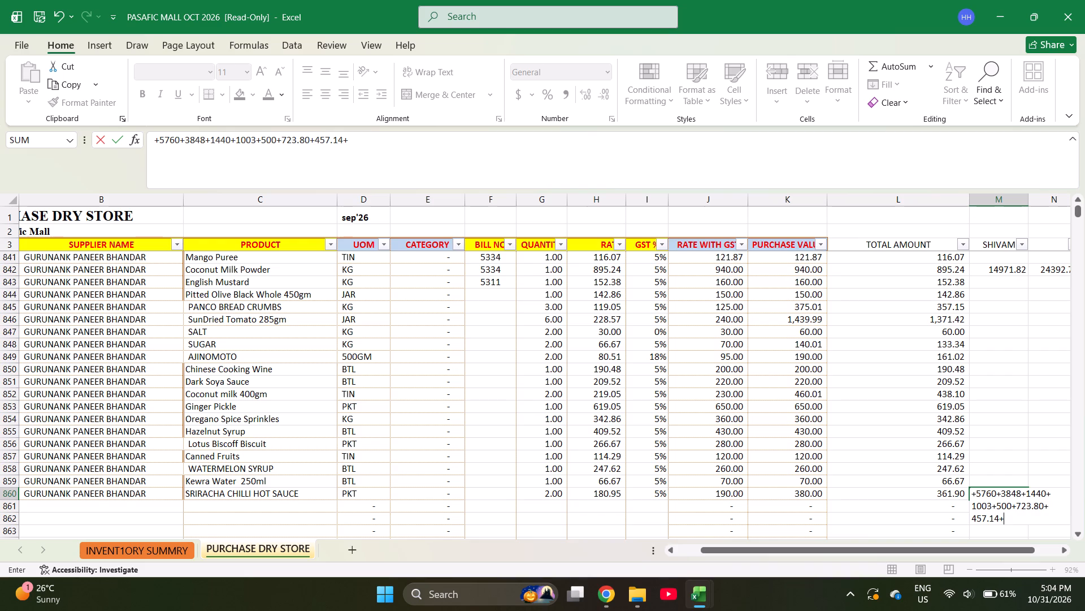
key(BackSpace)
key(Return)
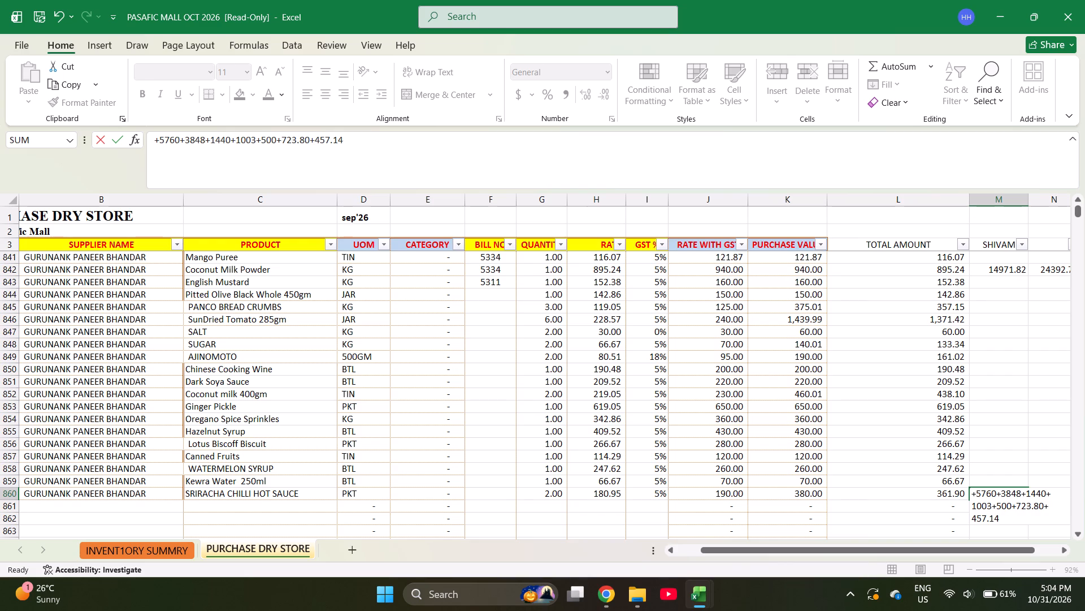
Select the TOTAL AMOUNT cells from L860 up to L843 to check the sum of bill 5311.
key(Up)
key(Left)
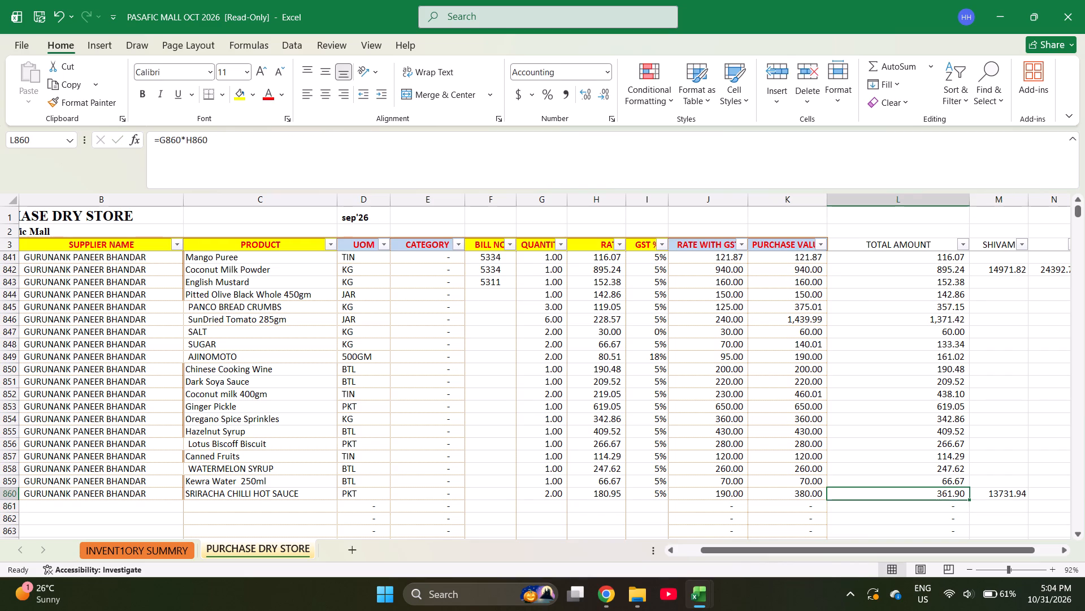
key(shift+Up)
key(shift+Up)
key(shift+Up)
key(shift+Up)
key(shift+Up)
key(shift+Up)
key(shift+Up)
key(shift+Up)
key(shift+Up)
key(shift+Up)
key(shift+Up)
key(shift+Up)
key(shift+Up)
key(shift+Up)
key(shift+Up)
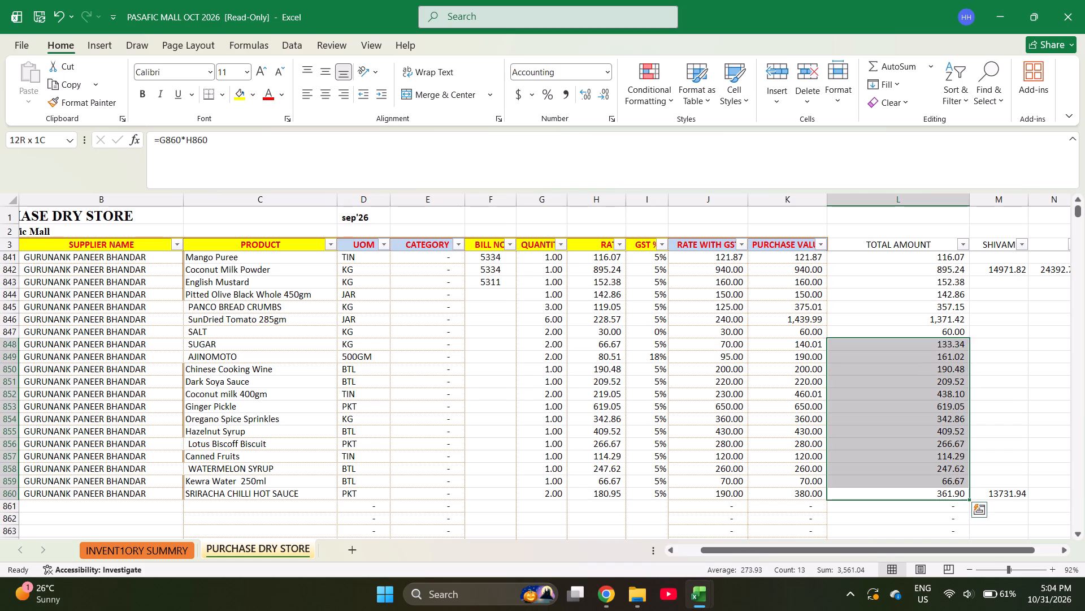
key(shift+Up)
key(shift+Up)
key(shift+Up)
key(shift+Up)
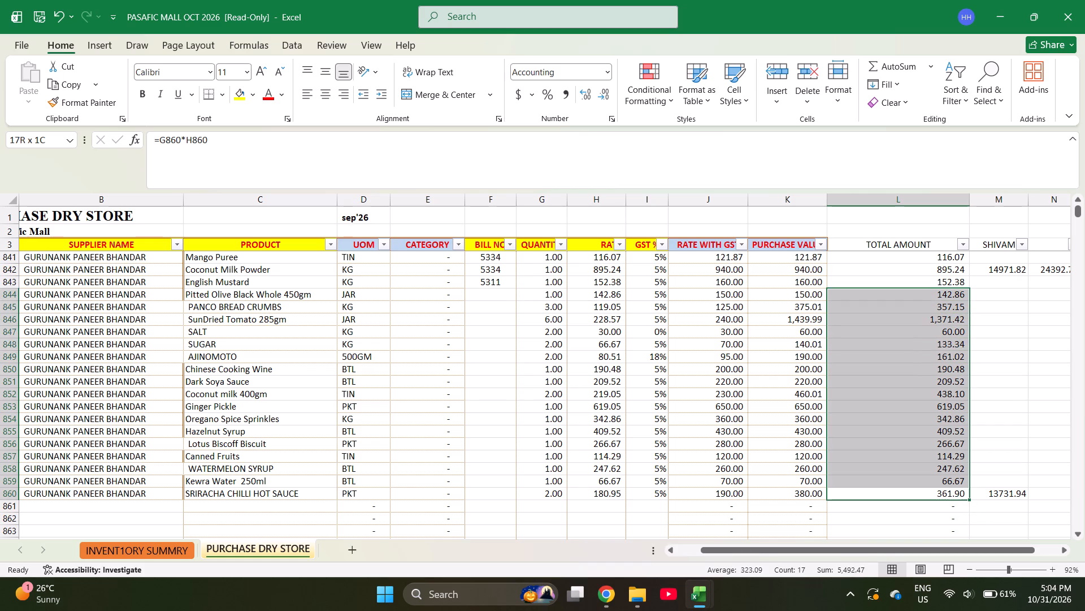
key(shift+Up)
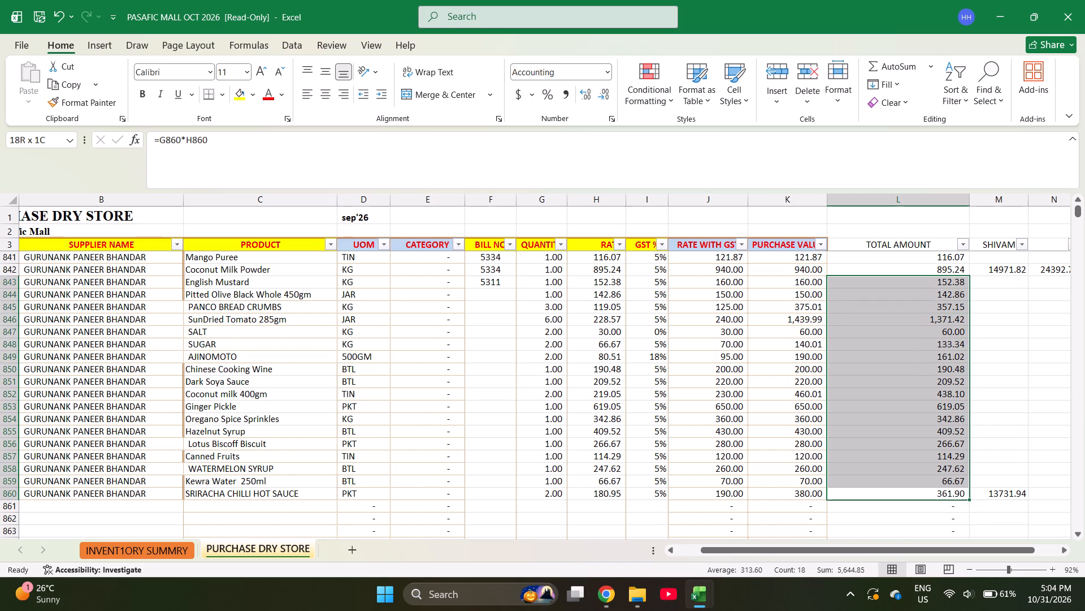
Enter a formula in N860 adding 5644.58 to the SHIVAM amount in M860.
key(Right)
key(Right)
text(+56)
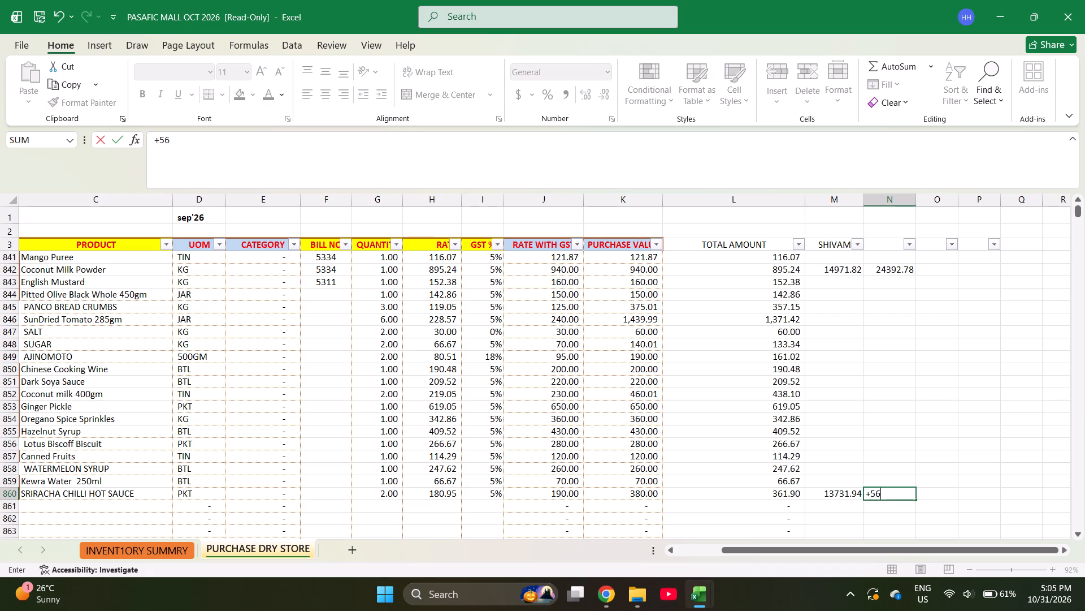
text(44.58+)
key(Left)
key(Return)
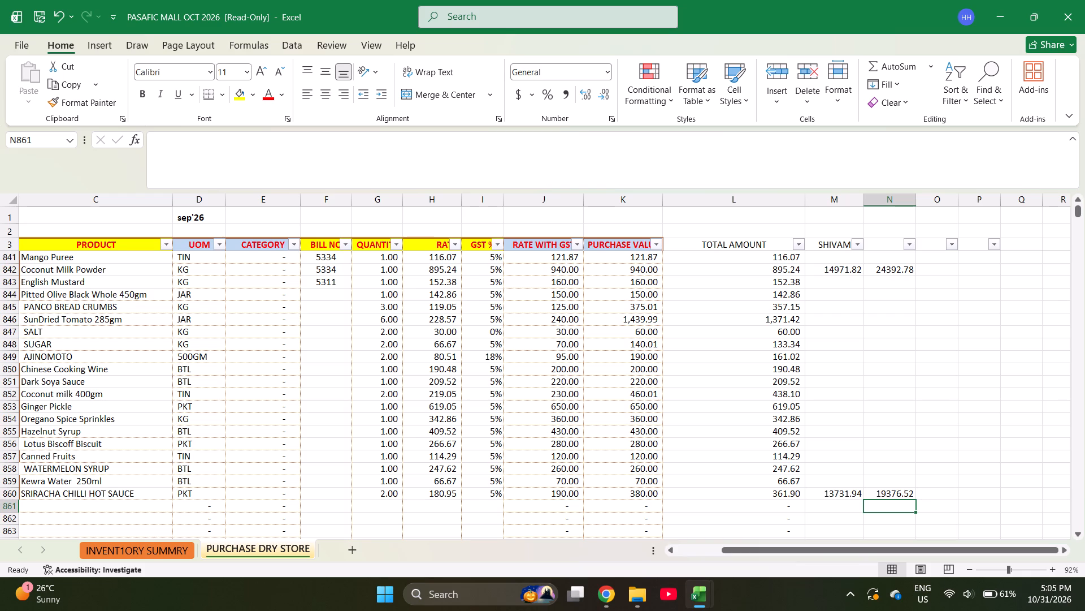
Start row 861 with the date 10-23-2026 and fill the supplier GURUNANK PANEER BHANDAR from the row above.
key(ctrl+Left)
key(ctrl+Left)
key(ctrl+Left)
key(ctrl+Left)
key(ctrl+Left)
key(ctrl+Left)
key(ctrl+Left)
key(ctrl+Left)
key(ctrl+Left)
key(ctrl+Left)
key(ctrl+Left)
key(ctrl+Left)
key(ctrl+Left)
key(ctrl+Left)
key(ctrl+Left)
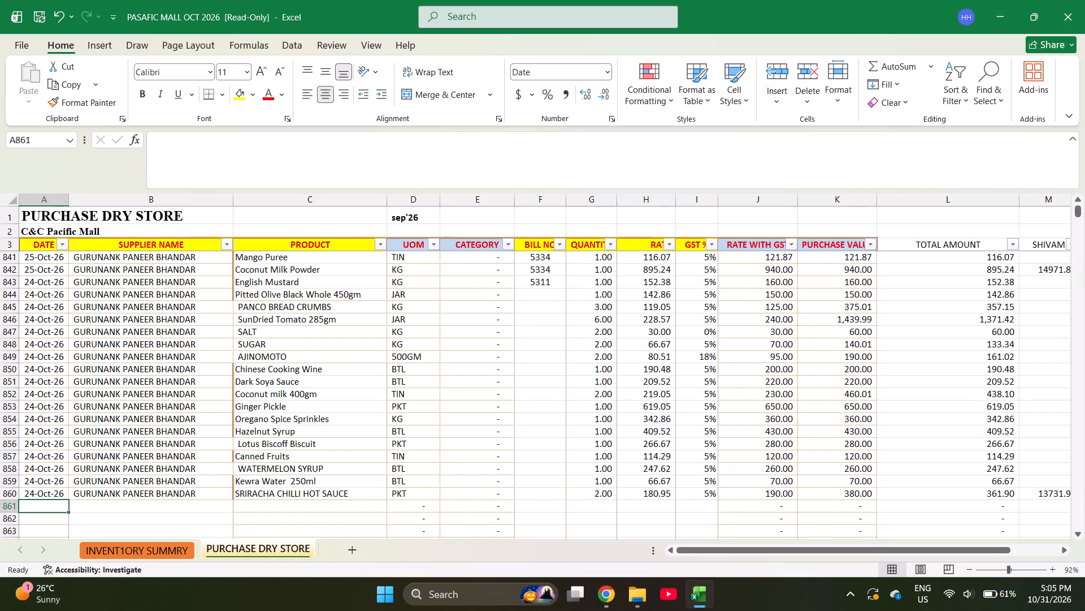
text(10-23-2026)
key(Right)
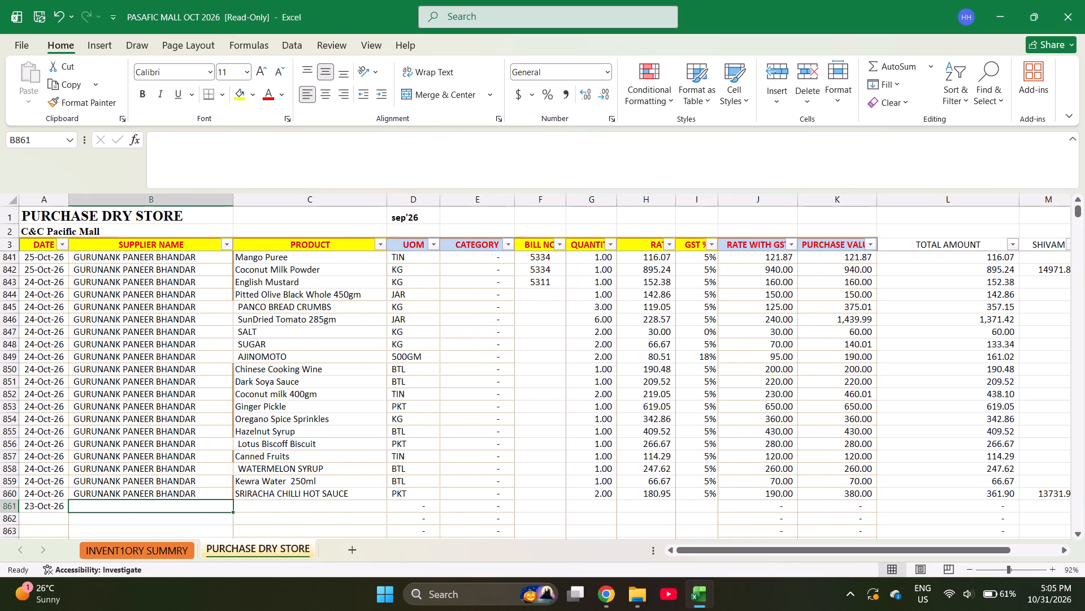
key(ctrl+d)
key(Right)
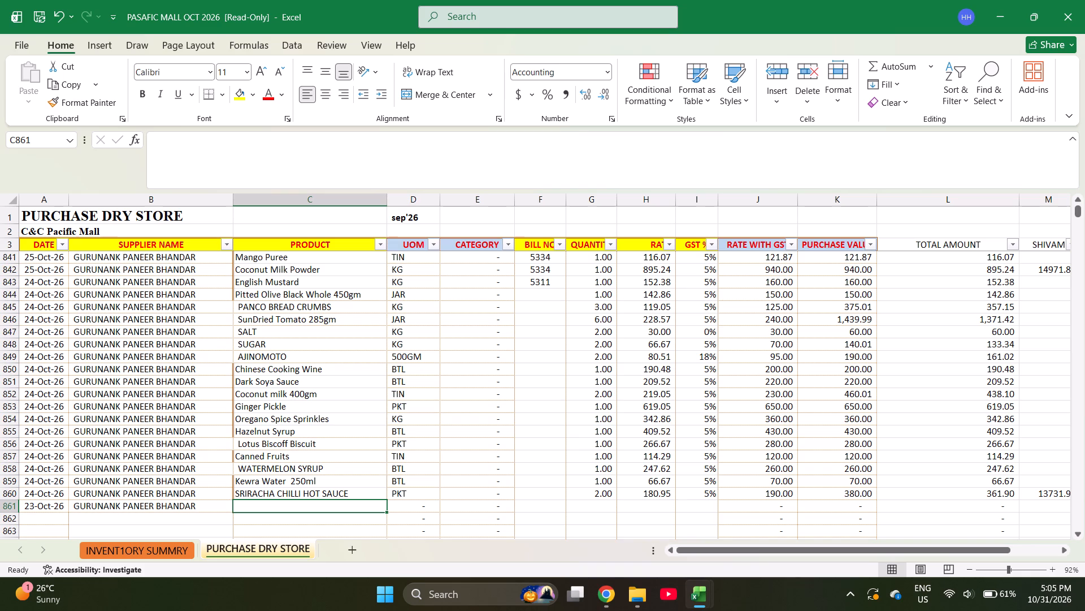
Find METHI in the inventory summary sheet and copy Kasoori Methi into product cell C861 of PURCHASE DRY STORE.
key(ctrl+Page_Up)
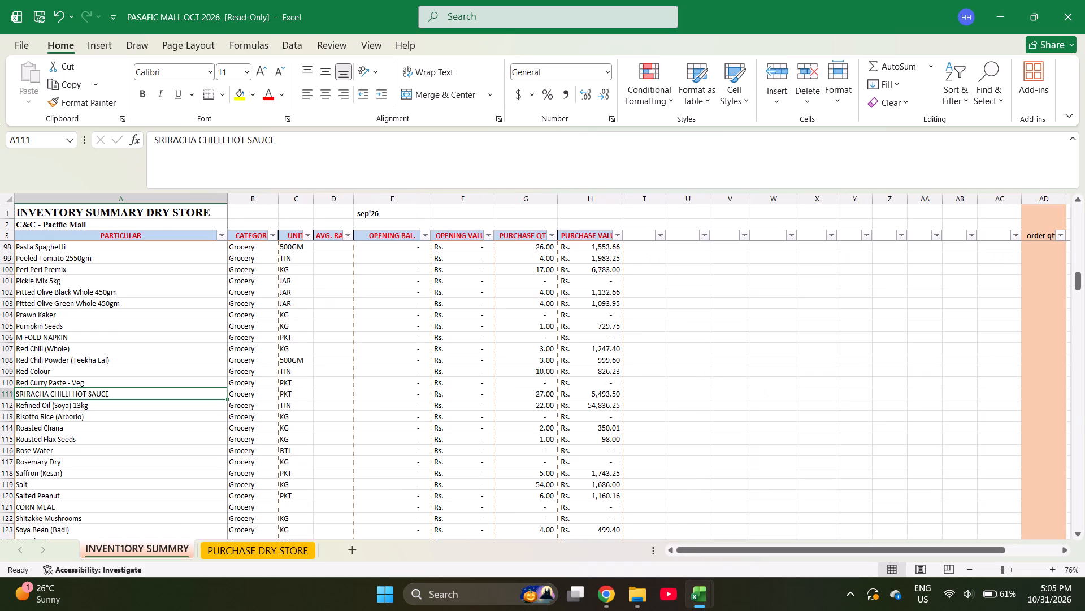
key(ctrl+f)
text(METHI)
key(Return)
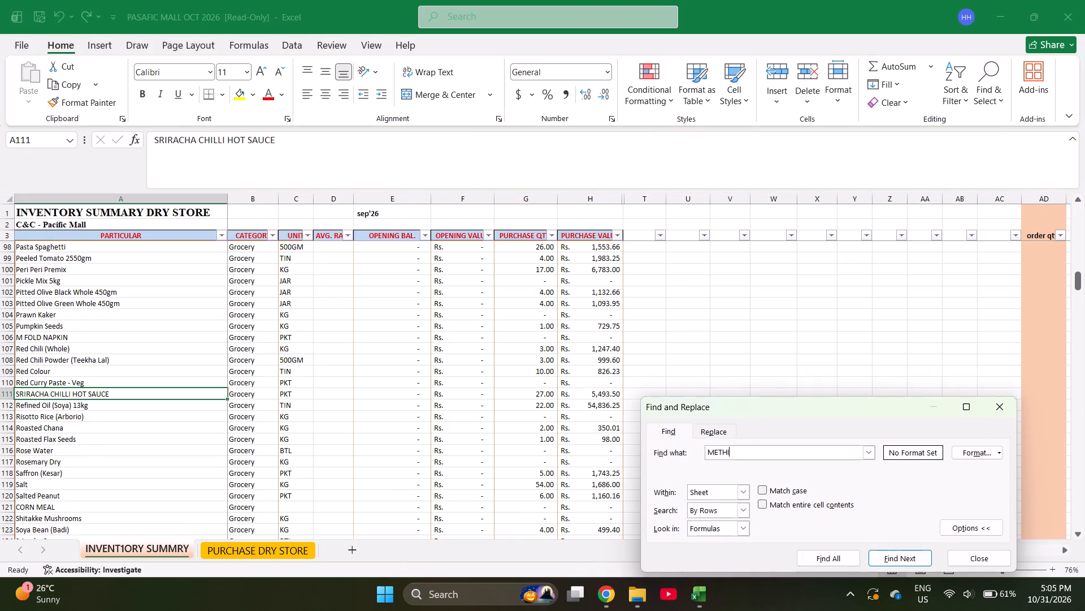
key(Escape)
key(ctrl+c)
key(ctrl+Page_Down)
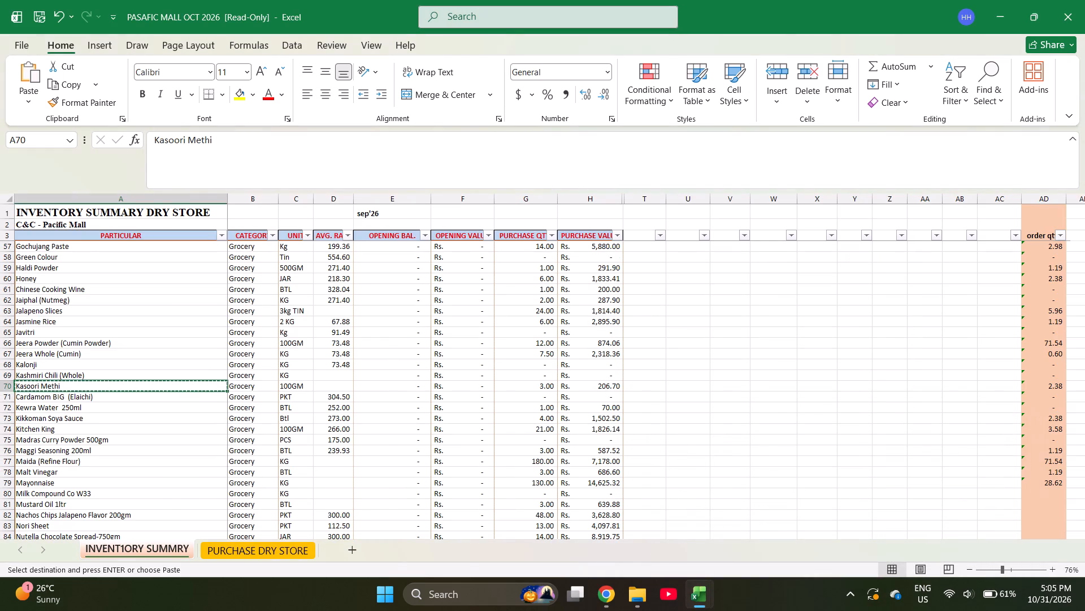
key(Return)
key(Return)
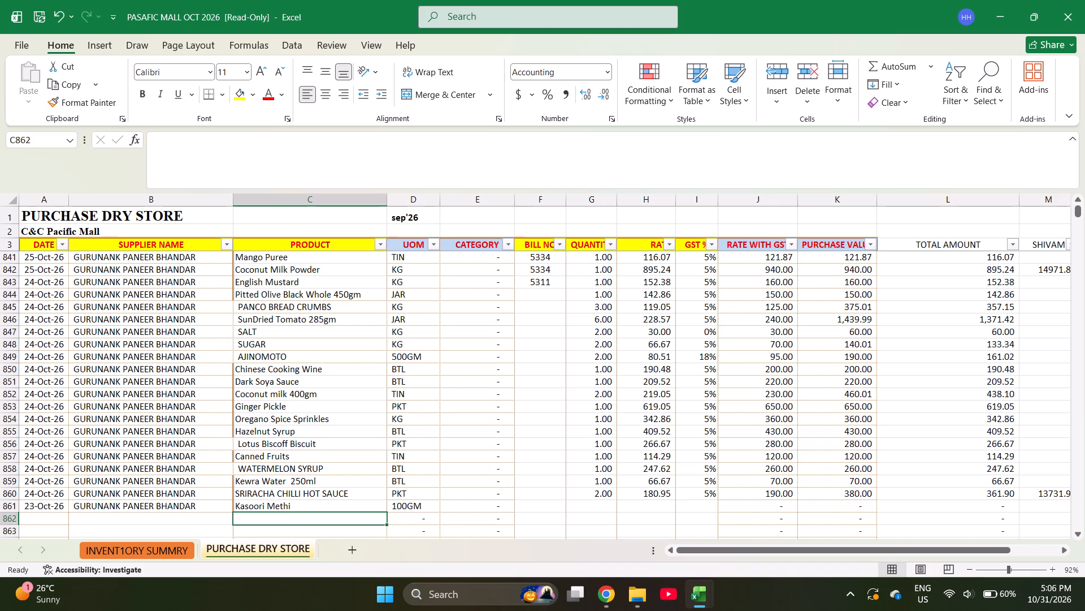
Enter the product Mayonnaise in C862 of PURCHASE DRY STORE.
text(MA)
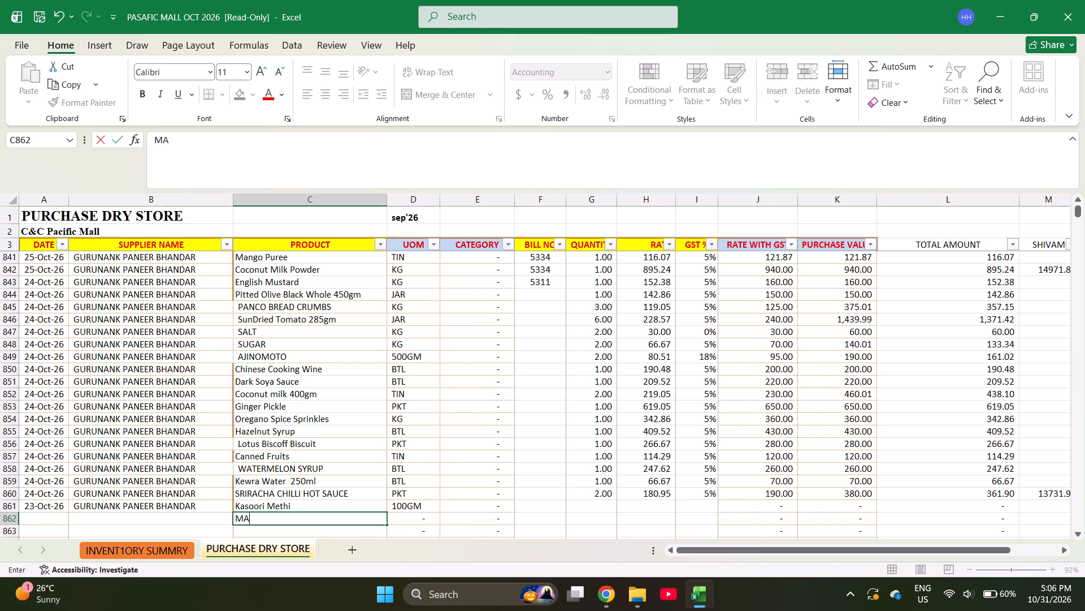
text(YO)
key(Return)
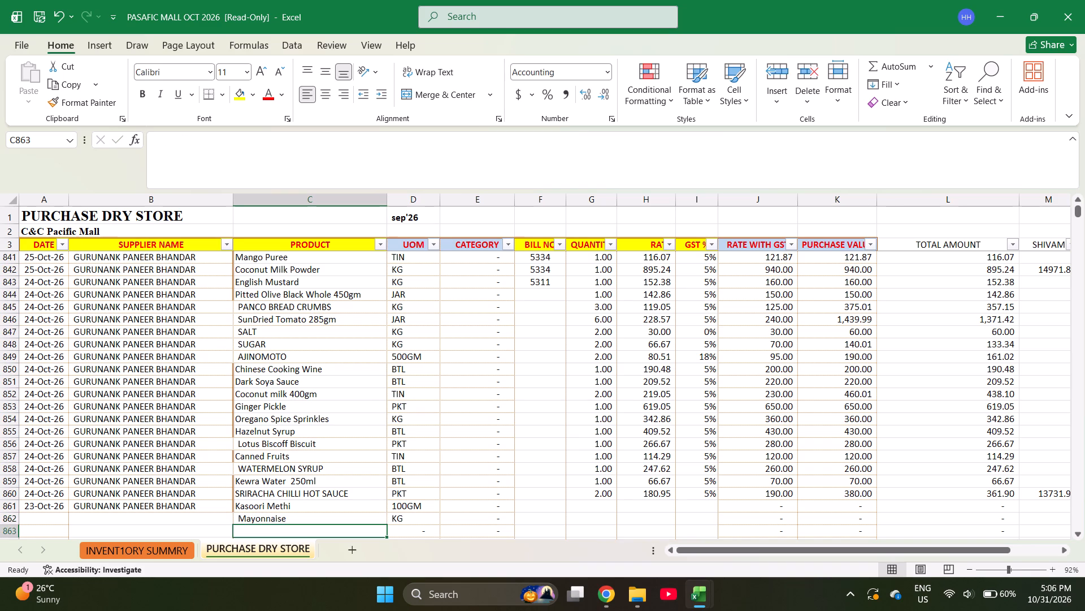
Find AROM in the inventory summary sheet and copy AROMATE POWDER 500 GM into product cell C863 of PURCHASE DRY STORE.
text(AROMATR)
key(ctrl+Page_Up)
key(ctrl+f)
text(AROM)
key(Return)
key(Escape)
key(ctrl+c)
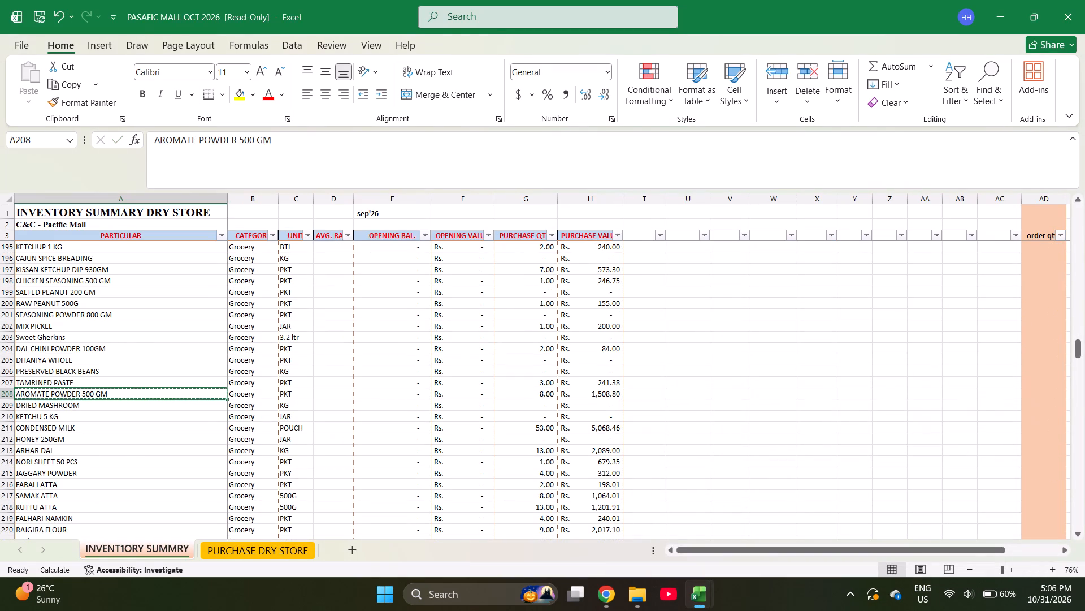
key(ctrl+Page_Down)
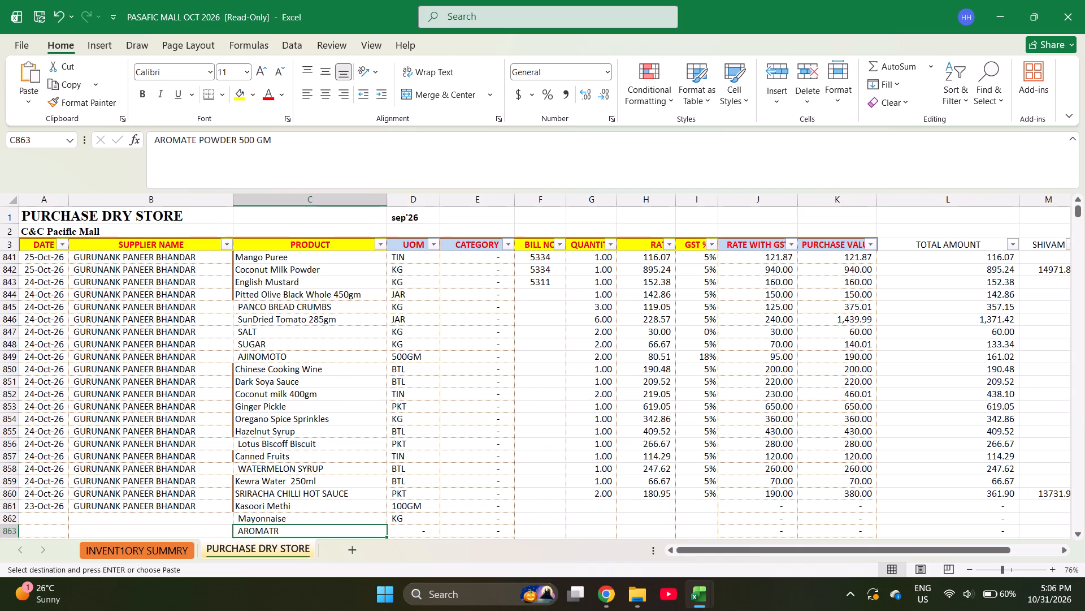
key(Return)
key(Return)
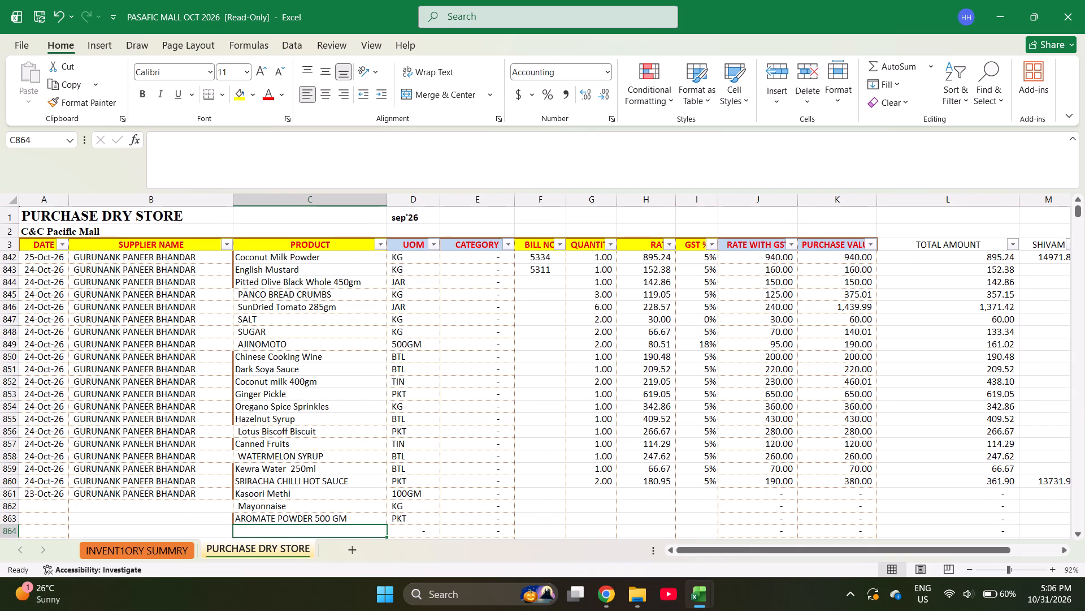
Look up the Kasoori Methi entry from C861 in the inventory summary sheet to check its row.
key(Up)
key(Up)
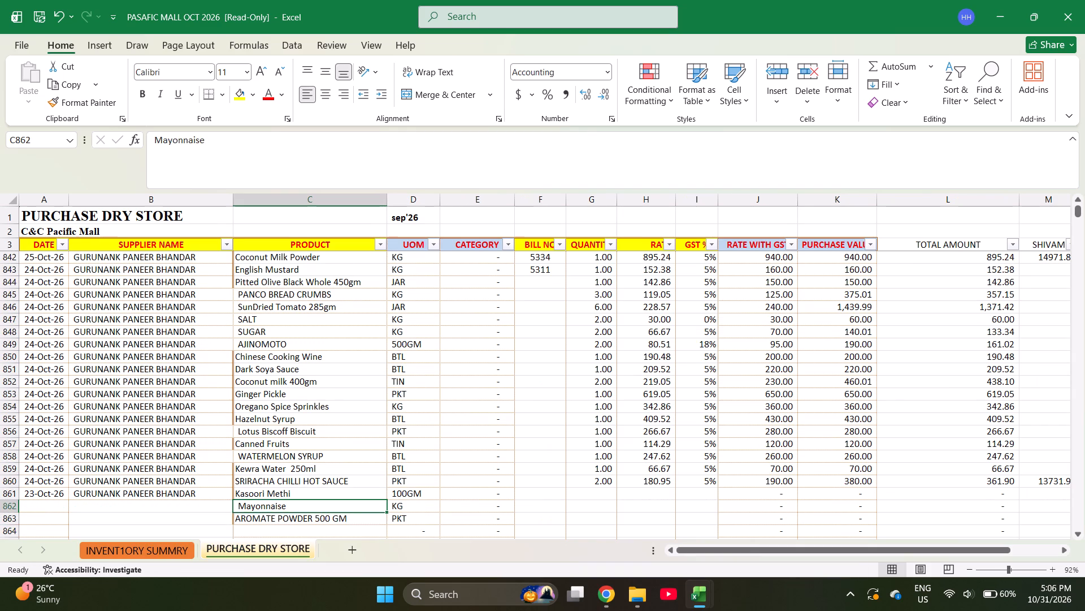
key(Up)
key(ctrl+c)
key(ctrl+Page_Down)
key(ctrl+Page_Up)
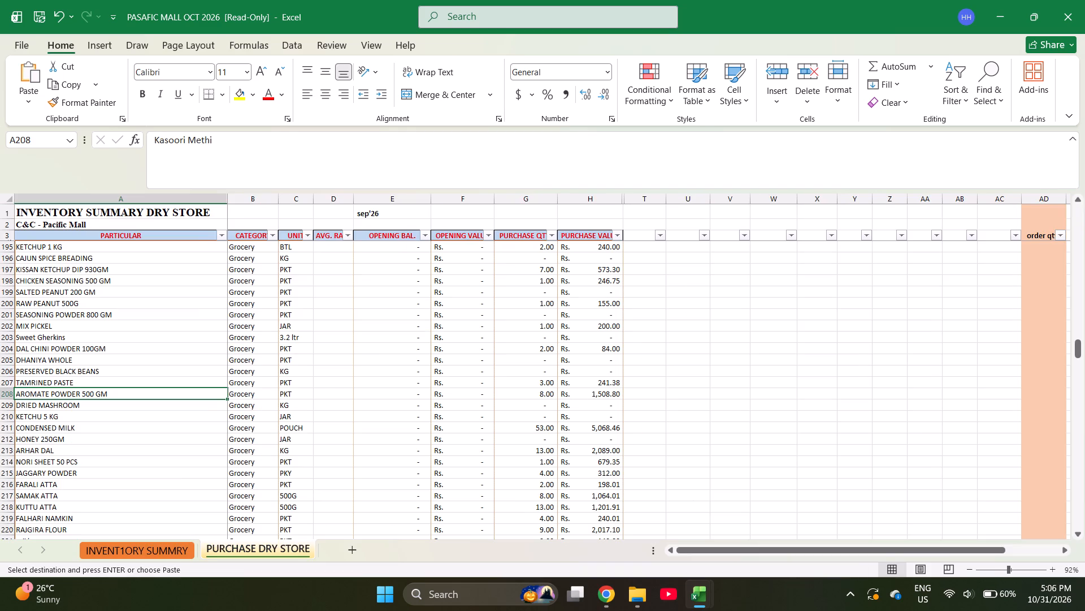
key(ctrl+f)
key(ctrl+v)
key(Return)
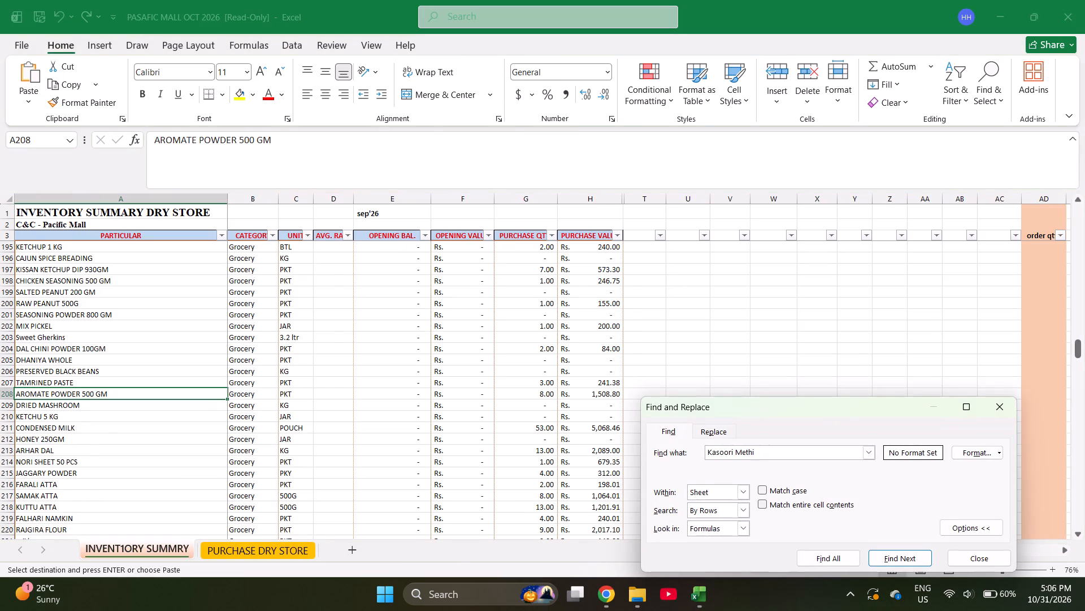
key(Escape)
key(ctrl+Page_Down)
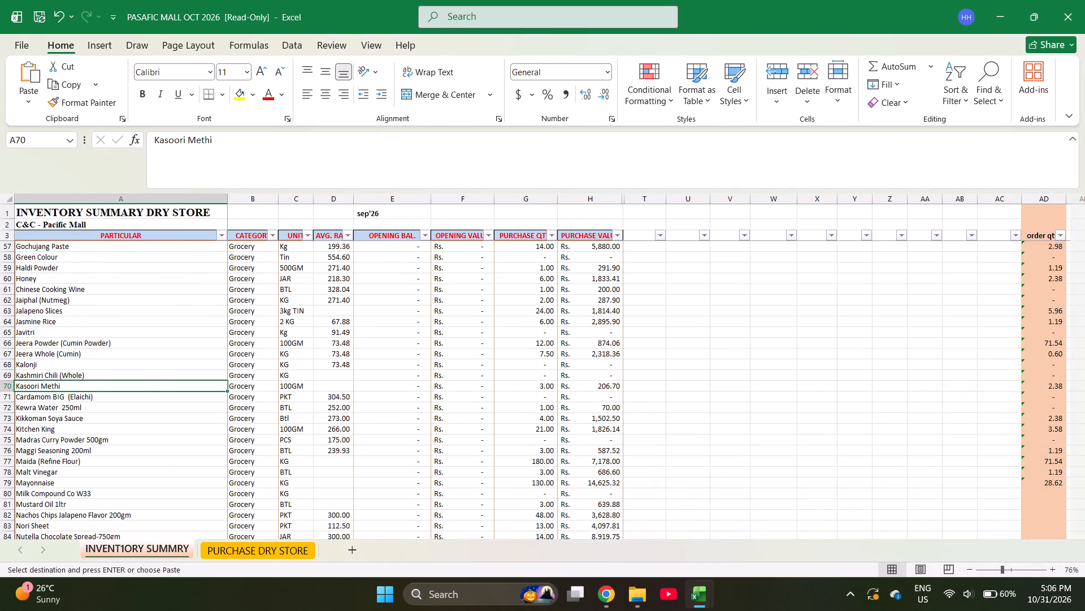
key(Escape)
Enter the products PANCO BREAD CRUMBS in C864 and CHICKEN BROTH POWDER in C865.
key(Down)
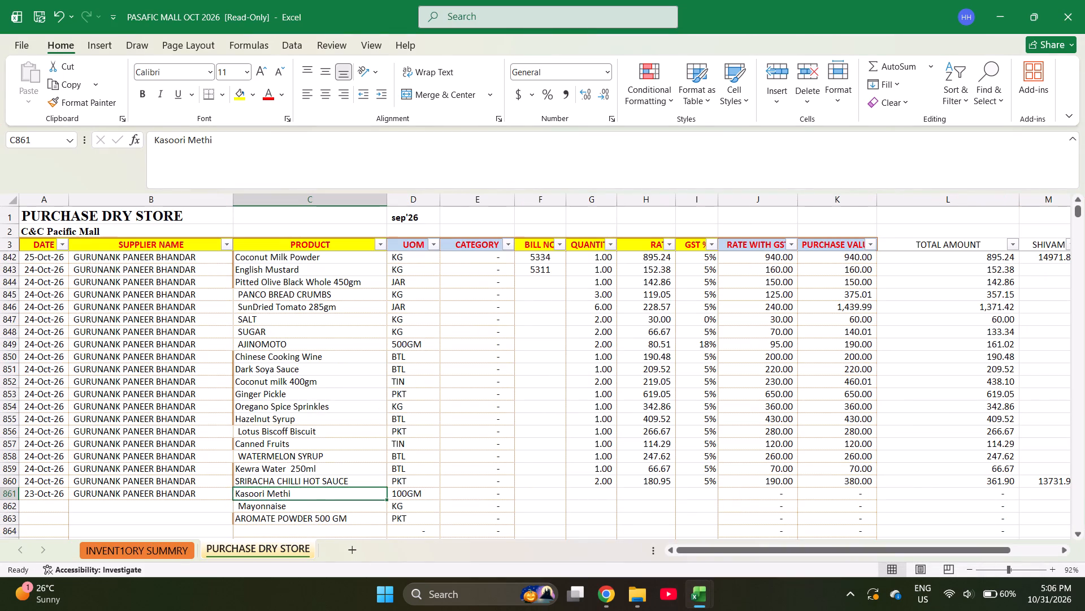
key(Down)
key(Down)
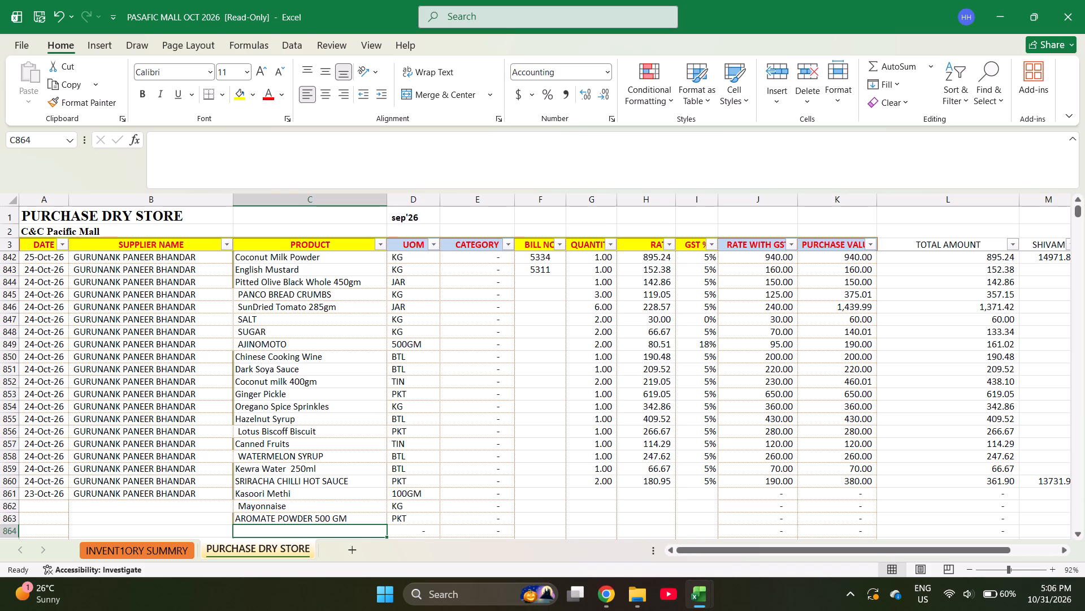
text(PAN)
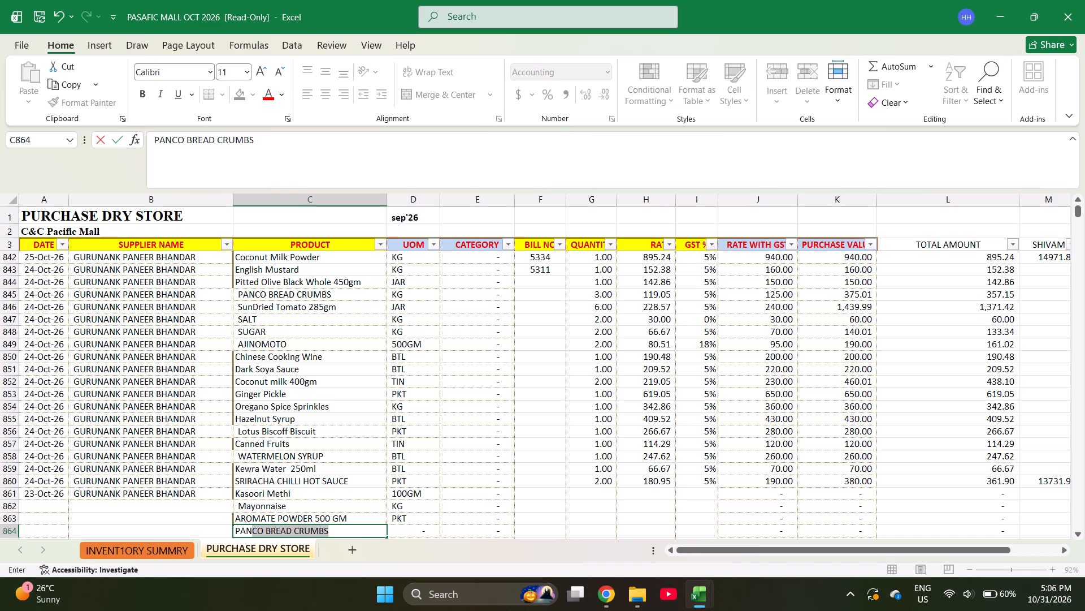
key(Return)
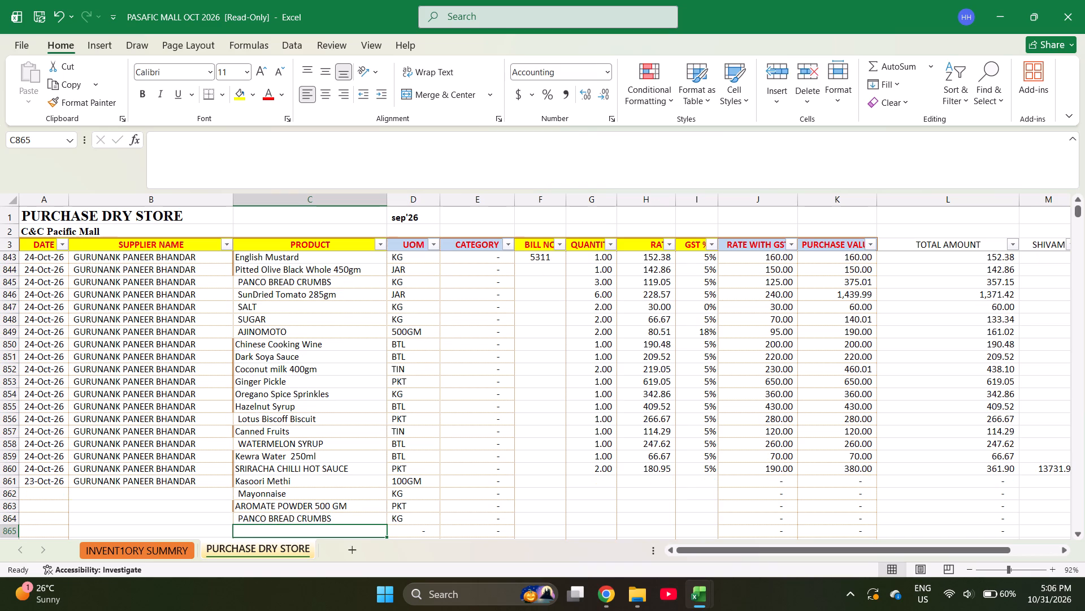
text(CH)
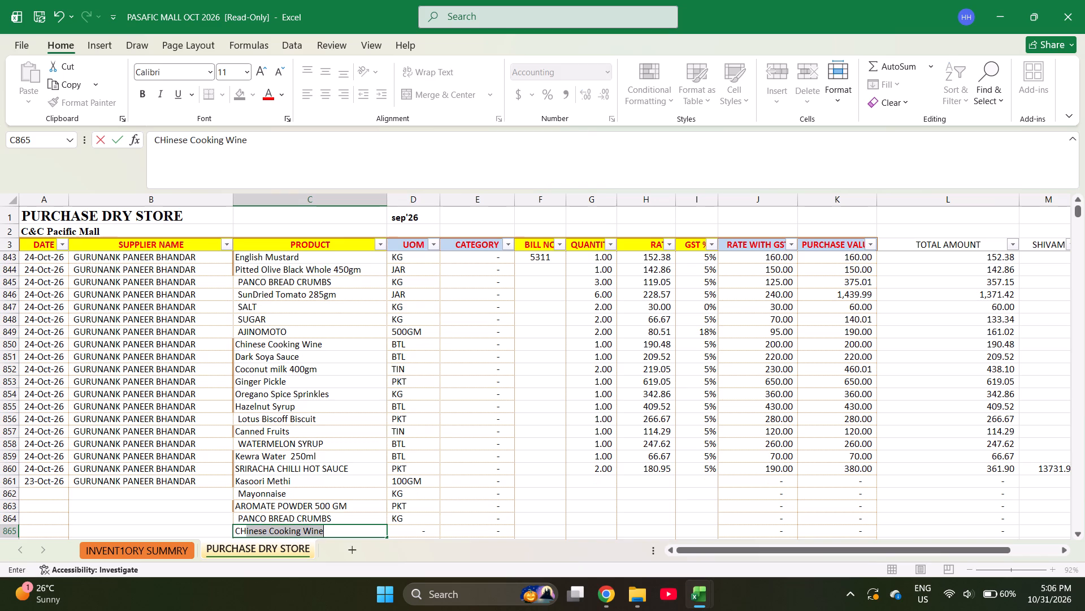
text(ICKEN BR)
text(OTH PO)
text(WDER)
key(Return)
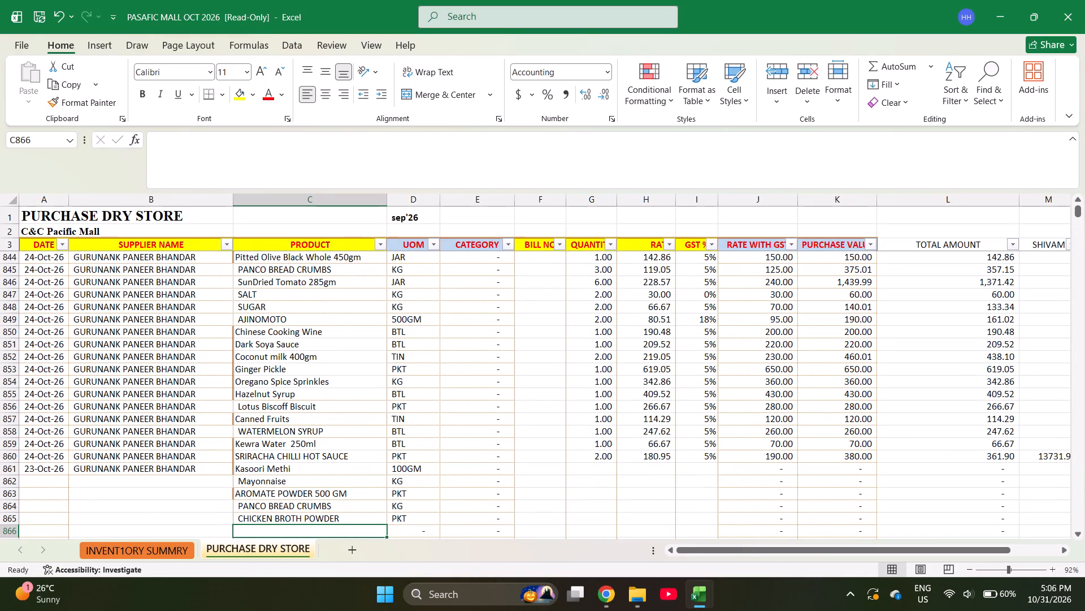
Find THAI C in the inventory summary sheet and copy Thai Chili Paste into product cell C866 of PURCHASE DRY STORE.
key(ctrl+Page_Up)
key(ctrl+Page_Down)
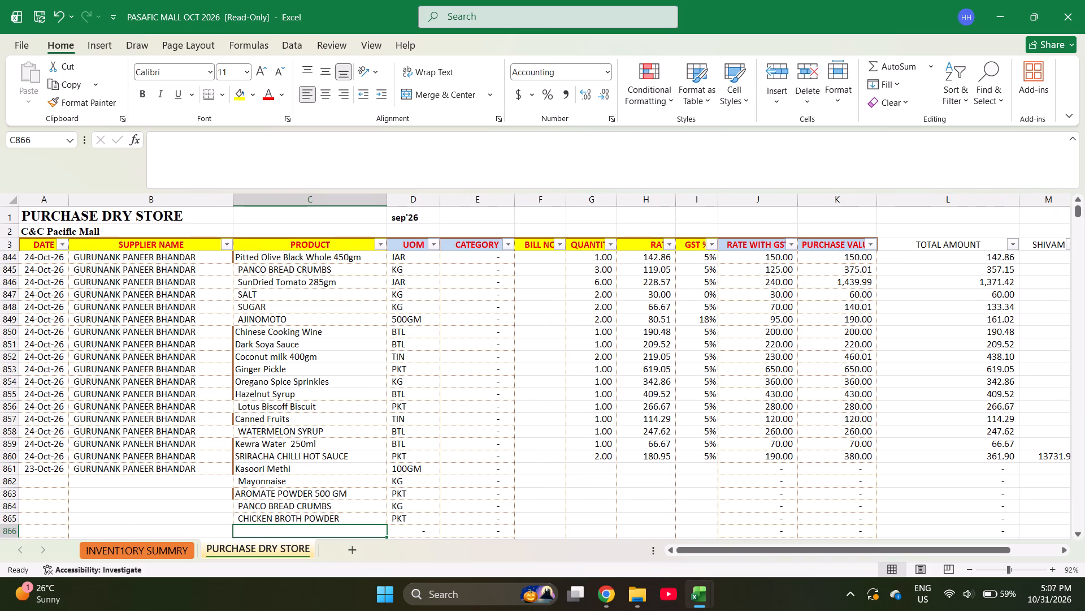
key(ctrl+Page_Up)
key(ctrl+f)
text(THAI)
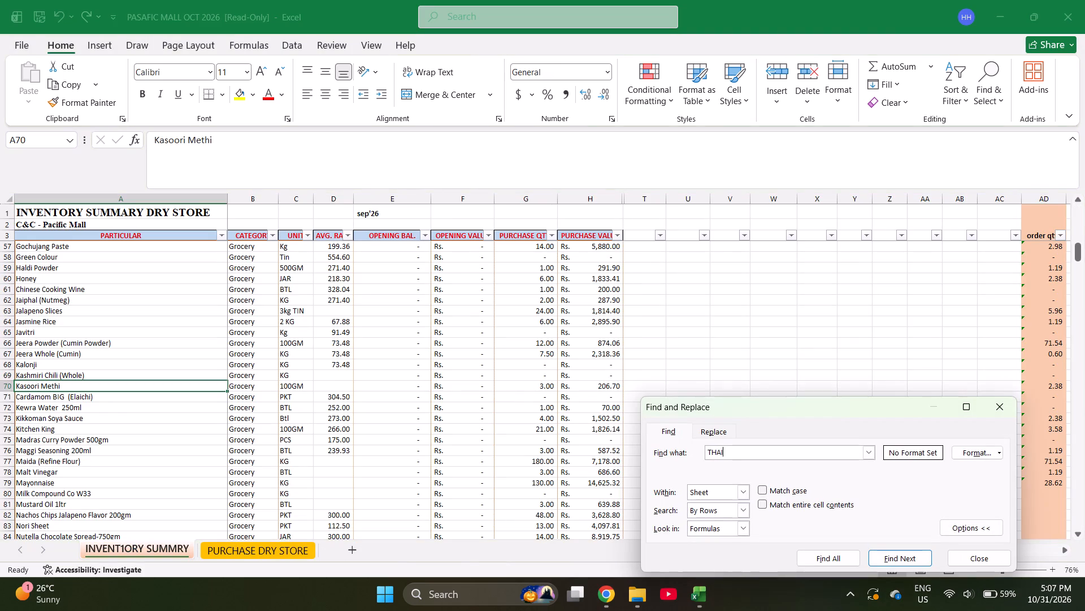
key(space)
text(C)
key(Return)
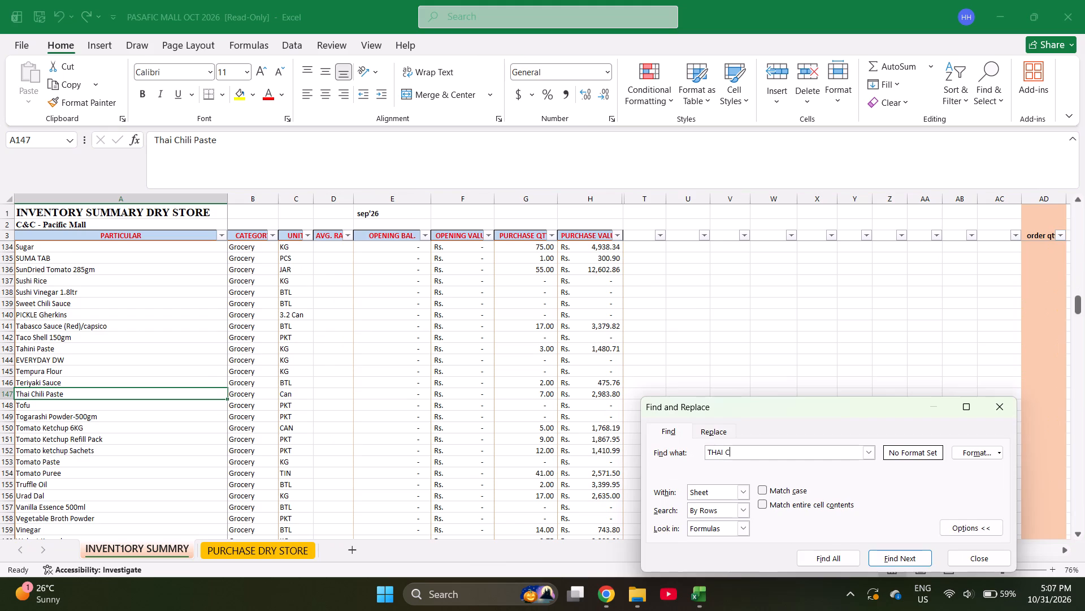
key(Escape)
key(ctrl+c)
key(ctrl+Page_Down)
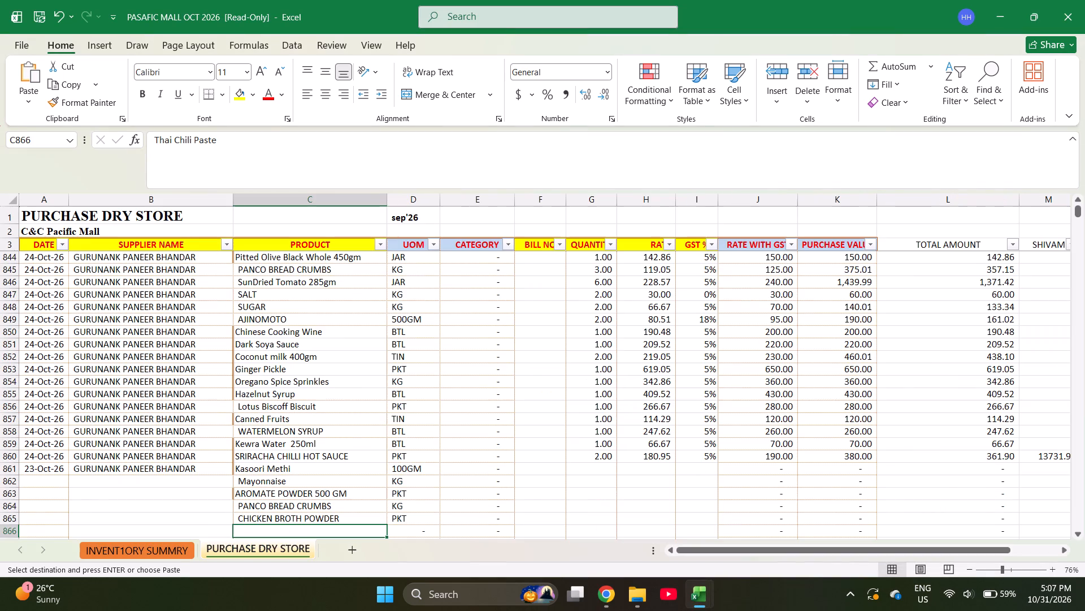
key(Return)
key(Return)
key(Down)
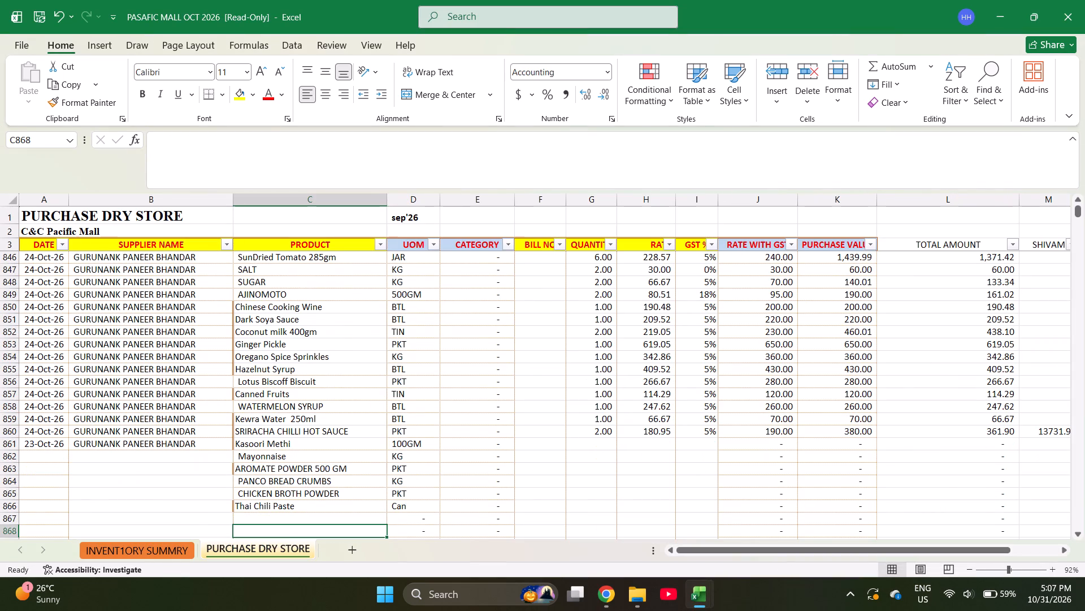
Enter the product Ginger Pickle in C867.
key(Up)
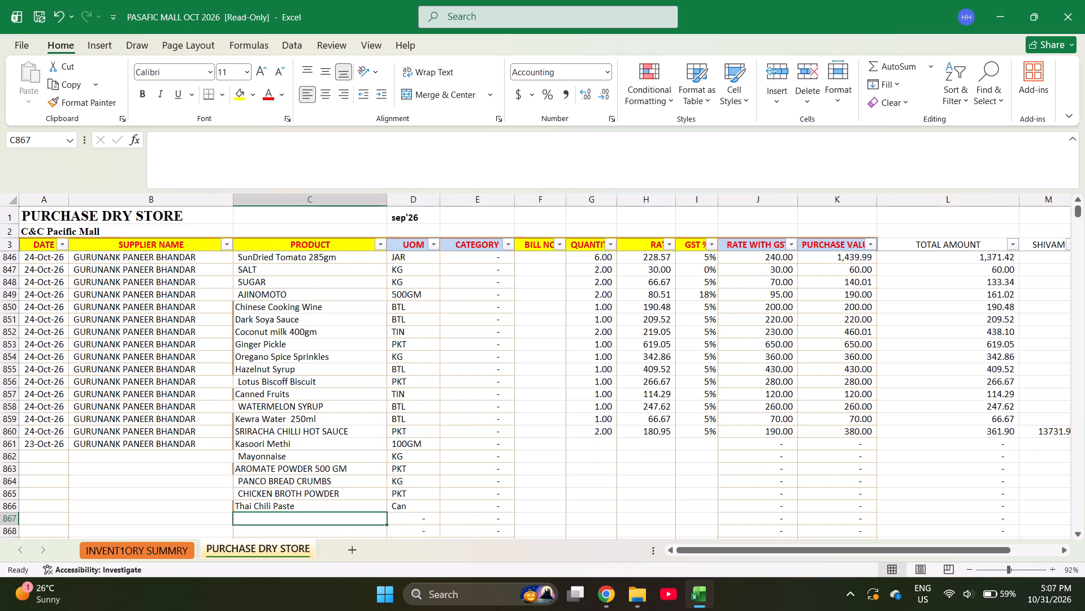
text(GI)
key(Return)
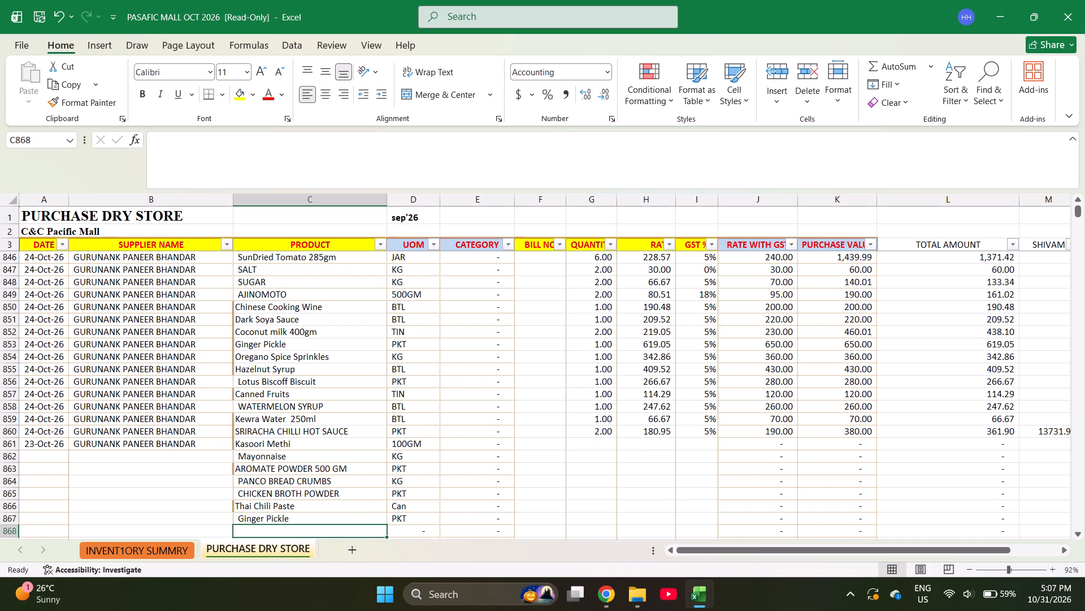
Find GARAM in the inventory summary sheet and copy Garam Masala into product cell C868 of PURCHASE DRY STORE.
key(ctrl+Page_Up)
key(ctrl+f)
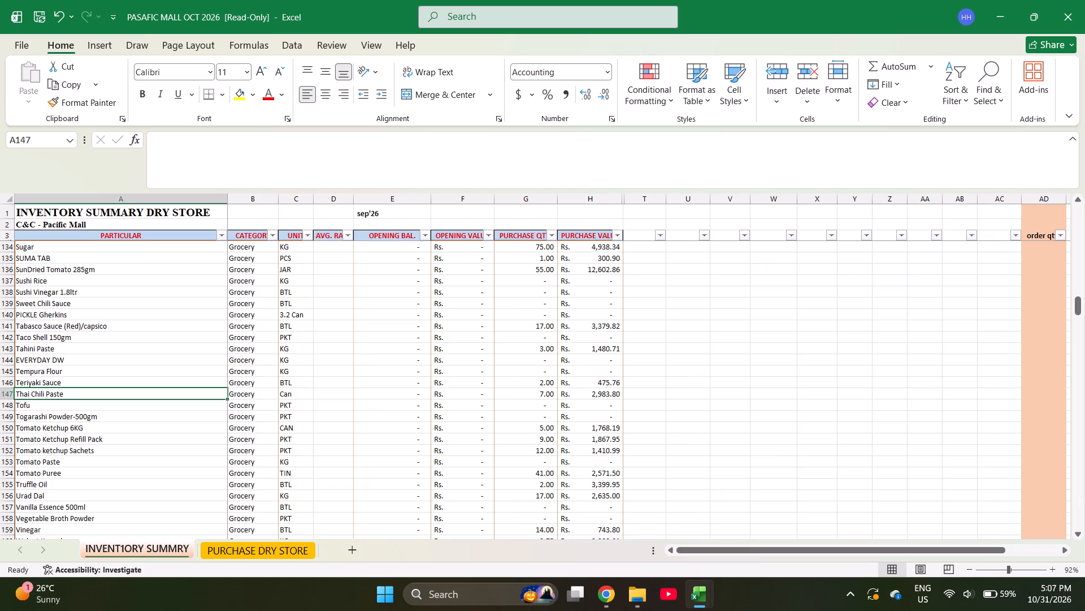
text(GR)
key(BackSpace)
key(BackSpace)
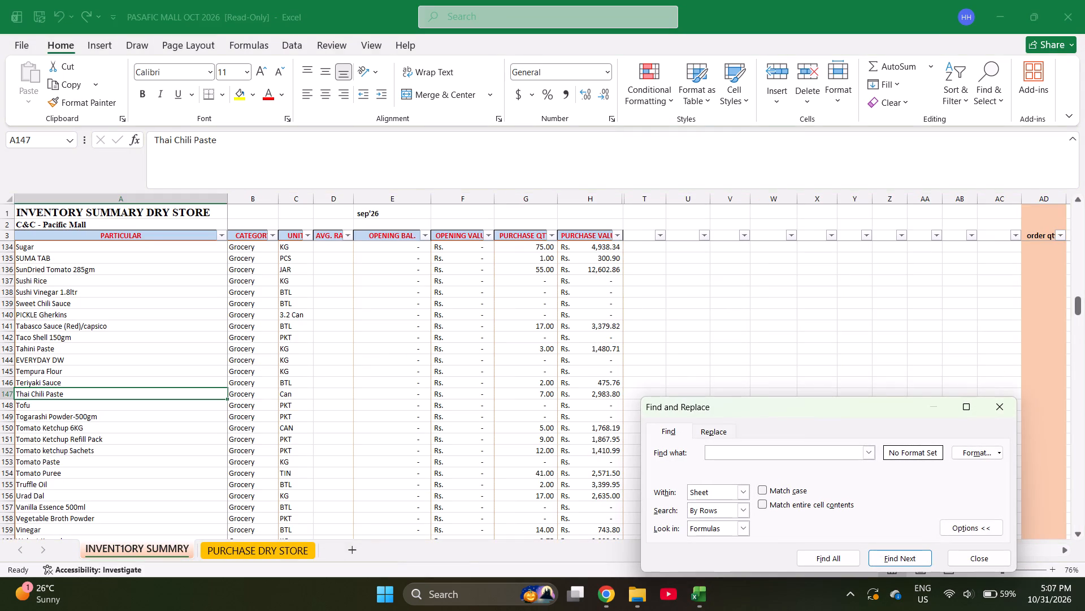
key(g)
text(AR)
text(AM)
key(Return)
key(Escape)
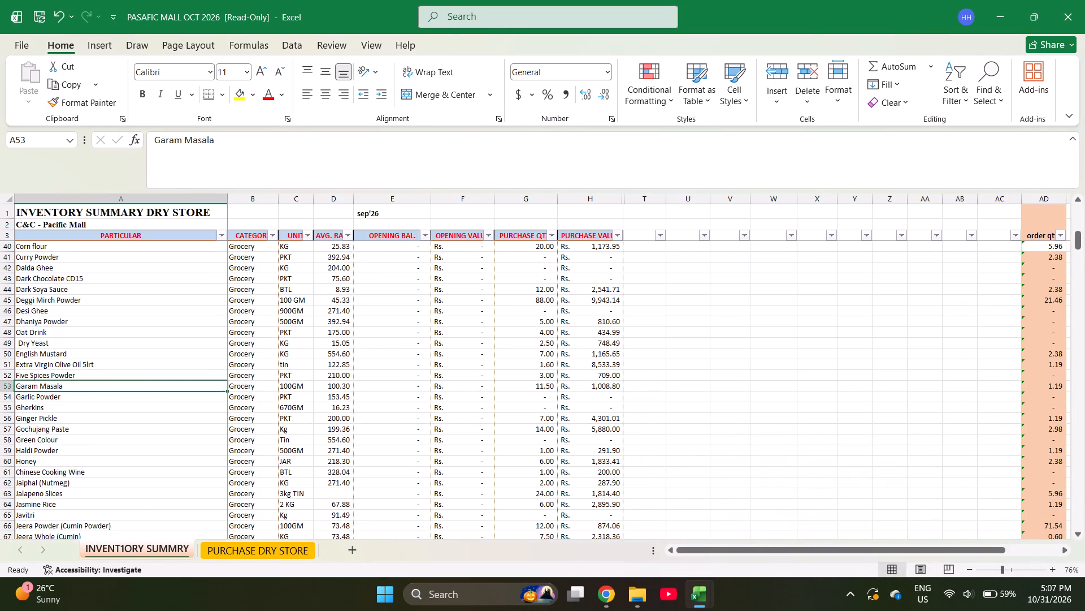
key(ctrl+c)
key(ctrl+Page_Down)
key(Return)
key(Return)
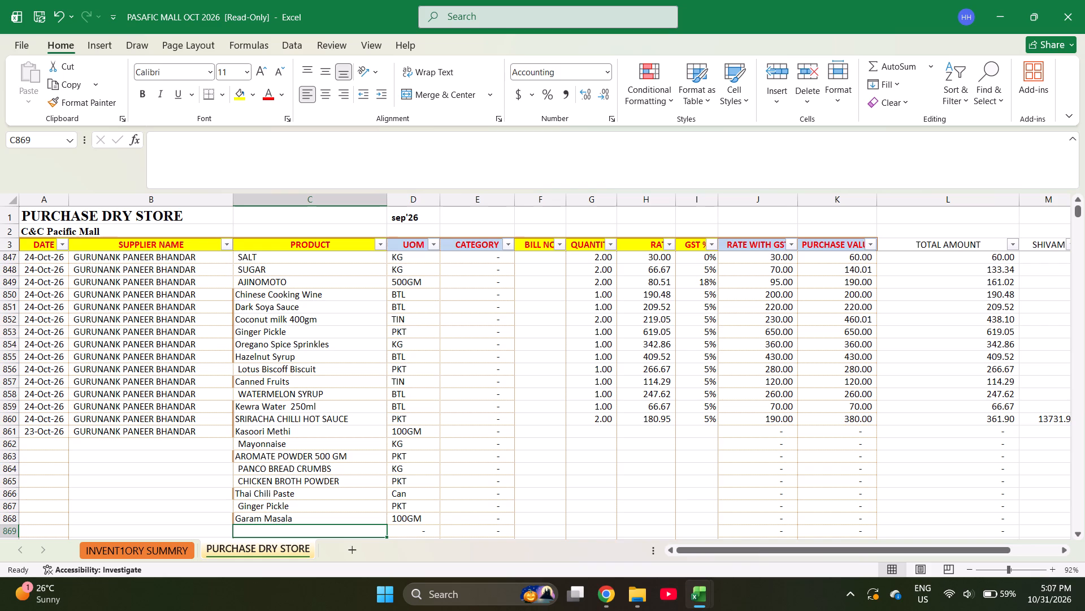
Find MUST in the inventory summary sheet and copy Mustard Oil 1ltr into product cell C869 of PURCHASE DRY STORE.
key(ctrl+Page_Up)
key(ctrl+f)
text(MUST)
key(Return)
key(Escape)
key(Right)
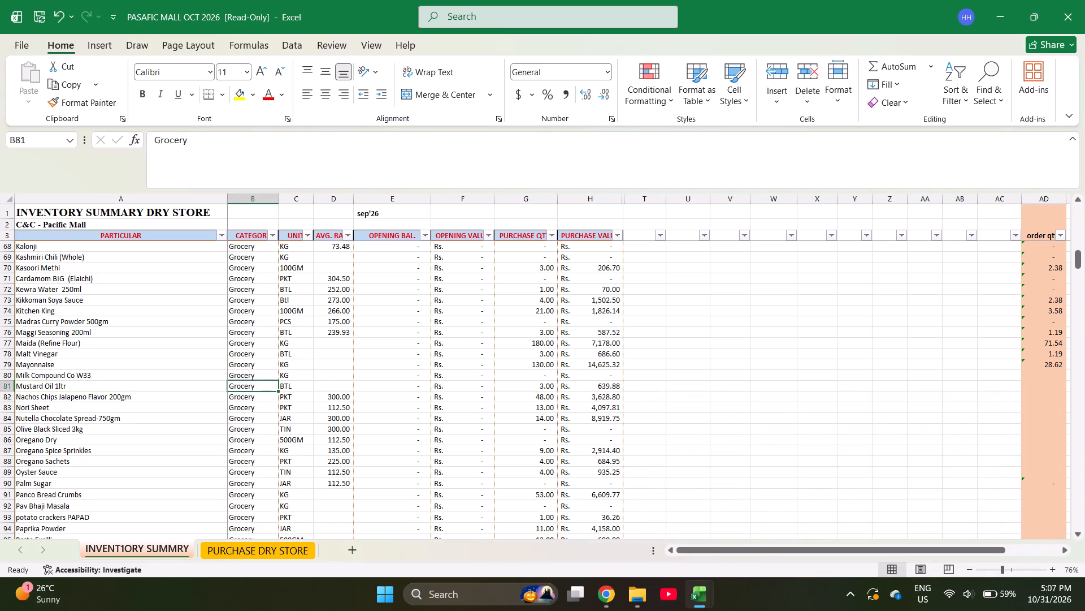
key(Left)
key(ctrl+c)
key(ctrl+Page_Down)
key(Return)
key(Return)
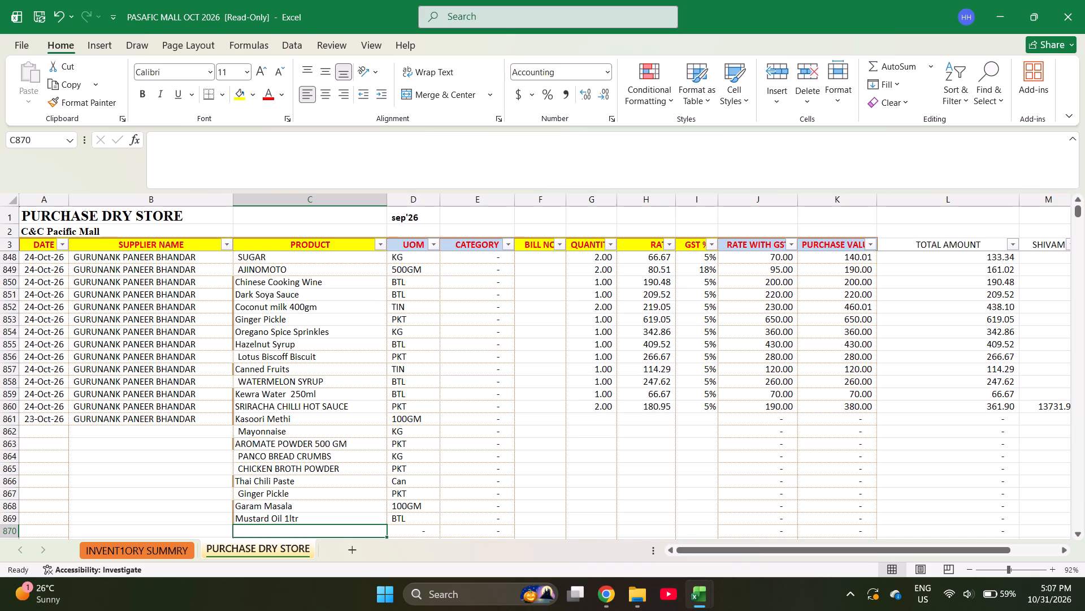
Find COND in the inventory summary sheet and copy CONDENSED MILK into product cell C870 of PURCHASE DRY STORE.
key(ctrl+Page_Up)
key(ctrl+f)
text(COND)
key(Return)
key(Escape)
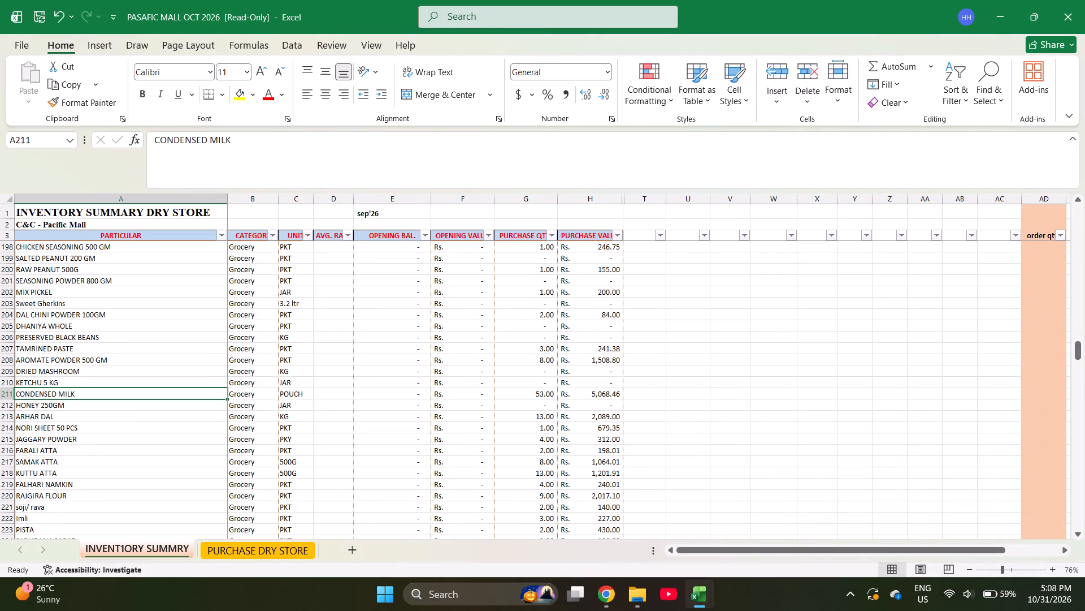
key(ctrl+c)
key(ctrl+Page_Down)
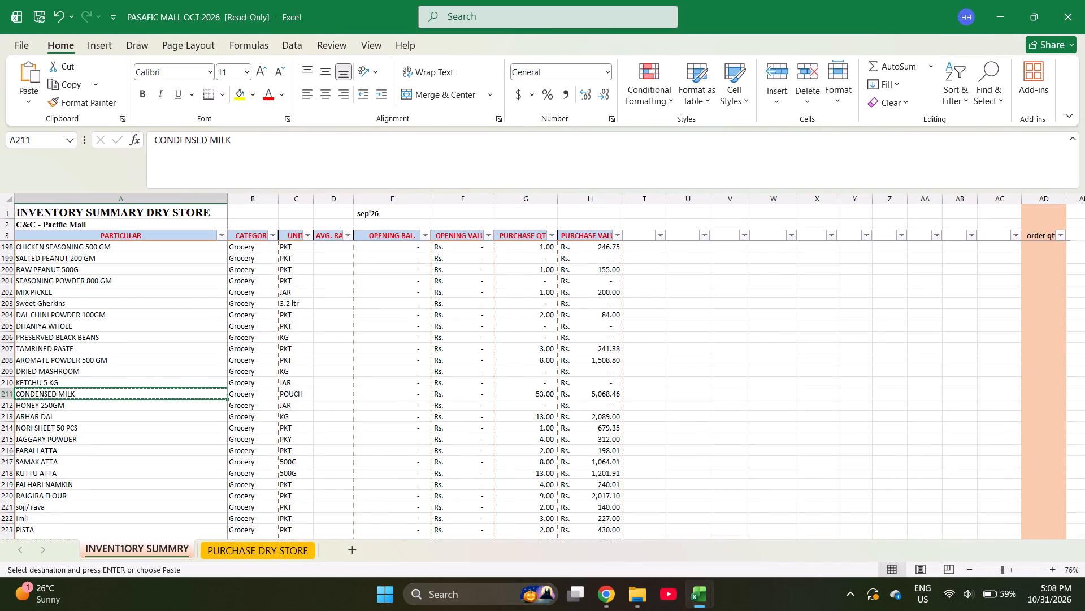
key(Return)
key(Return)
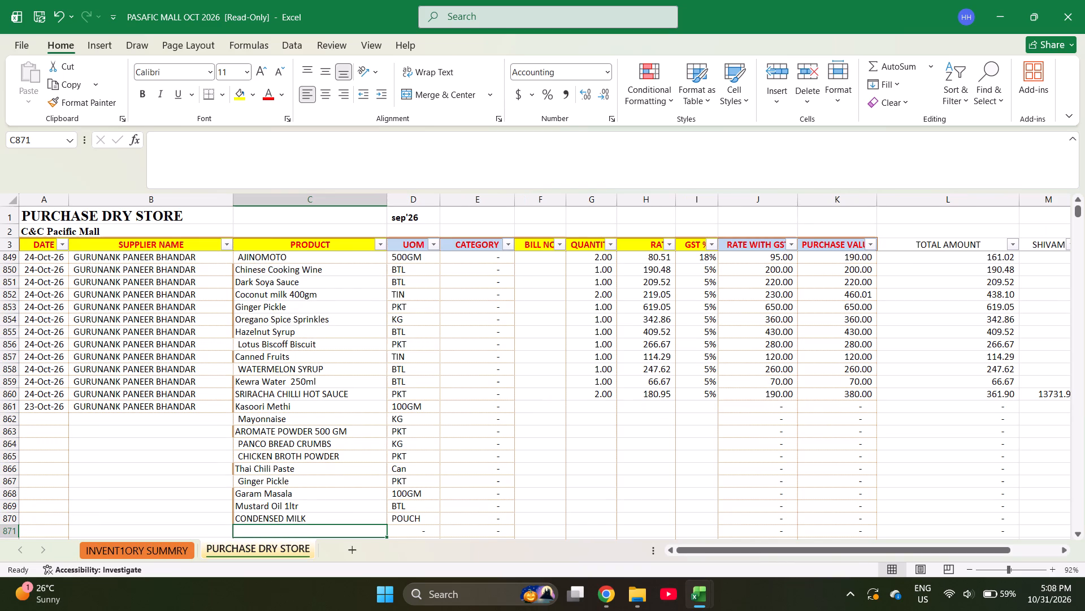
Enter the product Cashew Nuts 4 Pcs (Kaju) in C871.
text(CASHE)
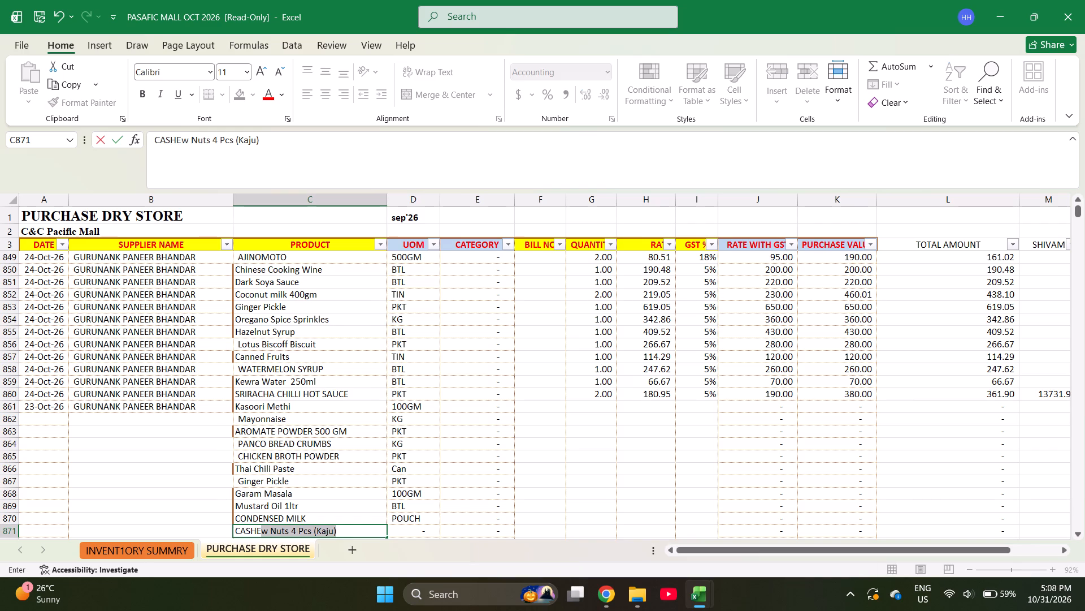
key(Return)
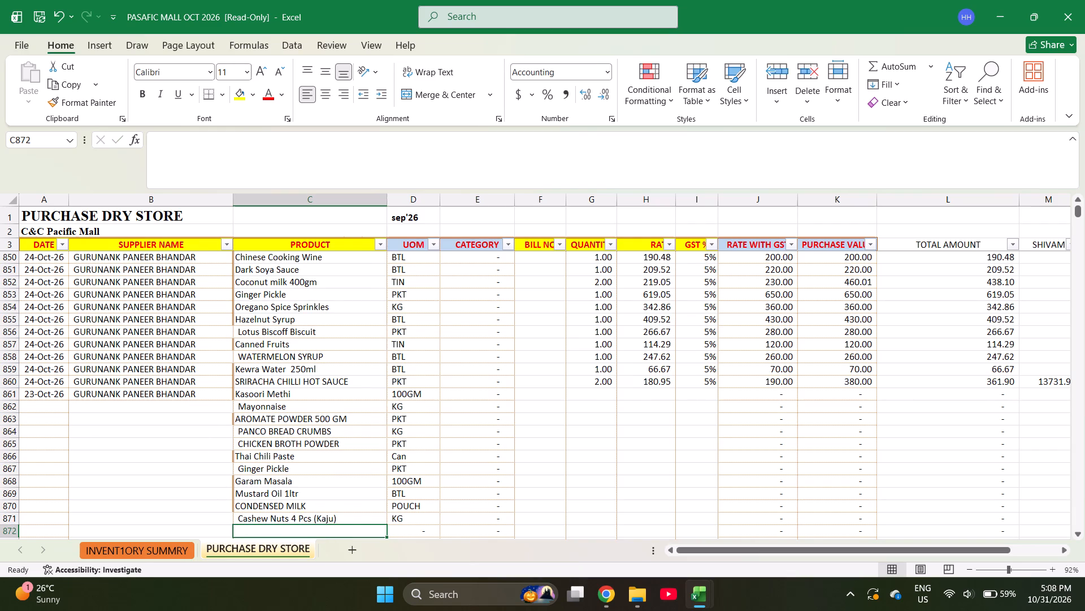
Select products C861:C871 to check how many items are listed.
key(Left)
key(ctrl+Up)
key(Right)
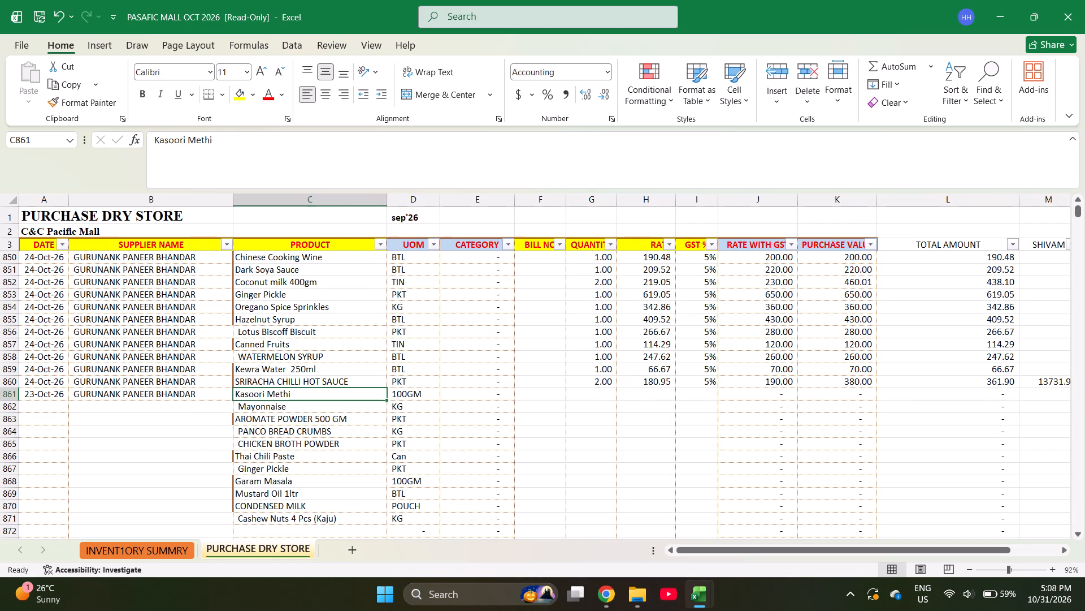
key(ctrl+shift+Down)
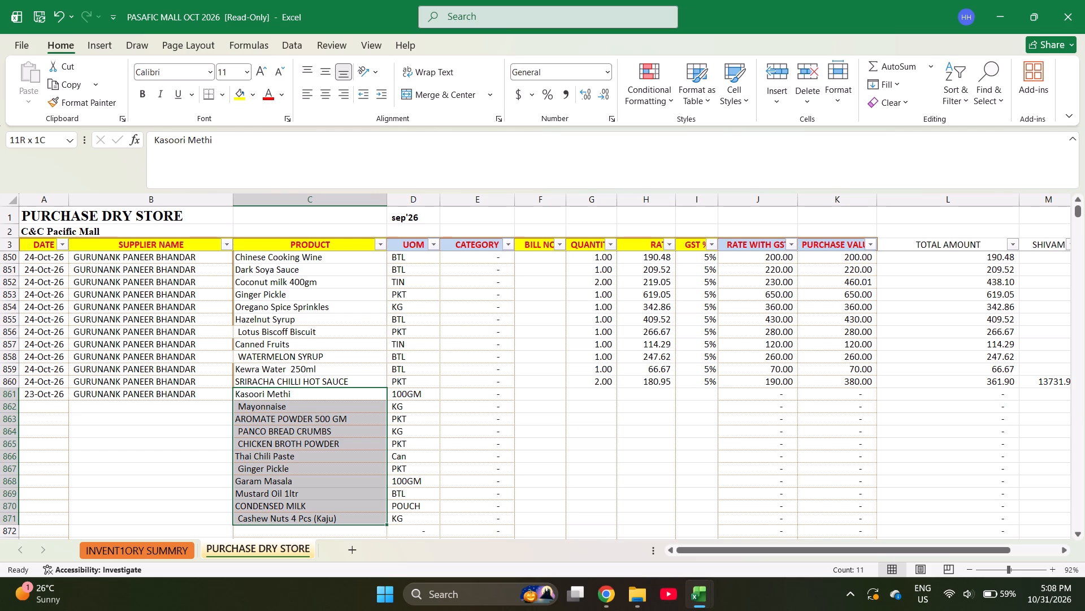
Fill bill number 5311 from F843 down to F860 for the 24-Oct-26 purchases.
key(Right)
key(Right)
key(Right)
key(ctrl+Up)
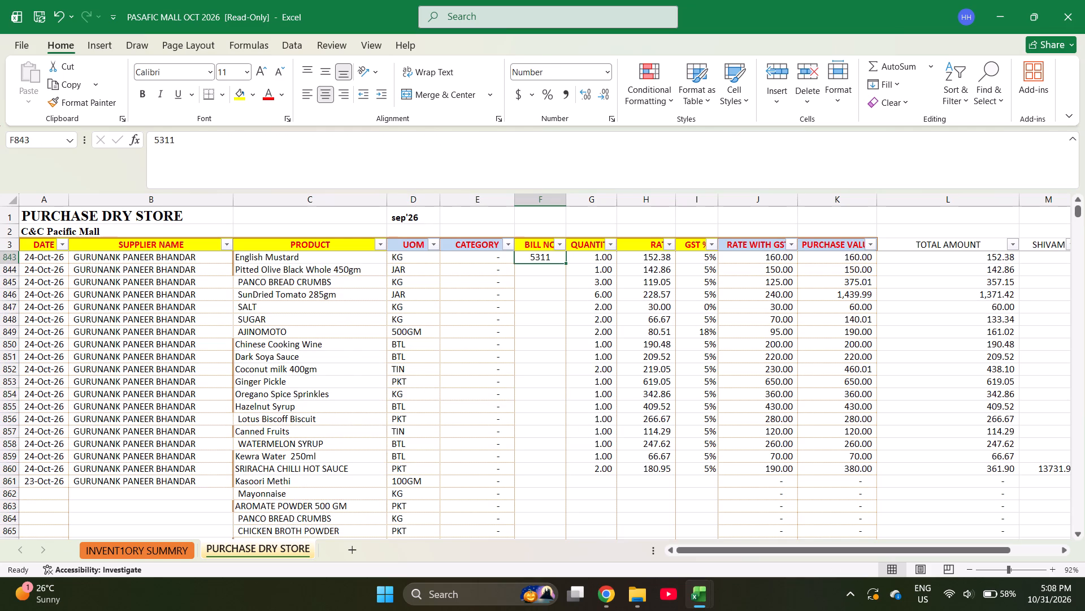
key(shift+Down)
key(shift+Down)
key(shift+Down)
key(shift+Down)
key(shift+Down)
key(shift+Down)
key(shift+Down)
key(shift+Down)
key(shift+Down)
key(shift+Down)
key(shift+Down)
key(shift+Down)
key(shift+Down)
key(shift+Down)
key(shift+Down)
key(shift+Down)
key(shift+Down)
key(shift+Down)
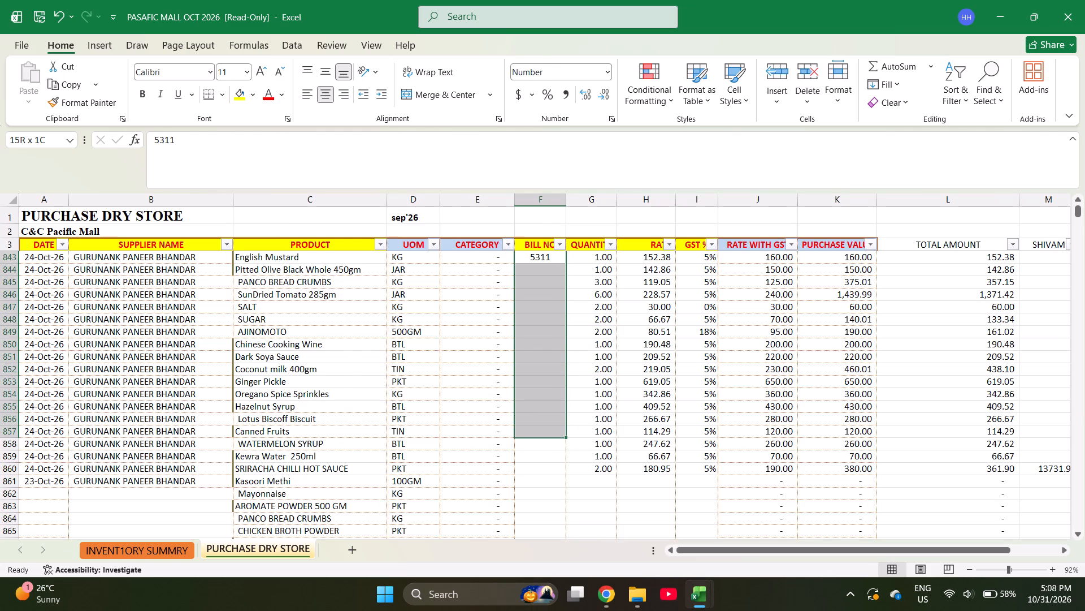
key(shift+Down)
key(shift+Down)
key(shift+Down)
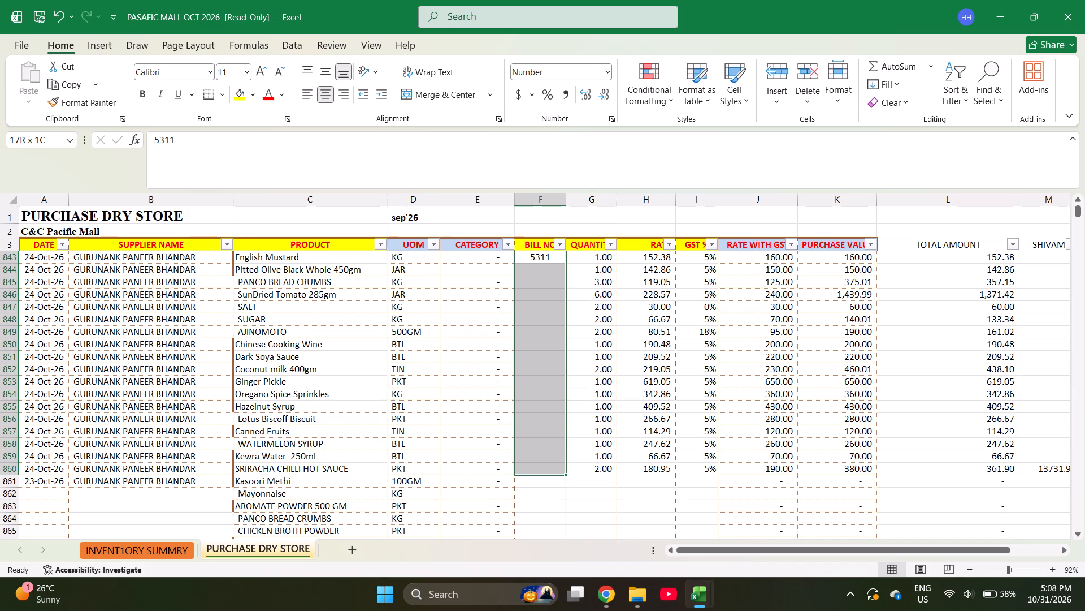
key(ctrl+d)
Enter bill number 5284 in F861 for the 23-Oct-26 purchase.
key(ctrl+Down)
key(Down)
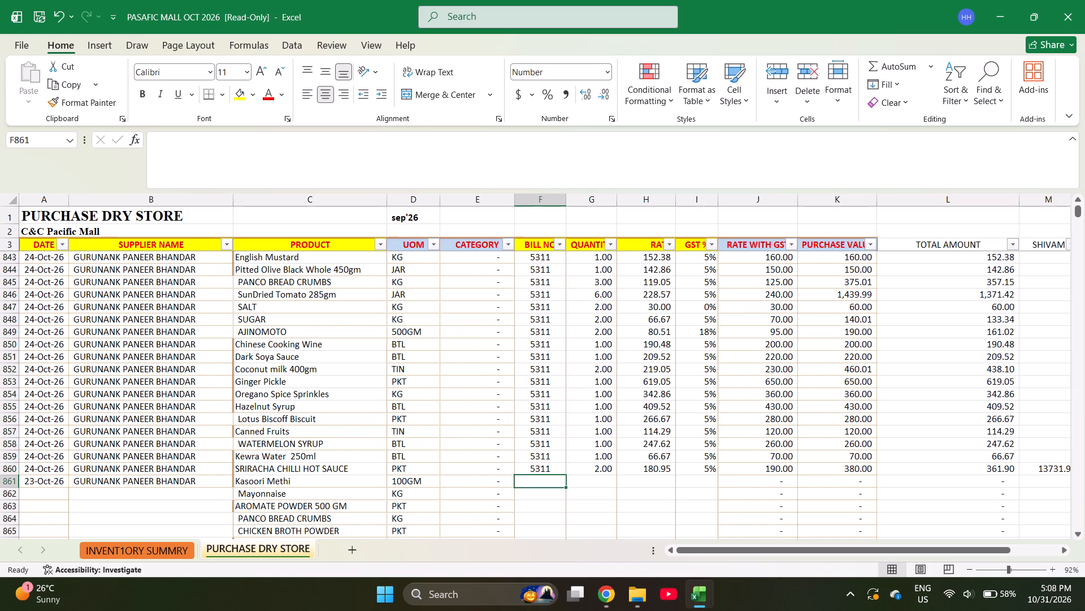
text(5284)
key(Right)
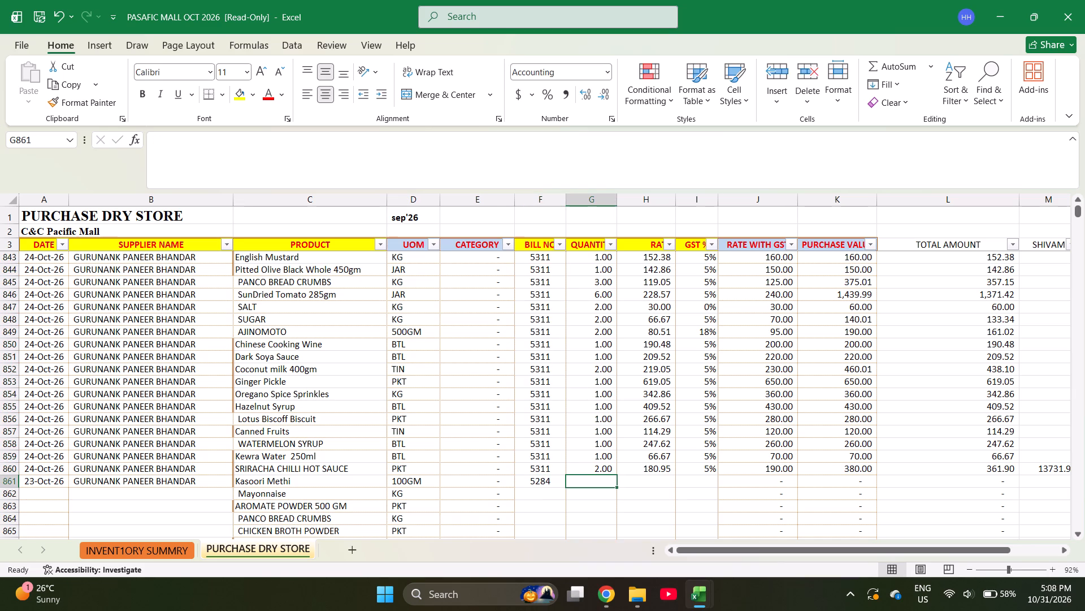
Enter quantities 1, 12, 1, 3, 1, 1 and 1 in G861:G867, from Kasoori Methi to Ginger Pickle.
key(1)
key(Return)
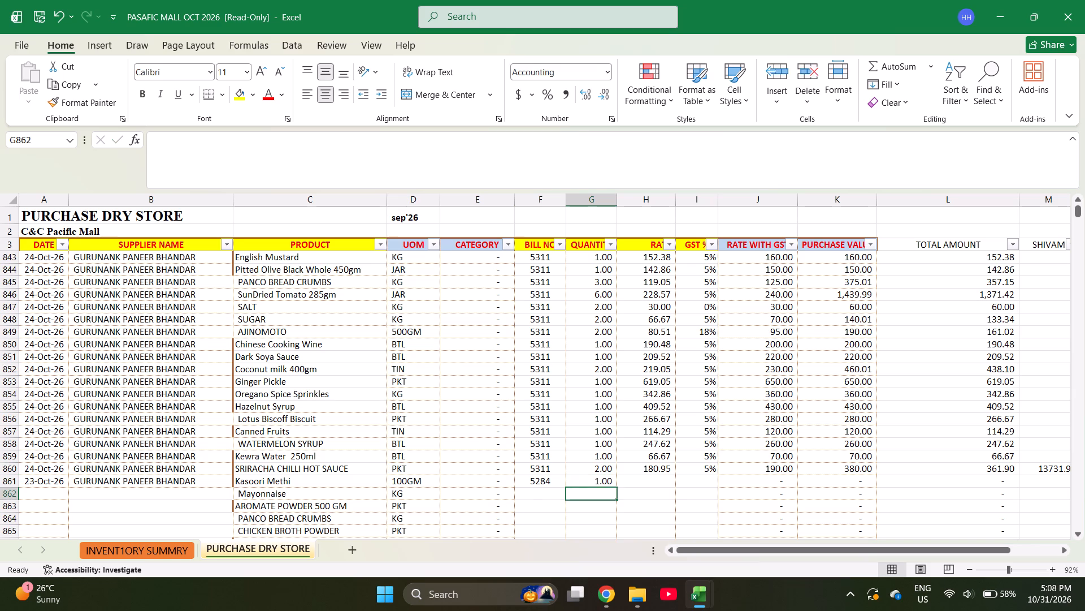
text(12)
key(Return)
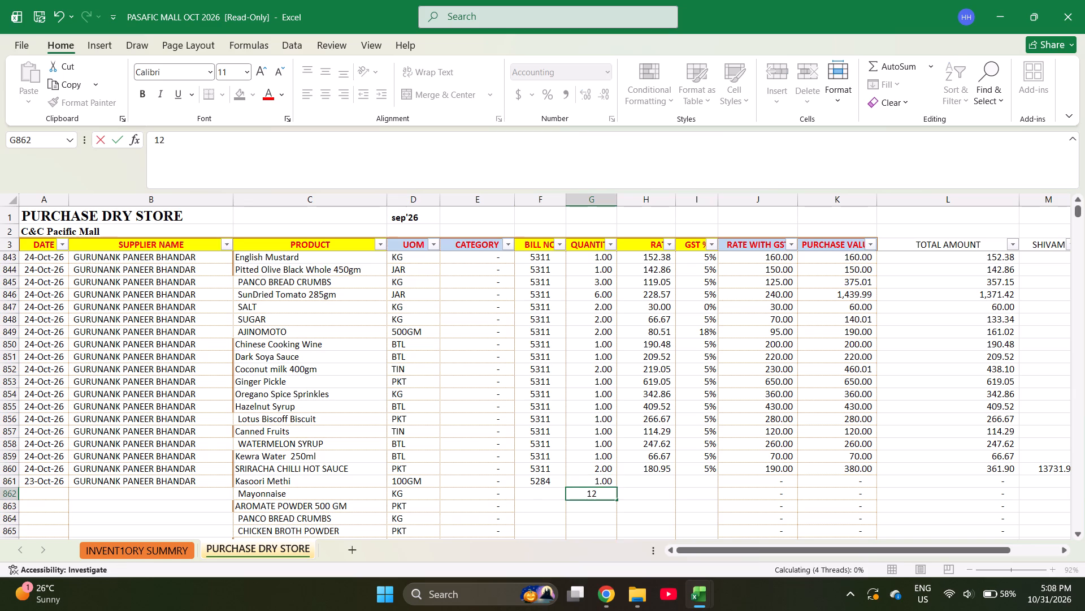
key(1)
key(Return)
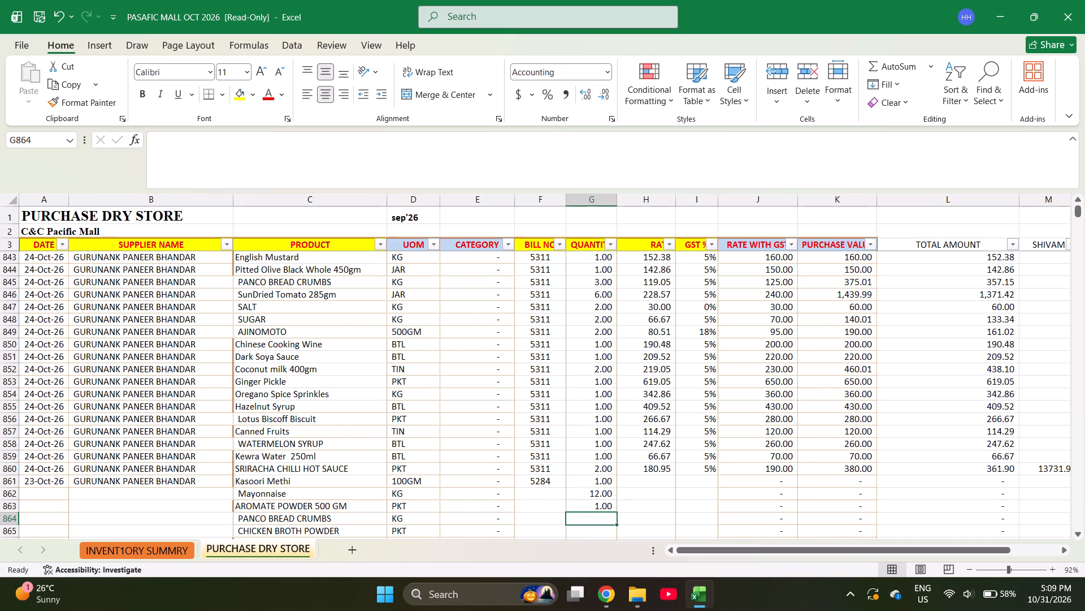
key(3)
key(Return)
key(1)
key(Return)
key(1)
key(Return)
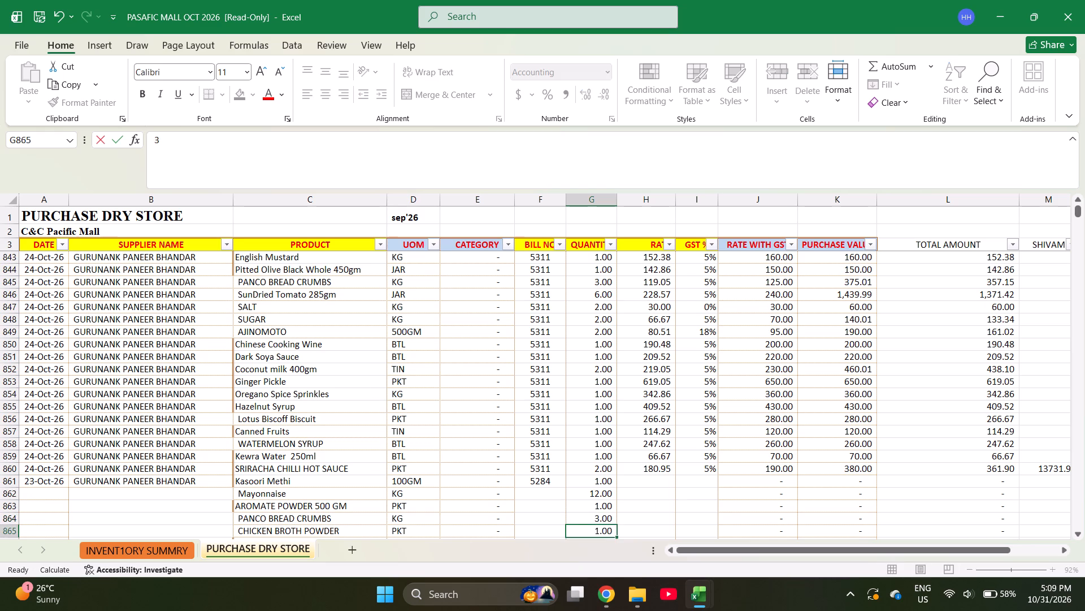
key(1)
key(Return)
Enter quantity 5 for Garam Masala in G868 and 1 for Mustard Oil 1ltr in G869.
text(0.5)
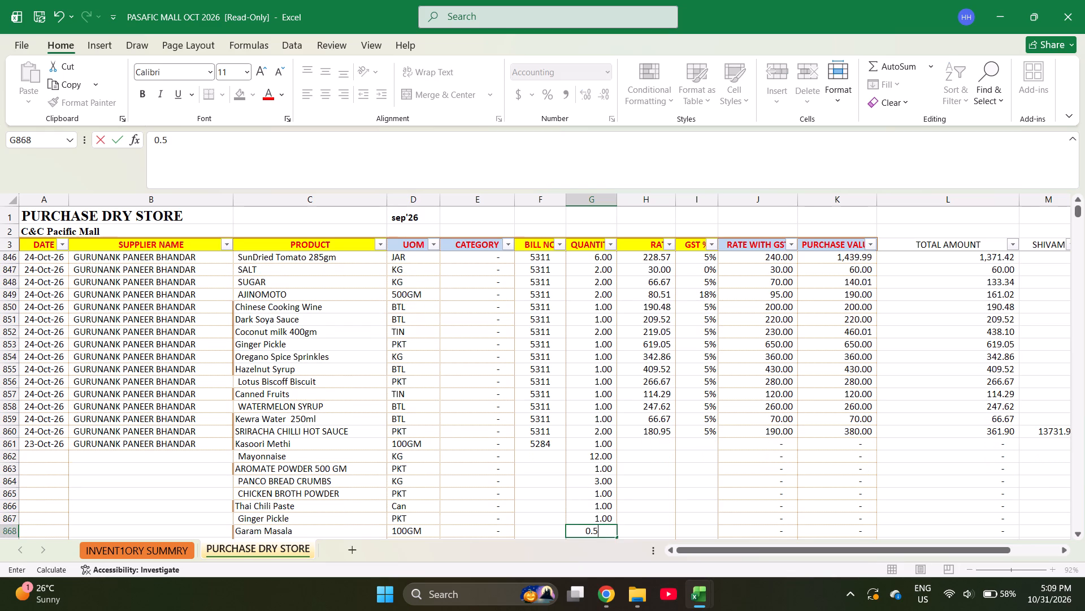
key(Return)
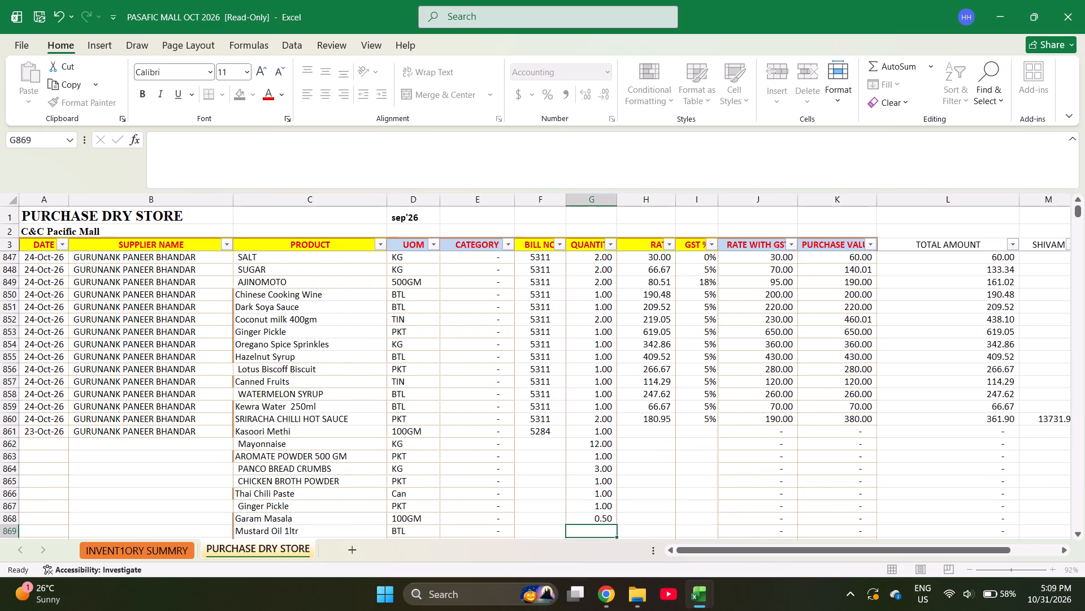
key(Up)
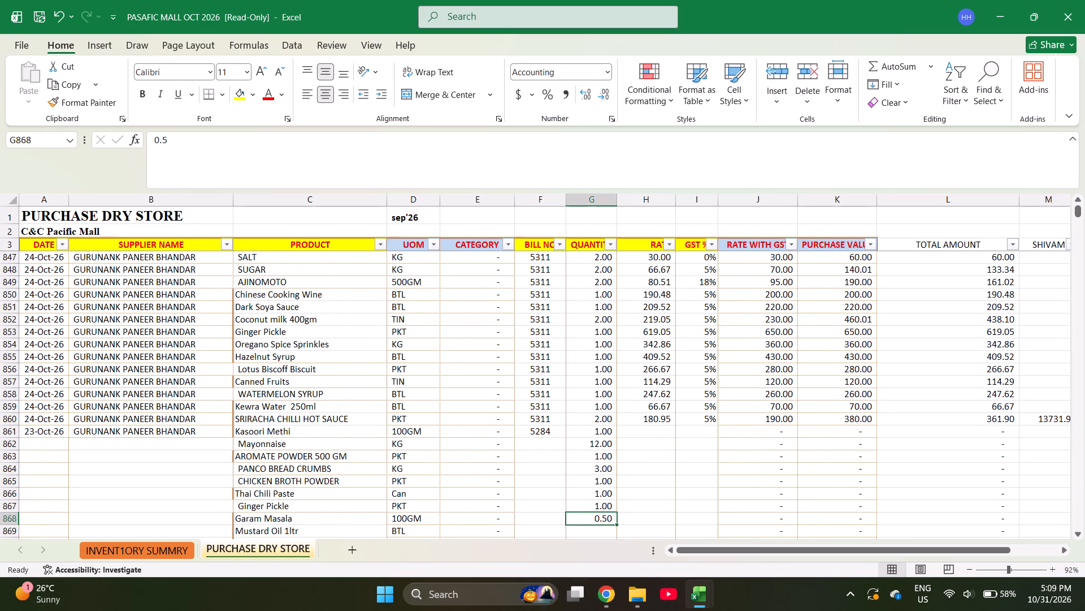
key(5)
key(Return)
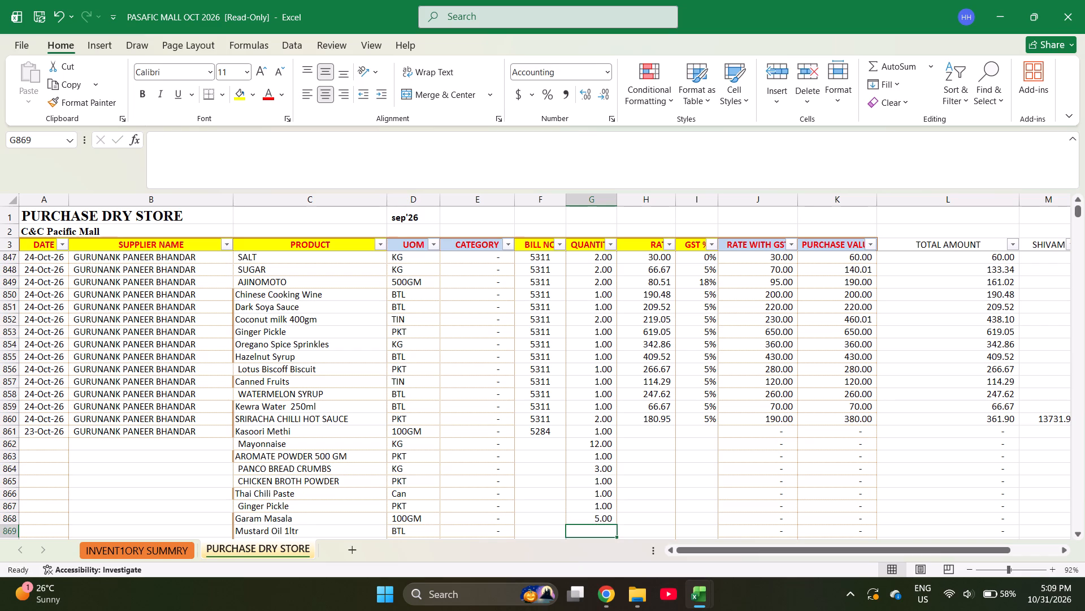
key(1)
key(Return)
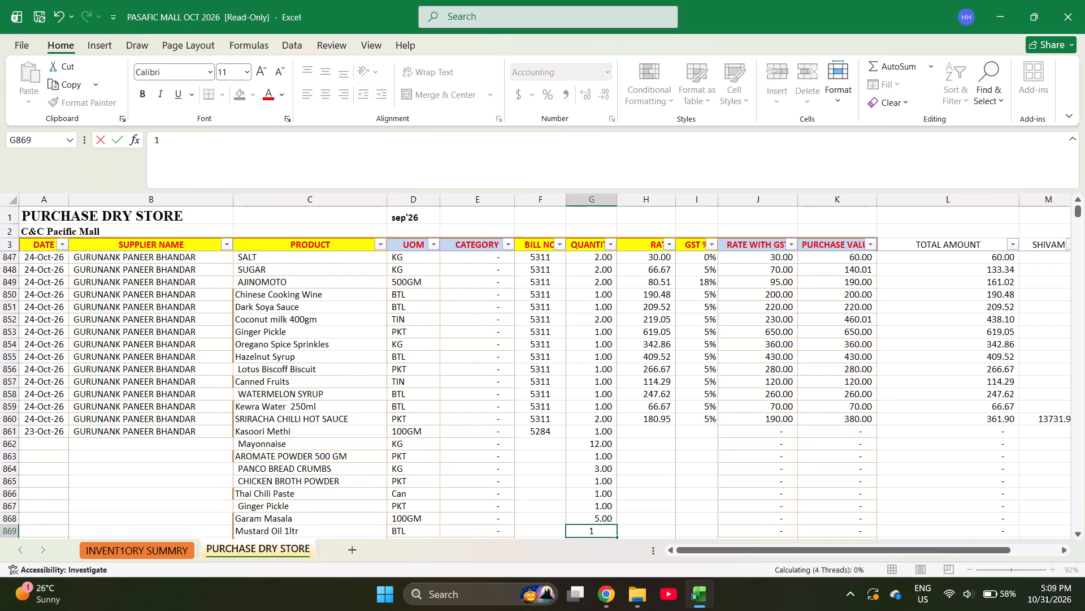
Enter the rates 114.29, 104.76 and 171.43 in H861:H863 for Kasoori Methi, Mayonnaise and Aromate Powder.
key(Right)
key(ctrl+Up)
key(Down)
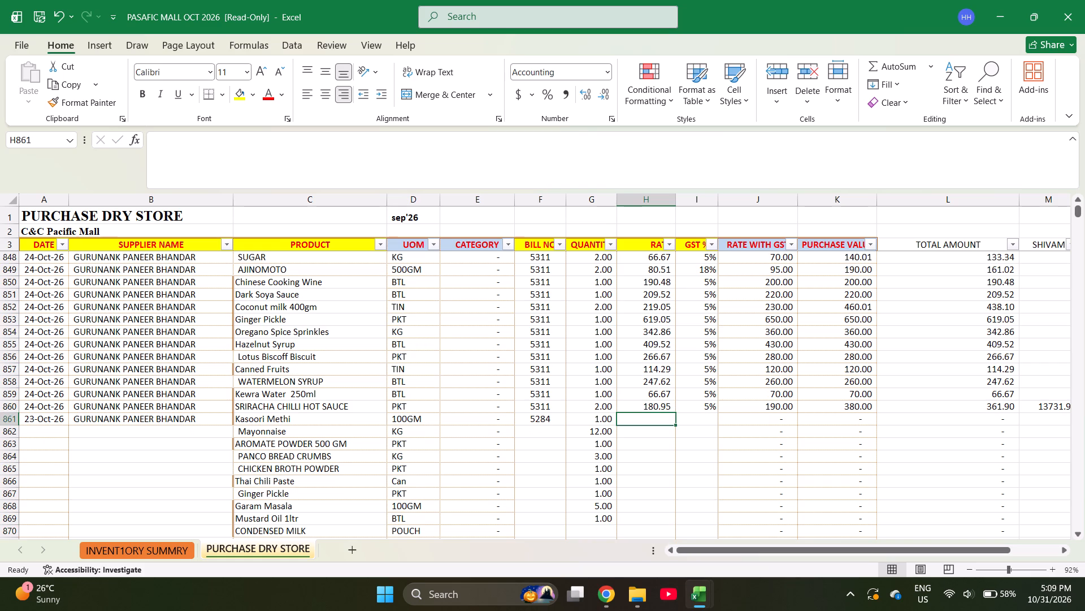
key(1)
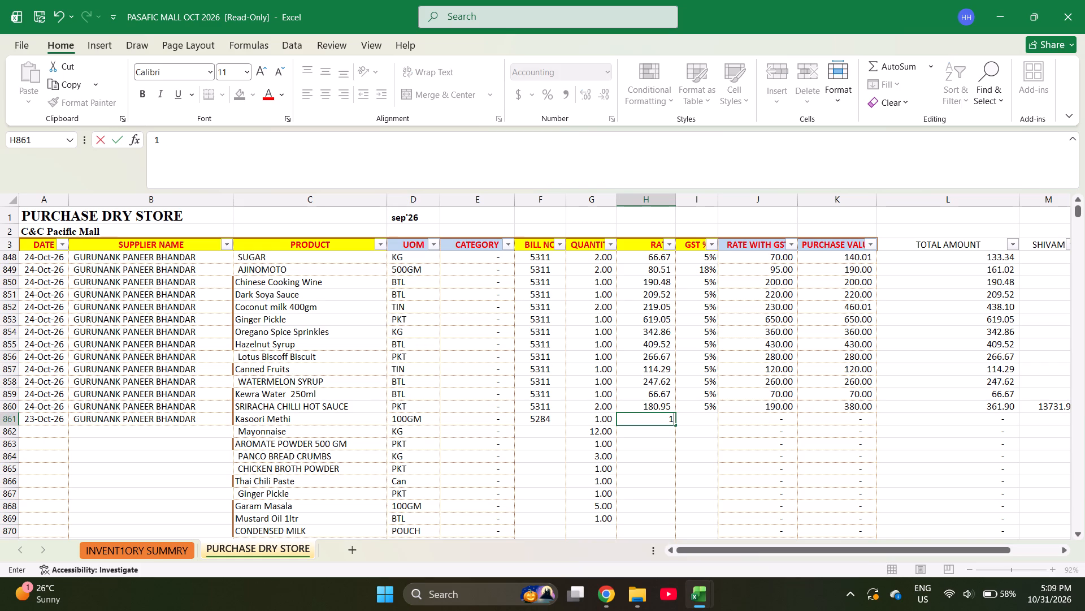
text(14)
text(.29)
key(Return)
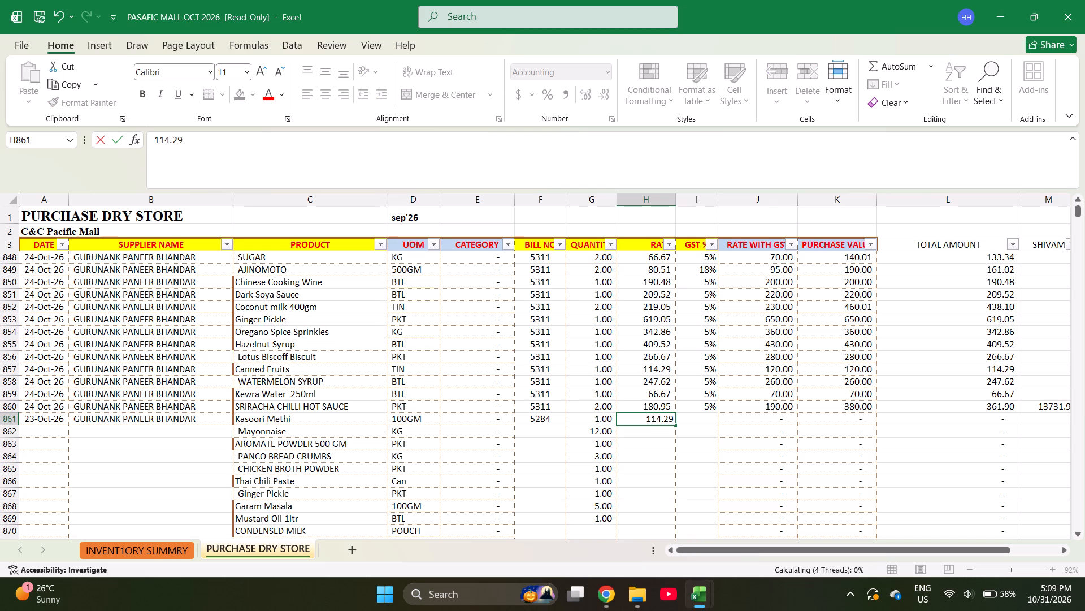
text(104)
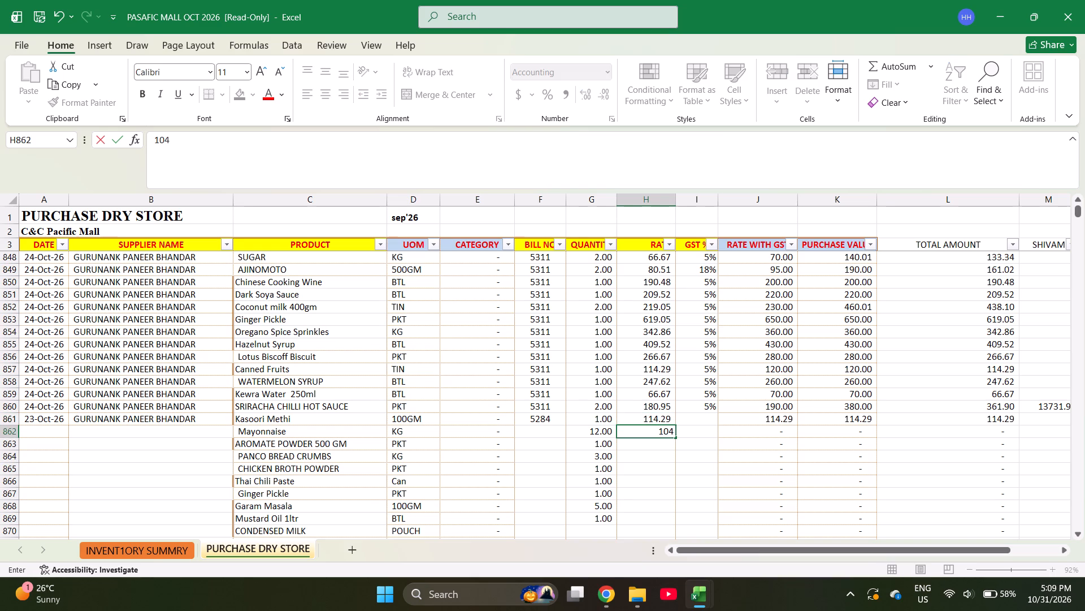
text(.76)
key(Return)
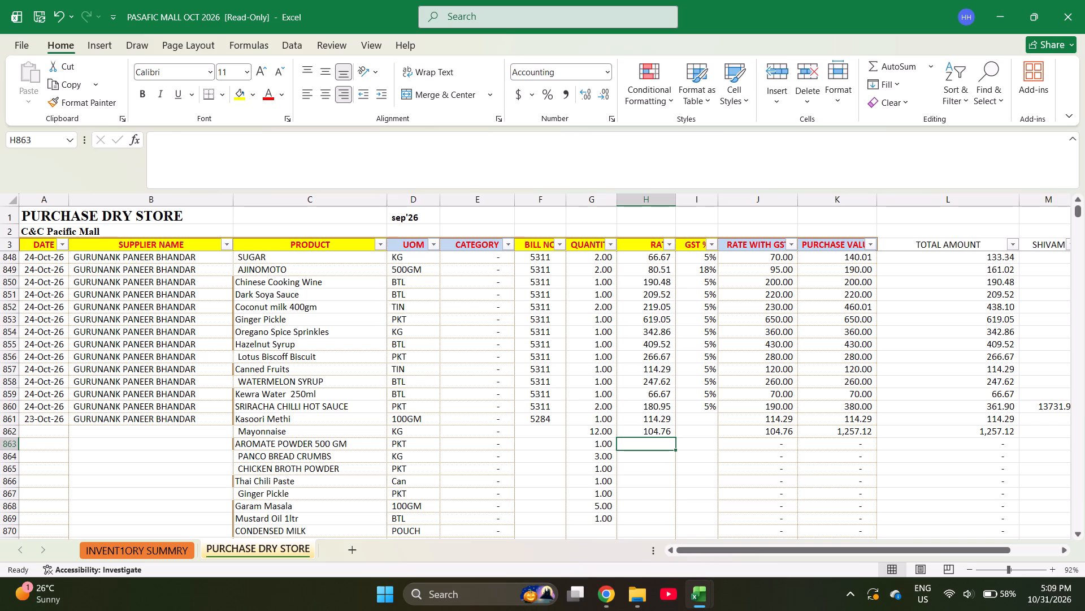
text(171.43)
key(Return)
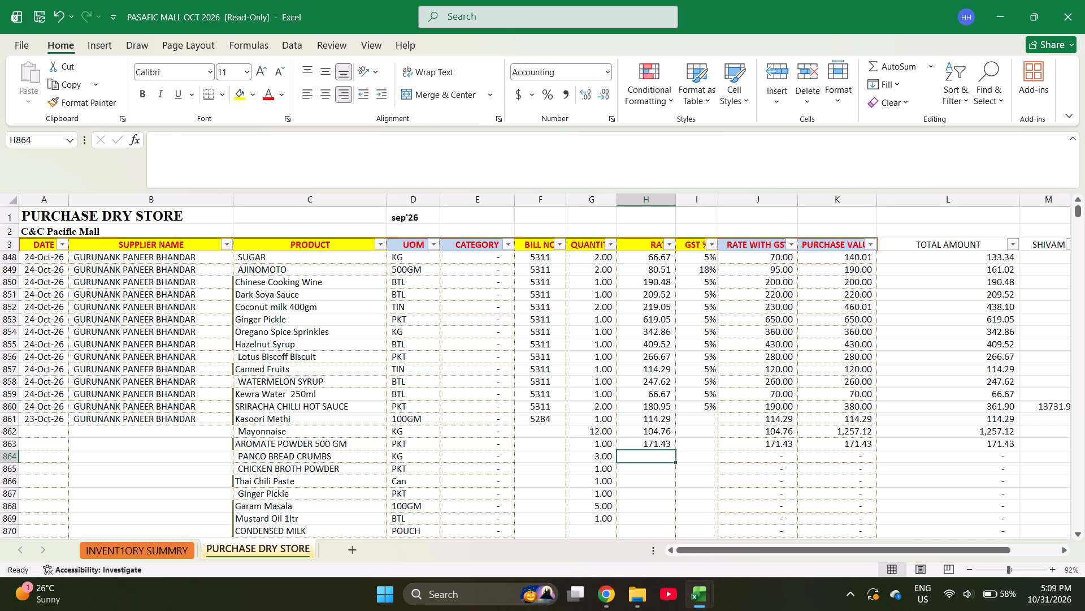
Enter the rates 119.05, 257.14, 428.57 and 619.05 in H864:H867, from Panco Bread Crumbs to Ginger Pickle.
text(119)
key(period)
text(05)
key(Return)
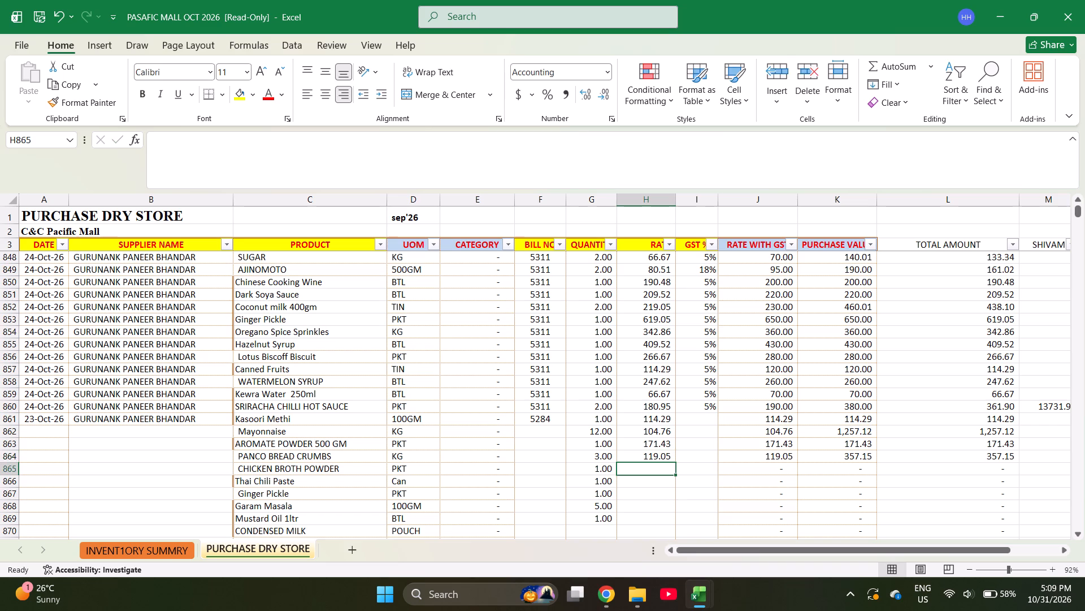
text(257.14)
key(Return)
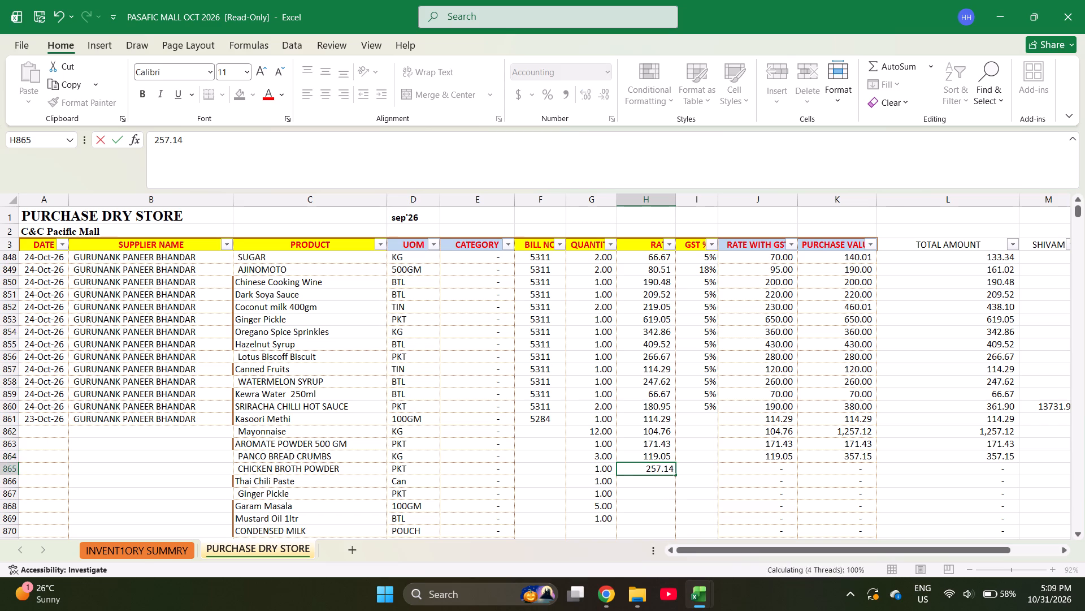
text(428)
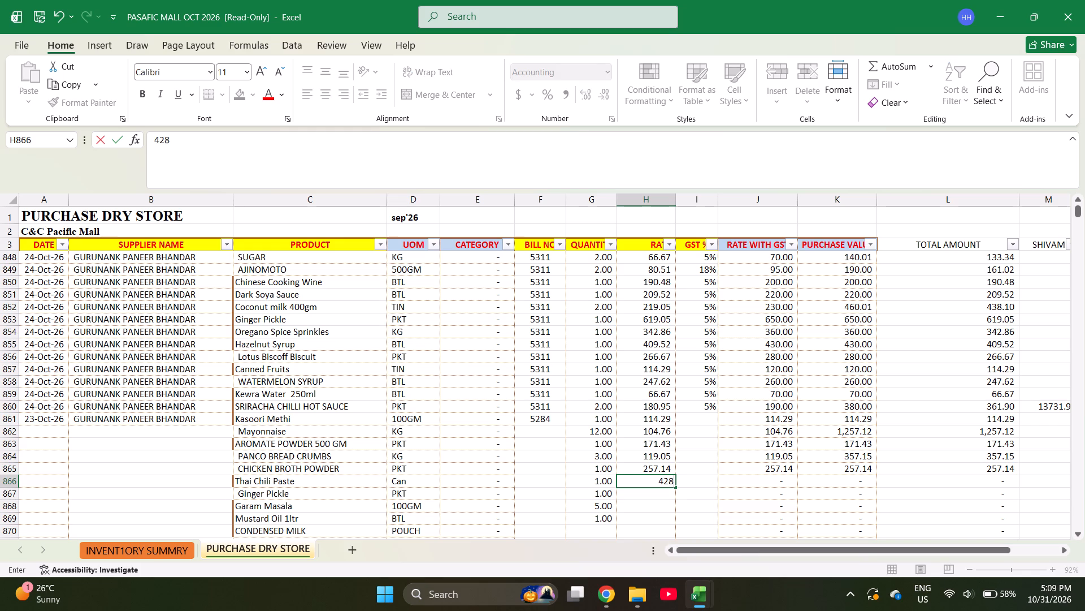
text(.57)
key(Return)
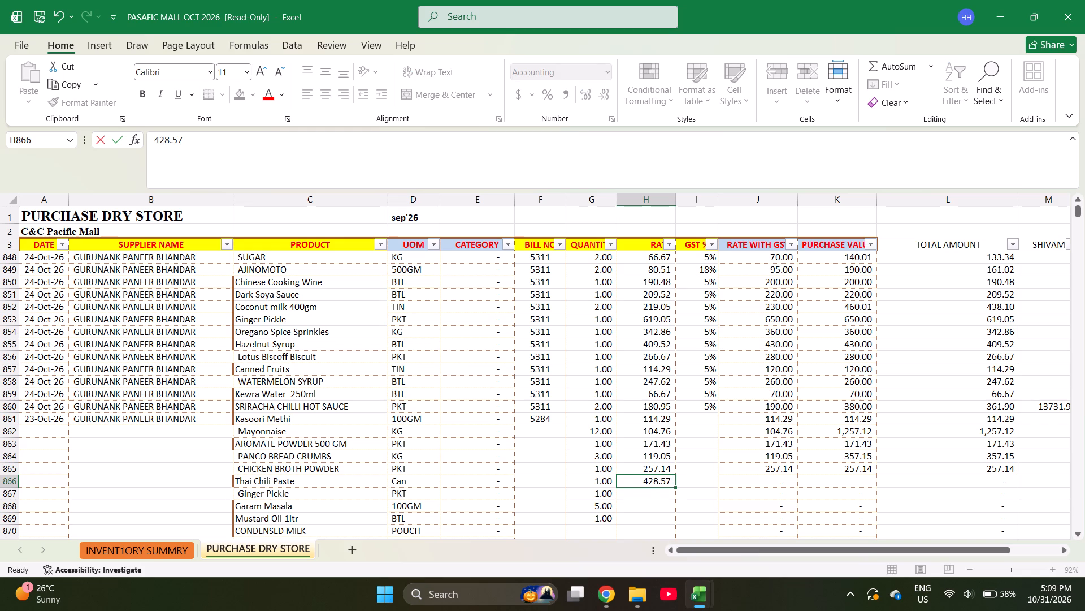
text(619.05)
key(Return)
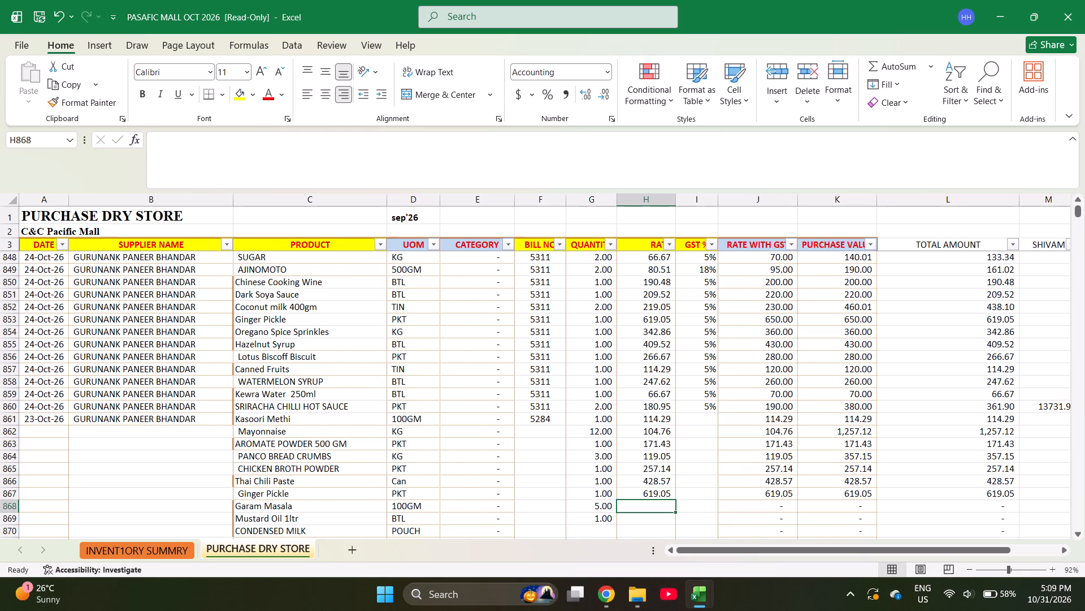
Enter rate 609.05 for Garam Masala in H868 and 185.711 for Mustard Oil 1ltr in H869.
text(609)
text(.05)
key(Return)
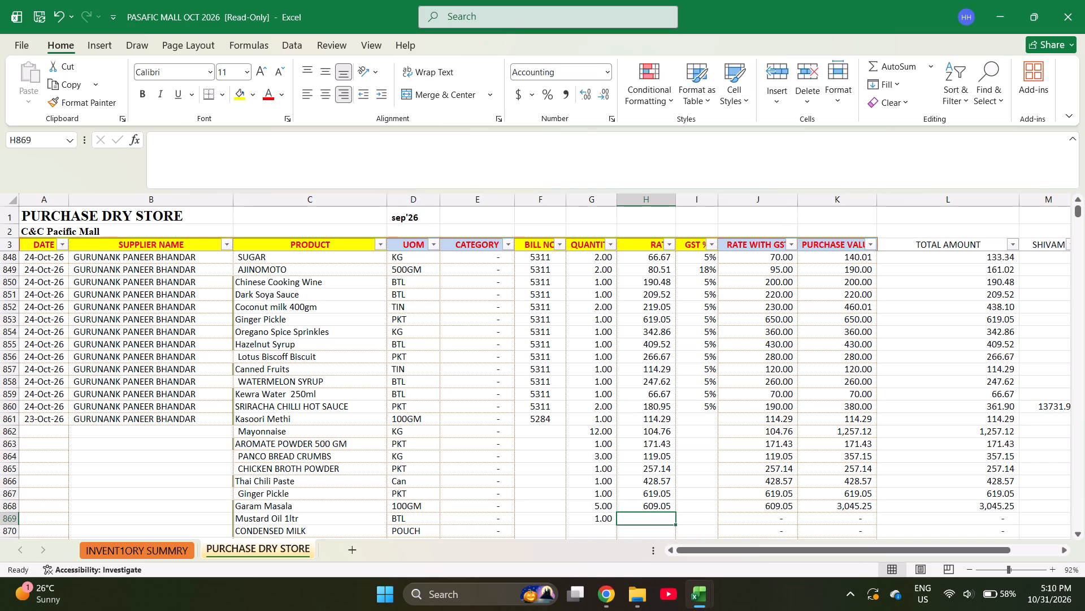
text(185)
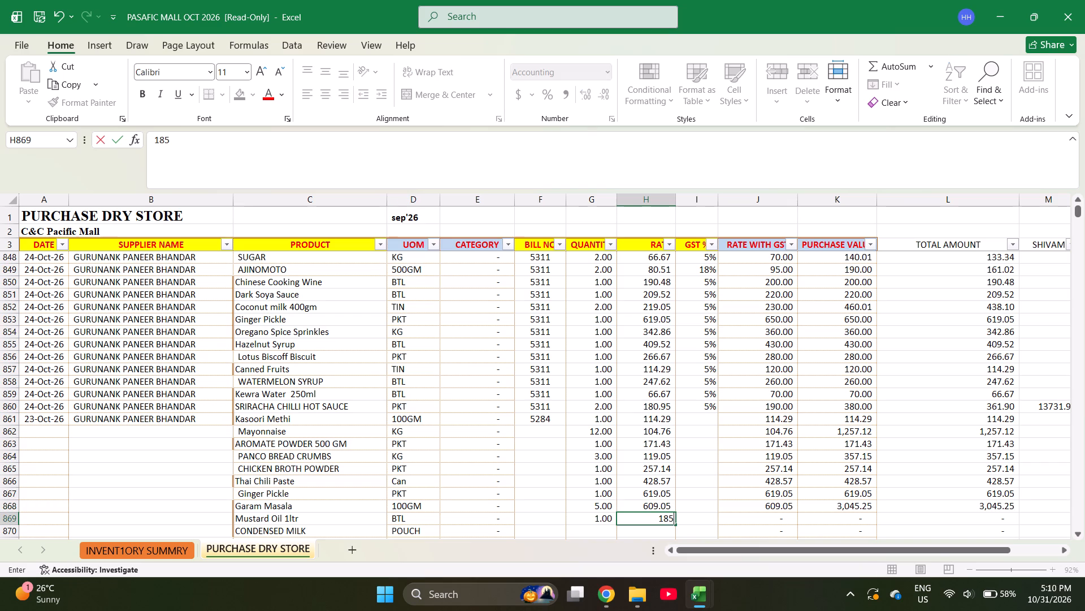
text(.4)
key(BackSpace)
text(71)
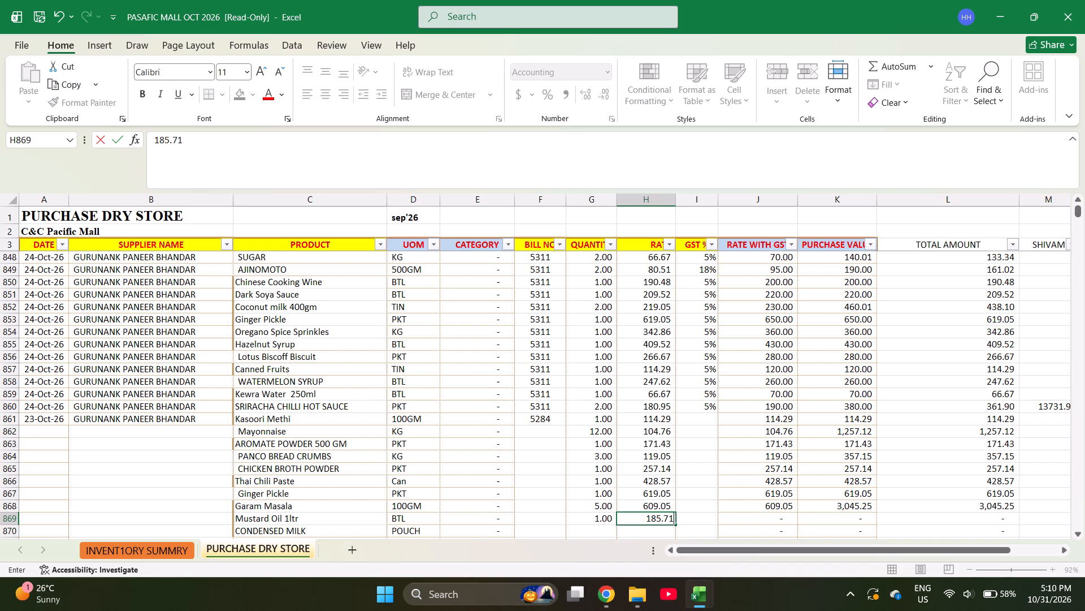
key(1)
key(Return)
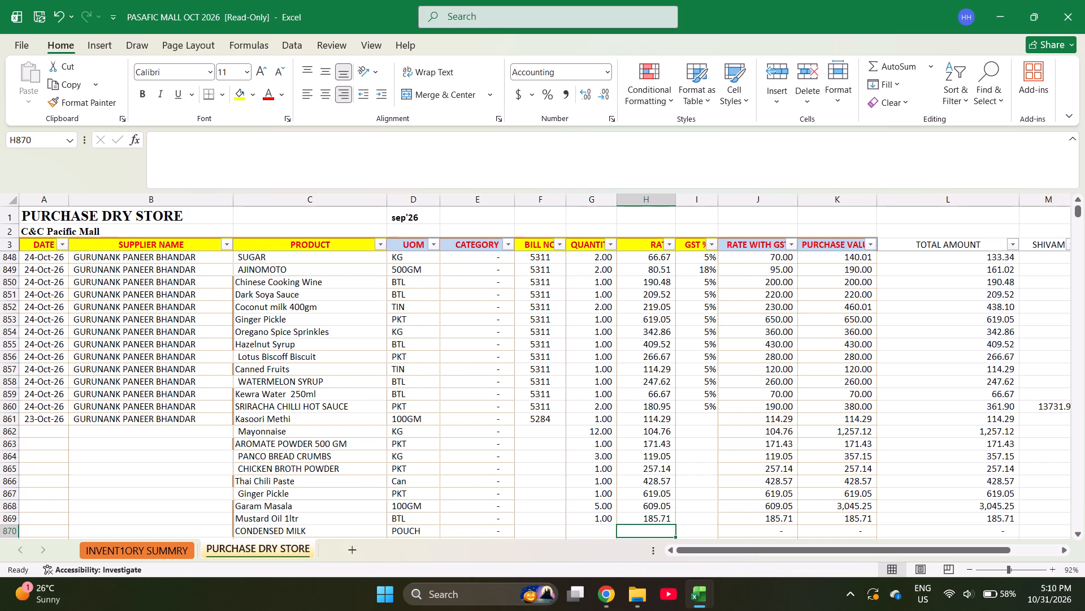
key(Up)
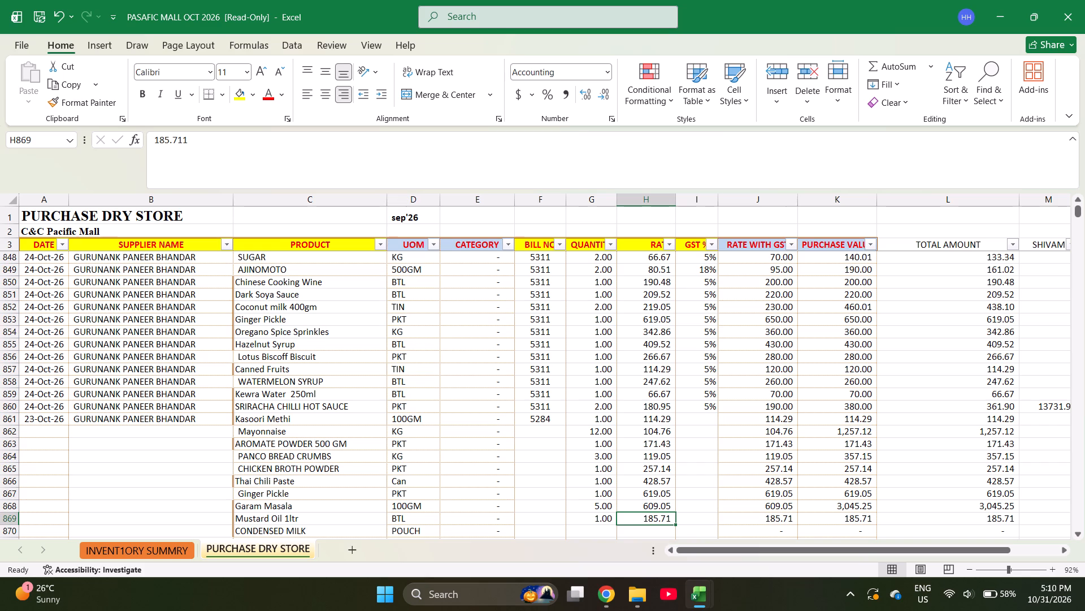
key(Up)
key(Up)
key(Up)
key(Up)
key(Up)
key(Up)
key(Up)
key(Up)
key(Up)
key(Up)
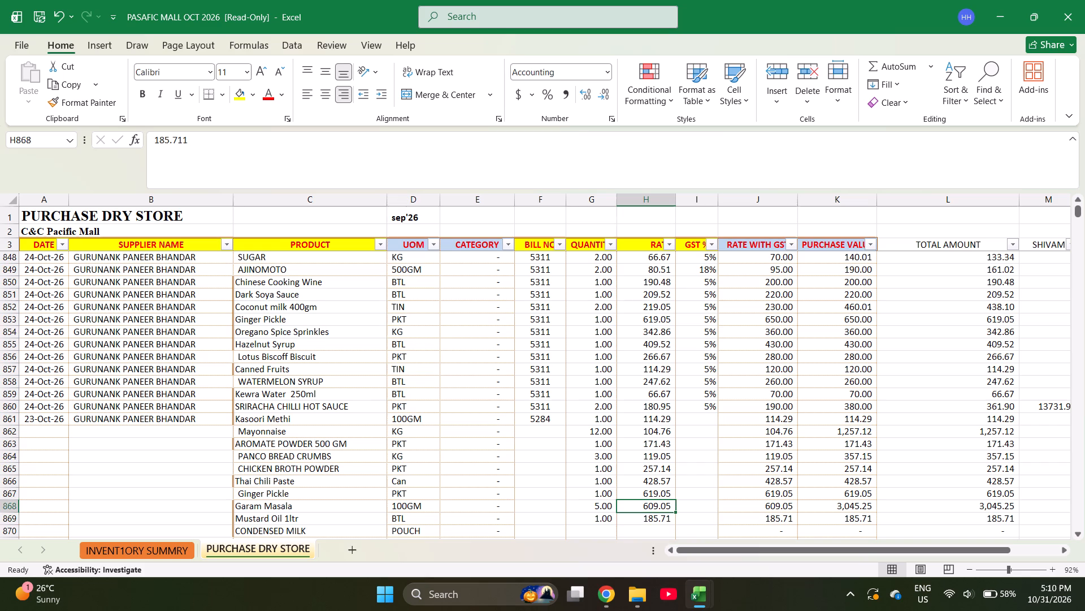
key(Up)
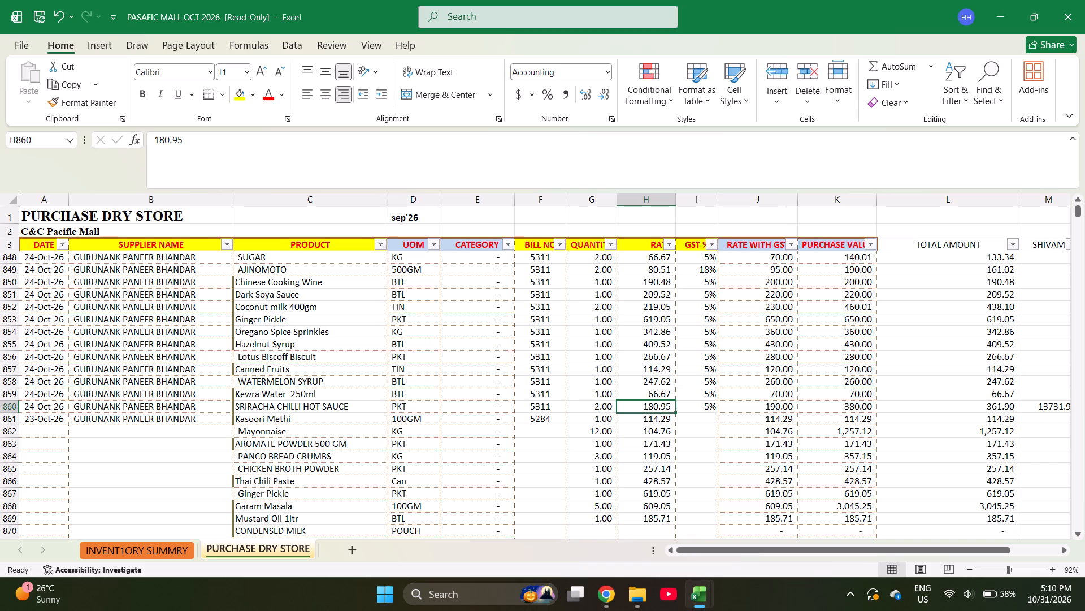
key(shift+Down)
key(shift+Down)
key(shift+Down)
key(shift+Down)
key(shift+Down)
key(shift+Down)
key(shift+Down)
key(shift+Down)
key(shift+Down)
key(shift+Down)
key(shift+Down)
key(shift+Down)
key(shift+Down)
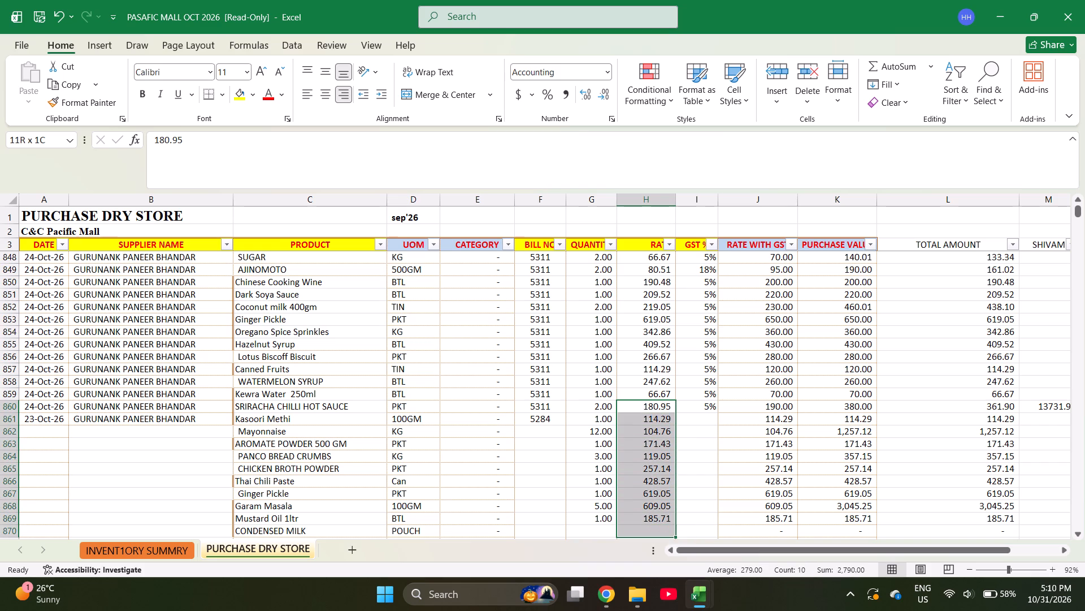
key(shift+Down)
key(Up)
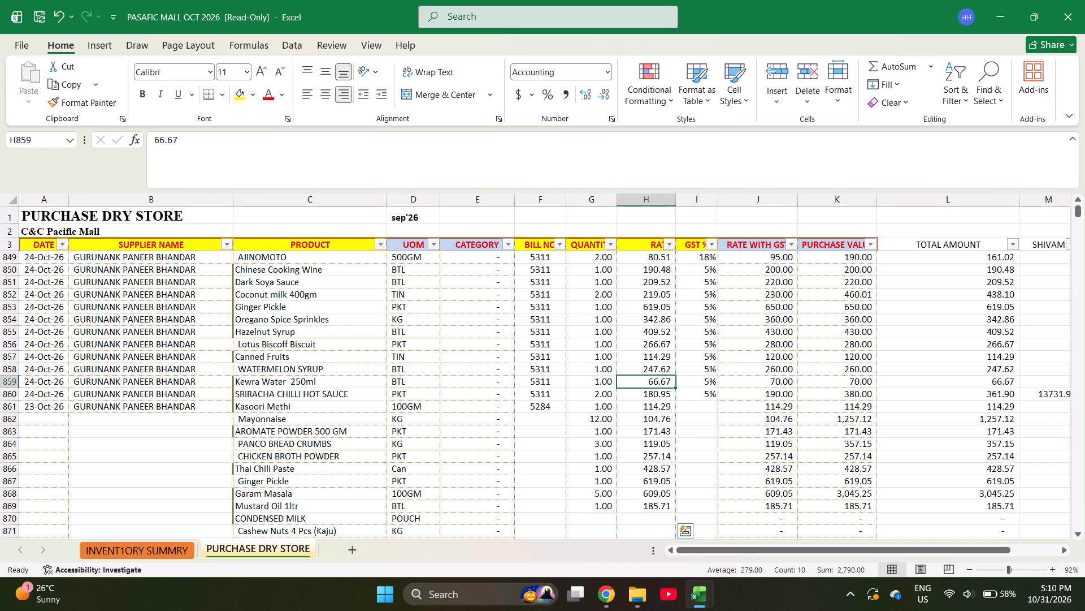
Enter the rate 138.10 for Condensed Milk in H870.
key(Down)
key(Down)
key(Down)
key(Down)
key(Down)
key(Down)
key(Down)
key(Down)
key(Down)
key(Down)
key(Down)
key(Down)
key(Down)
key(Down)
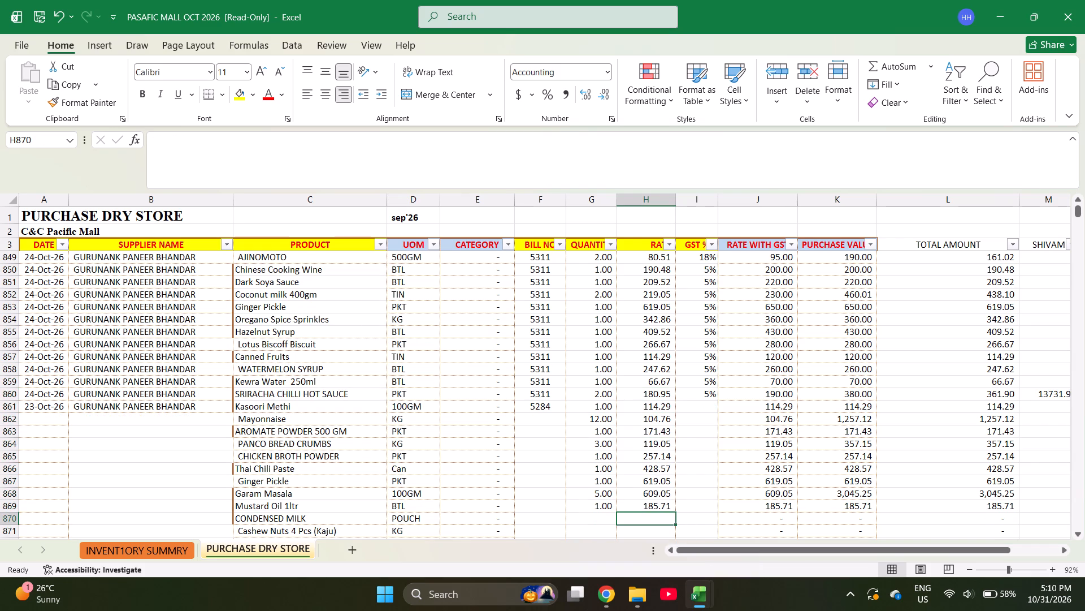
text(138.10)
key(Return)
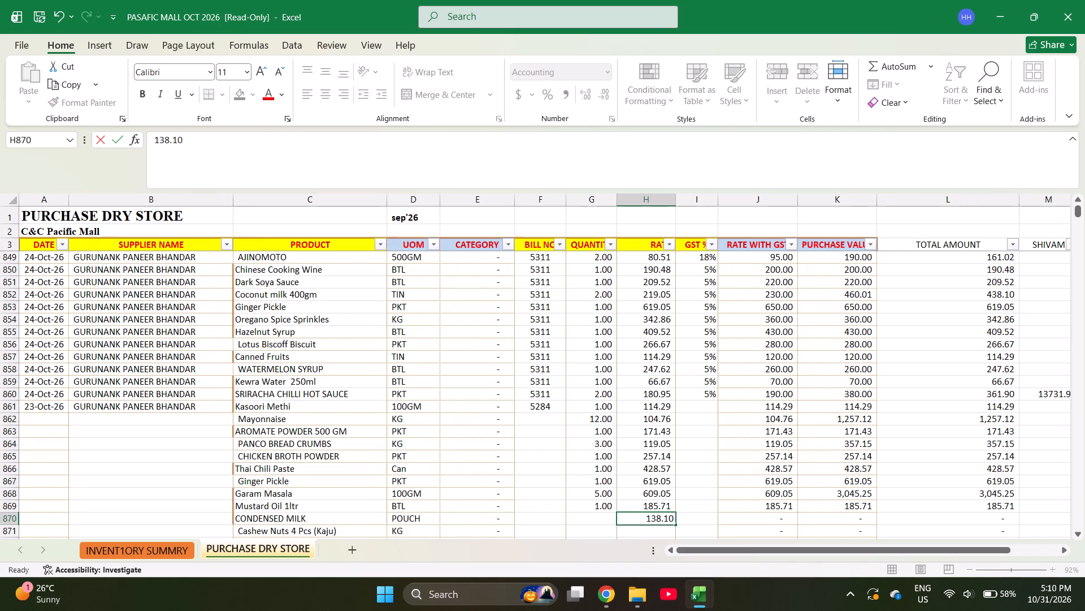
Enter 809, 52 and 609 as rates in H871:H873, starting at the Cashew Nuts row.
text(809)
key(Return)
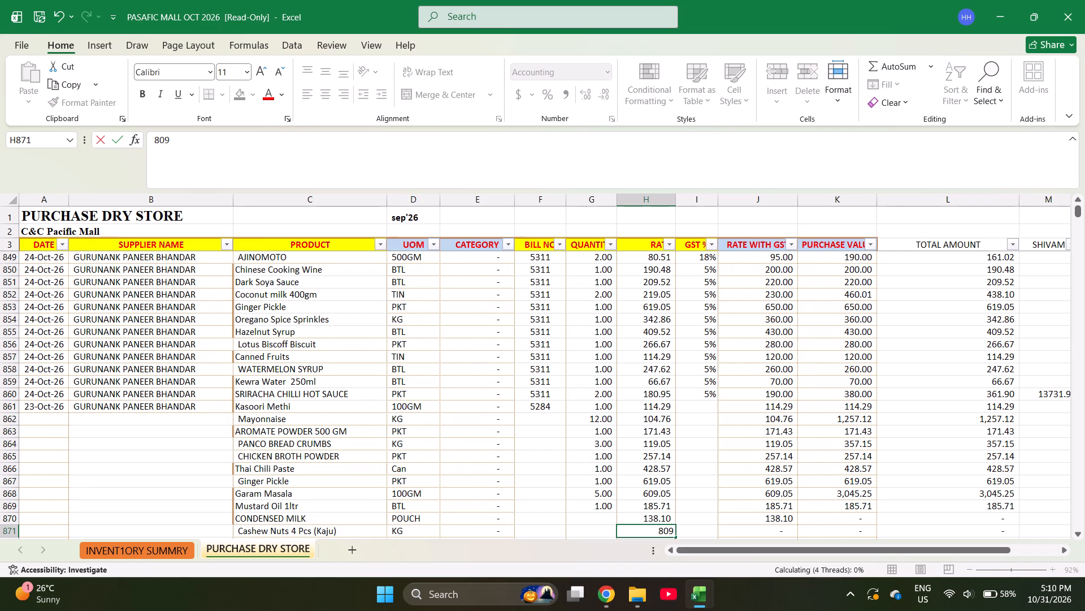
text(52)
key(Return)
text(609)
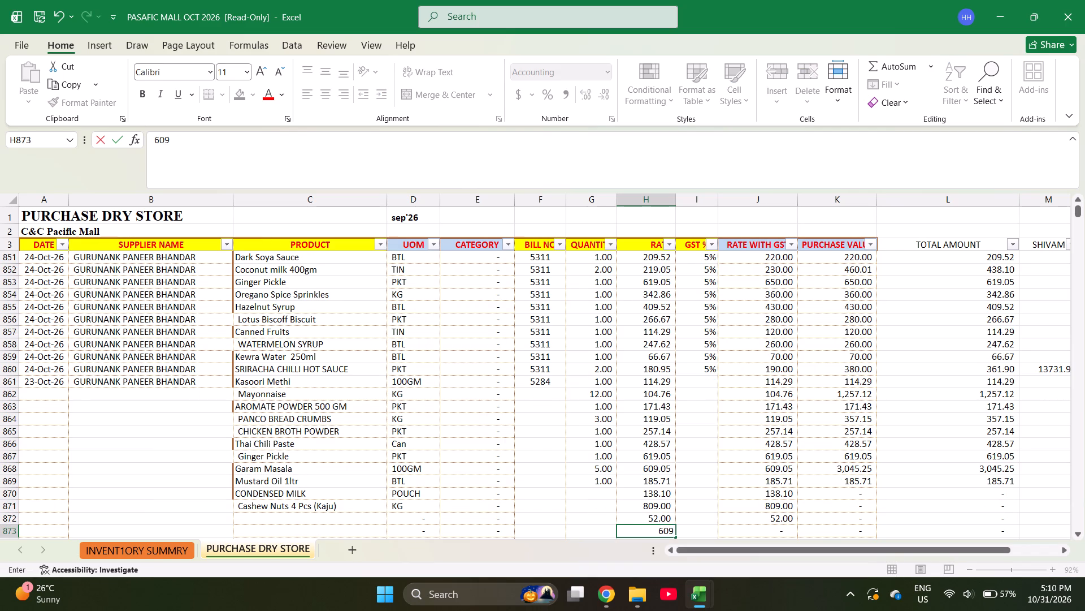
Set the rate for Cashew Nuts 4 Pcs (Kaju) in H871 to 809.52.
key(Up)
key(Up)
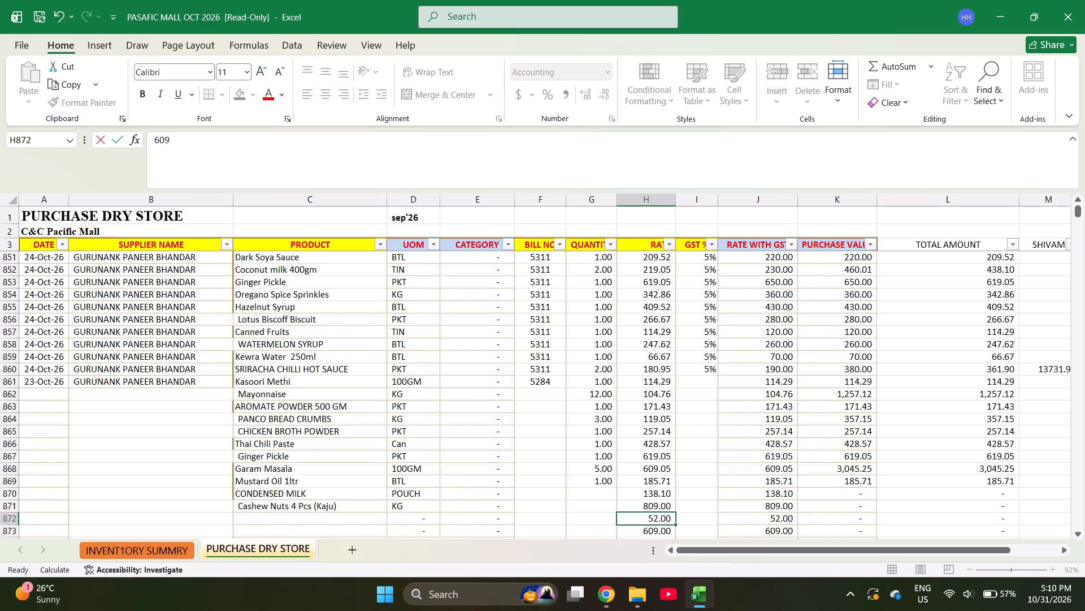
text(809.5)
key(2)
key(Return)
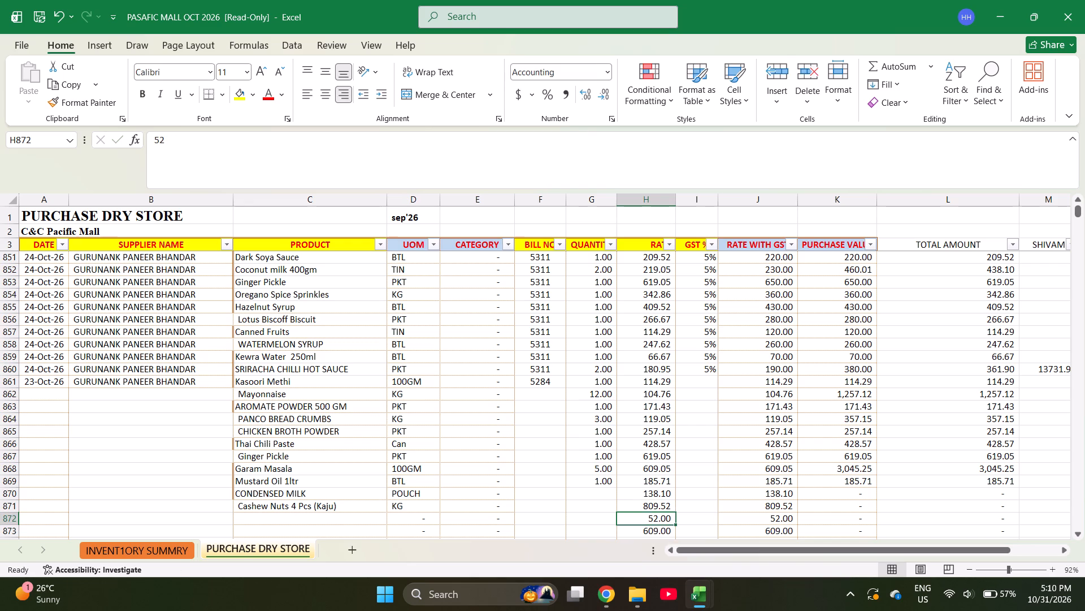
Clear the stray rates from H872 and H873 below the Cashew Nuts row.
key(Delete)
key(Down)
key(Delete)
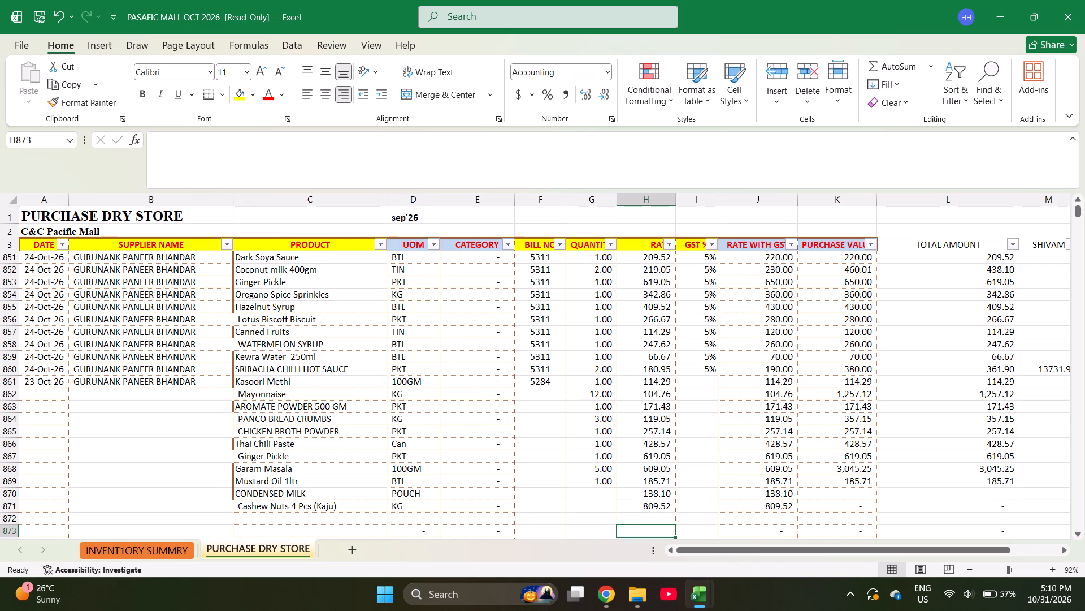
Set the quantity to 2 for Mustard Oil 1ltr in G869 and to 1 for Condensed Milk and Cashew Nuts in G870:G871.
key(Right)
key(Left)
key(Up)
key(Up)
key(Up)
key(Up)
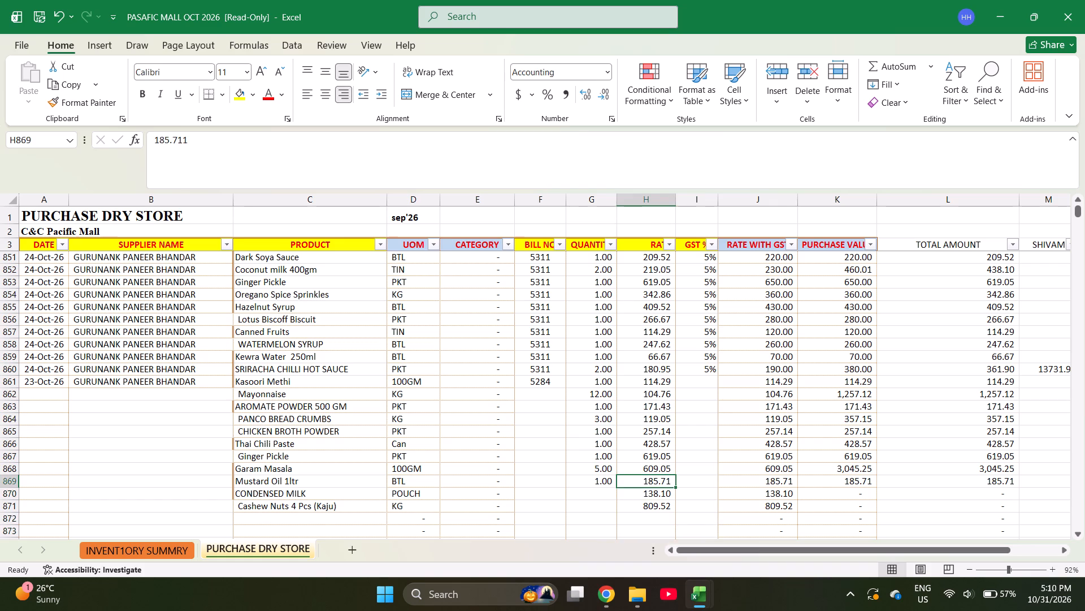
key(Left)
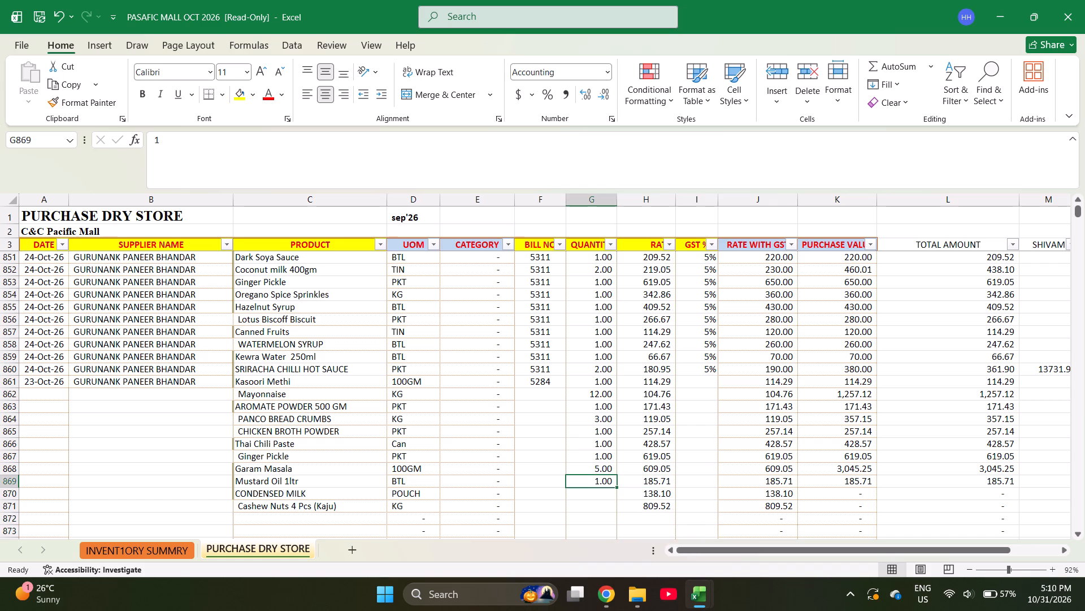
key(2)
key(Return)
key(1)
key(Return)
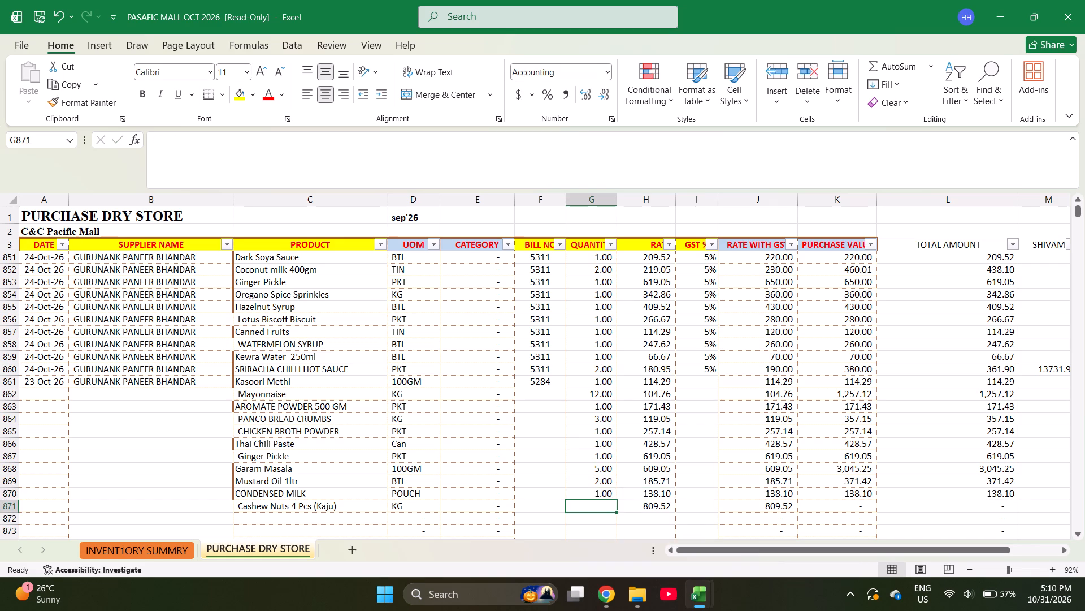
key(1)
key(Right)
Fill the 5% GST rate from I860 down through I871 for all items of the 23-Oct-26 bill.
key(Right)
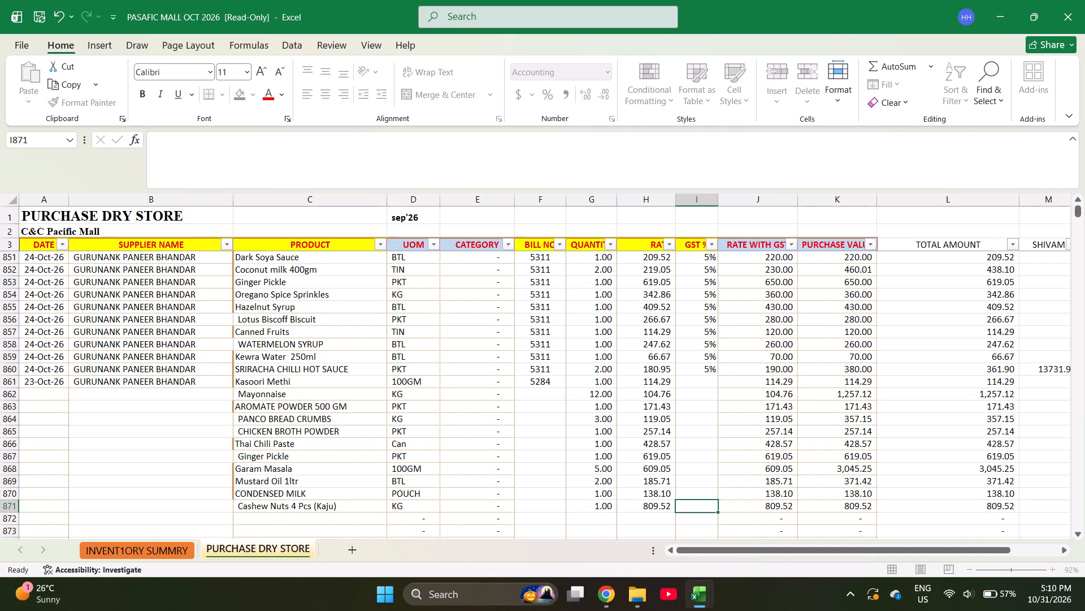
key(ctrl+Up)
key(Down)
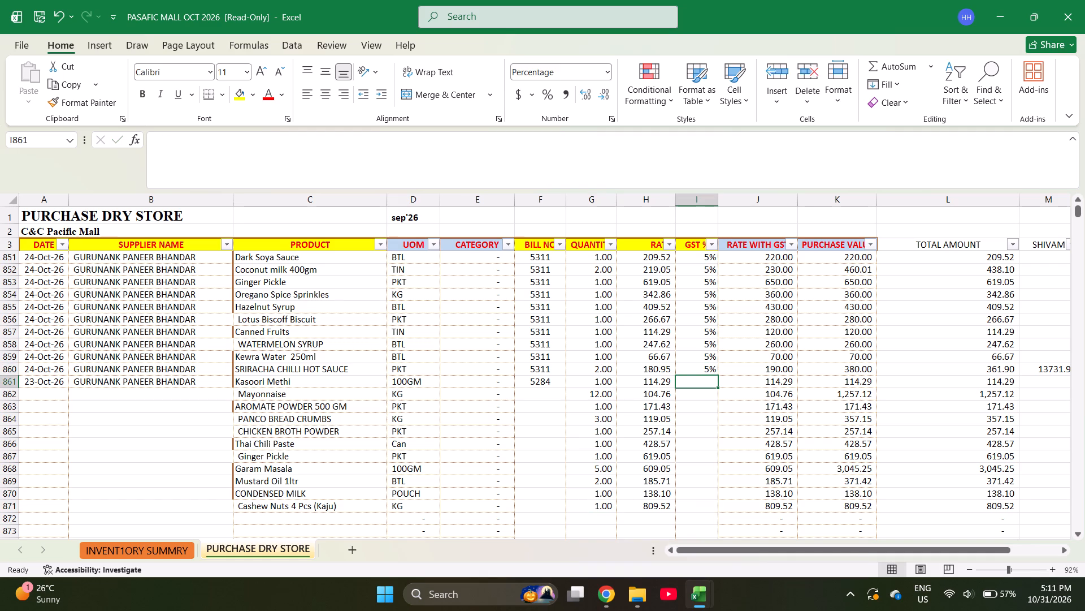
key(Up)
key(shift+Down)
key(shift+Down)
key(shift+Down)
key(shift+Down)
key(shift+Down)
key(shift+Down)
key(shift+Down)
key(shift+Down)
key(shift+Down)
key(shift+Down)
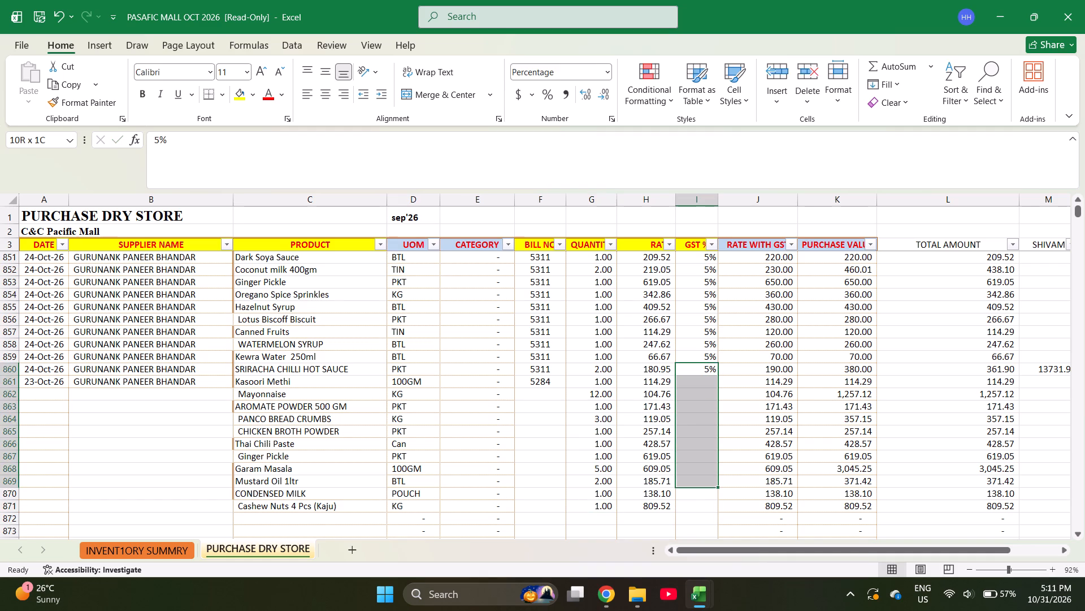
key(shift+Down)
key(shift+Down)
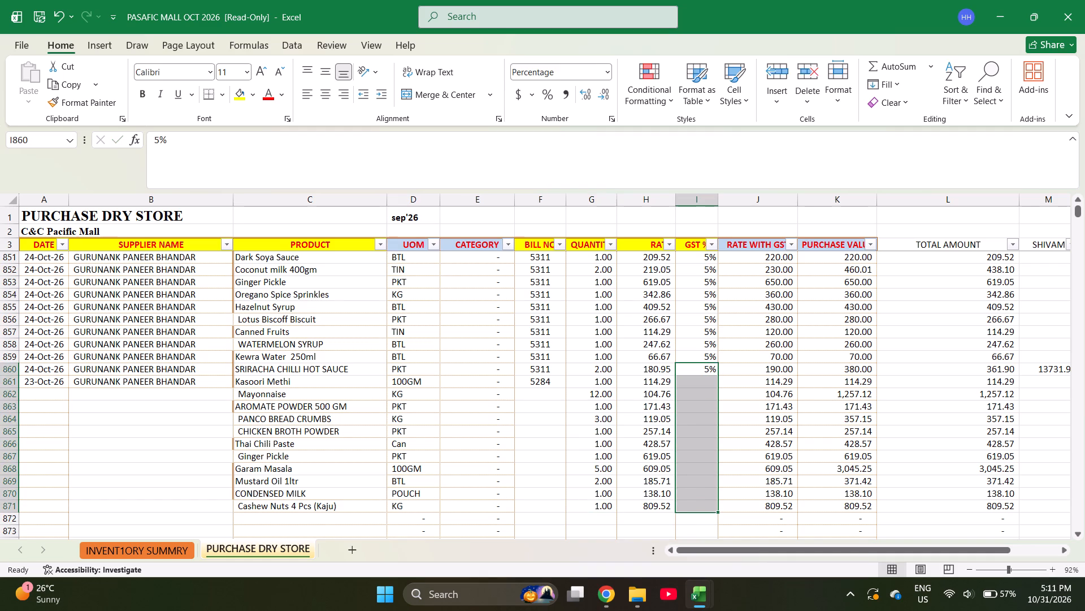
key(ctrl+d)
Fill bill number 5284 from F861 down through F871, the Cashew Nuts row.
key(Left)
key(Left)
key(Left)
key(Left)
key(Left)
key(Left)
key(Left)
key(Left)
key(Left)
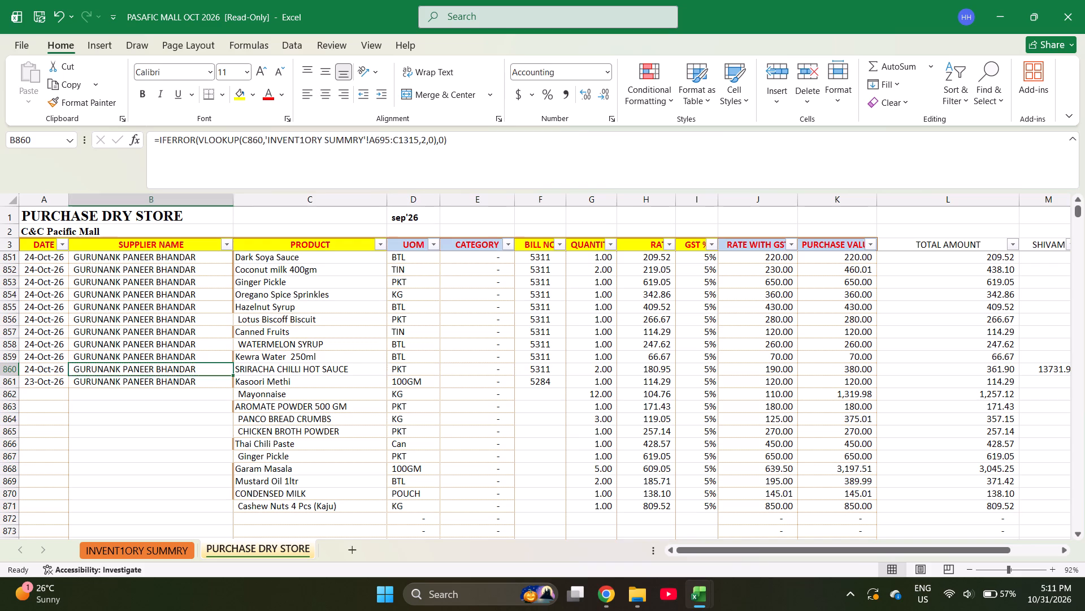
key(Right)
key(Right)
key(Right)
key(Right)
key(Right)
key(Right)
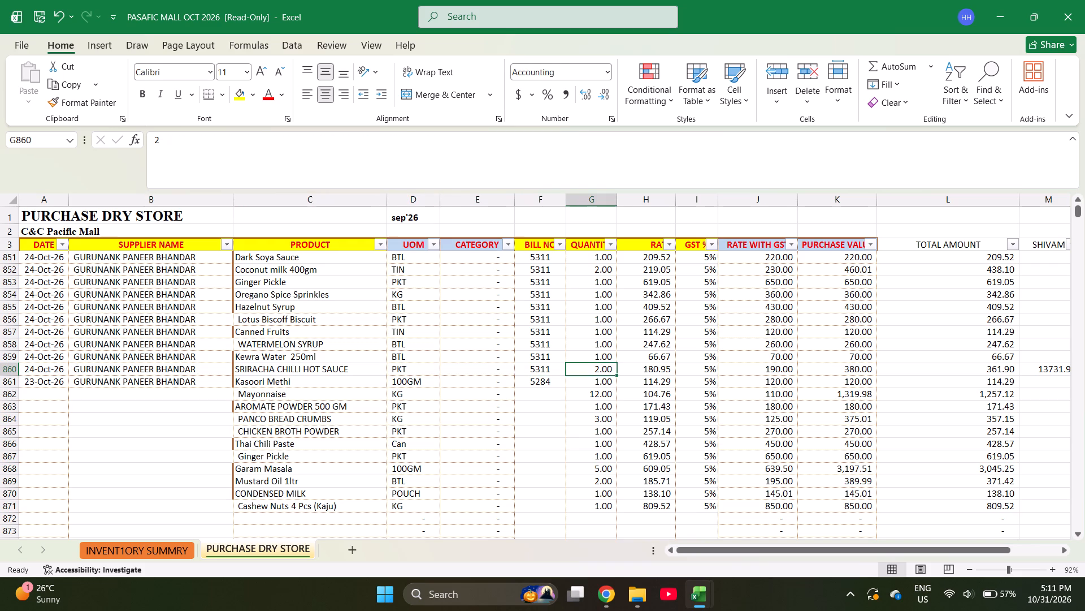
key(Right)
key(Down)
key(Left)
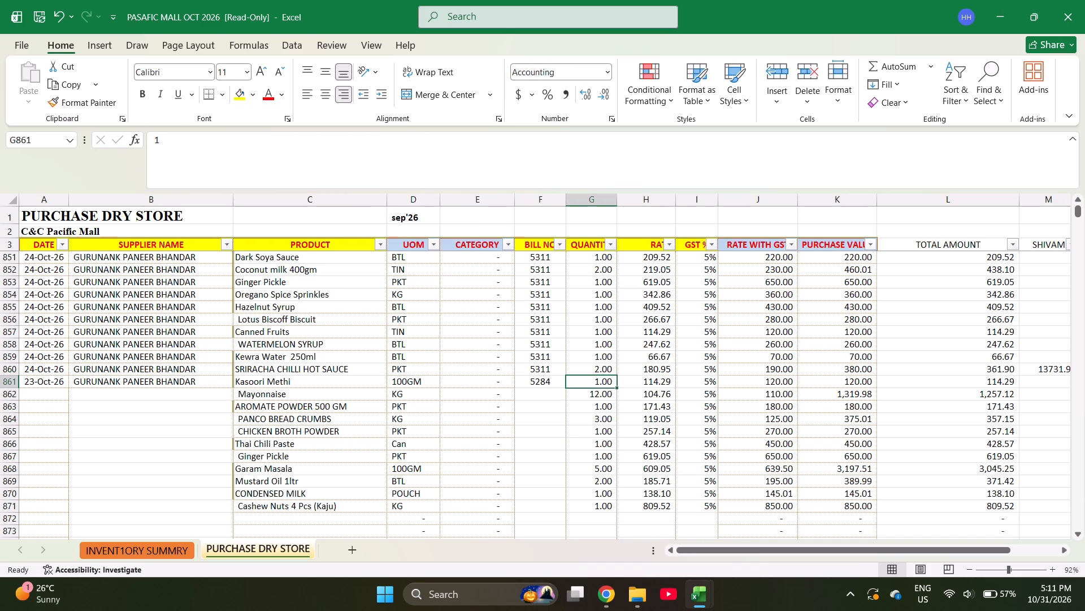
key(Left)
key(shift+Down)
key(shift+Down)
key(shift+Down)
key(shift+Down)
key(shift+Down)
key(shift+Down)
key(shift+Down)
key(shift+Down)
key(shift+Down)
key(shift+Down)
key(shift+Down)
key(shift+Down)
key(shift+Down)
key(shift+Down)
key(shift+Down)
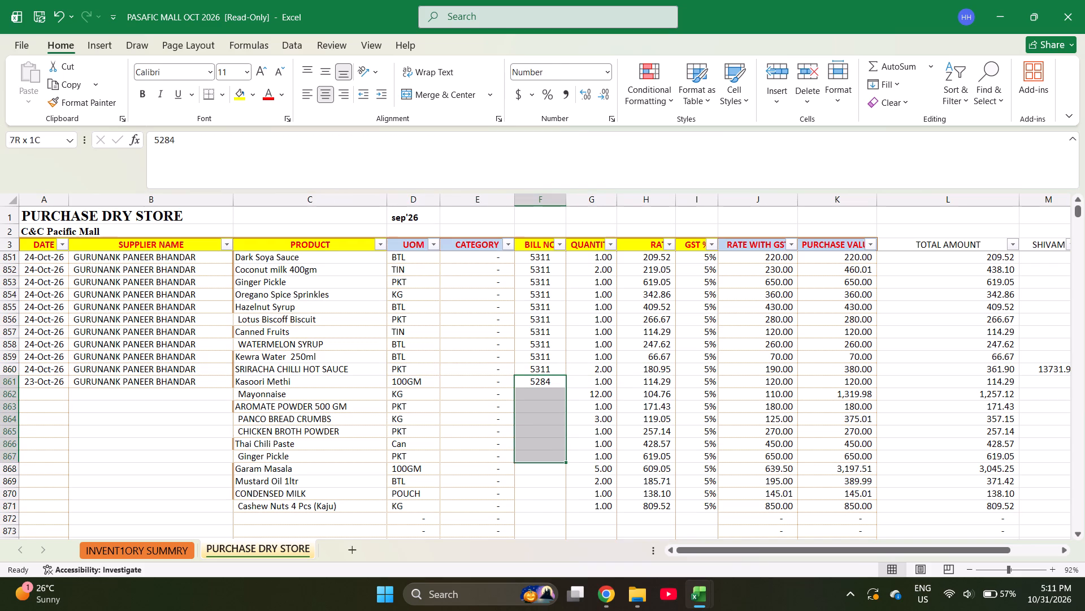
key(shift+Up)
key(shift+Up)
key(shift+Up)
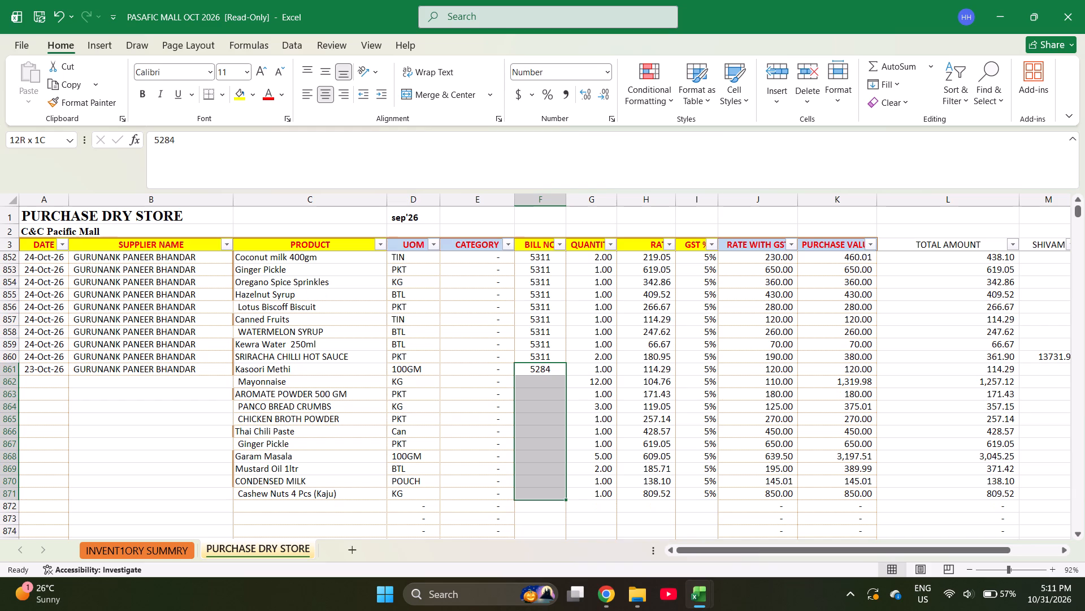
key(ctrl+d)
Fill the date 23-Oct-26 and supplier GURUNANK PANEER BHANDAR from A861:B861 down through row 871.
key(ctrl+Left)
key(shift+Right)
key(shift+Down)
key(shift+Down)
key(shift+Down)
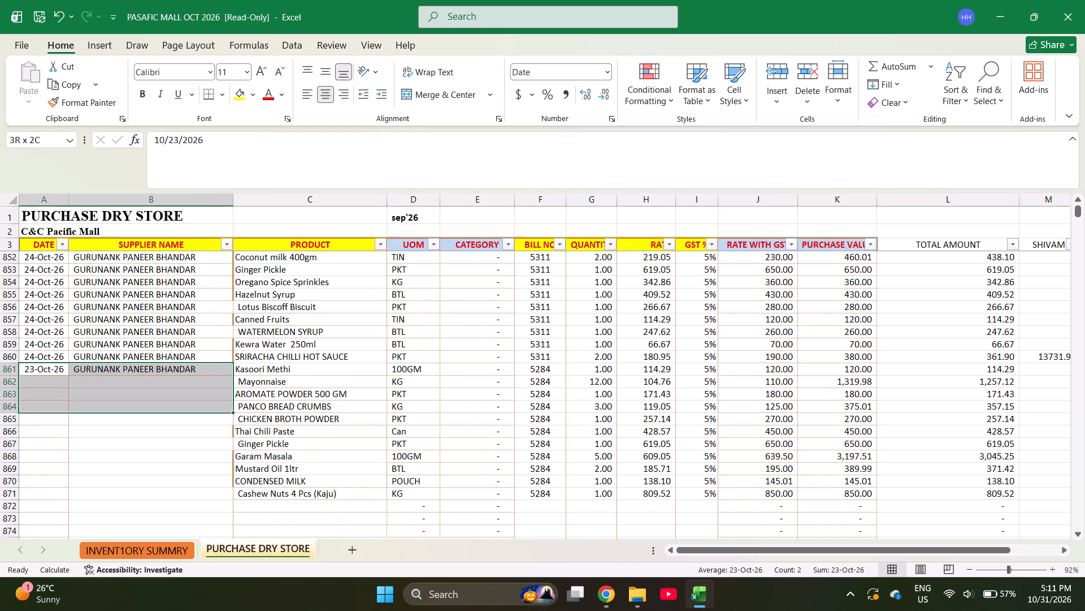
key(shift+Down)
key(shift+Down)
key(shift+Down)
key(shift+Down)
key(shift+Down)
key(shift+Down)
key(shift+Down)
key(ctrl+d)
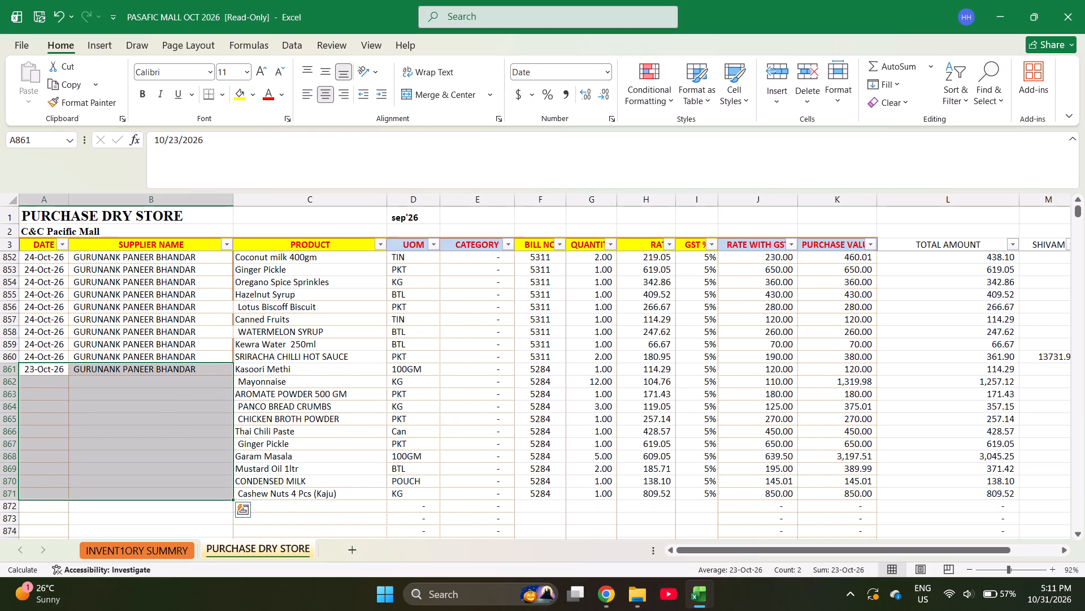
Check the sum of the purchase values in K861:K871 for bill 5284.
key(Right)
key(Right)
key(Right)
key(Right)
key(Right)
key(Right)
key(Right)
key(Right)
key(Right)
key(Right)
key(shift+Down)
key(shift+Down)
key(shift+Down)
key(shift+Down)
key(shift+Down)
key(shift+Down)
key(shift+Down)
key(shift+Down)
key(shift+Down)
key(shift+Down)
key(shift+Down)
key(shift+Down)
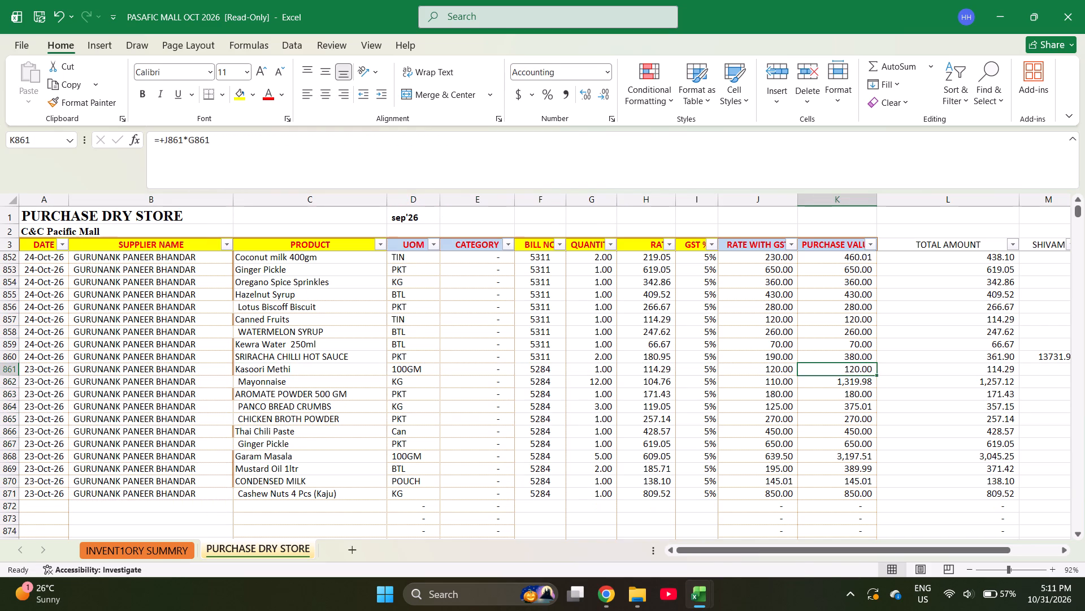
key(shift+Down)
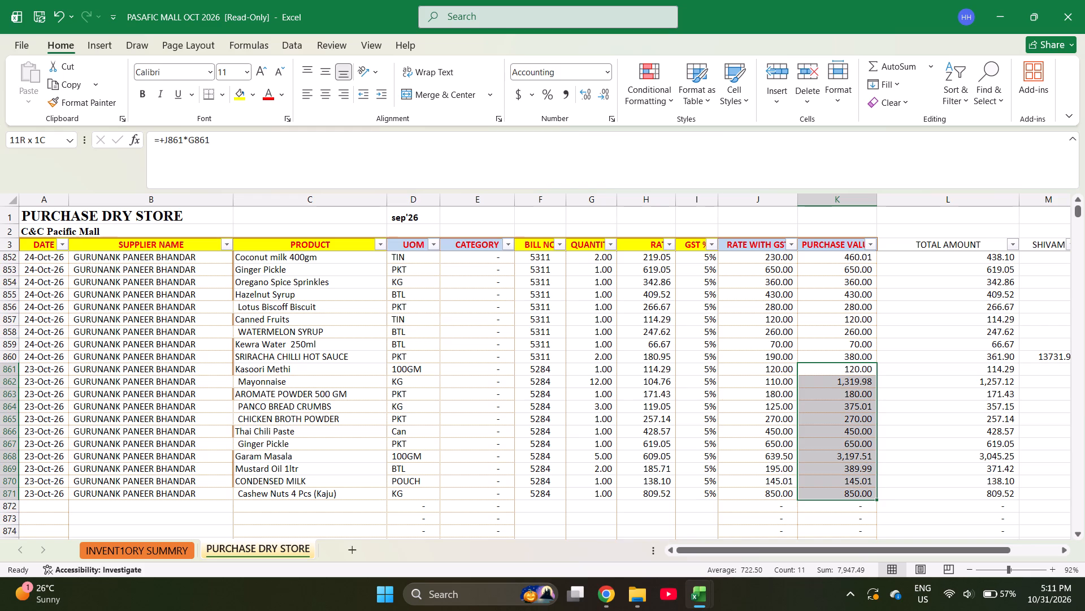
Enter the sum +609.52+888+885+361.90+228.57 in M871, the SHIVAM column cell beside the Cashew Nuts total amount.
key(Right)
key(Right)
key(Down)
key(Down)
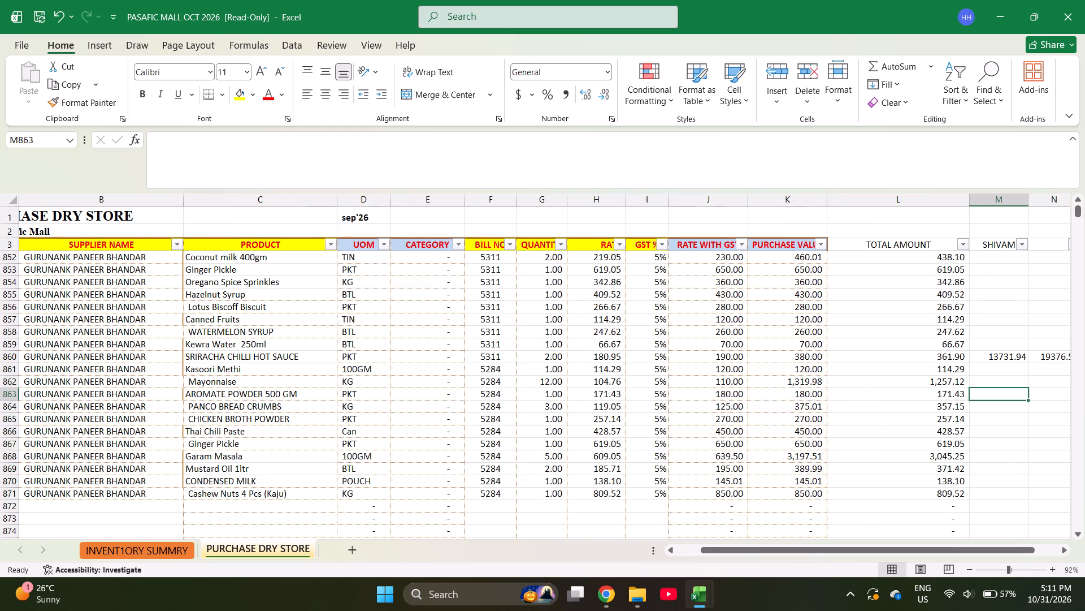
key(Down)
key(Down)
key(Down)
key(Down)
key(Down)
key(Down)
key(Down)
key(Down)
key(plus)
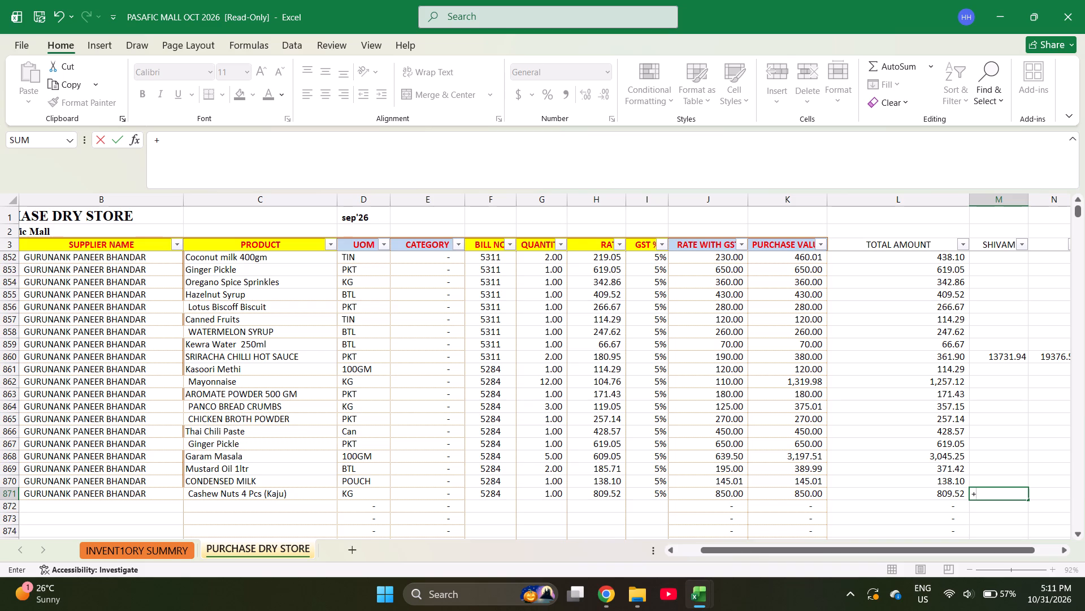
text(609.52+)
text(888)
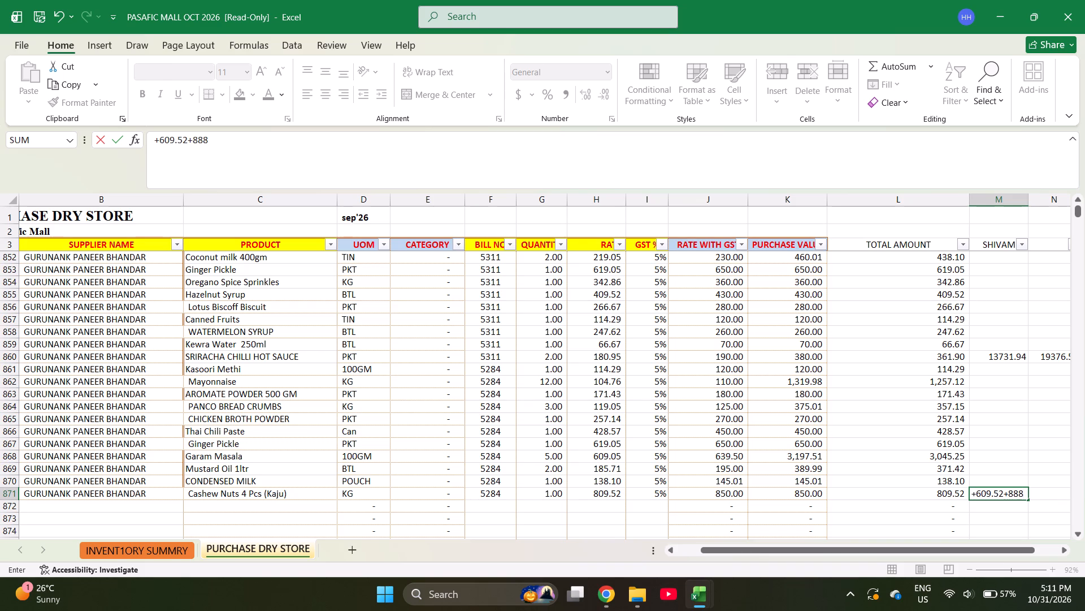
key(plus)
text(885+)
text(361)
text(.90+)
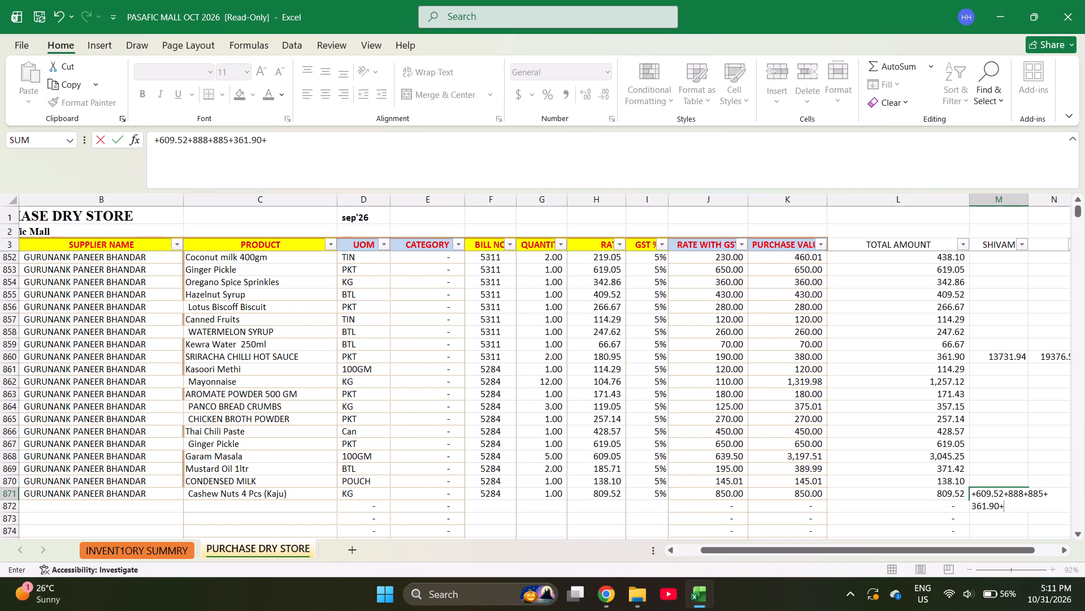
text(228.57)
key(Return)
key(Up)
key(Left)
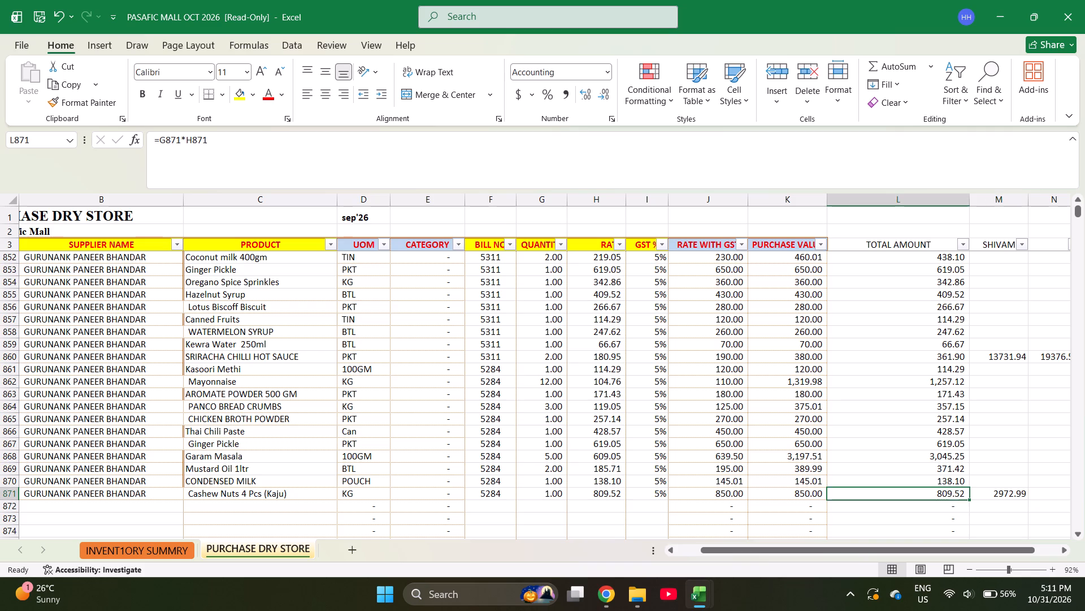
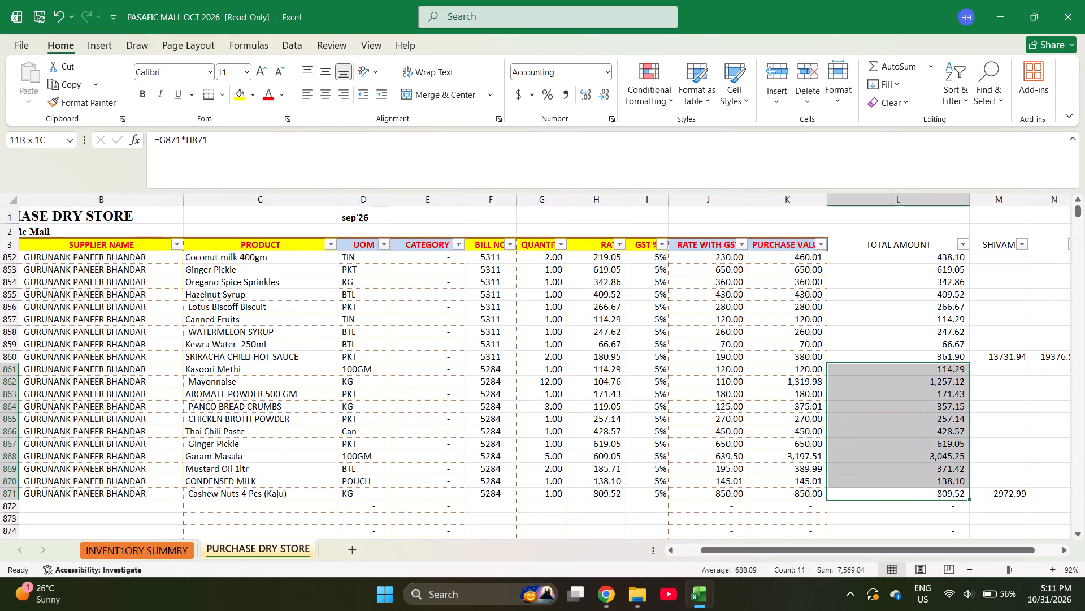
Enter the sum 7569.04 plus M871 in N871, beside the SHIVAM amount of the Cashew Nuts row.
key(Right)
key(Right)
text(+7569.04+)
key(Left)
key(Return)
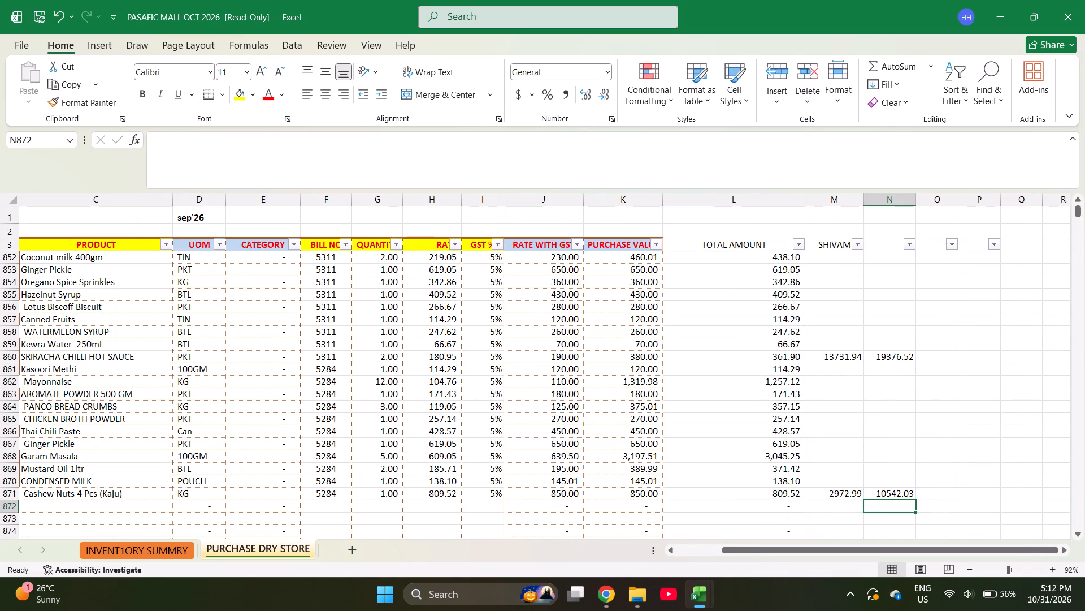
Examine the total amounts of bill 5284's rows in column L, from Kasoori Methi to CHICKEN BROTH POWDER.
key(Up)
key(Left)
key(Left)
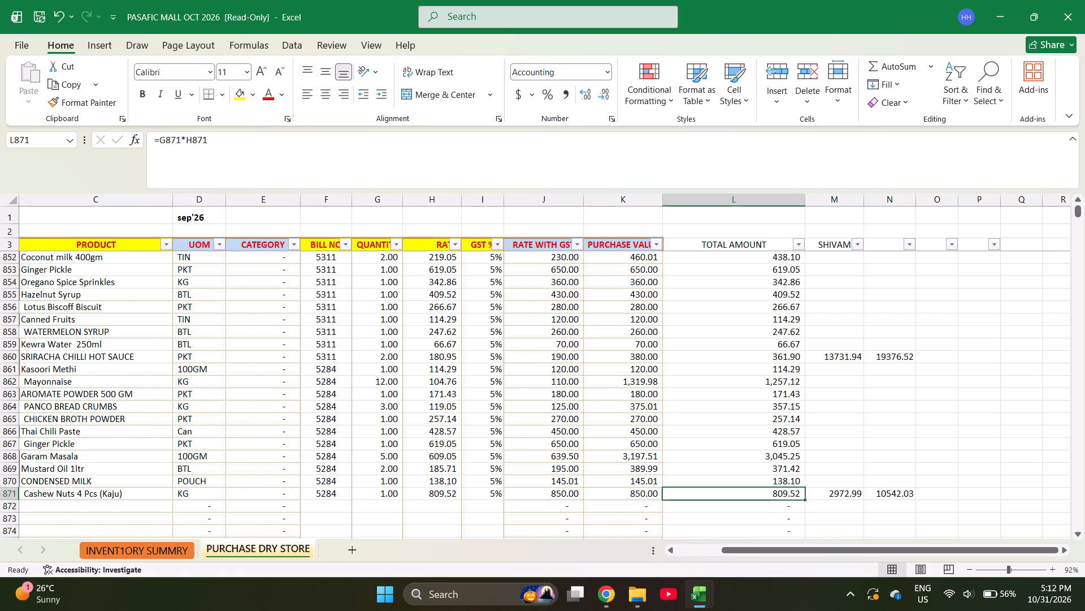
key(Up)
key(Right)
key(ctrl+Up)
key(Left)
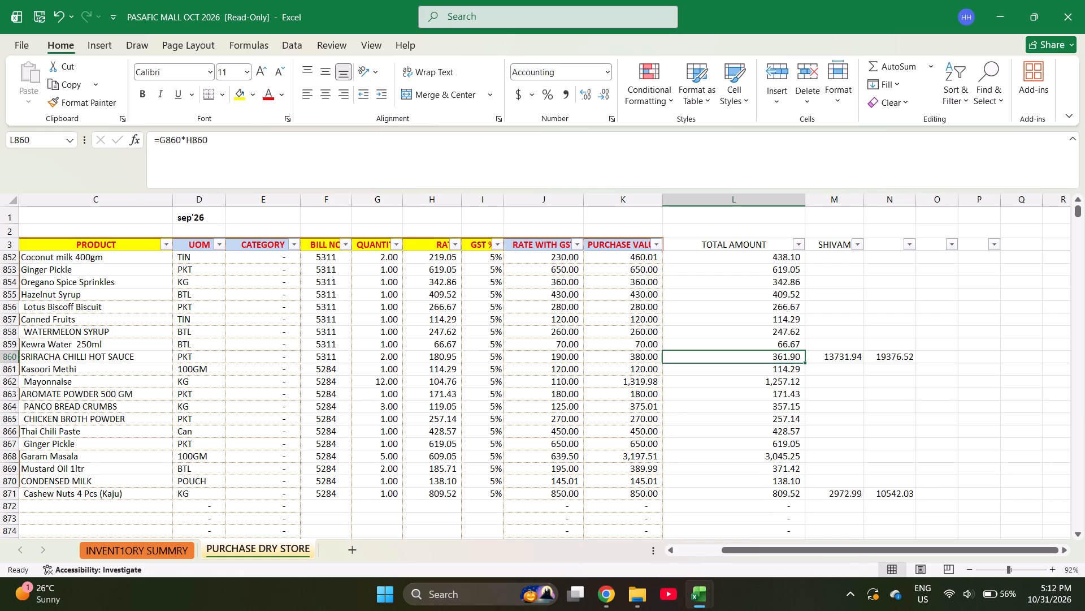
key(Down)
key(Down)
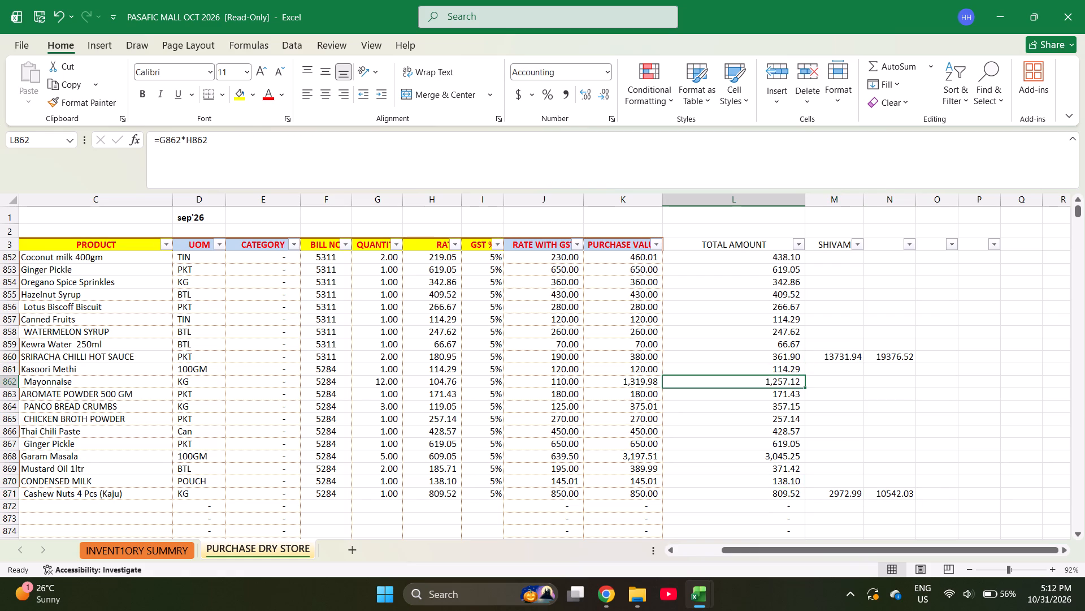
key(Down)
key(Down)
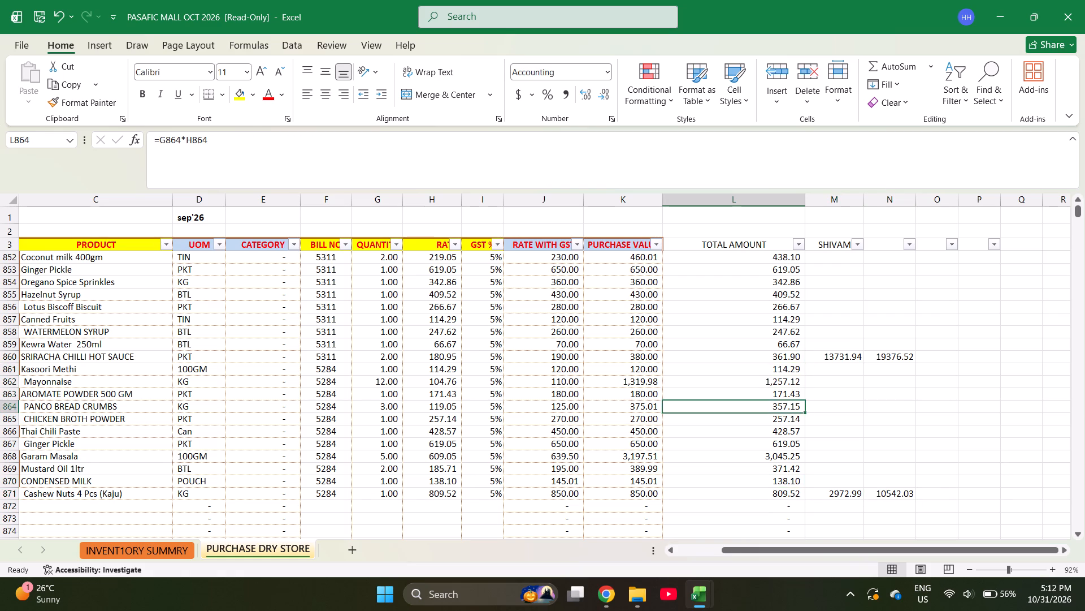
key(Down)
Set the Garam Masala rate in H868 to the formula =609.52/10.
key(Left)
key(Left)
key(Left)
key(Left)
key(Left)
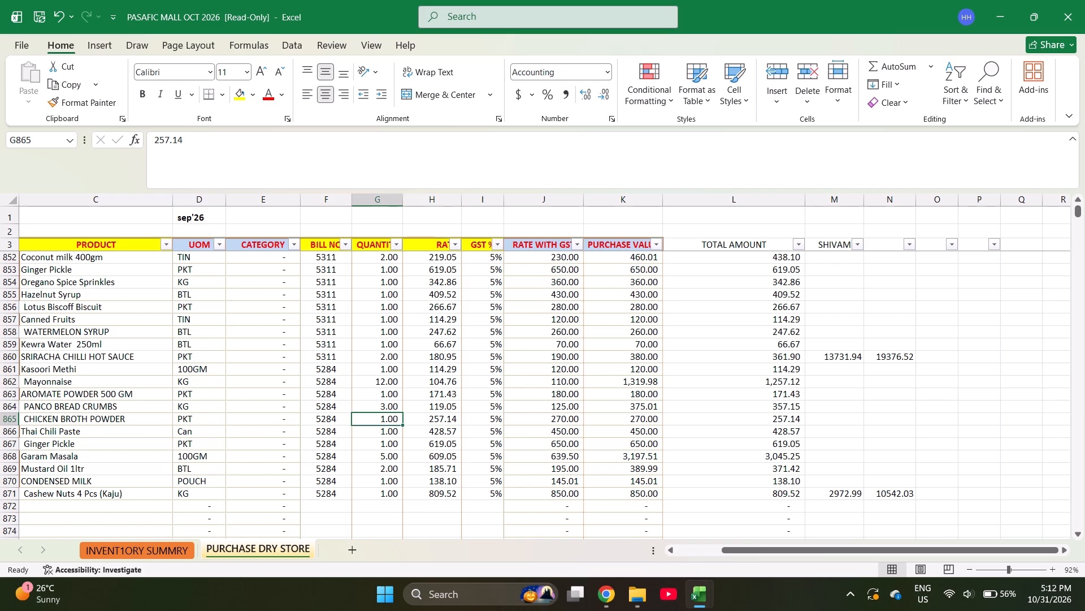
key(Down)
key(Down)
key(Down)
key(Right)
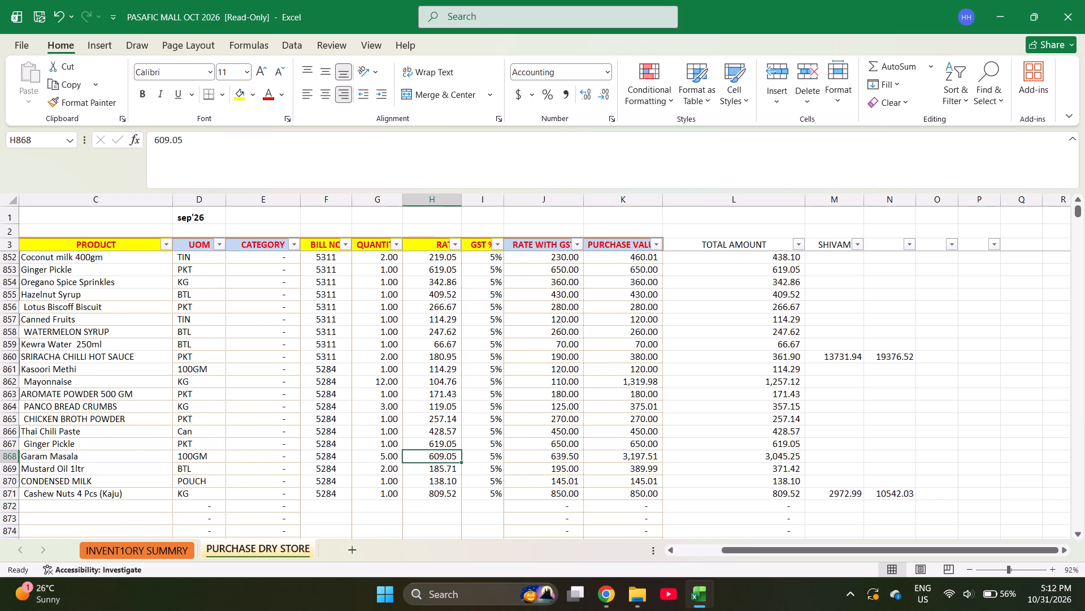
key(equal)
text(609)
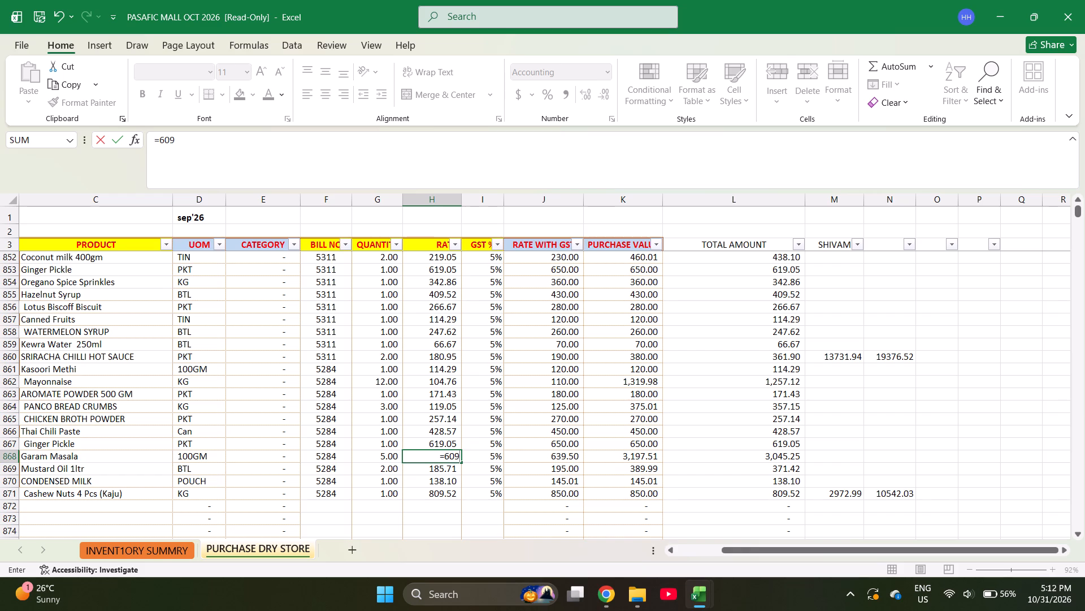
text(.52/10)
key(Return)
Check the sum of bill 5284's total amounts in L861:L871.
key(Up)
key(Right)
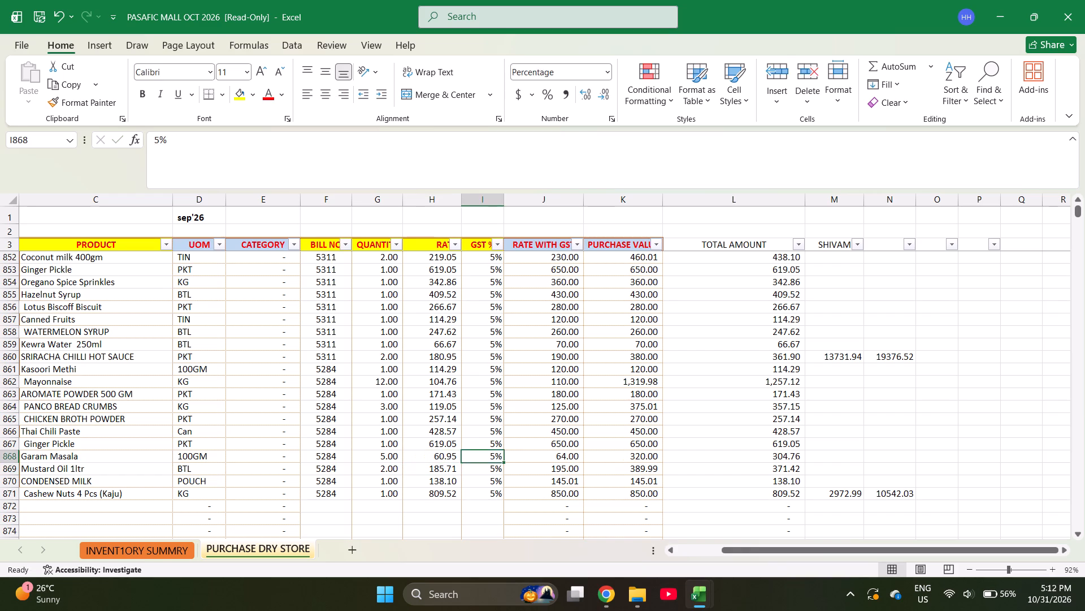
key(Right)
key(Right)
key(Right)
key(Up)
key(Up)
key(Up)
key(Up)
key(Up)
key(Up)
key(Up)
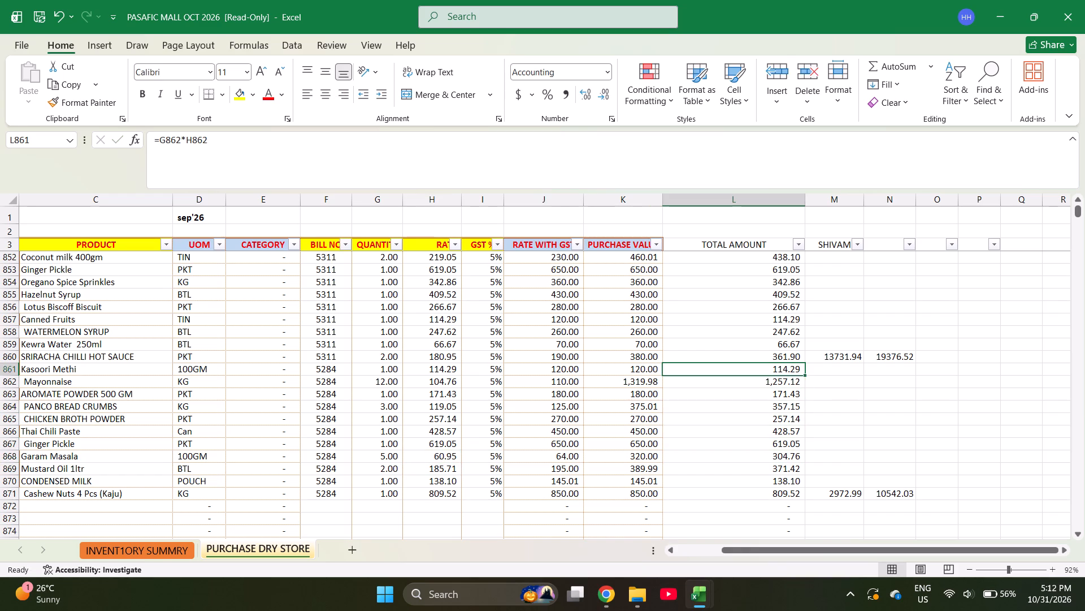
key(shift+Down)
key(shift+Down)
key(shift+Down)
key(shift+Down)
key(shift+Down)
key(shift+Down)
key(shift+Down)
key(shift+Down)
key(shift+Down)
key(shift+Down)
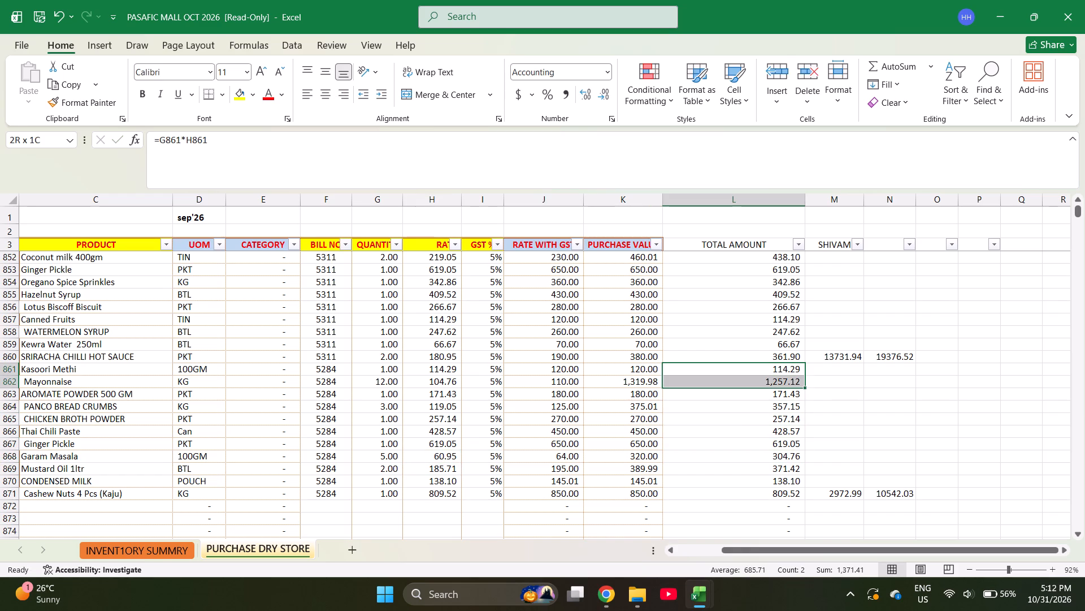
key(shift+Down)
key(shift+Down)
key(shift+Down)
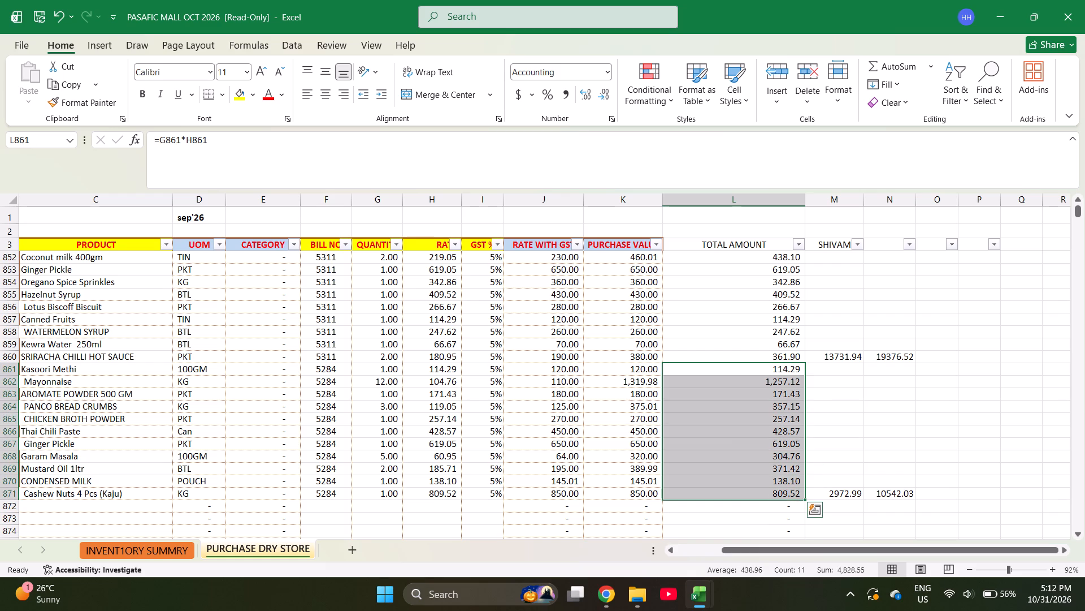
Replace the fixed amount in the N871 formula with 4828.55, keeping the addition of M871.
click(905, 493)
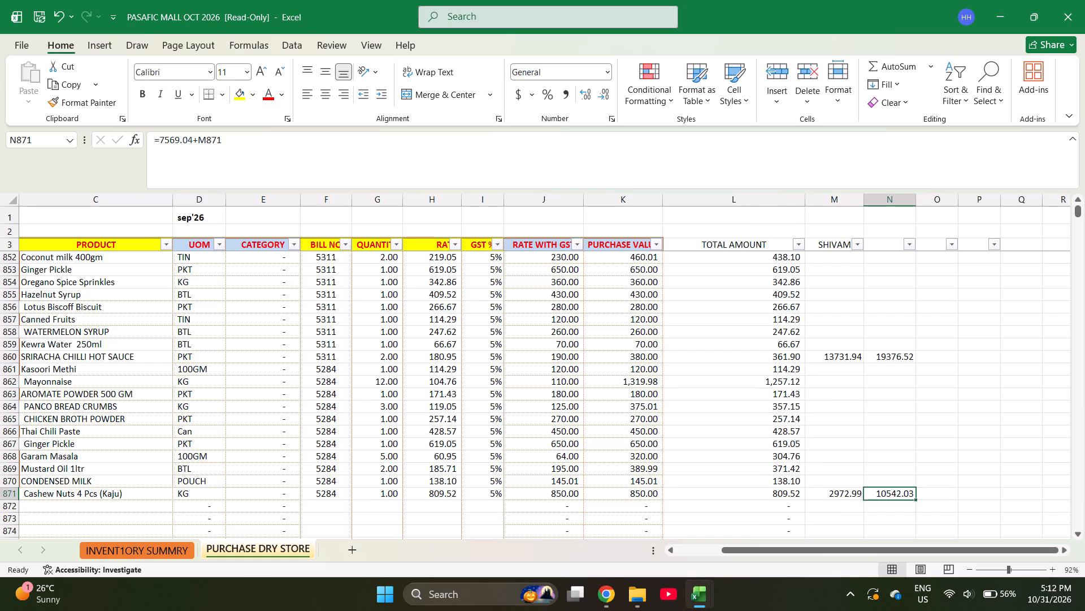
click(192, 139)
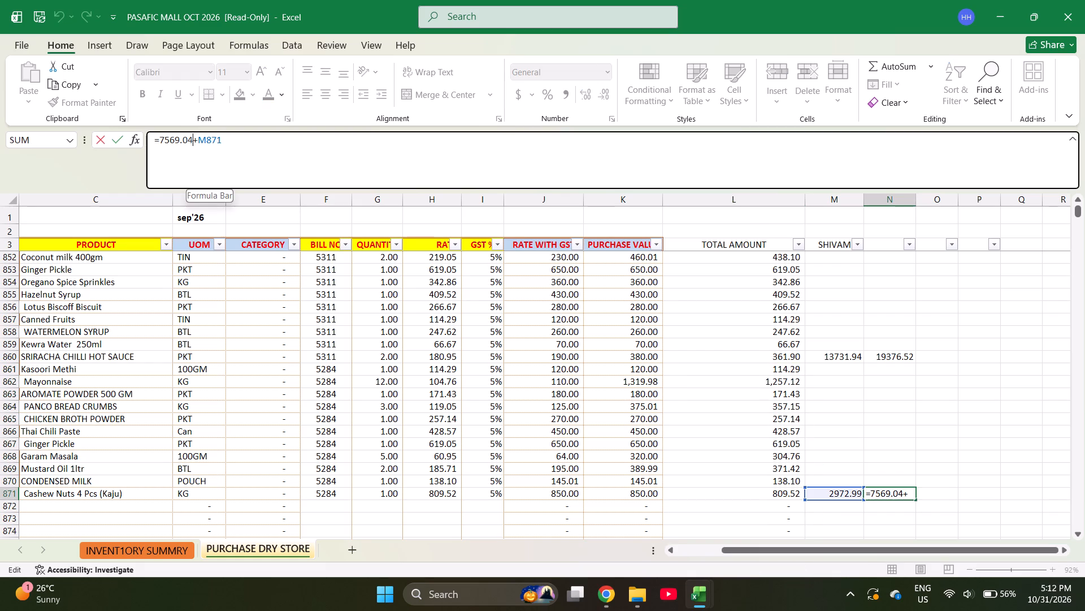
key(BackSpace)
key(BackSpace)
key(BackSpace)
key(BackSpace)
key(BackSpace)
key(BackSpace)
key(BackSpace)
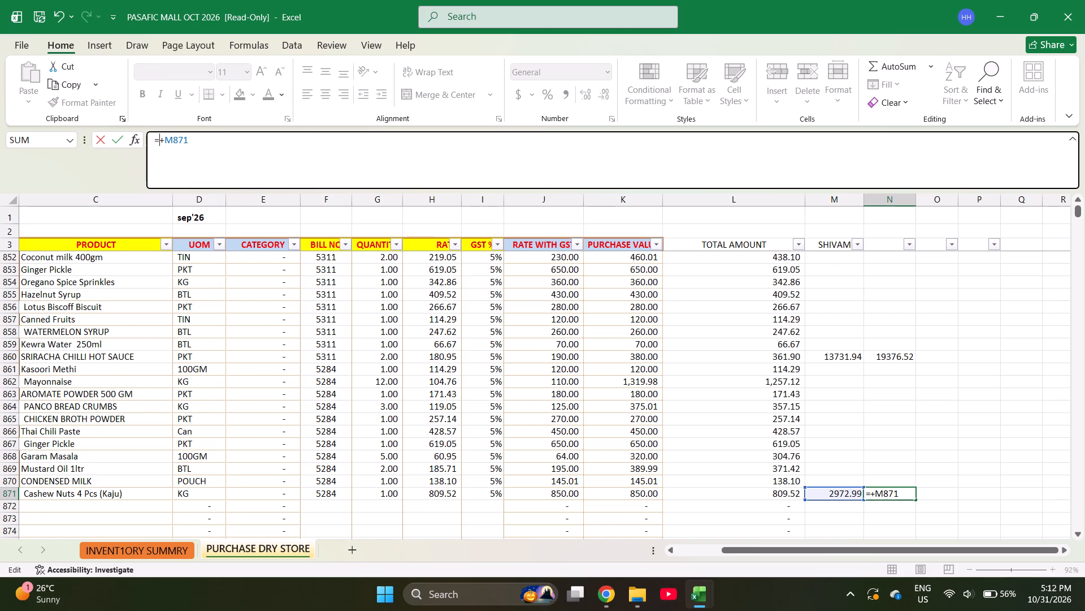
key(4)
key(2)
key(BackSpace)
text(82)
key(2)
key(BackSpace)
text(8.55)
key(Return)
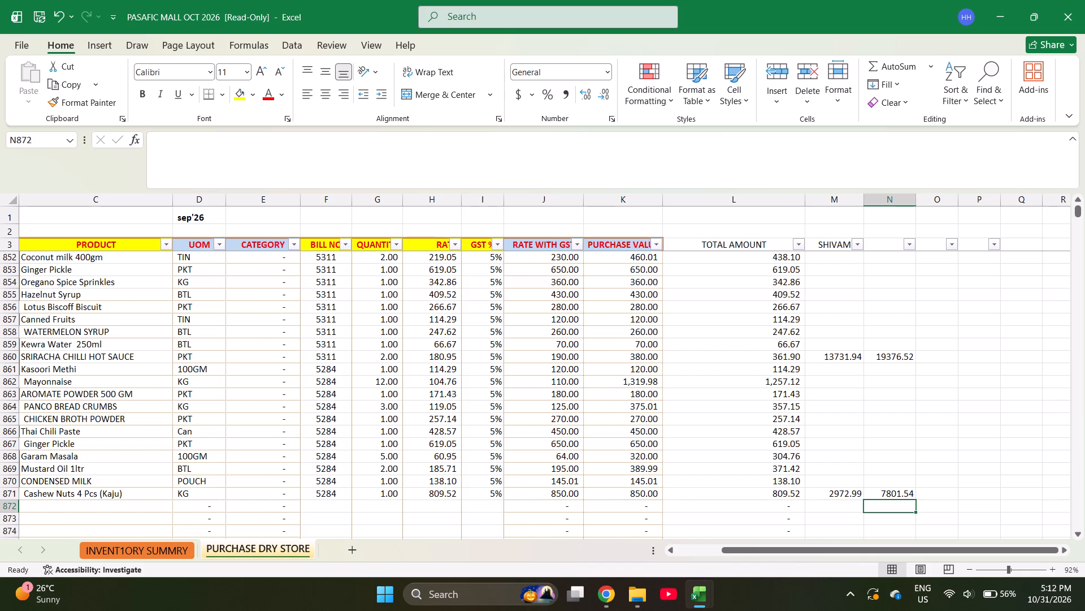
Examine the SHIVAM sum in M871 and bill 5284's total amounts in column L against the bill.
key(Up)
key(Left)
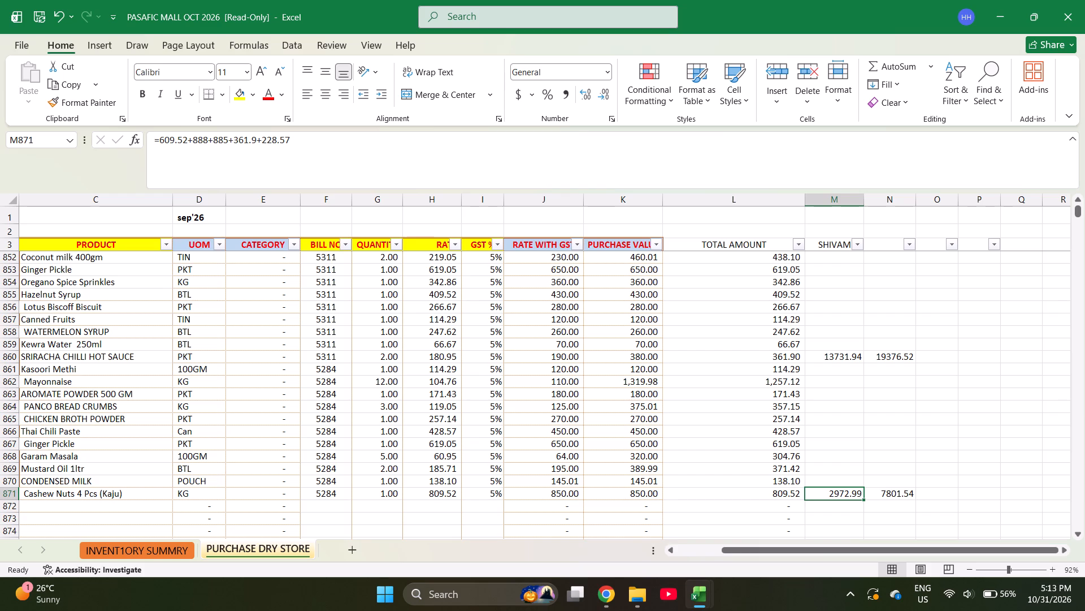
key(Left)
key(Up)
key(Up)
key(Up)
key(Up)
key(Up)
key(Up)
key(Up)
key(Up)
key(Up)
key(Up)
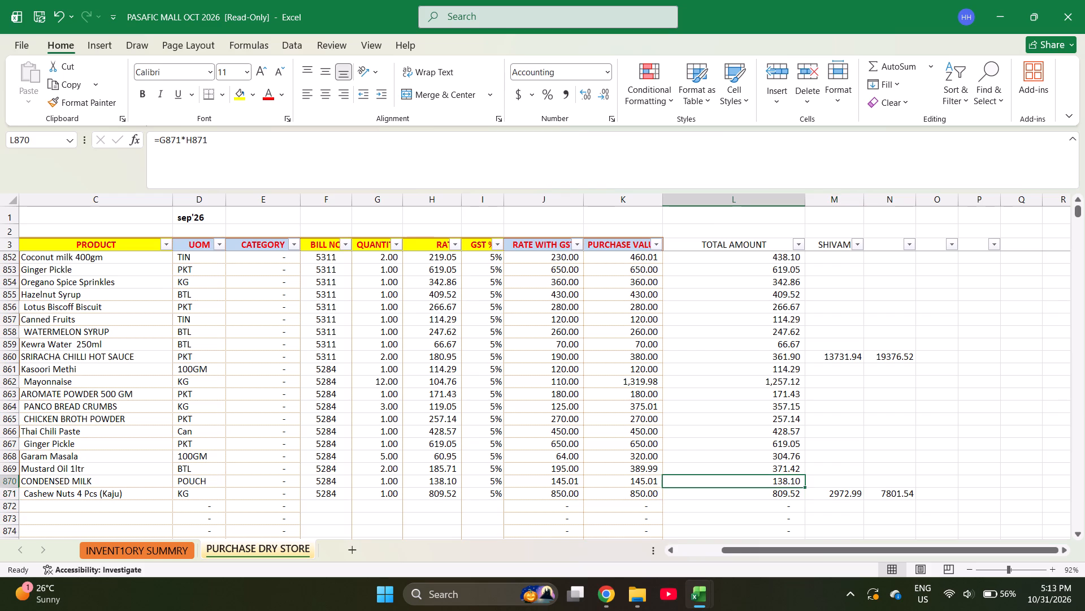
key(Up)
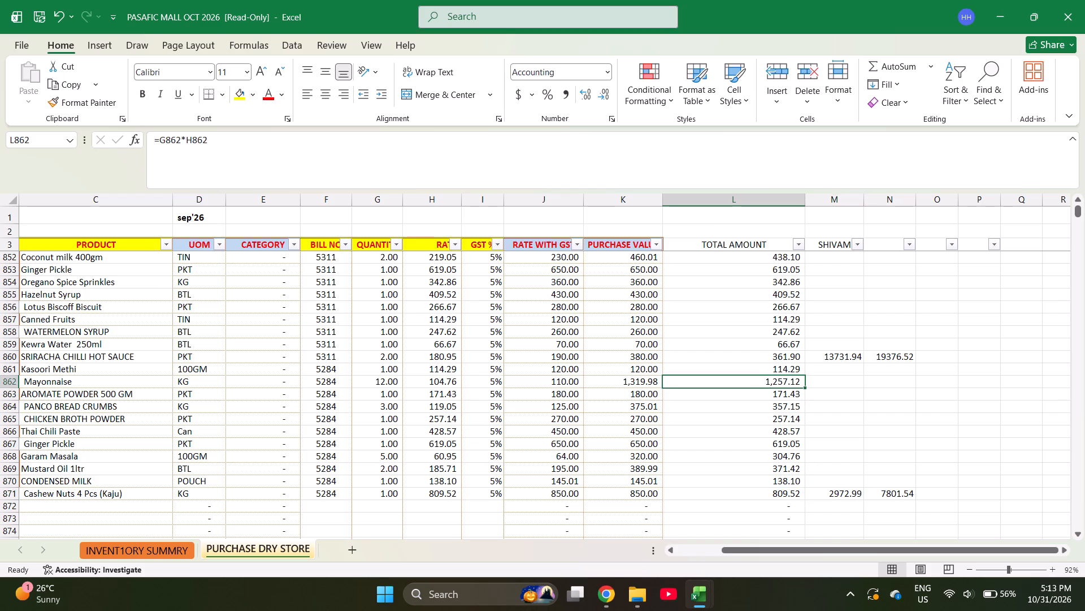
key(Down)
key(Up)
key(Down)
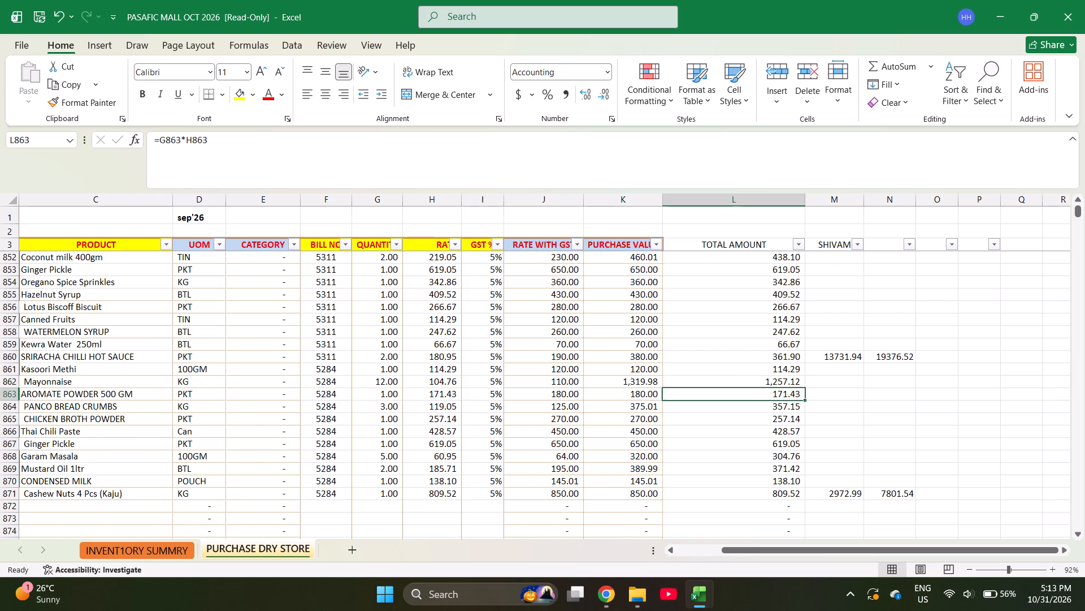
Add +552.38 to the end of the SHIVAM sum in M871.
key(Right)
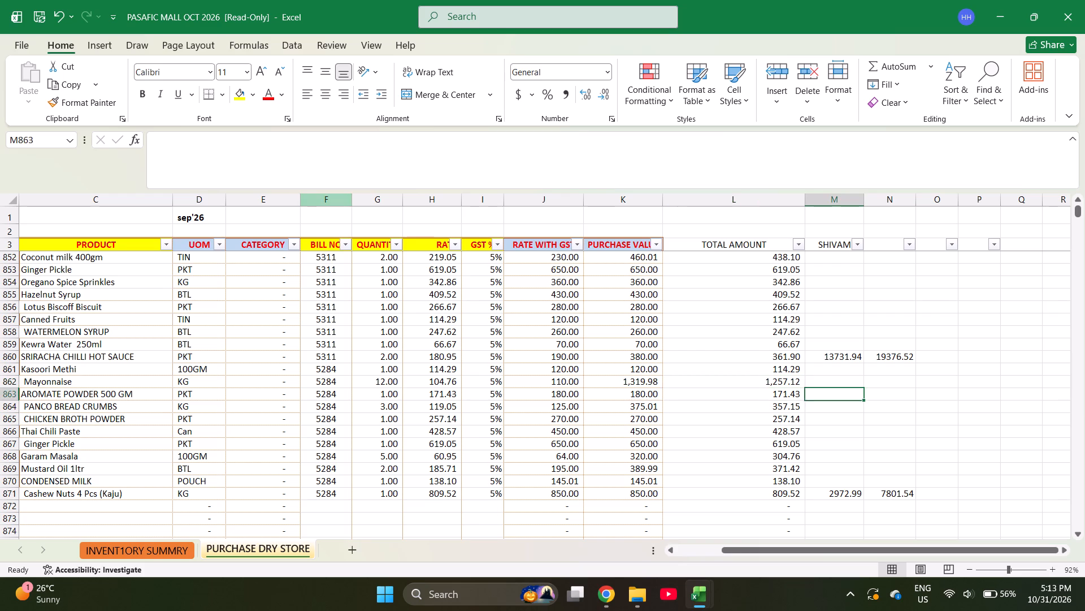
key(ctrl+Down)
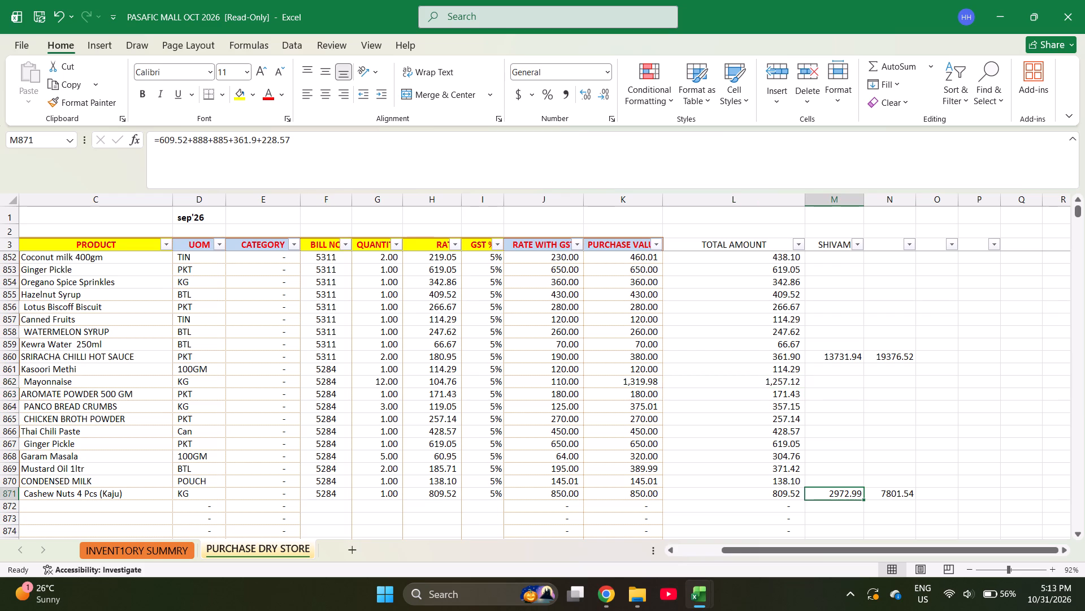
click(396, 149)
key(plus)
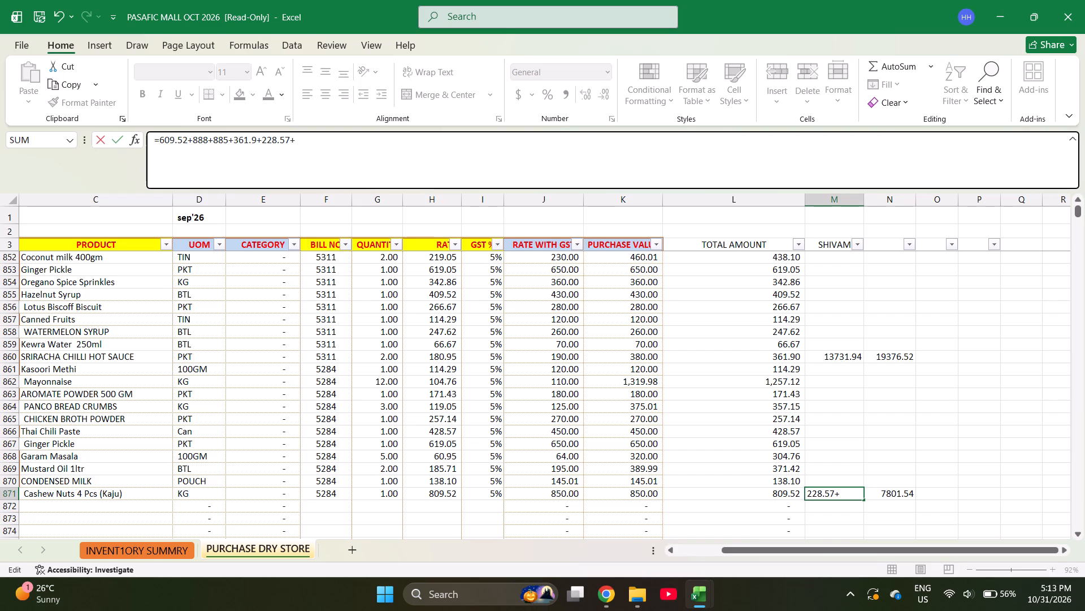
text(552.38)
key(Return)
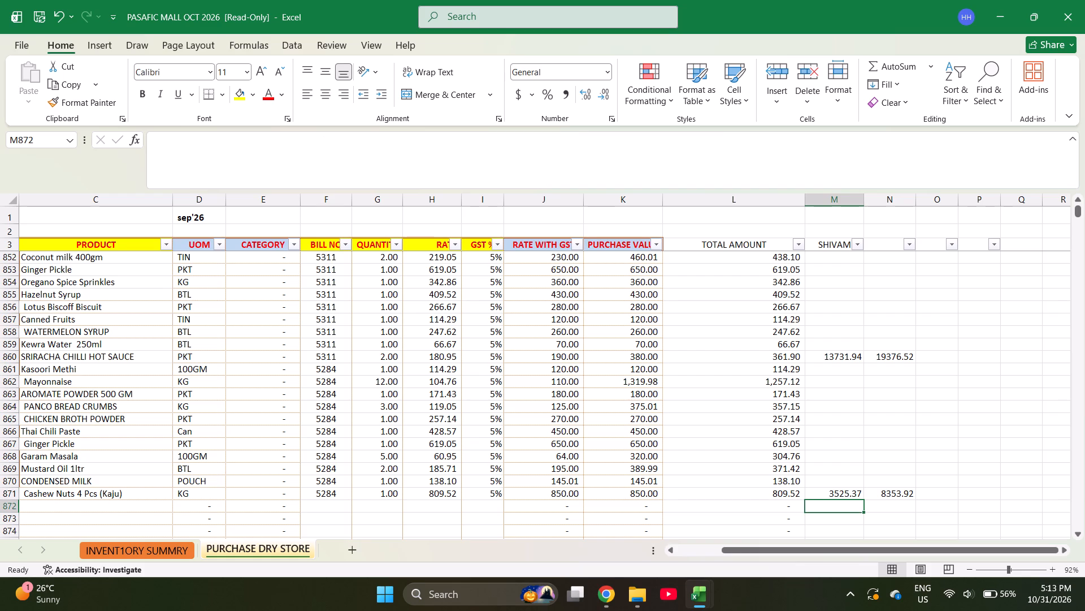
Set the rate of PANCO BREAD CRUMBS in H864, under bill 5284, to 185.71.
key(Left)
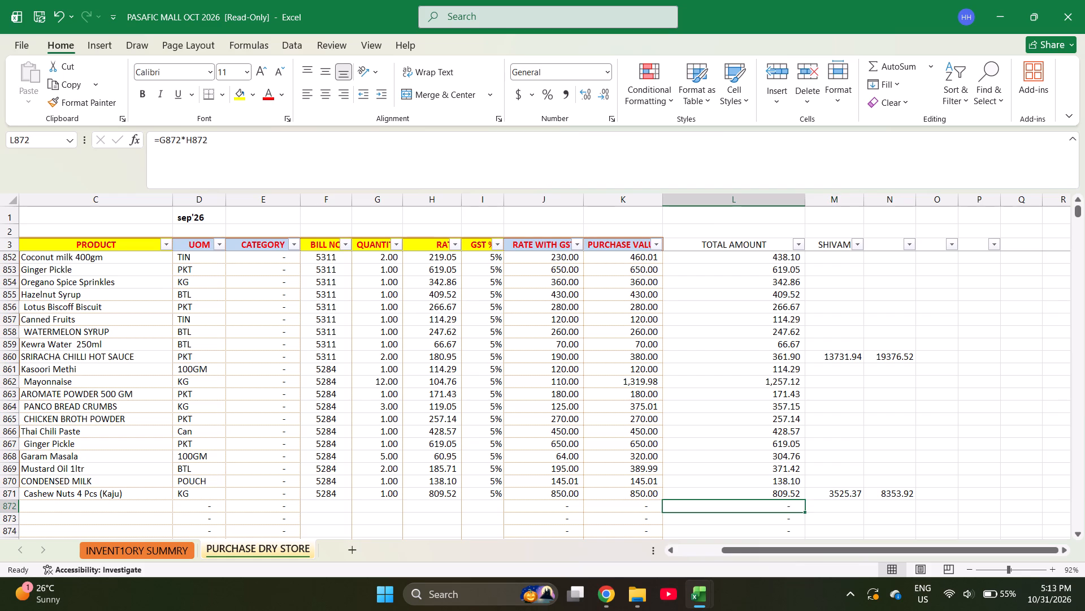
key(Up)
key(Up)
key(Up)
key(Up)
key(Up)
key(Up)
key(Up)
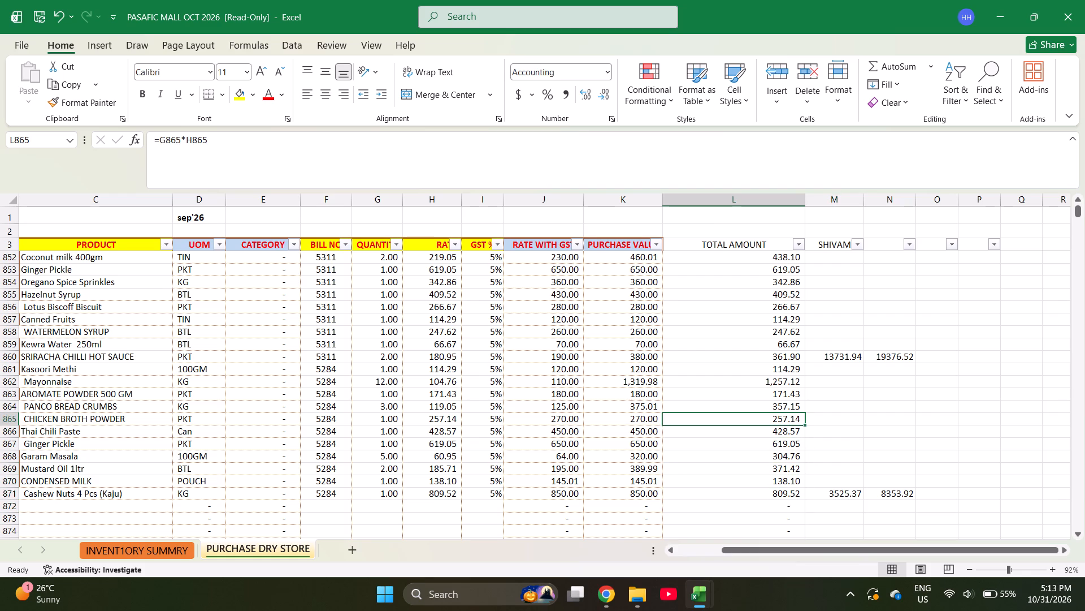
key(Up)
key(Up)
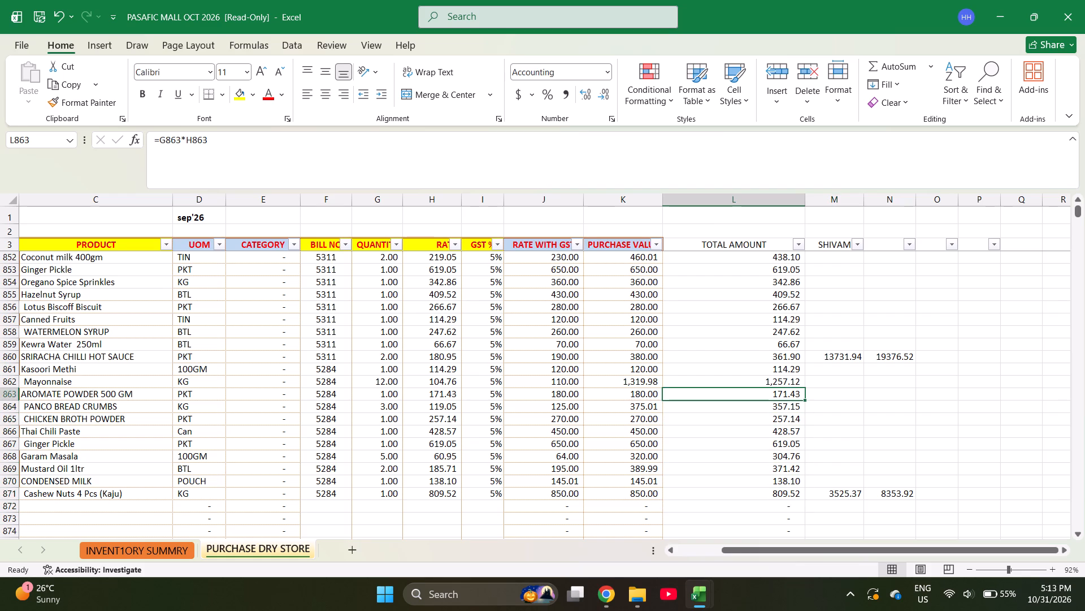
key(Down)
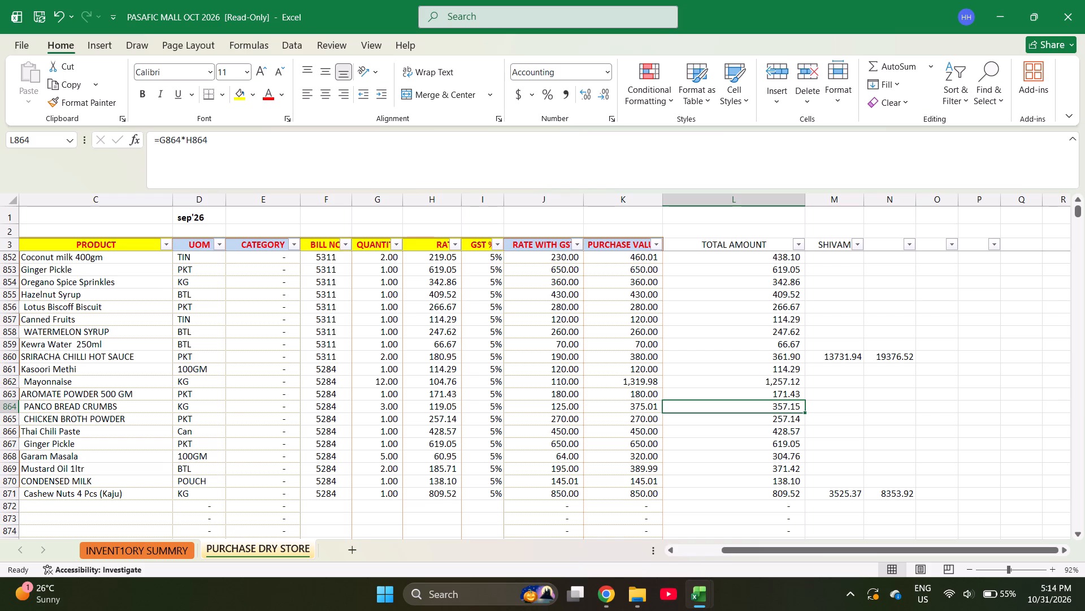
key(Left)
key(Left)
key(Left)
key(Left)
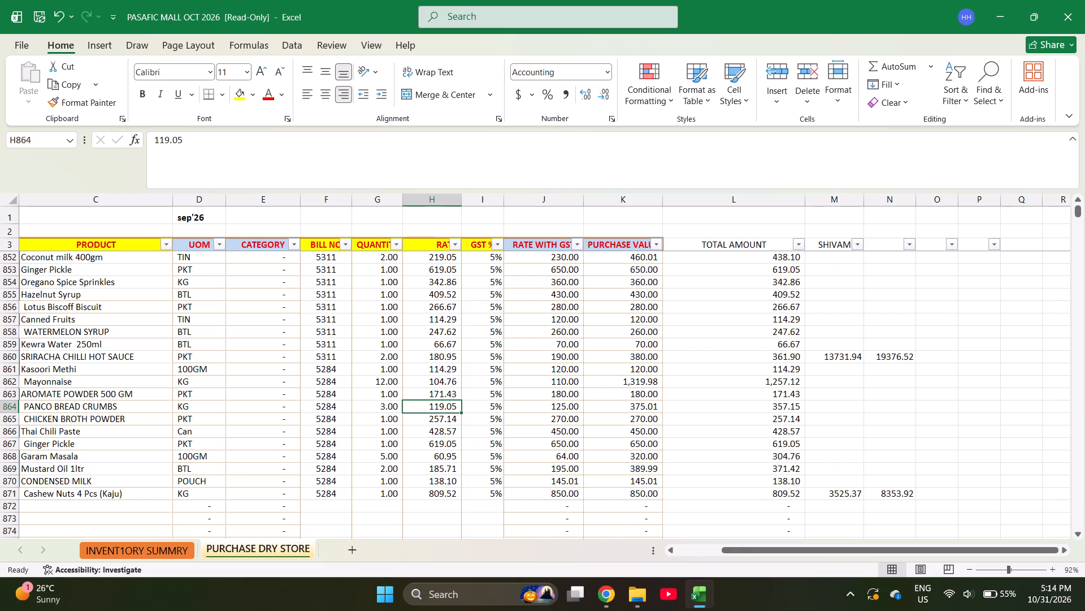
text(185)
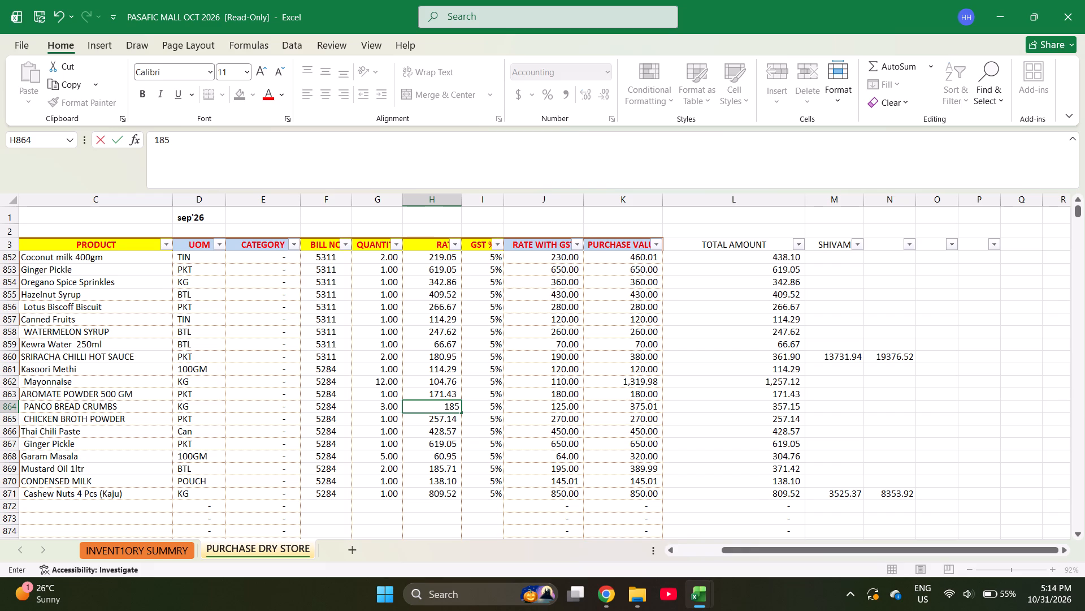
text(.71)
key(Return)
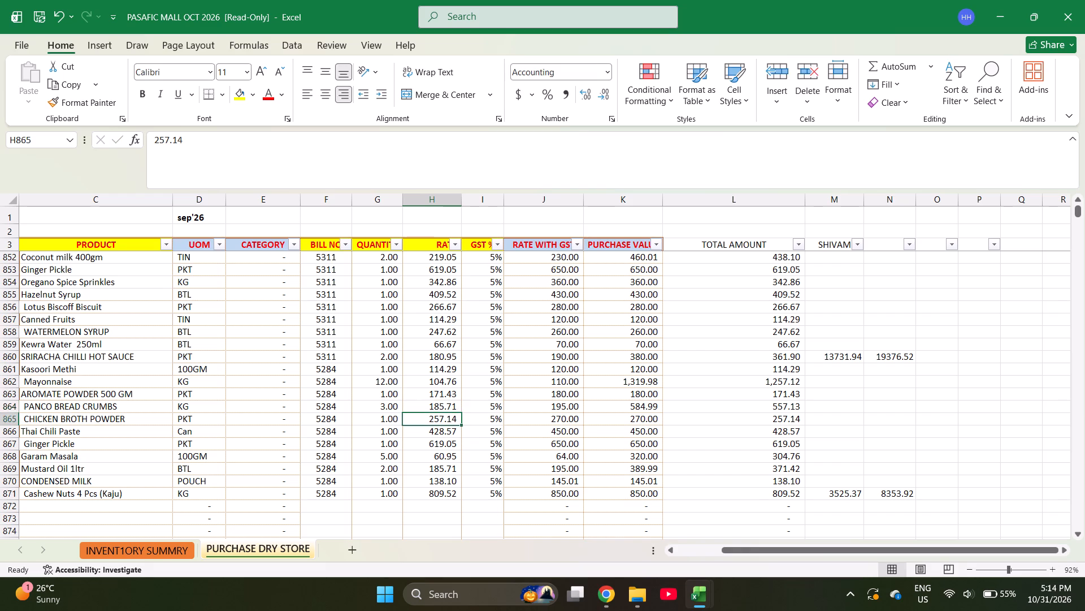
Check the total amount and purchase value in the PANCO BREAD CRUMBS row, 864.
key(Up)
key(Right)
key(Right)
key(Right)
key(Right)
key(Right)
key(Left)
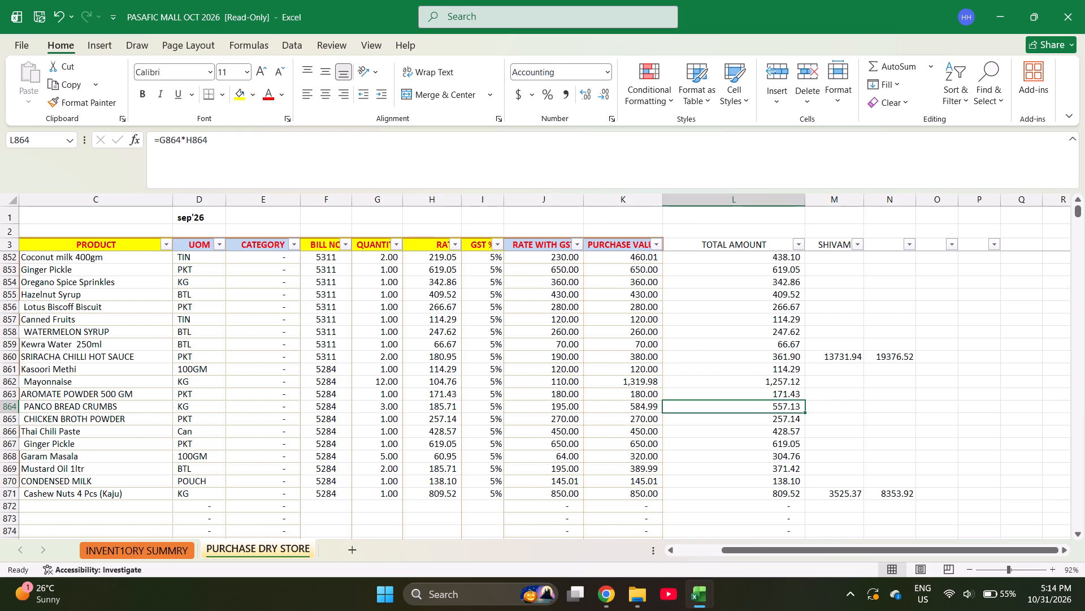
key(Left)
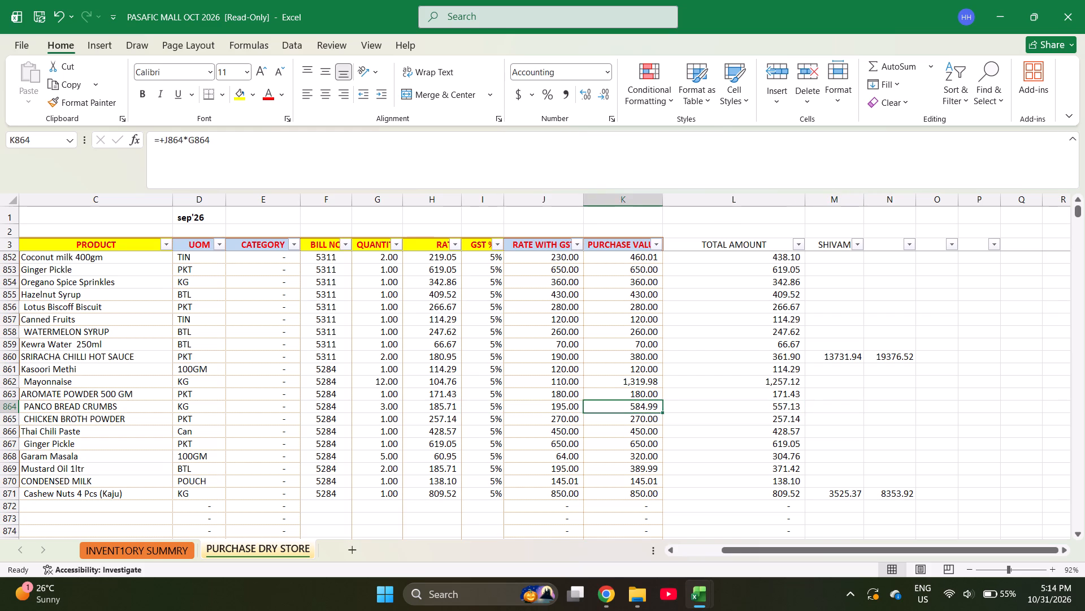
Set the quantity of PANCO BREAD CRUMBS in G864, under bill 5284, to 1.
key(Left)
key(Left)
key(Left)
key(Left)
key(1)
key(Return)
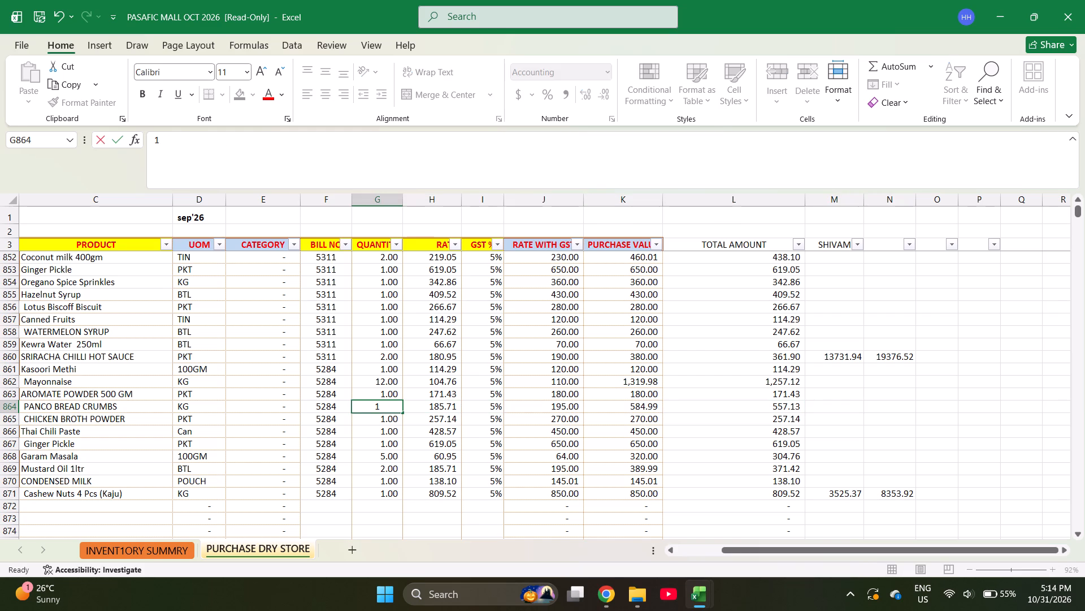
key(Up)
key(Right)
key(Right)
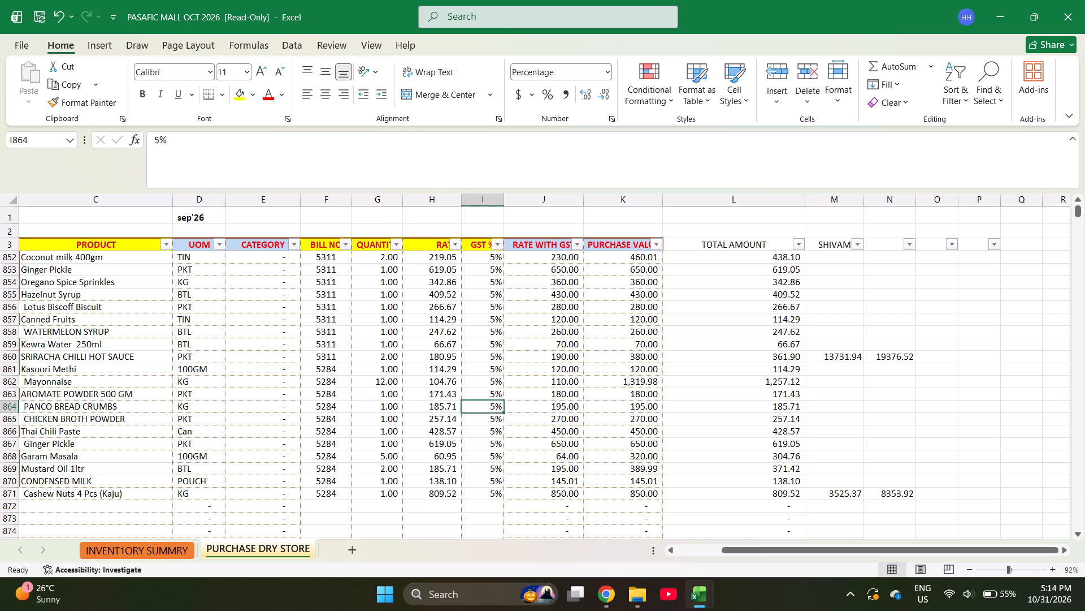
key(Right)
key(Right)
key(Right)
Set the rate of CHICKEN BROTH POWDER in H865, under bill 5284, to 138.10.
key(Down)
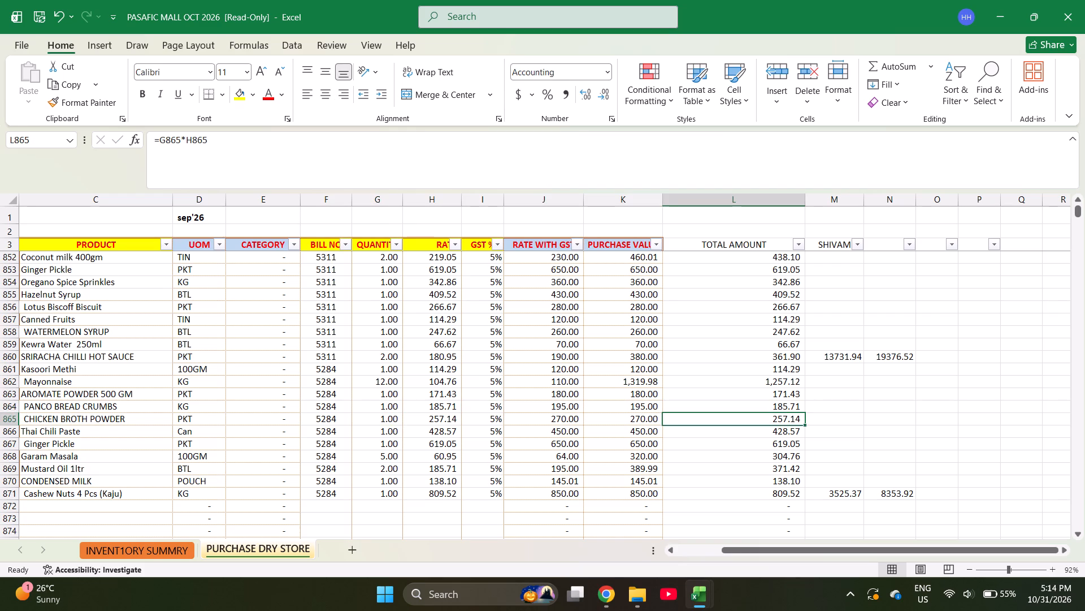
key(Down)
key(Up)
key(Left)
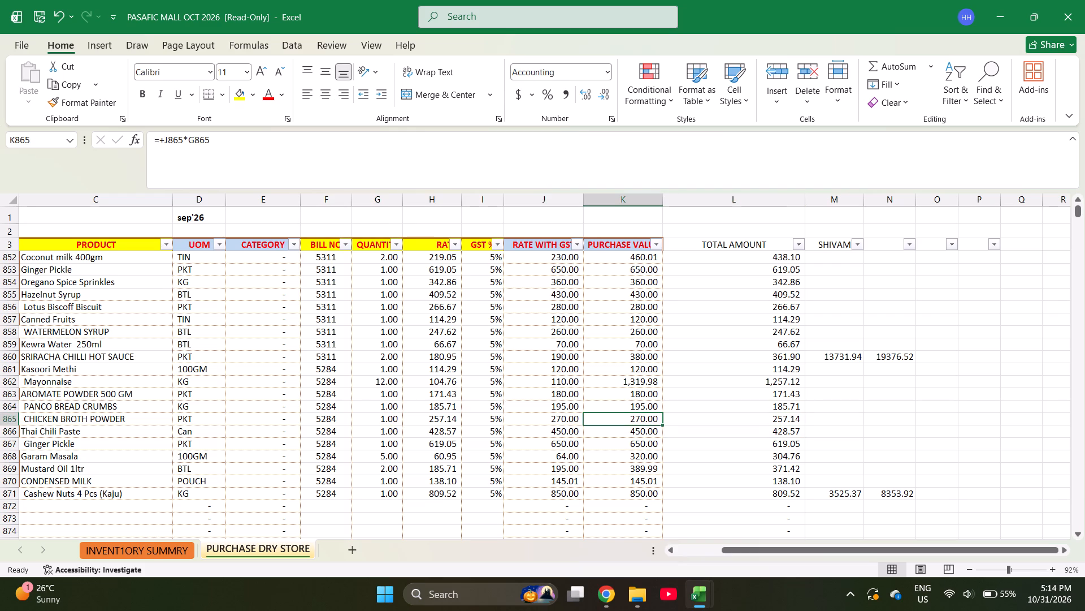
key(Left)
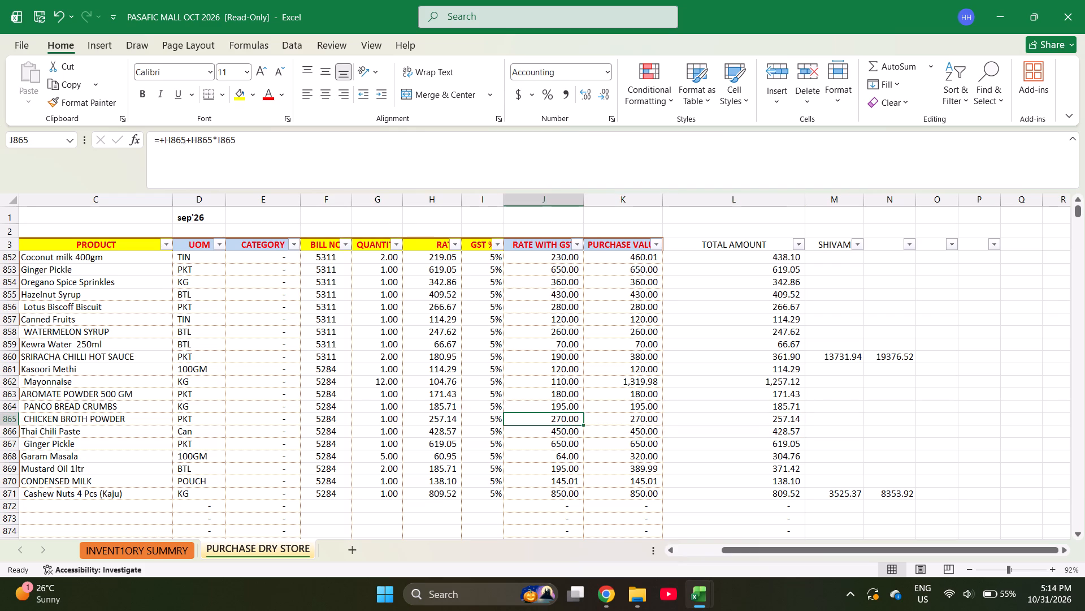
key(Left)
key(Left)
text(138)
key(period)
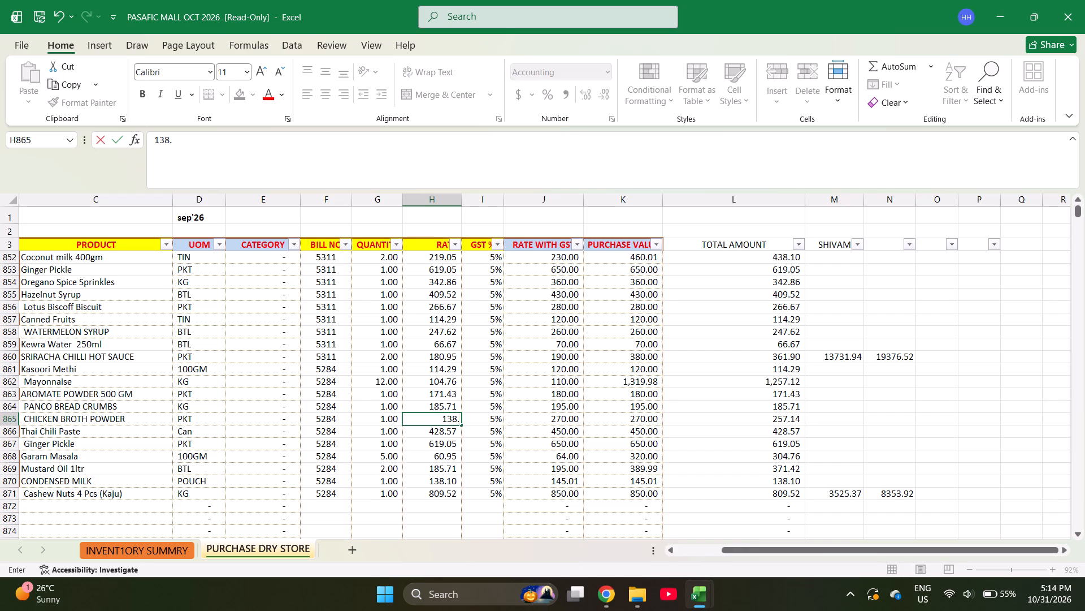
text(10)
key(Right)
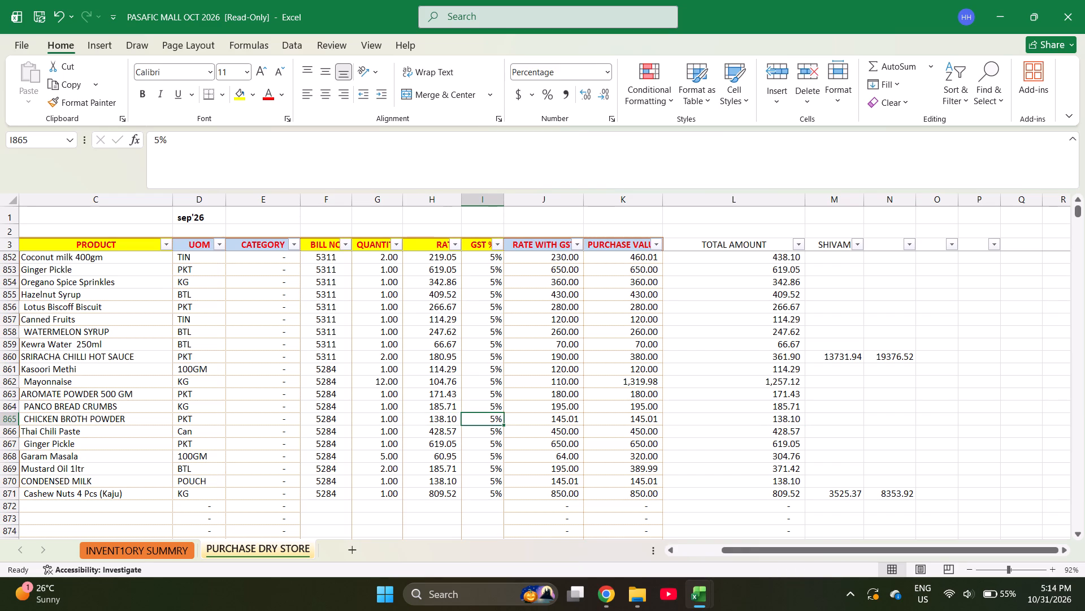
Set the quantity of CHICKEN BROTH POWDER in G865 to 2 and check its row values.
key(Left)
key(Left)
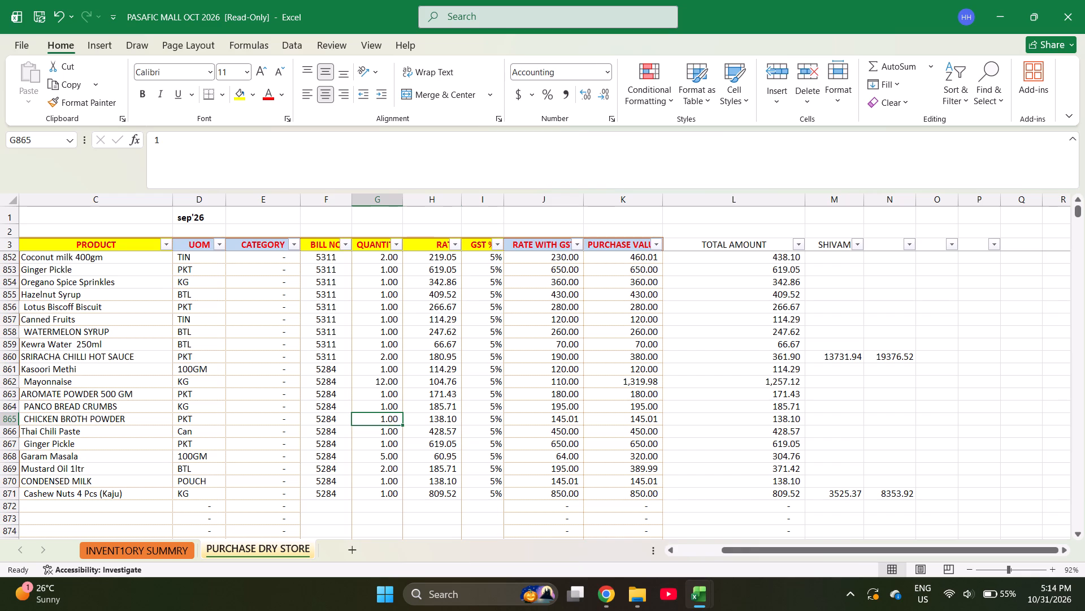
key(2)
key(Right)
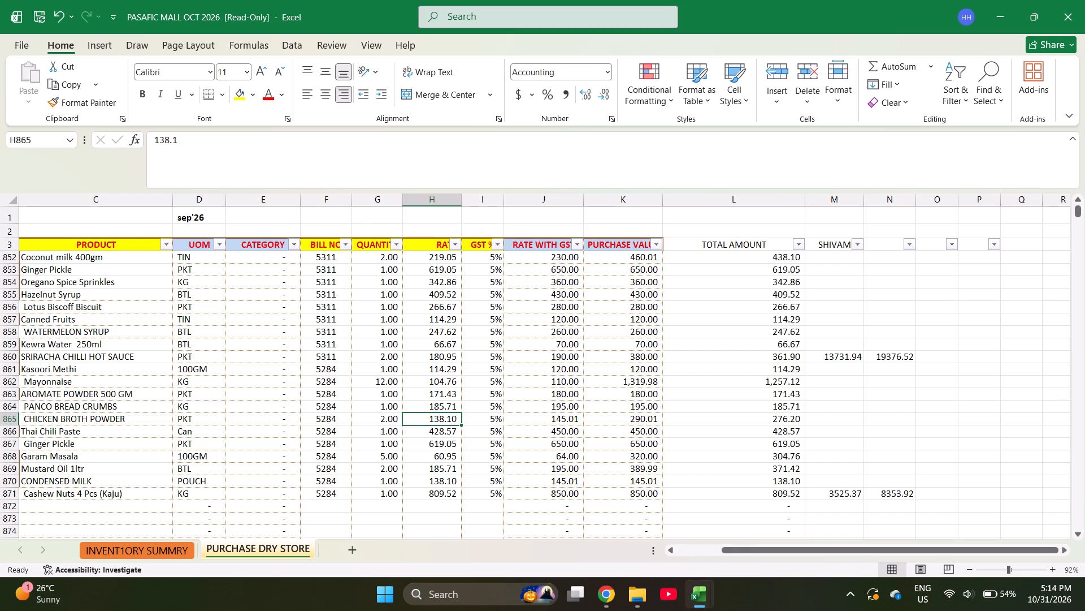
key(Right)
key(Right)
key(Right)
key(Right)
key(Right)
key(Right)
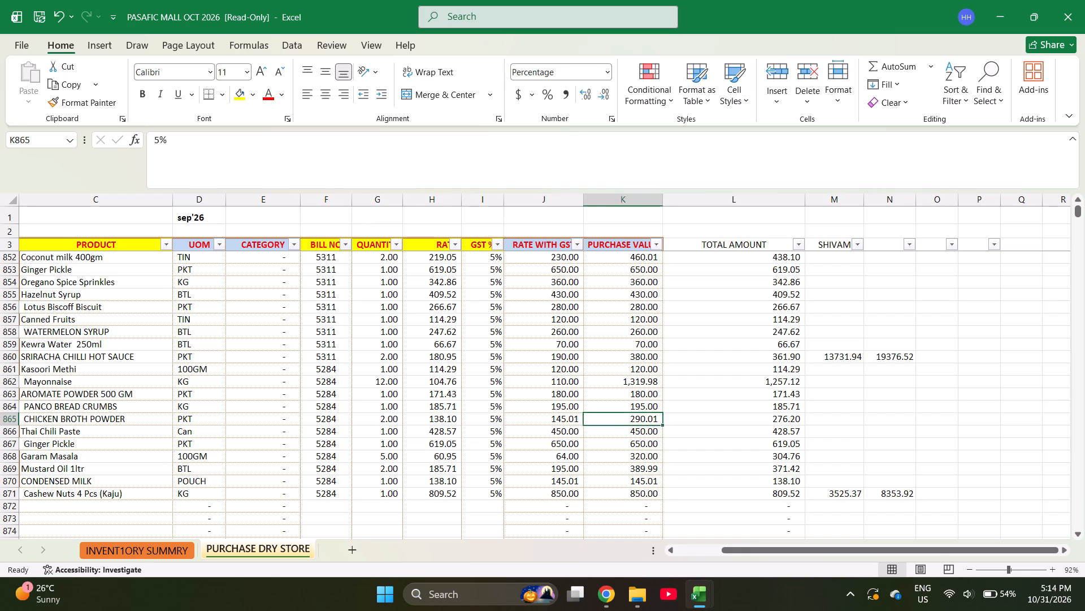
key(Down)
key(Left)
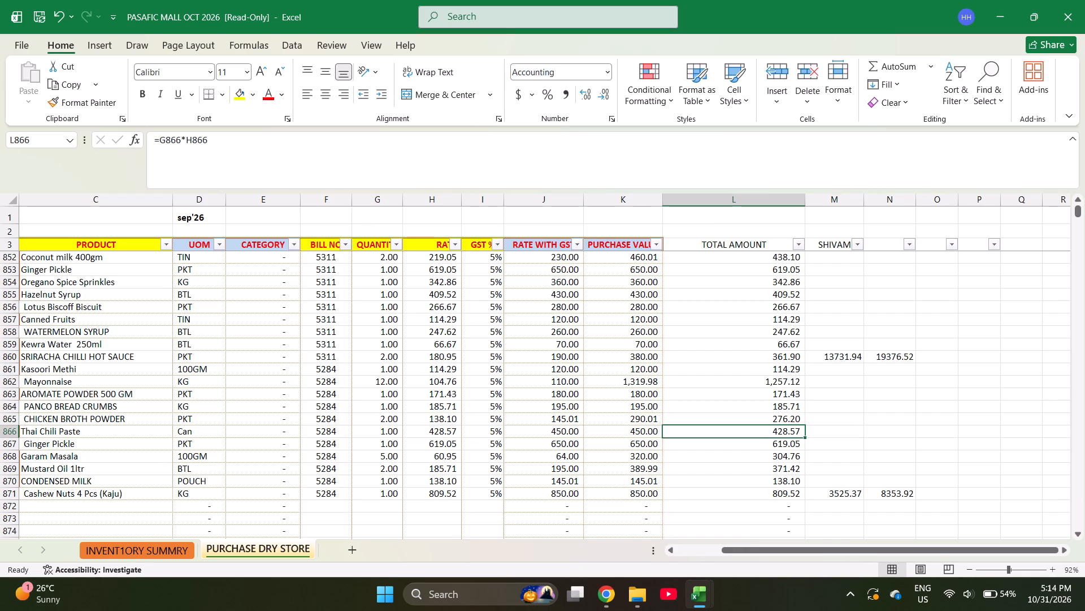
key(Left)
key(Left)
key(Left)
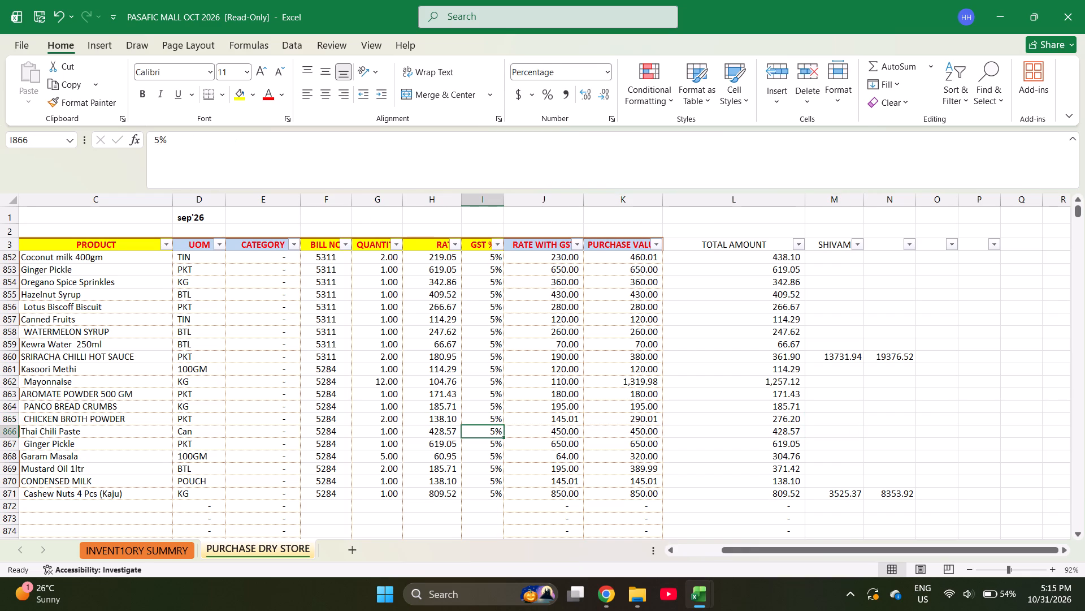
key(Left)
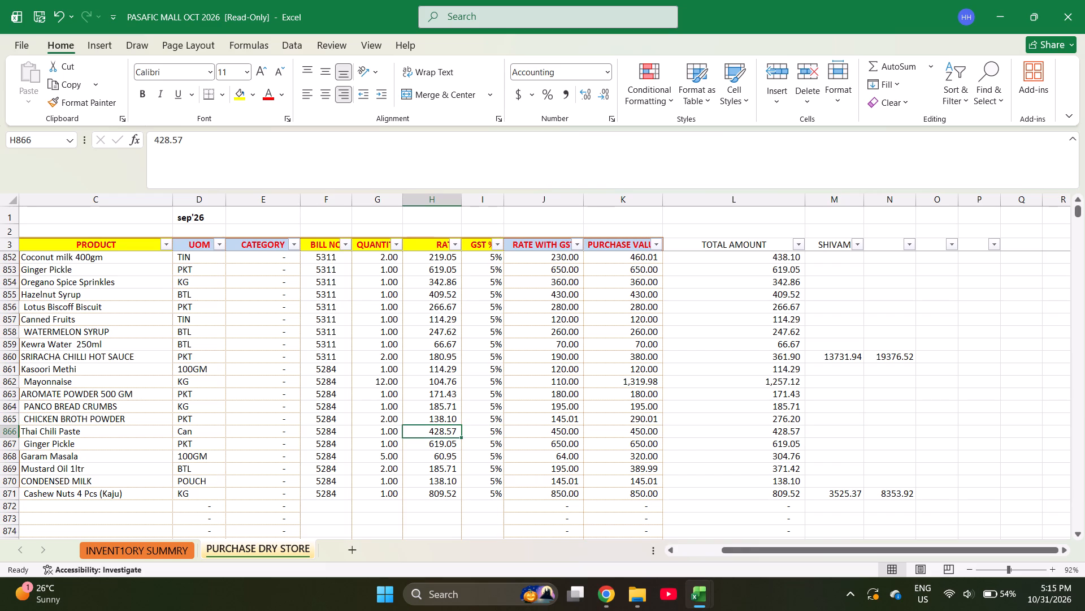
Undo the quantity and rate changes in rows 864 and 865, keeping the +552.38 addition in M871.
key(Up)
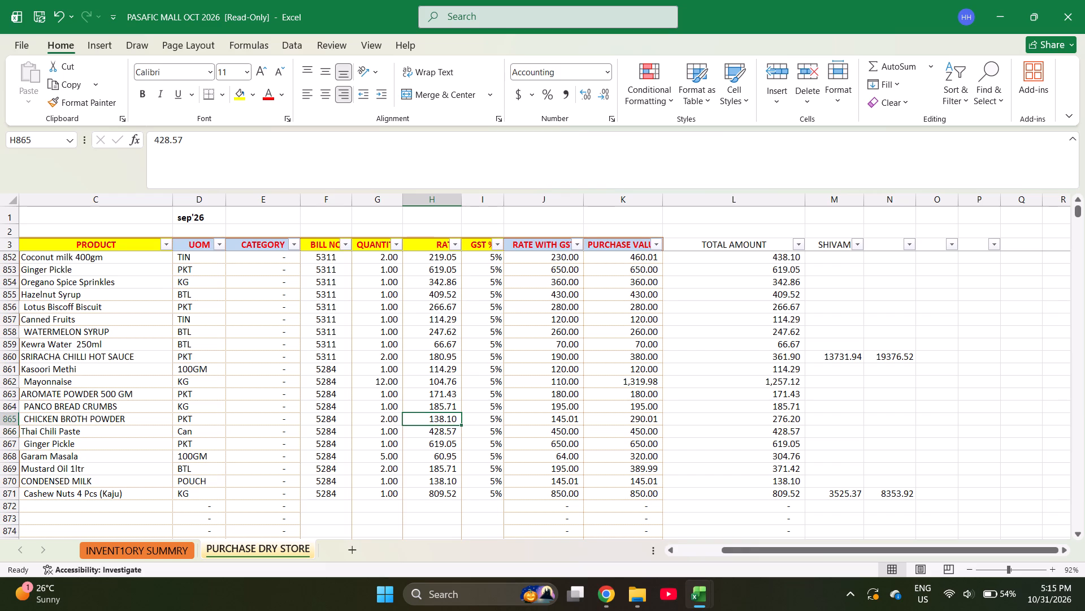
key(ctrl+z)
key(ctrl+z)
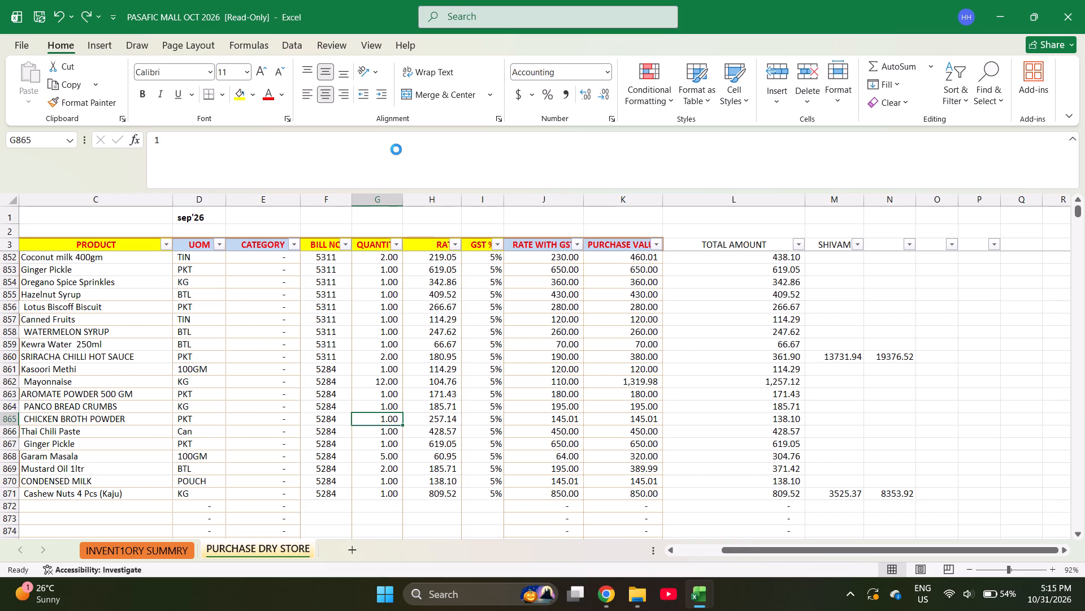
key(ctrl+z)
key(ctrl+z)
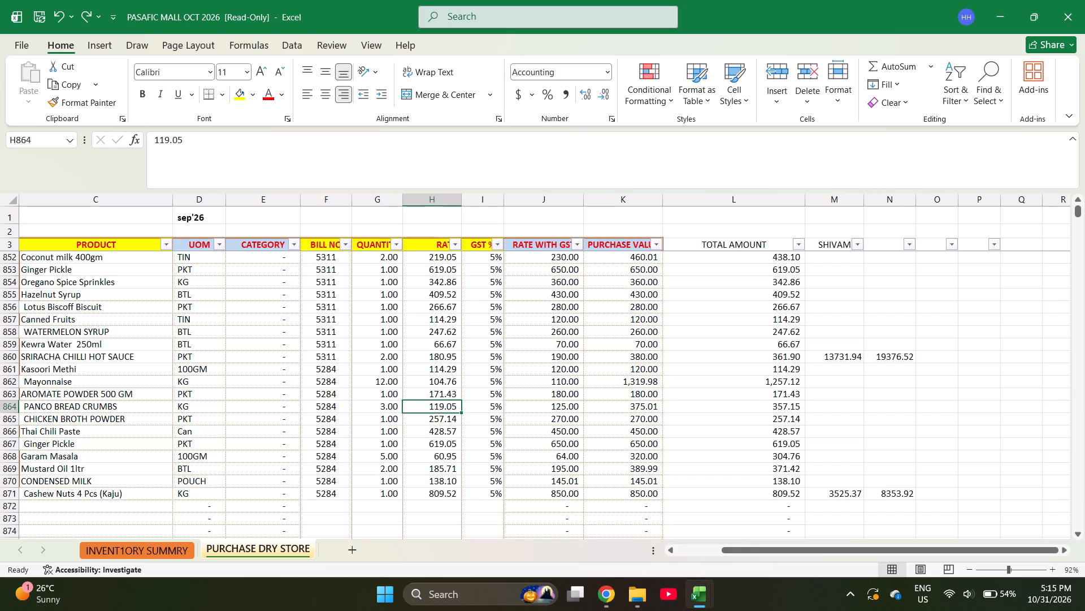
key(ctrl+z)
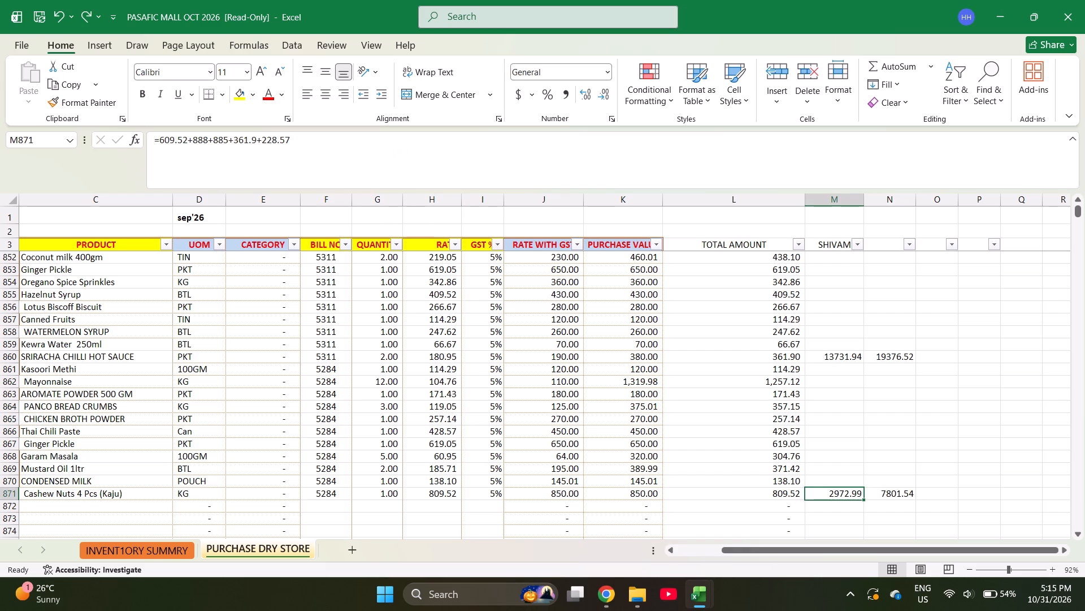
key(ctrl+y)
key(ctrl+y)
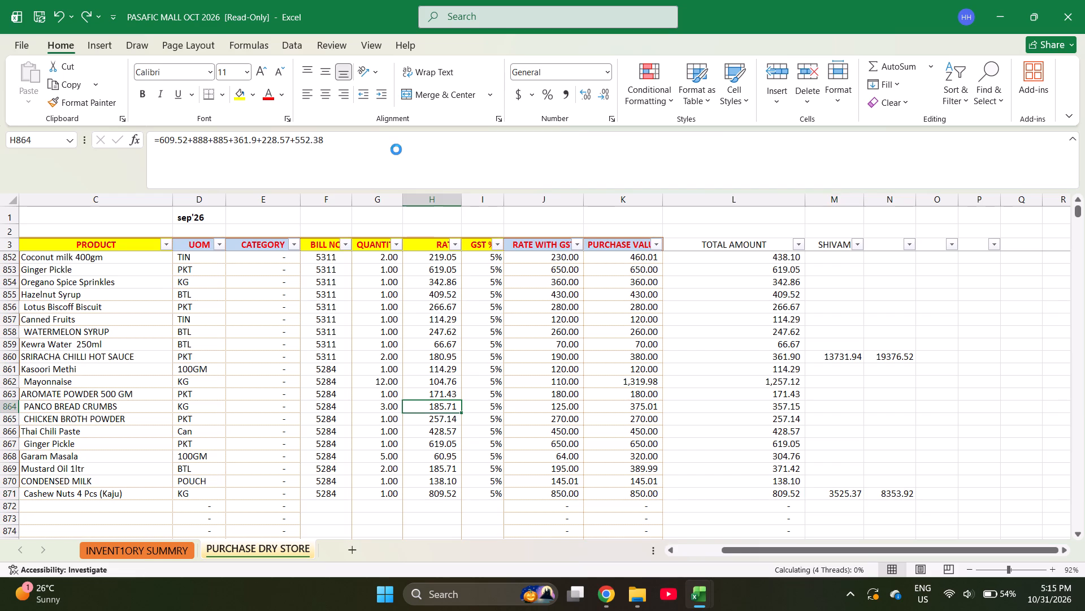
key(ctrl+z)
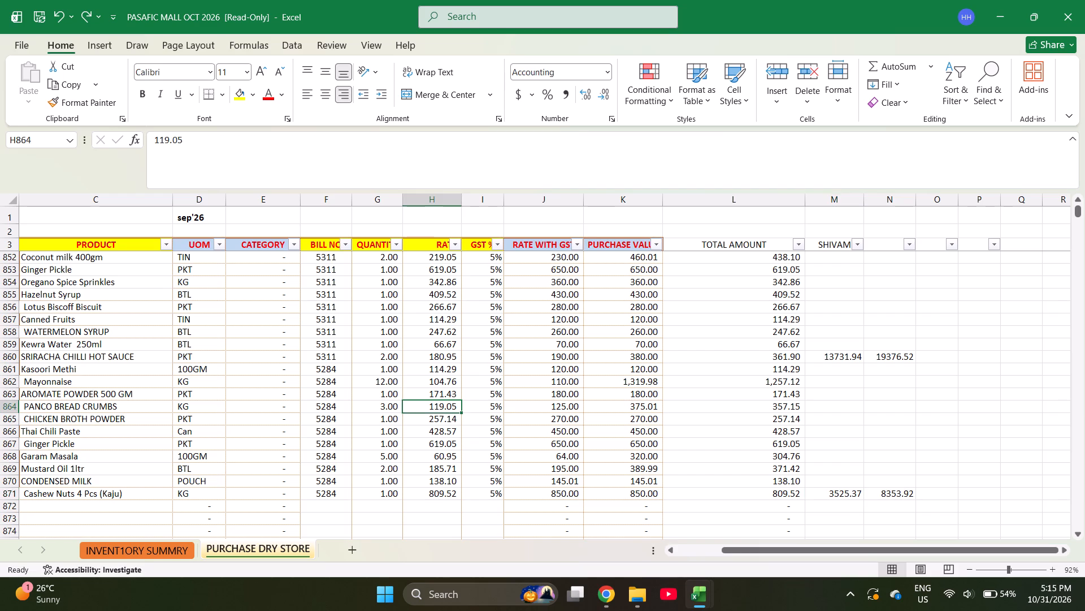
Examine bill 5284's total amounts in column L from Kasoori Methi in row 861 through Mustard Oil 1ltr in row 869.
key(Up)
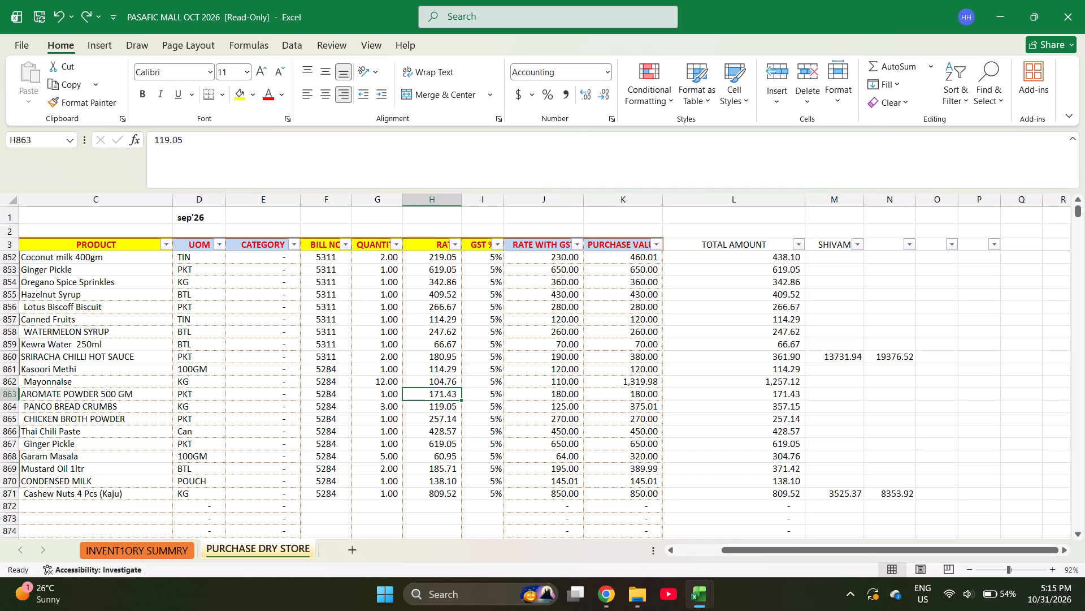
key(Up)
key(Up)
key(Right)
key(Right)
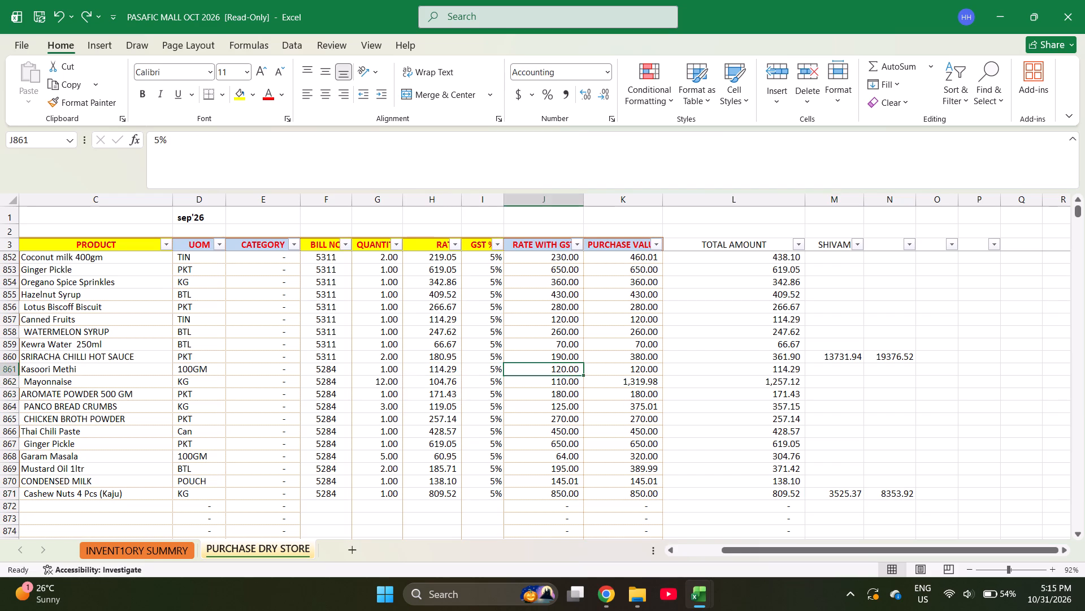
key(Right)
key(Right)
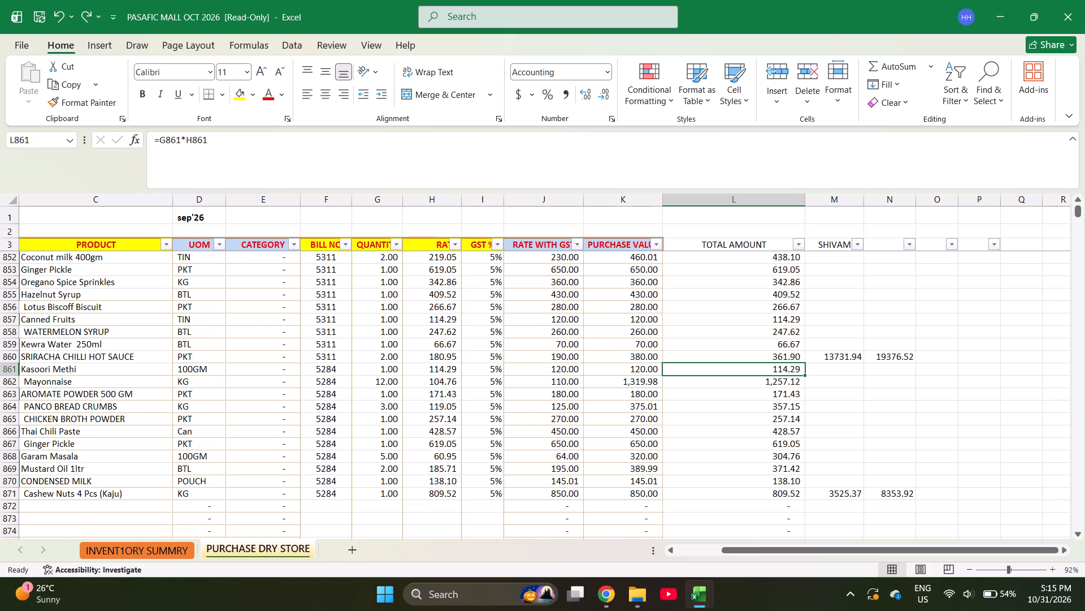
key(Right)
key(Left)
key(Down)
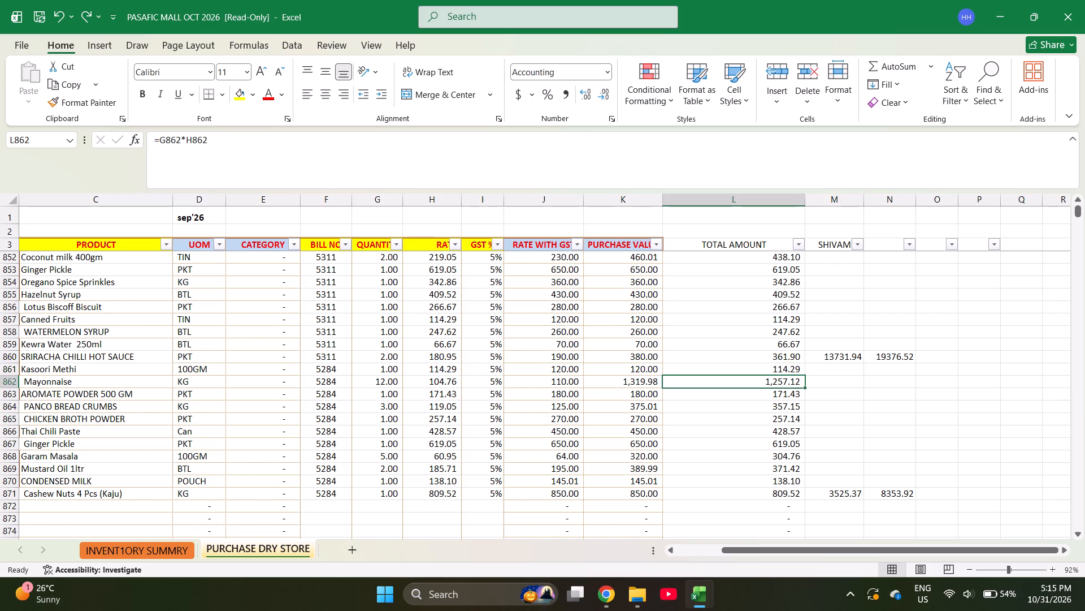
key(Down)
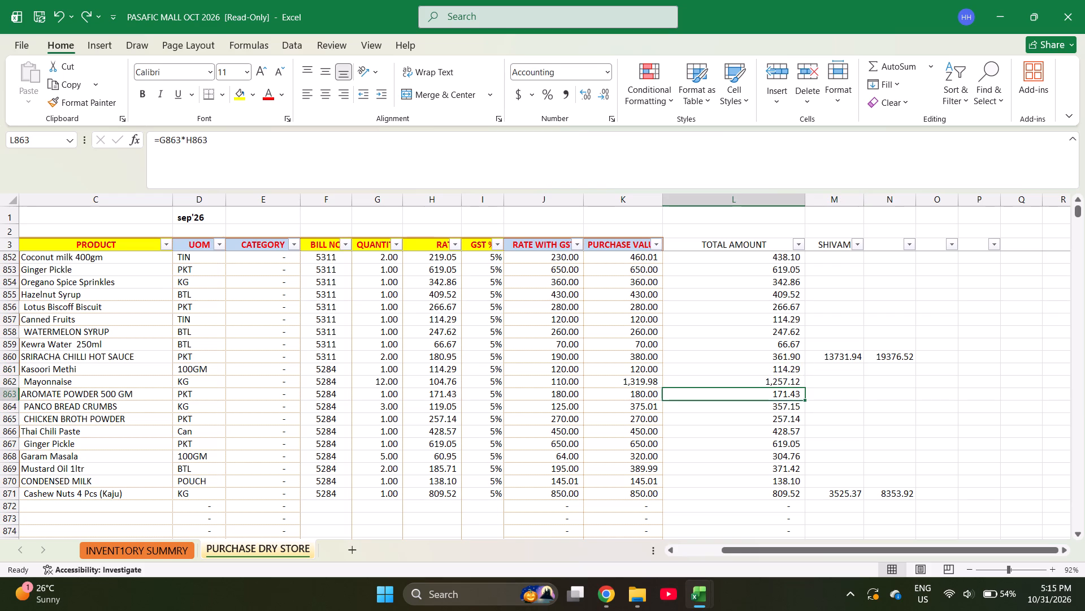
key(Down)
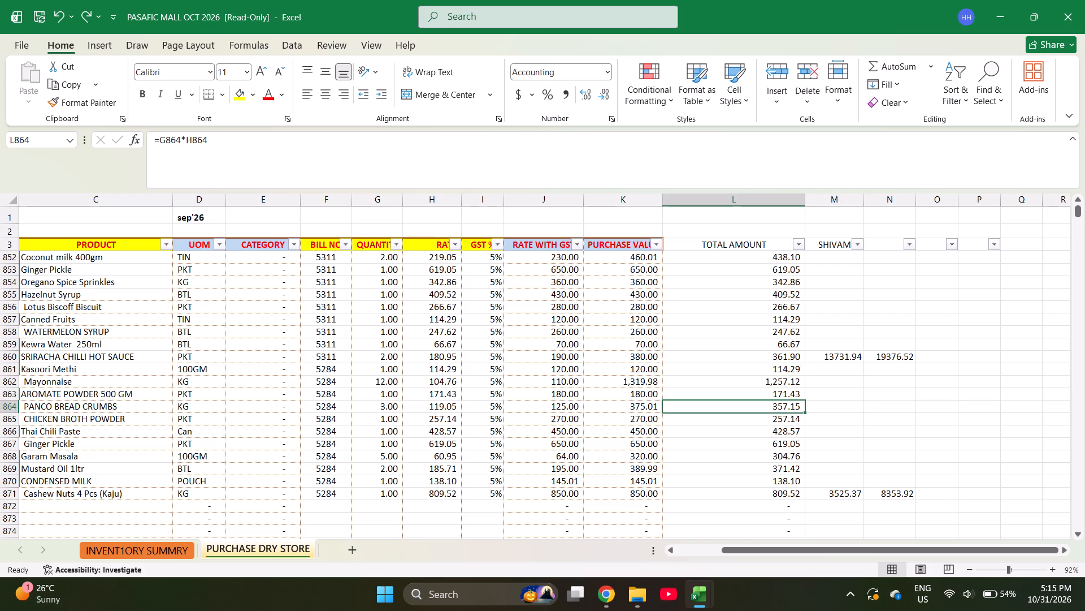
key(Down)
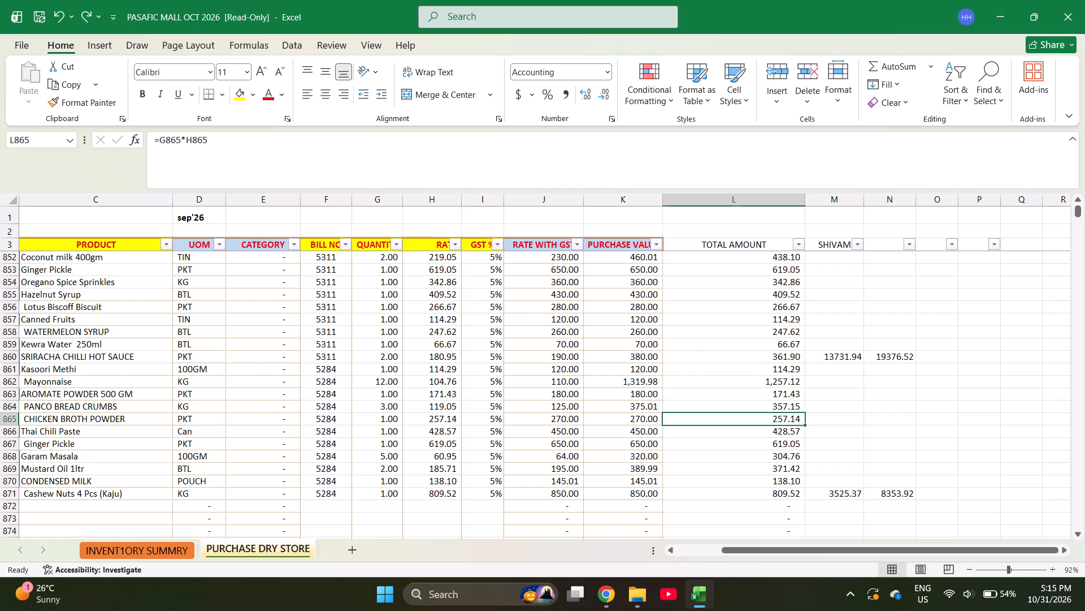
key(Down)
key(Down)
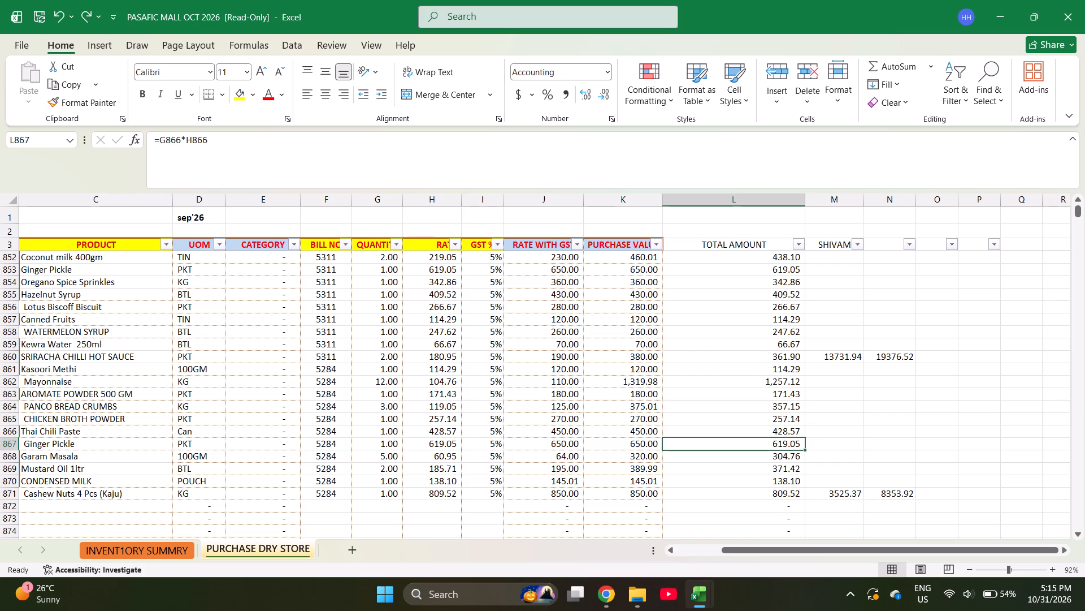
key(Down)
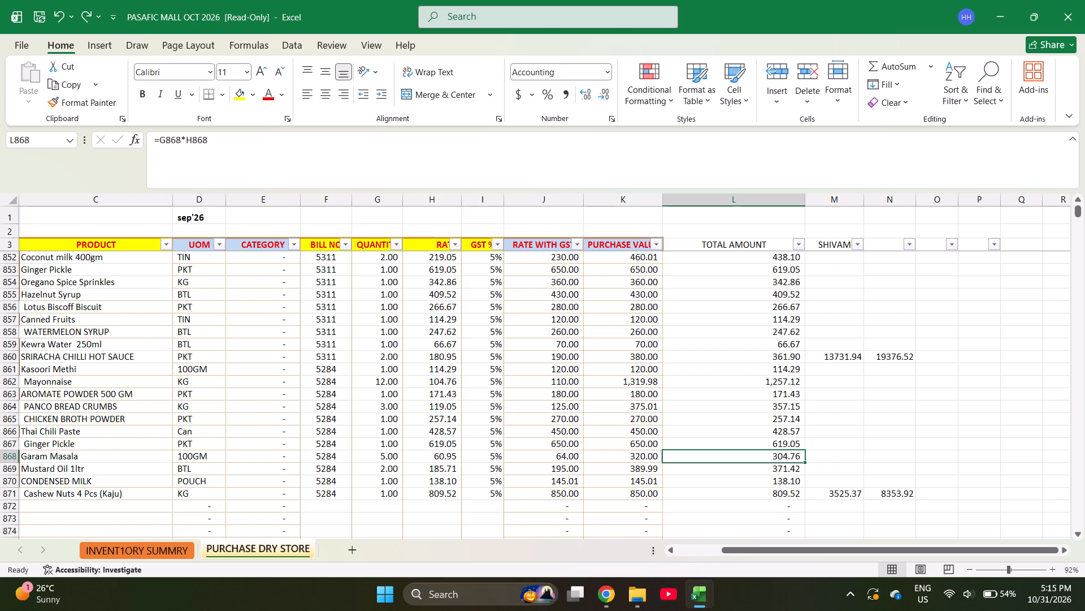
key(Down)
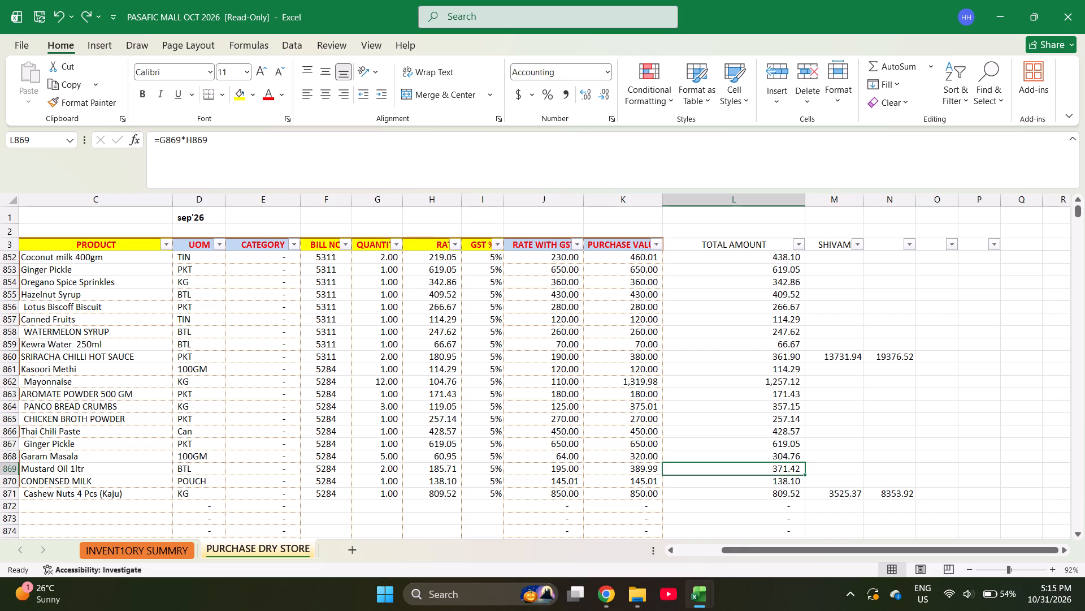
Set the quantity of Mustard Oil 1ltr in G869, under bill 5284, to 1.
key(Left)
key(Left)
key(Left)
key(Left)
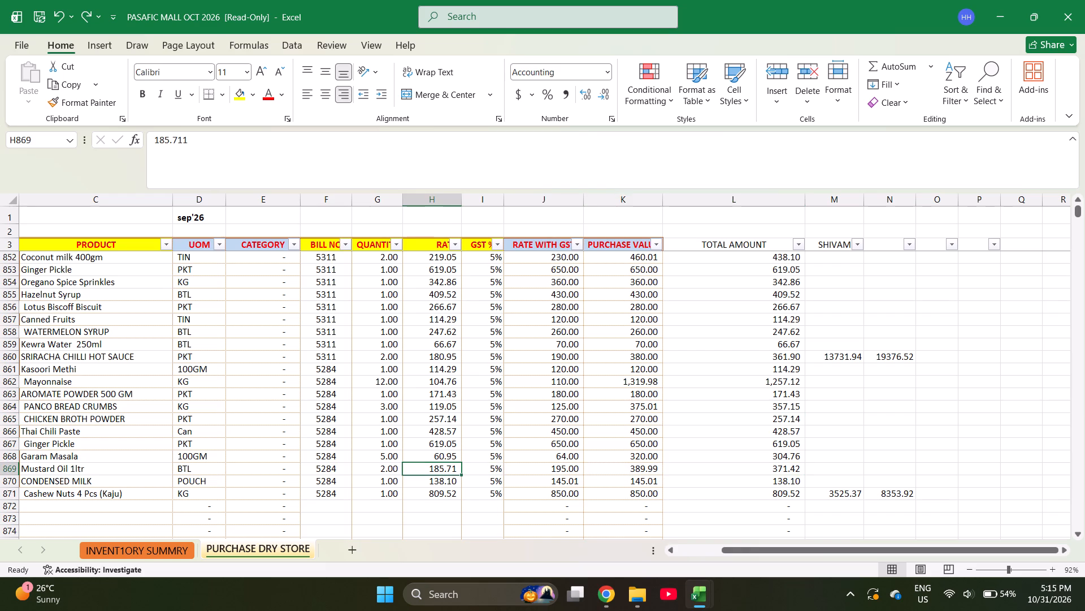
key(Left)
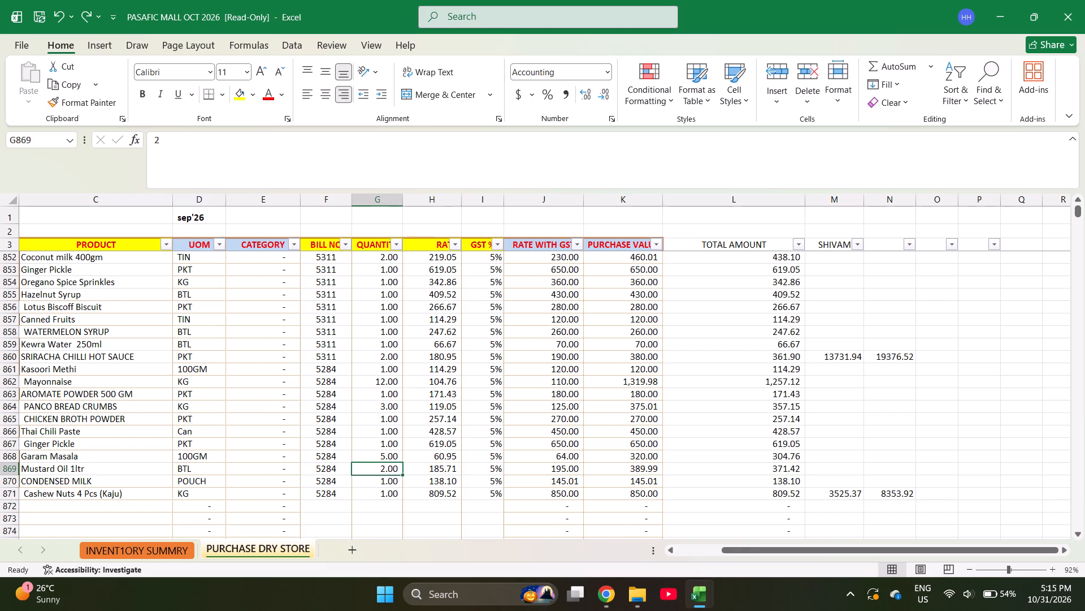
key(1)
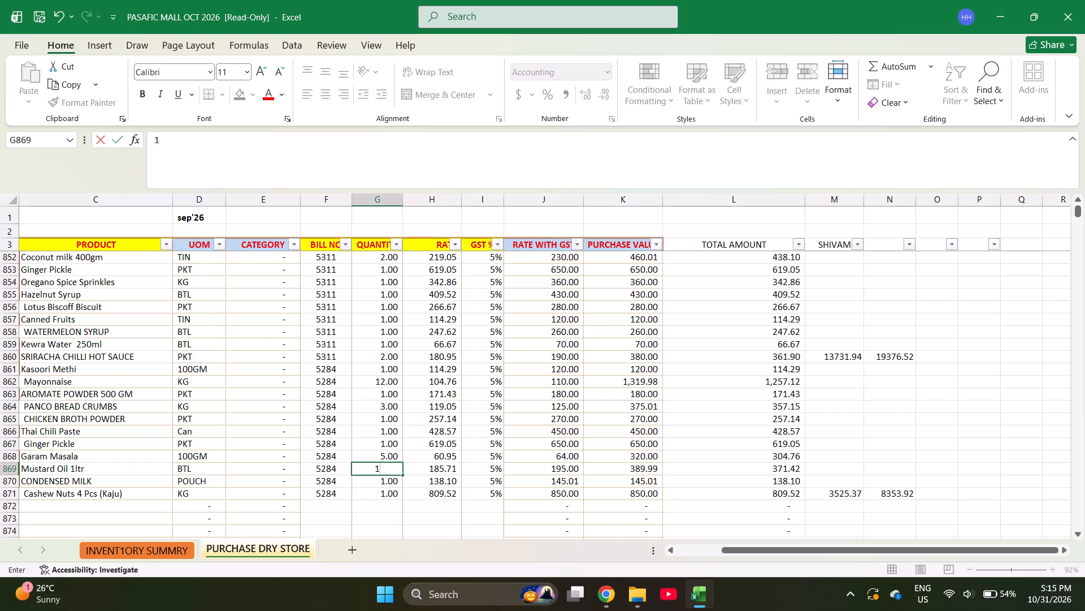
key(Return)
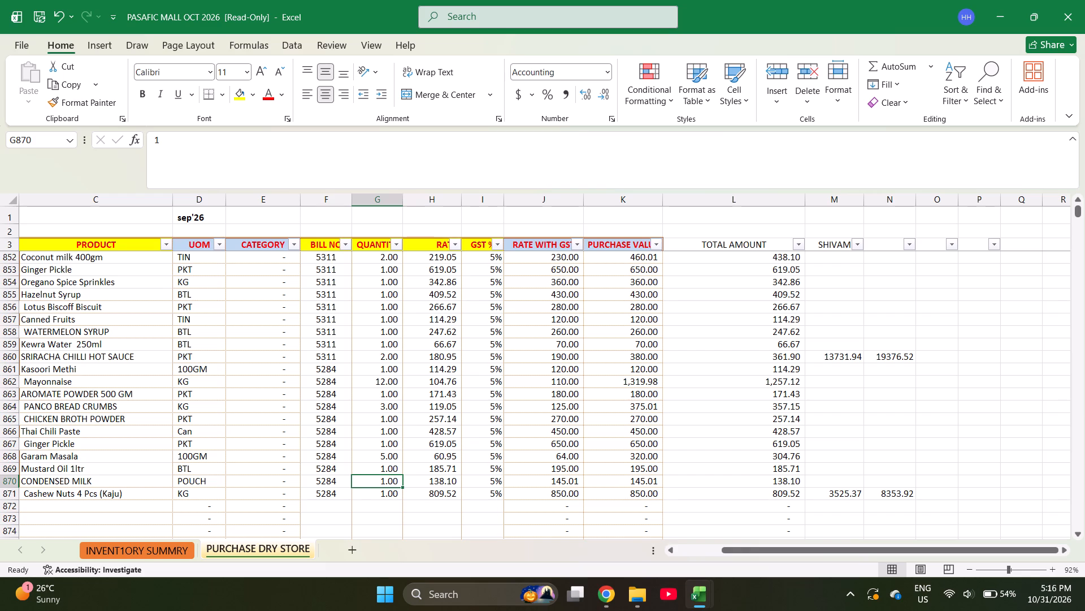
Set the quantity of CONDENSED MILK in G870, under bill 5284, to 2.
key(2)
key(Right)
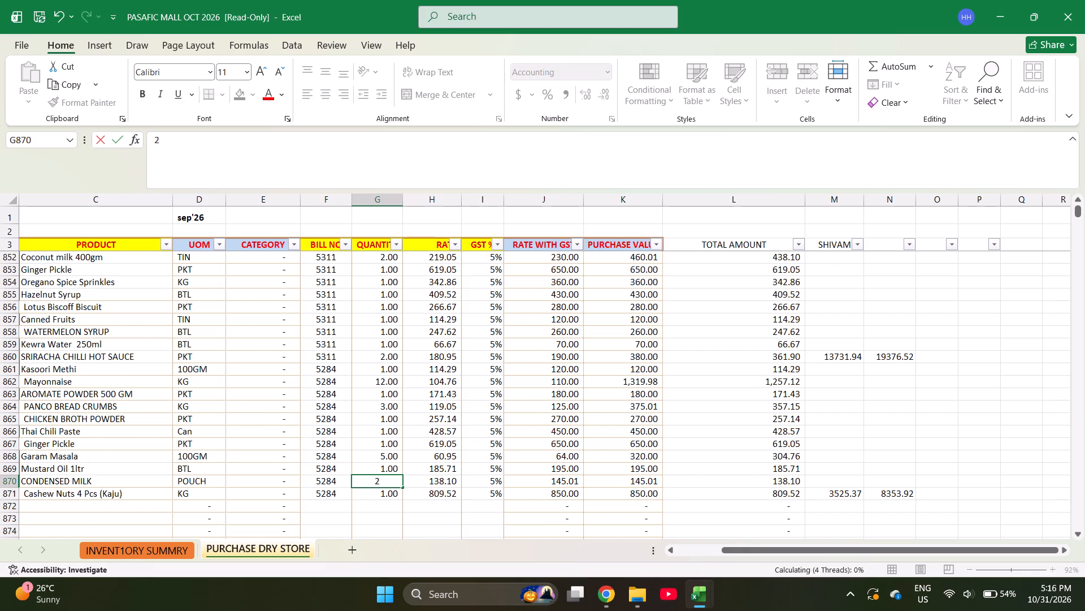
Check the sum of bill 5284's total amounts in L861:L871, from Kasoori Methi through Cashew Nuts.
key(Right)
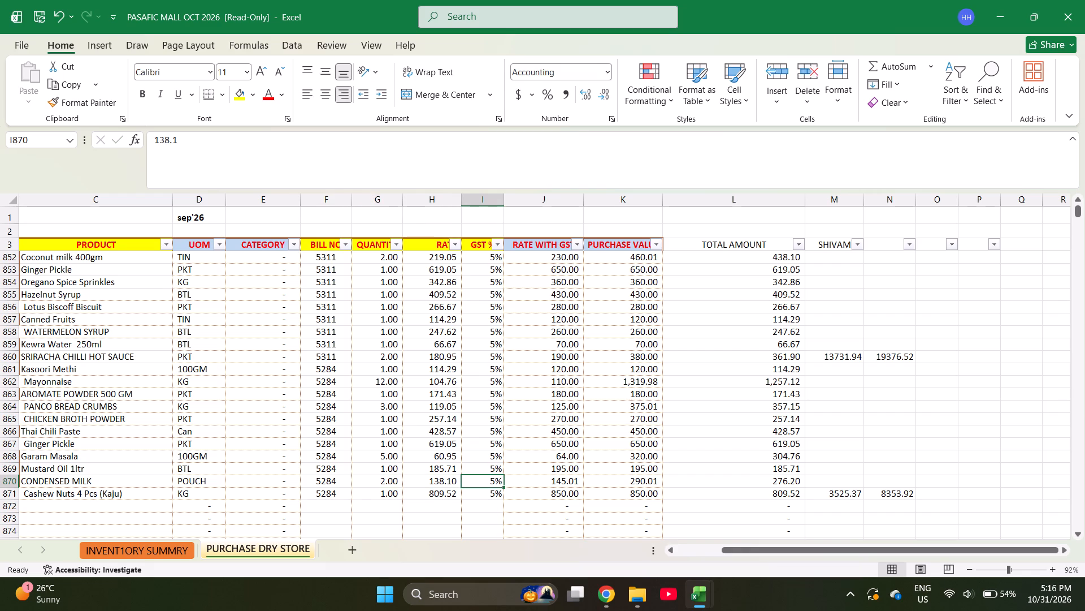
key(Right)
key(Right)
key(Right)
key(Right)
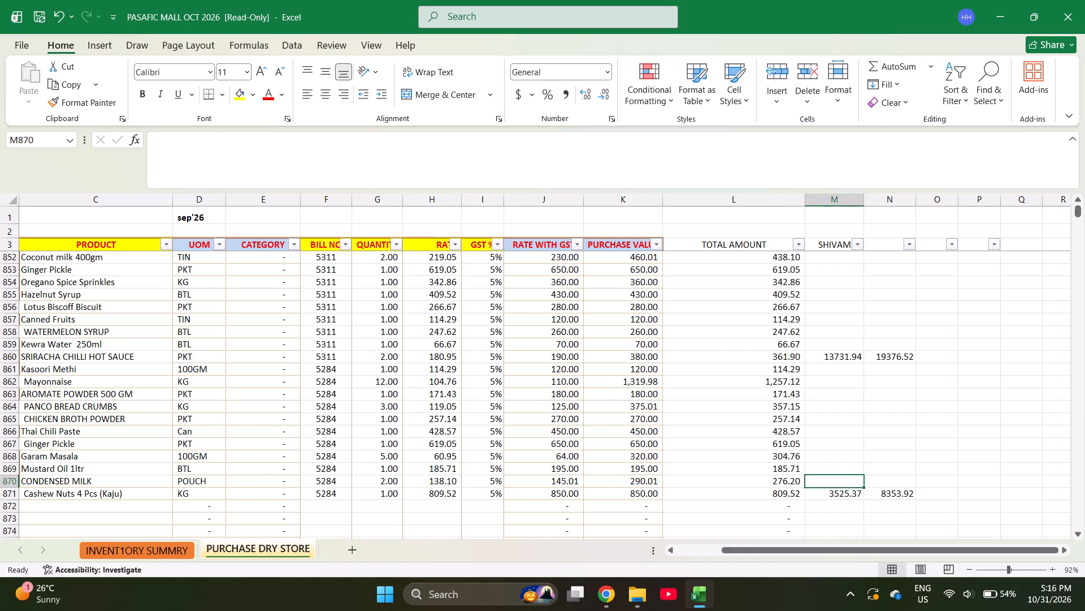
key(Left)
key(Down)
key(shift+Up)
key(shift+Up)
key(shift+Up)
key(shift+Up)
key(shift+Up)
key(shift+Up)
key(shift+Up)
key(shift+Up)
key(shift+Up)
key(shift+Up)
key(shift+Up)
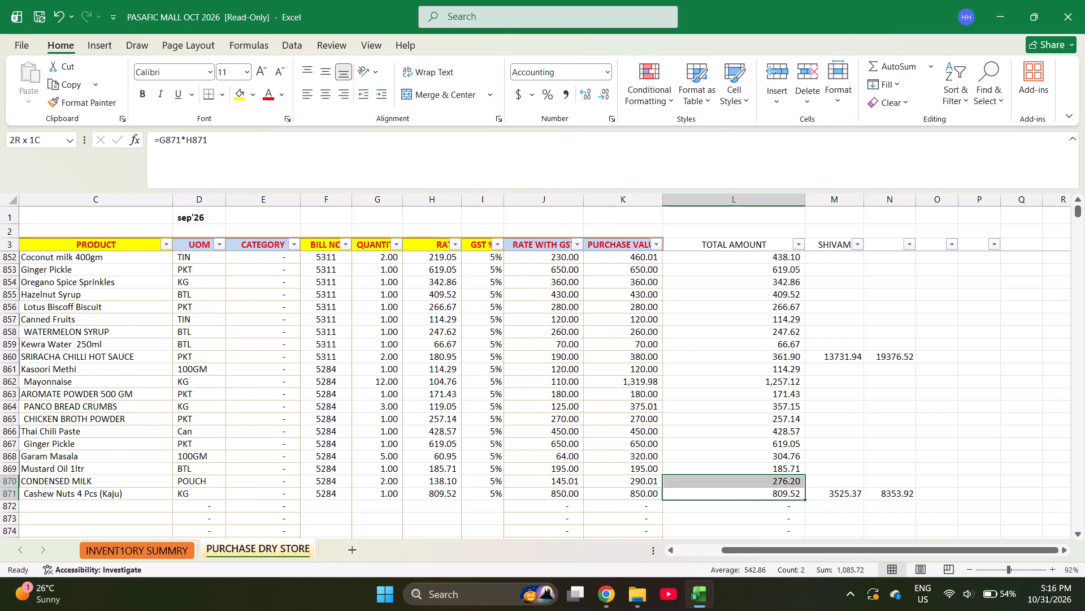
key(shift+Up)
key(shift+Up)
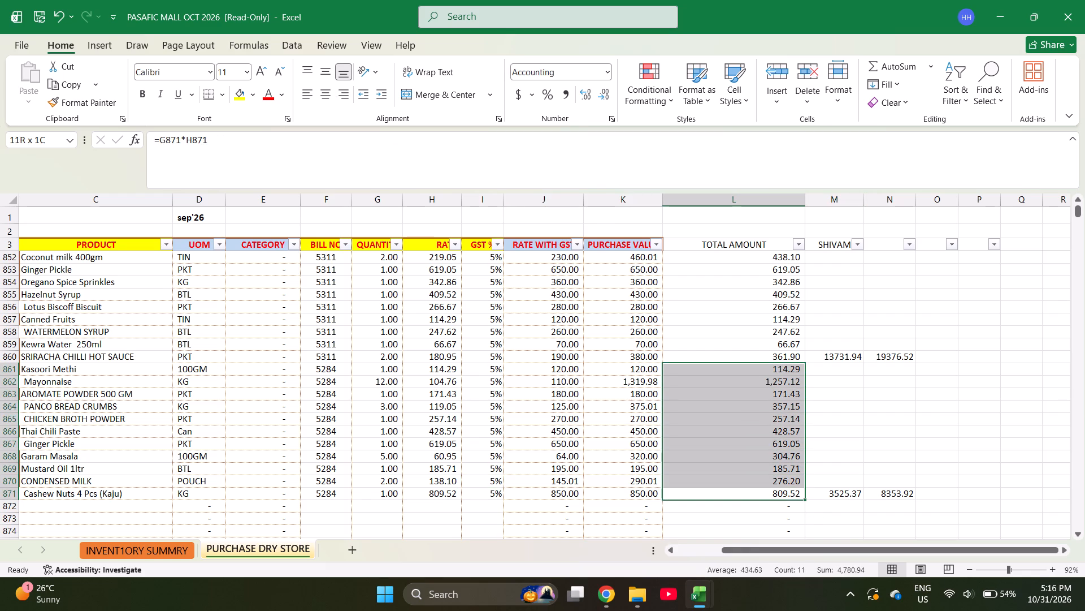
Change the fixed amount in the N871 formula to 4780.90, keeping the addition of M871.
key(Right)
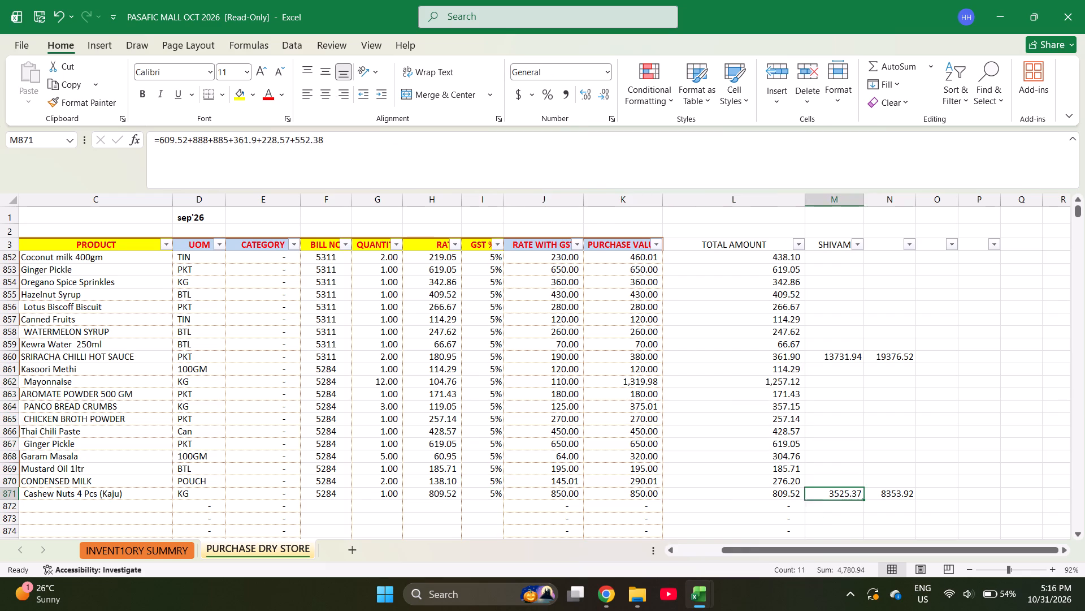
key(Right)
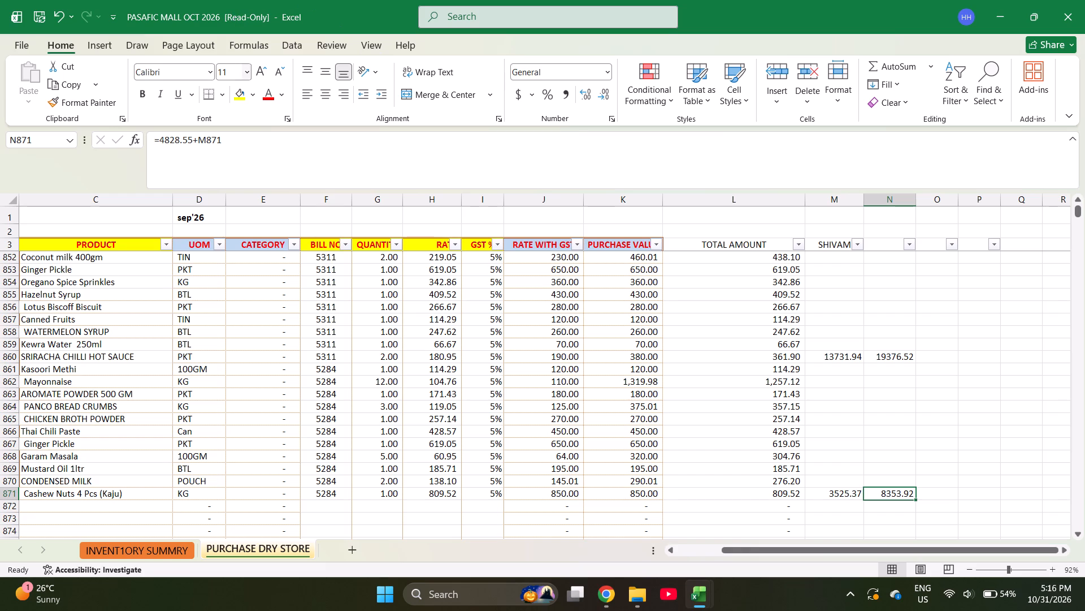
click(193, 139)
key(BackSpace)
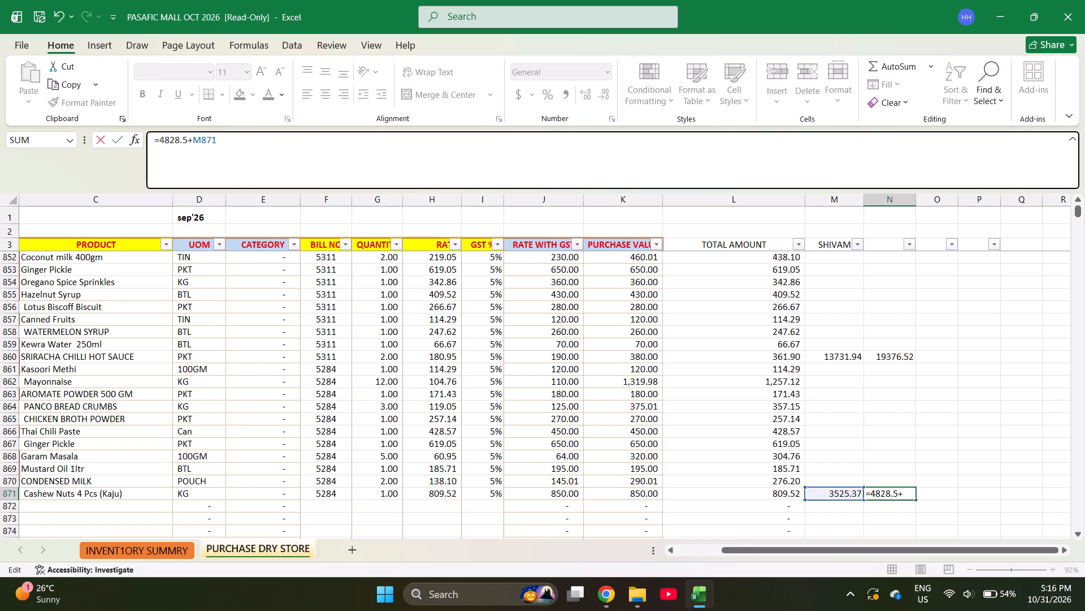
key(BackSpace)
key(BackSpace)
key(BackSpace)
key(BackSpace)
key(BackSpace)
text(780.90)
key(Return)
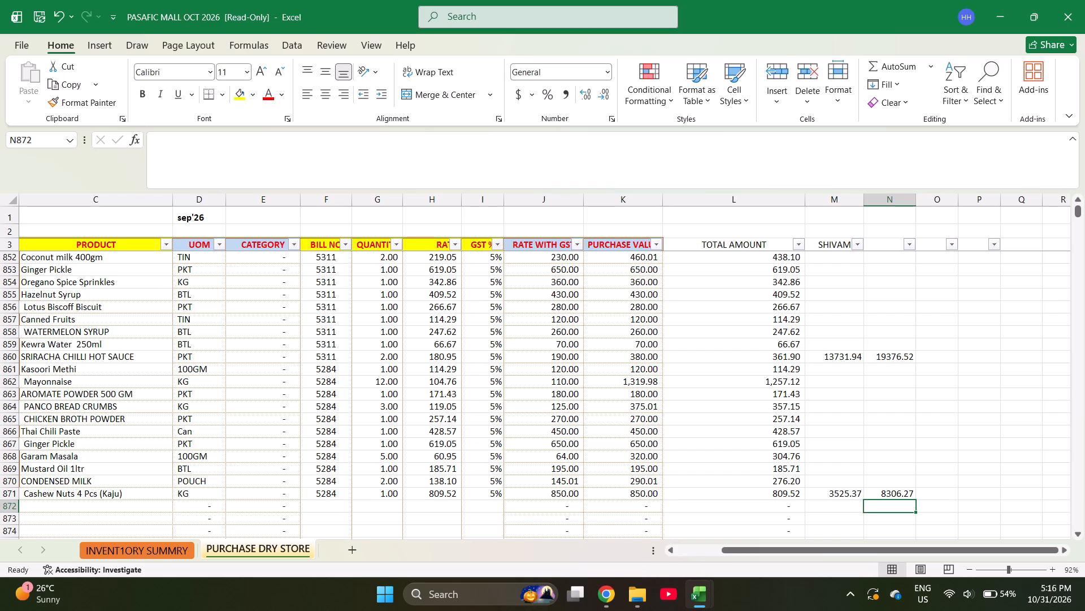
Start a new purchase entry in row 872 by entering the date 10-30-26 in A872.
key(ctrl+Left)
key(ctrl+Left)
key(ctrl+Left)
key(ctrl+Left)
key(ctrl+Left)
key(ctrl+Left)
key(ctrl+Left)
key(ctrl+Left)
key(ctrl+Left)
key(ctrl+Left)
key(ctrl+Left)
key(ctrl+Left)
key(ctrl+Left)
key(ctrl+Left)
key(ctrl+Left)
key(ctrl+Left)
key(ctrl+Left)
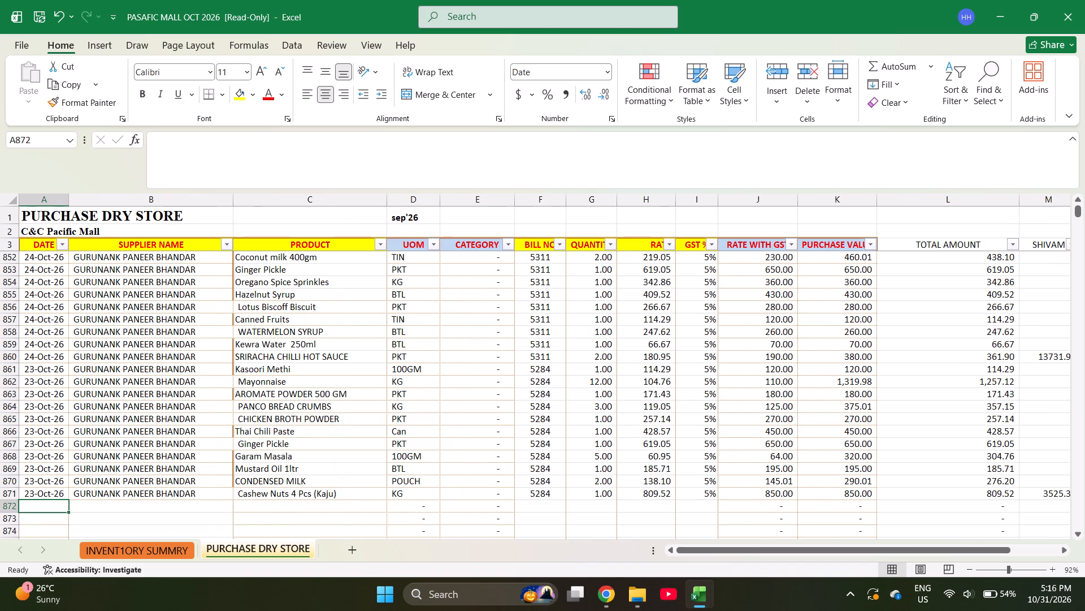
text(10)
text(-0)
key(BackSpace)
text(30-26)
key(Right)
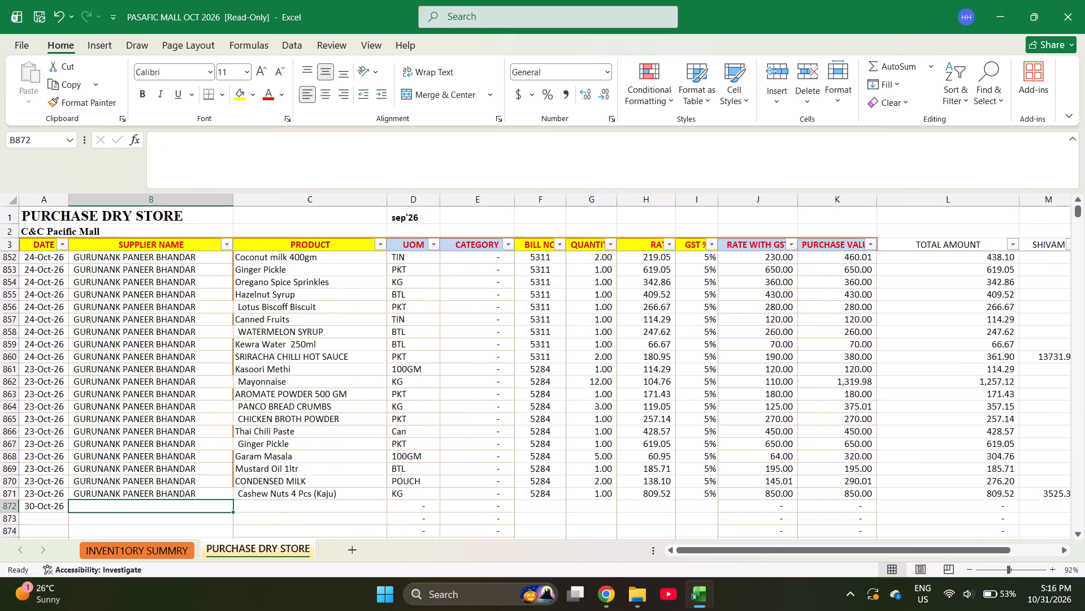
Enter GLOBAL BASKET as the supplier name in B872.
text(GLOBAL)
key(space)
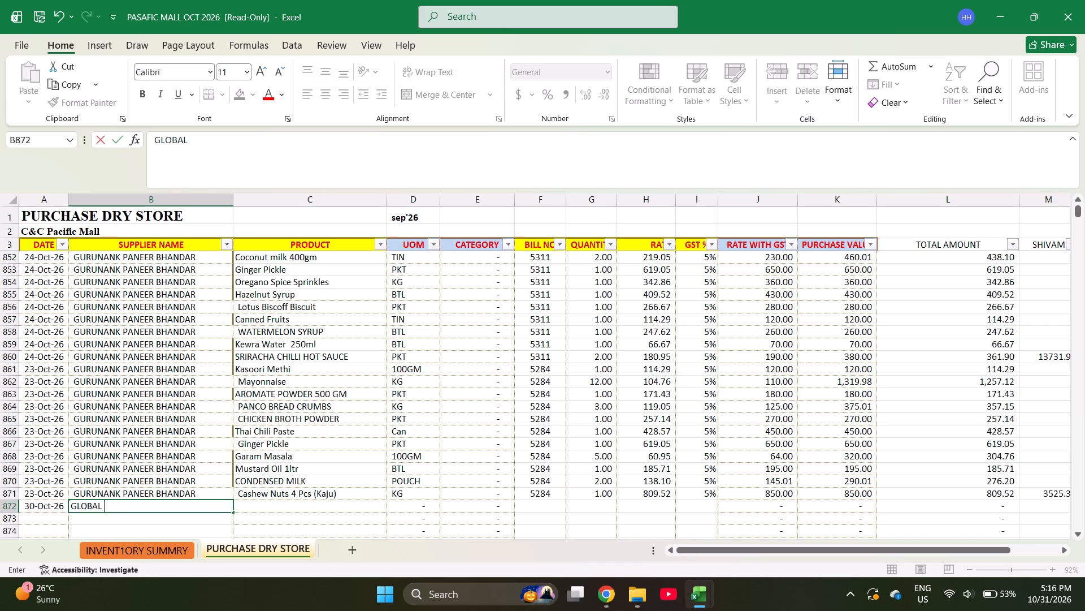
text(BASKET)
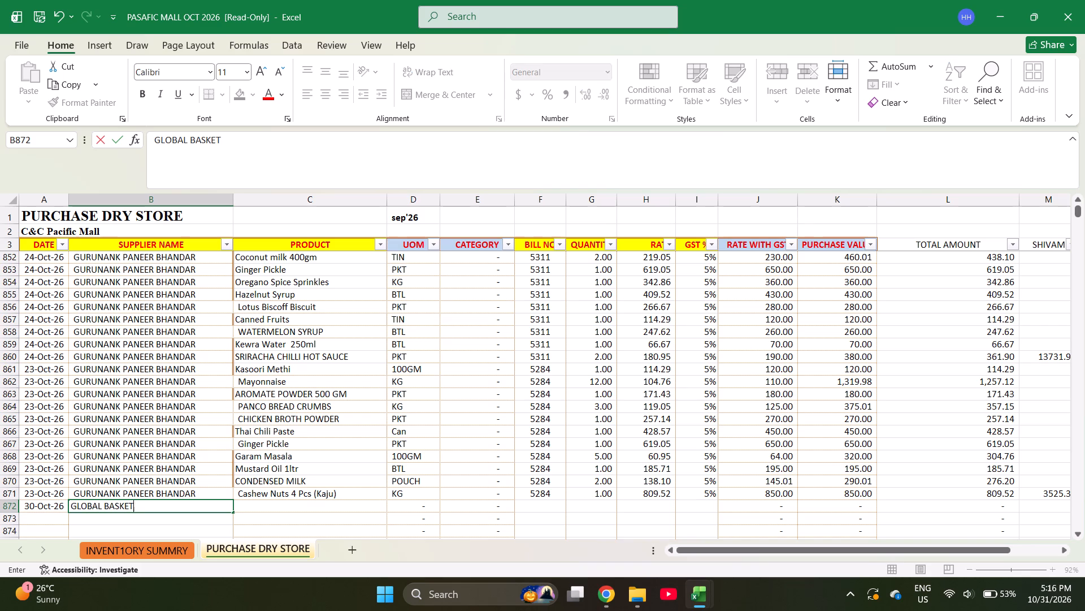
key(space)
key(ctrl+Up)
key(ctrl+Up)
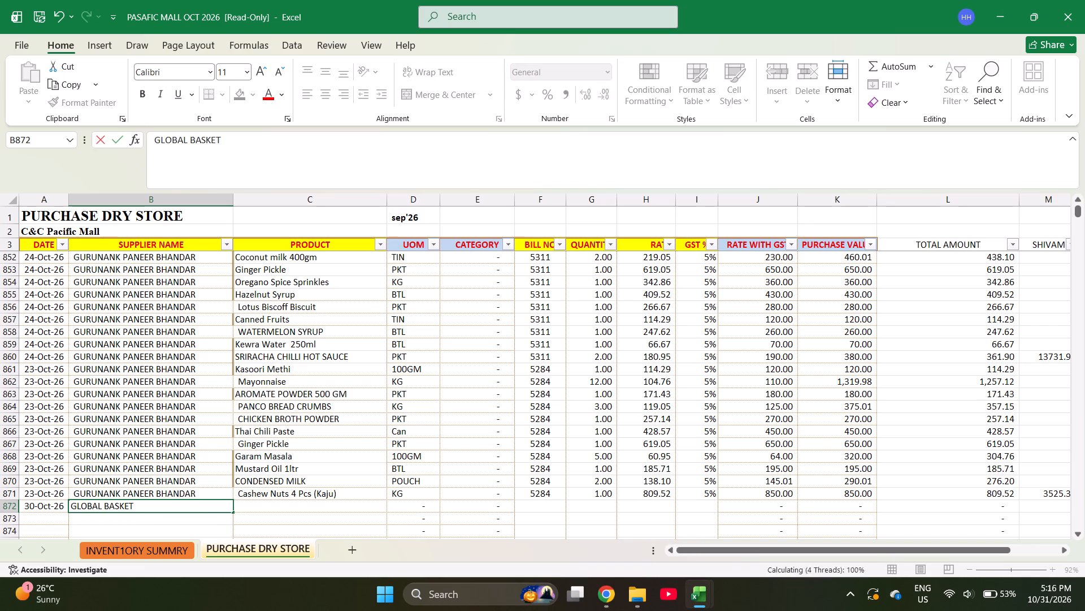
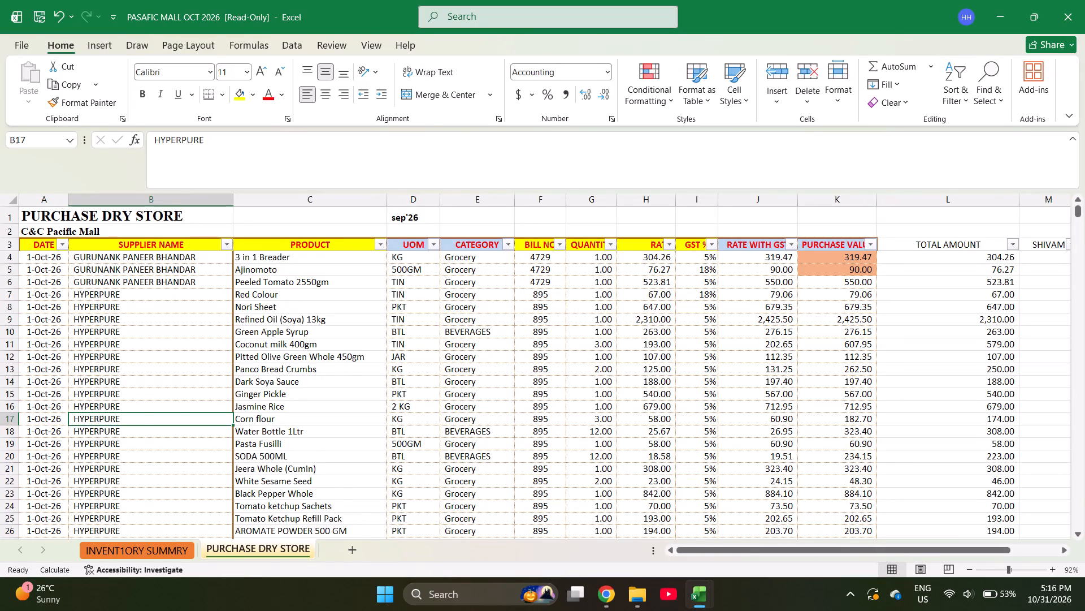
Replace the supplier in B872 with GLOBAL BASKET TRADING COMPANY, copied from one of the 1-Oct-26 rows.
key(Page_Down)
key(Page_Down)
key(Page_Up)
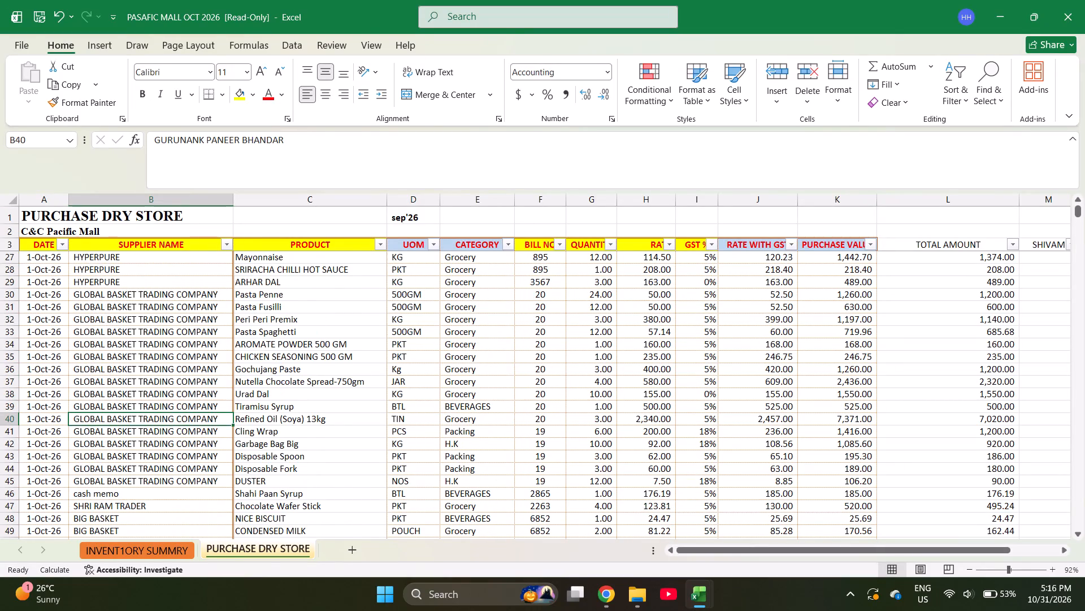
key(ctrl+c)
key(ctrl+Down)
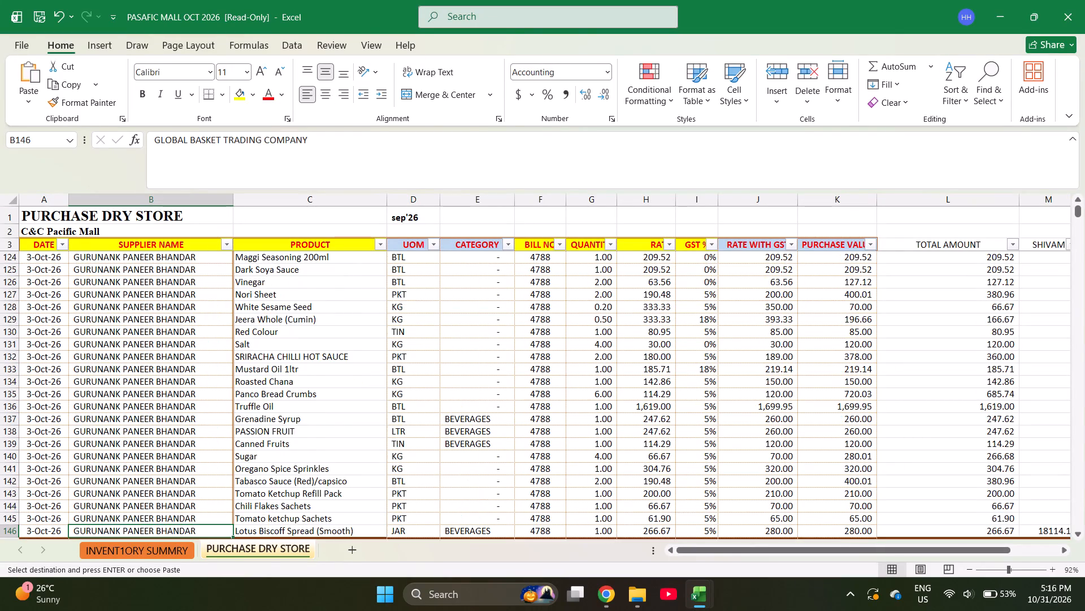
key(ctrl+Down)
key(ctrl+Down)
key(Return)
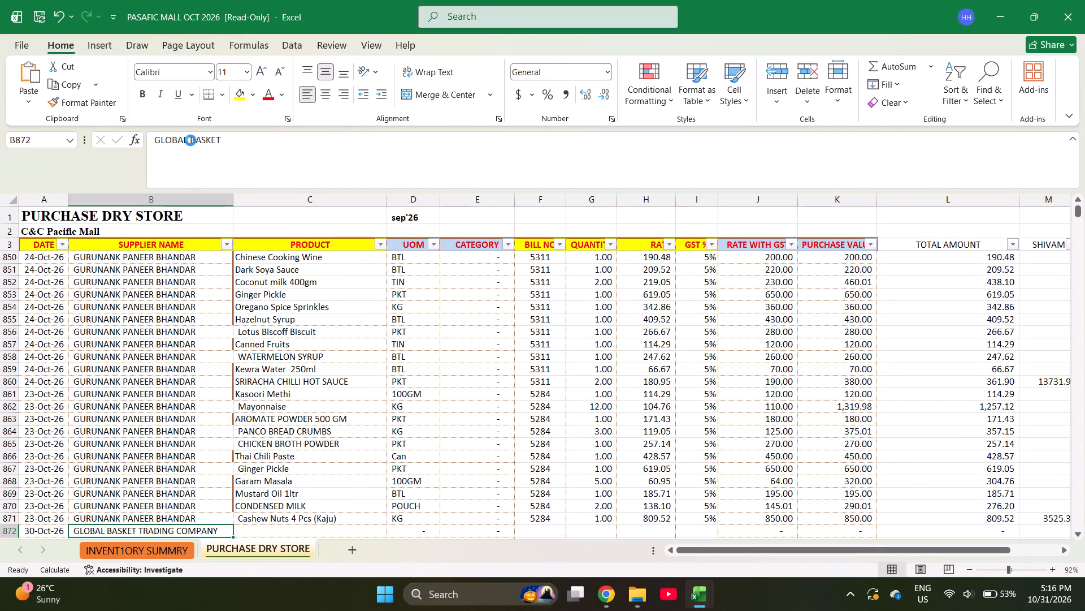
key(Return)
Enter KOKUM CRUSH as the product in C872.
key(Up)
key(Right)
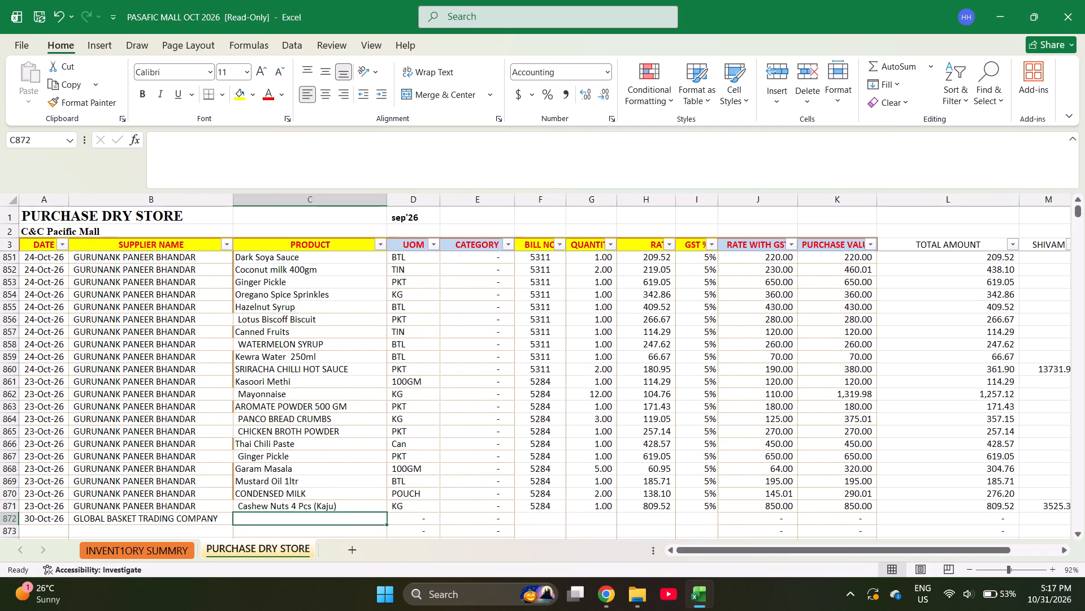
text(KOKUM CRUSH)
key(Return)
key(Return)
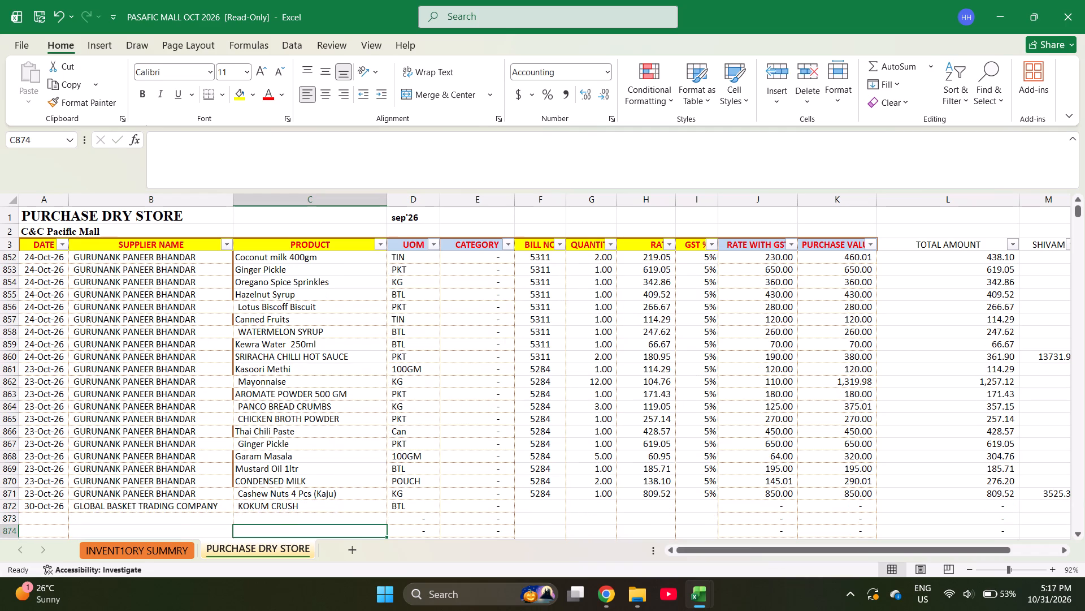
key(Up)
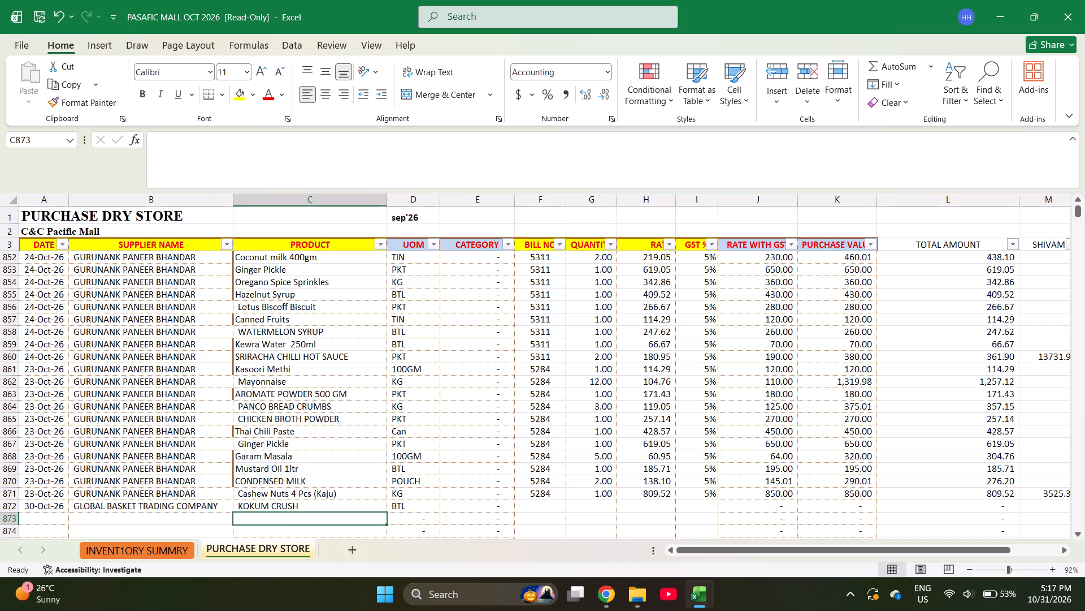
Find Refined Oil (Soya) 13kg in the inventory summary sheet by searching for REF, and copy it into C873 of PURCHASE DRY STORE.
key(ctrl+Page_Up)
key(ctrl+f)
text(REF)
key(Return)
key(Return)
key(Return)
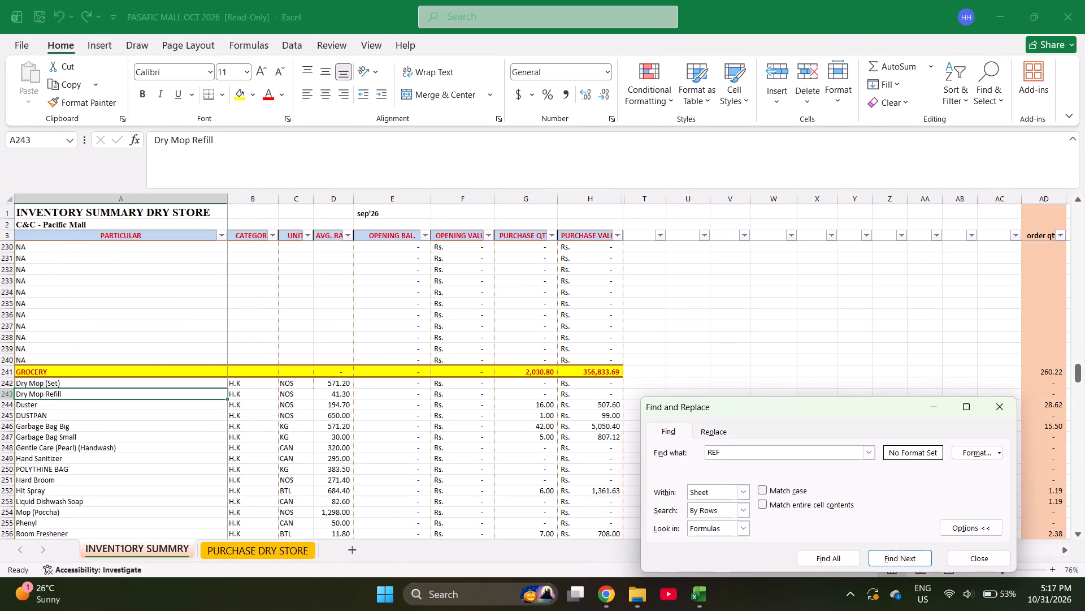
key(Return)
key(Return)
key(Escape)
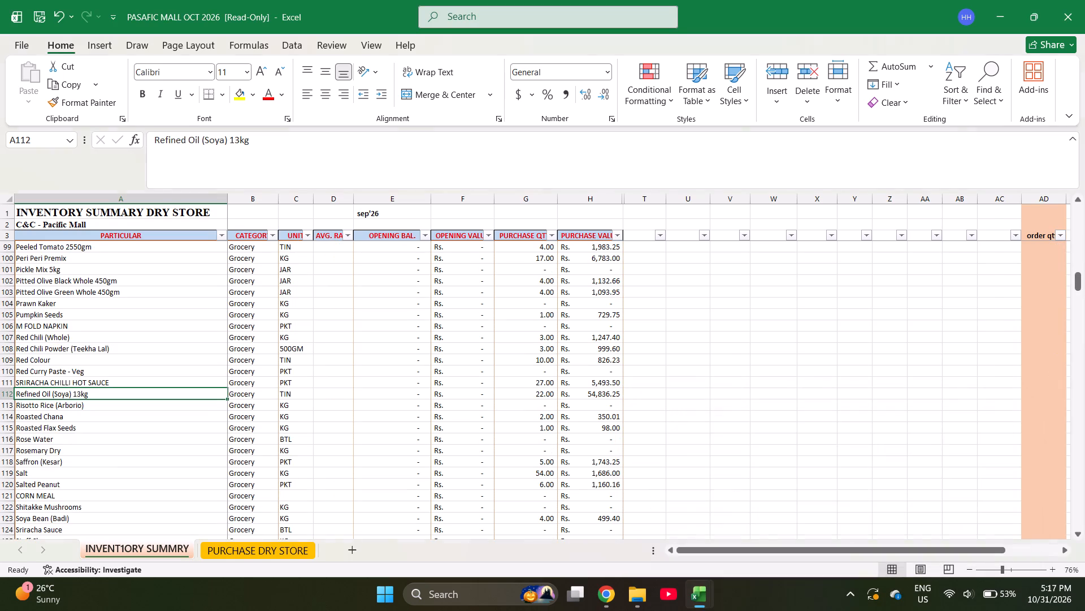
key(ctrl+c)
key(ctrl+Page_Down)
key(Return)
key(Return)
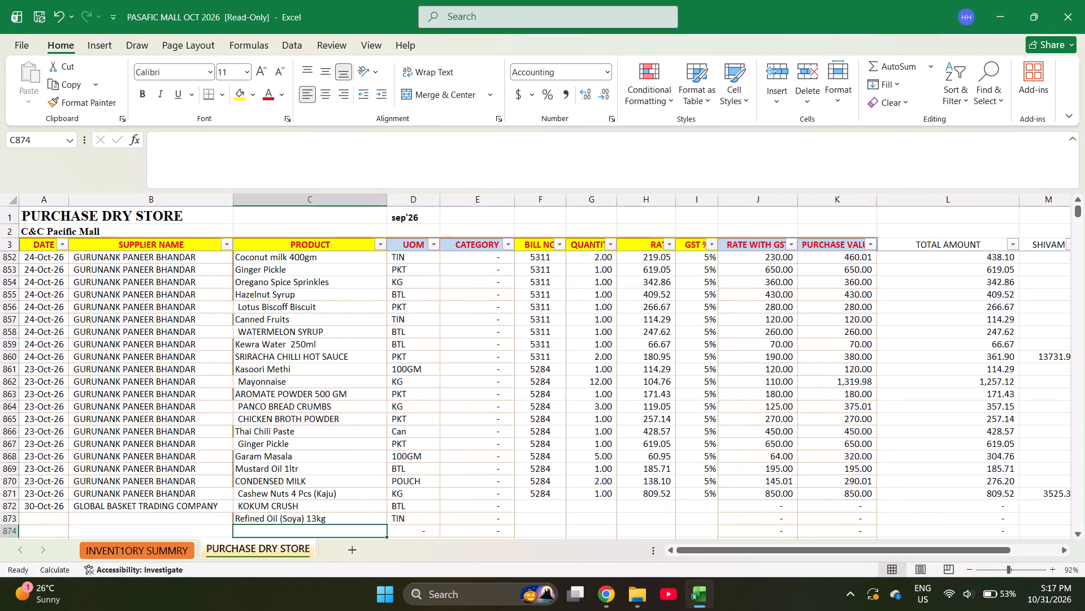
Enter 0.0. PIZZA FLOUR as the product in C874.
text(0.0. PU)
key(BackSpace)
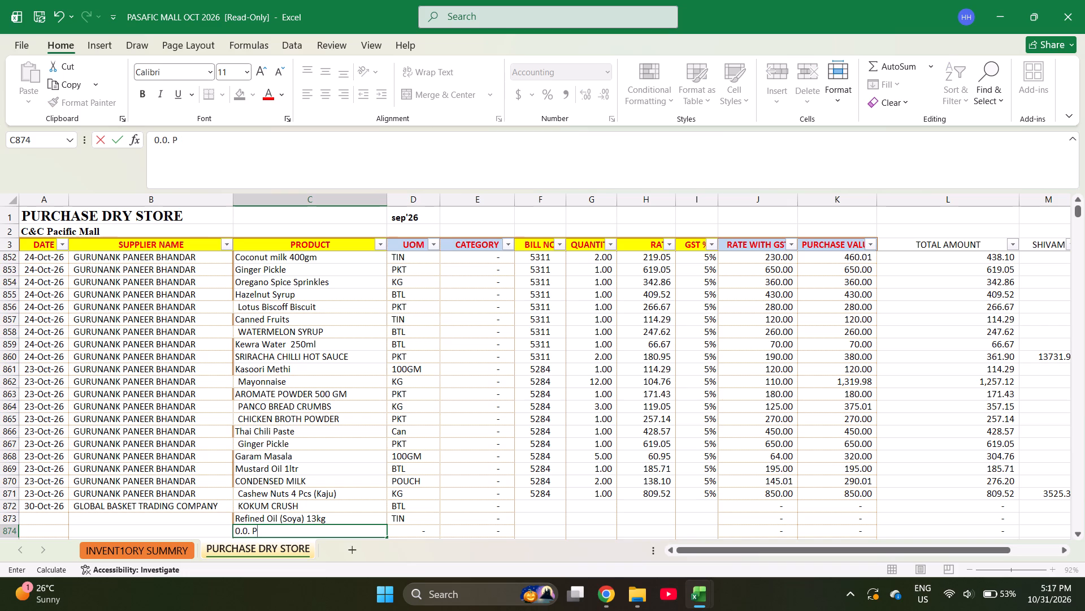
text(IZZAA)
key(BackSpace)
key(space)
text(FLOUR)
key(Return)
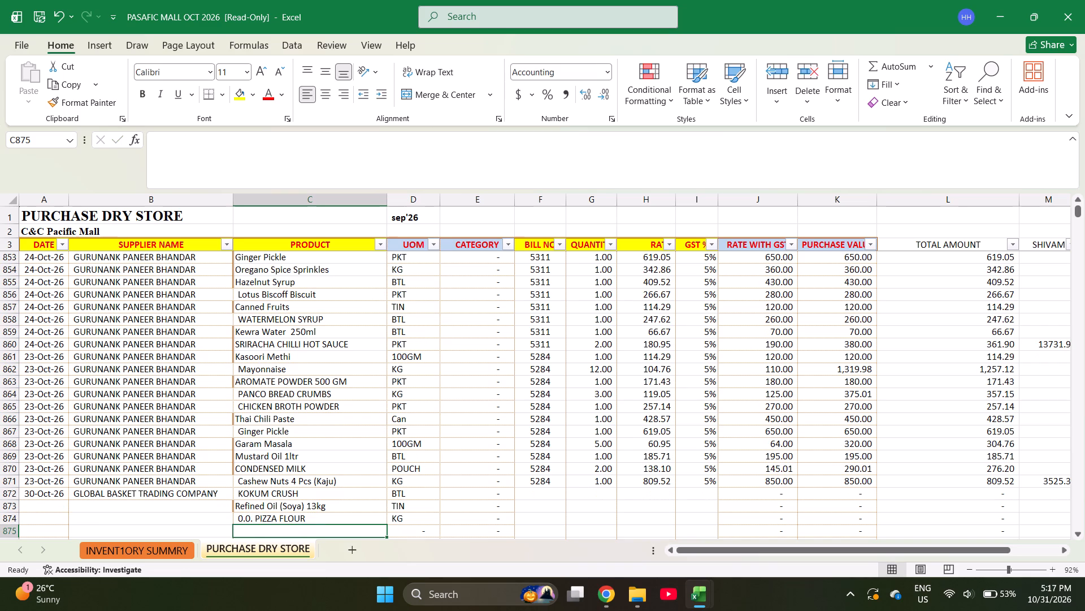
Fill the product cells C875:C877 with PASTA PENNE, STAFF LOBIYA and SUGAR.
text(PASTA)
key(space)
text(PENNE)
key(Return)
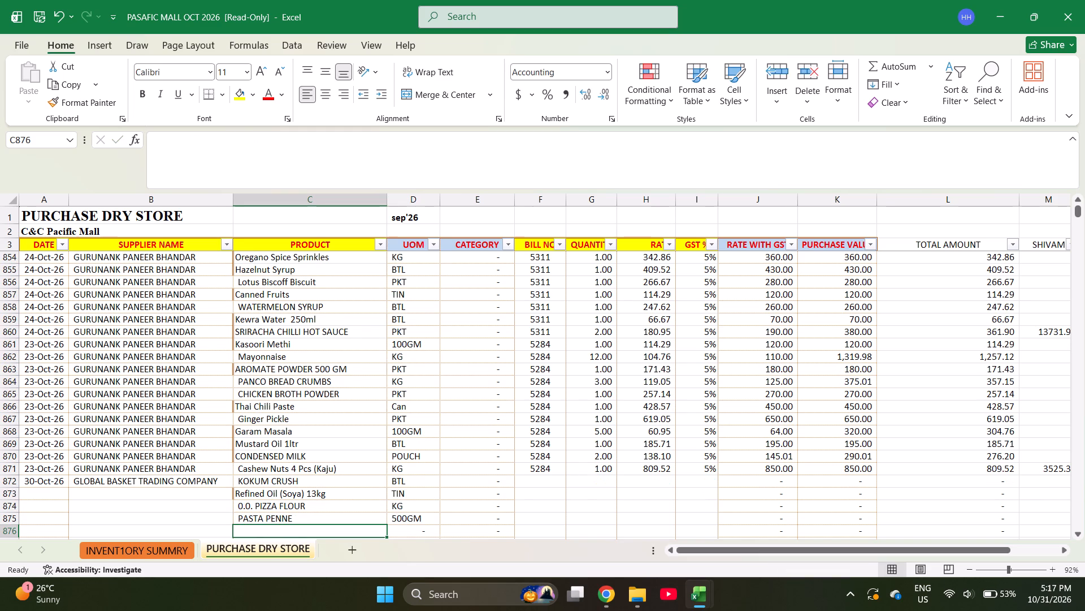
text(STAFF LOBIYA)
key(Return)
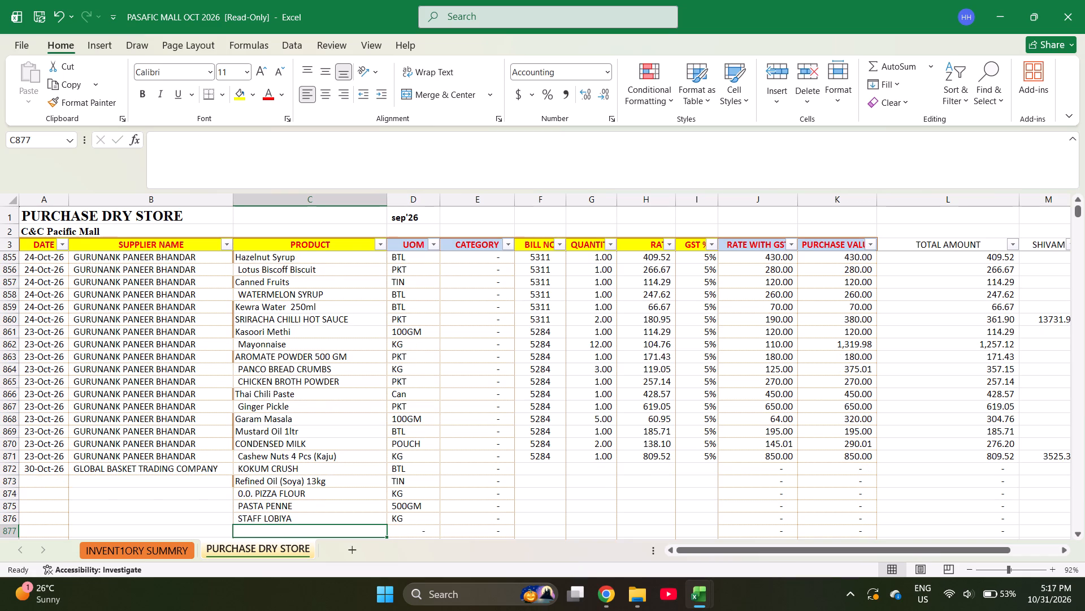
text(SY)
key(BackSpace)
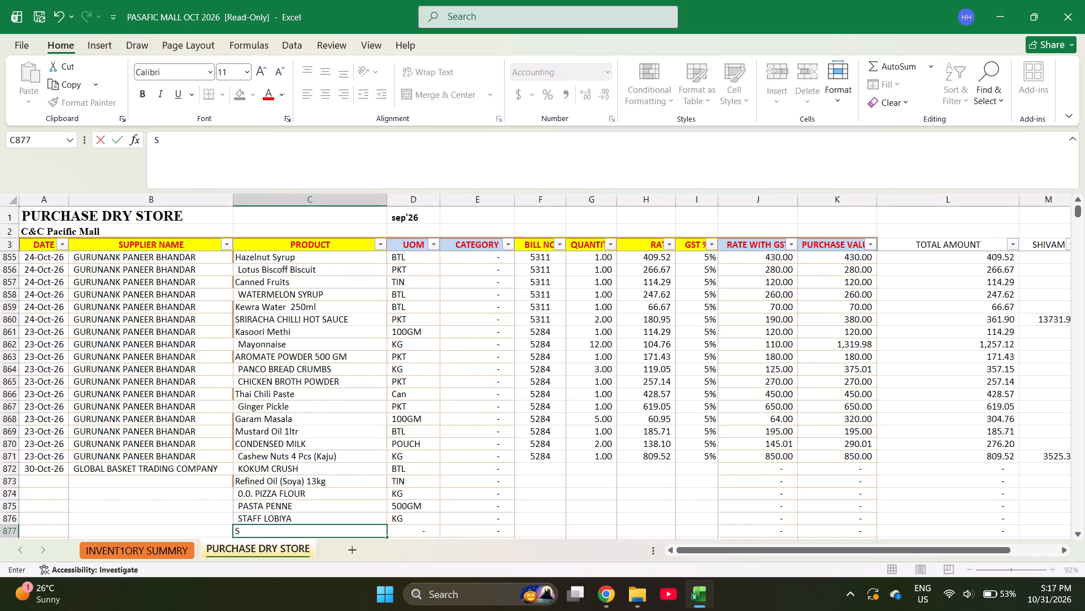
text(UGAR)
key(Return)
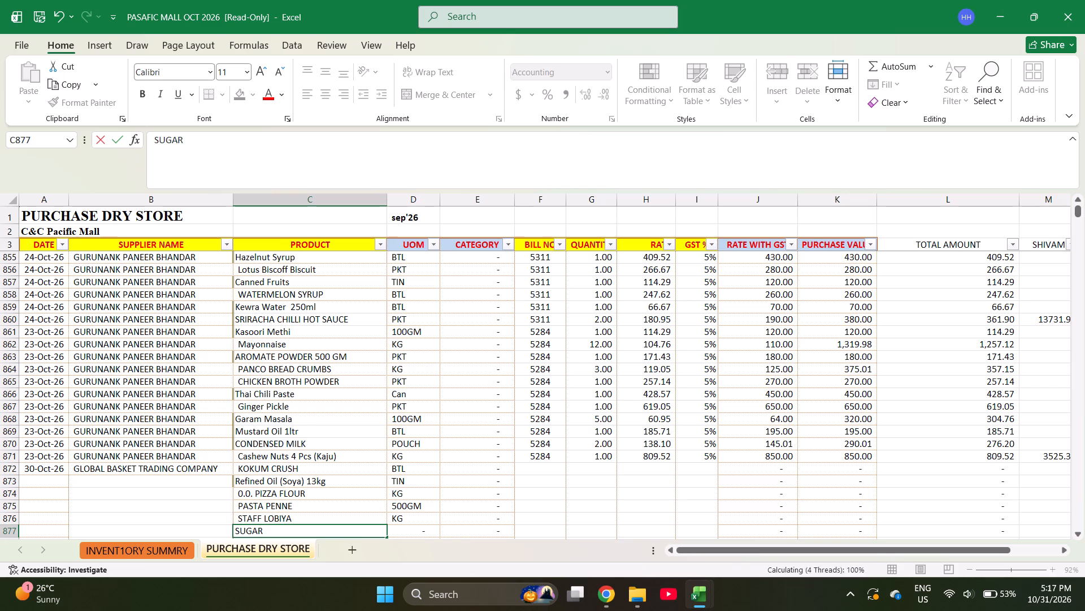
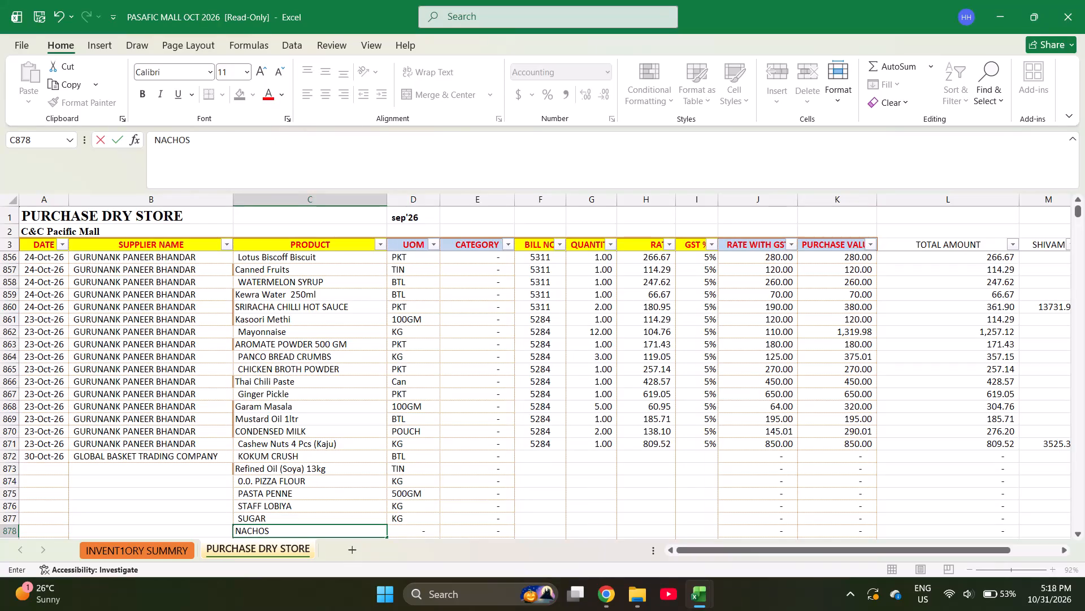
Find Nachos Chips Jalapeno Flavor 200gm in the inventory summary sheet by searching for NACH, and copy it into C878 of PURCHASE DRY STORE.
key(Return)
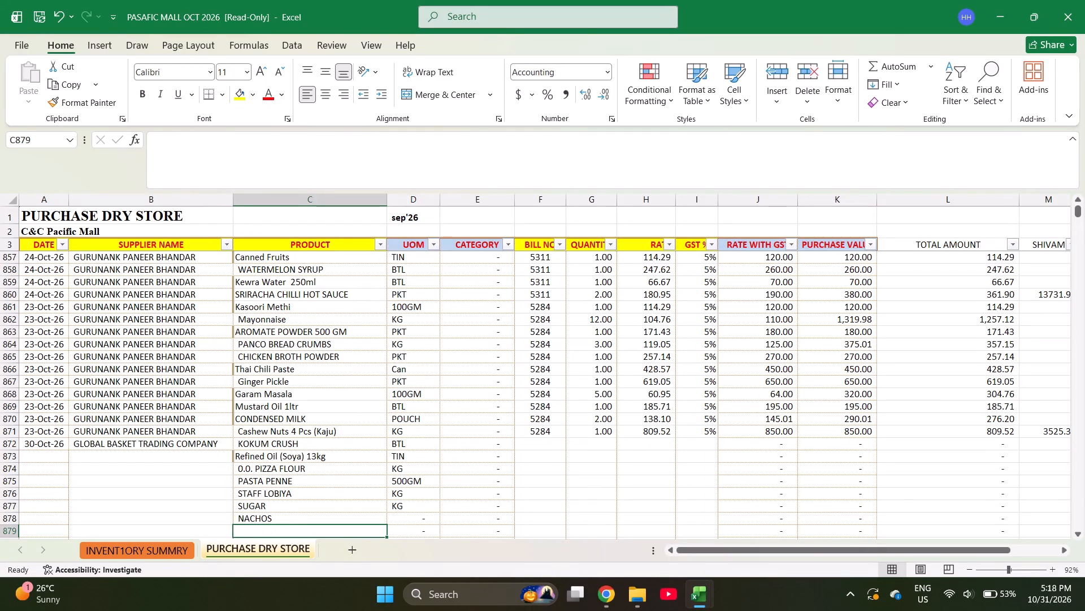
key(ctrl+Page_Up)
key(ctrl+f)
text(NACH)
key(Return)
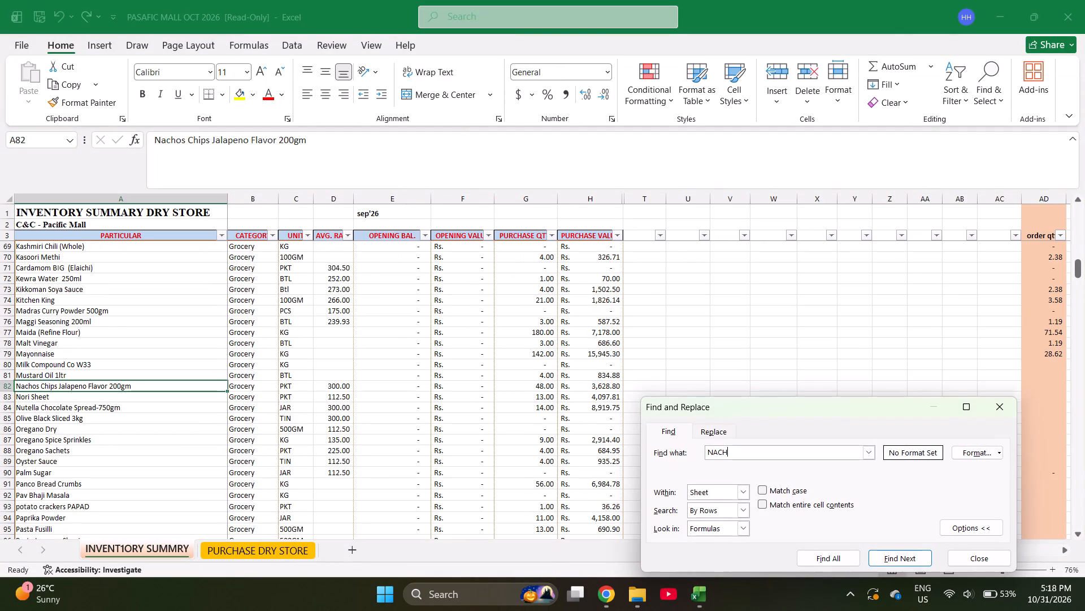
key(Escape)
key(ctrl+c)
key(ctrl+Page_Down)
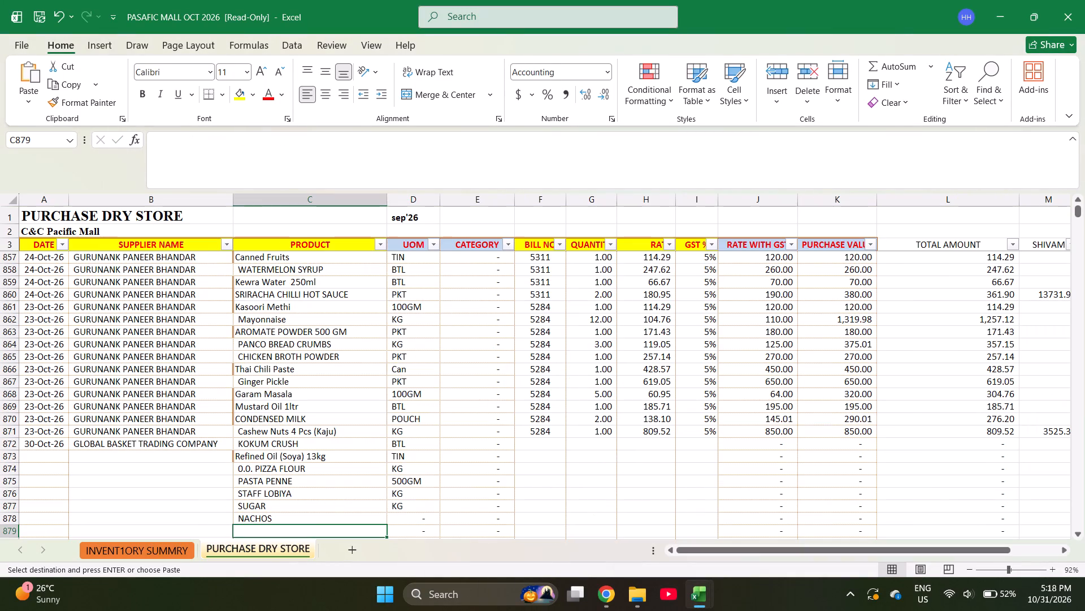
key(Up)
key(Return)
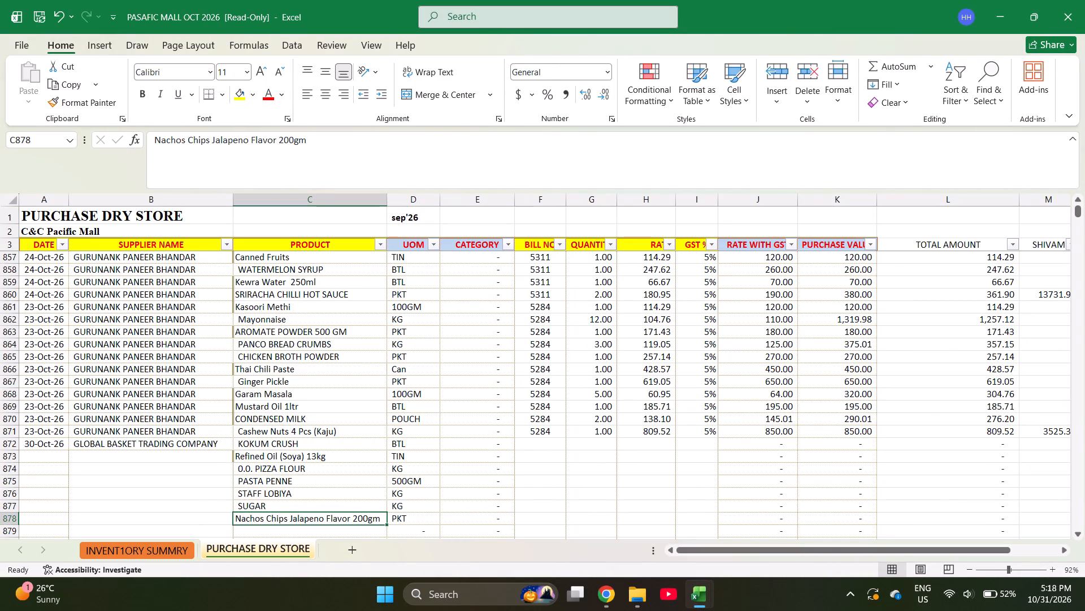
Enter VINEGAR as the product in C879.
key(Down)
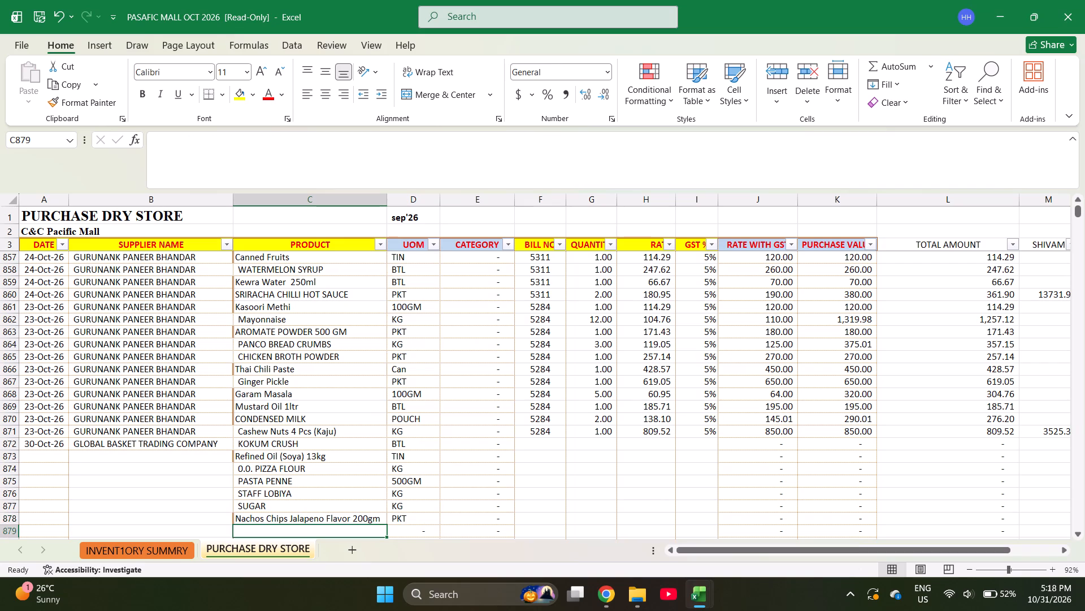
text(VIN)
text(EGAR)
key(Return)
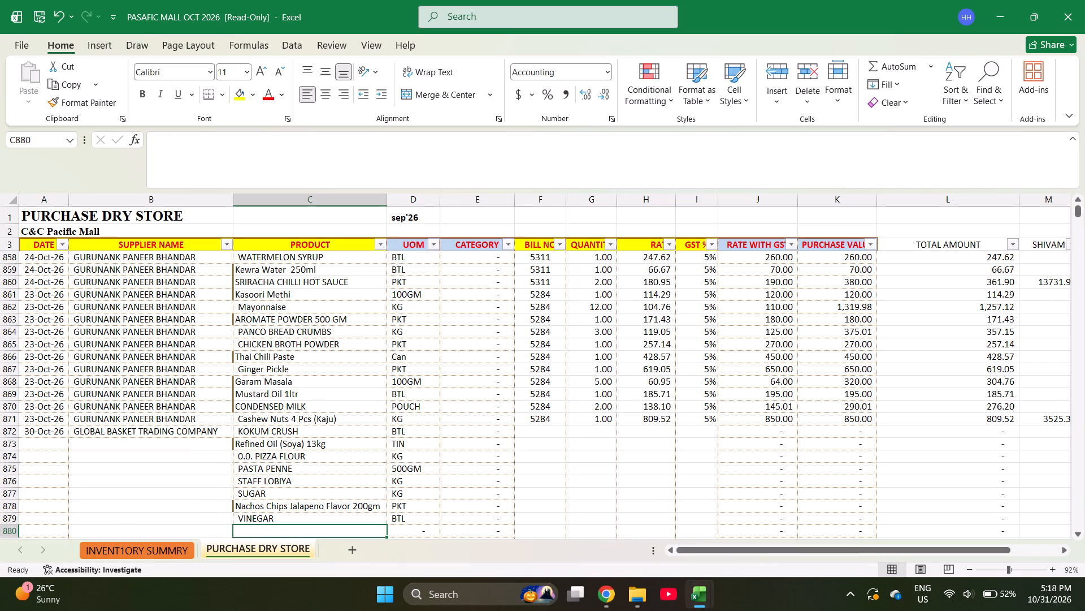
Find Tomato Puree in the inventory summary sheet by searching for PURE, and copy it into C880 of PURCHASE DRY STORE.
key(ctrl+Page_Up)
key(ctrl+f)
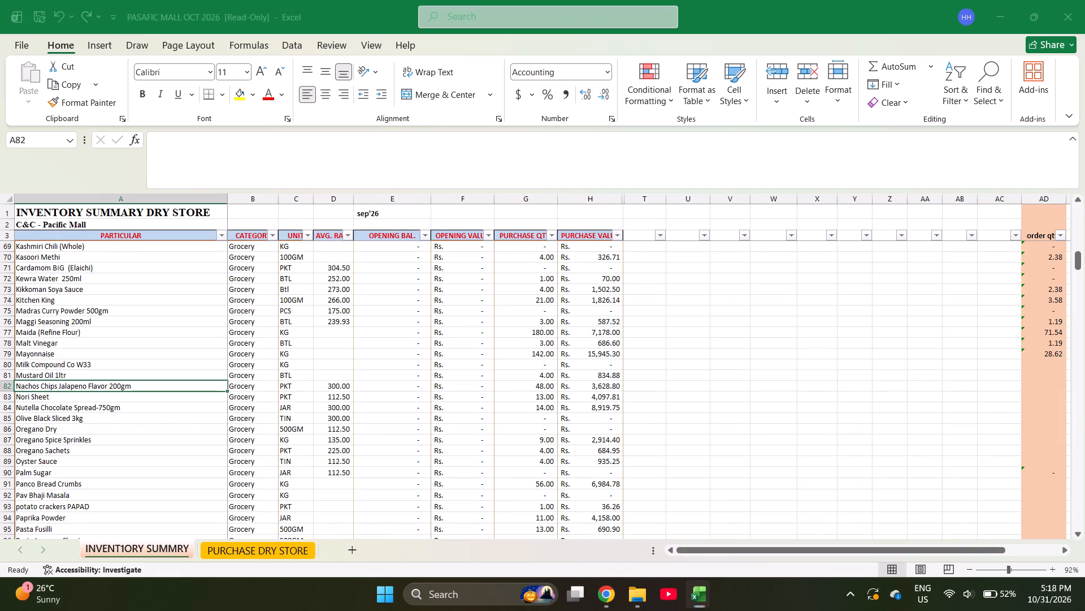
text(PURE)
key(Return)
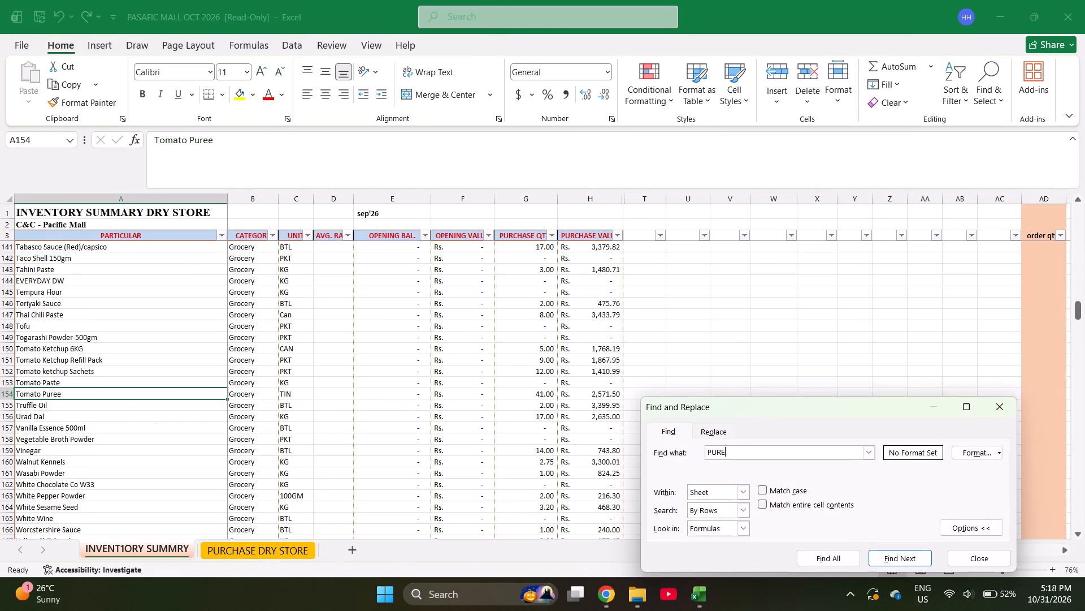
key(Escape)
key(ctrl+c)
key(ctrl+Page_Down)
key(Return)
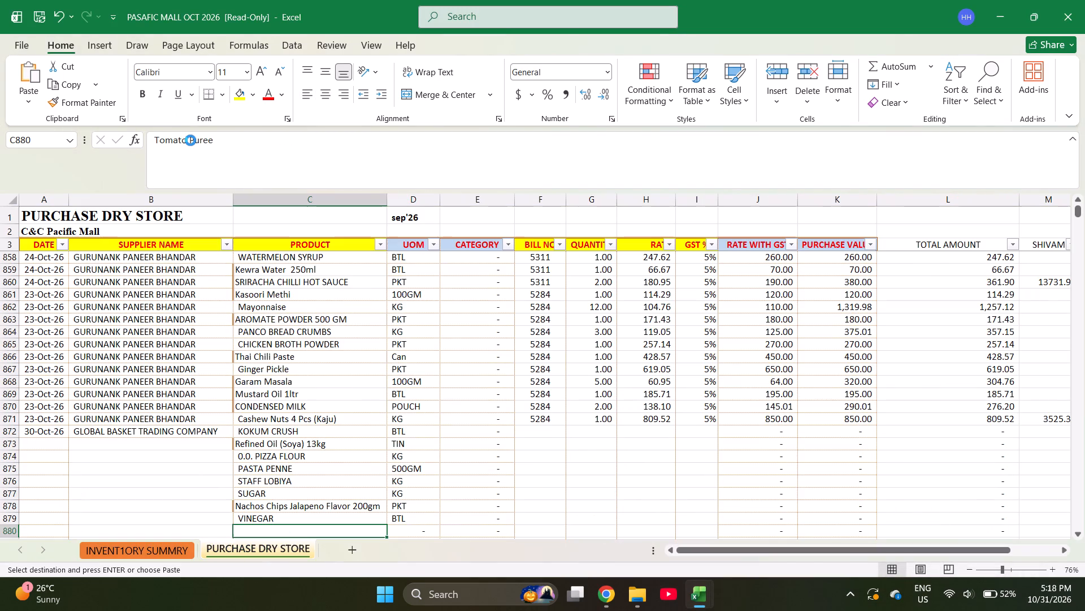
key(Return)
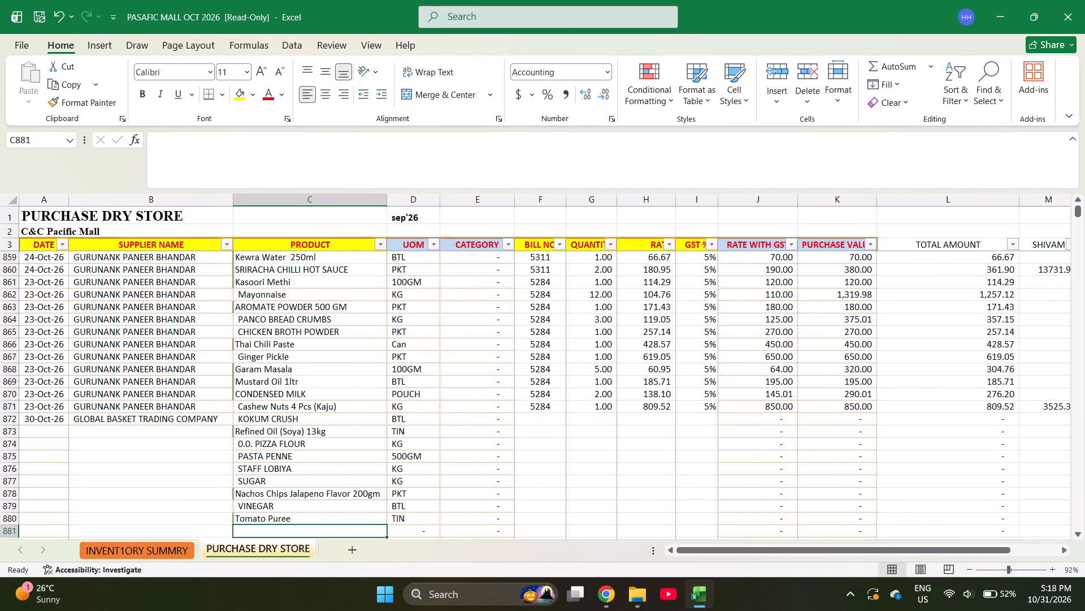
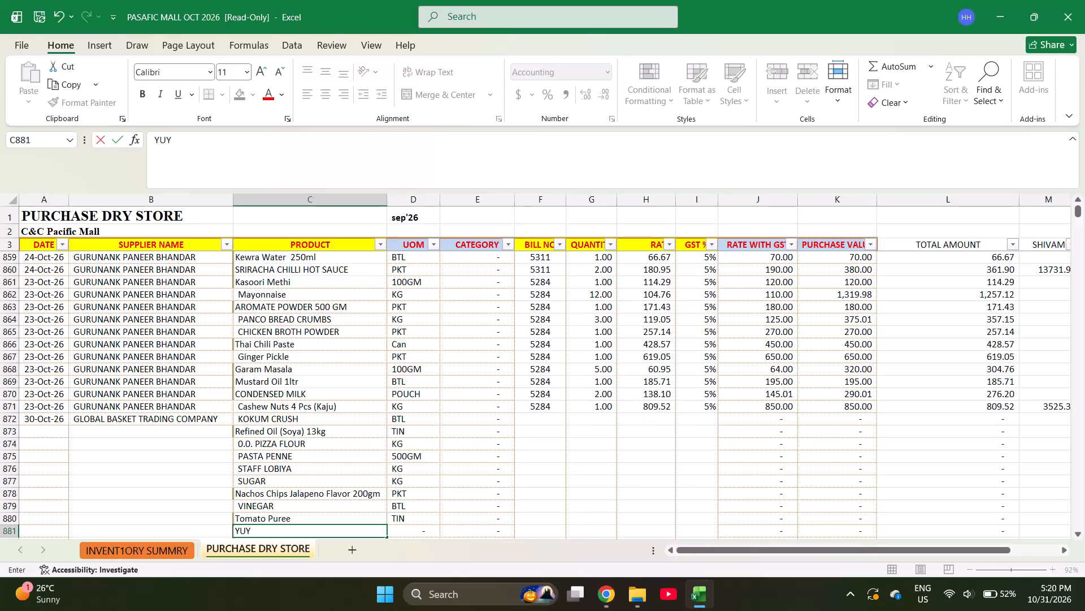
key(BackSpace)
text(ZU SYRU)
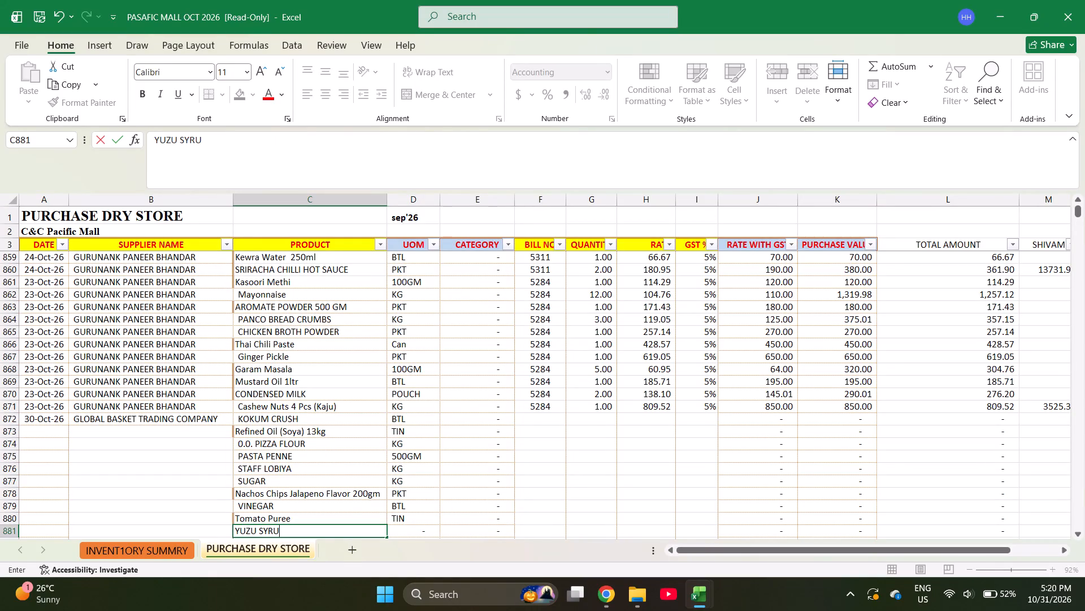
key(p)
key(Return)
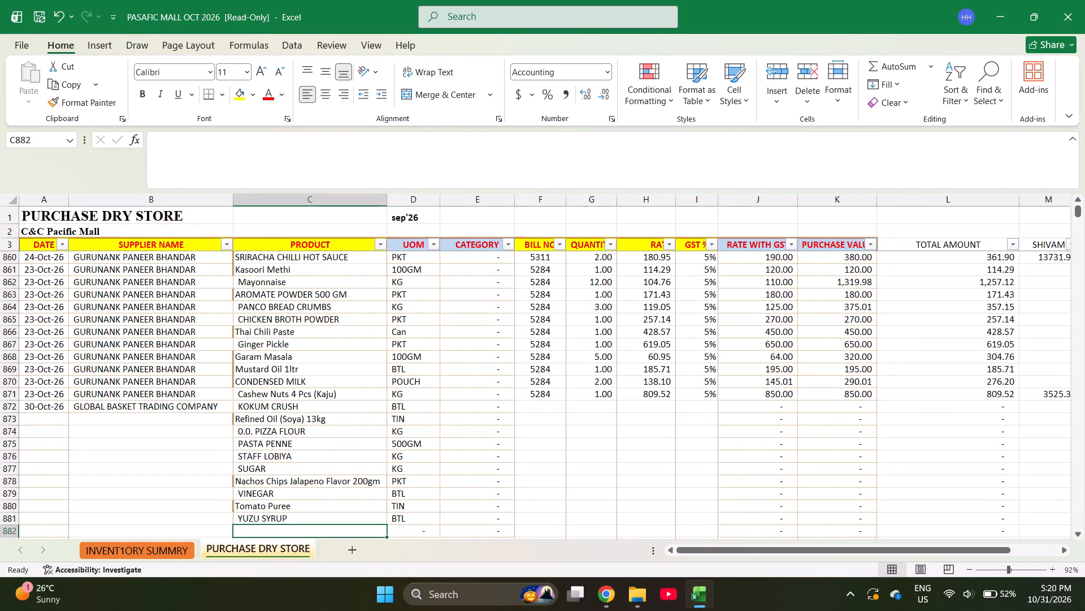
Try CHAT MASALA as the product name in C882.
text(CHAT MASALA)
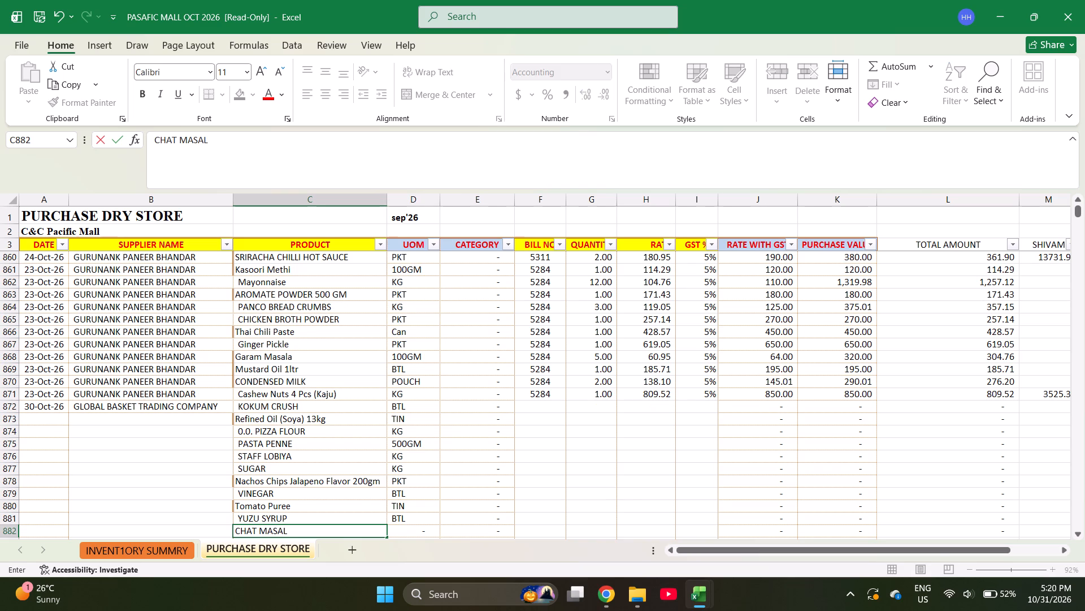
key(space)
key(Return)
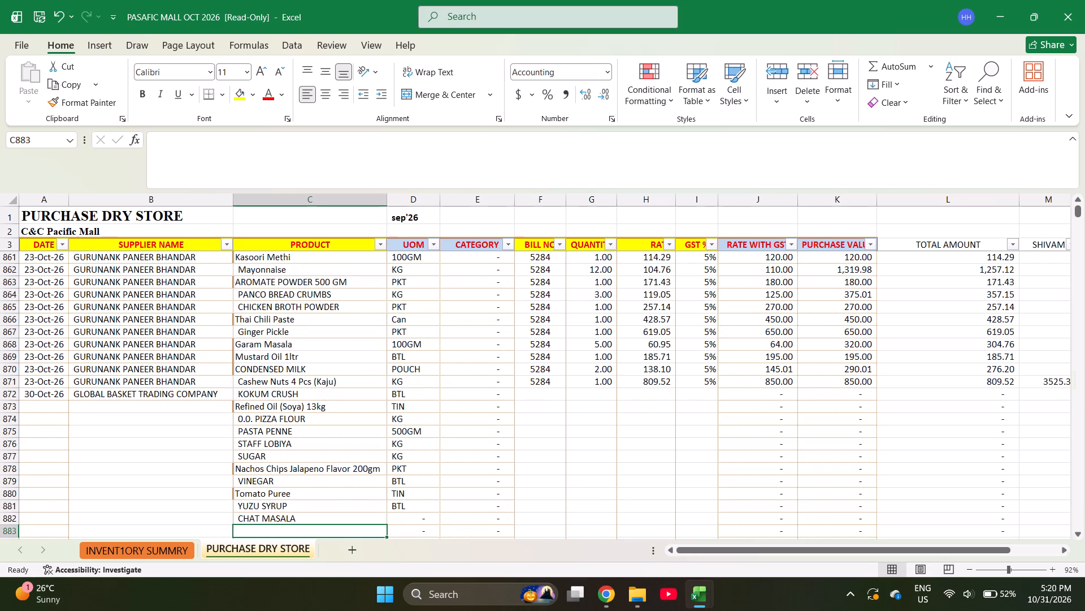
Find Chat Masala 100gm in the inventory summary sheet by searching for CHAT, and copy it into C882 of PURCHASE DRY STORE.
key(ctrl+Page_Up)
key(ctrl+f)
text(CHAT)
key(Return)
key(Escape)
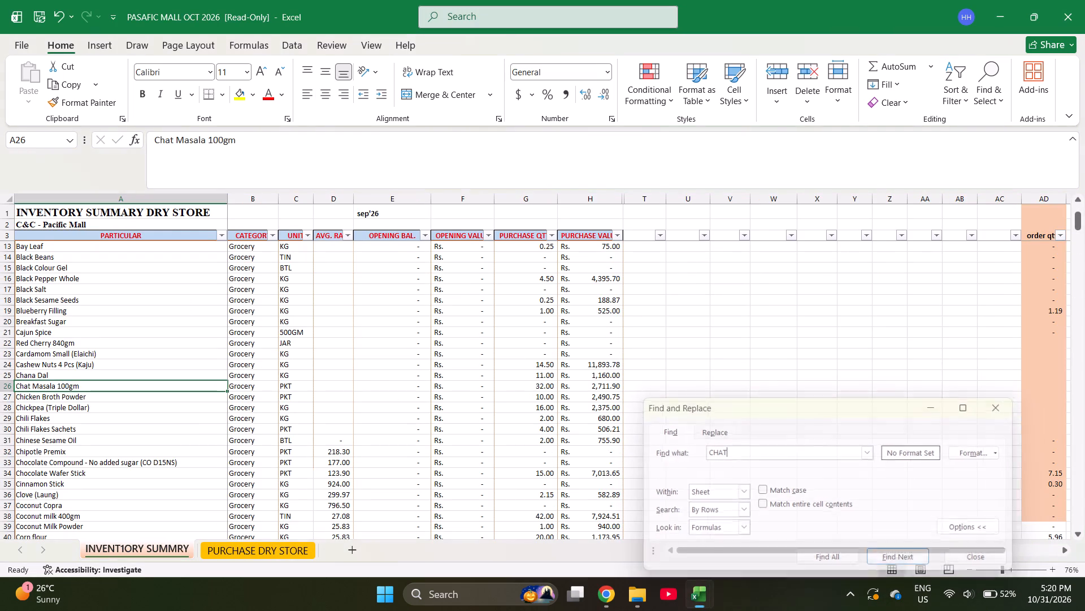
key(ctrl+c)
key(ctrl+Page_Down)
key(Up)
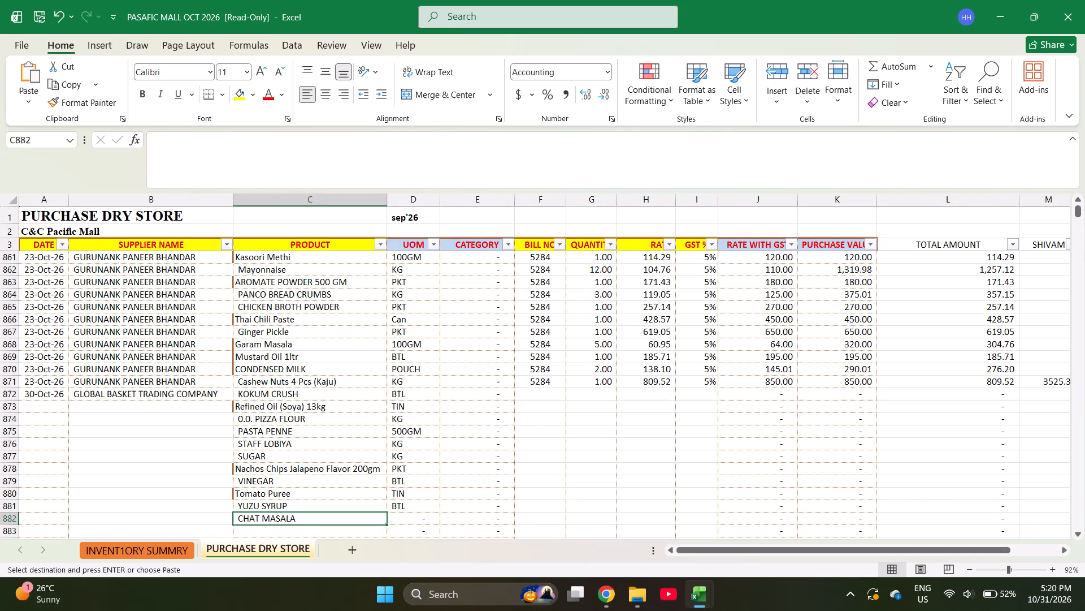
key(Return)
key(Return)
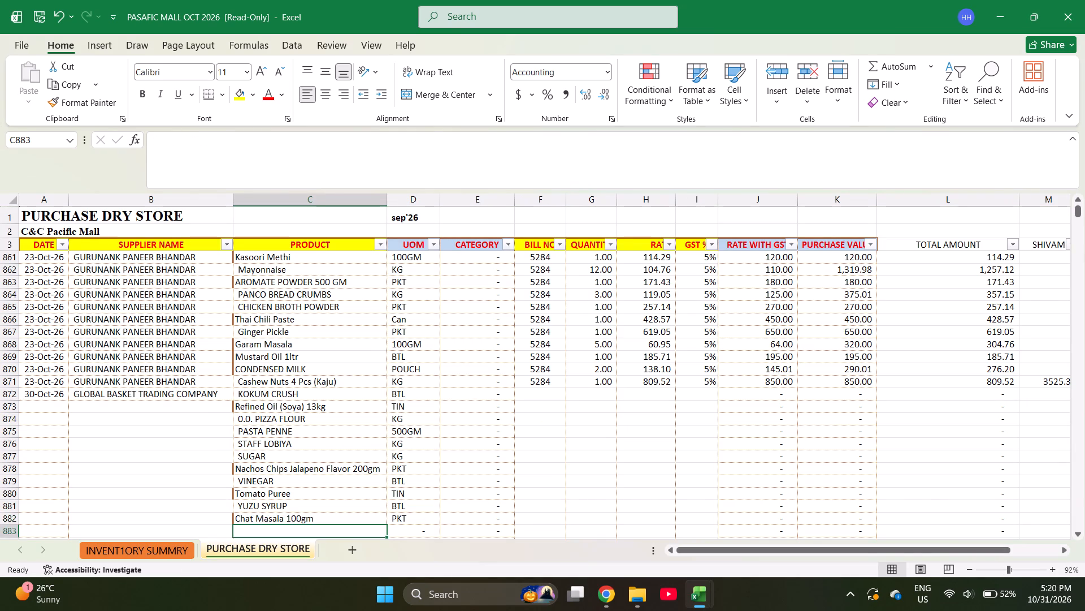
Enter the products KITCHEN KING, SunDried Tomato 285gm and PERI PERI PREMIX in C883 to C885.
text(KITCHEN KINH)
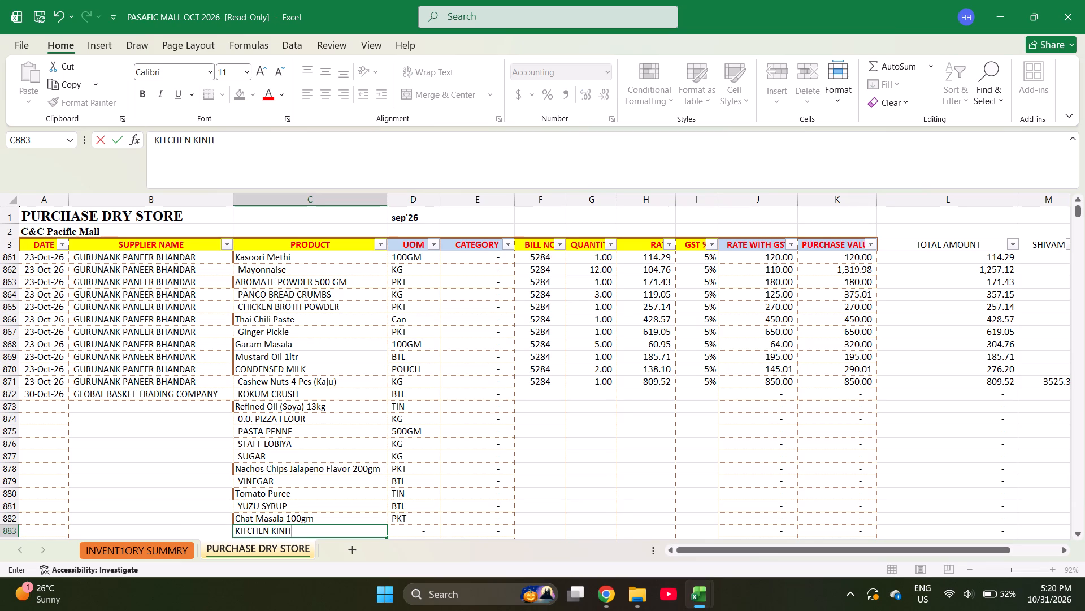
key(BackSpace)
key(g)
key(Return)
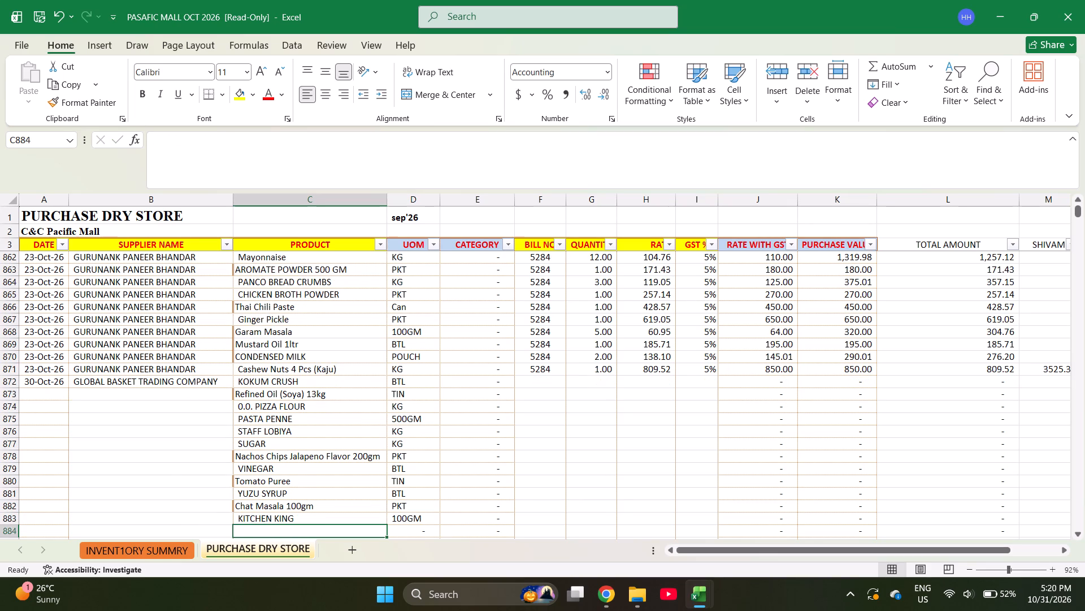
text(SUND)
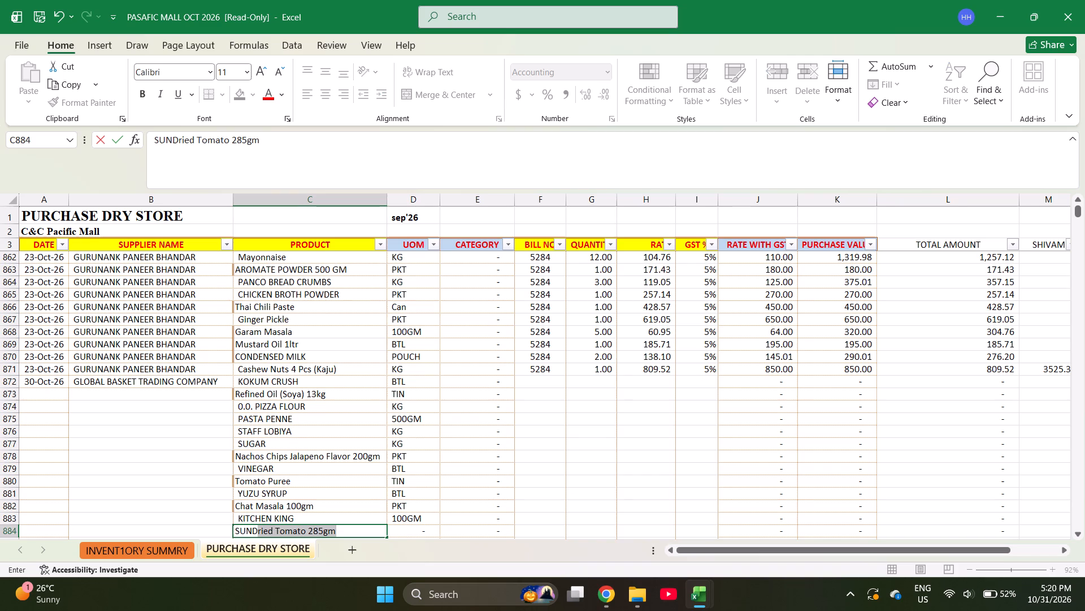
key(Return)
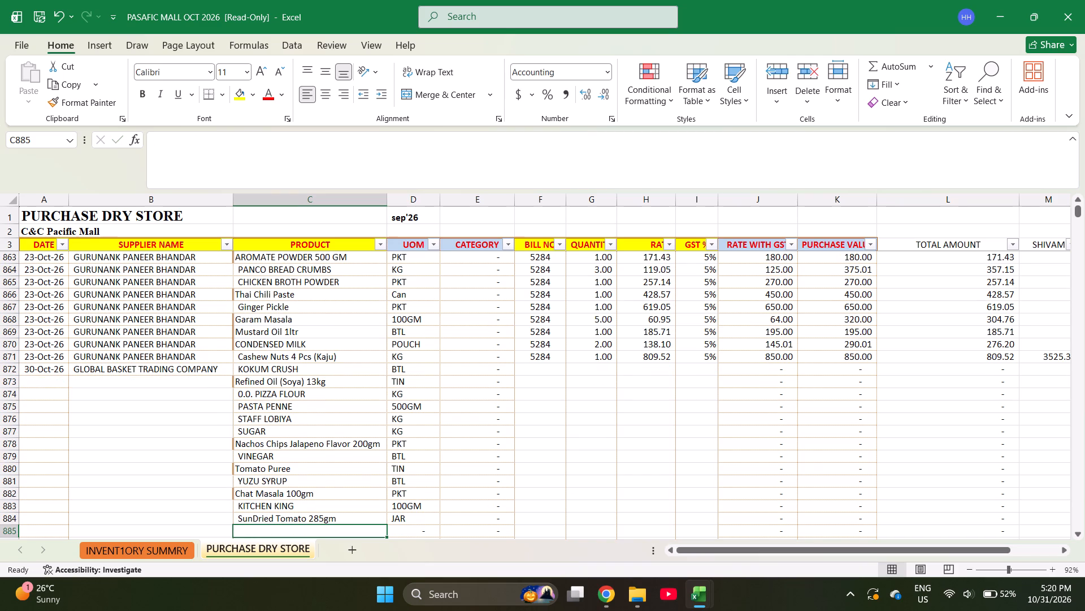
text(PERI PERI)
key(space)
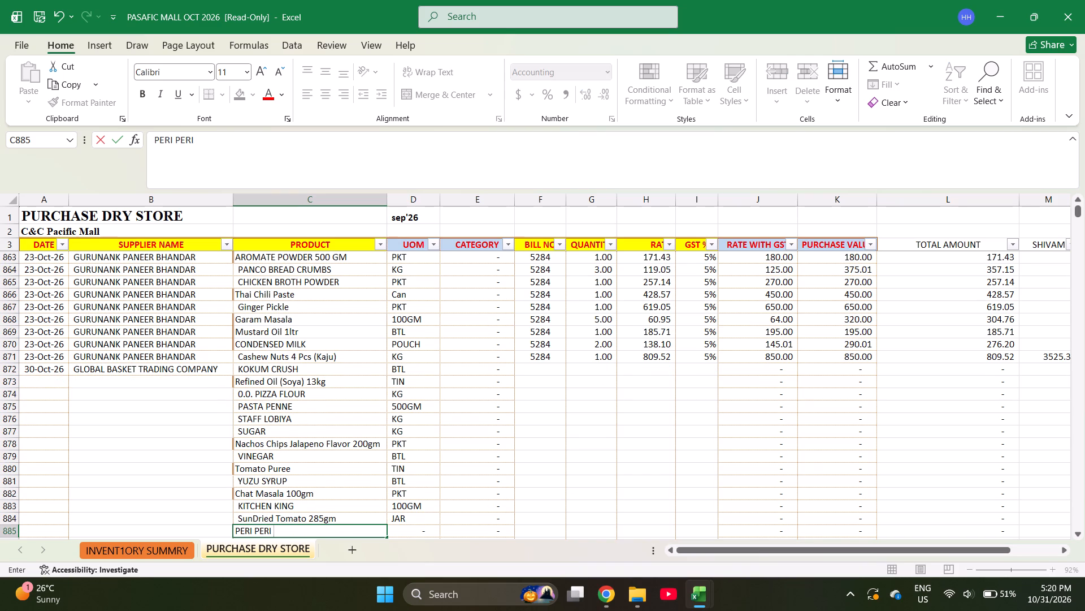
text(PRE)
text(MIX)
key(Return)
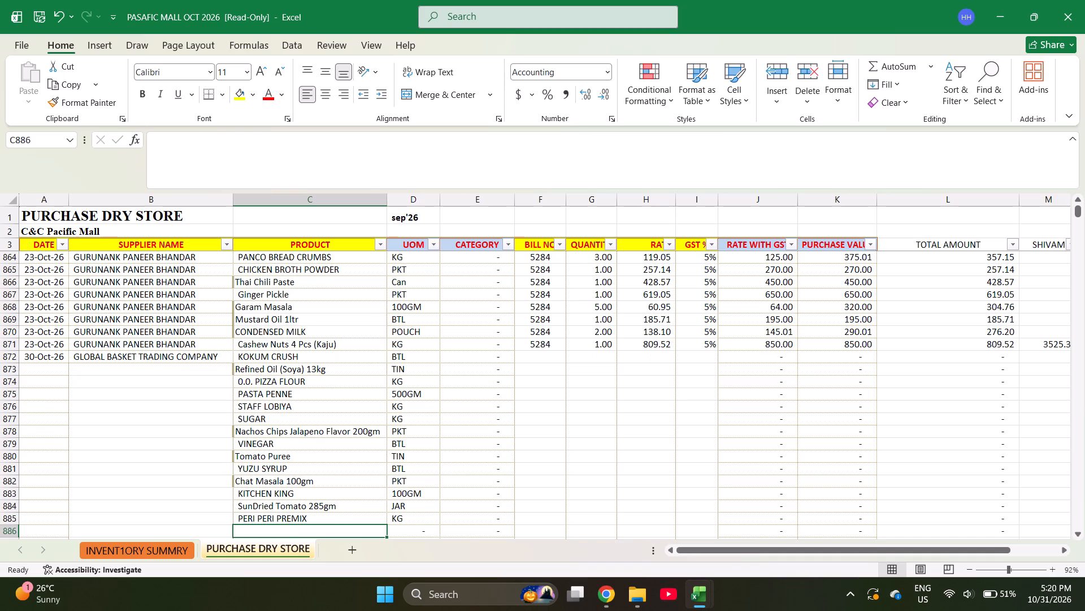
text(JEERA)
key(space)
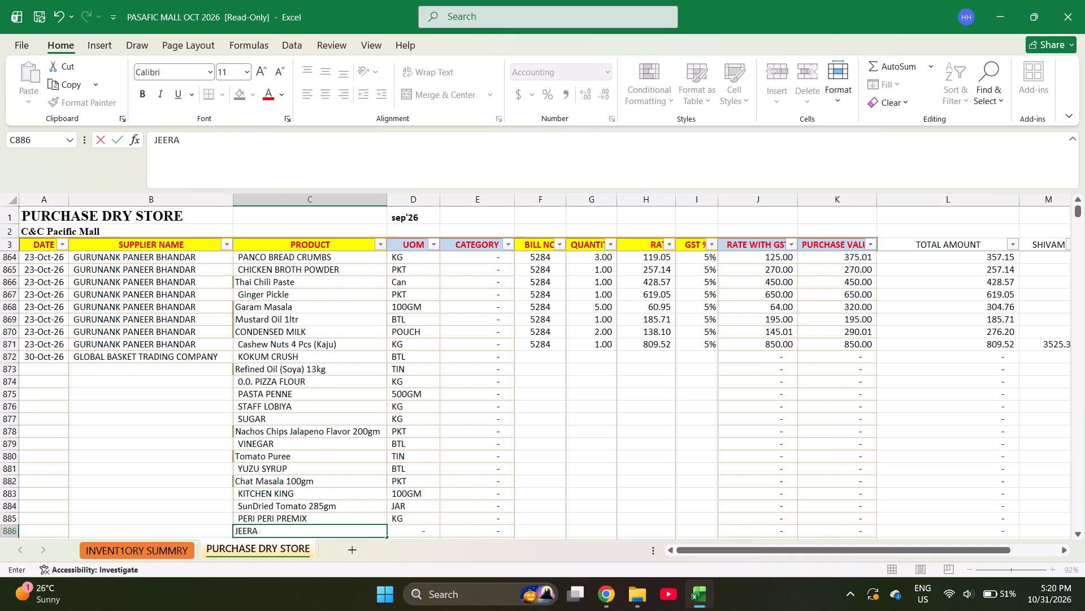
key(ctrl+Page_Up)
key(ctrl+f)
text(JEERA)
key(Return)
key(Escape)
key(ctrl+c)
key(ctrl+Page_Down)
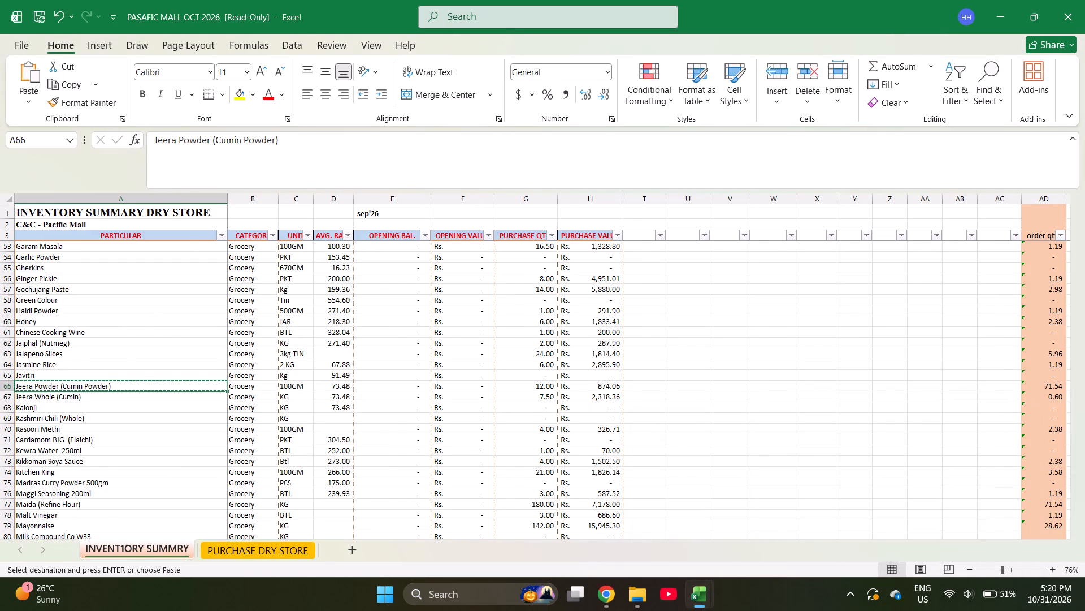
key(Return)
key(Return)
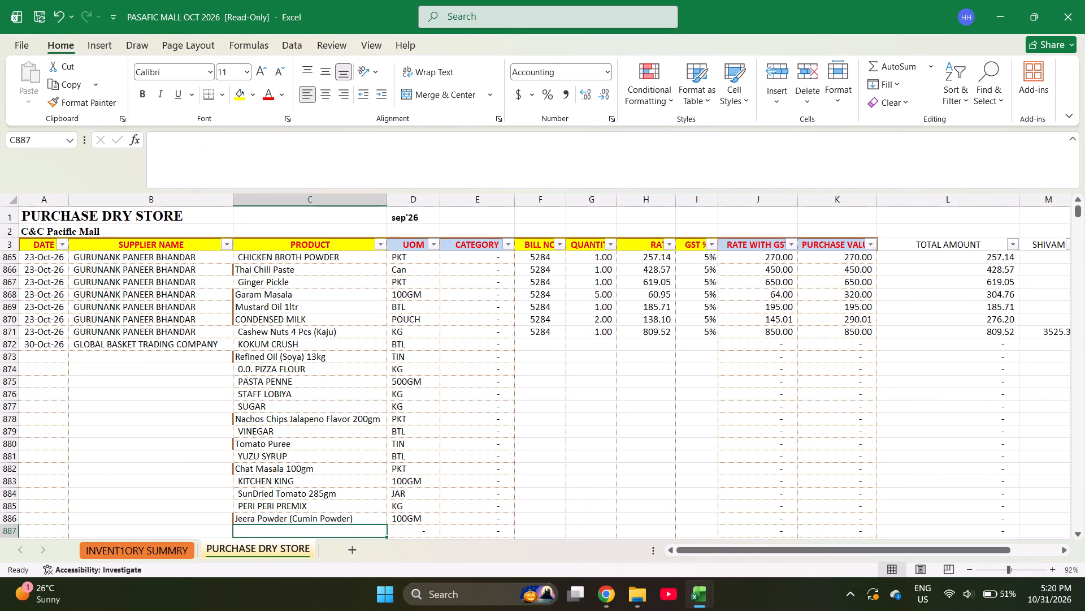
Enter the products Ginger Pickle in C887 and PAPRIKA POWDER in C888.
text(GI)
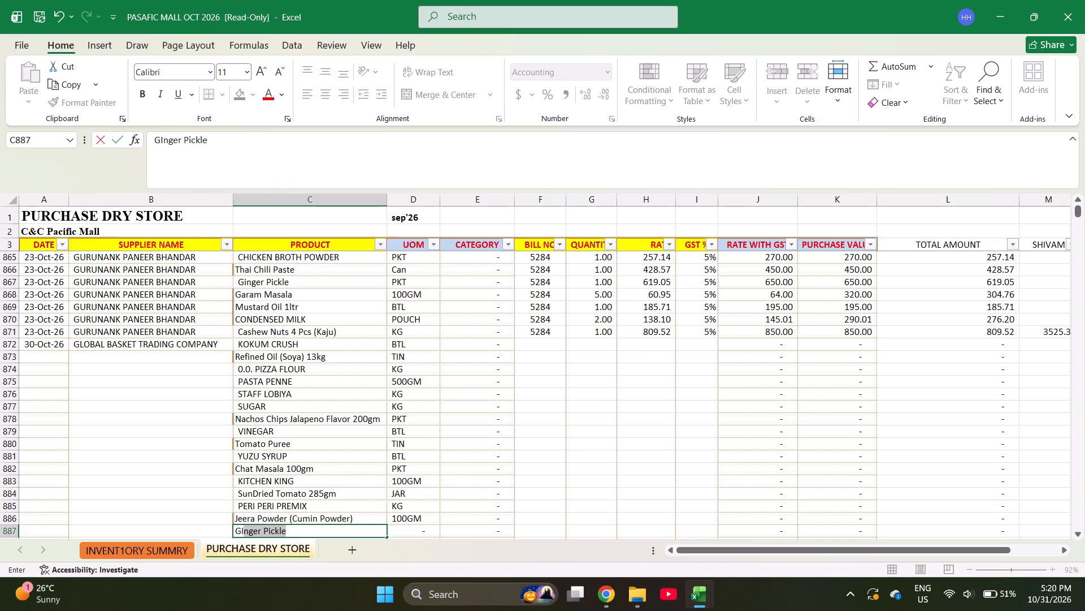
key(Return)
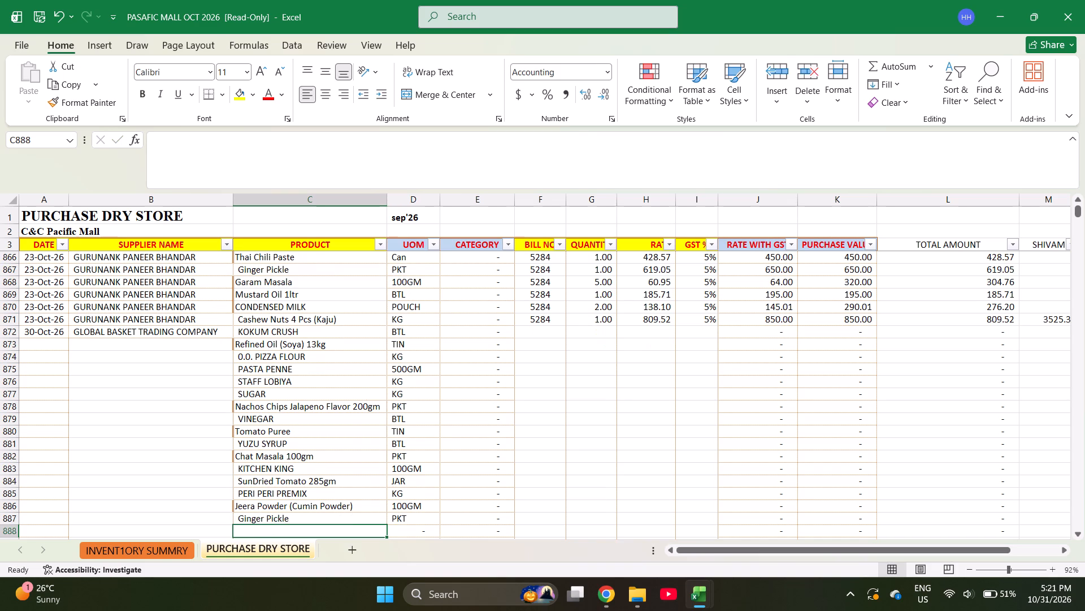
text(PAPRIKA POWDER)
key(Return)
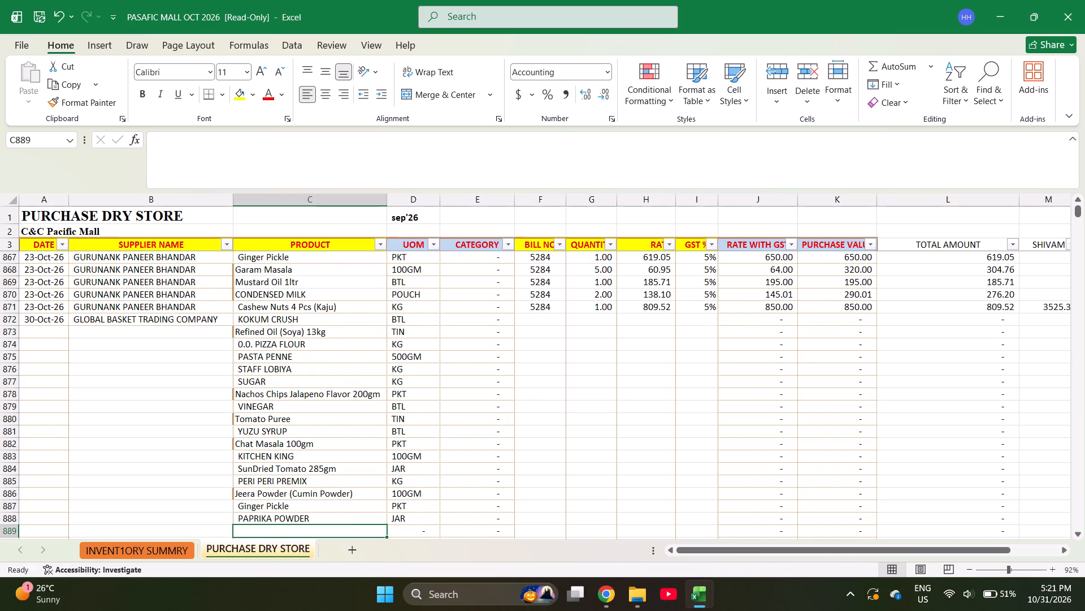
Check how many products C872 to C888 hold, and enter bill number 180 for KOKUM CRUSH in F872.
key(Left)
key(ctrl+Up)
key(Right)
key(shift+Down)
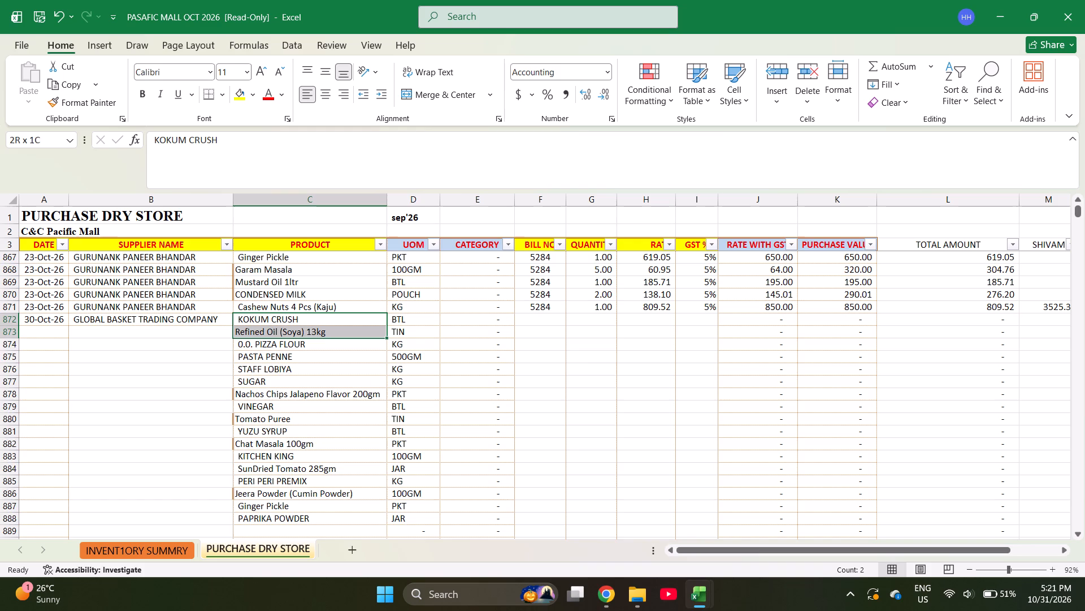
key(ctrl+shift+Down)
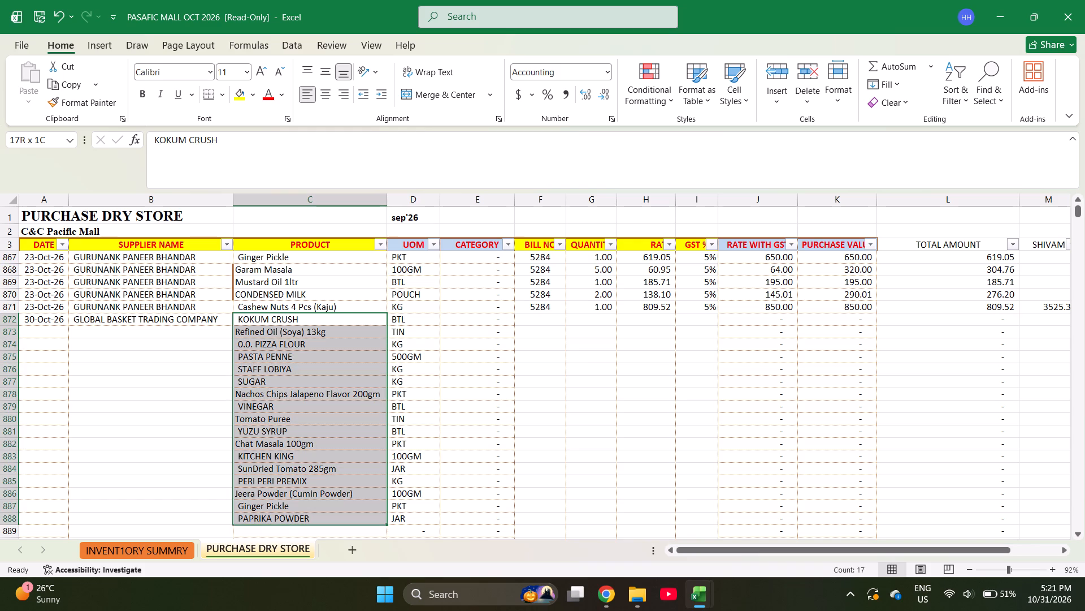
key(Right)
key(Right)
key(Right)
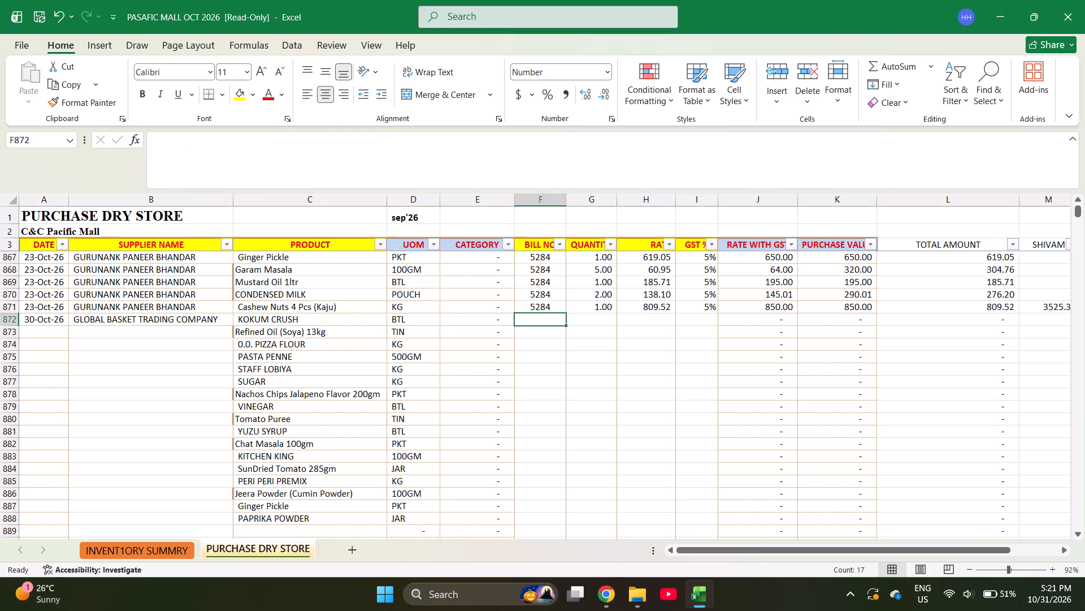
text(180)
key(Return)
key(Up)
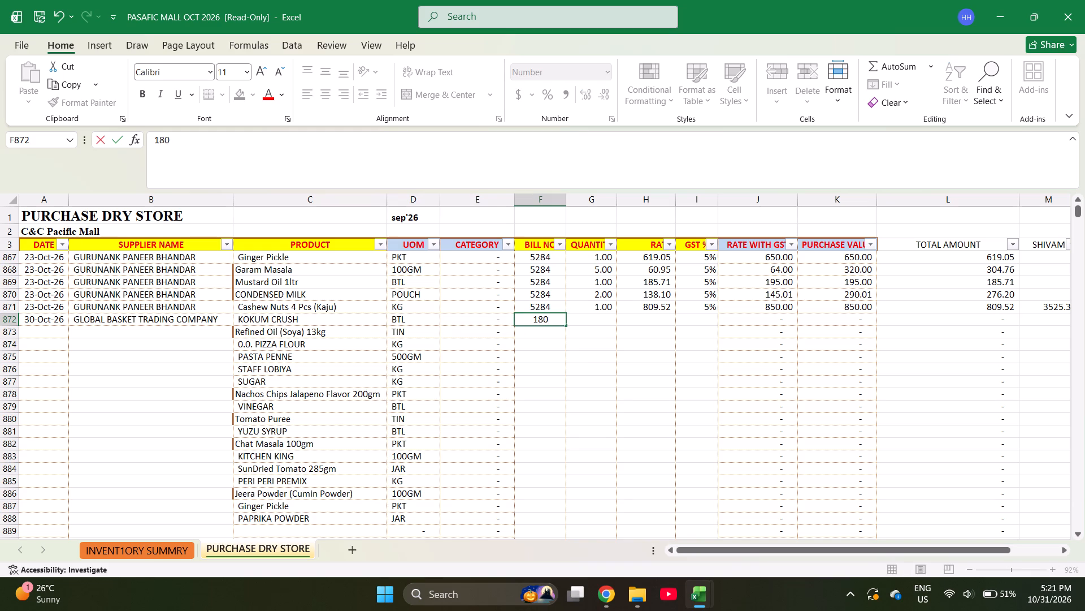
Enter the quantities for KOKUM CRUSH through Nachos Chips in G872 to G878: 2, 2, 20, 24, 3, 4 and 24.
key(Right)
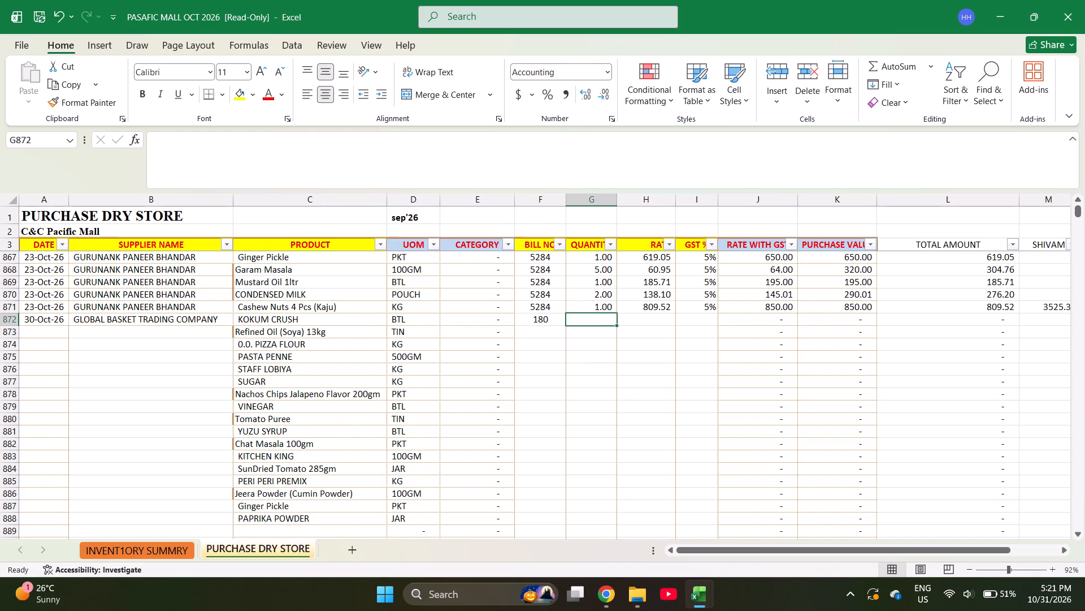
key(2)
key(Return)
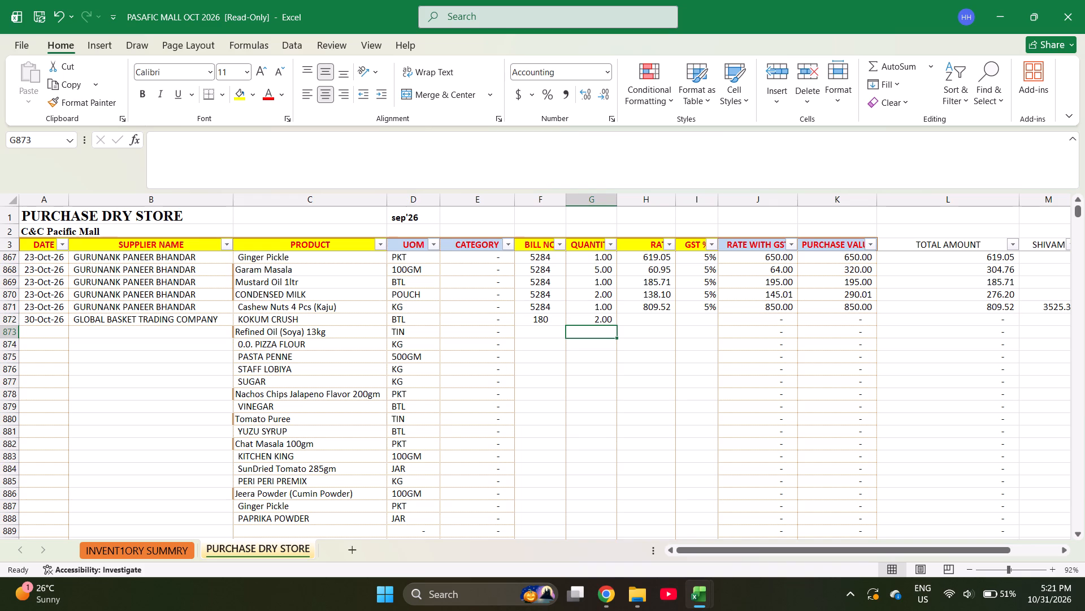
key(2)
key(Return)
text(20)
key(Return)
text(24)
key(Return)
key(3)
key(Return)
key(4)
key(Return)
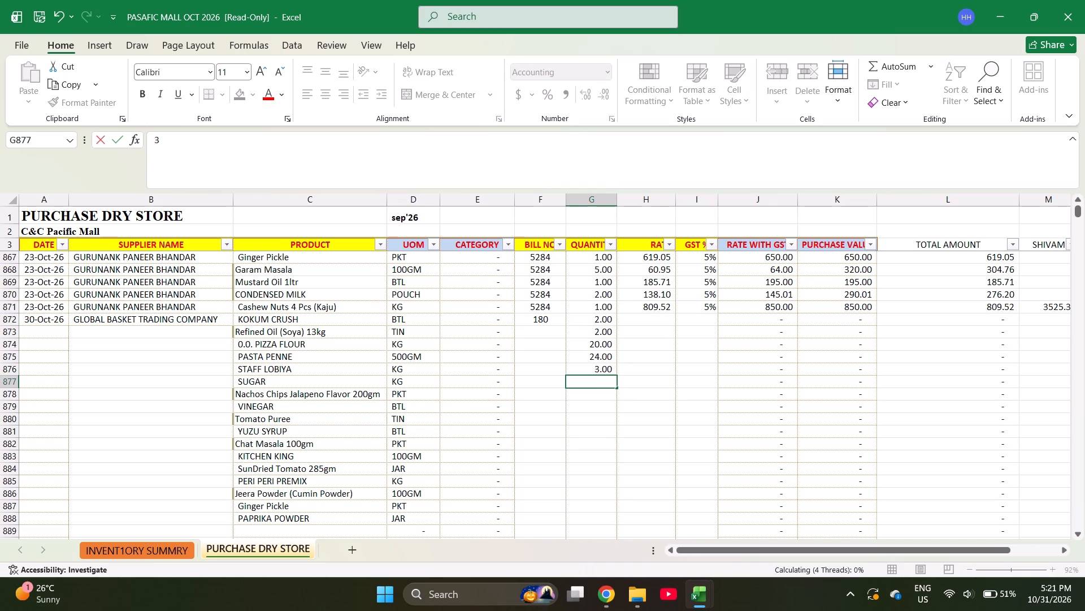
text(24)
key(Return)
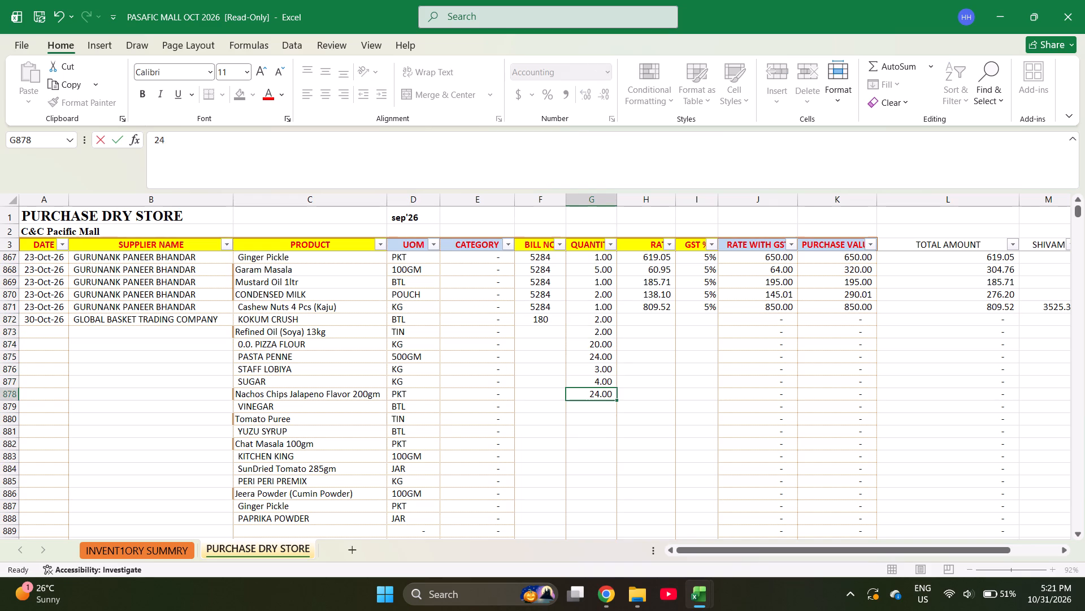
Enter the quantities for VINEGAR through KITCHEN KING in G879 to G883: 2, 4, 6, 5 and 5.
key(2)
key(Return)
key(4)
key(Return)
key(6)
key(Return)
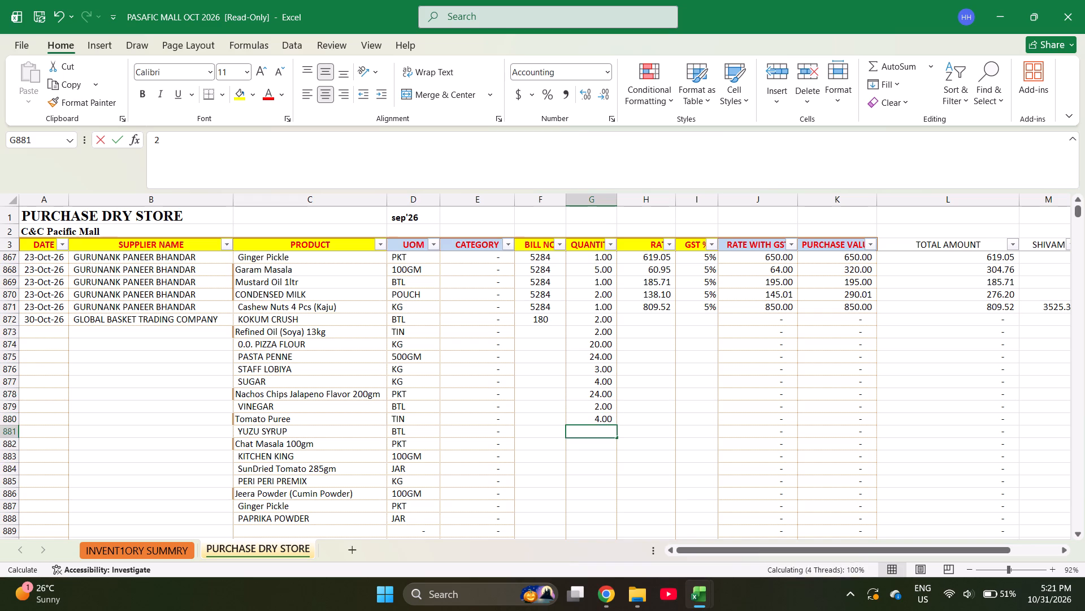
key(5)
key(Return)
key(5)
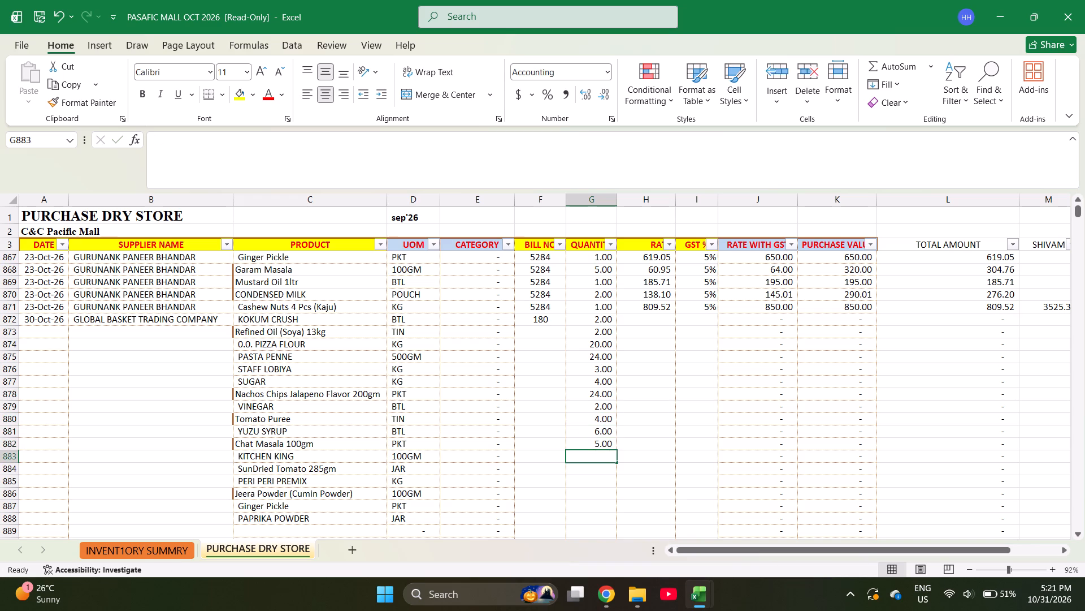
key(Return)
Enter the quantities for SunDried Tomato through PAPRIKA POWDER in G884 to G888: 12, 2, 1, 2 and 1.
text(12)
key(Return)
key(2)
key(Return)
key(1)
key(Return)
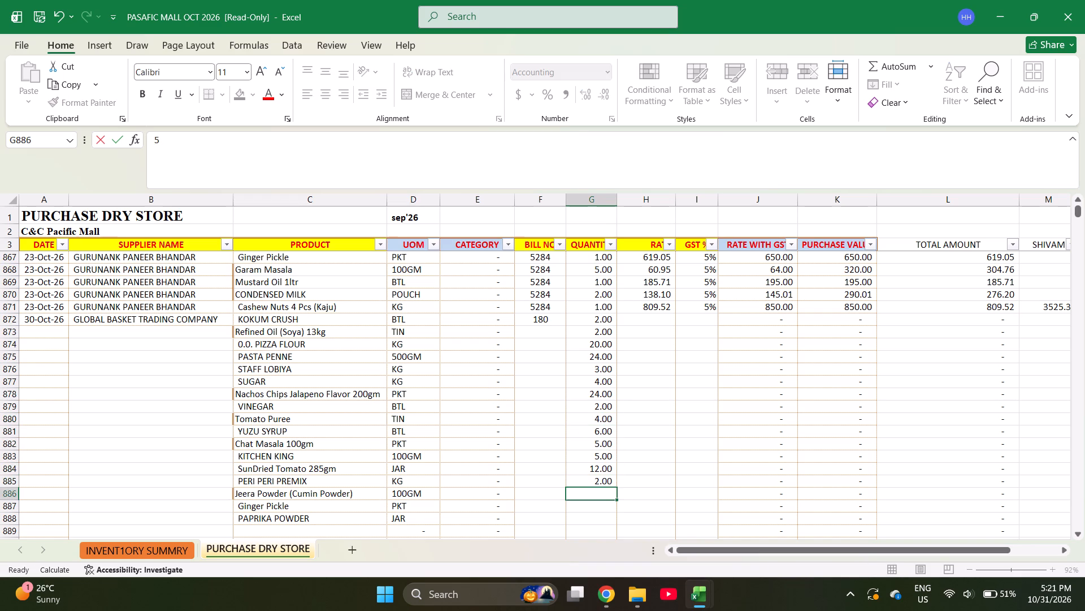
key(2)
key(Return)
key(1)
key(Return)
Enter the rates for KOKUM CRUSH through PASTA PENNE in H872 to H875: 195, 2644, 125 and 49.52.
key(Right)
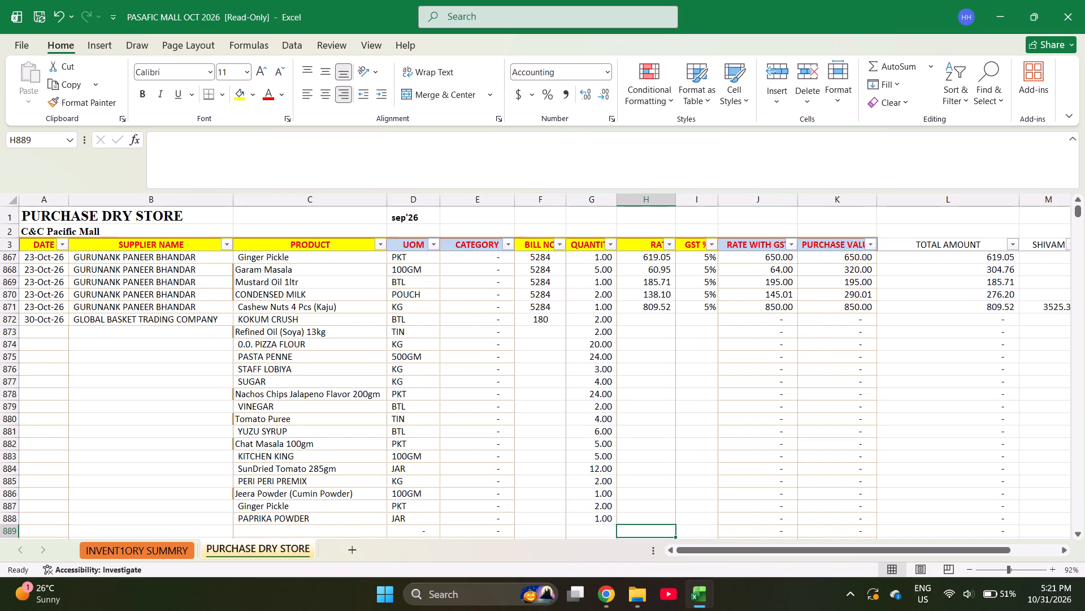
key(ctrl+Up)
key(ctrl+Down)
key(ctrl+Up)
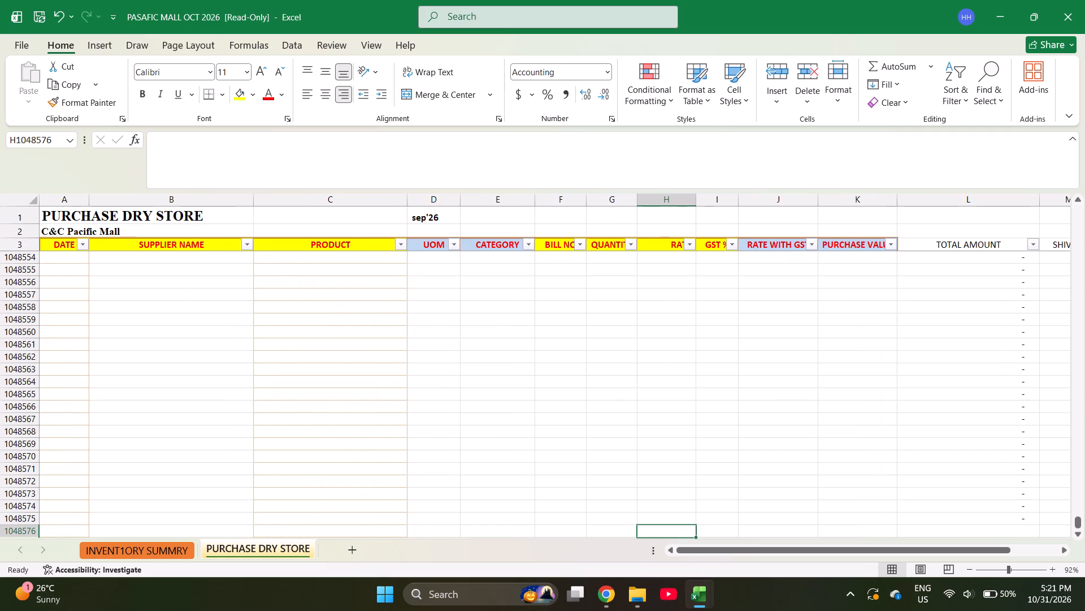
key(Down)
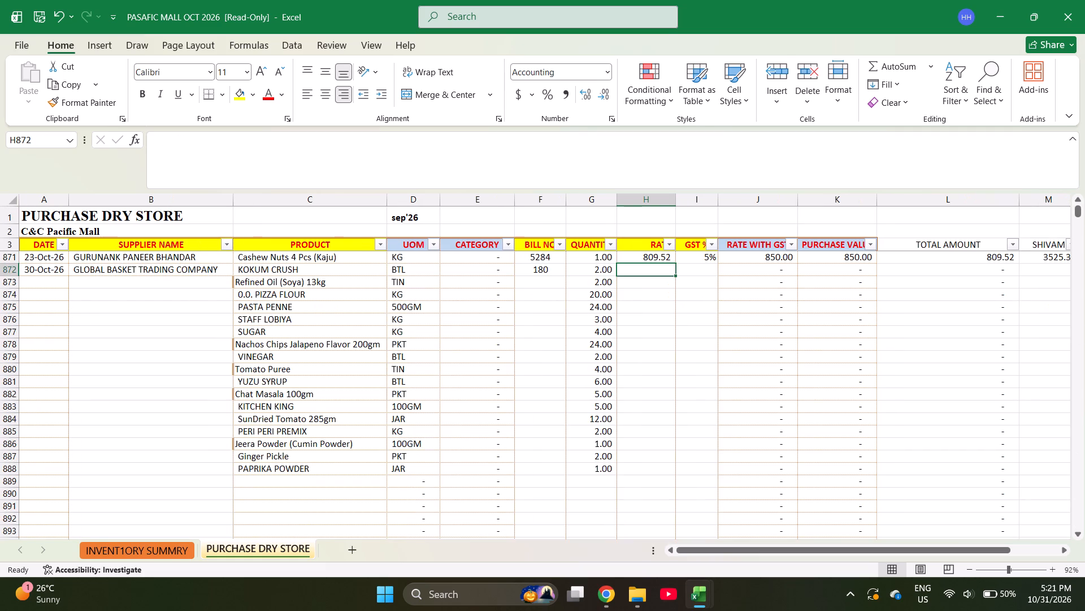
text(195)
key(Return)
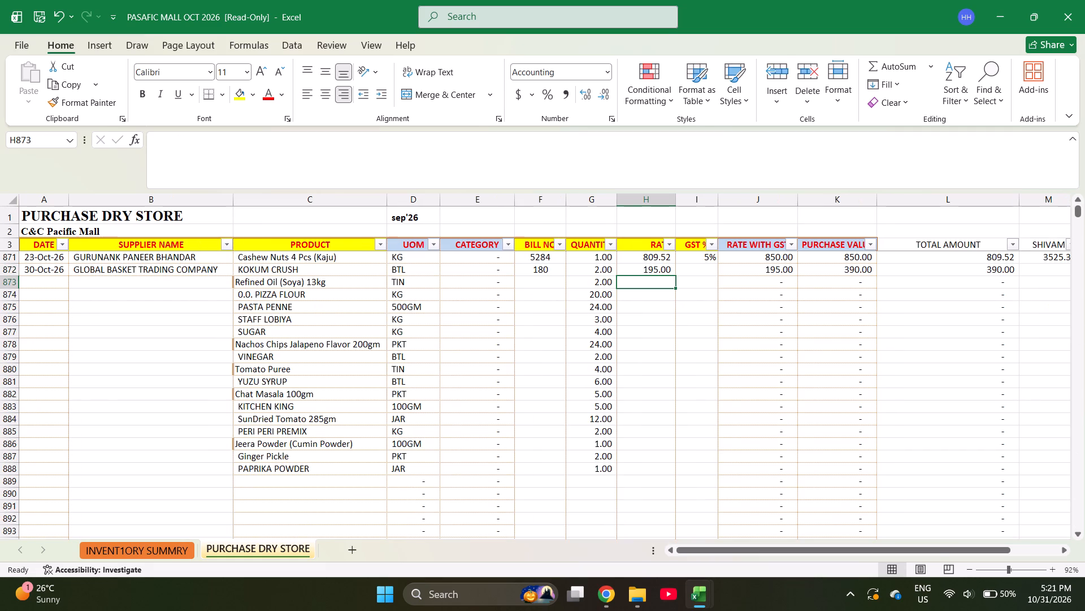
text(2644)
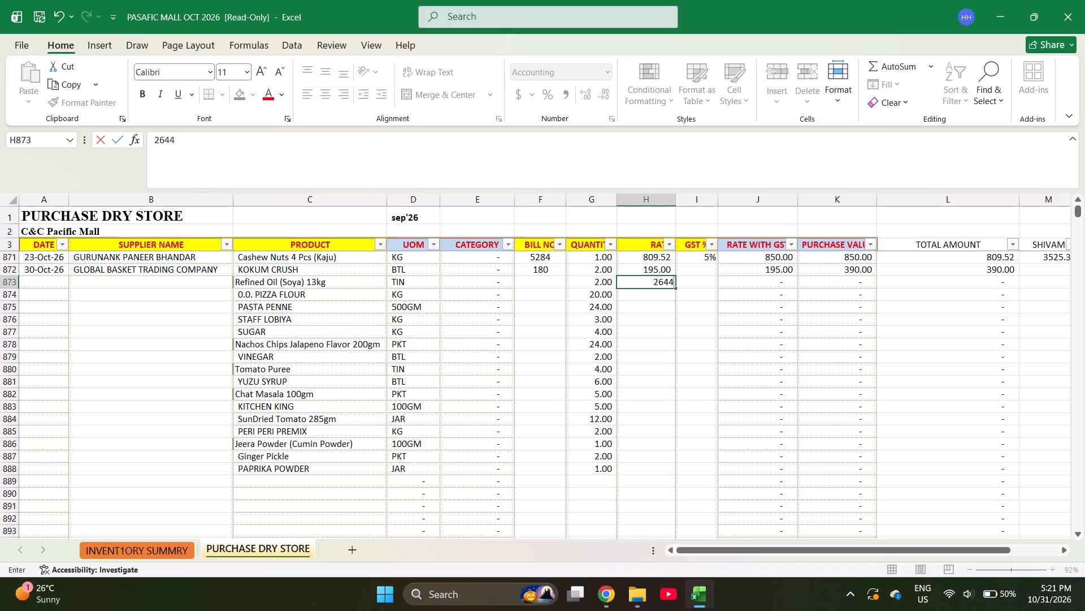
key(Return)
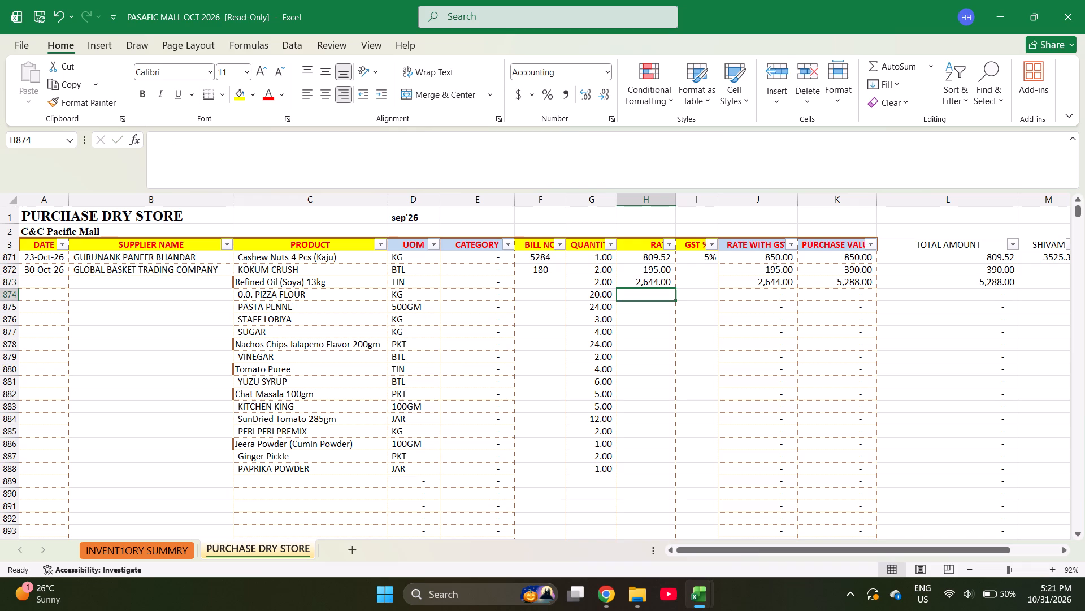
text(125)
key(Return)
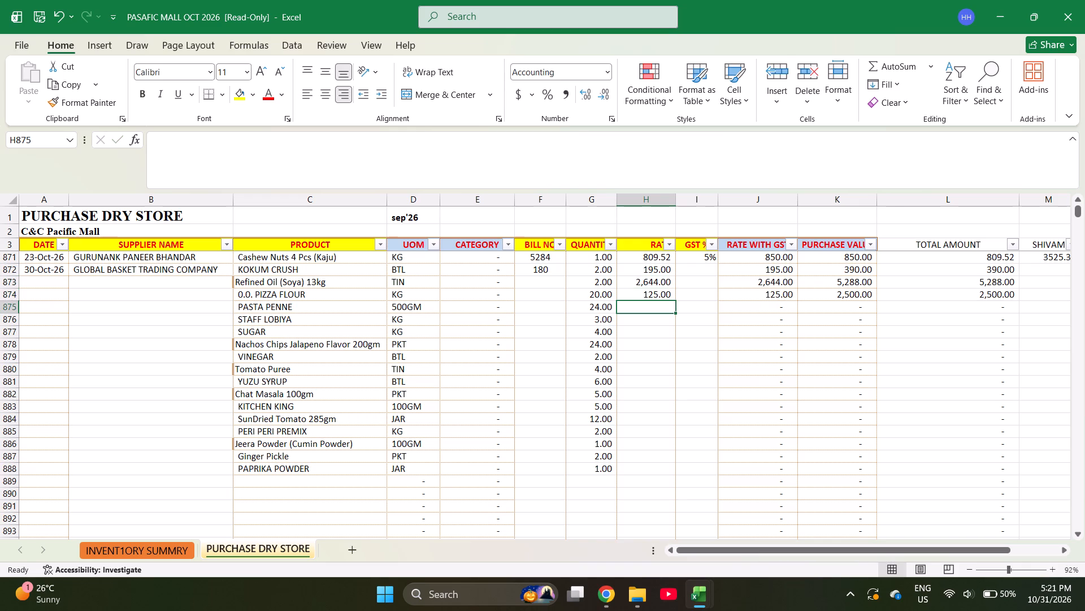
text(49.52)
key(Return)
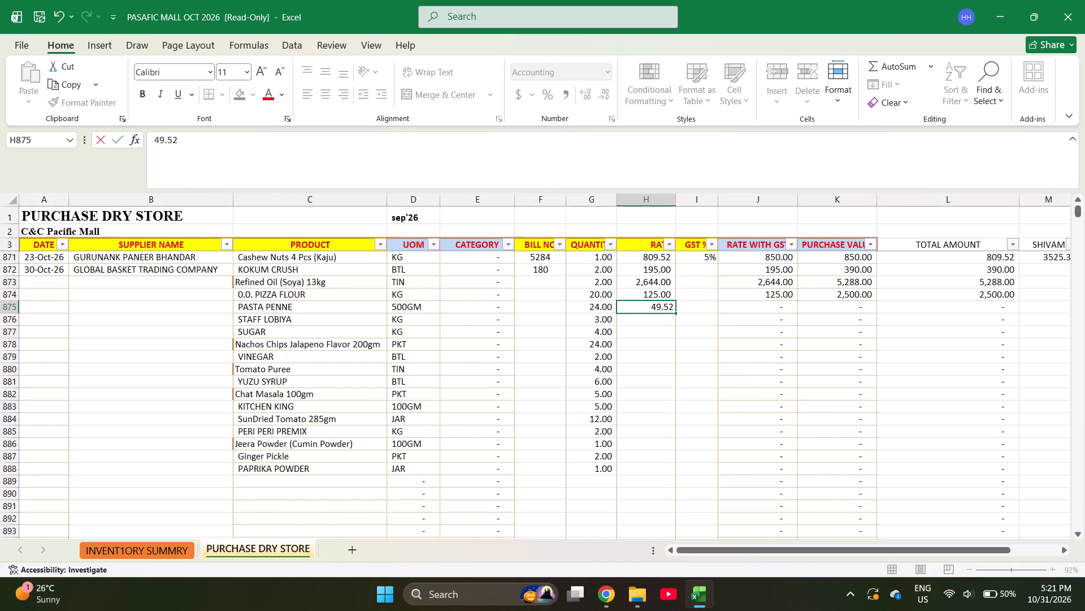
Enter the rates for STAFF LOBIYA through Chat Masala in H876 to H882: 135, 69, 72, 35, 62, 510 and 54.
text(135)
key(Return)
text(69)
key(Return)
text(72)
key(Return)
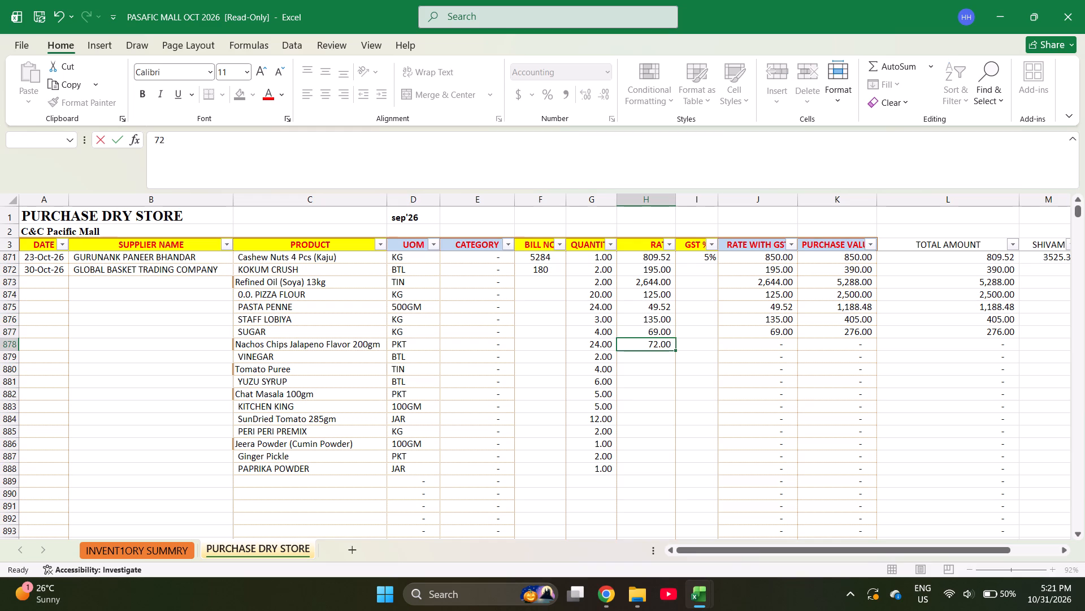
text(35)
key(Return)
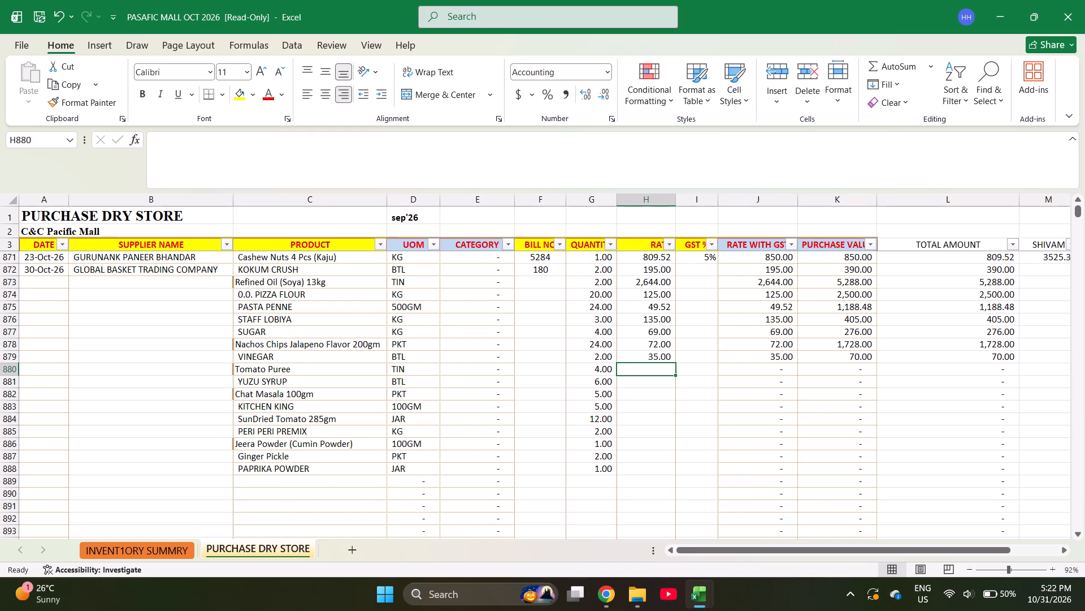
text(62)
key(Return)
text(510)
key(Return)
text(54)
key(Return)
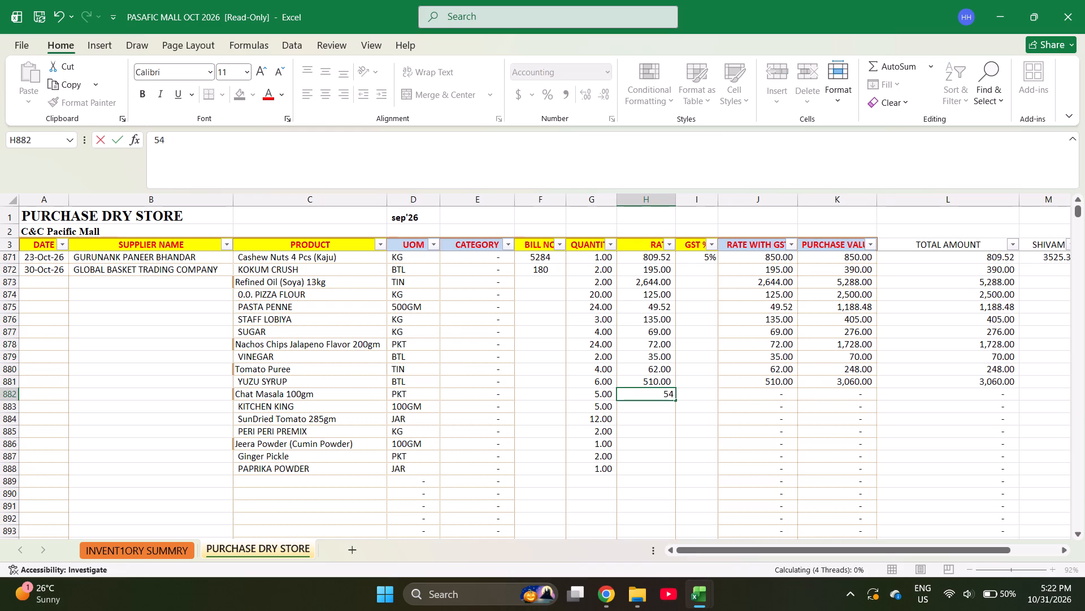
Enter the rates for KITCHEN KING through PAPRIKA POWDER in H883 to H888: 87, 220, 380, 489, 535 and 360.
text(87)
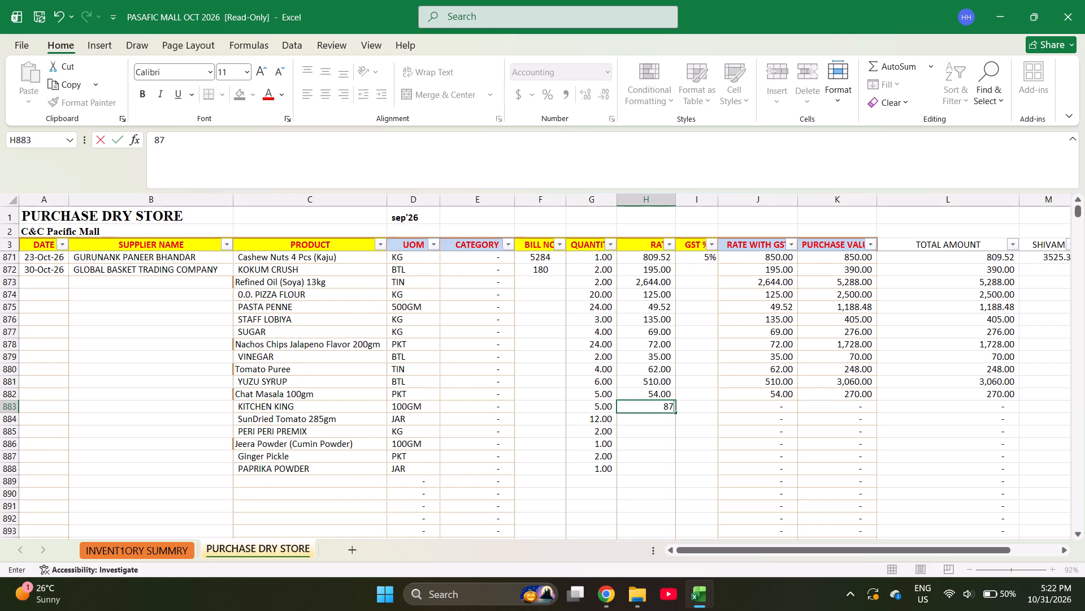
key(Return)
text(220)
key(Return)
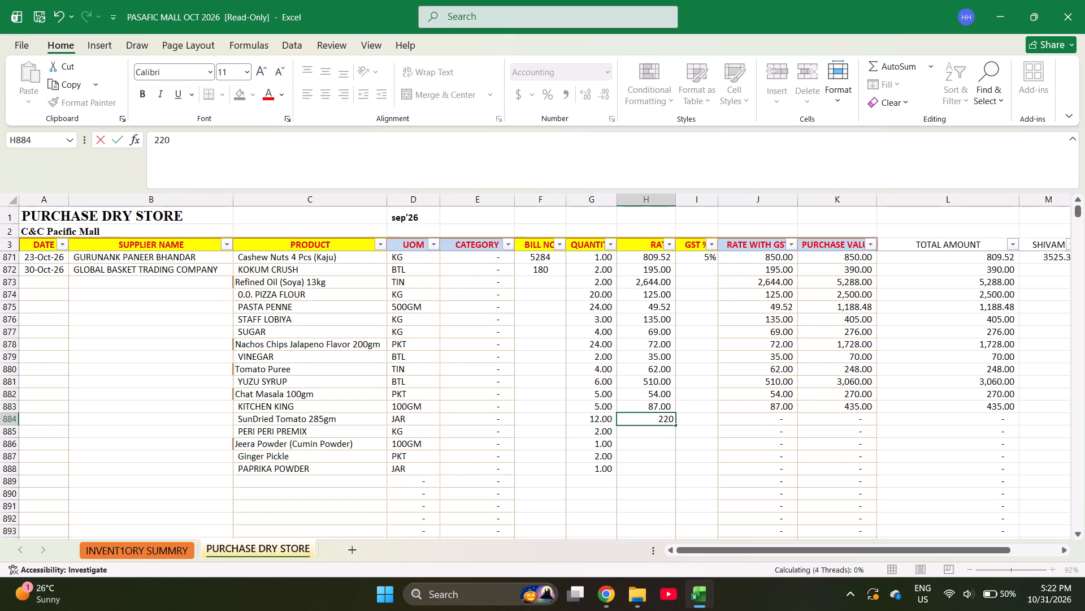
text(380)
key(Return)
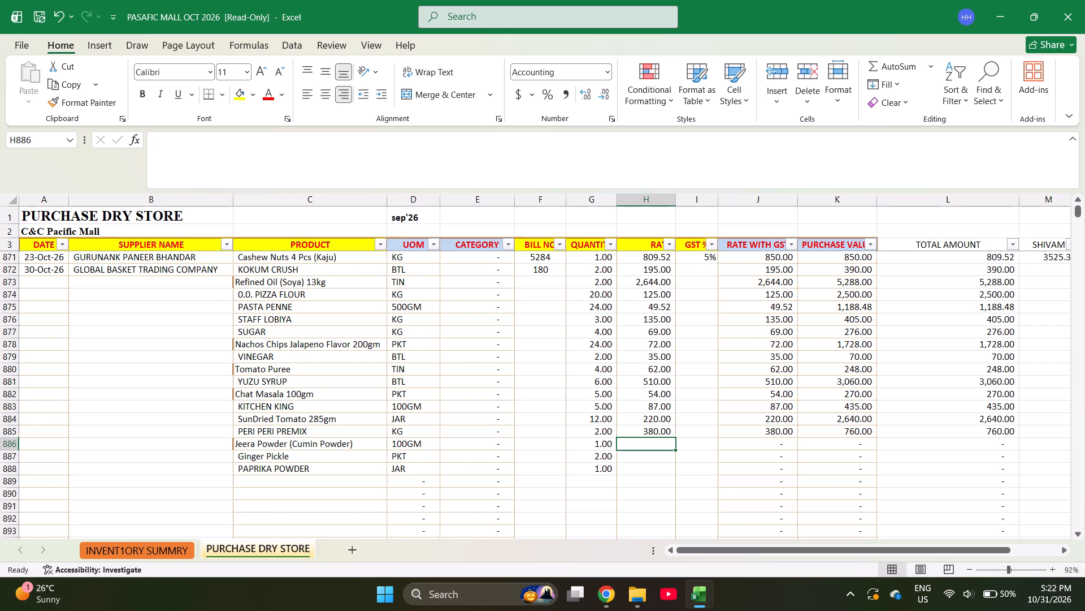
text(489)
key(Return)
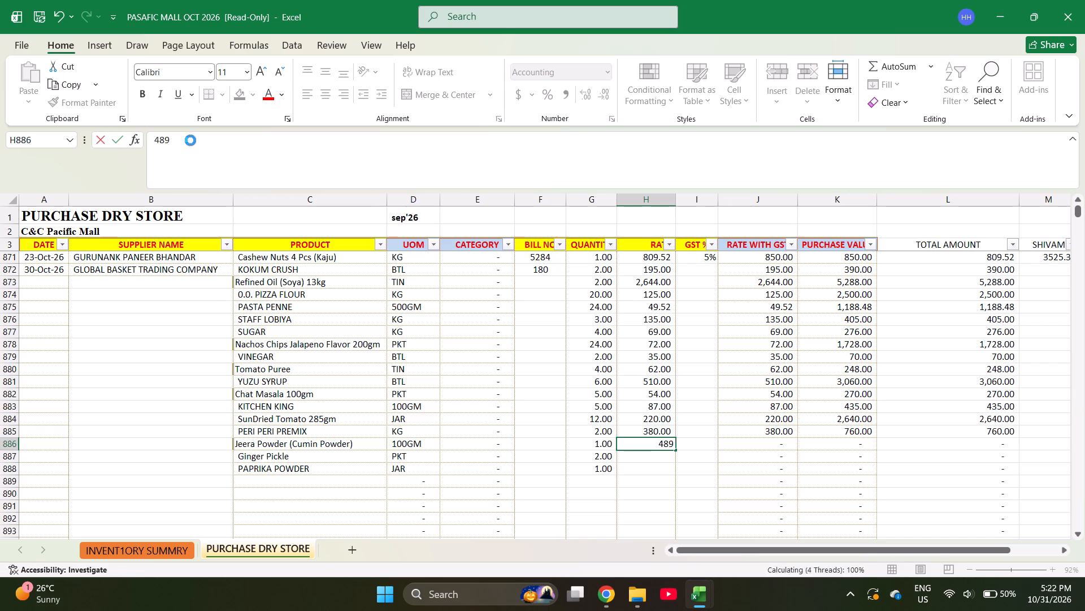
text(535)
key(Return)
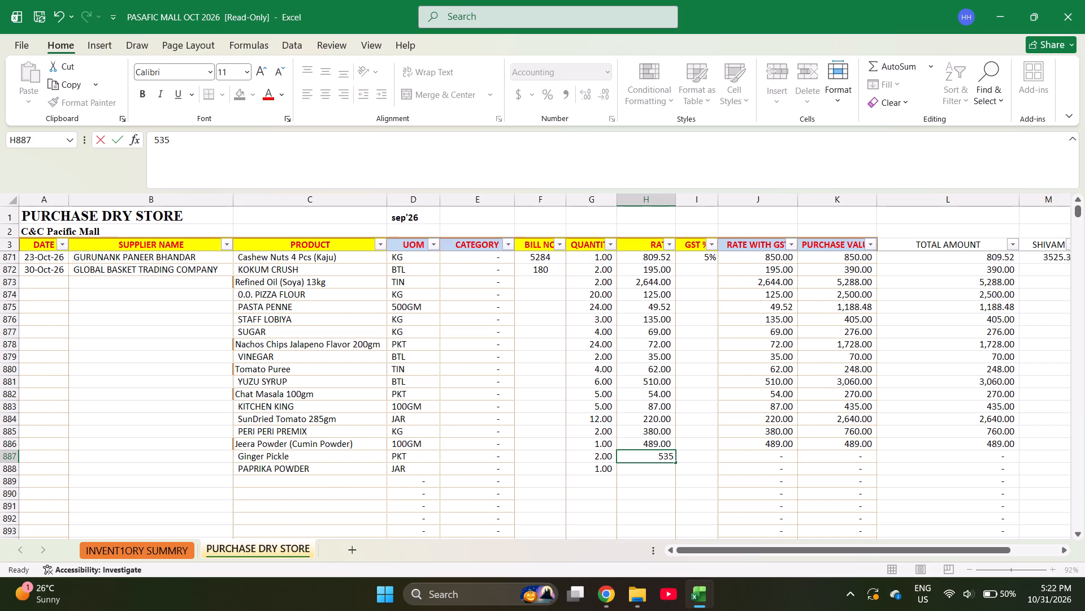
text(360)
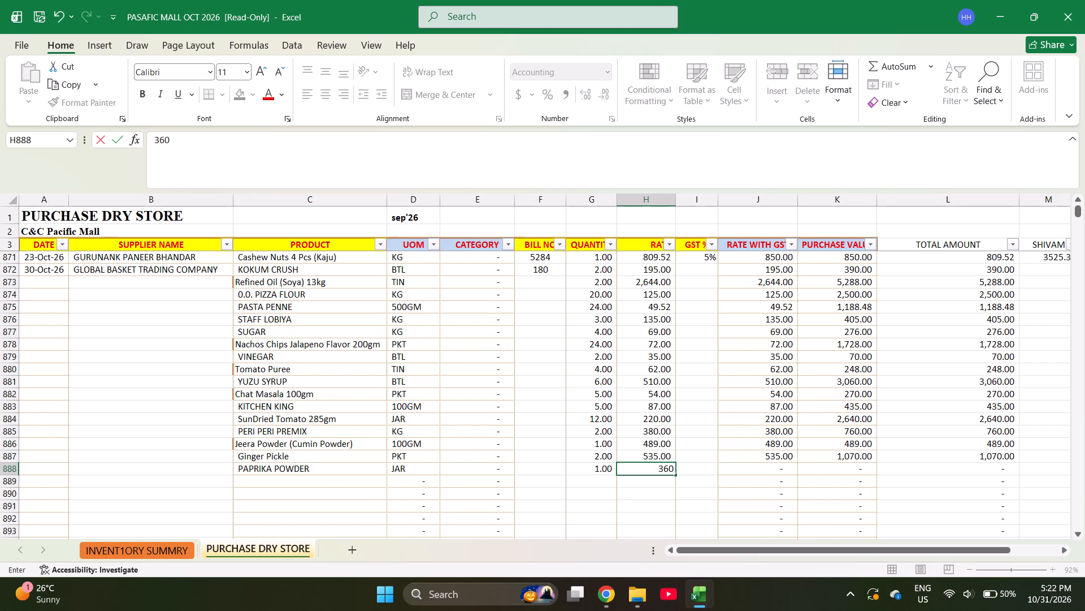
key(Right)
Fill the 5% GST from I871 down through I888 for all the products of the new bill.
key(ctrl+Up)
key(Down)
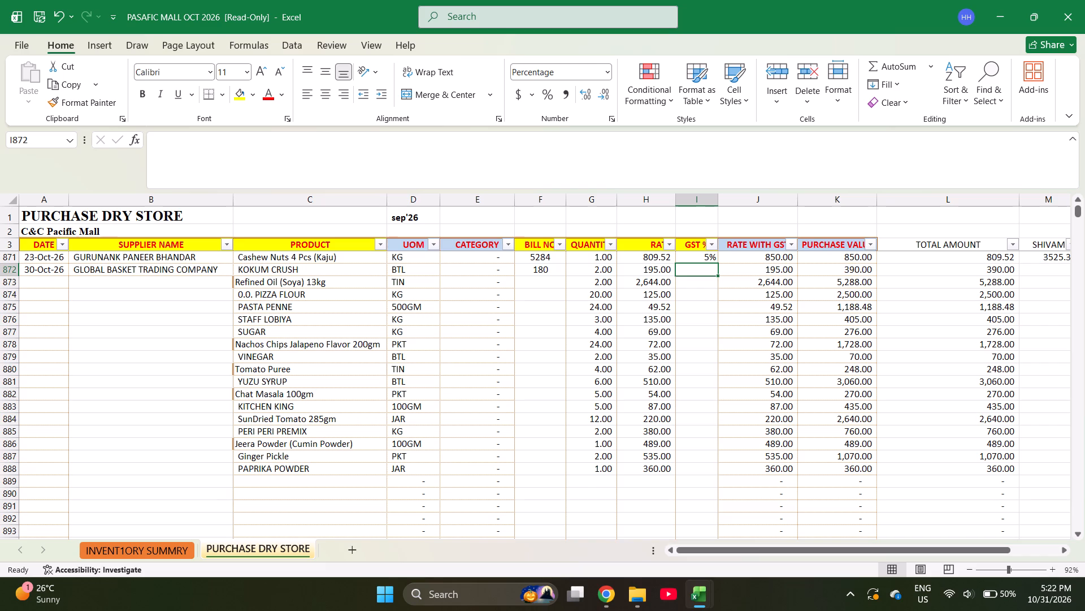
key(Up)
key(shift+Down)
key(shift+Down)
key(shift+Down)
key(shift+Down)
key(shift+Down)
key(shift+Down)
key(shift+Down)
key(shift+Down)
key(shift+Down)
key(shift+Down)
key(shift+Down)
key(shift+Down)
key(shift+Down)
key(shift+Down)
key(shift+Down)
key(shift+Down)
key(shift+Down)
key(shift+Down)
key(shift+Down)
key(shift+Down)
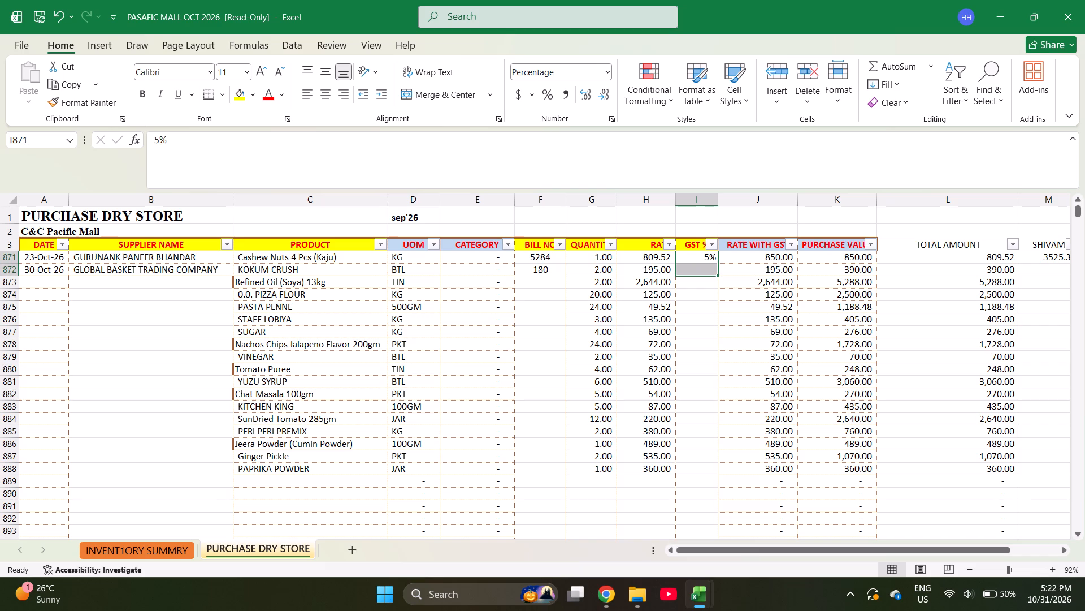
key(shift+Up)
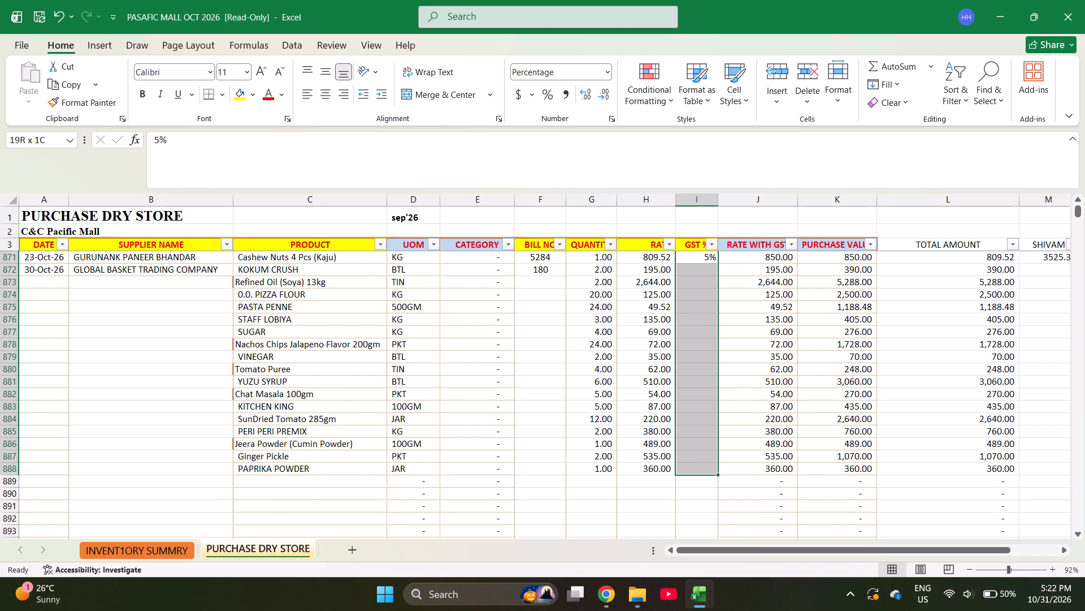
key(ctrl+d)
Set the GST for STAFF LOBIYA in I876 to 0%.
key(Left)
key(Down)
key(Down)
key(Down)
key(Down)
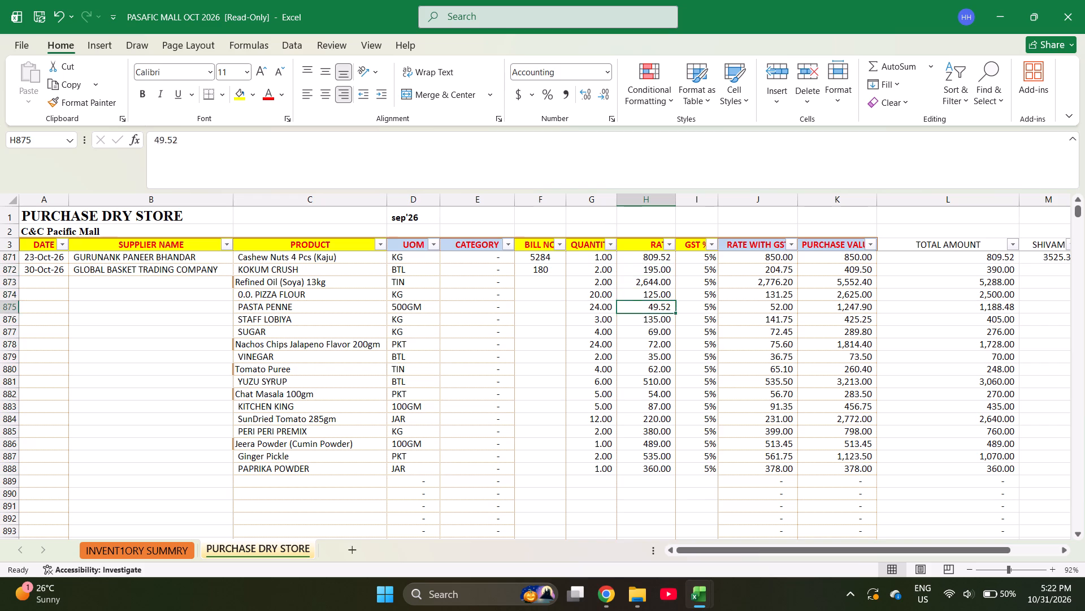
key(Down)
key(Down)
key(Up)
key(Right)
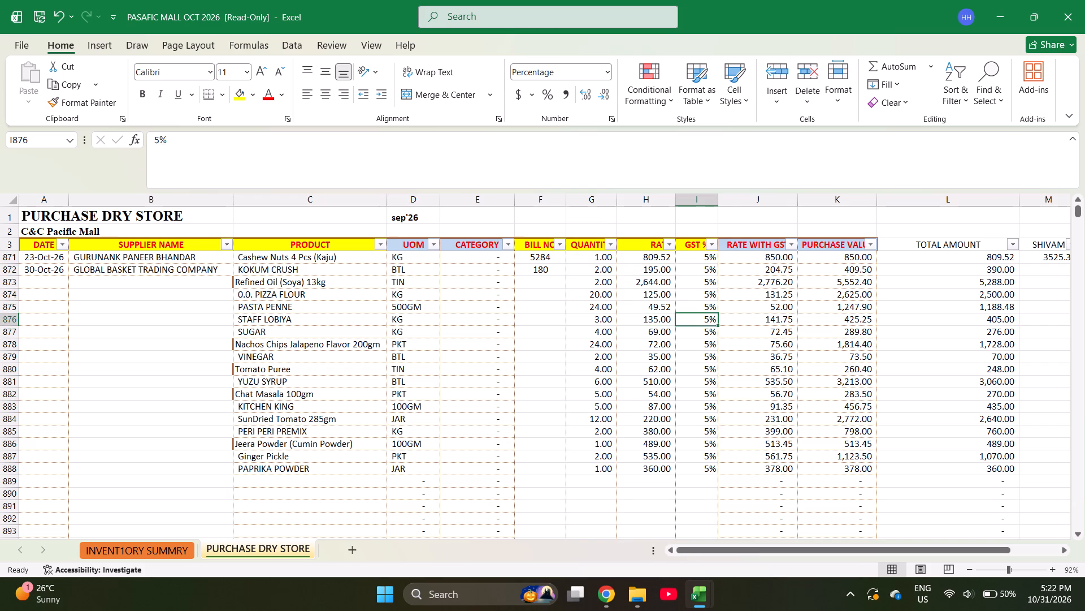
key(0)
key(Return)
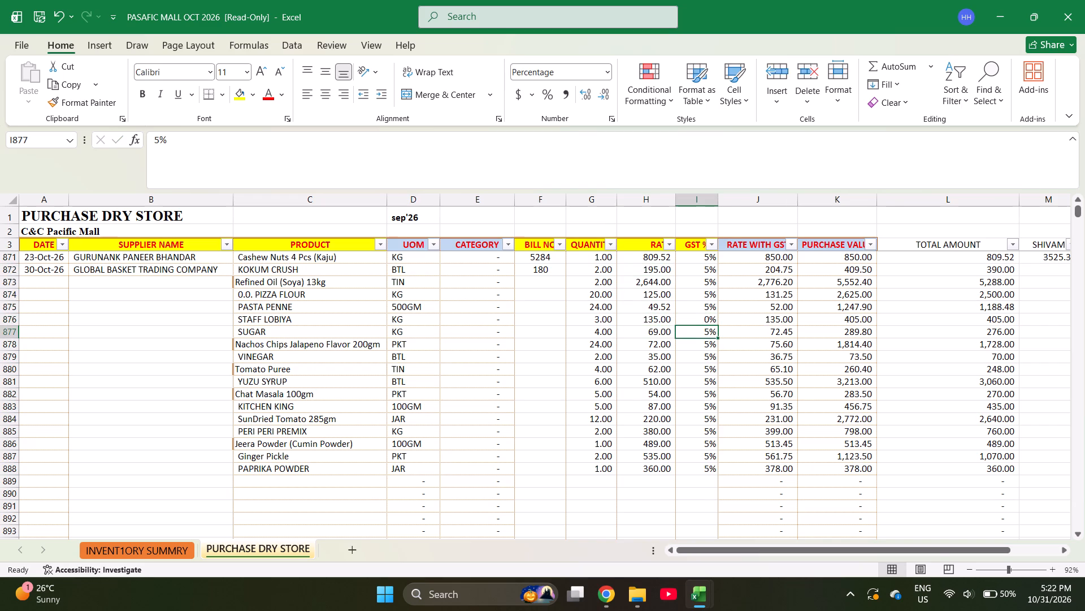
Set the GST for VINEGAR in I879 to 18%.
key(Down)
key(Down)
key(Down)
key(Down)
key(Down)
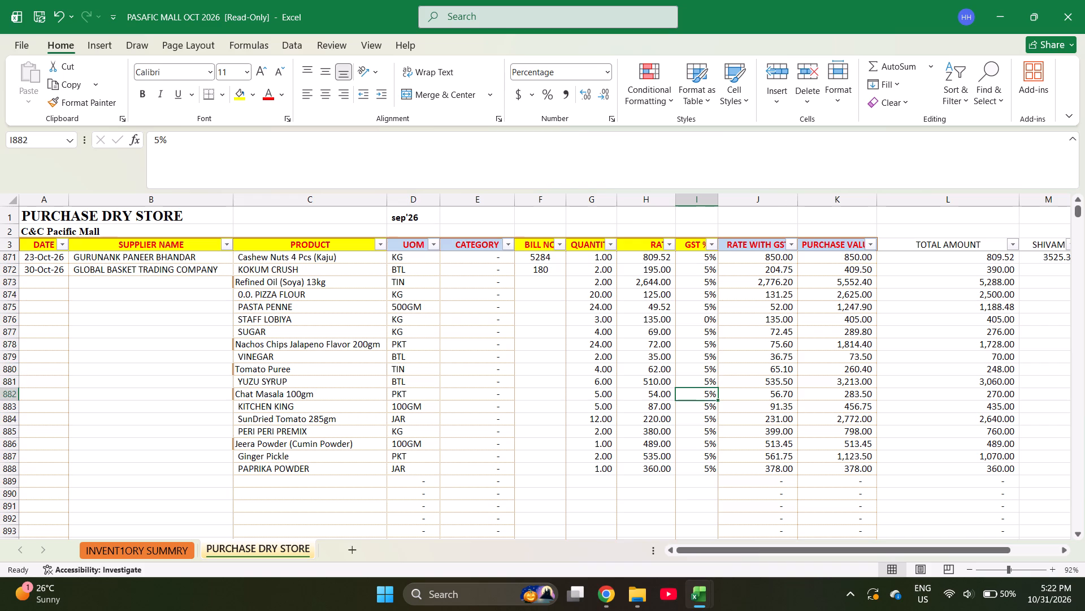
key(Up)
key(Up)
key(Up)
text(18)
key(Return)
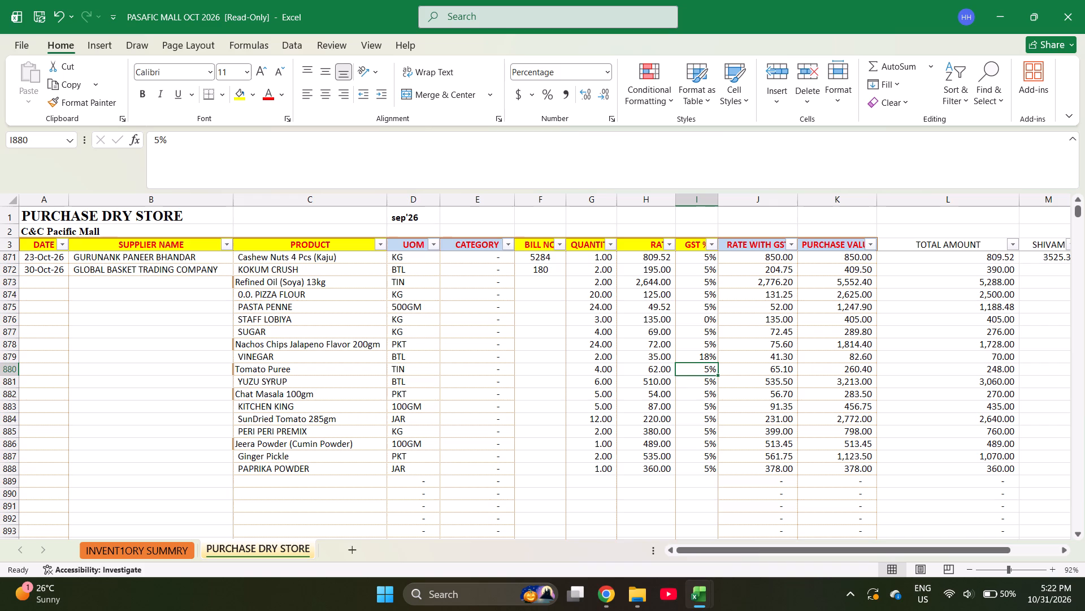
Fill bill number 180 from F872 down through F888.
key(Left)
key(Left)
key(Left)
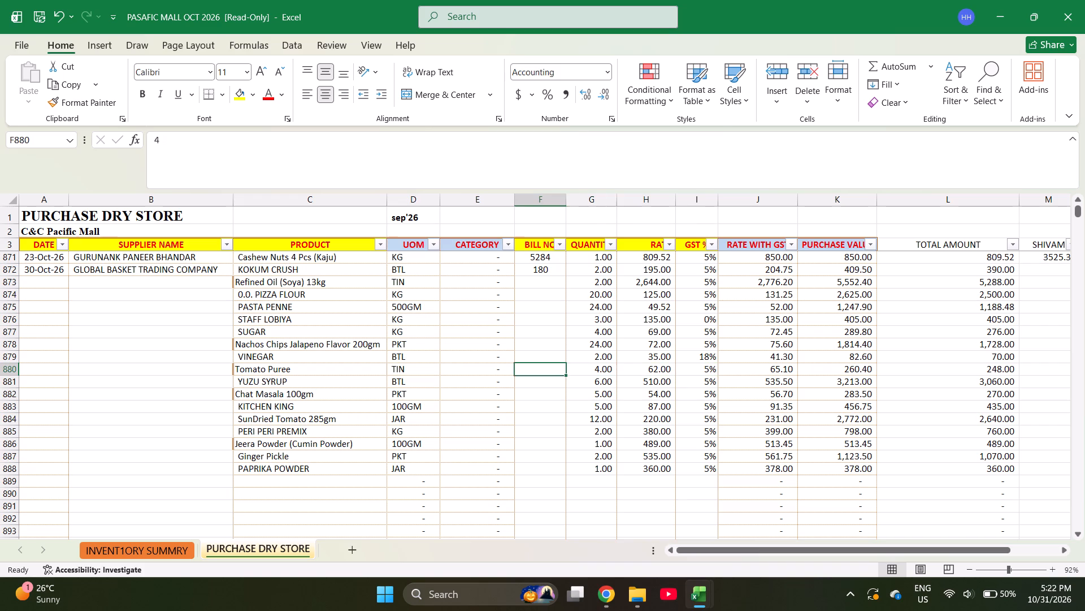
key(ctrl+Up)
key(shift+Down)
key(shift+Down)
key(shift+Down)
key(shift+Down)
key(shift+Down)
key(shift+Down)
key(shift+Down)
key(shift+Down)
key(shift+Down)
key(shift+Down)
key(shift+Down)
key(shift+Down)
key(shift+Down)
key(shift+Down)
key(shift+Down)
key(shift+Down)
key(shift+Down)
key(shift+Down)
key(shift+Down)
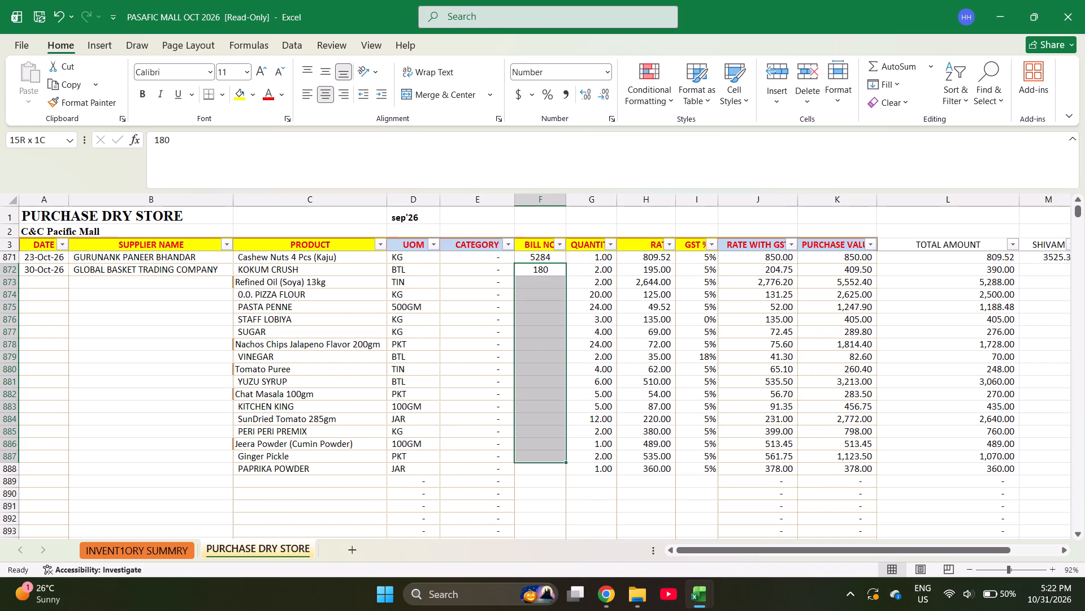
key(shift+Down)
key(ctrl+d)
Fill the date 30-Oct-26 and supplier GLOBAL BASKET TRADING COMPANY from A872:B872 down through row 888.
key(ctrl+Left)
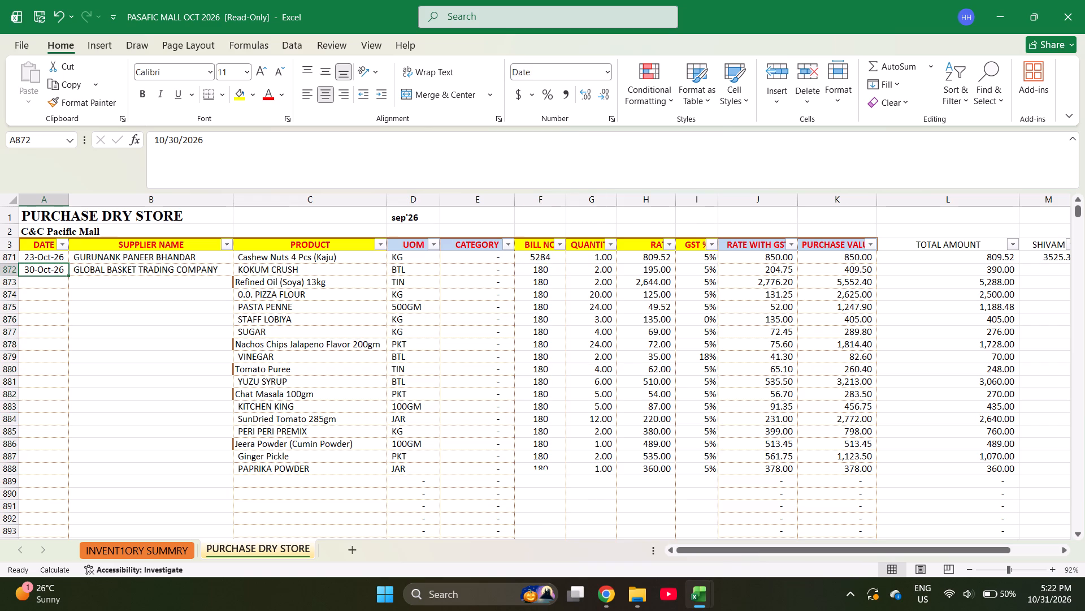
key(shift+Right)
key(shift+Down)
key(shift+Down)
key(shift+Down)
key(shift+Down)
key(shift+Down)
key(shift+Down)
key(shift+Down)
key(shift+Down)
key(shift+Down)
key(shift+Down)
key(shift+Down)
key(shift+Down)
key(shift+Down)
key(shift+Down)
key(shift+Down)
key(shift+Down)
key(shift+Down)
key(shift+Down)
key(shift+Down)
key(shift+Down)
key(shift+Down)
key(shift+Down)
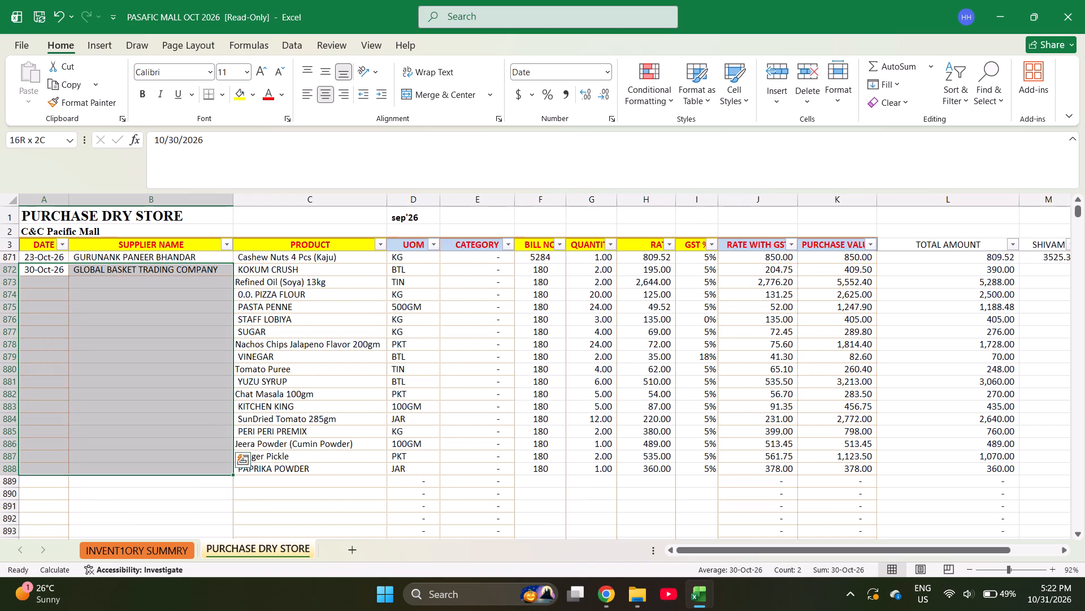
key(ctrl+d)
Enter the sum +1428+873.60+11592+907.20+1932+1837.50 in M888, on the PAPRIKA POWDER row.
key(ctrl+Right)
key(Right)
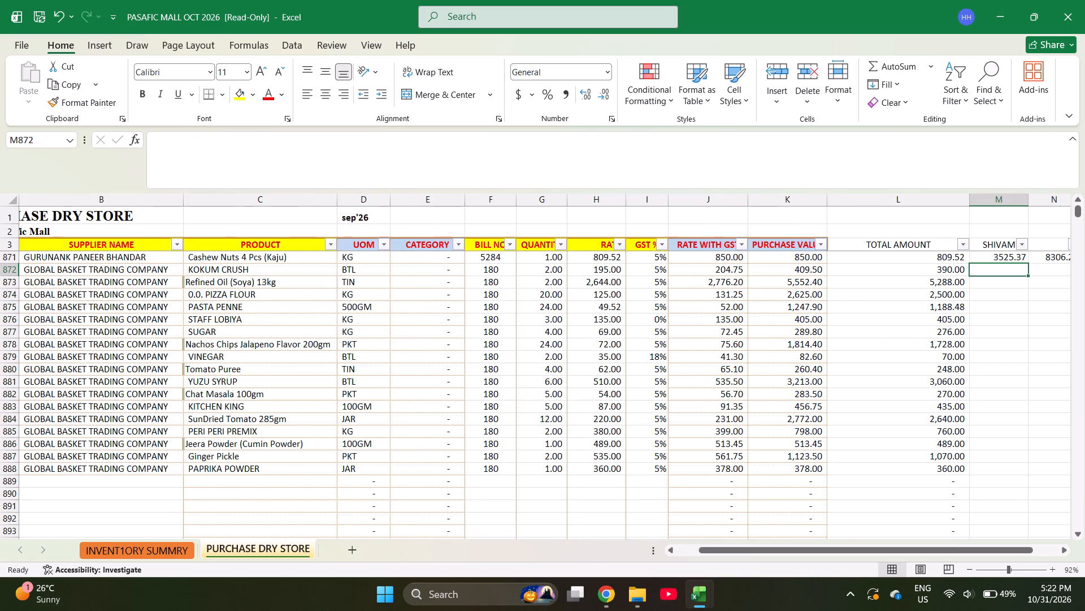
key(Down)
key(Down)
key(Down)
key(Down)
key(Down)
key(Down)
key(Down)
key(Down)
key(Down)
key(Down)
key(Down)
key(Down)
key(Down)
key(Down)
key(Down)
key(Down)
key(Down)
key(Down)
key(Down)
key(Down)
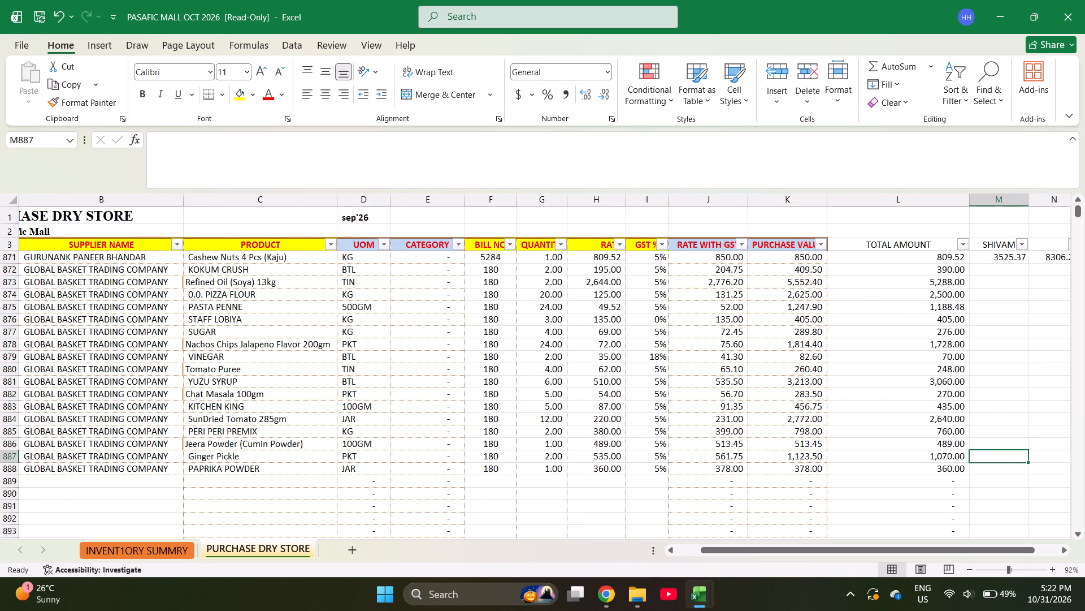
key(Down)
key(plus)
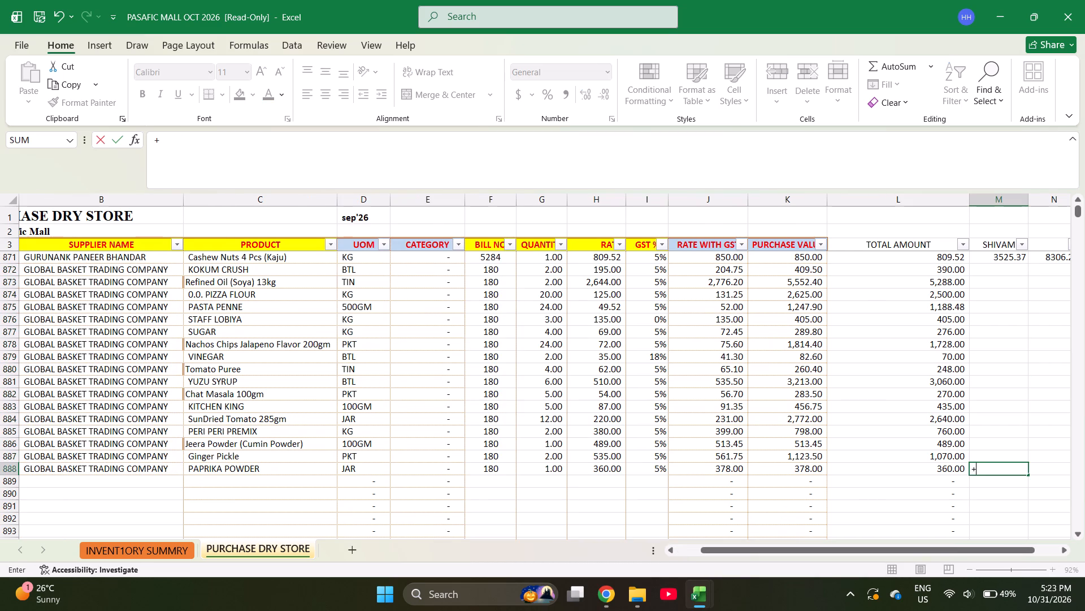
text(1428)
key(plus)
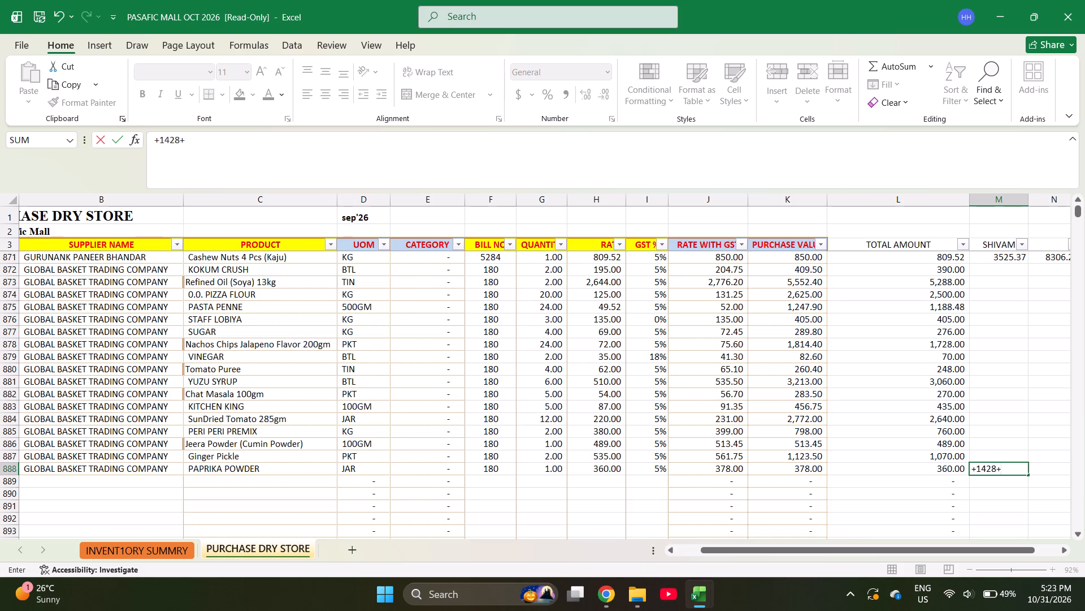
text(873.60+)
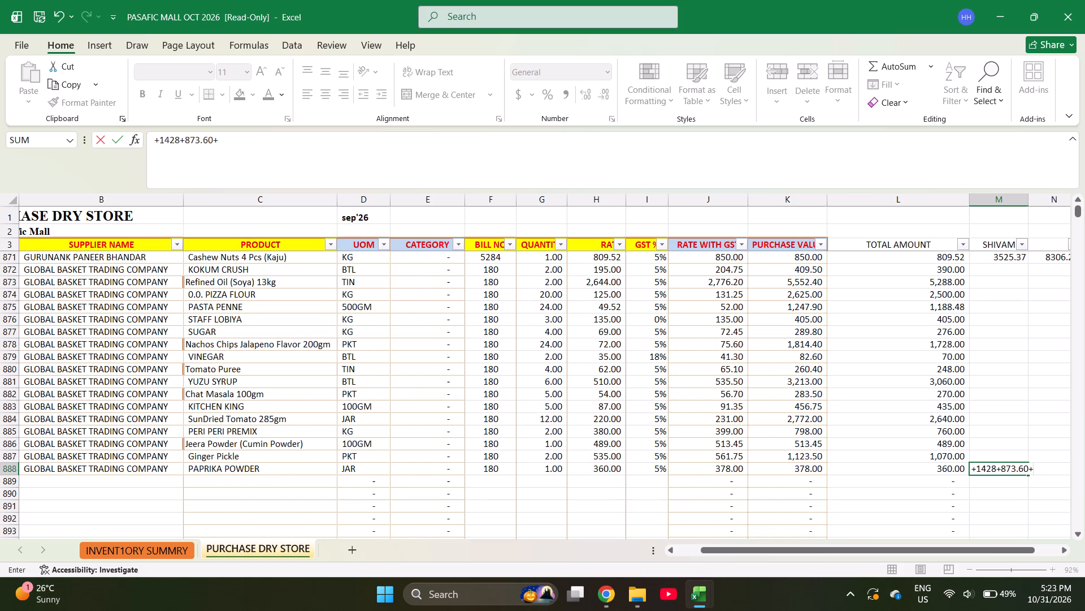
text(11)
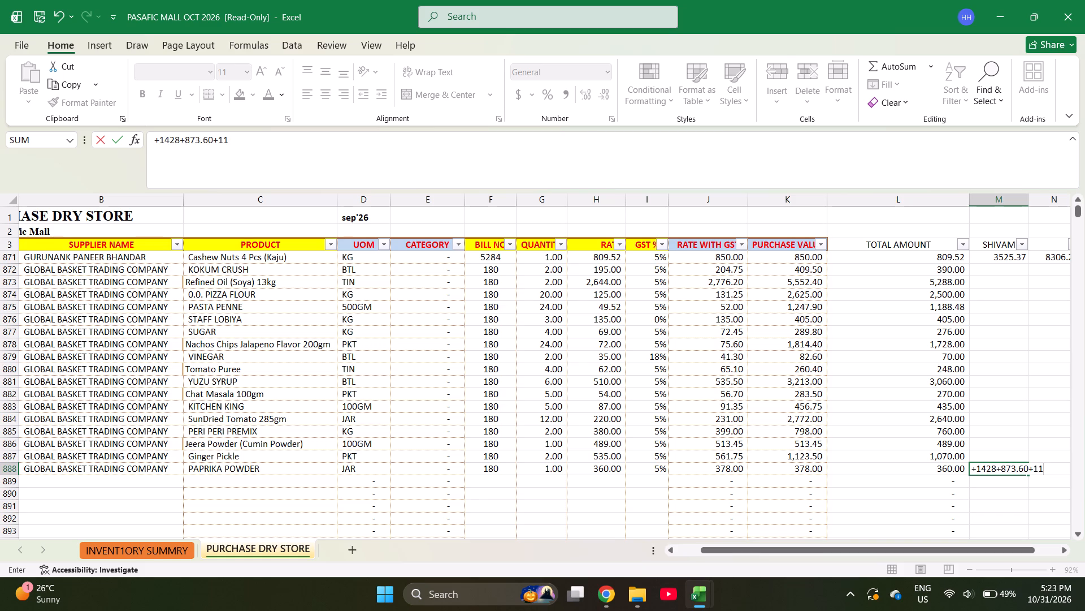
text(592)
key(plus)
text(907)
key(period)
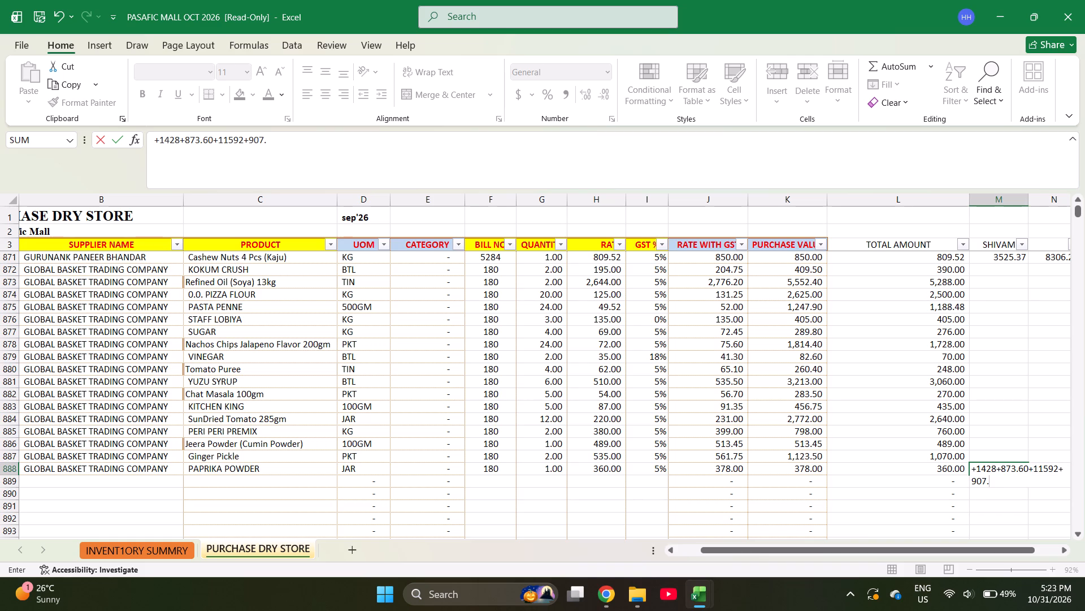
text(20+)
text(1932)
key(plus)
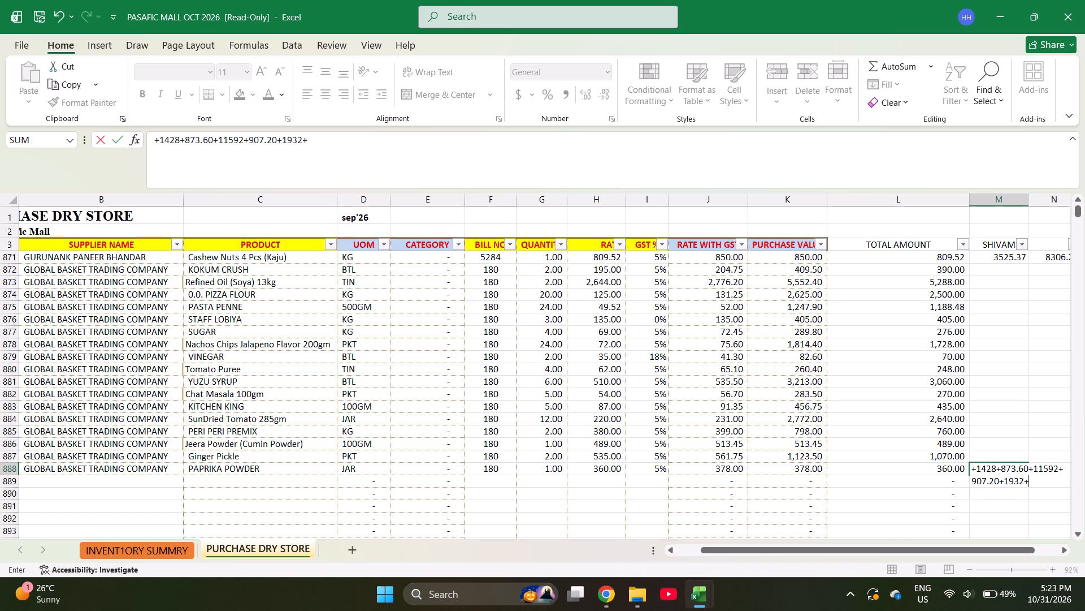
text(1837)
text(.50+)
key(BackSpace)
key(Return)
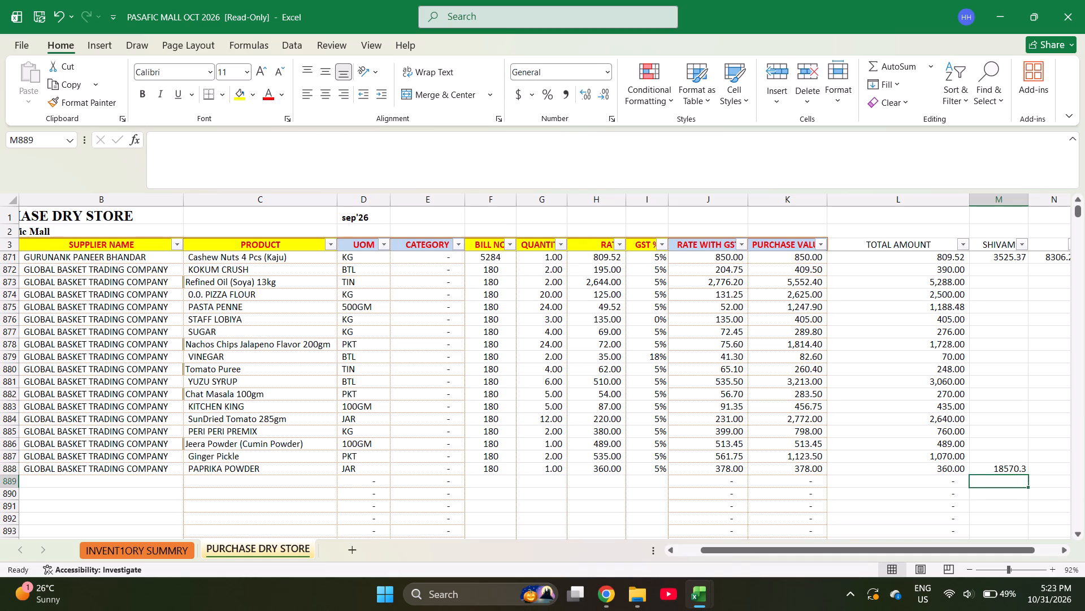
Select the bill 180 purchase values in K872:K888 to check their sum.
key(Up)
key(Right)
key(Left)
key(Left)
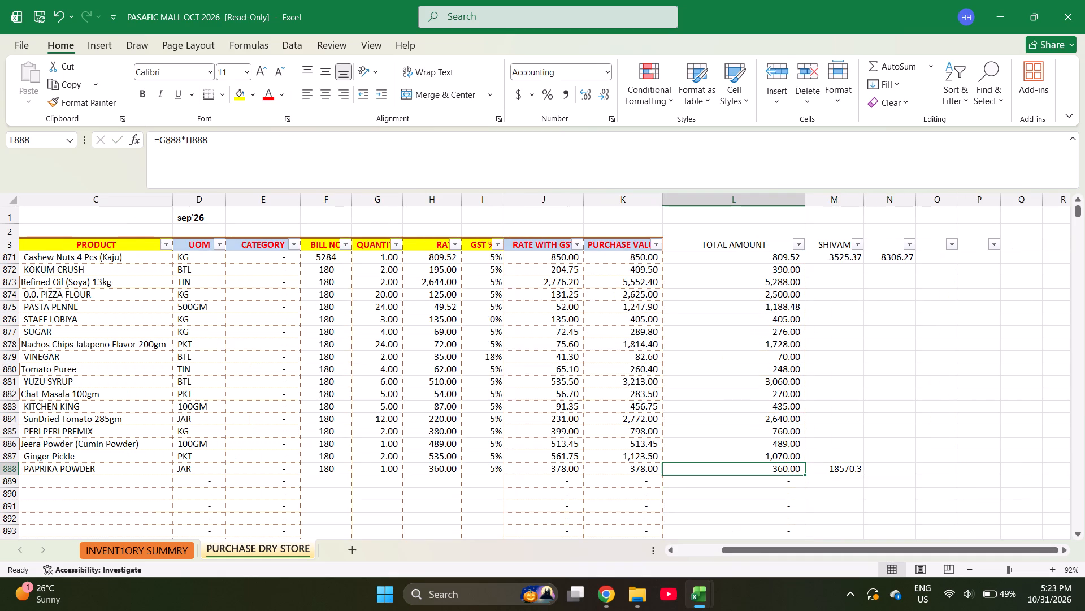
key(Left)
key(shift+Up)
key(shift+Up)
key(shift+Up)
key(shift+Up)
key(shift+Up)
key(shift+Up)
key(shift+Up)
key(shift+Up)
key(shift+Up)
key(shift+Up)
key(shift+Up)
key(shift+Up)
key(shift+Up)
key(shift+Up)
key(shift+Up)
key(shift+Up)
key(shift+Up)
key(shift+Up)
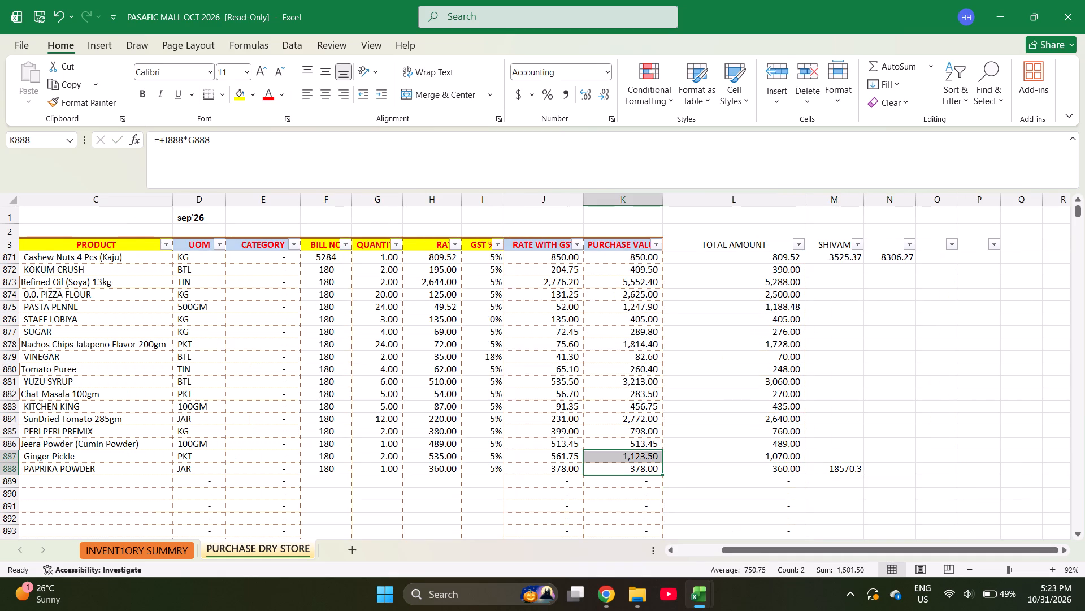
key(shift+Up)
key(shift+Up)
key(shift+Up)
key(shift+Up)
key(shift+Up)
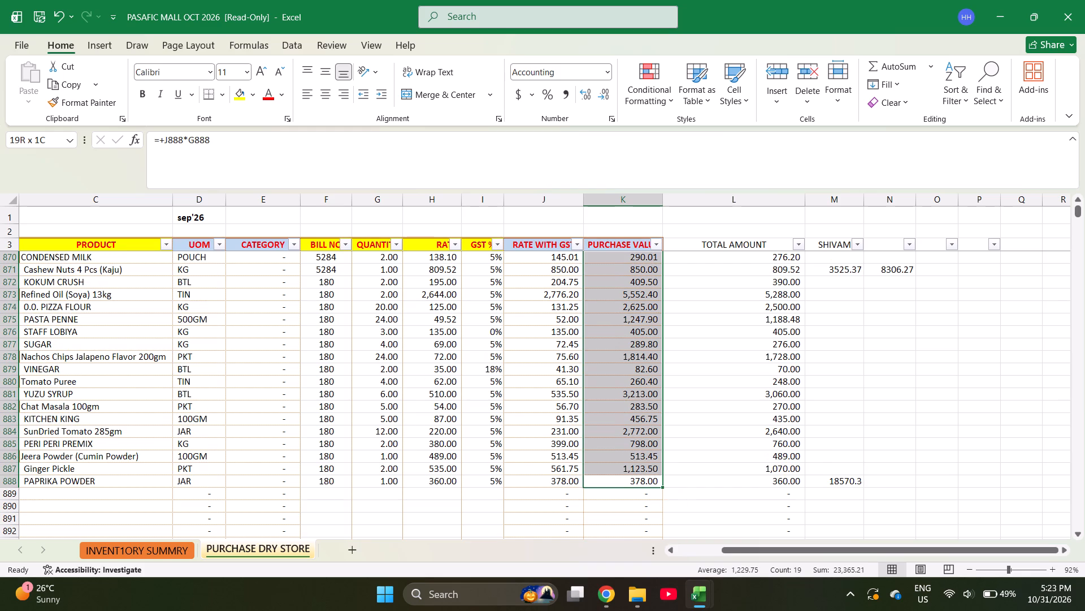
key(shift+Down)
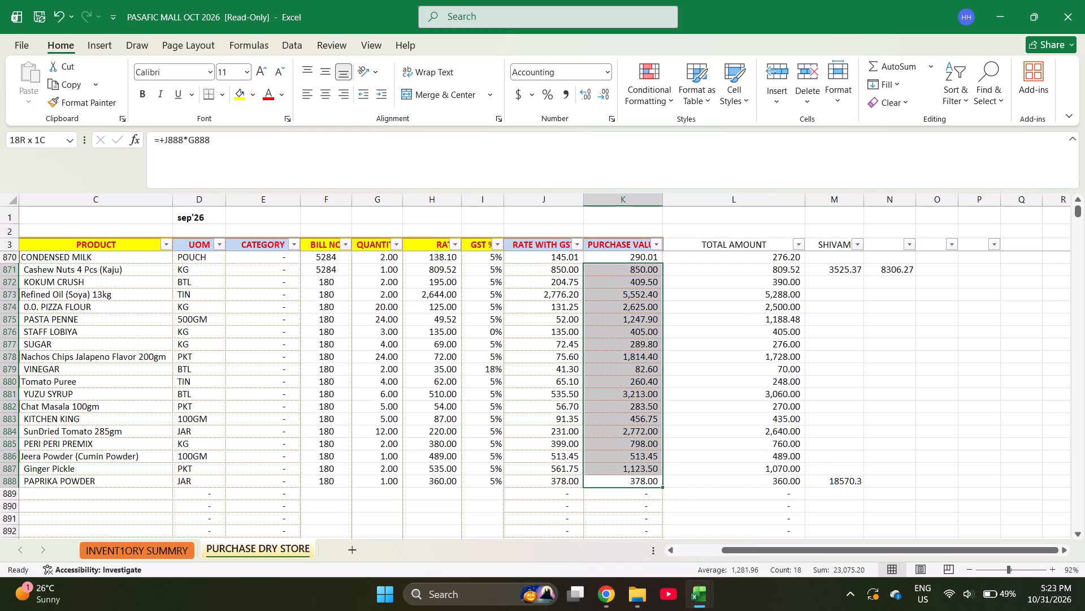
key(shift+Down)
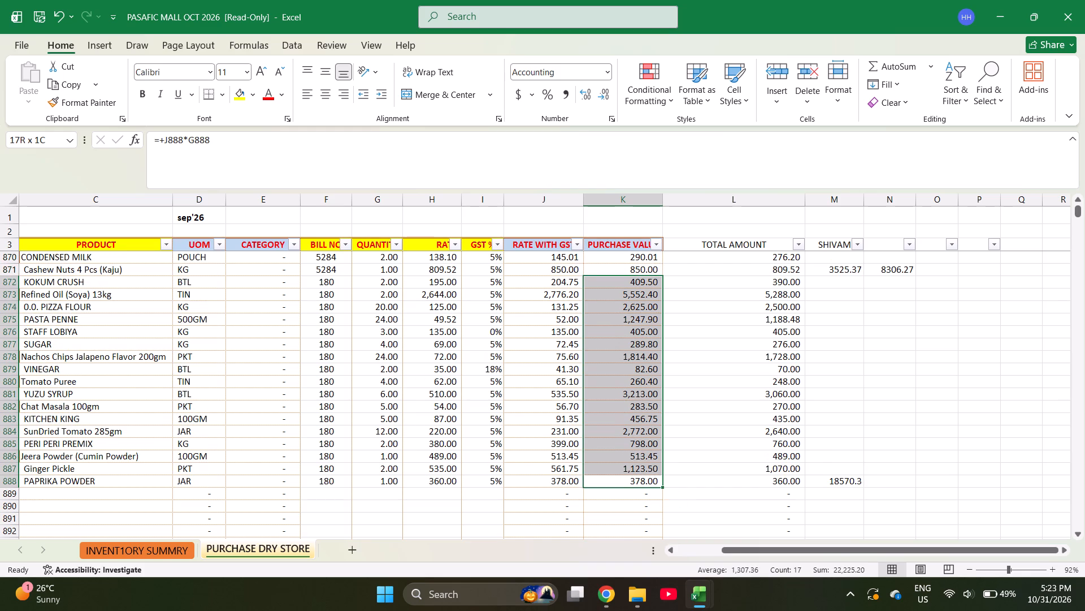
Enter a formula in N888 that adds 22225.50 to M888.
key(Right)
key(Right)
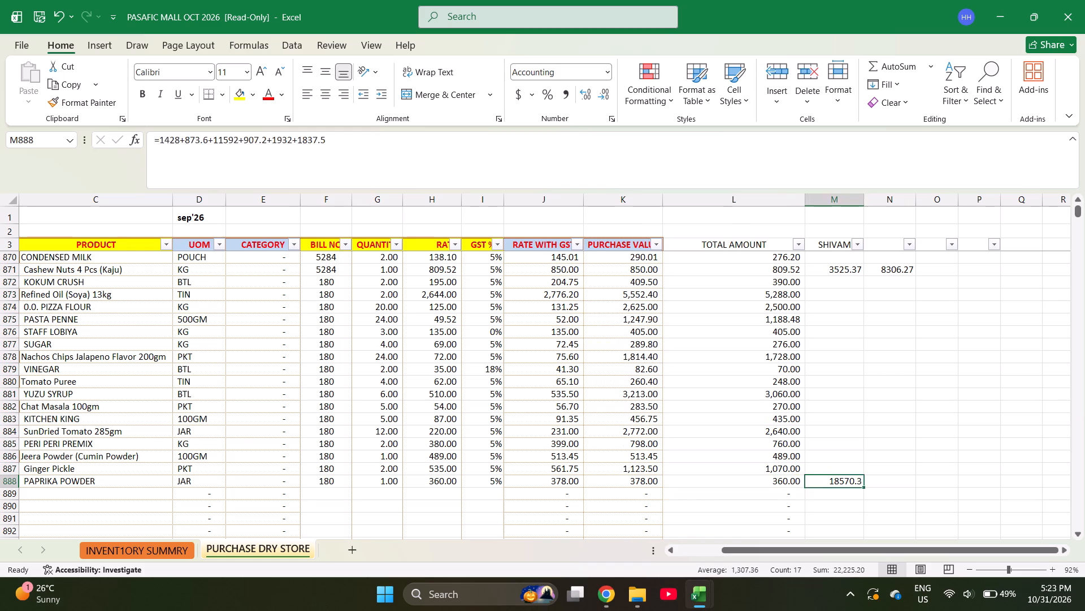
key(Right)
text(+22)
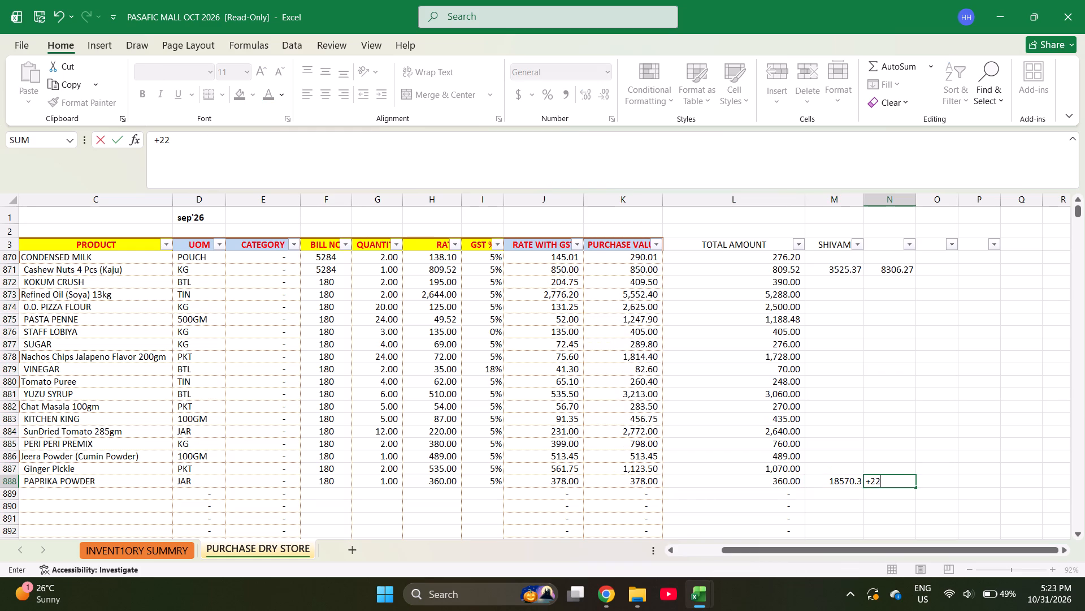
text(225.)
text(50)
key(plus)
key(Left)
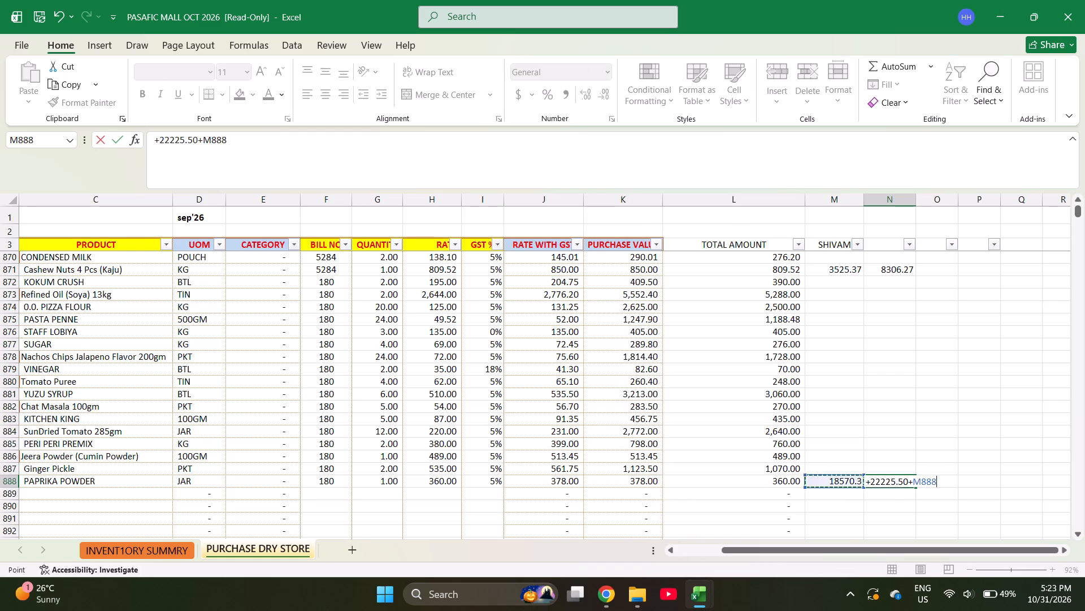
key(Return)
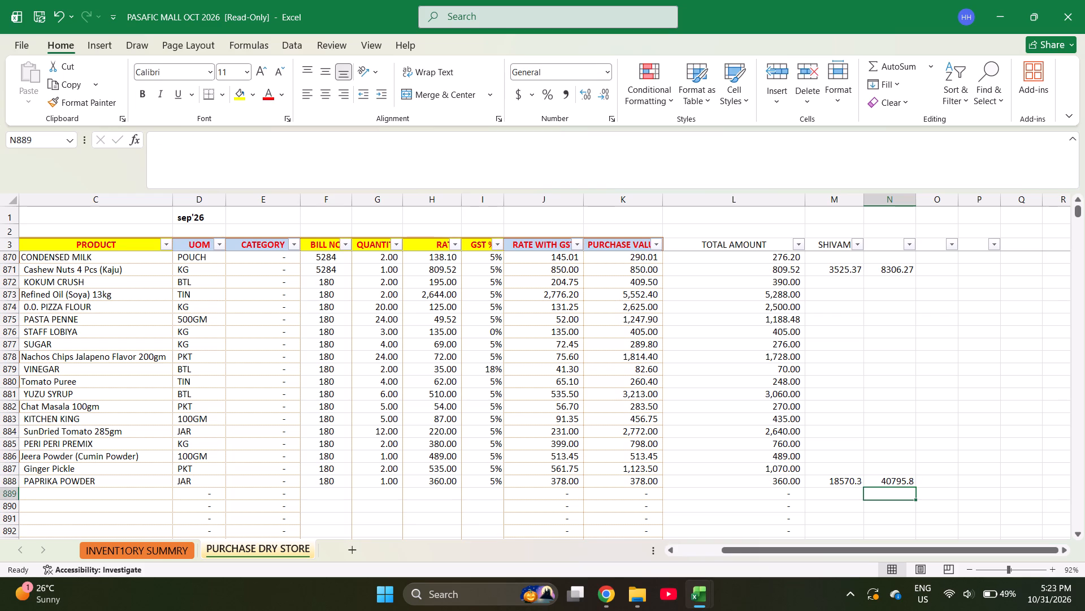
Find Strawberry Crush on the inventory summary sheet and copy it into product cell C889 of PURCHASE DRY STORE.
key(Left)
key(Left)
key(Left)
key(Left)
key(Left)
key(Left)
key(Left)
key(Left)
key(Left)
key(Left)
key(Left)
key(Left)
key(Left)
key(Left)
key(Left)
key(Left)
key(Left)
key(Left)
key(Left)
key(Left)
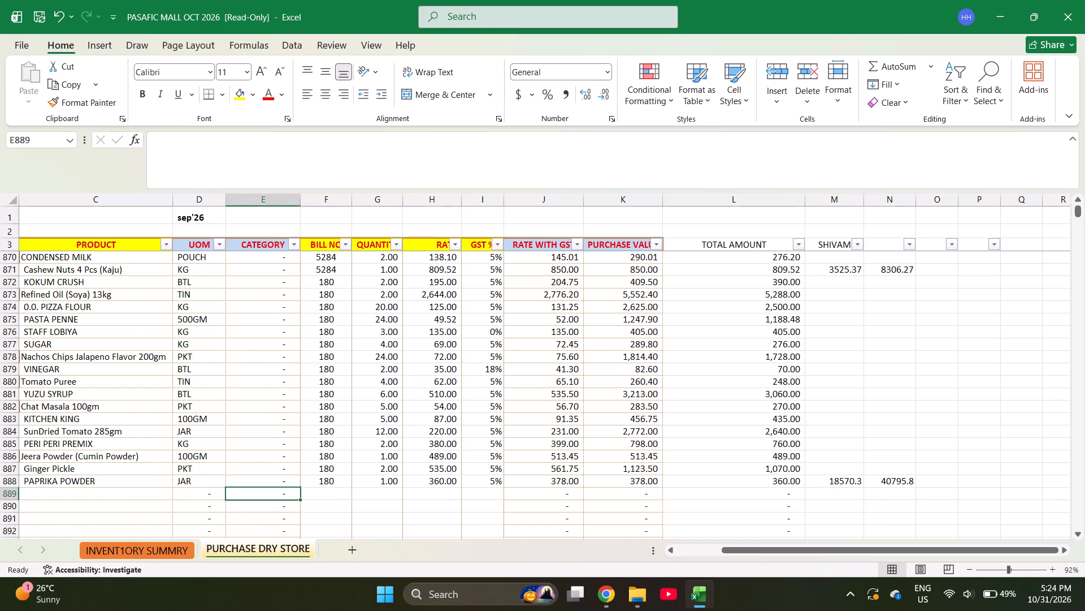
key(Right)
key(Right)
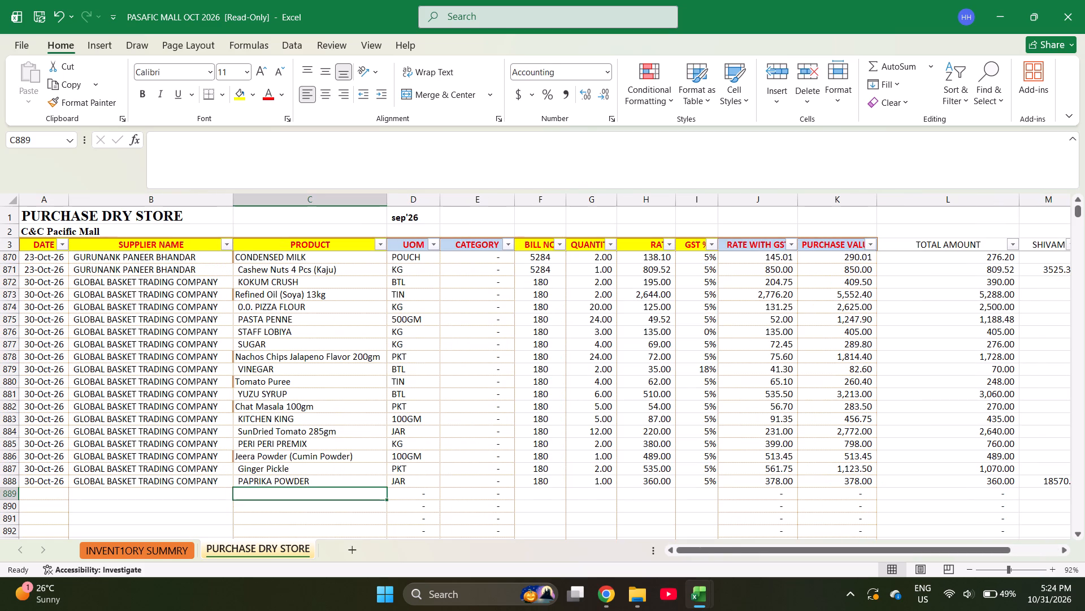
key(ctrl+Page_Up)
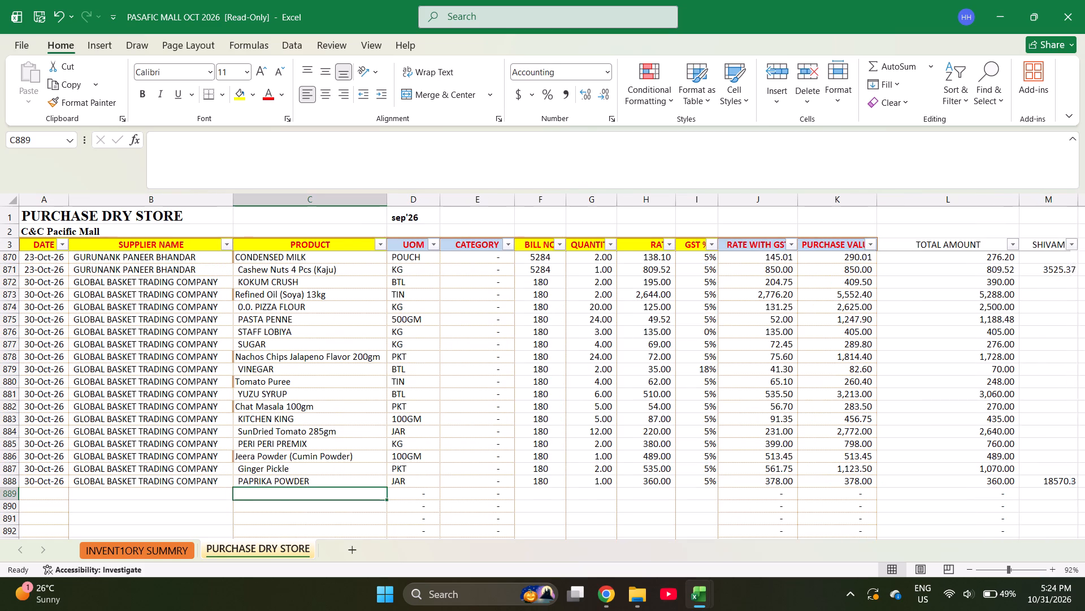
key(ctrl+f)
text(crush)
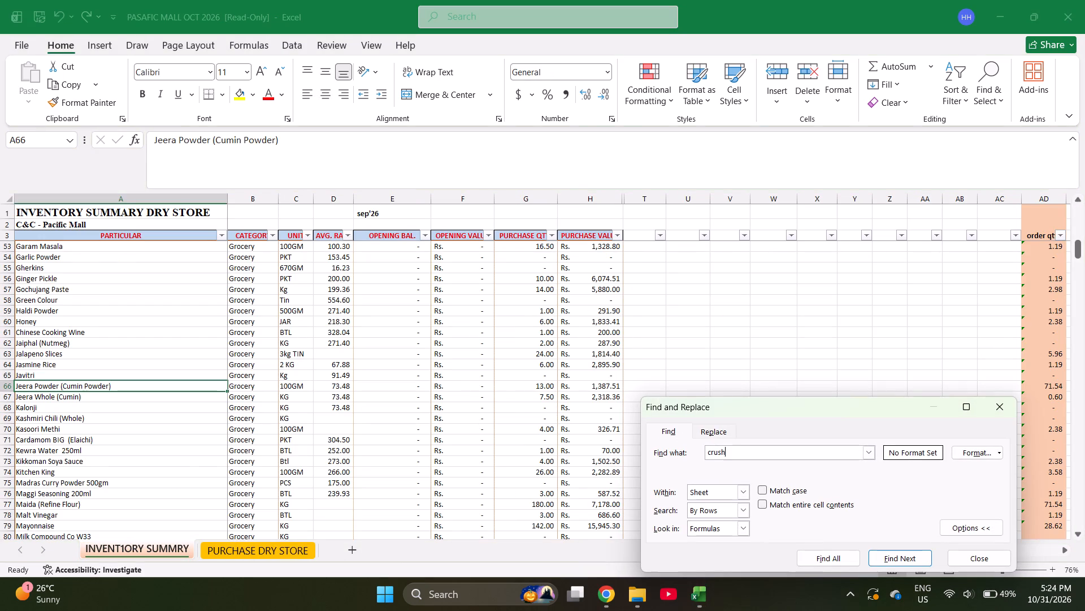
key(Return)
key(Return)
key(Escape)
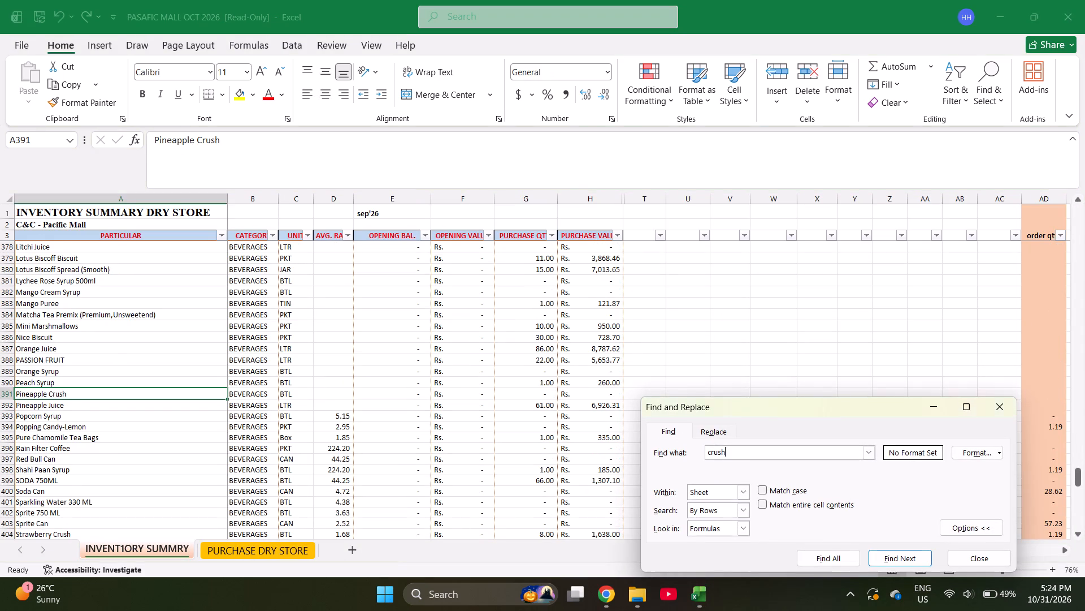
key(ctrl+f)
key(Return)
key(Escape)
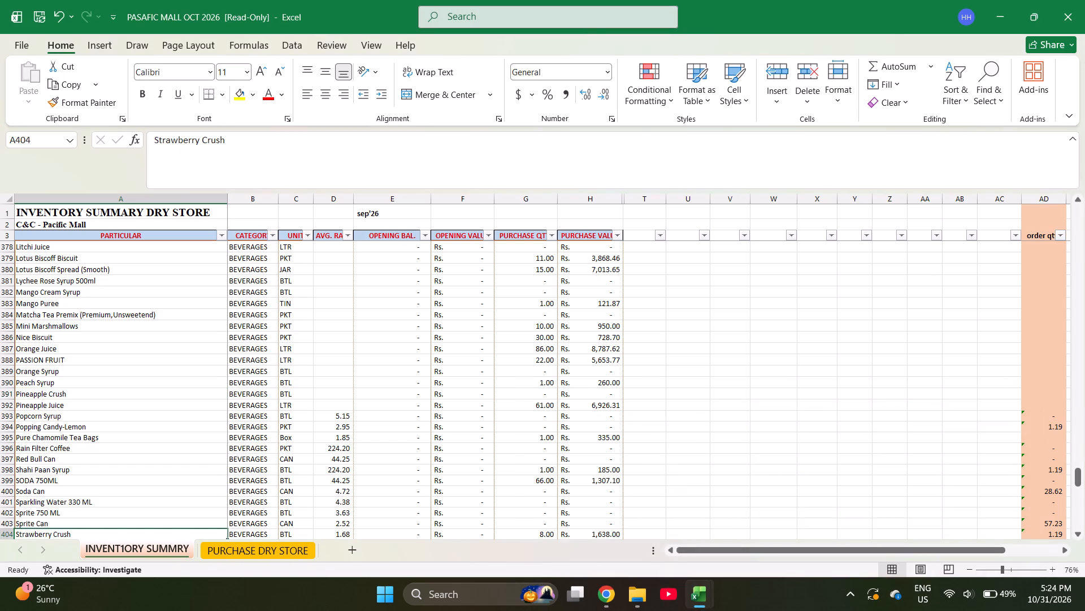
key(ctrl+c)
key(ctrl+Page_Down)
key(Return)
key(Return)
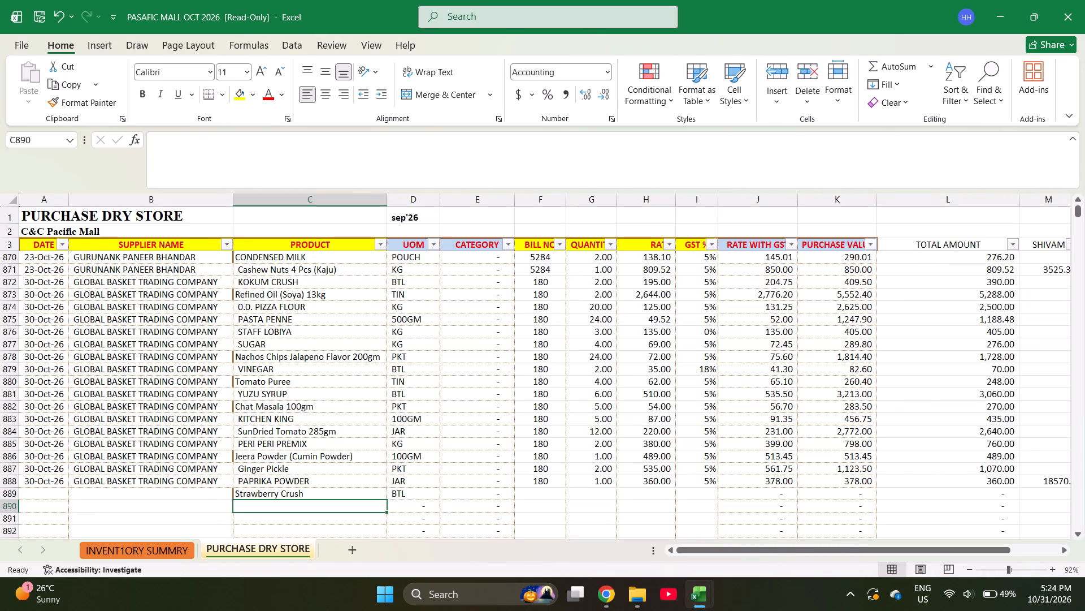
Find Lotus Biscoff Spread (Smooth) on the inventory summary sheet and copy it into product cell C890 of PURCHASE DRY STORE.
key(ctrl+Page_Up)
key(ctrl+f)
text(lotus)
key(Return)
key(Escape)
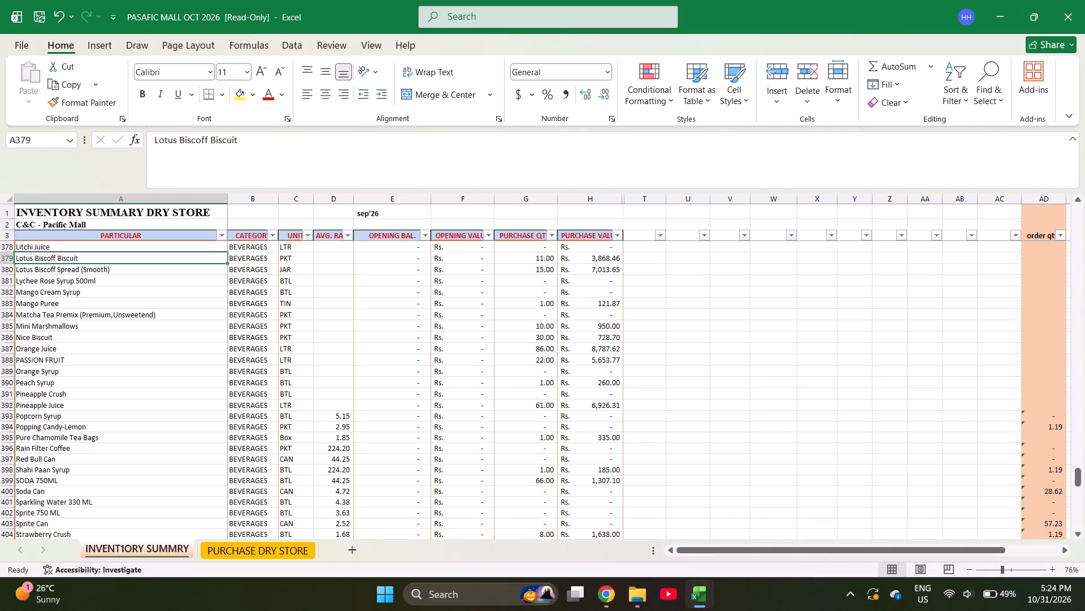
key(Down)
key(ctrl+c)
key(ctrl+Page_Down)
key(Return)
key(Return)
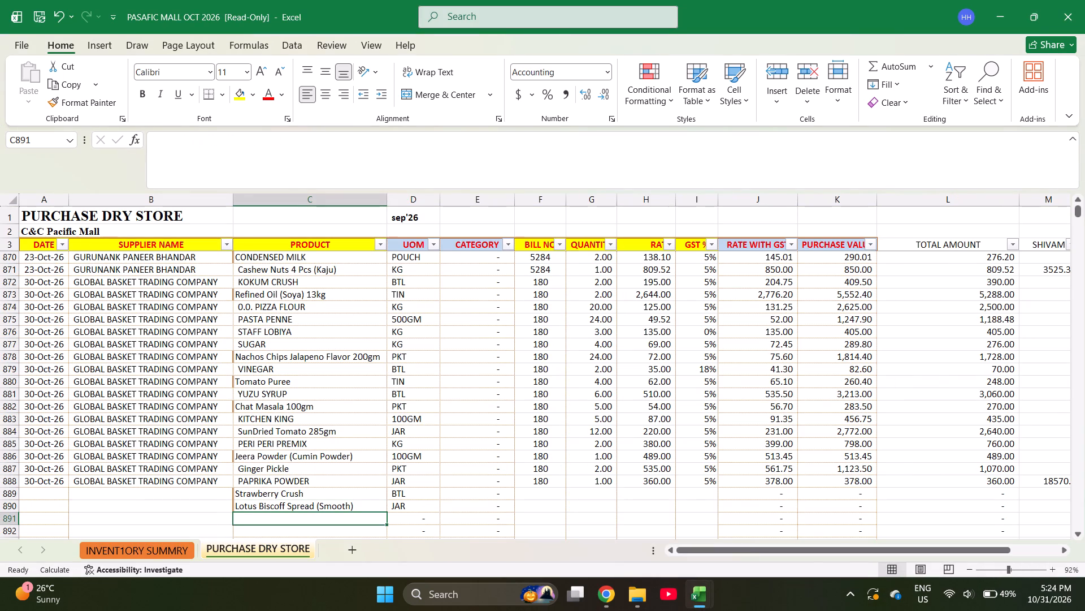
Find Nutella Chocolate Spread-750gm on the inventory summary sheet and copy it into product cell C891 of PURCHASE DRY STORE.
text(nutella)
key(space)
key(ctrl+Page_Up)
key(ctrl+f)
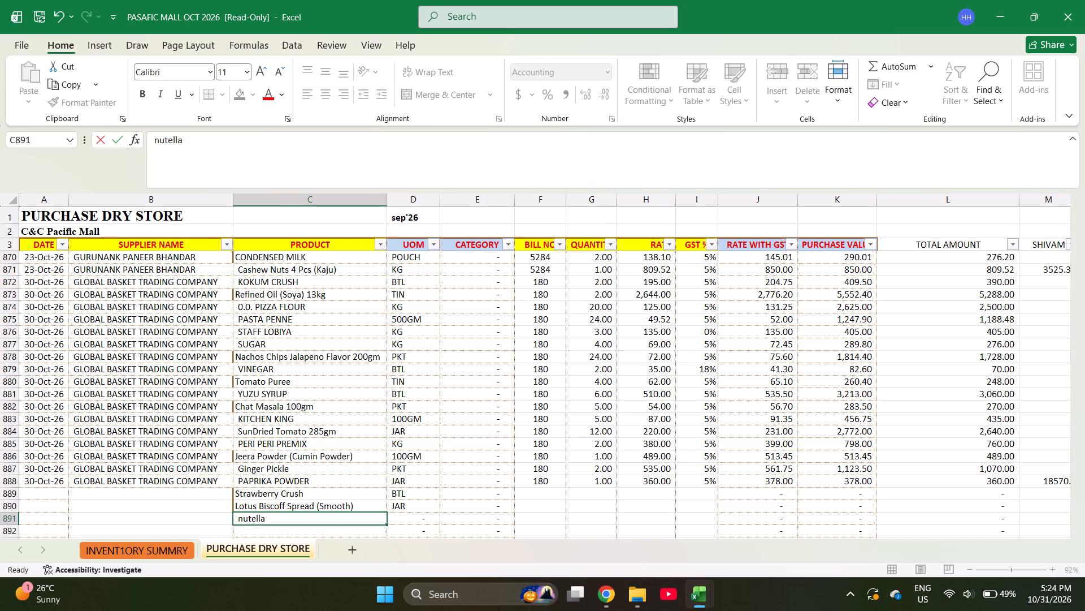
text(nutel)
key(Return)
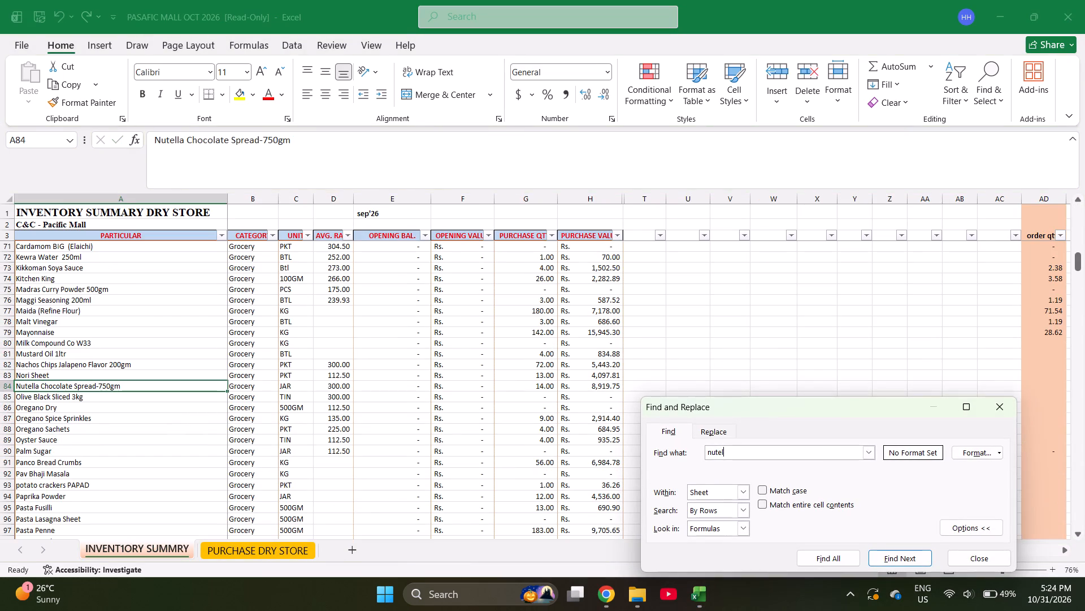
key(Escape)
key(ctrl+c)
key(ctrl+Page_Down)
key(Return)
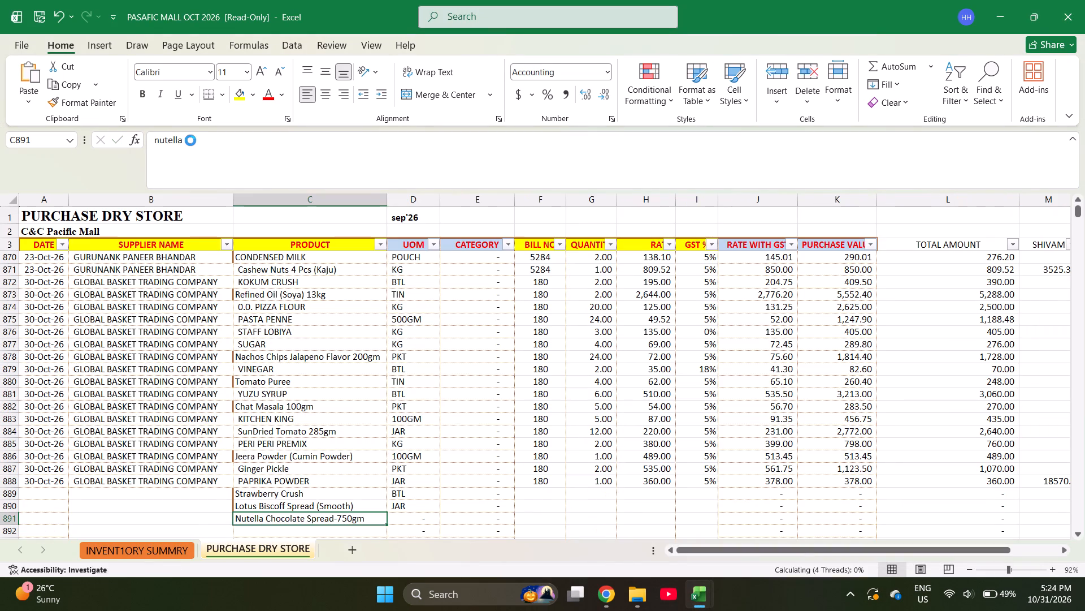
Enter Deggi Mirch Powder as the product in C892, below Nutella Chocolate Spread-750gm.
key(Return)
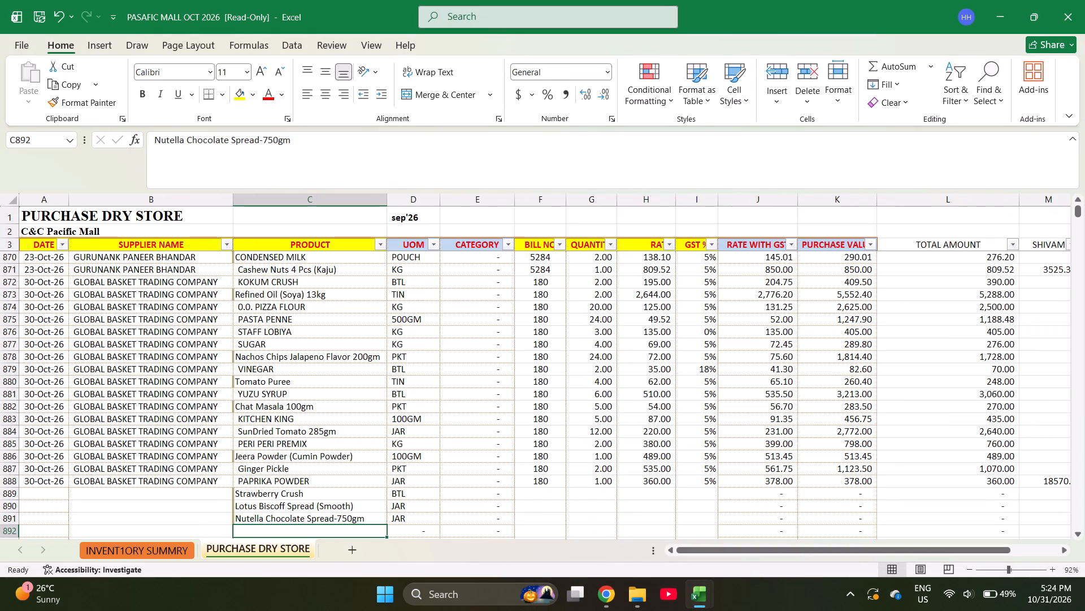
text(degg)
key(Return)
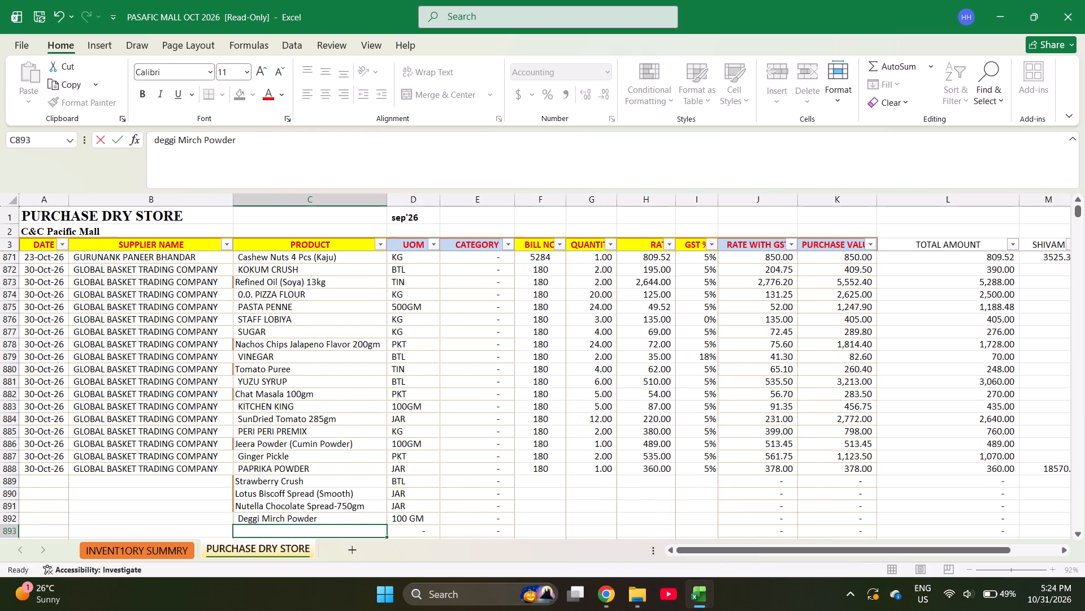
Fill the date 30-Oct-26 and supplier GLOBAL BASKET TRADING COMPANY from row 888 down through row 892.
key(Left)
key(ctrl+Left)
key(ctrl+Up)
key(shift+Right)
key(shift+Down)
key(shift+Down)
key(shift+Down)
key(shift+Down)
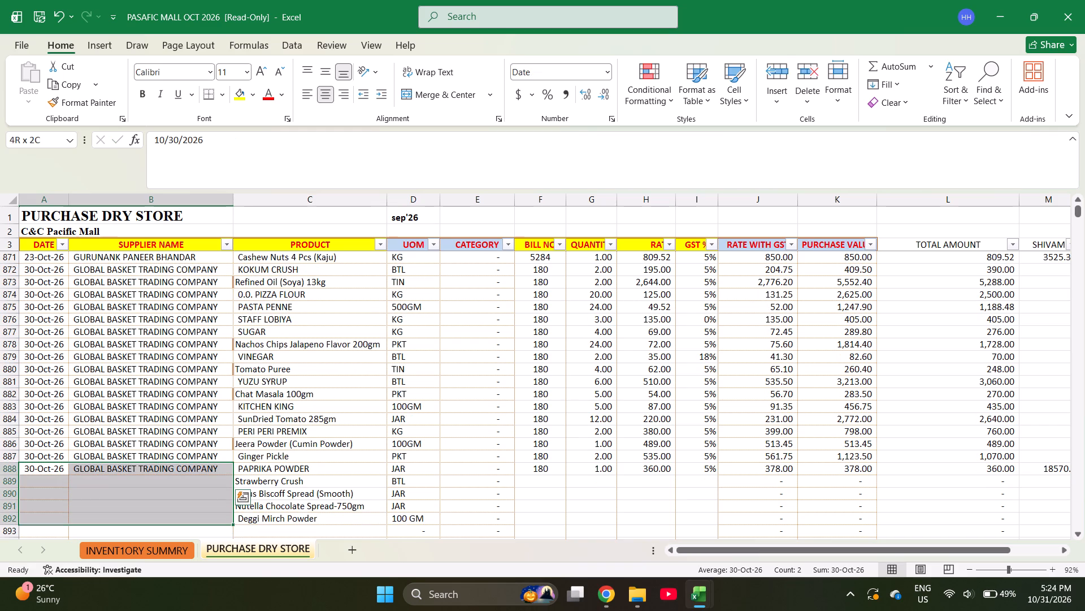
key(ctrl+d)
Fill bill number 180 from F888 down through F892.
key(ctrl+Right)
key(Down)
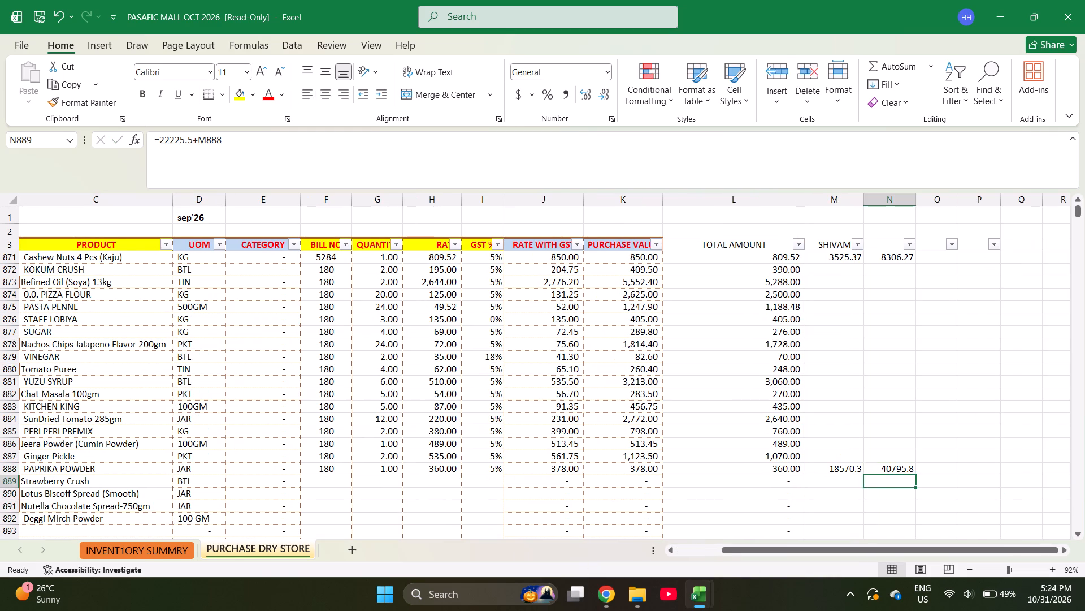
key(ctrl+Left)
key(Left)
key(ctrl+Left)
key(Left)
key(Left)
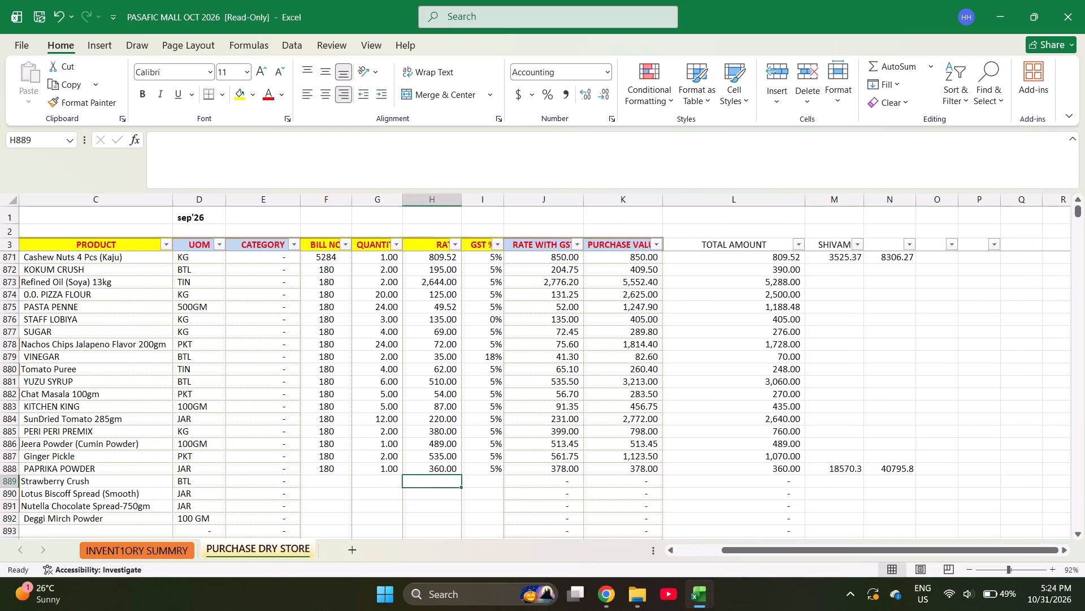
key(Left)
key(Left)
key(Up)
key(shift+Down)
key(shift+Down)
key(shift+Down)
key(shift+Down)
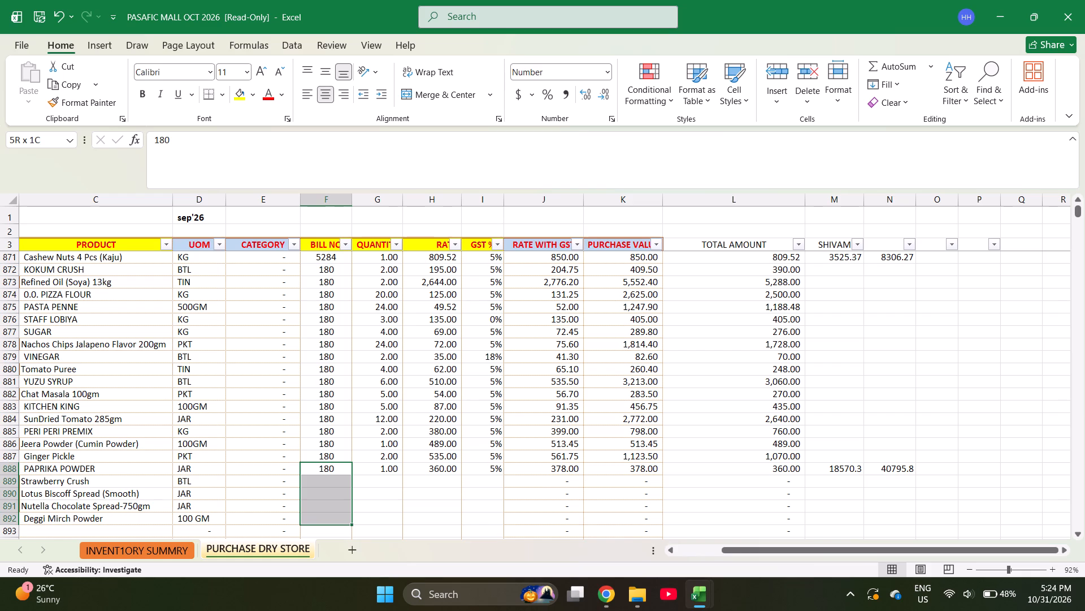
key(ctrl+d)
Enter quantities 2, 3, 2 and 5 in G889 to G892 for the four new products.
key(ctrl+Right)
key(Down)
key(Left)
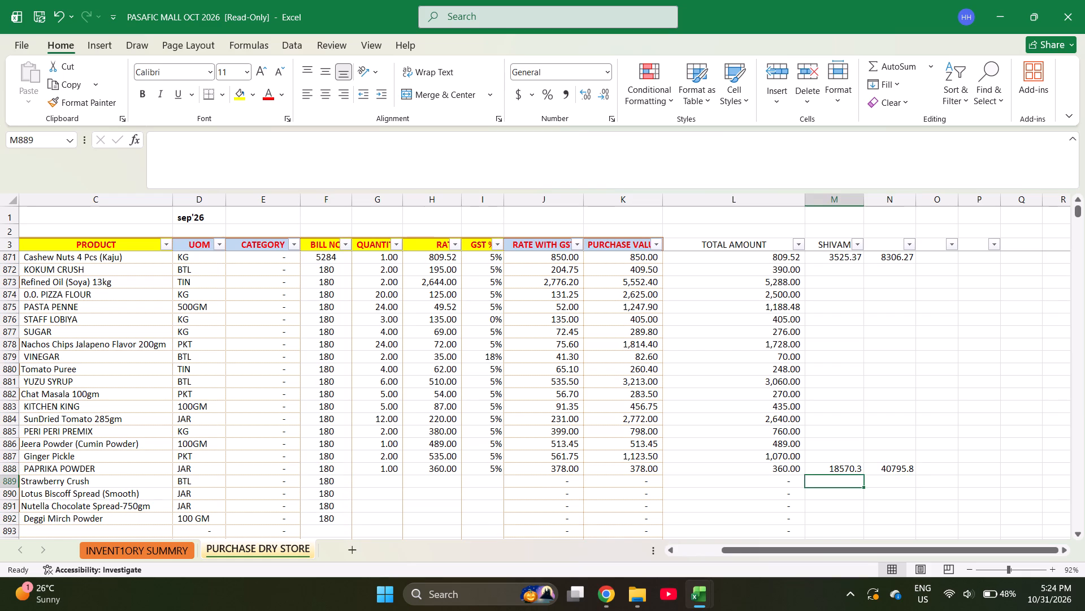
key(ctrl+Left)
key(ctrl+Left)
key(Left)
key(Left)
key(Left)
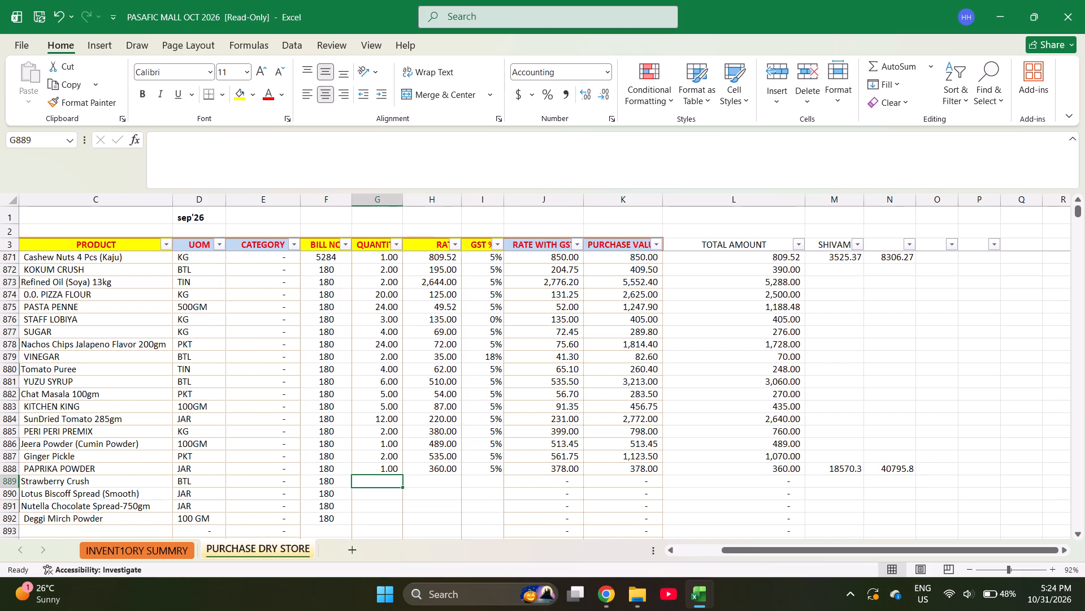
key(2)
key(Return)
key(3)
key(Return)
key(2)
key(Return)
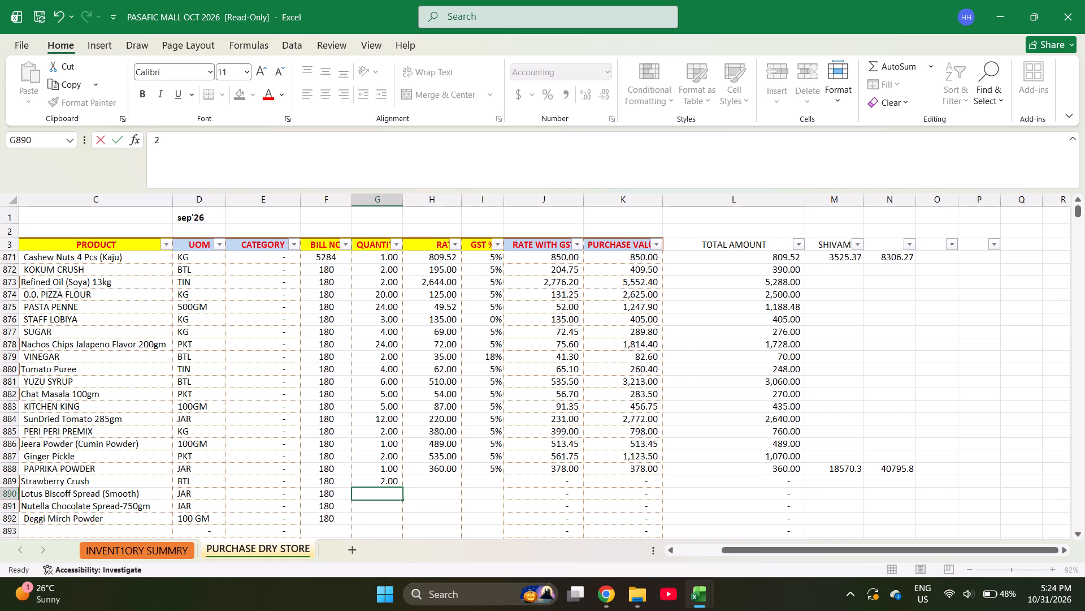
key(5)
key(Return)
Enter rates 195, 430, 625 and 112 in H889 to H892 for the four new products.
key(Right)
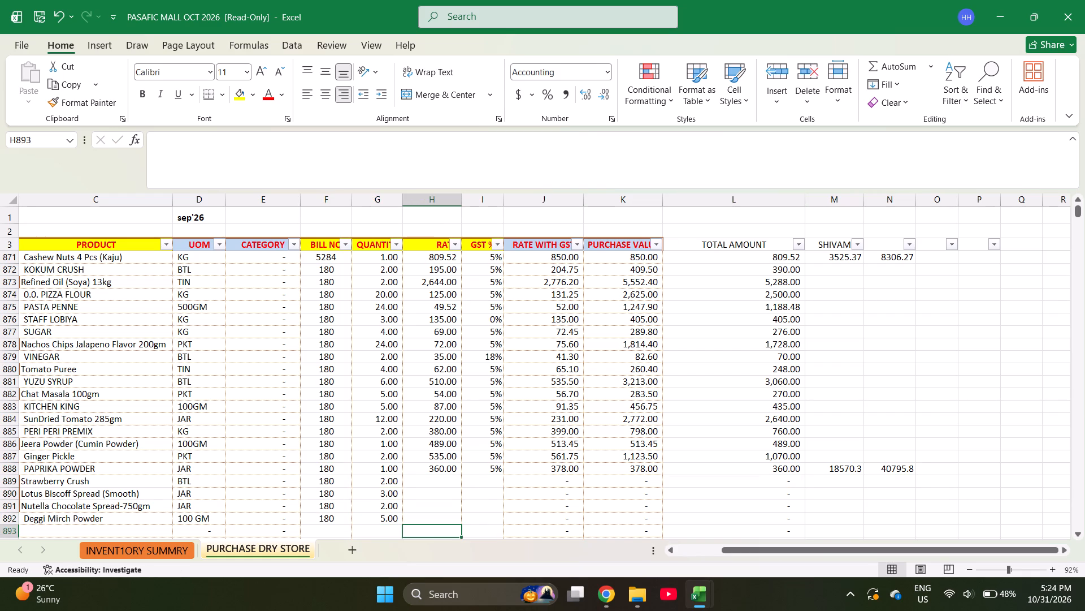
key(ctrl+Up)
key(Down)
text(195)
key(Return)
text(430)
key(Return)
text(625)
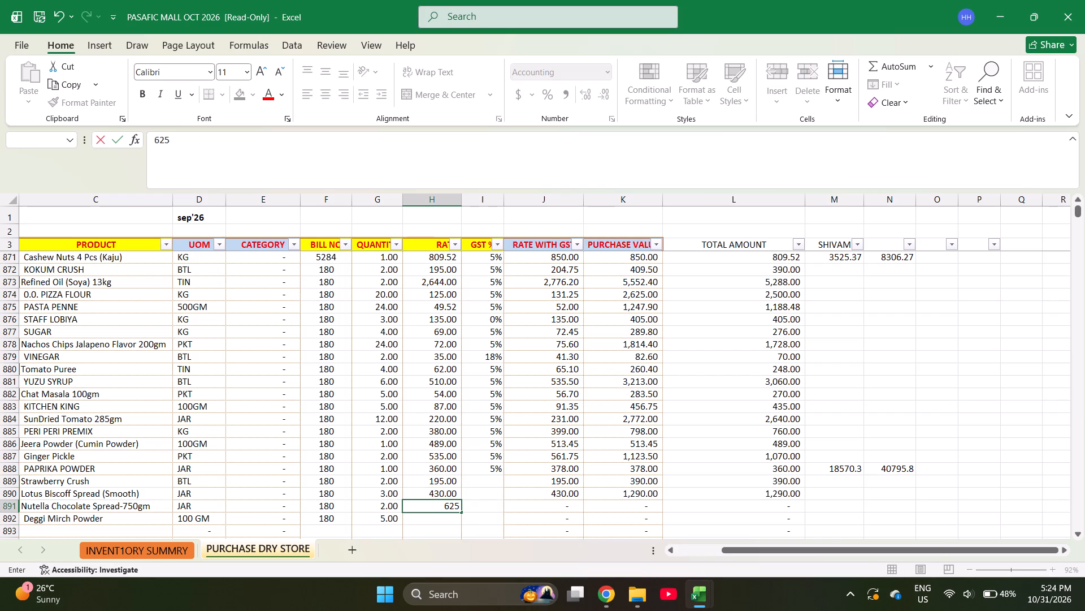
key(Return)
key(1)
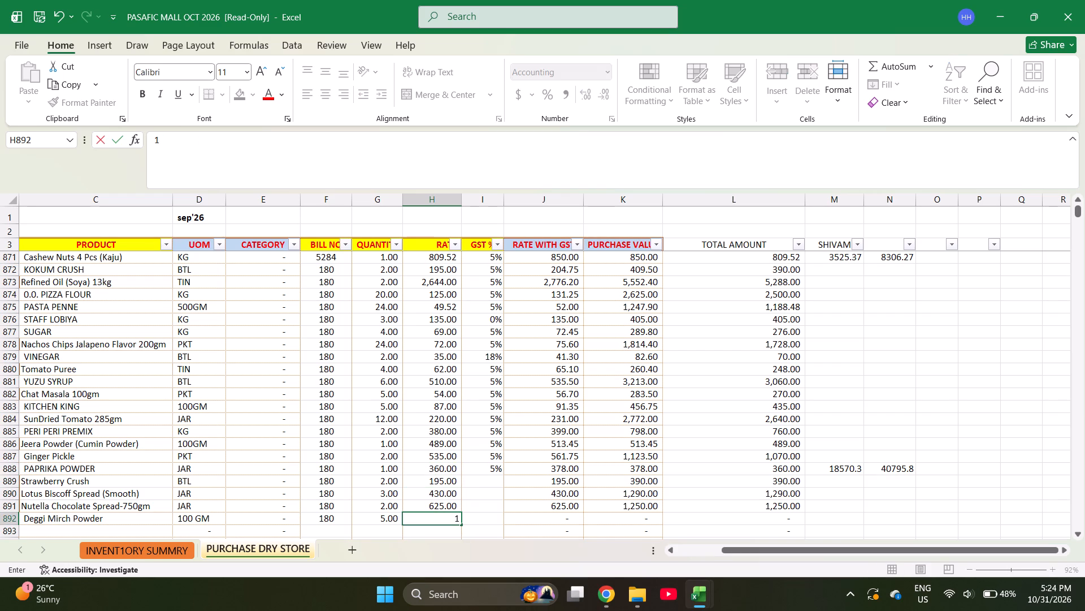
text(12)
key(Right)
Fill in the GST percentages for the new product rows, starting with Strawberry Crush in I889.
key(ctrl+Up)
key(Down)
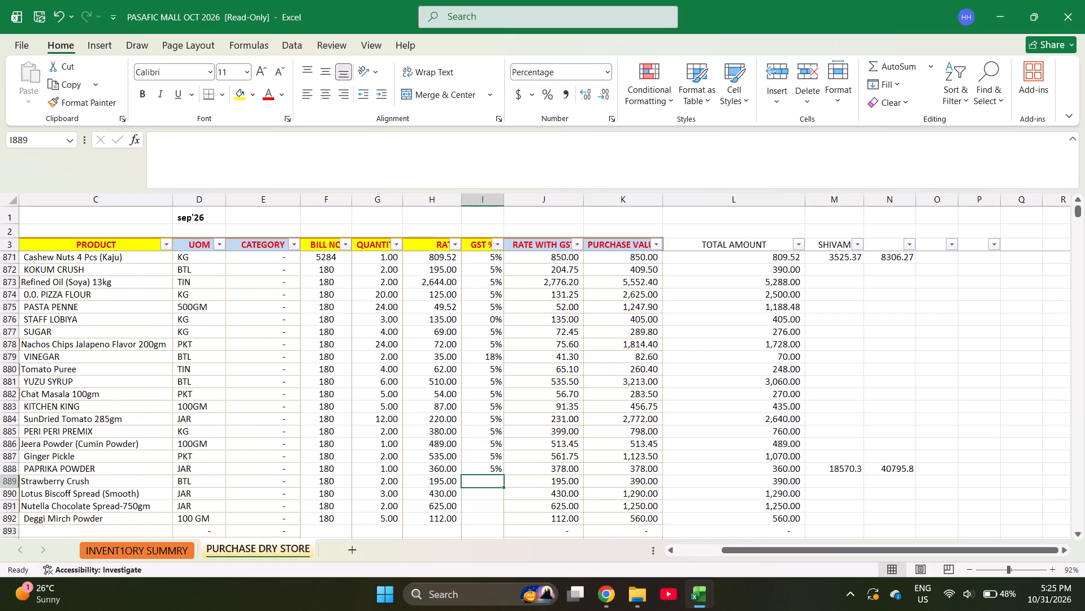
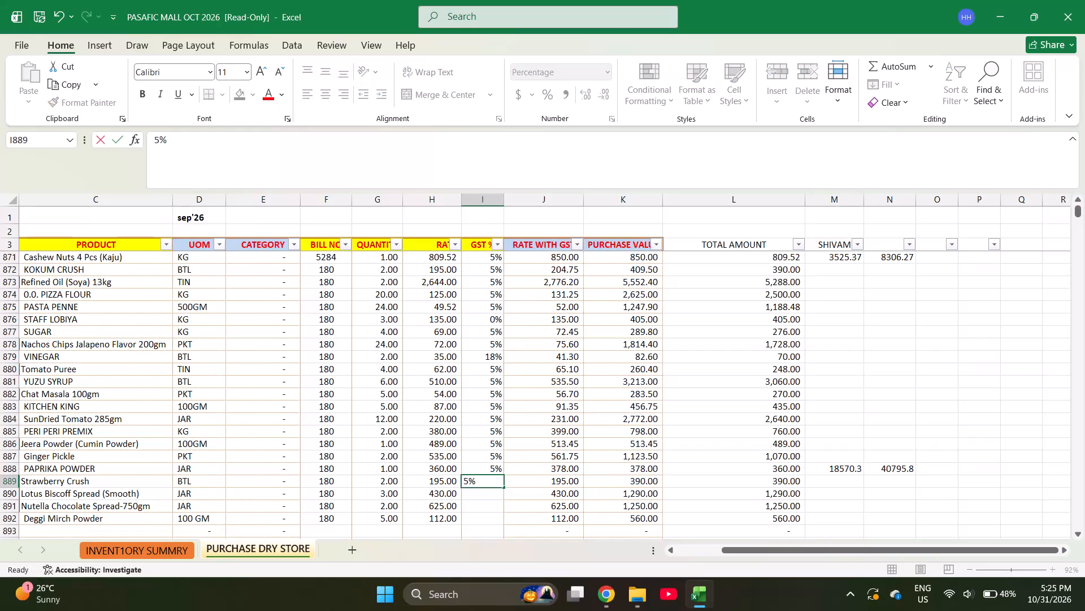
Enter 5% GST in I889 to I892 for the four new products, undoing the extra entry in I893.
key(5)
key(Return)
key(5)
key(Return)
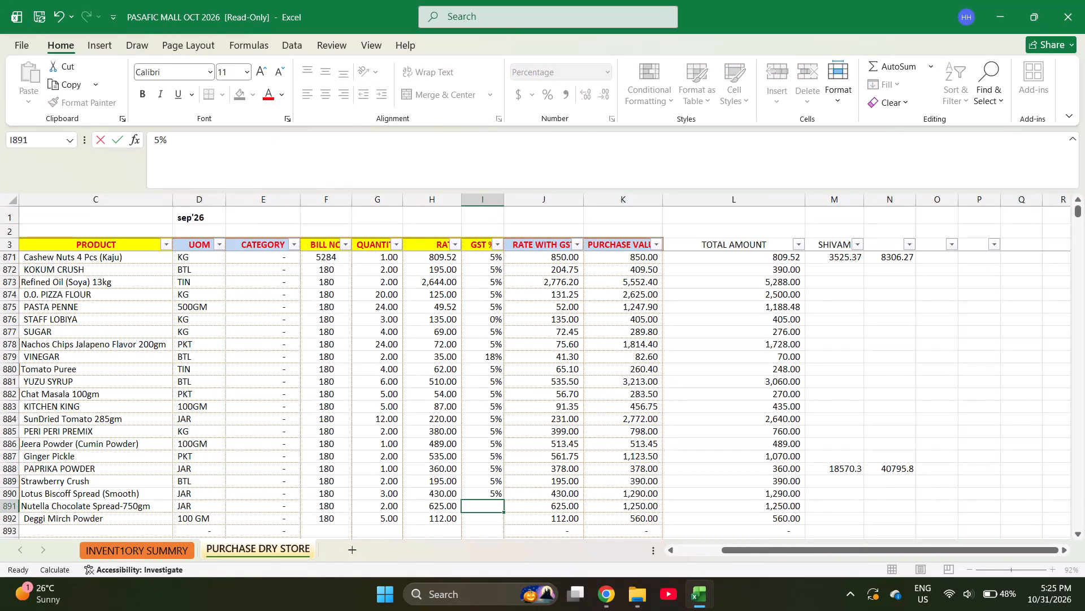
key(5)
key(Return)
key(Right)
key(Right)
key(Right)
key(Right)
key(Right)
key(Right)
key(Right)
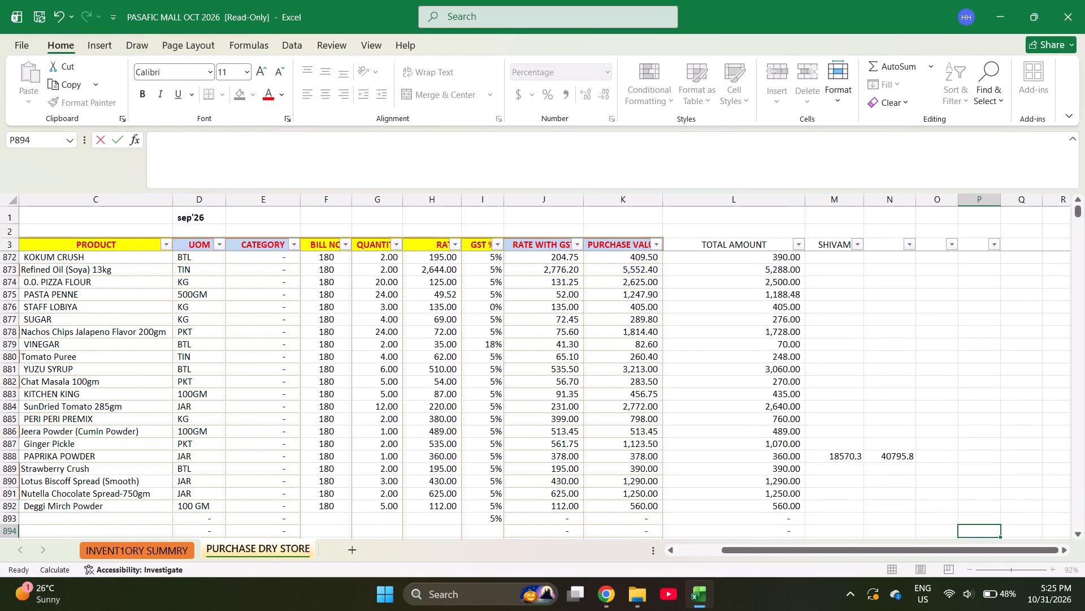
key(ctrl+z)
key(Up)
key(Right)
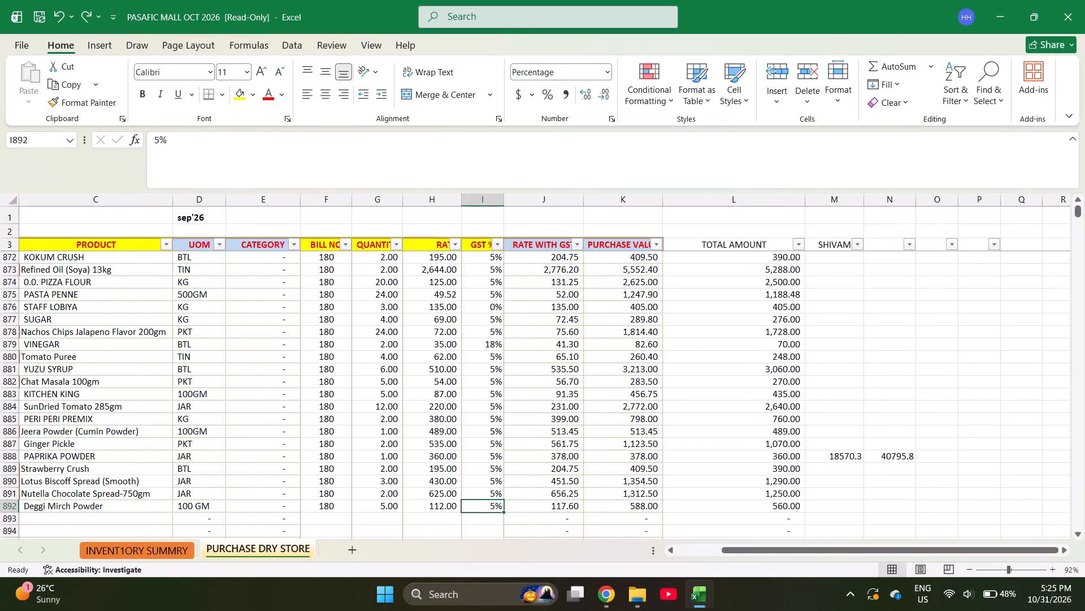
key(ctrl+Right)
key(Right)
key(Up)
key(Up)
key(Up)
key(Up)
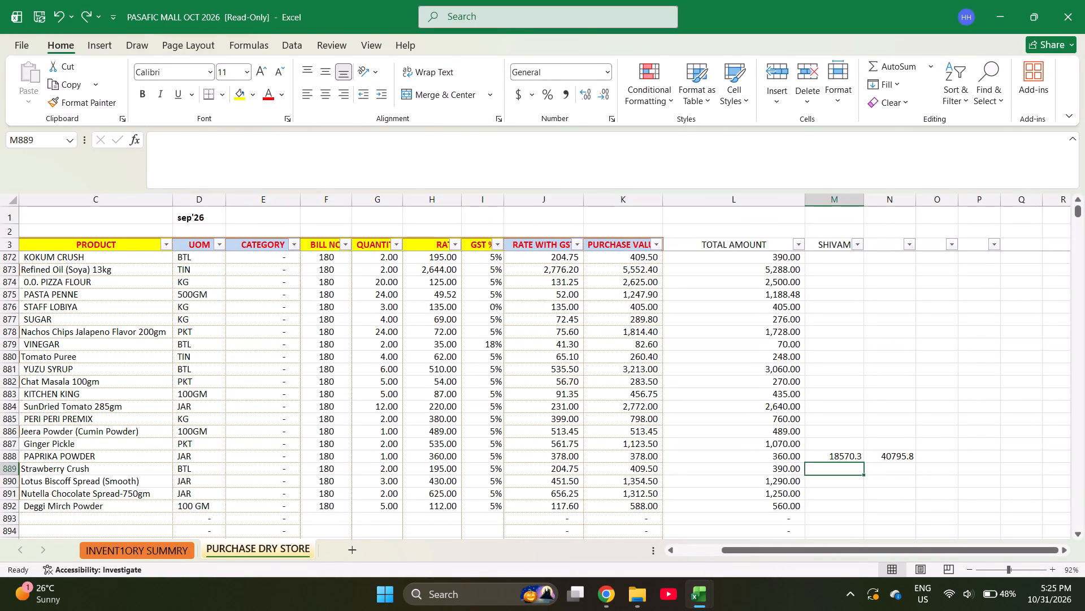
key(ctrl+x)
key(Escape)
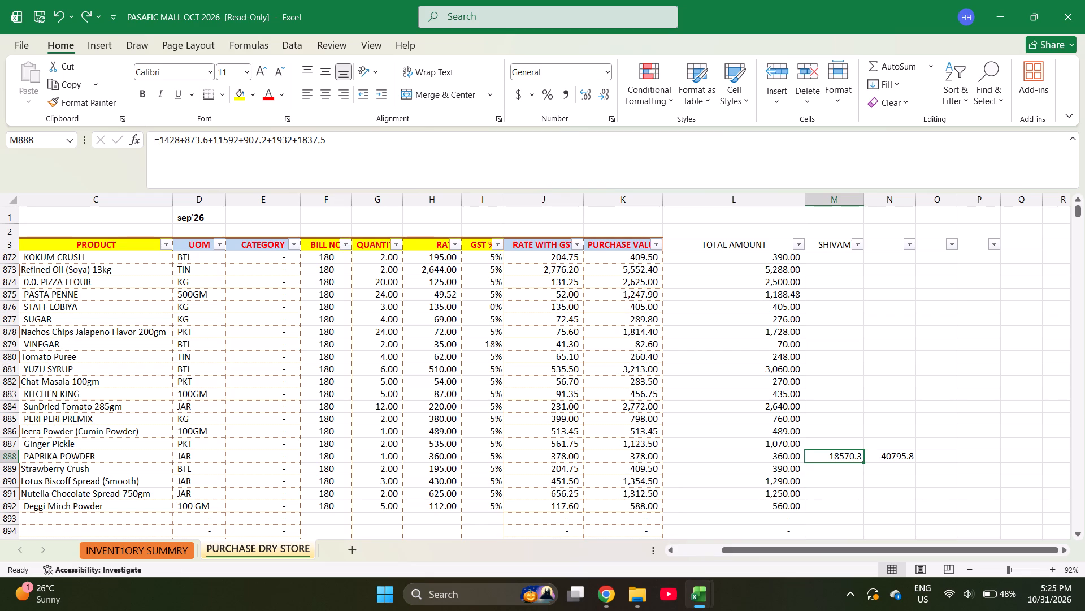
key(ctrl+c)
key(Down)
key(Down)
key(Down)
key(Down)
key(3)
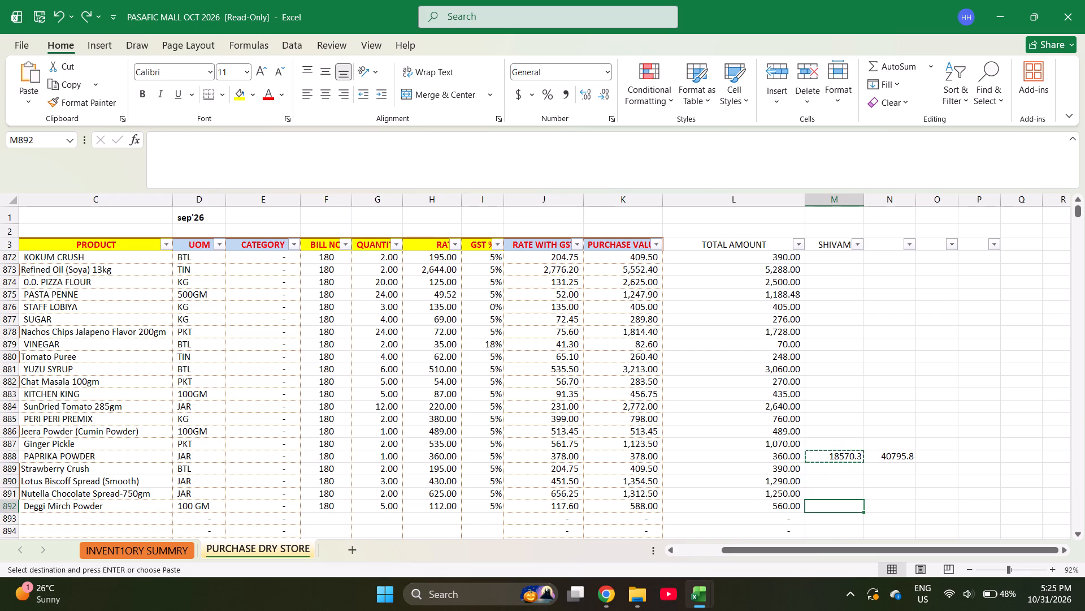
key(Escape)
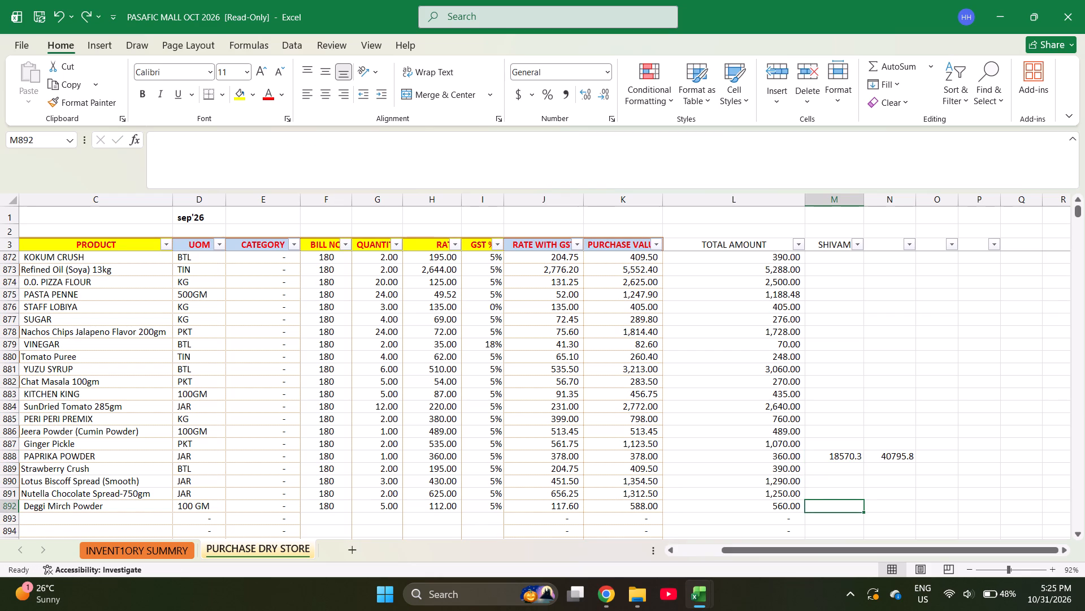
Copy the summed amount formula from M888 into M892, beside Deggi Mirch Powder.
key(ctrl+Up)
key(ctrl+c)
key(Down)
key(Down)
key(Down)
key(Down)
key(Down)
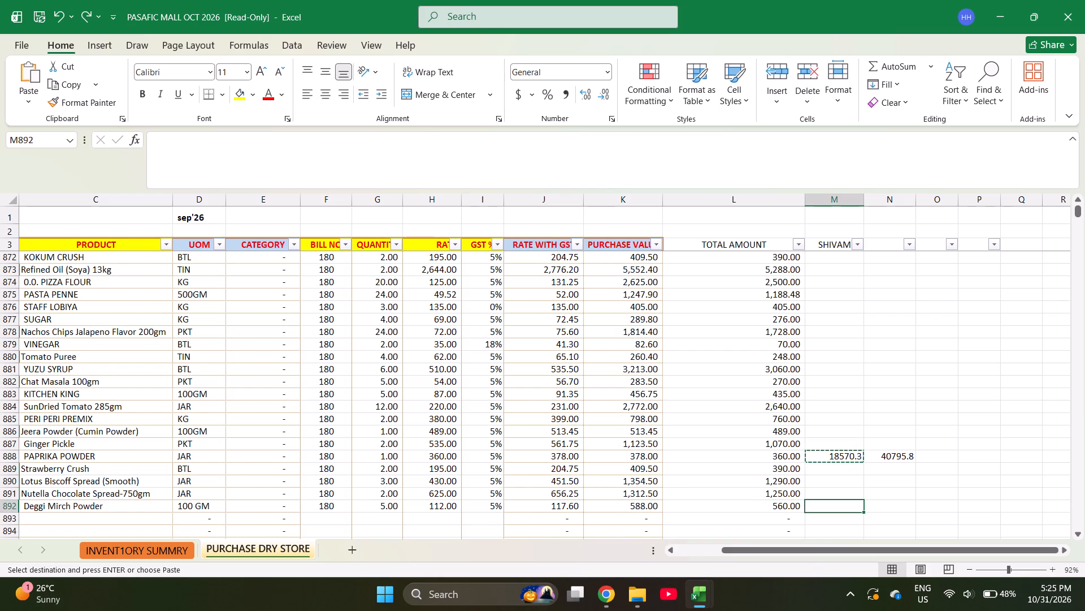
key(Up)
key(Down)
key(Return)
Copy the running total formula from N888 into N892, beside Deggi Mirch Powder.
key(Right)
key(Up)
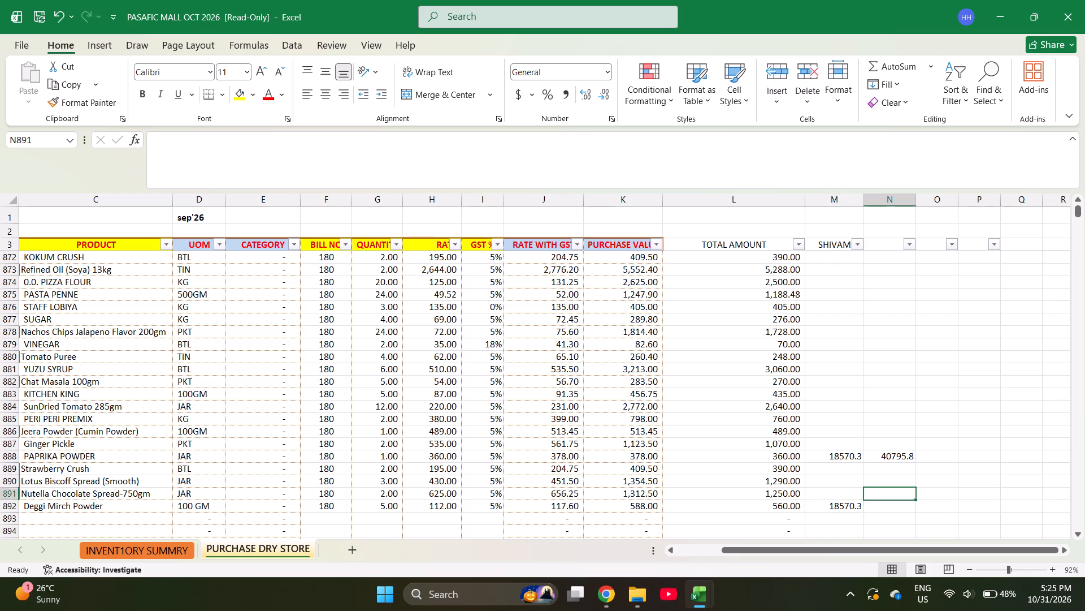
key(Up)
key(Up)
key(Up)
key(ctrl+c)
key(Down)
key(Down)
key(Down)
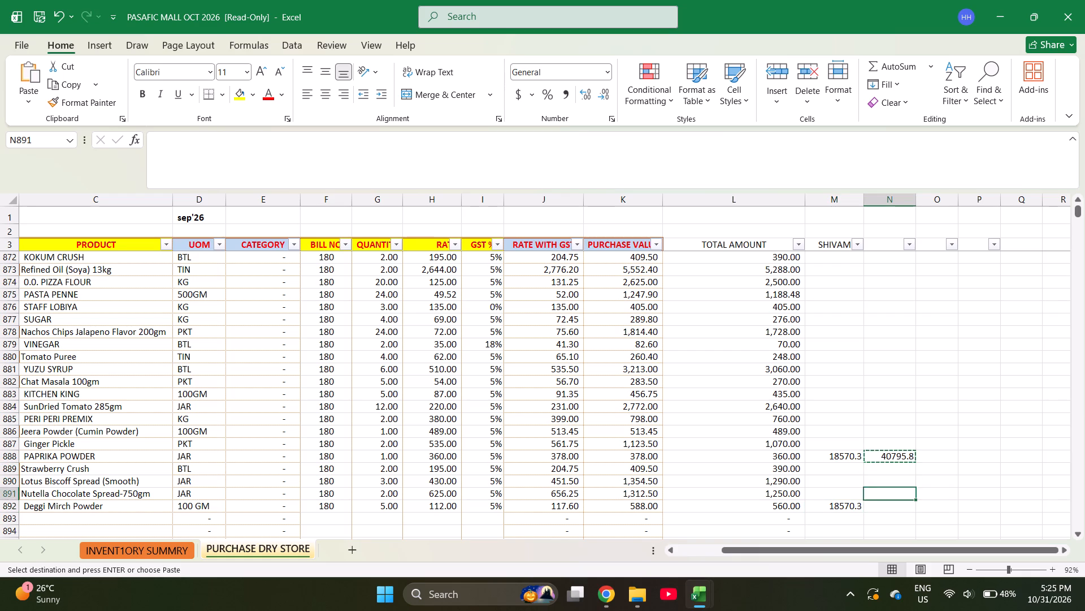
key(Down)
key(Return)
Clear the old total cells M888 and N888 in the PAPRIKA POWDER row.
key(Up)
key(Up)
key(Up)
key(Up)
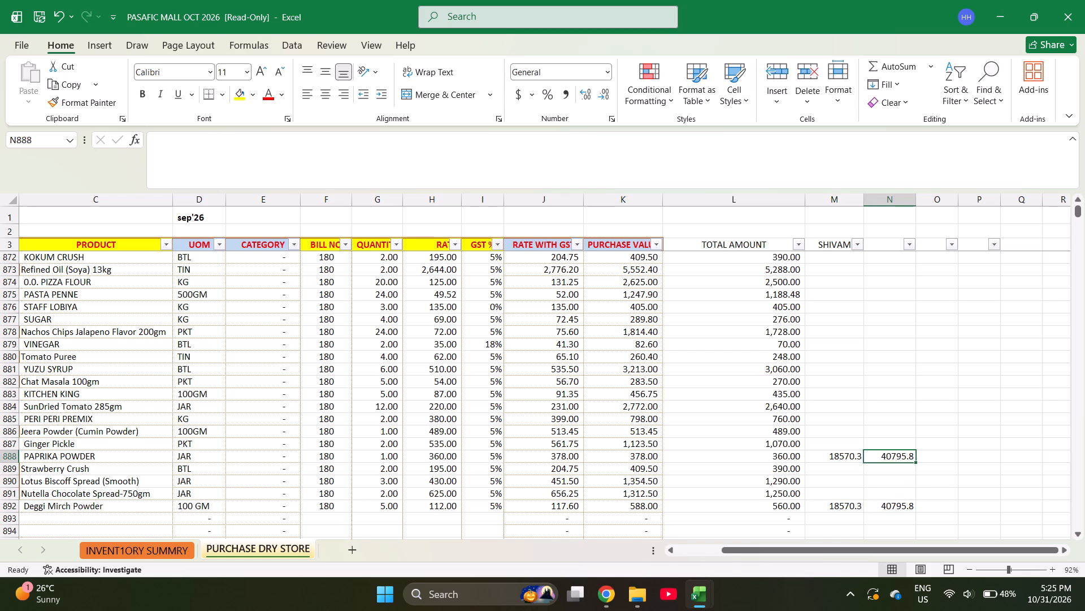
key(shift+Left)
key(Delete)
key(Right)
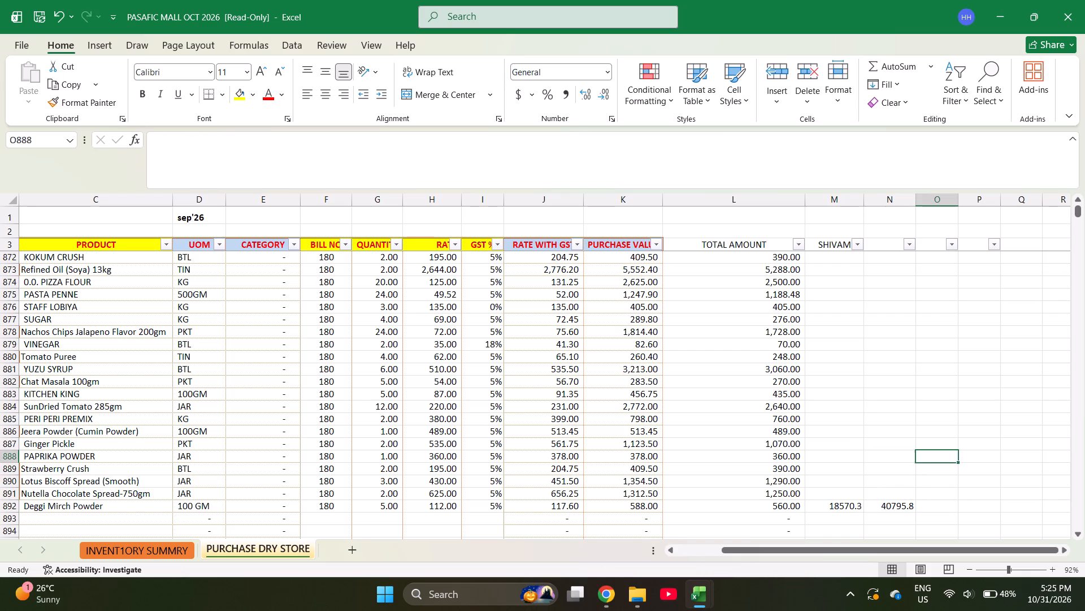
Check the sum of bill 180's purchase values over K872 to K892.
key(Down)
key(Down)
key(Down)
key(Down)
key(Left)
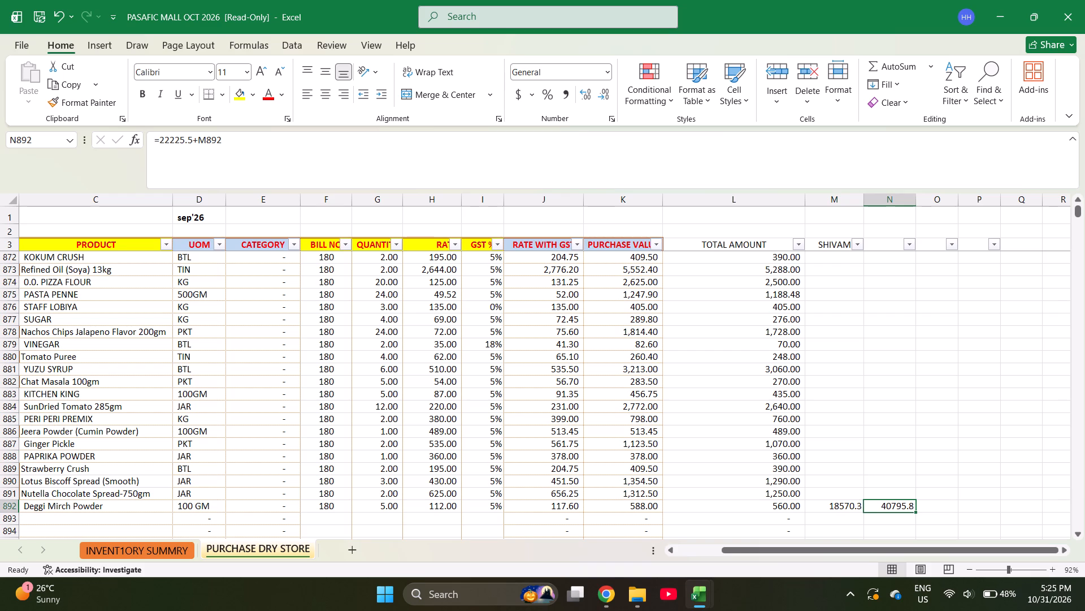
key(Left)
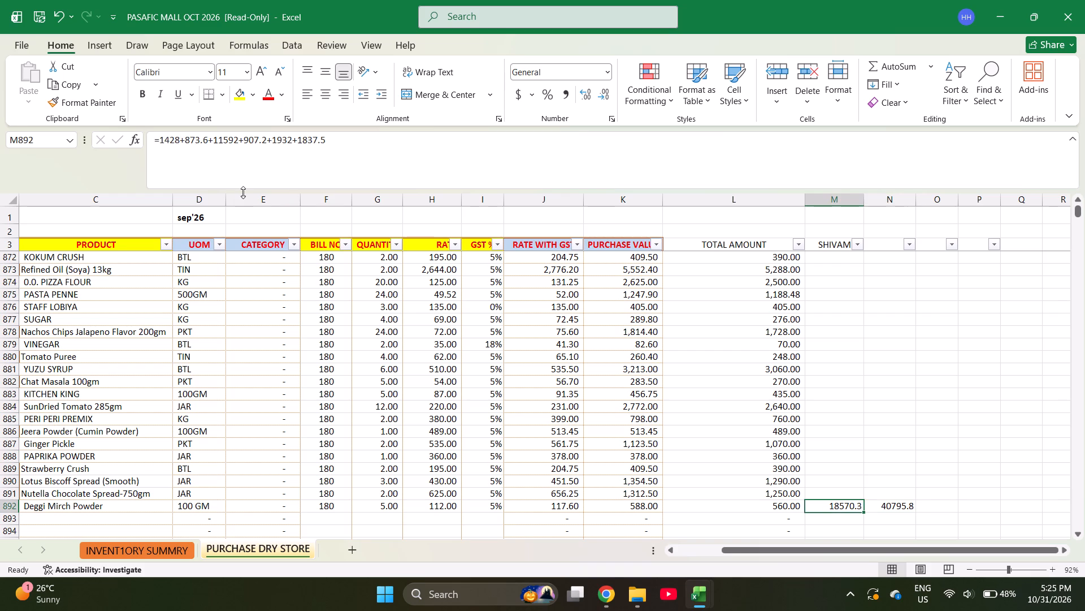
key(Left)
key(shift+Up)
key(Left)
key(shift+Up)
key(shift+Up)
key(shift+Up)
key(shift+Up)
key(shift+Up)
key(shift+Up)
key(shift+Up)
key(shift+Up)
key(shift+Up)
key(shift+Up)
key(shift+Up)
key(shift+Up)
key(shift+Up)
key(shift+Up)
key(shift+Up)
key(shift+Up)
key(shift+Up)
key(shift+Up)
key(shift+Up)
key(shift+Up)
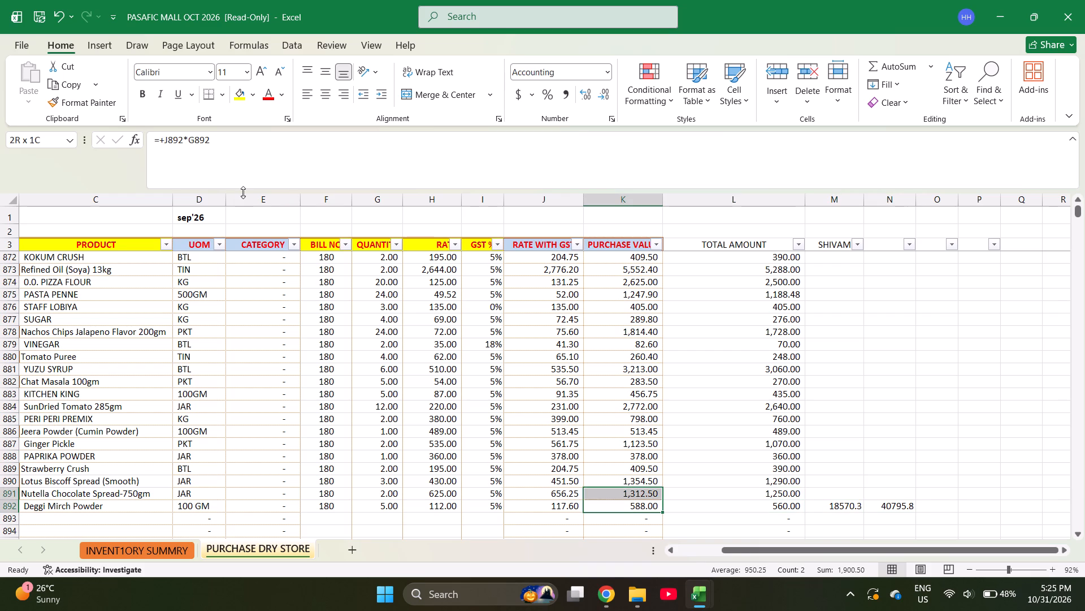
key(shift+Up)
key(shift+Down)
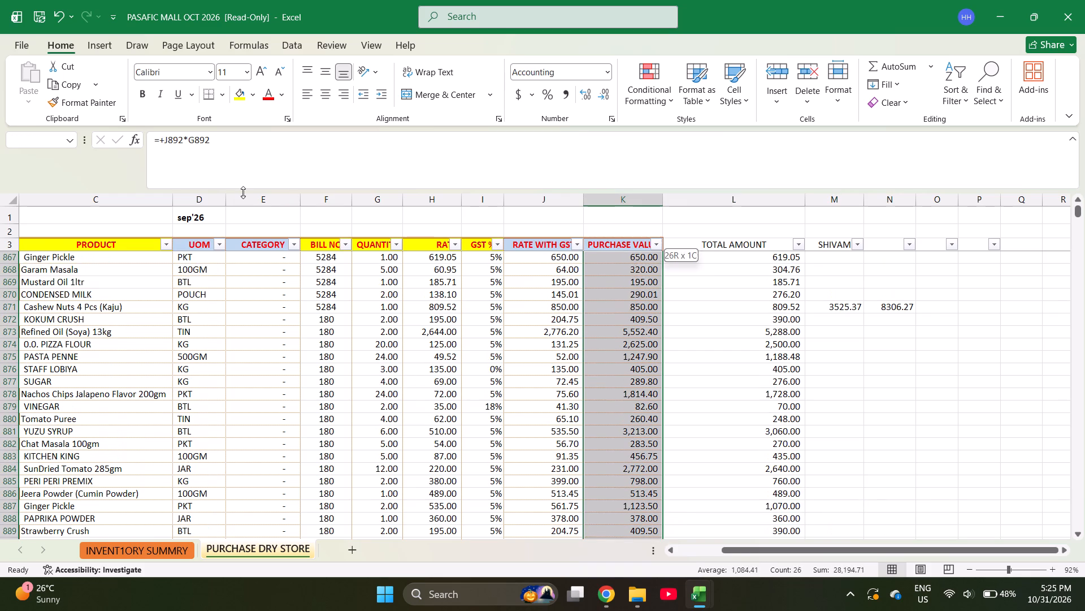
key(shift+Down)
key(shift+Down)
key(shift+Down)
key(shift+Down)
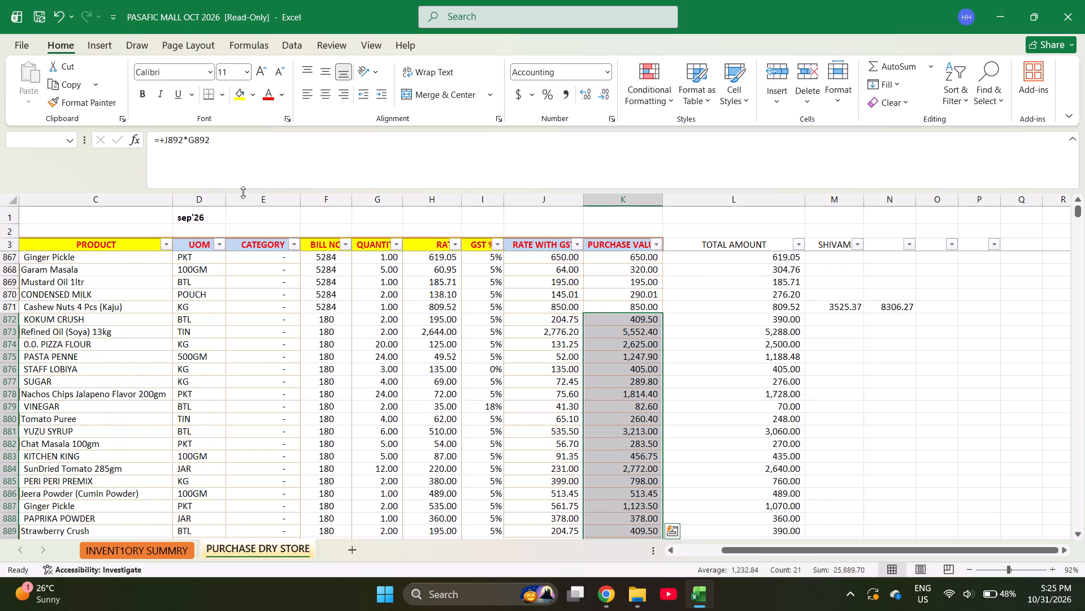
scroll(243, 192, down, 7)
Replace the formula in N892 with 258890 plus M892.
click(901, 438)
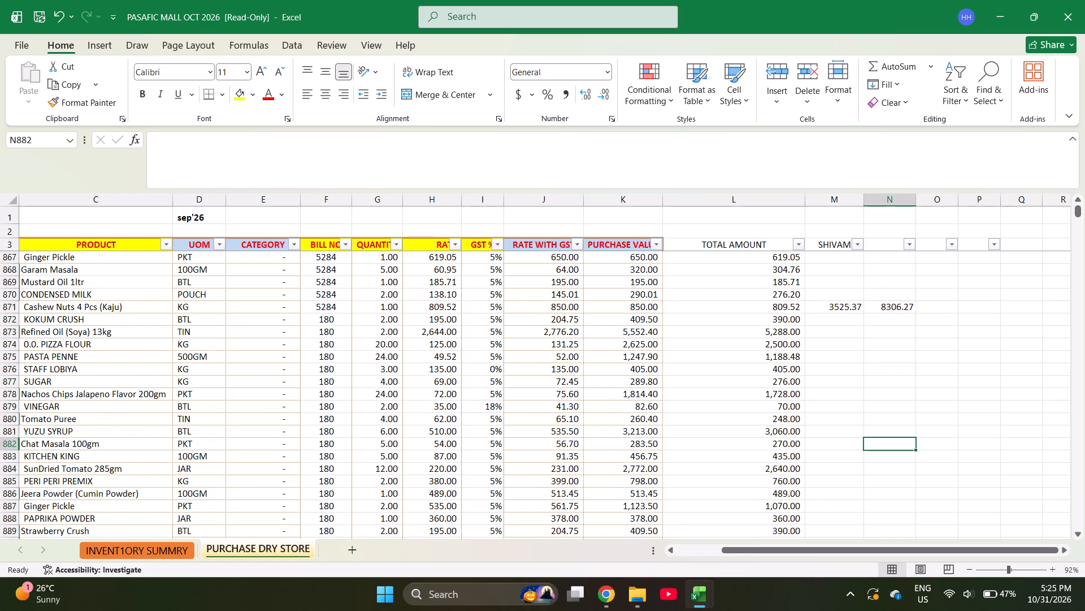
key(ctrl+Down)
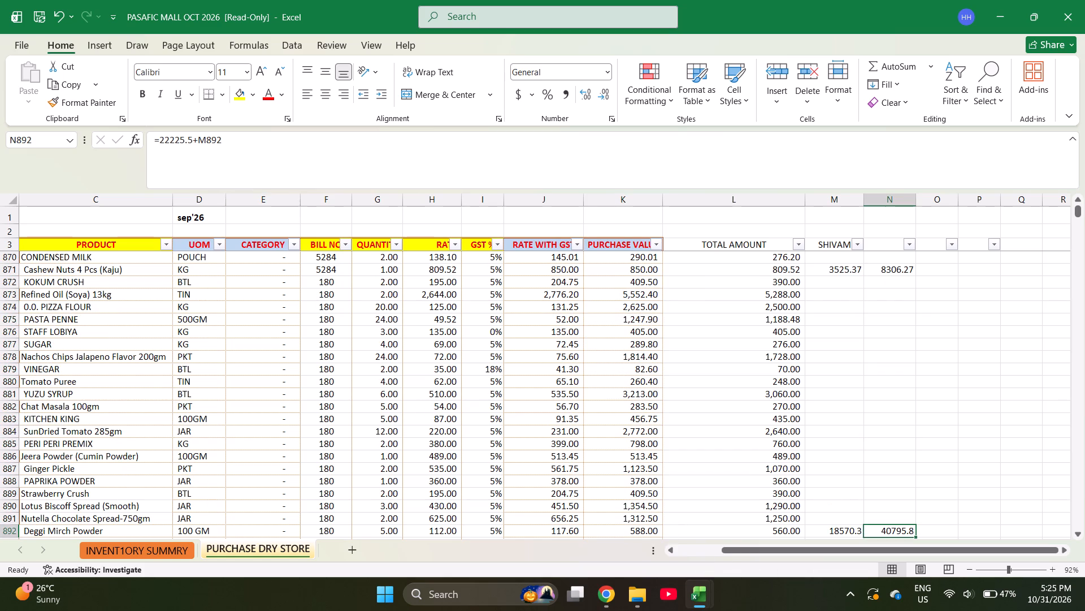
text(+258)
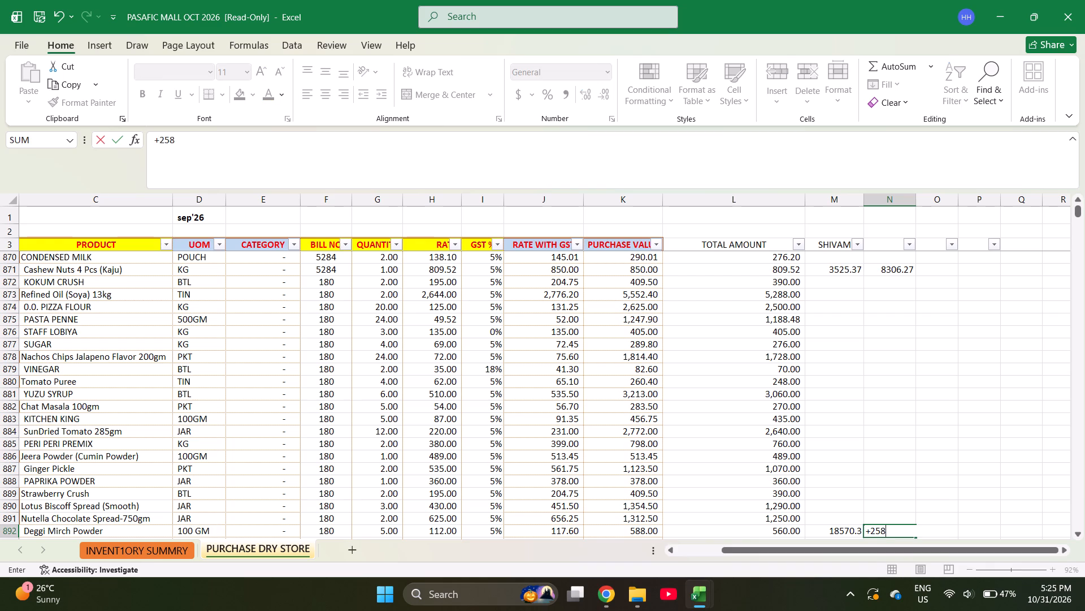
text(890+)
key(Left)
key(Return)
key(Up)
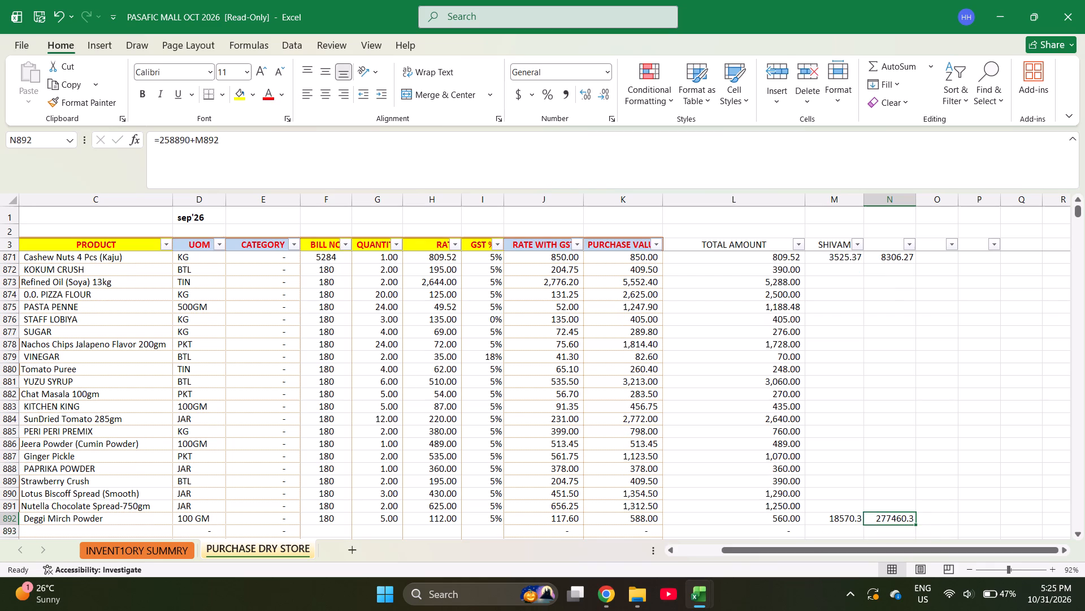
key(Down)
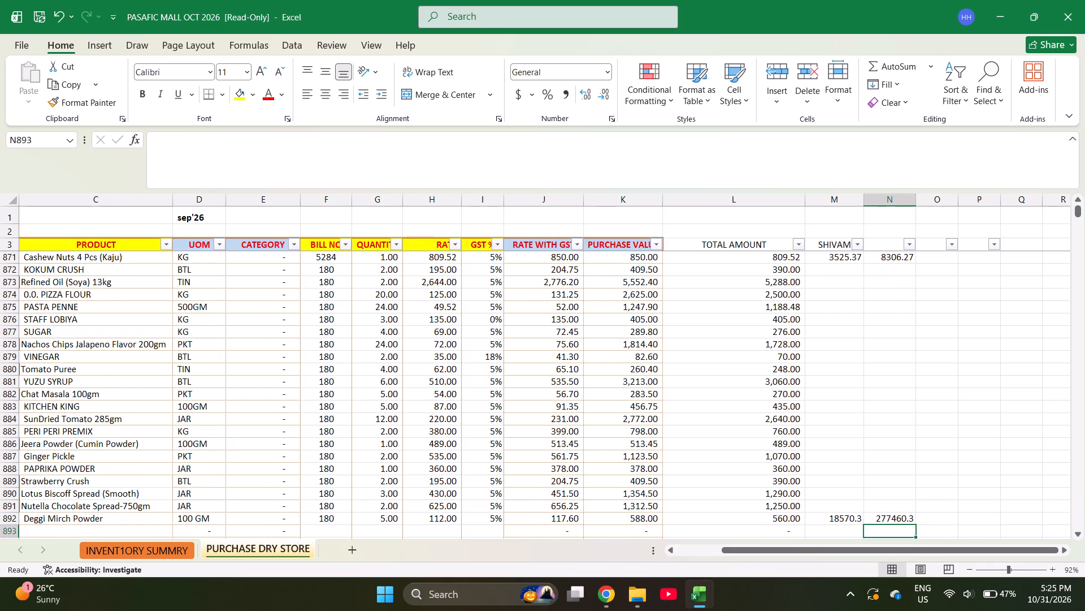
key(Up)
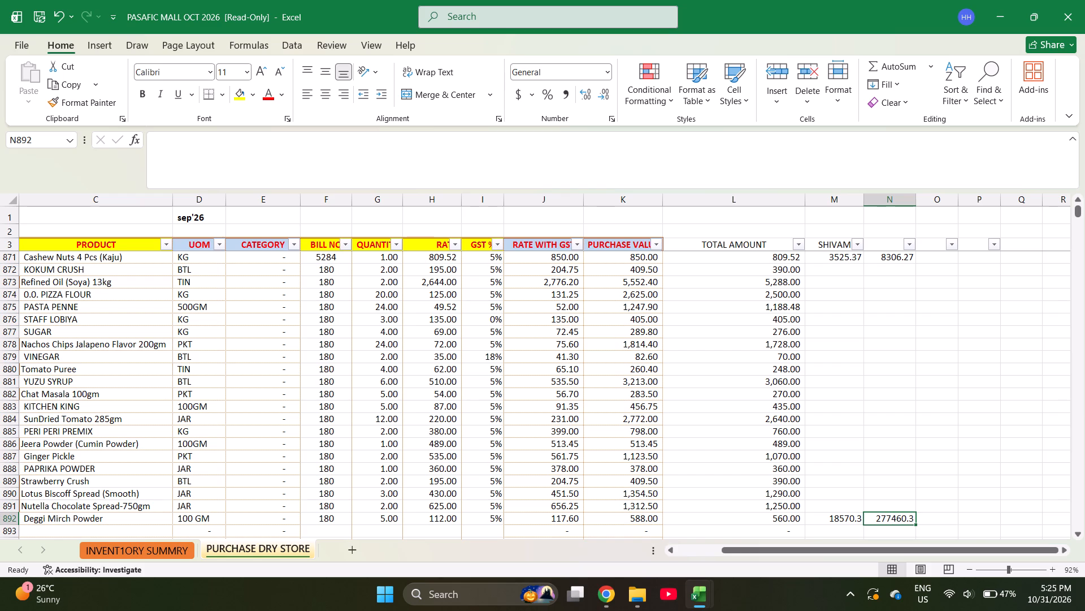
Correct the constant in the N892 formula so that it reads =25890+M892.
click(184, 136)
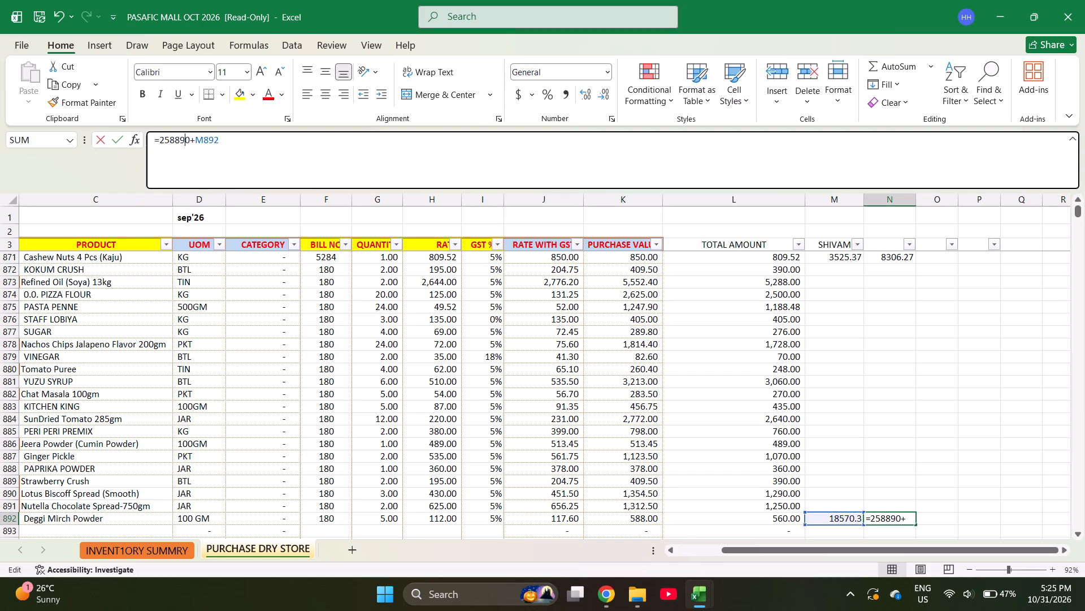
key(BackSpace)
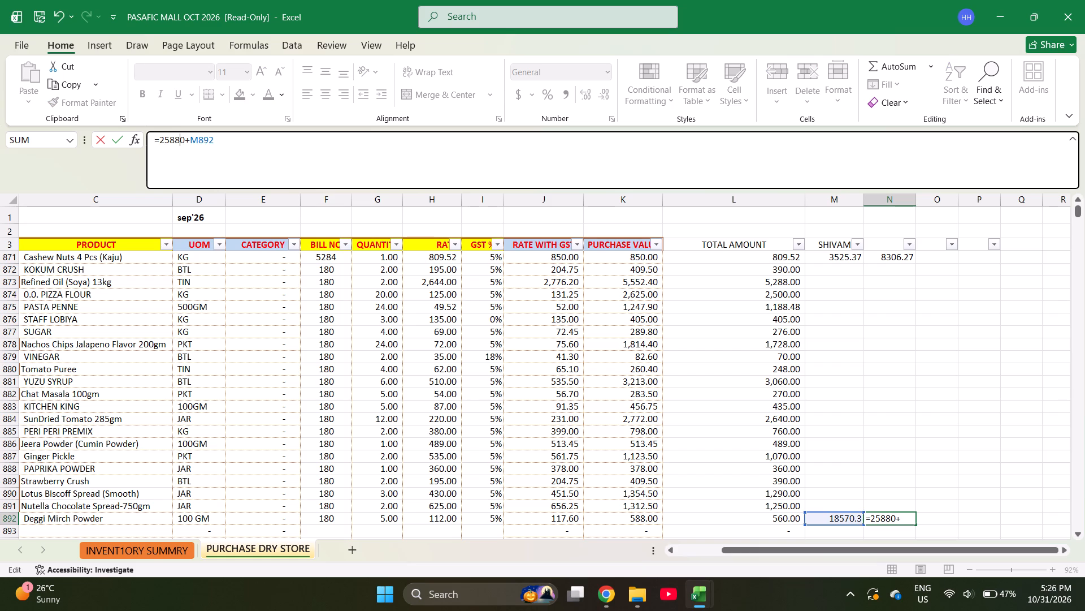
key(BackSpace)
text(90)
key(BackSpace)
key(Return)
key(Up)
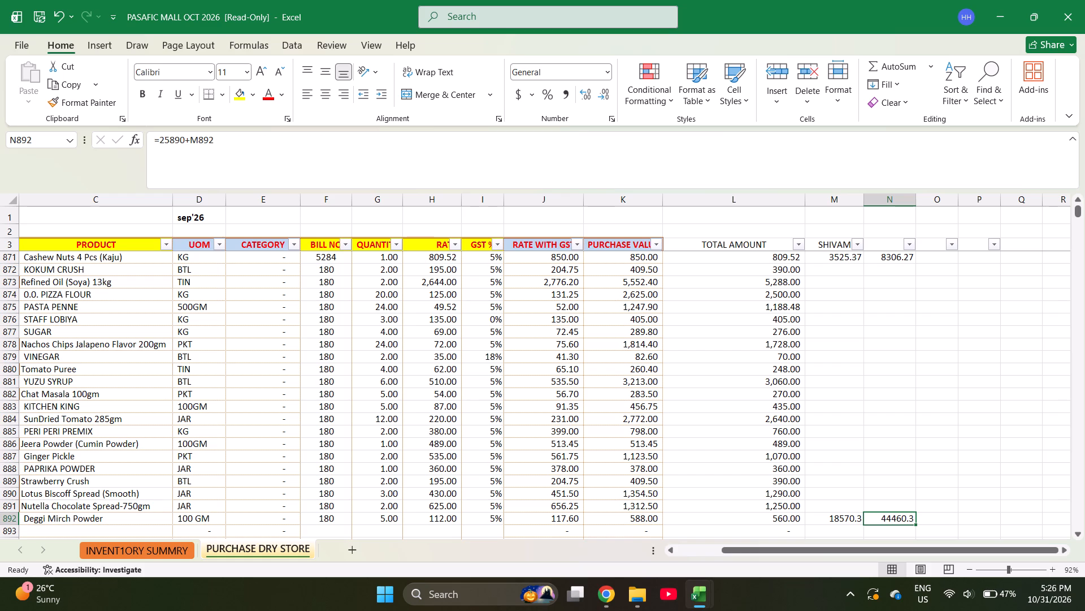
Review the purchase value formulas of the new product rows in column K, from row 892 up to 889.
key(Left)
key(Left)
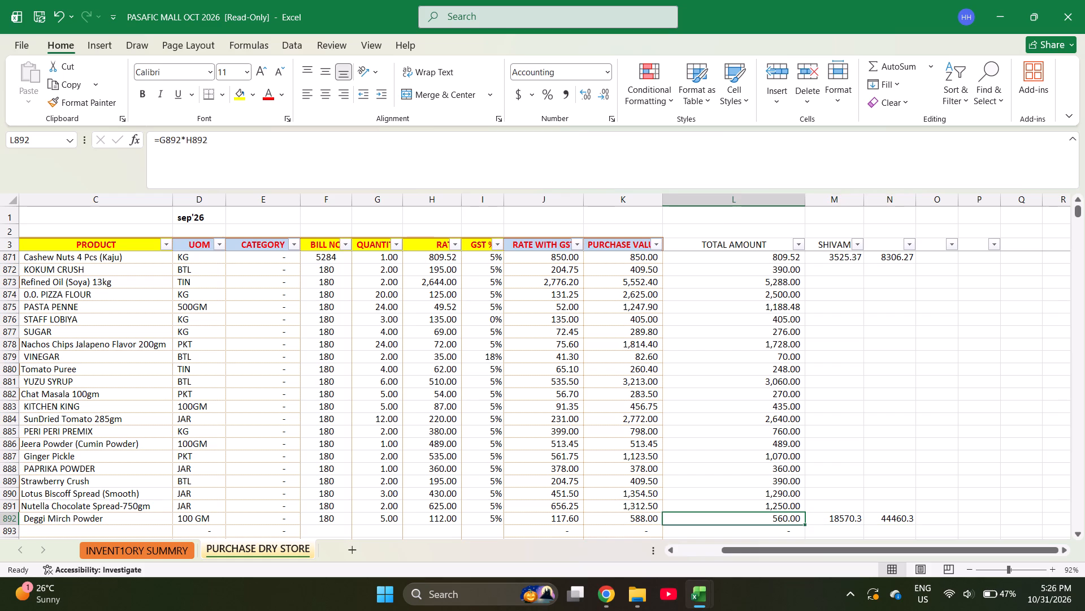
key(Left)
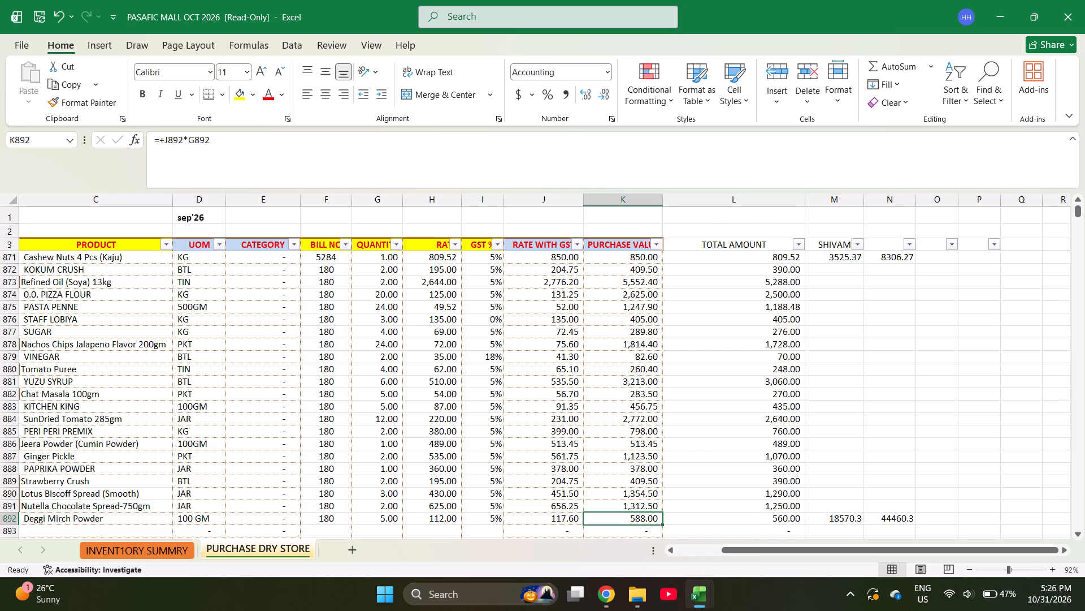
key(Up)
key(Up)
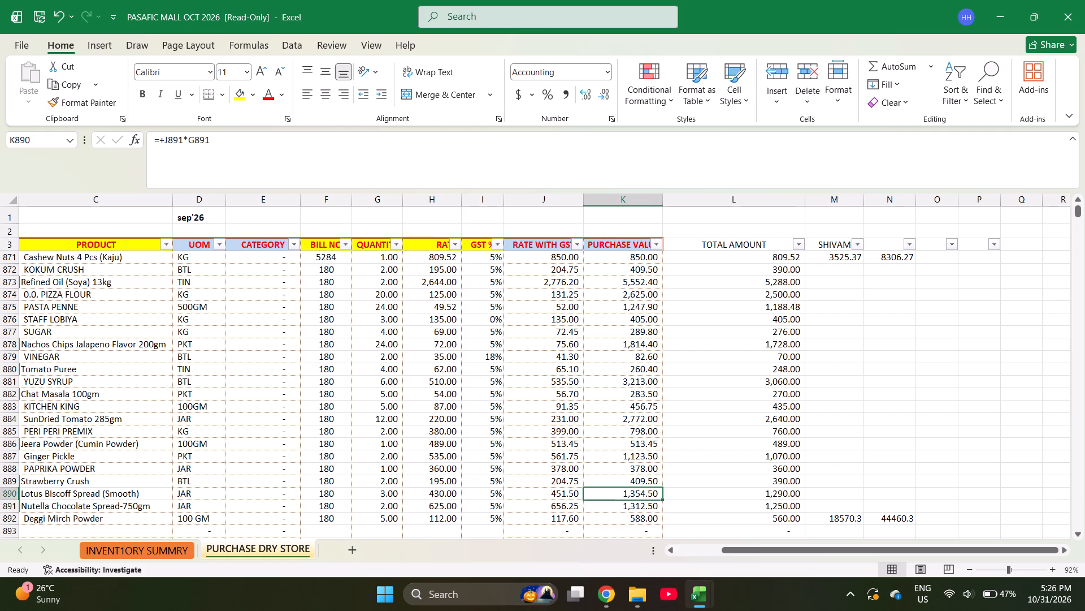
key(Up)
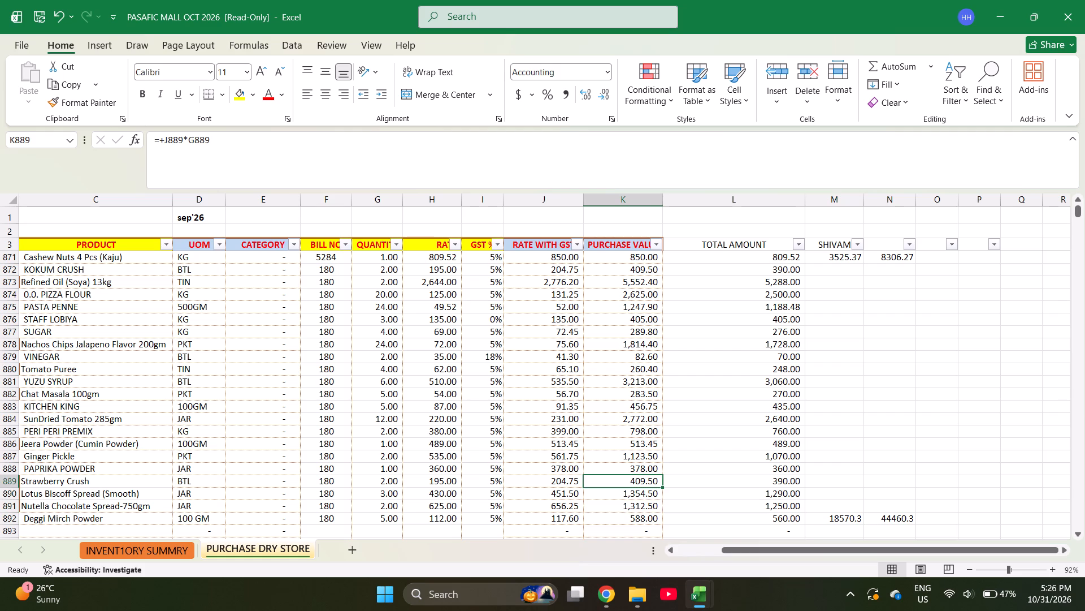
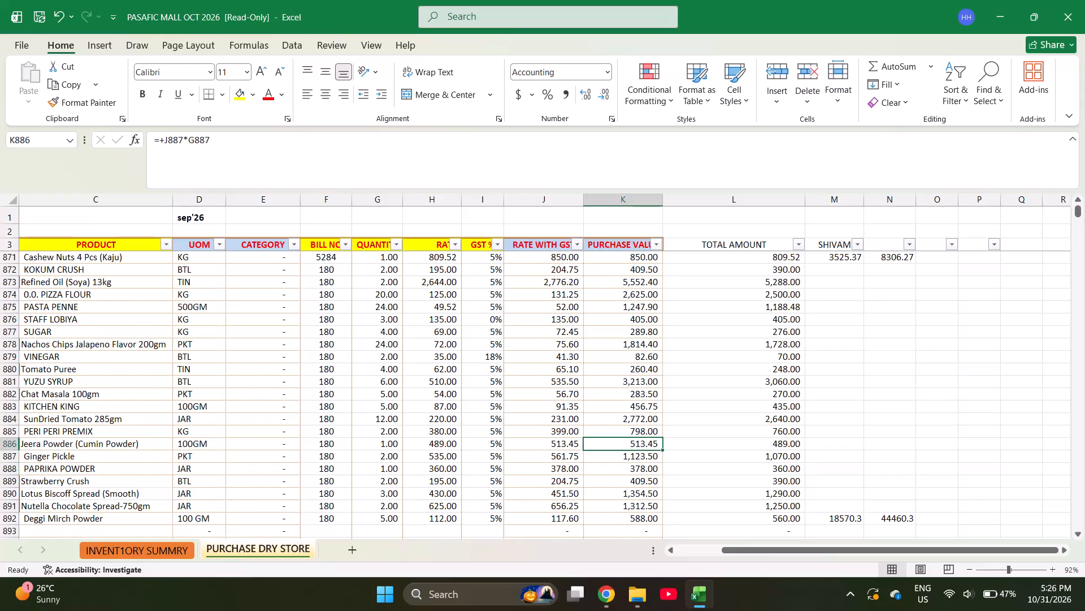
Set the rate of Chat Masala 100gm in row 882 to 84.
key(Up)
key(Up)
key(Up)
key(Up)
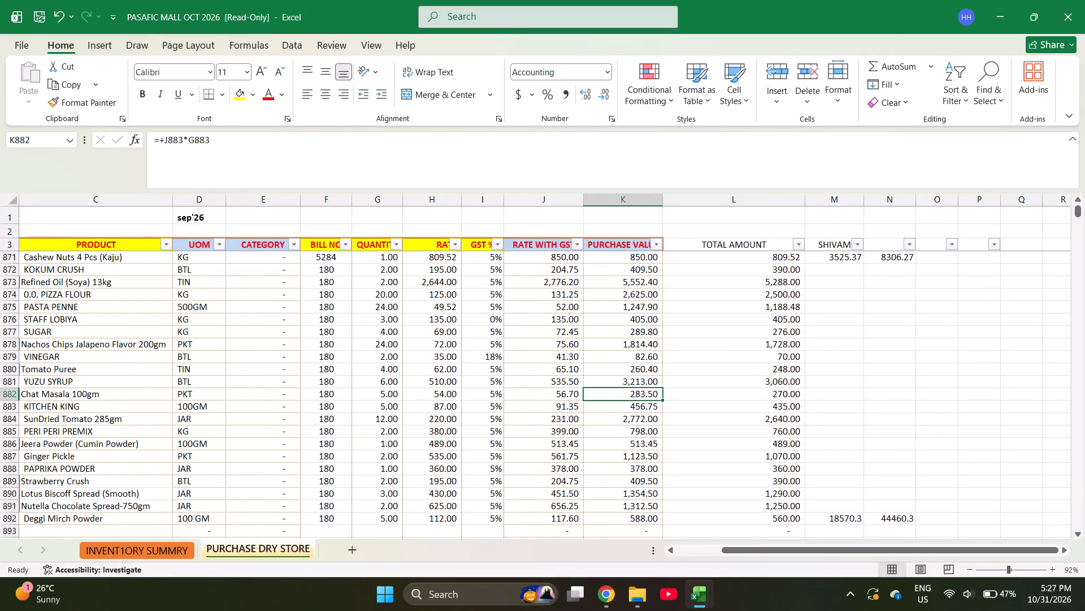
key(Left)
key(Left)
key(Left)
key(Left)
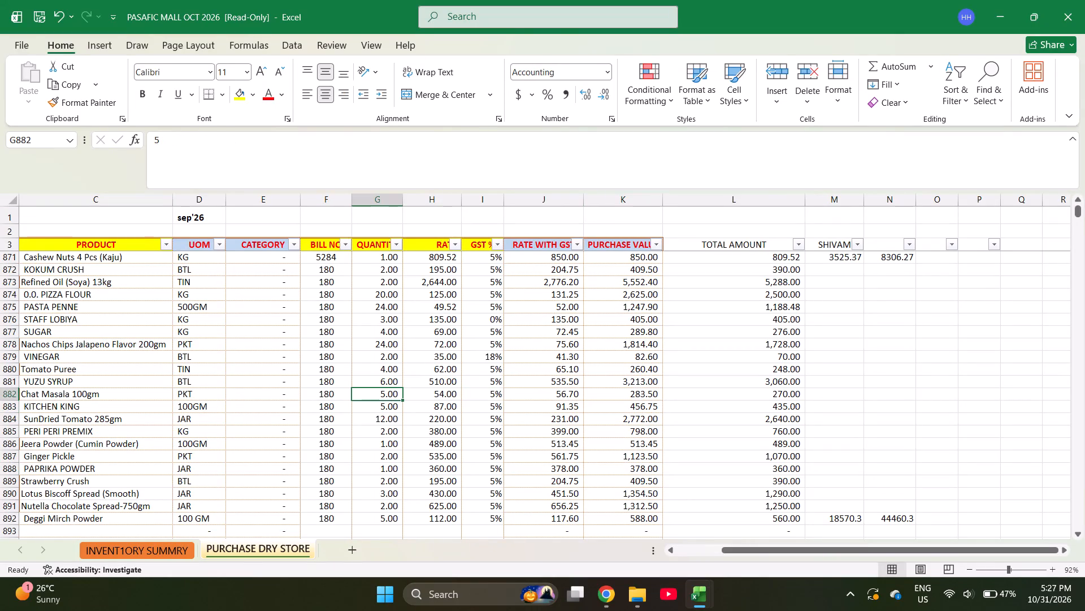
key(Right)
text(84)
key(Right)
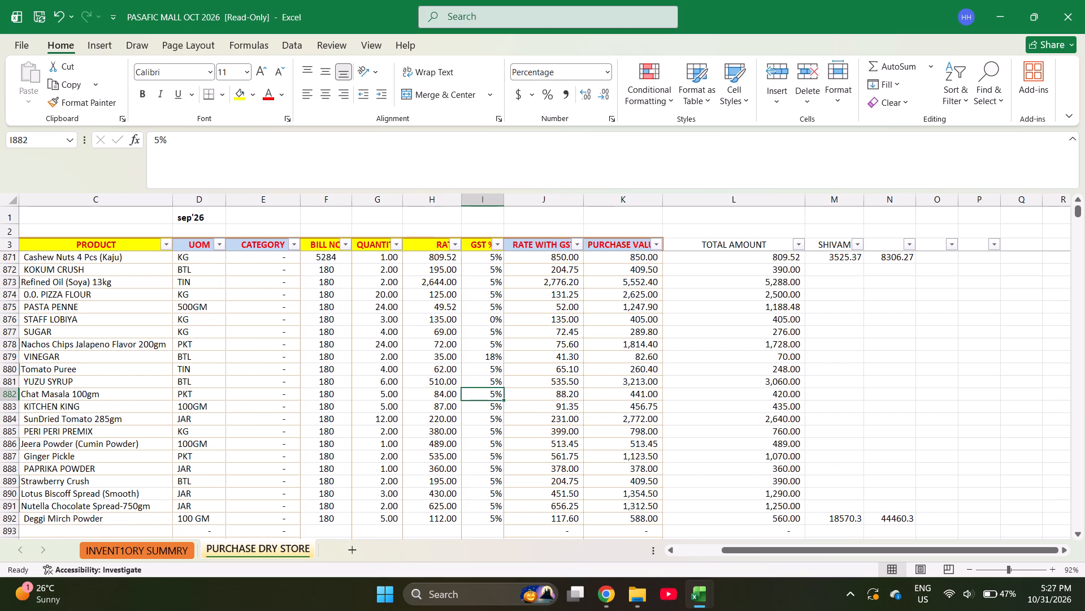
Check the sum of bill 180's purchase values over K872 to K892.
key(Right)
key(Right)
key(Up)
key(Up)
key(Up)
key(Up)
key(Up)
key(Up)
key(Up)
key(Up)
key(Up)
key(Up)
key(Up)
key(Up)
key(Up)
key(Up)
key(Up)
key(Up)
key(Up)
key(Up)
key(Up)
key(Up)
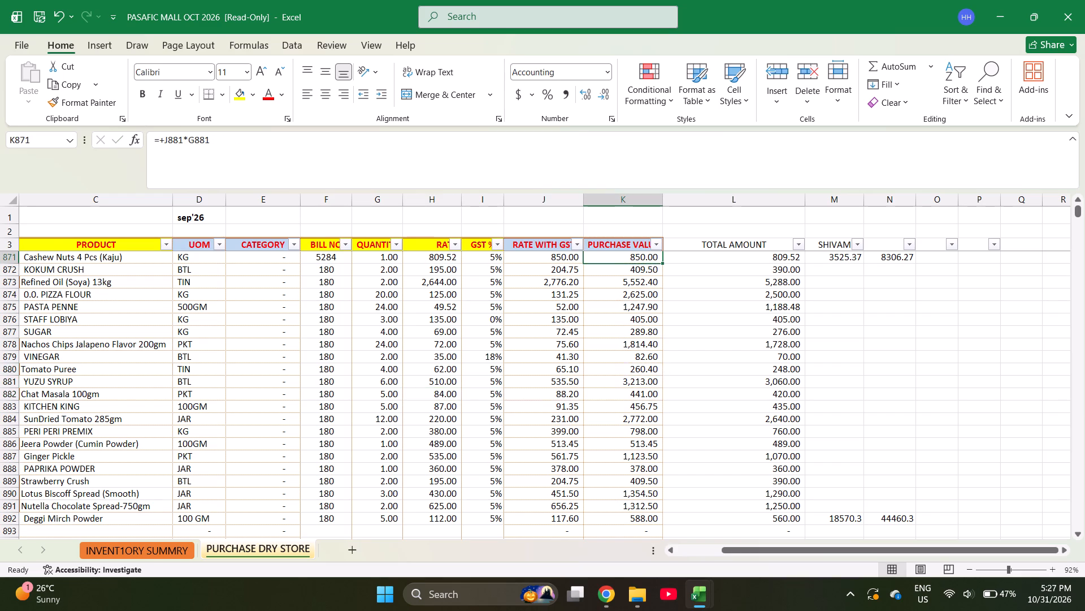
key(Down)
key(Up)
key(Up)
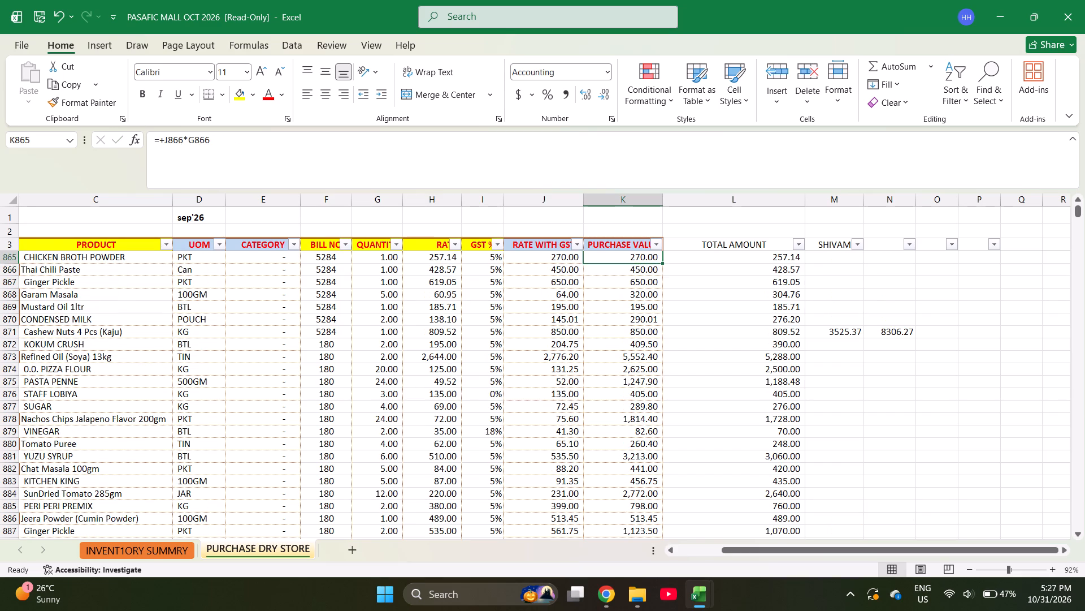
key(Down)
key(Down)
key(Down)
key(Down)
key(Down)
key(Down)
key(Down)
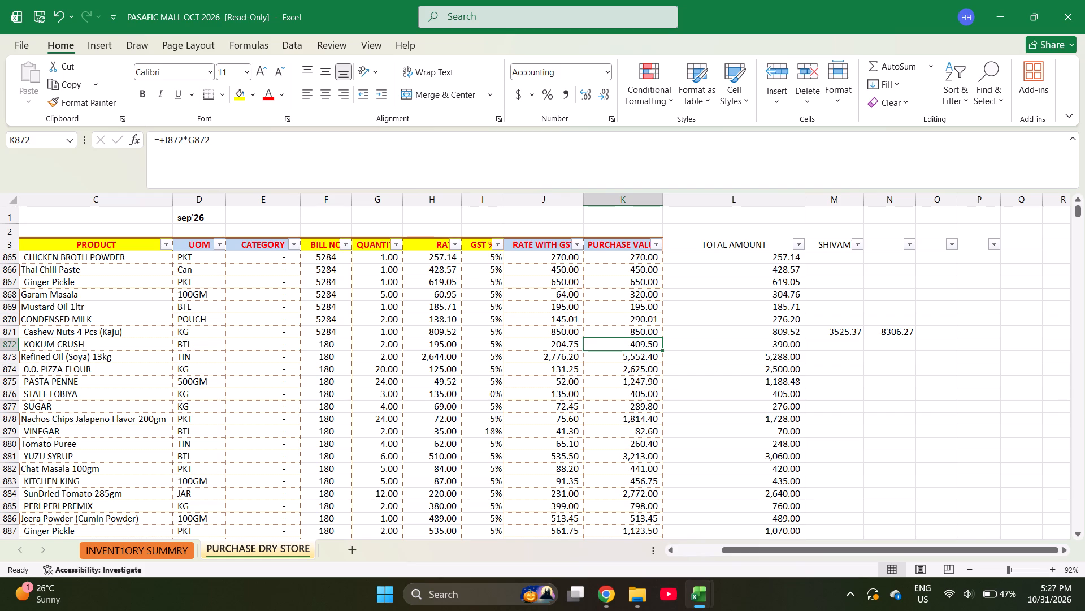
key(shift+Down)
key(shift+Down)
key(shift+Down)
key(shift+Down)
key(shift+Down)
key(shift+Down)
key(shift+Down)
key(shift+Down)
key(shift+Down)
key(shift+Down)
key(shift+Down)
key(shift+Down)
key(shift+Down)
key(shift+Down)
key(shift+Down)
key(shift+Down)
key(shift+Down)
key(shift+Down)
key(shift+Down)
key(shift+Down)
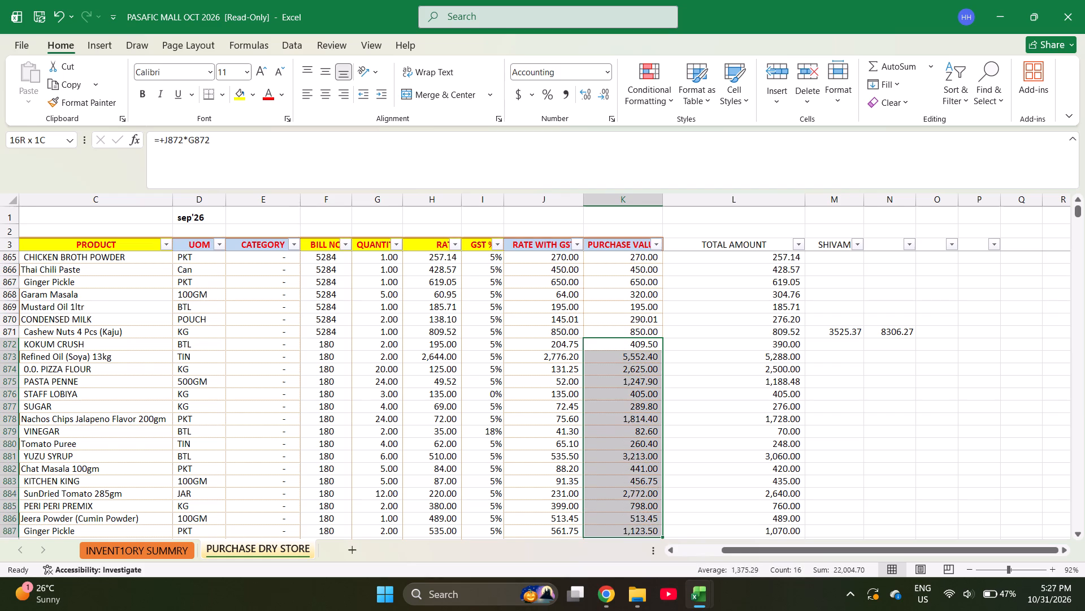
key(shift+Down)
key(shift+Down)
key(shift+Down)
key(shift+Down)
key(shift+Up)
key(shift+Up)
key(shift+Up)
key(shift+Up)
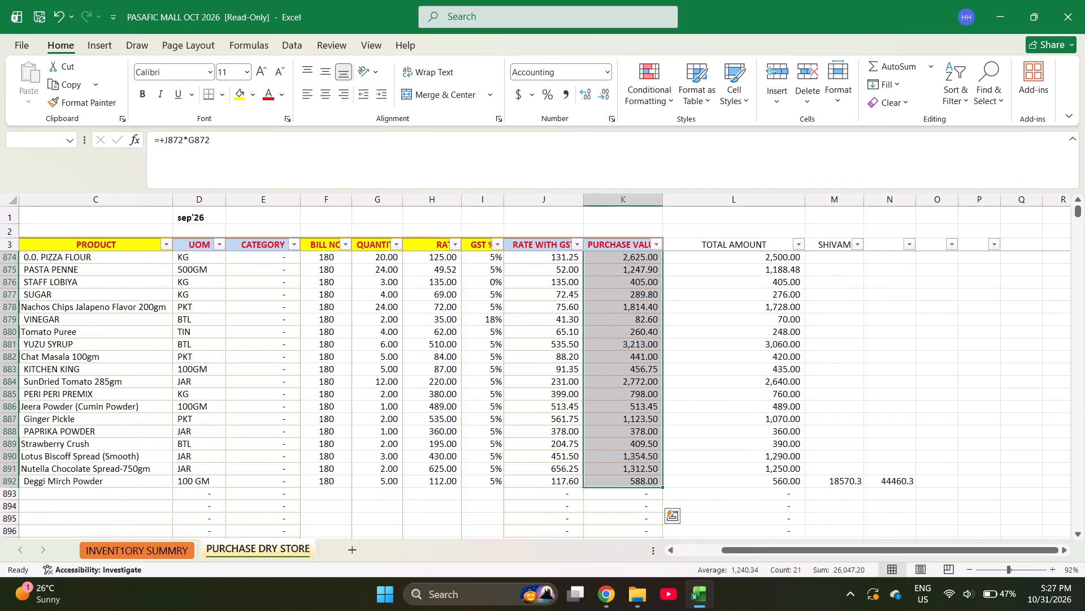
Replace the formula in N892 with 26047.20 plus M892.
key(Right)
key(Right)
key(Right)
key(Right)
key(Down)
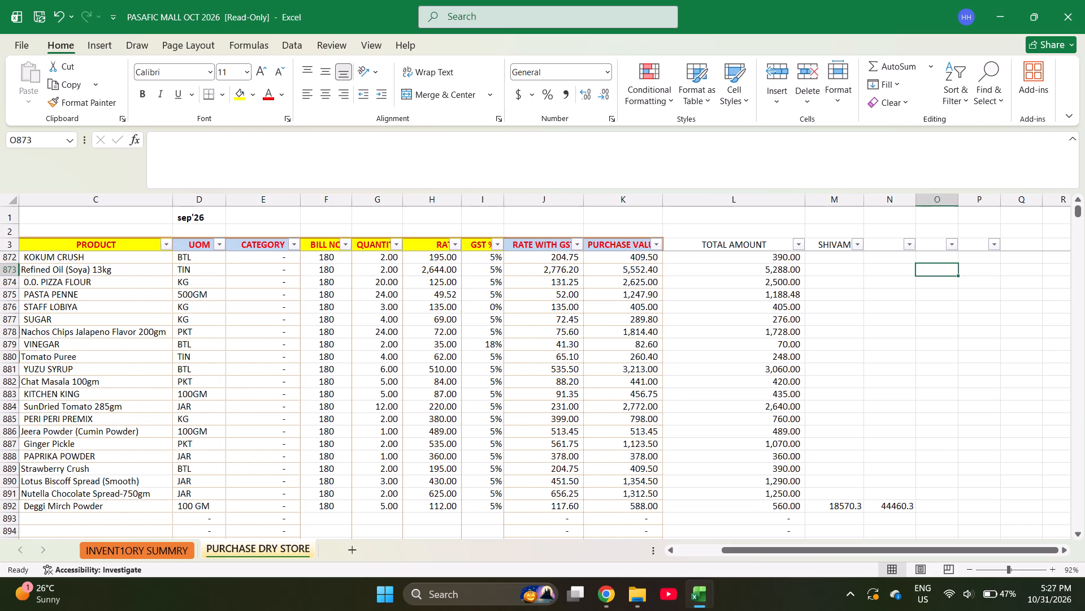
key(Left)
key(ctrl+Down)
text(+26)
key(0)
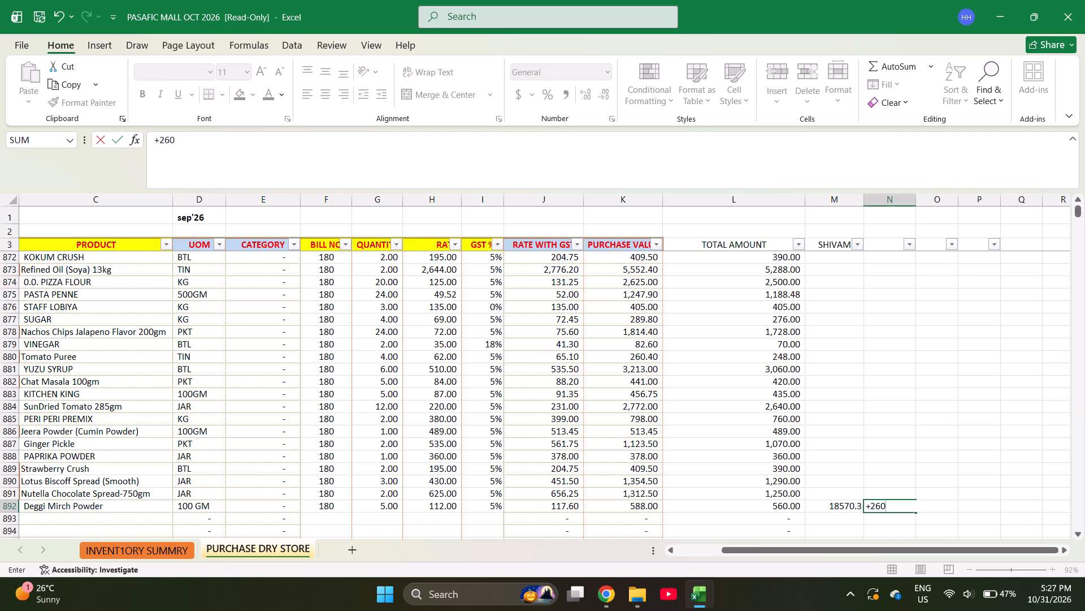
text(47.20+)
key(Left)
key(Return)
key(Up)
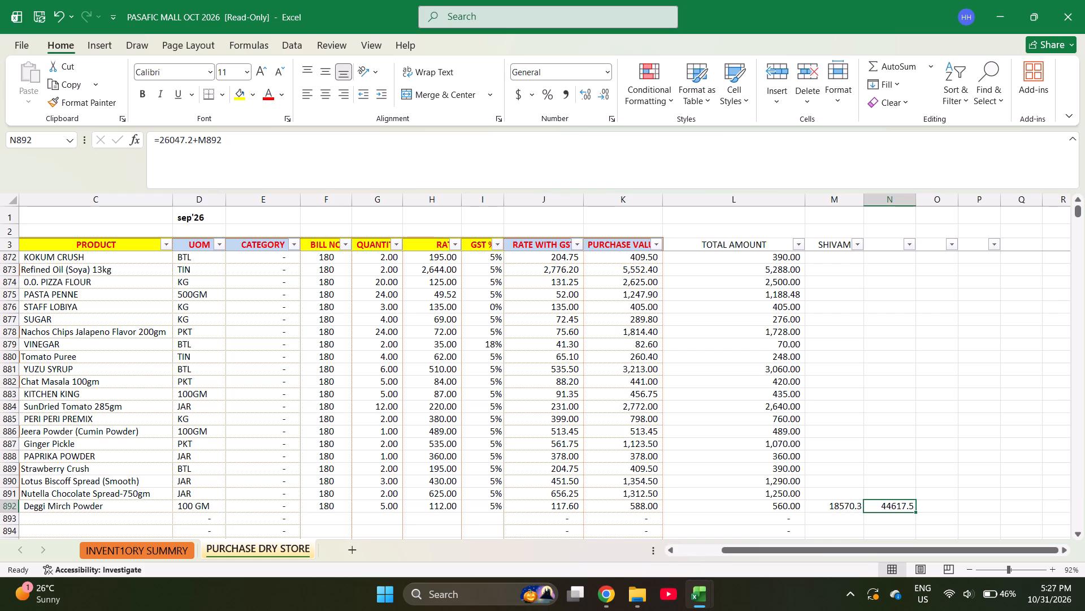
Fill the date and the supplier GLOBAL BASKET TRADING COMPANY from row 892 down into row 893.
key(Left)
key(ctrl+Left)
key(ctrl+Left)
key(ctrl+Left)
key(Down)
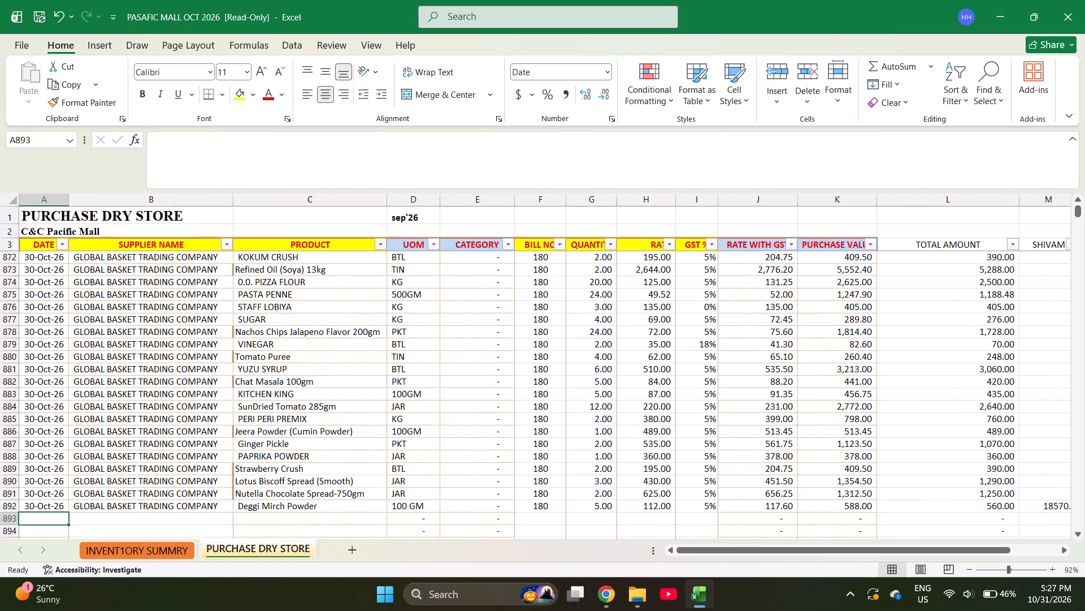
key(ctrl+d)
key(Right)
key(ctrl+d)
key(Right)
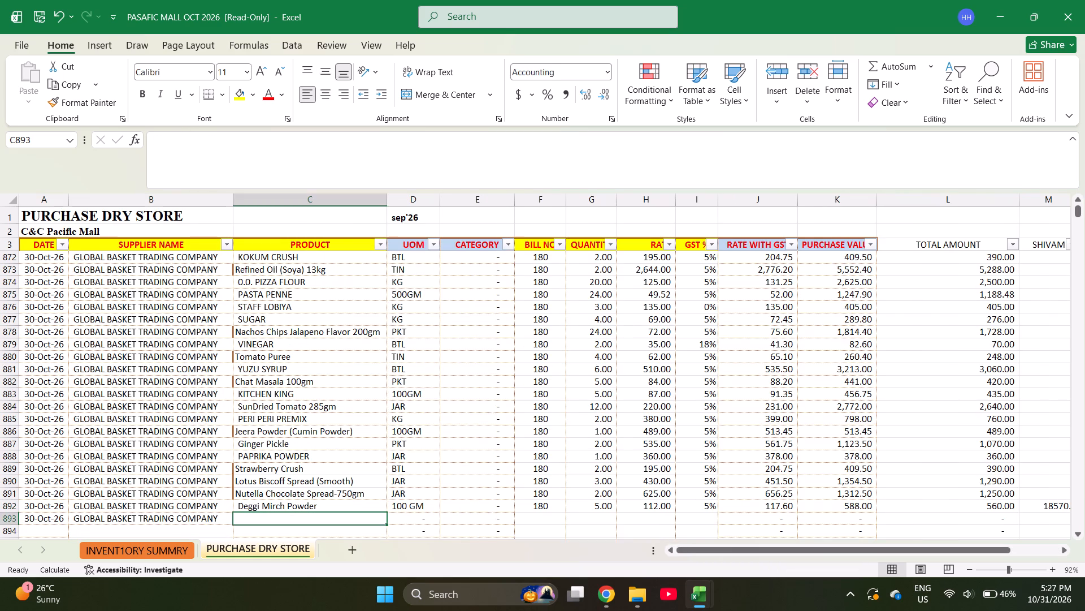
Search the inventory summary sheet for the garbage bag items and copy Garbage Bag Big into product cell C893.
key(ctrl+Page_Up)
key(ctrl+f)
text(garb)
key(Return)
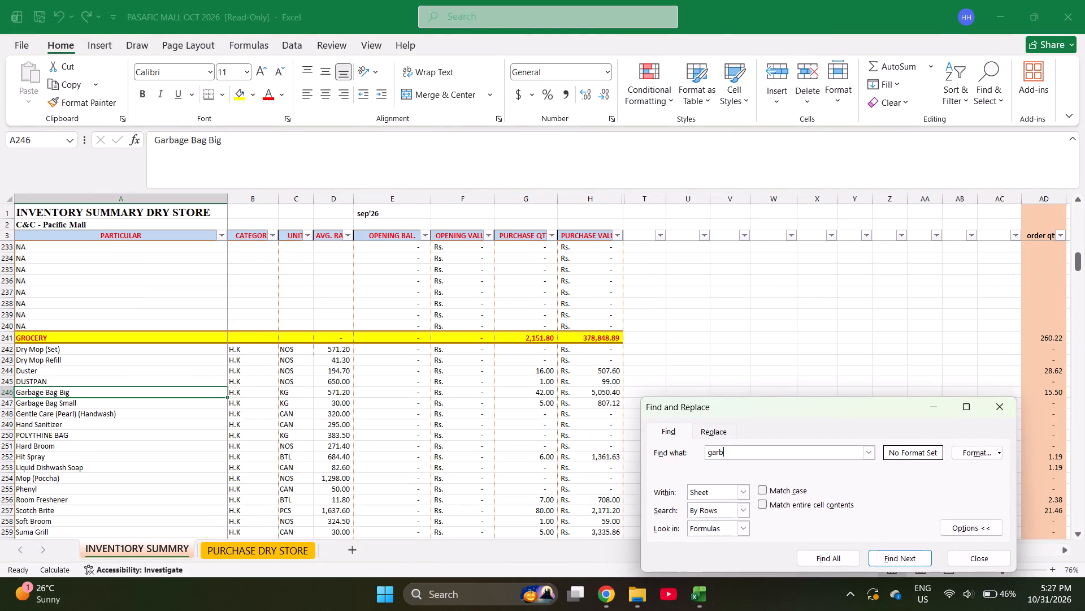
key(Escape)
key(ctrl+c)
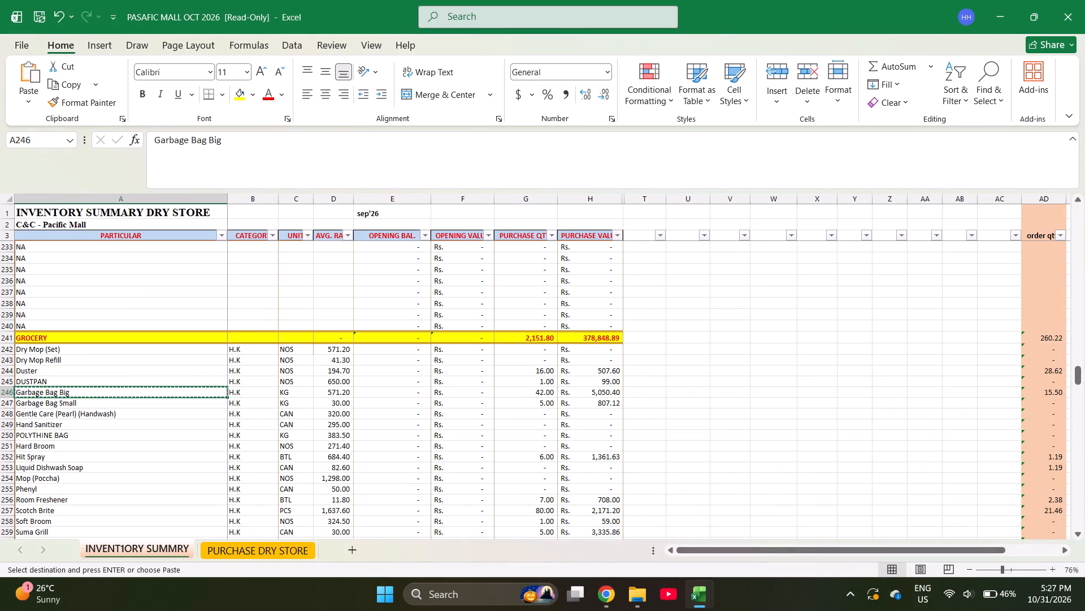
key(ctrl+f)
key(ctrl+Return)
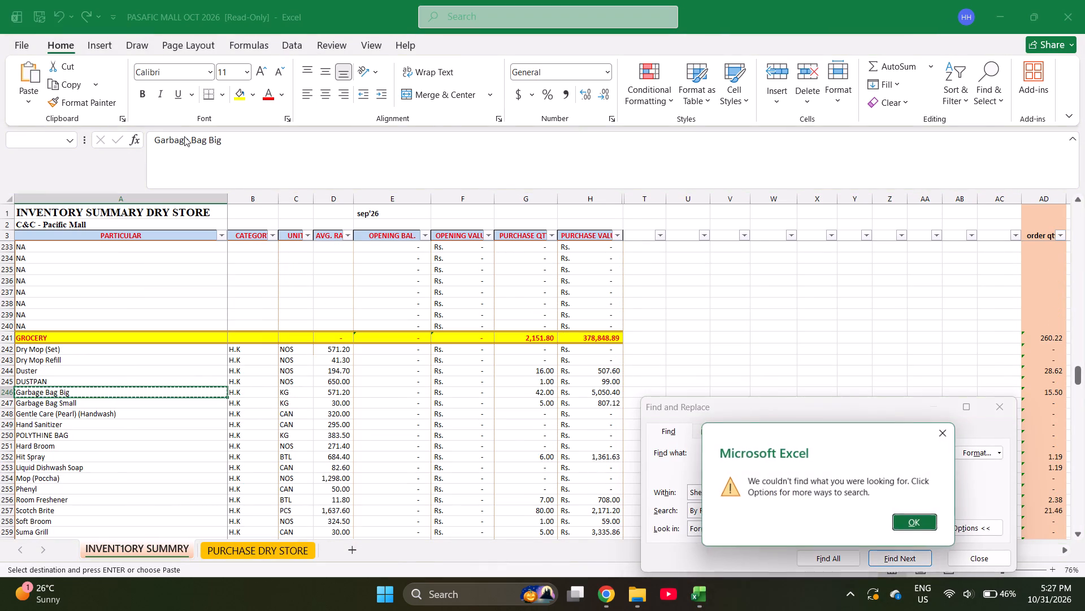
key(Return)
key(BackSpace)
key(f)
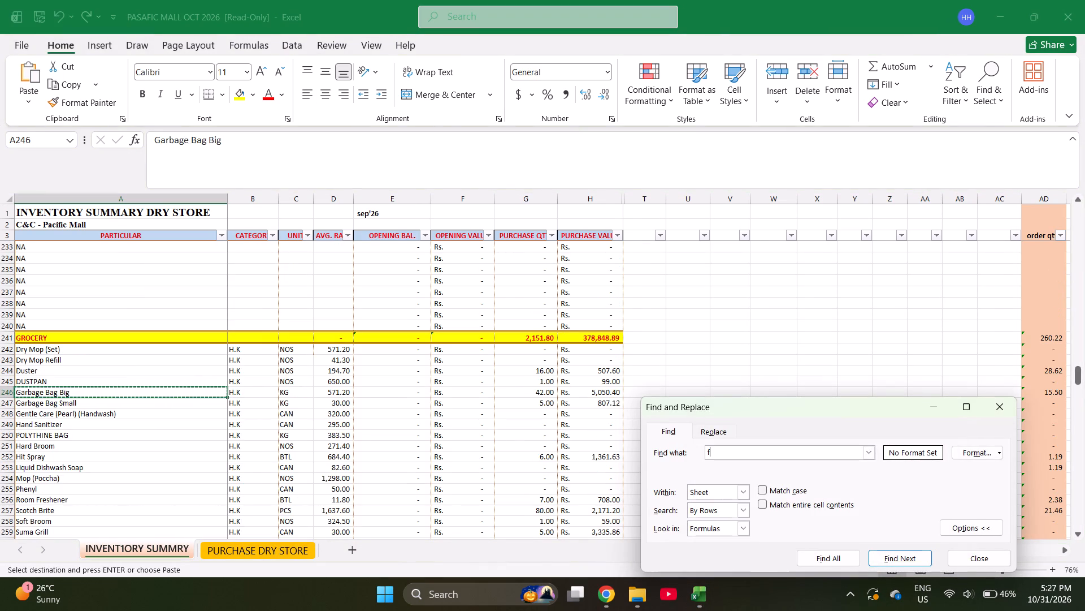
key(BackSpace)
key(ctrl+v)
key(Return)
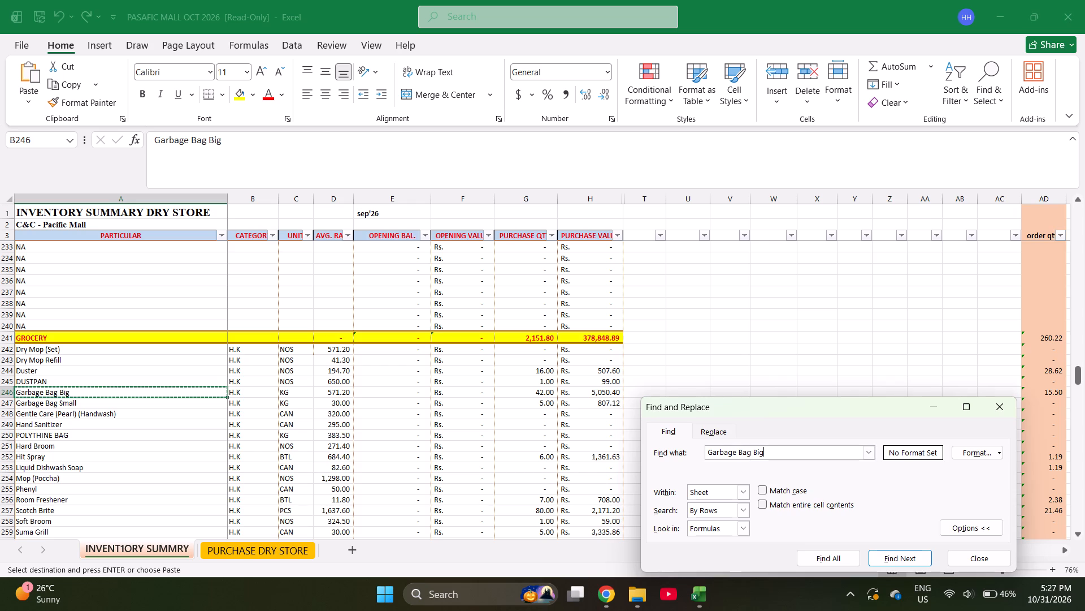
key(Return)
key(BackSpace)
key(BackSpace)
key(BackSpace)
key(BackSpace)
key(BackSpace)
key(BackSpace)
key(Return)
key(Return)
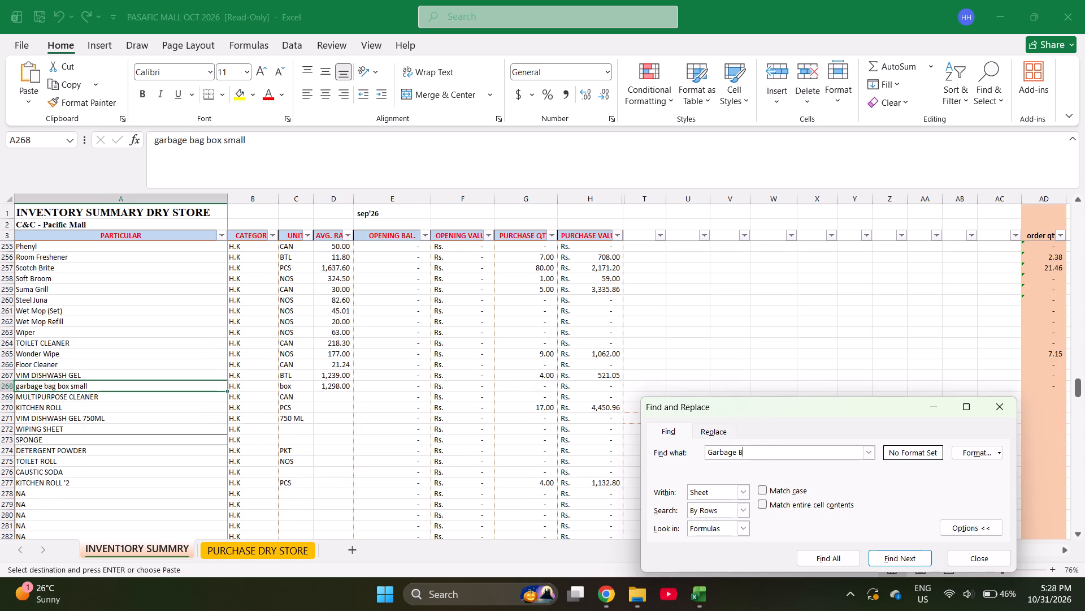
key(Return)
key(Escape)
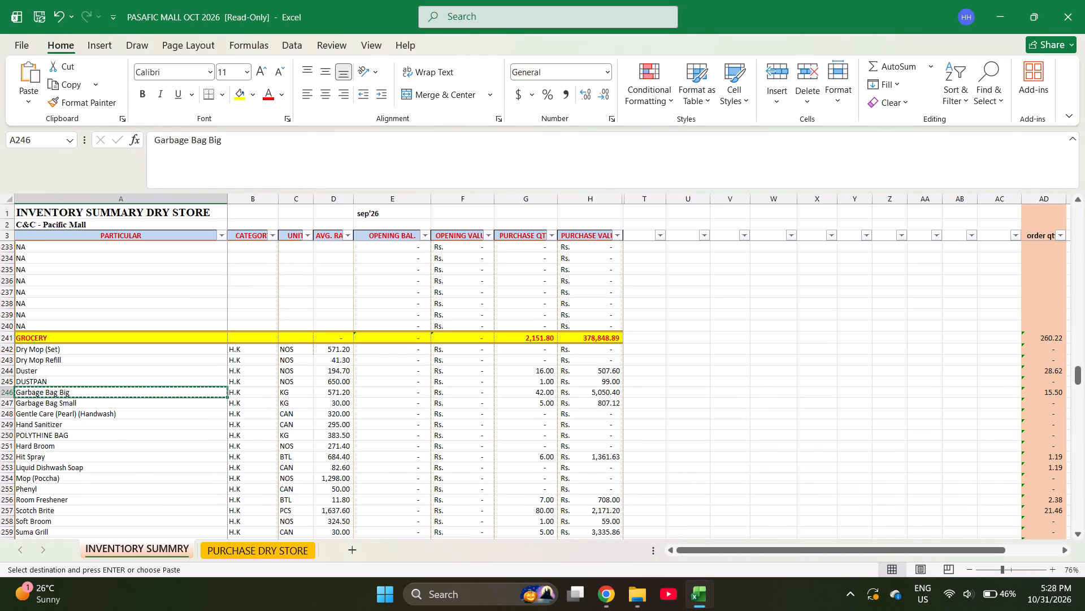
key(ctrl+c)
key(ctrl+Page_Down)
key(Return)
key(Return)
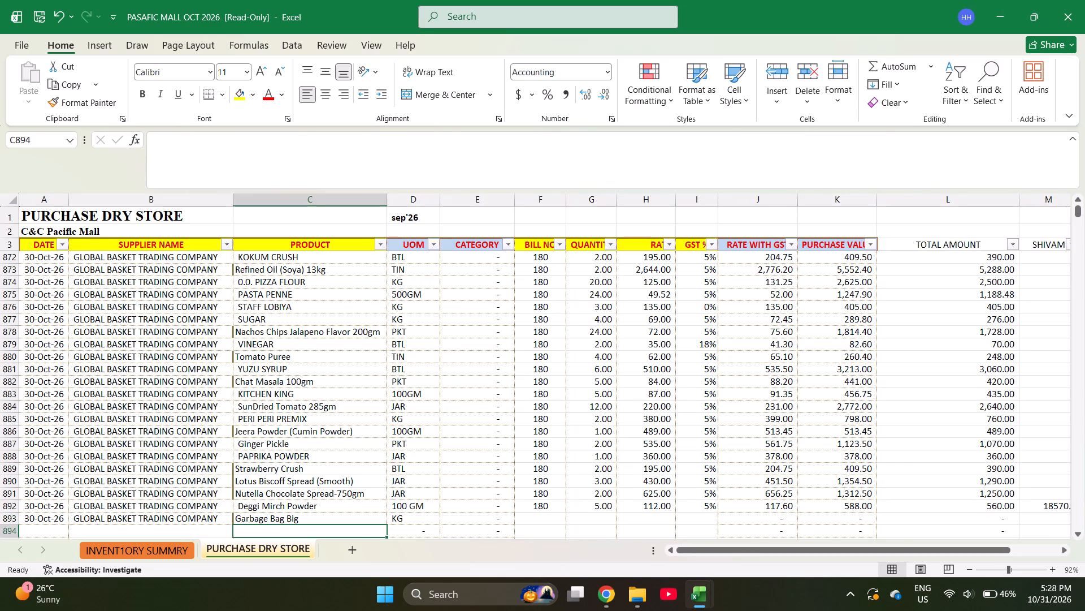
Enter the product paper straw in C894.
text(pap)
text(er strw=a)
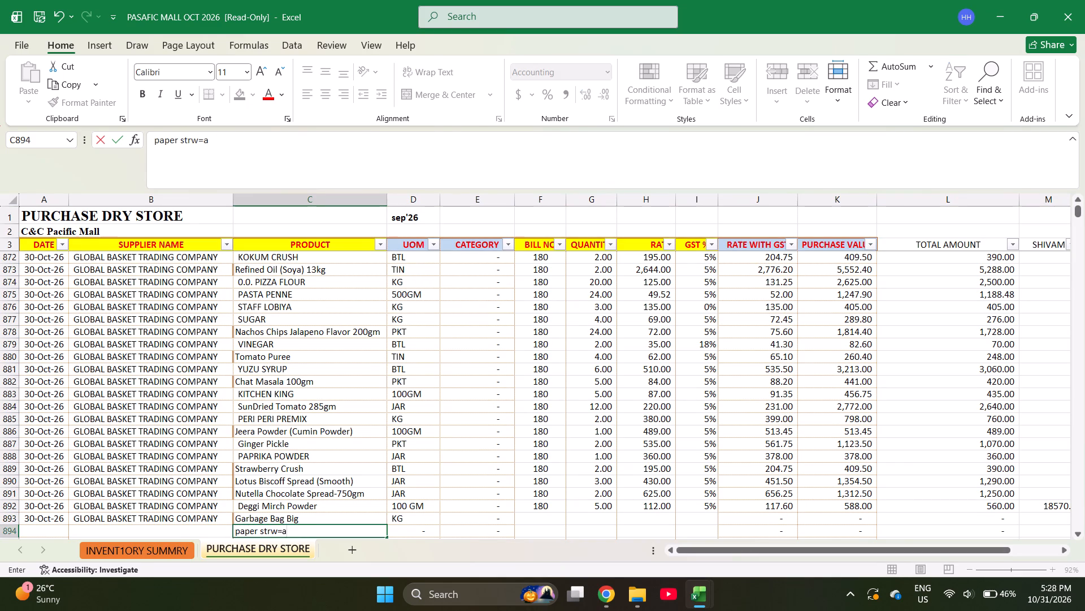
key(BackSpace)
key(BackSpace)
key(BackSpace)
text(aw)
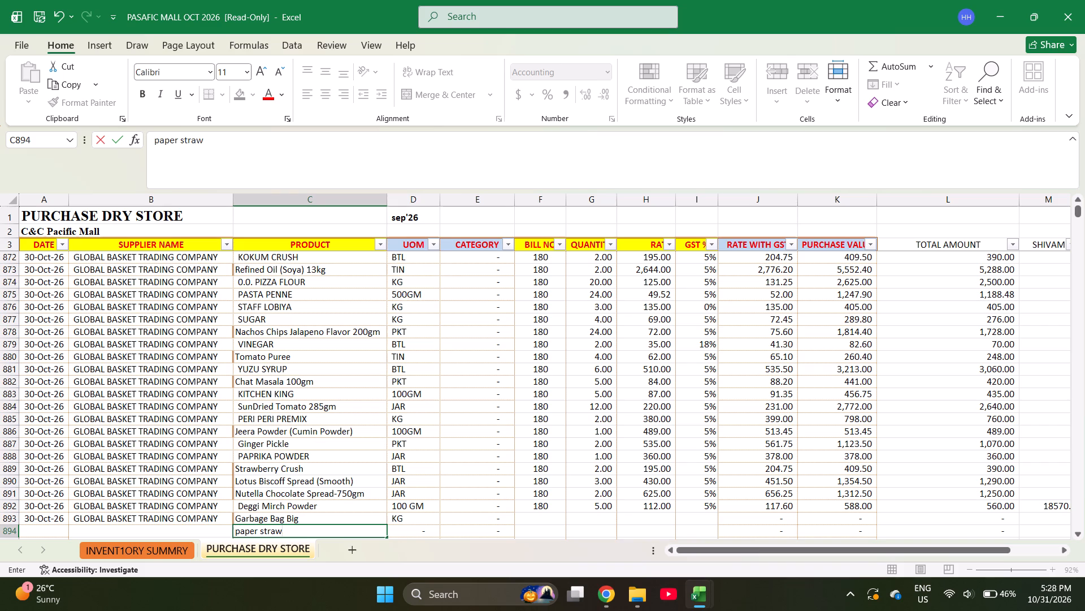
key(Return)
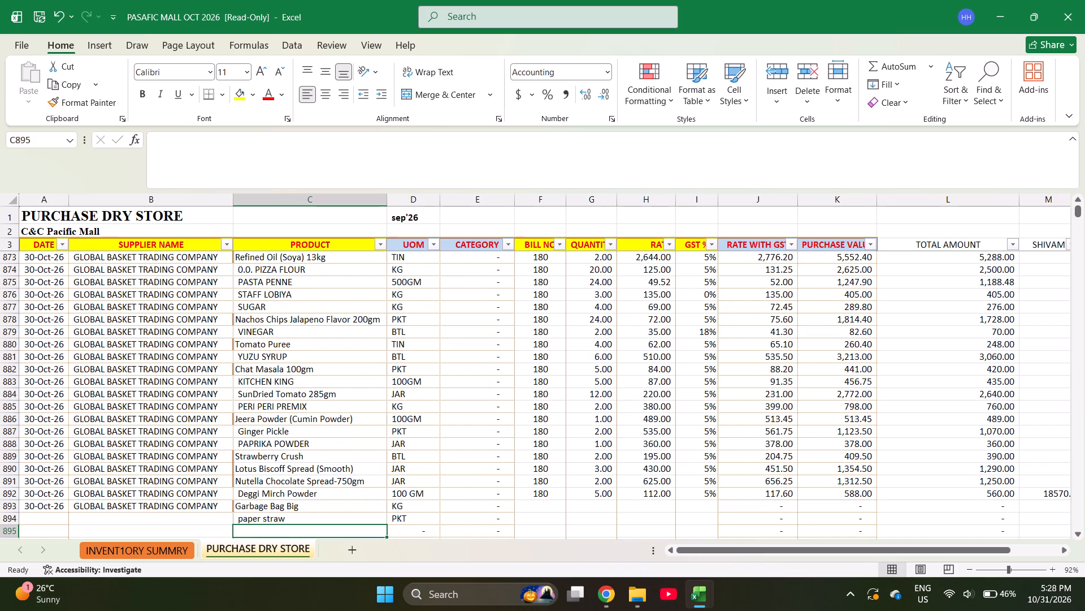
Fill C895 with the product 100 ML Dip Cup With Lid, copied from the earlier purchase entry found by searching for dip.
text(100 ml)
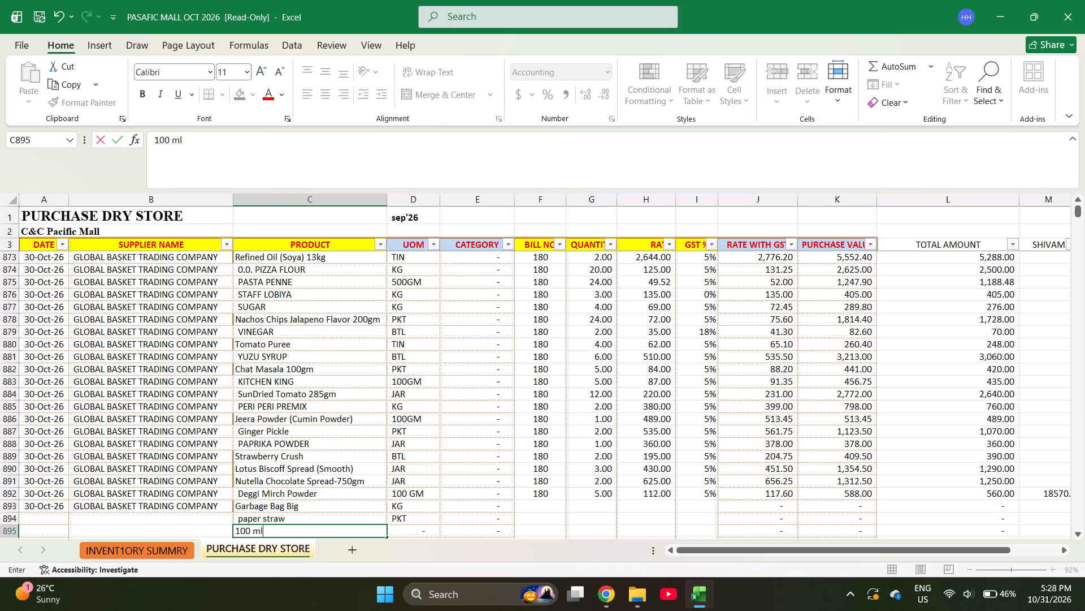
key(space)
key(ctrl+Up)
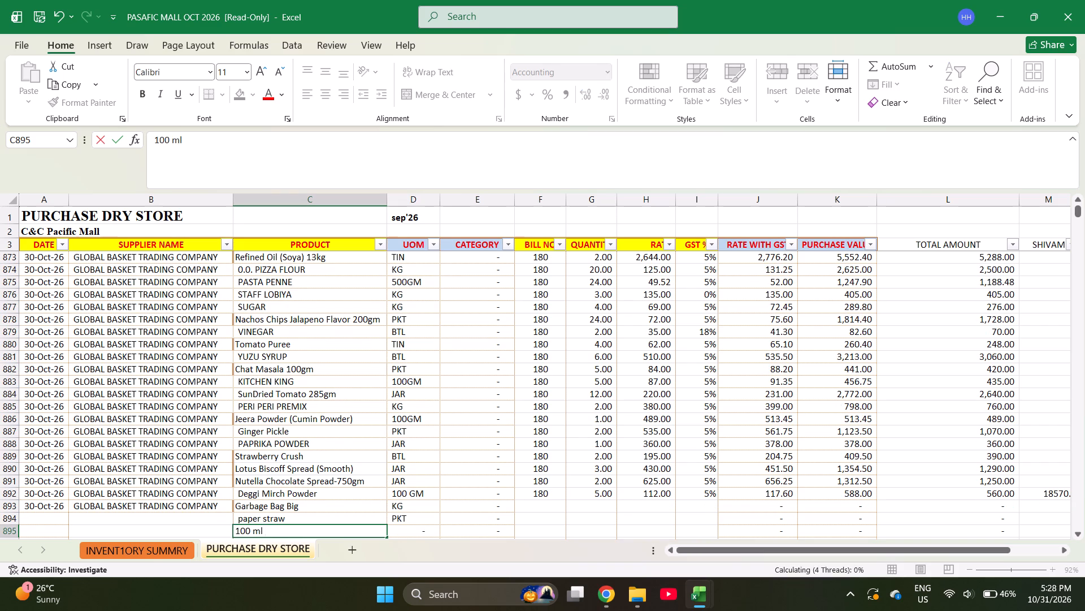
key(ctrl+f)
text(do)
key(BackSpace)
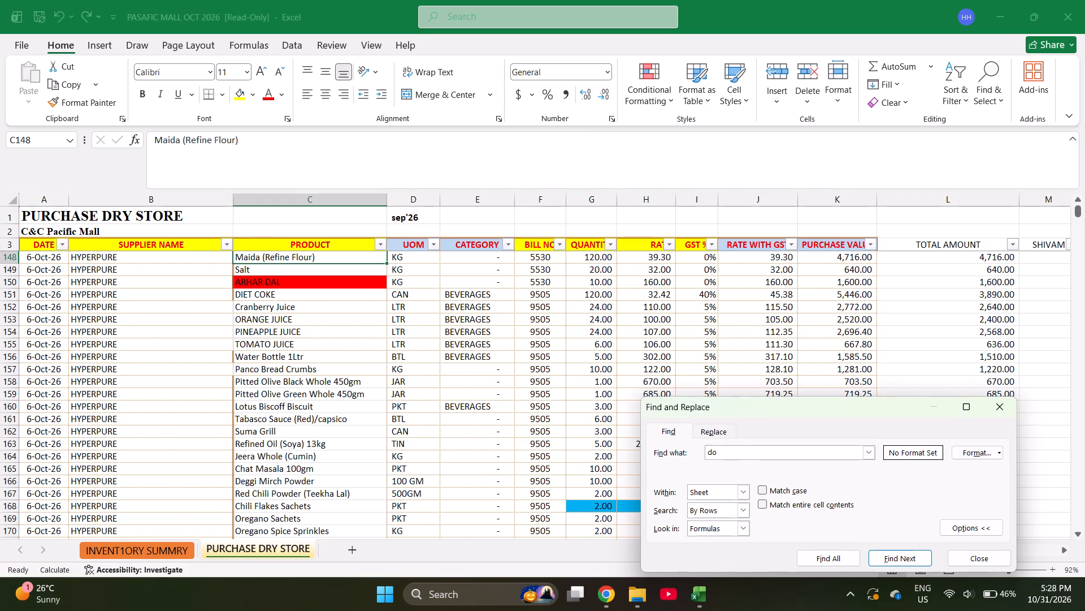
text(ip)
key(Return)
key(Escape)
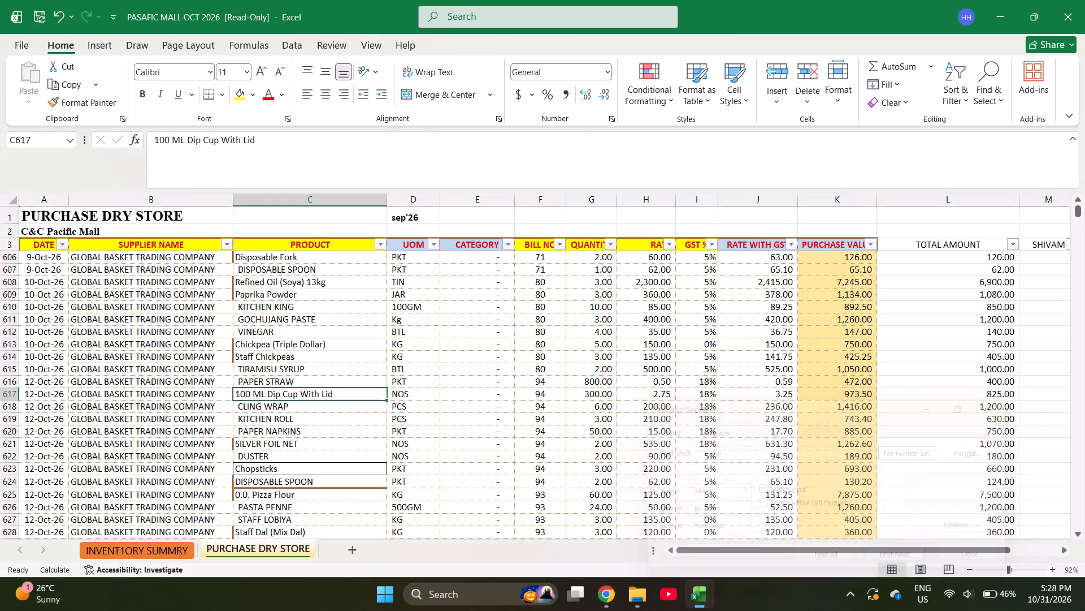
key(ctrl+c)
key(ctrl+Down)
key(Return)
key(Return)
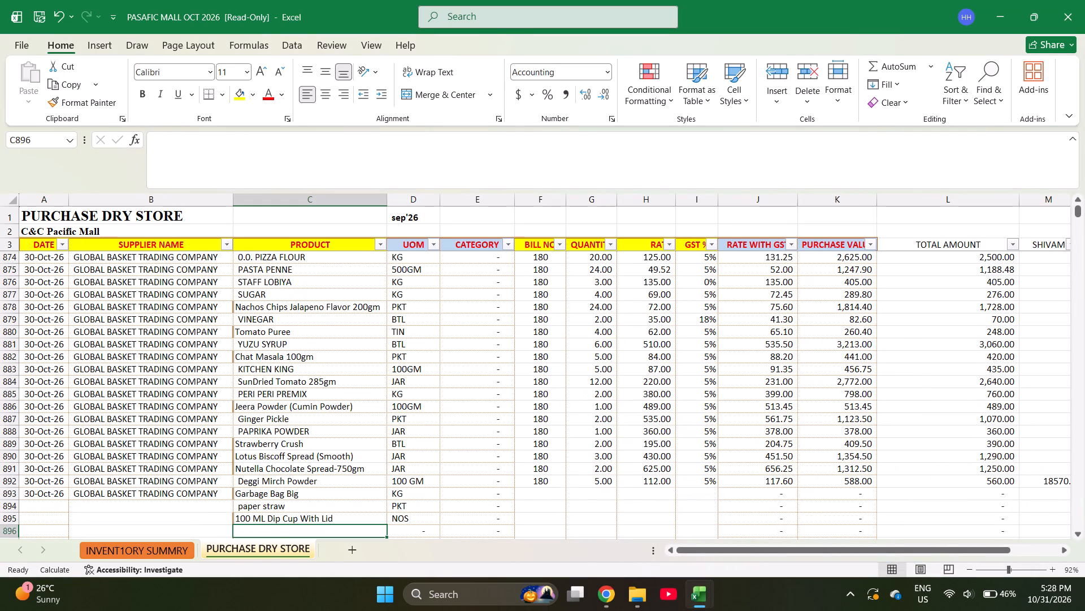
Search the inventory summary sheet for box and copy Black 60 MM Box With Lid 650ML into product cell C896.
key(ctrl+Page_Up)
key(ctrl+f)
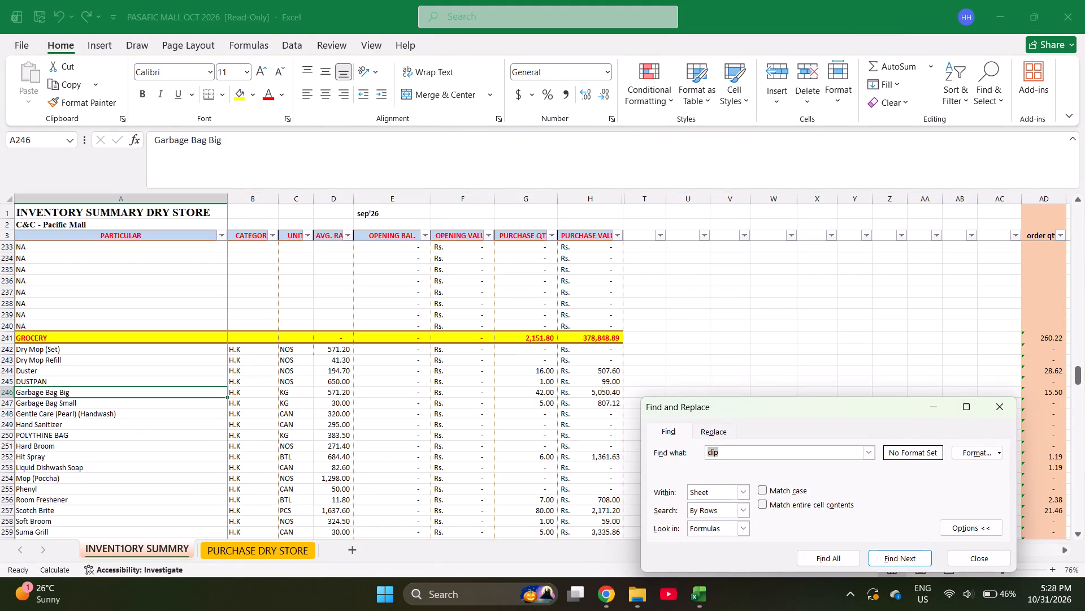
text(box)
key(space)
key(Return)
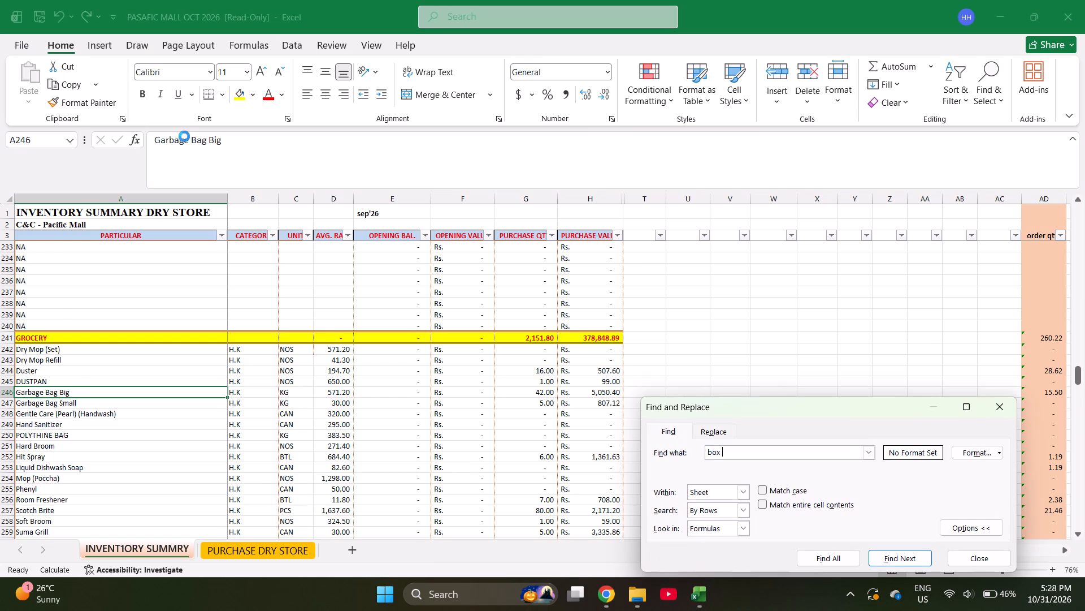
key(Return)
key(Escape)
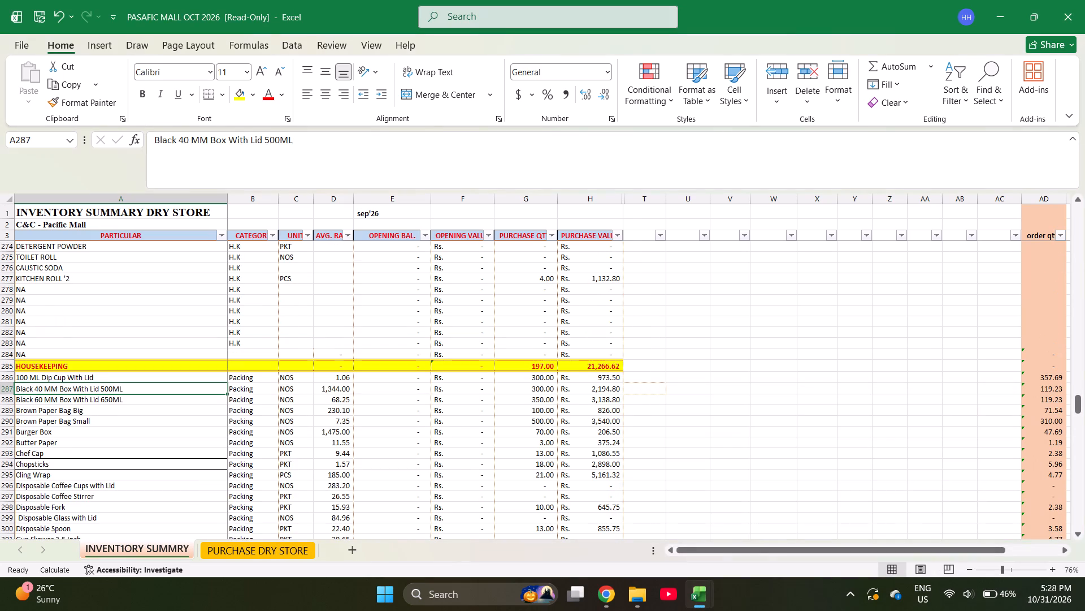
key(Down)
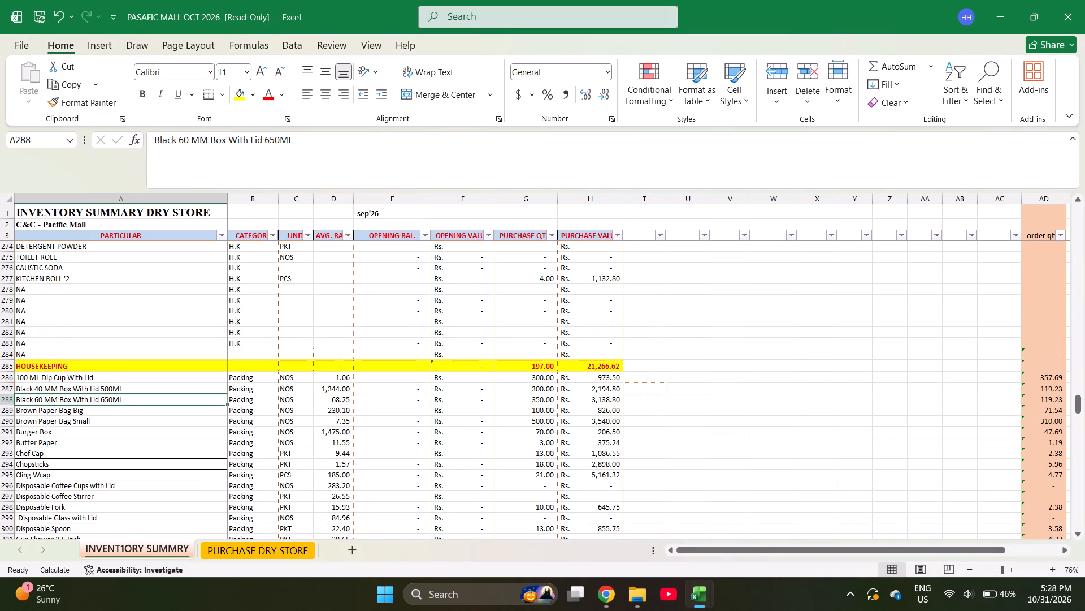
key(ctrl+c)
key(ctrl+Page_Down)
key(Return)
key(Return)
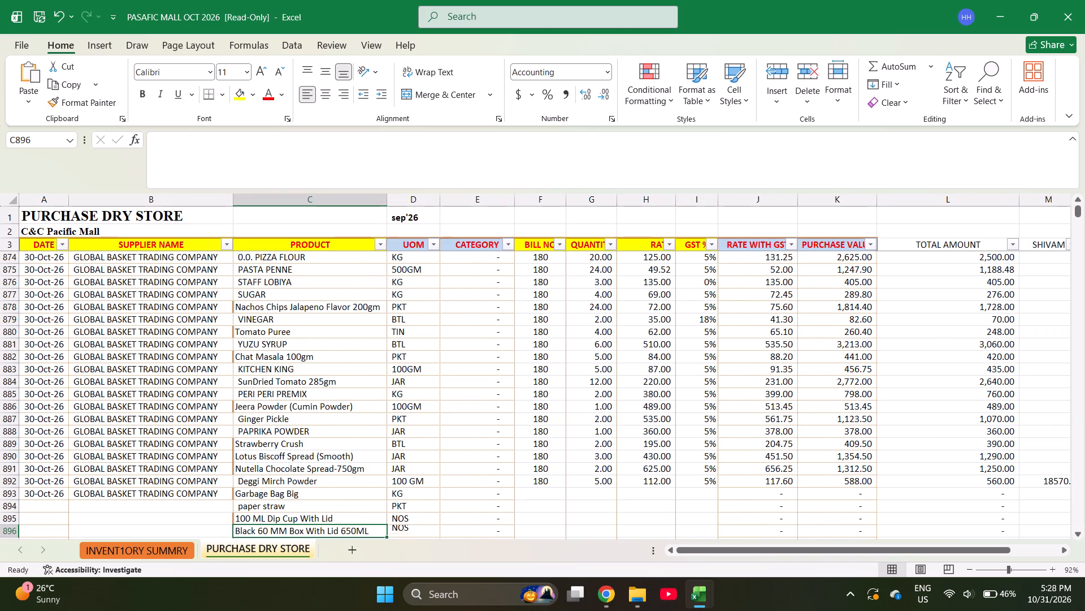
Copy Black 40 MM Box With Lid 500ML from the inventory summary sheet into product cell C897.
key(ctrl+Page_Up)
key(Up)
key(ctrl+c)
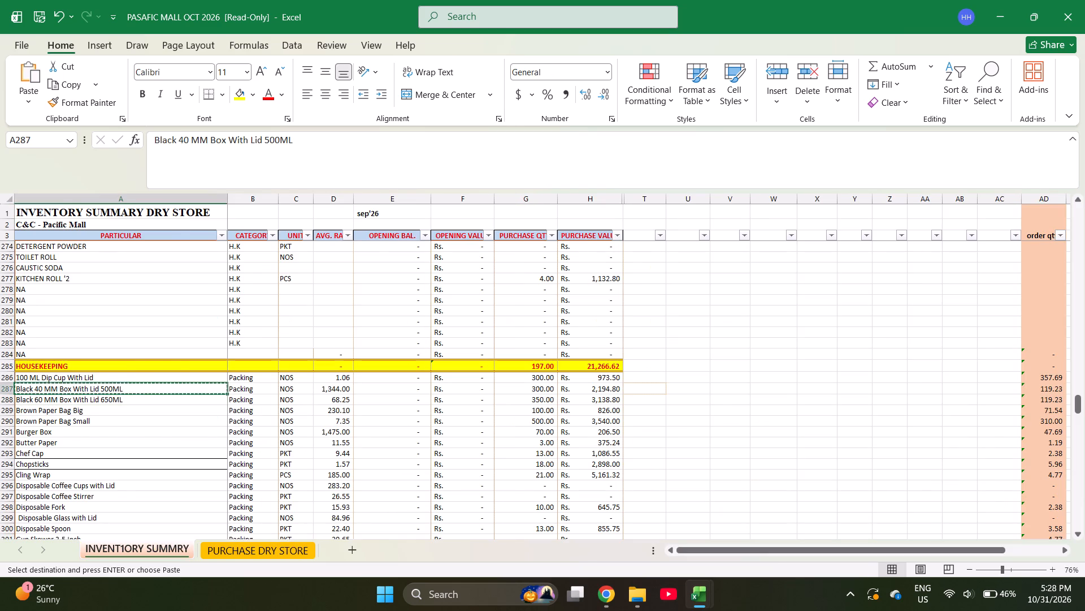
key(ctrl+Page_Down)
key(Return)
key(Return)
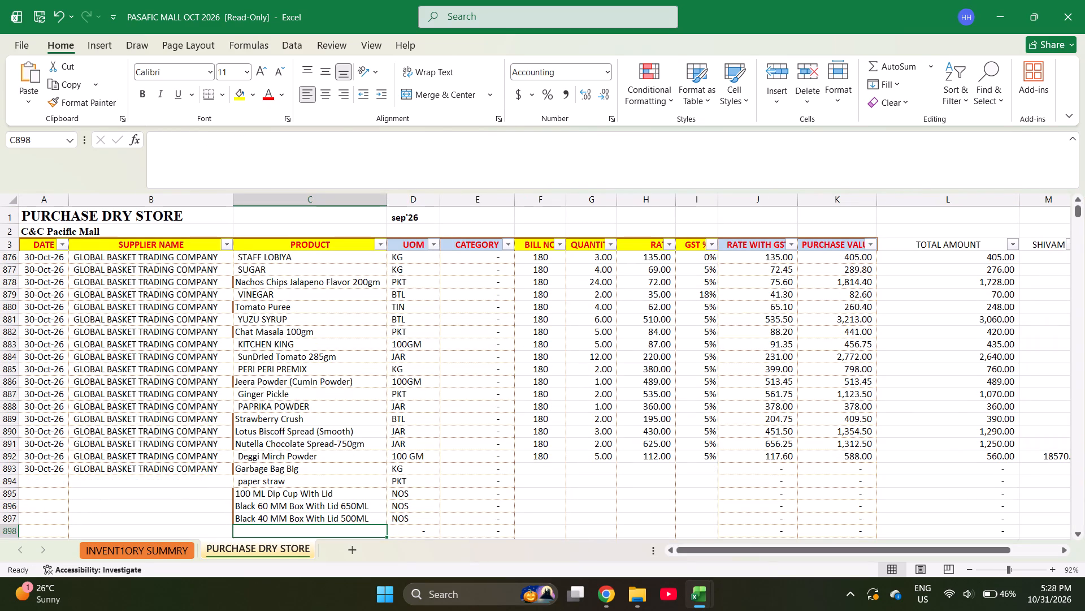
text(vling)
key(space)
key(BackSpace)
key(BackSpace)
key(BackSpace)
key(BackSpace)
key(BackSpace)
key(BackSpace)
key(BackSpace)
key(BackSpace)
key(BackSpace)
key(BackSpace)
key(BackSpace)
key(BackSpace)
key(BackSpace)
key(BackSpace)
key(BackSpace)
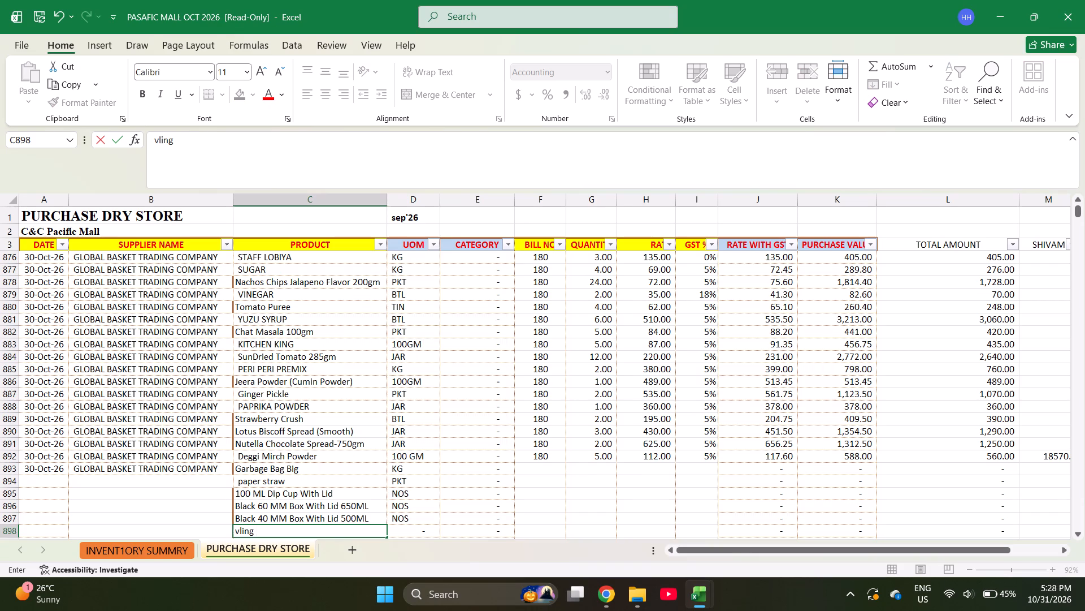
Enter the products cling wrap in C898 and chopsticks in C899.
text(cling)
key(space)
text(wrap)
key(Return)
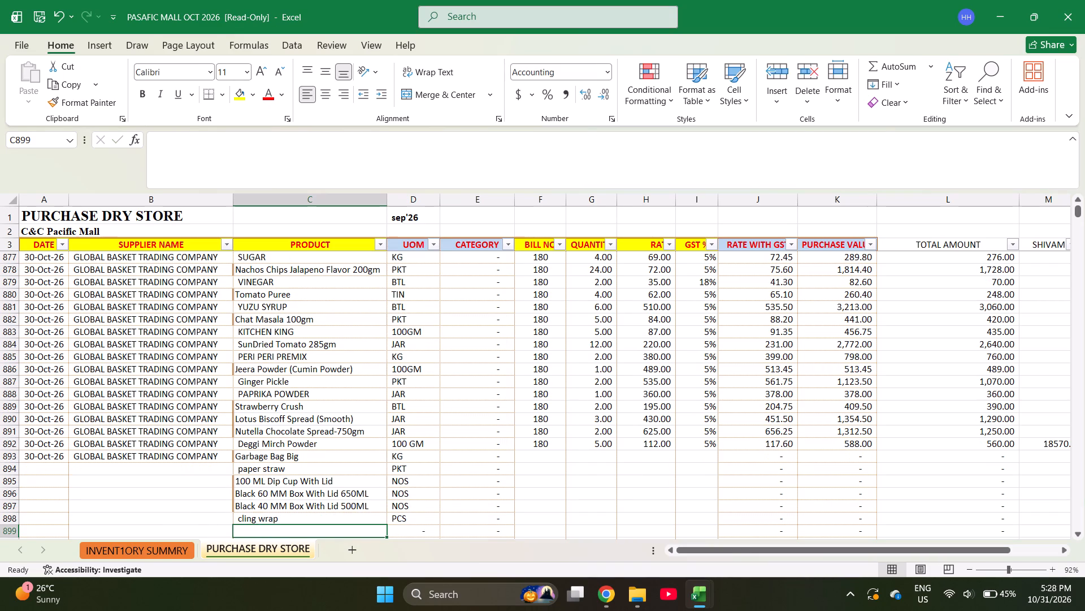
text(chopp)
key(BackSpace)
text(sticks)
key(Return)
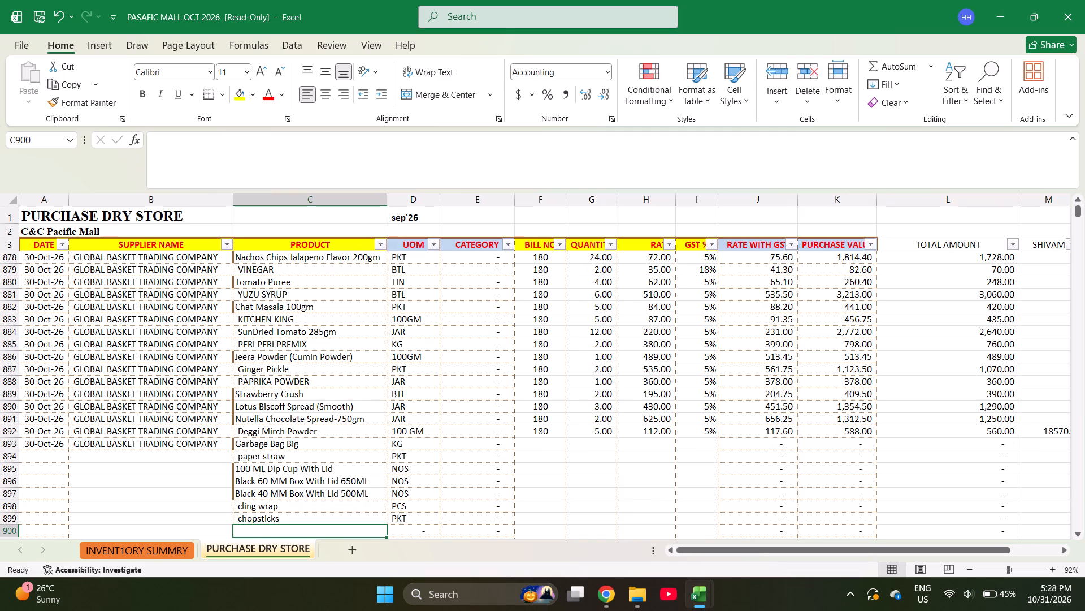
Search the inventory summary sheet for disp and copy Disposable Fork into product cell C900.
key(ctrl+Page_Up)
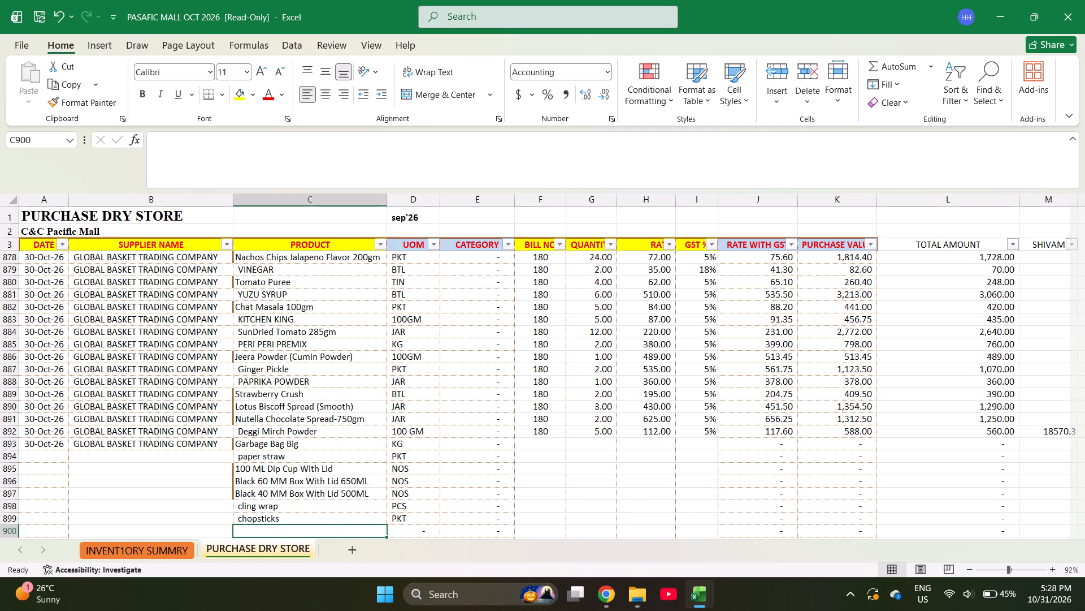
key(ctrl+f)
key(ctrl+f)
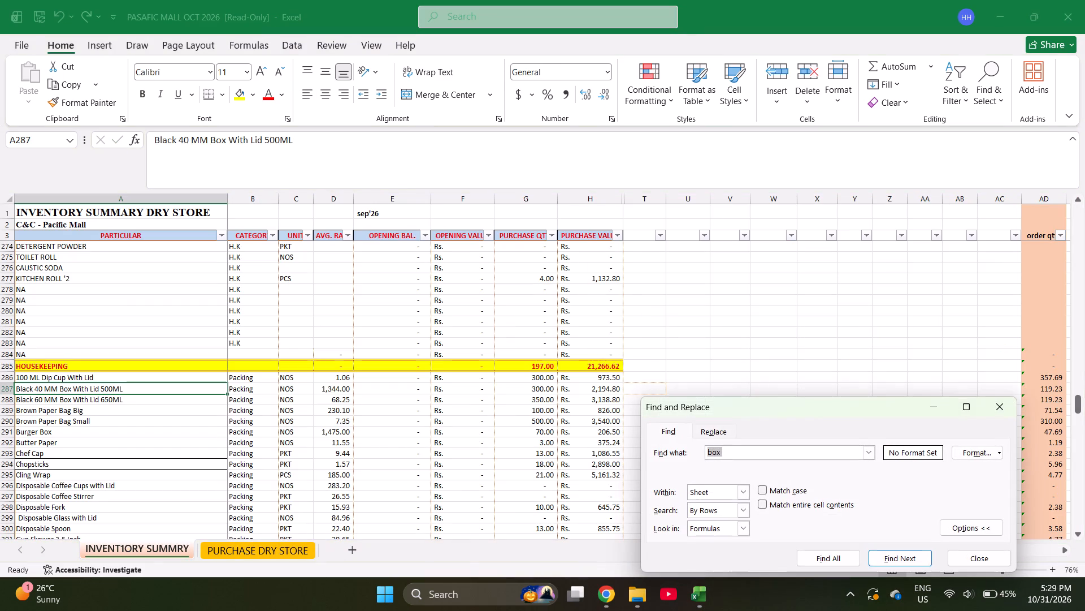
text(disp)
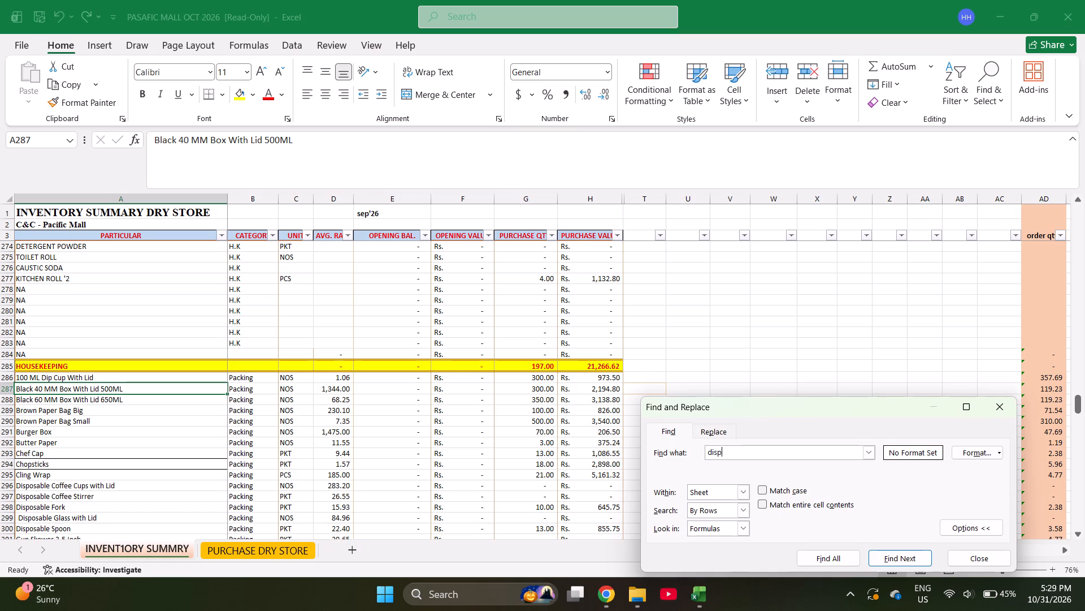
key(Return)
key(Return)
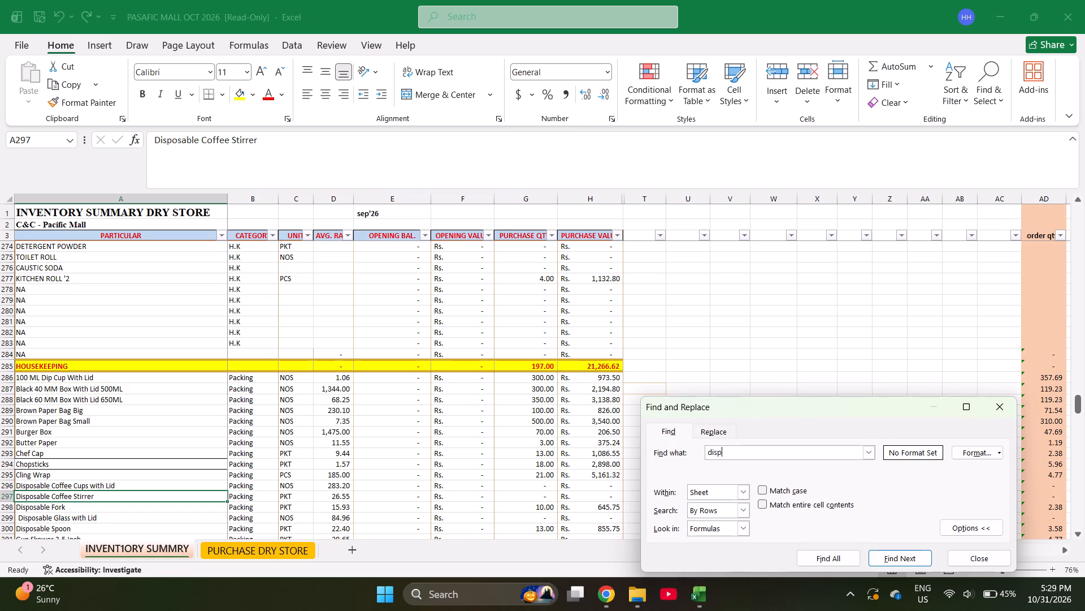
key(Return)
key(Escape)
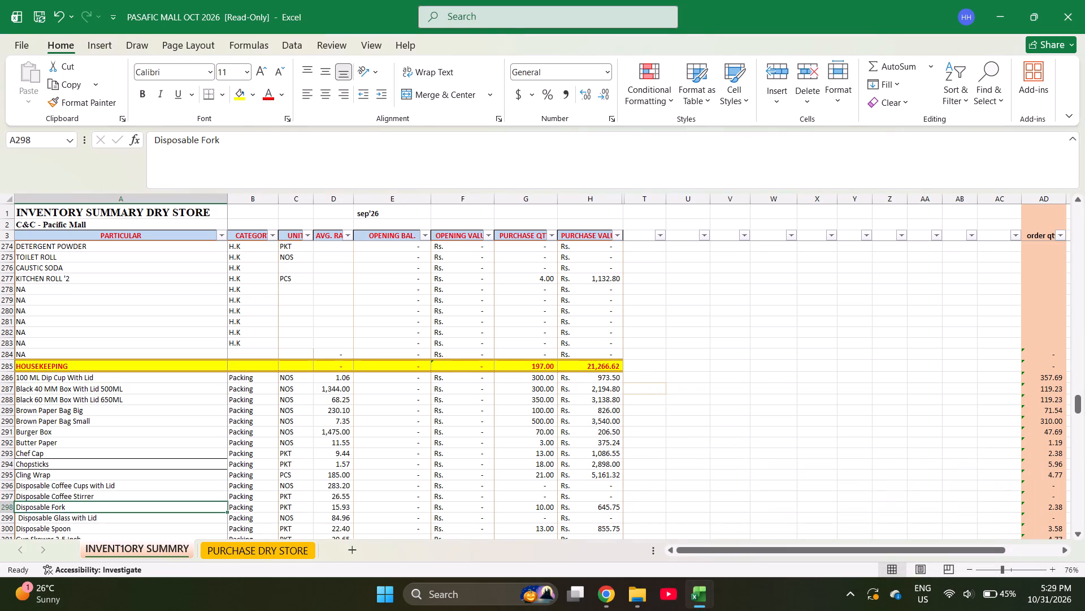
key(ctrl+c)
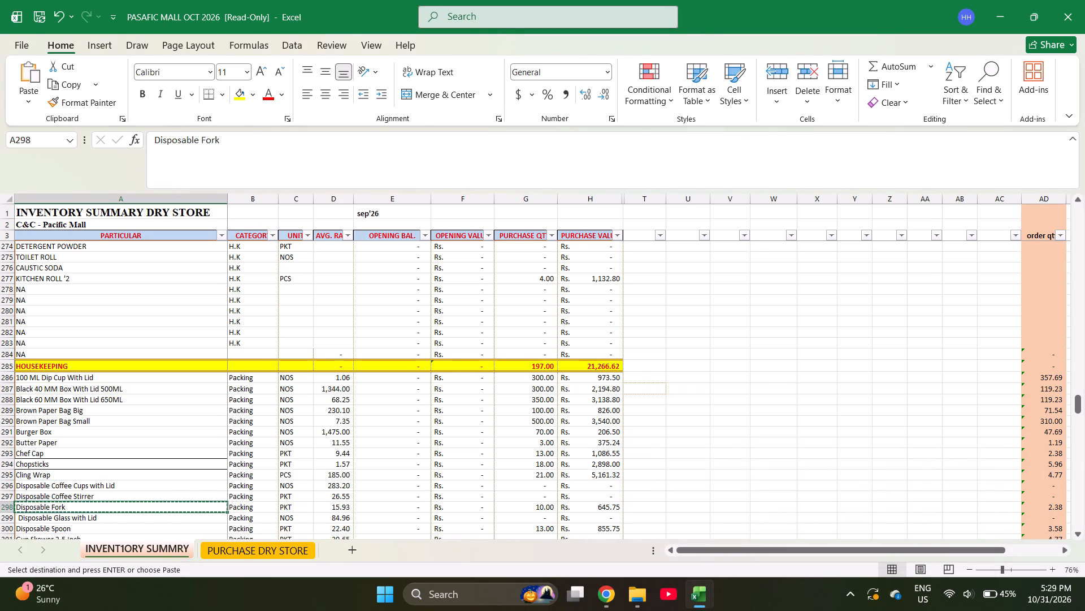
key(ctrl+Page_Down)
key(Return)
key(Return)
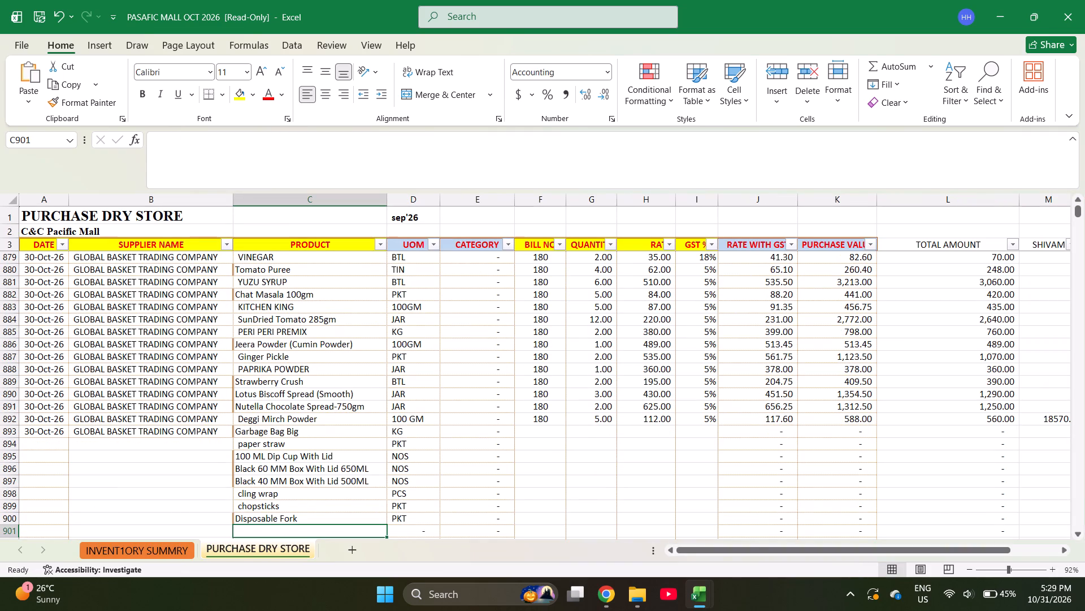
Search the inventory summary sheet for silv and copy Silver Container Small with Lid (450ML) into product cell C901.
key(ctrl+Page_Up)
key(ctrl+f)
text(silv)
key(Return)
key(Escape)
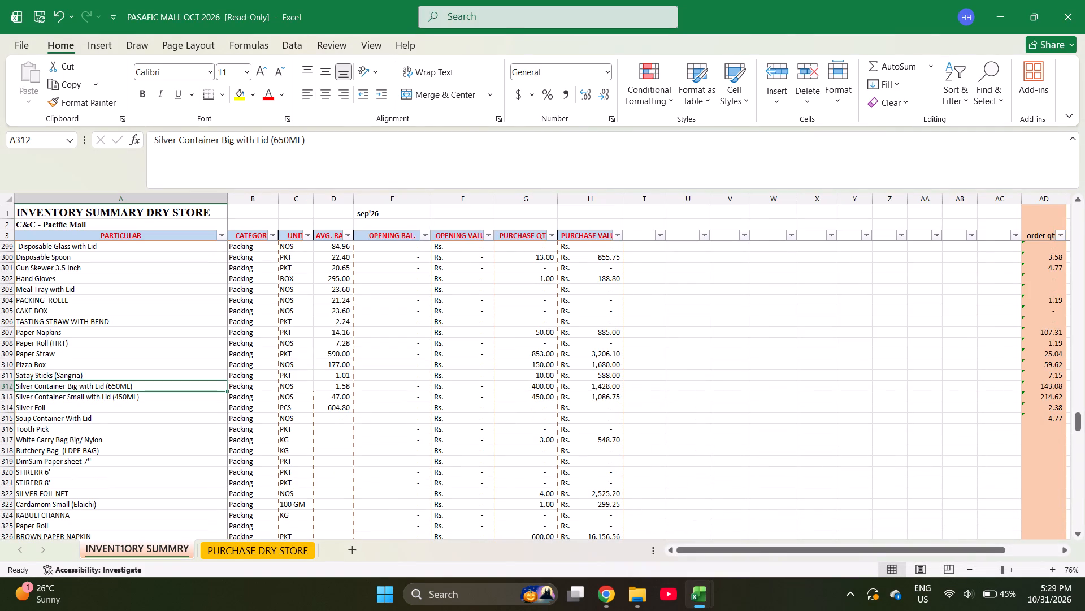
key(Down)
key(ctrl+c)
key(ctrl+Page_Down)
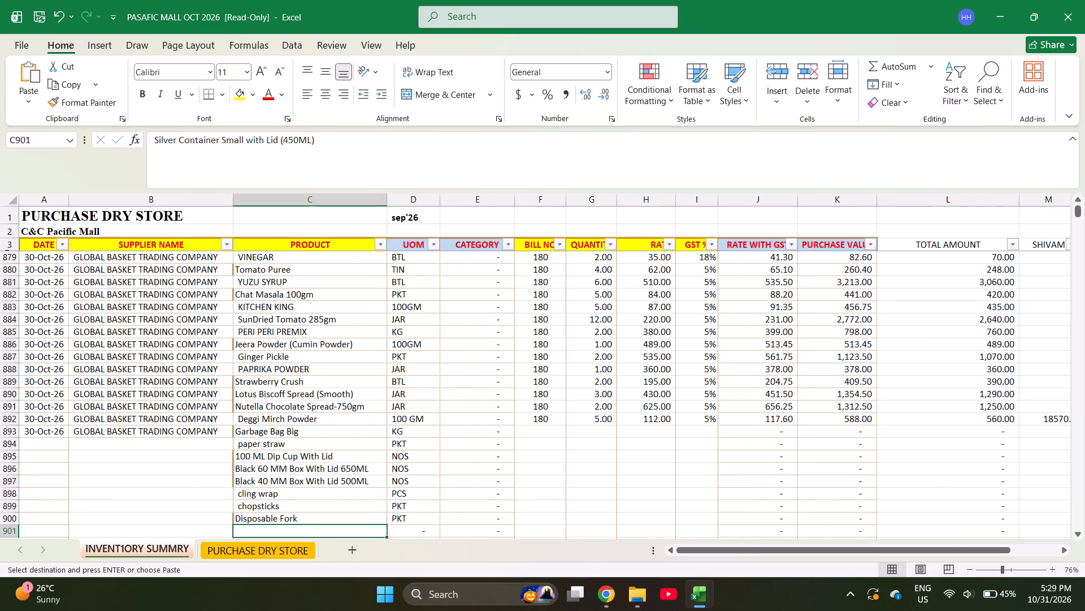
key(Return)
key(Return)
Copy Silver Container Big with Lid (650ML) from the inventory summary sheet into product cell C902.
key(ctrl+Page_Up)
key(Up)
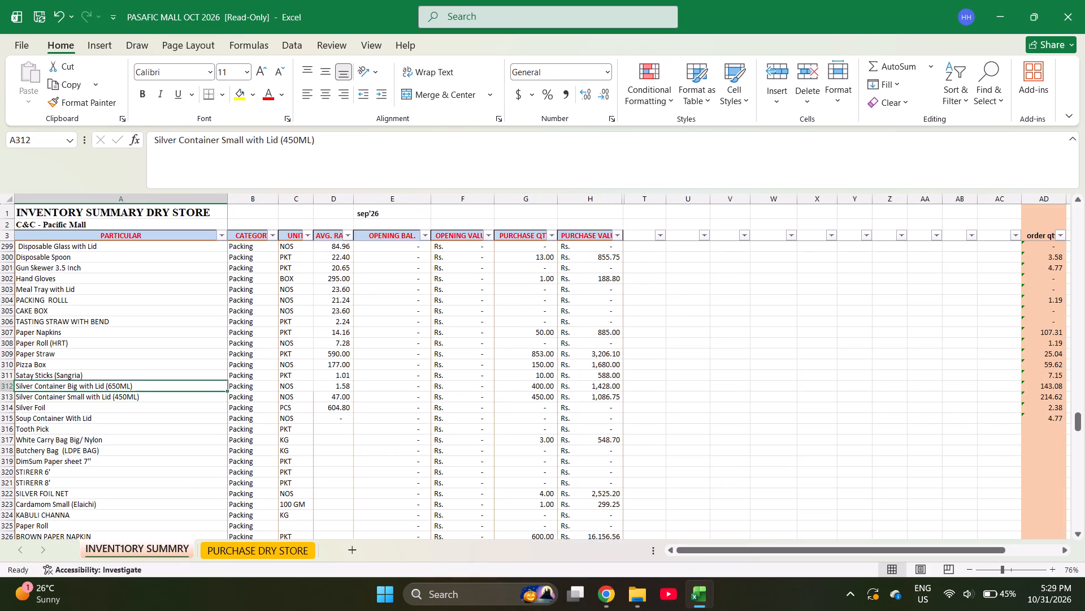
key(ctrl+c)
key(ctrl+Page_Down)
key(Return)
key(Return)
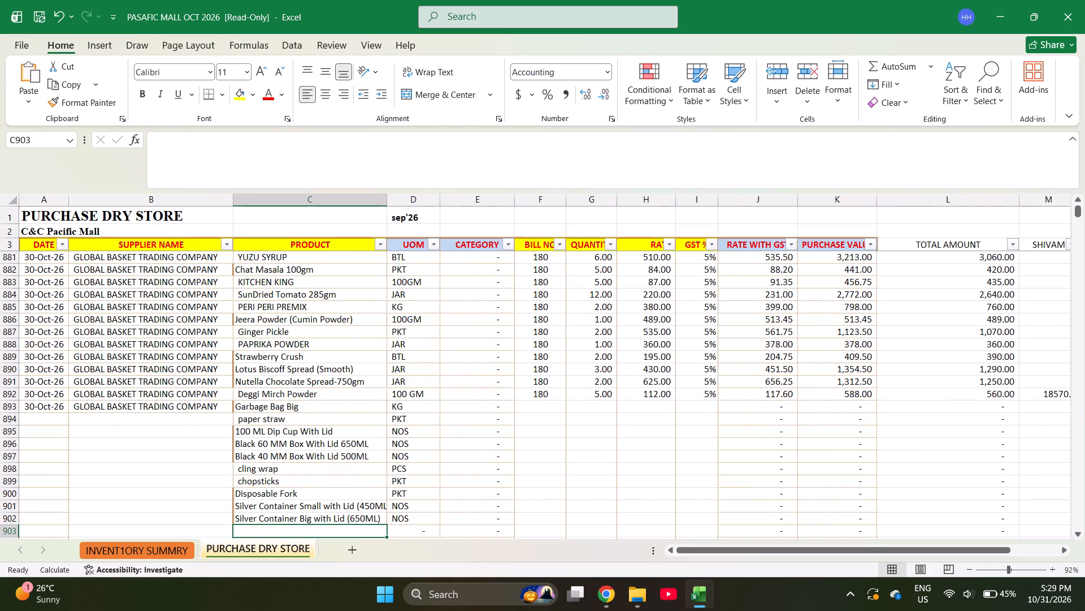
Search the inventory summary sheet for BRI and copy Scotch Brite into product cell C903.
key(ctrl+Page_Up)
key(ctrl+f)
text(BRIY)
key(BackSpace)
key(Return)
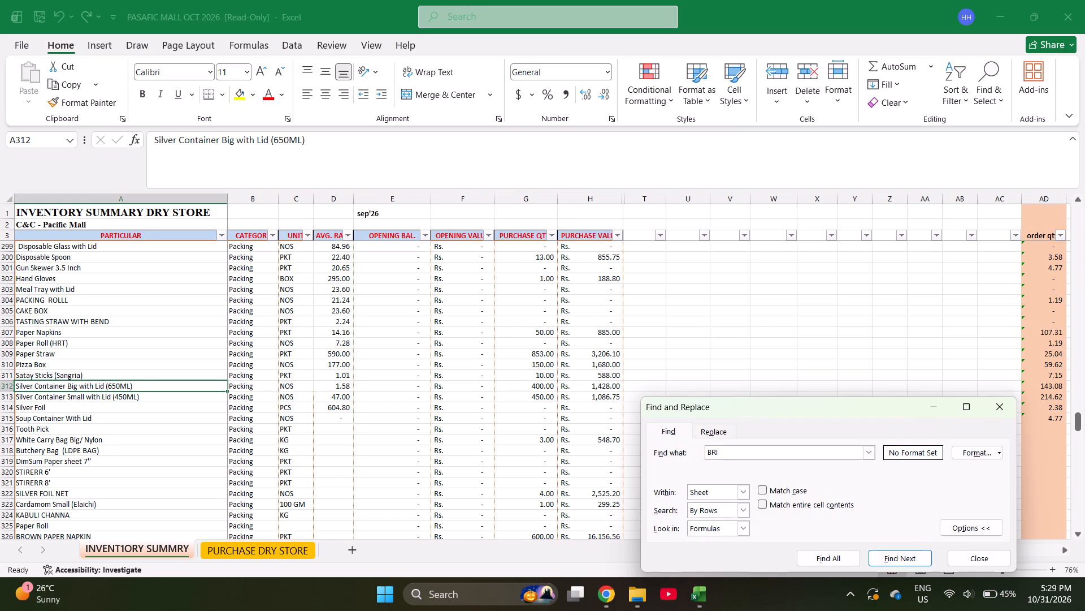
key(Escape)
key(ctrl+c)
key(ctrl+Page_Down)
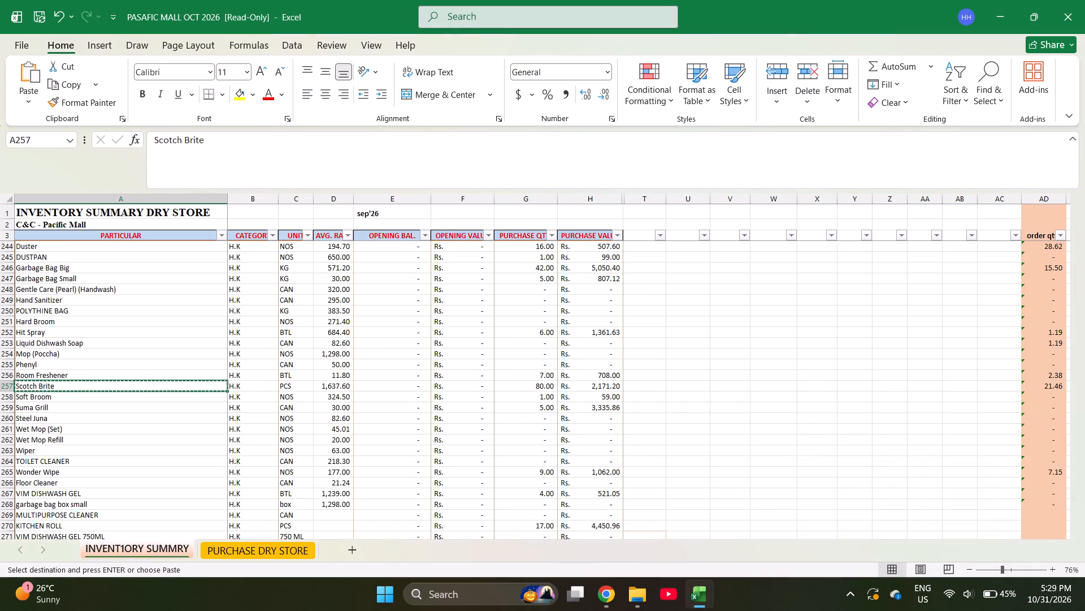
key(Return)
key(Return)
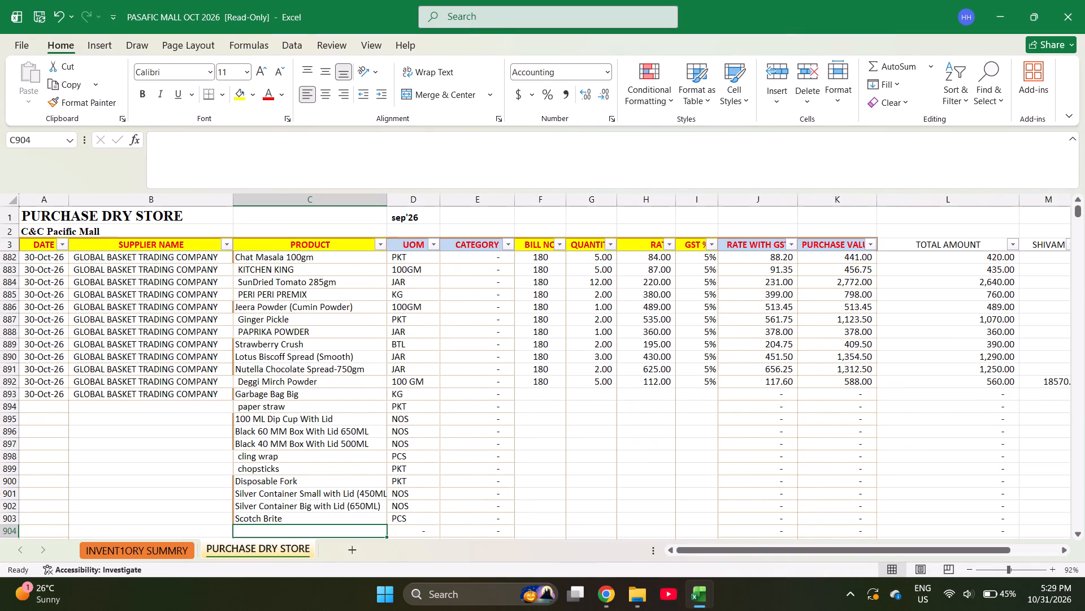
Enter the product CHEF CAP in C904.
text(CHEF CAP)
key(Return)
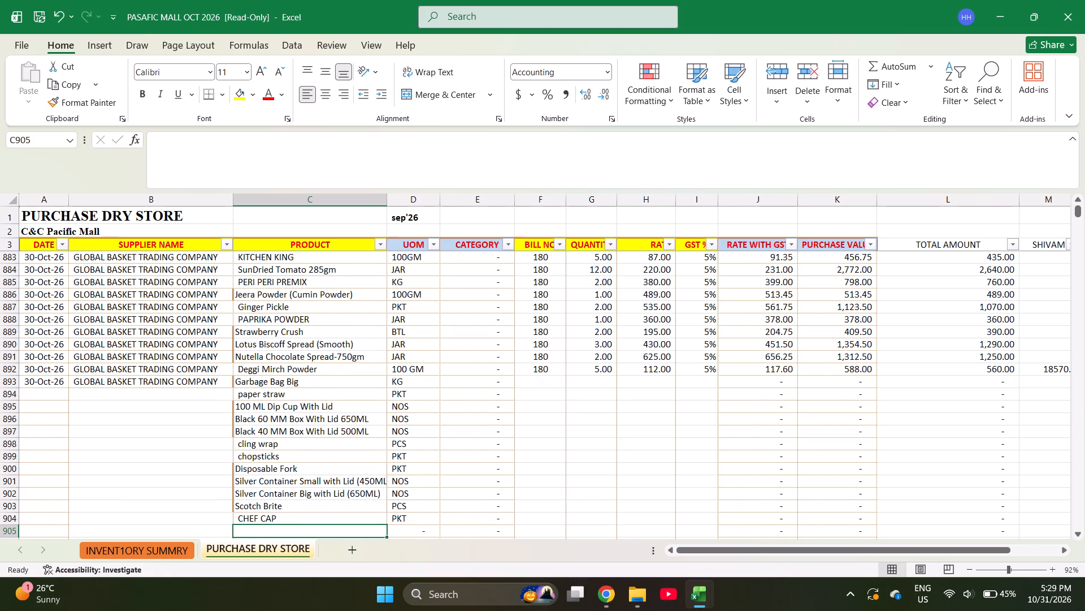
Search the inventory summary sheet for MEAL and copy the matching product into product cell C905.
key(ctrl+Page_Up)
key(ctrl+f)
text(MEAL)
key(Return)
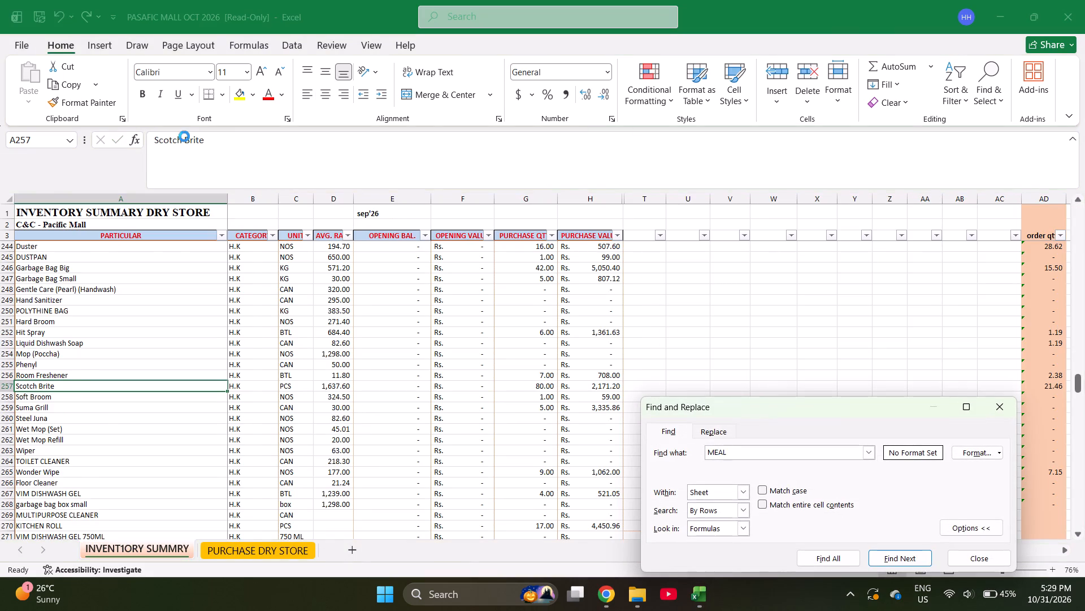
key(Escape)
key(ctrl+c)
key(ctrl+Page_Down)
key(Return)
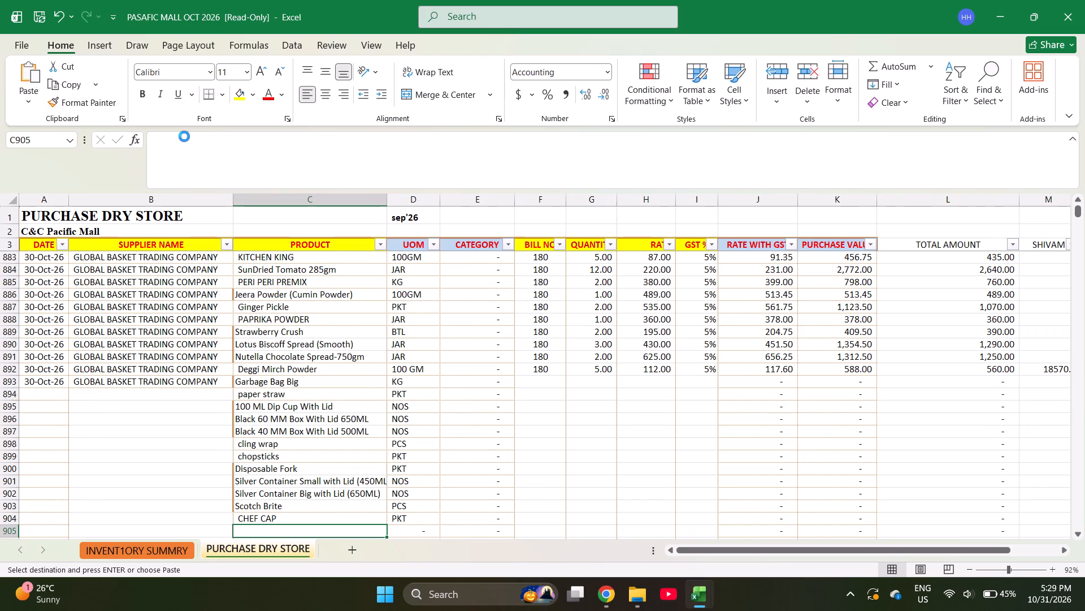
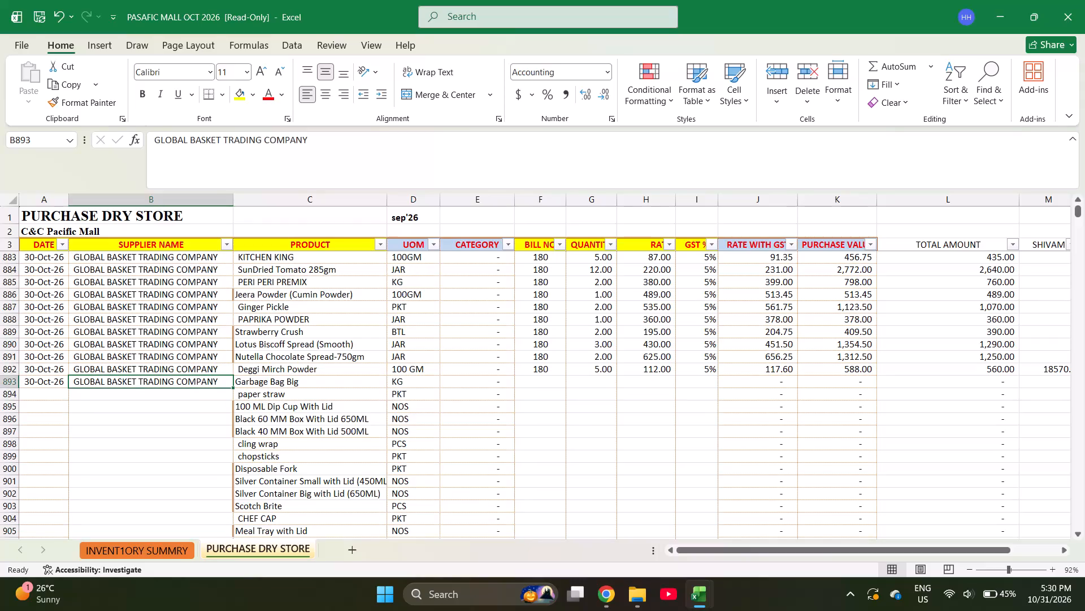
Select the product entries C893 to C905 to check how many items the bill has.
key(Right)
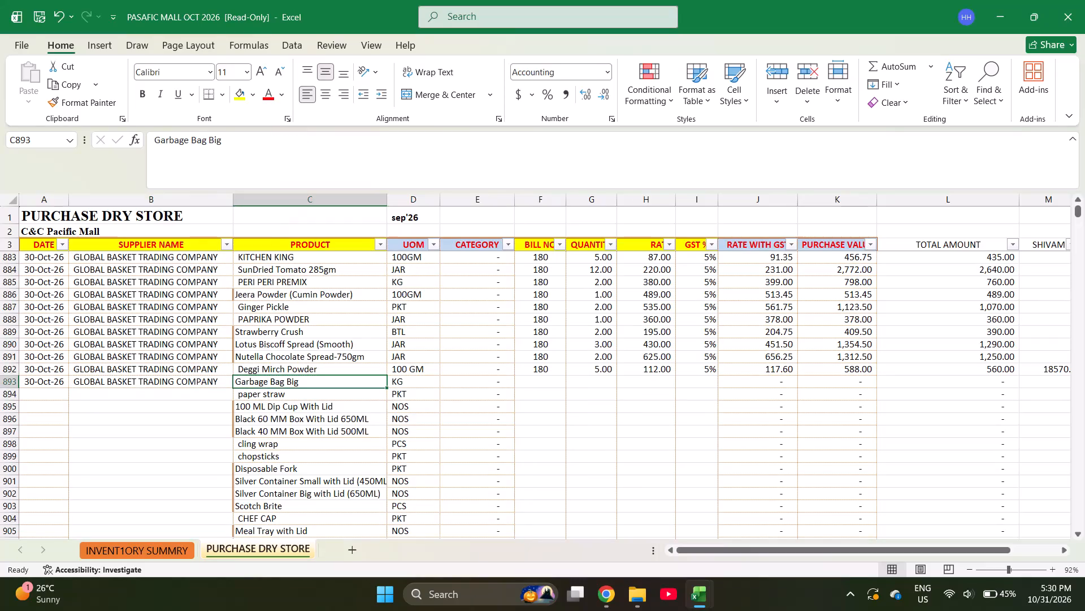
key(ctrl+shift+Down)
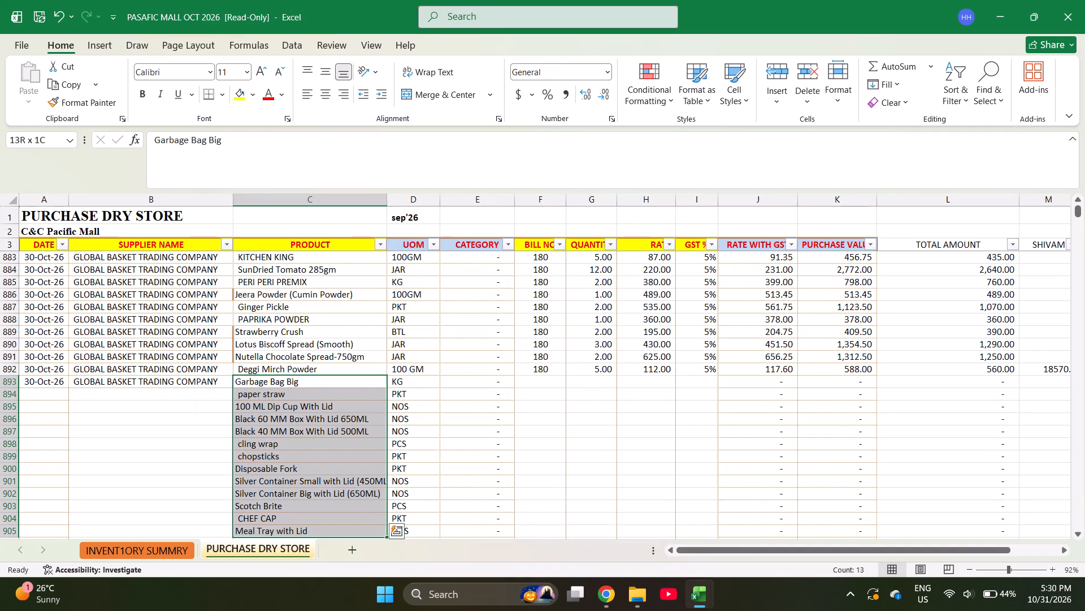
key(0)
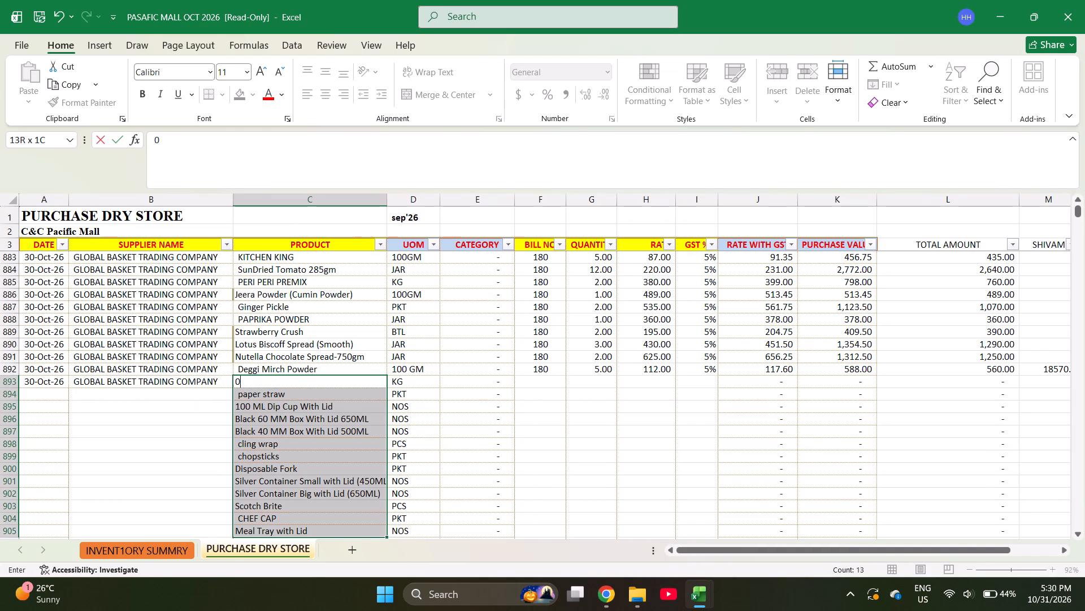
key(Escape)
Enter bill number 187 in F893 for Garbage Bag Big.
key(Right)
key(Right)
key(Right)
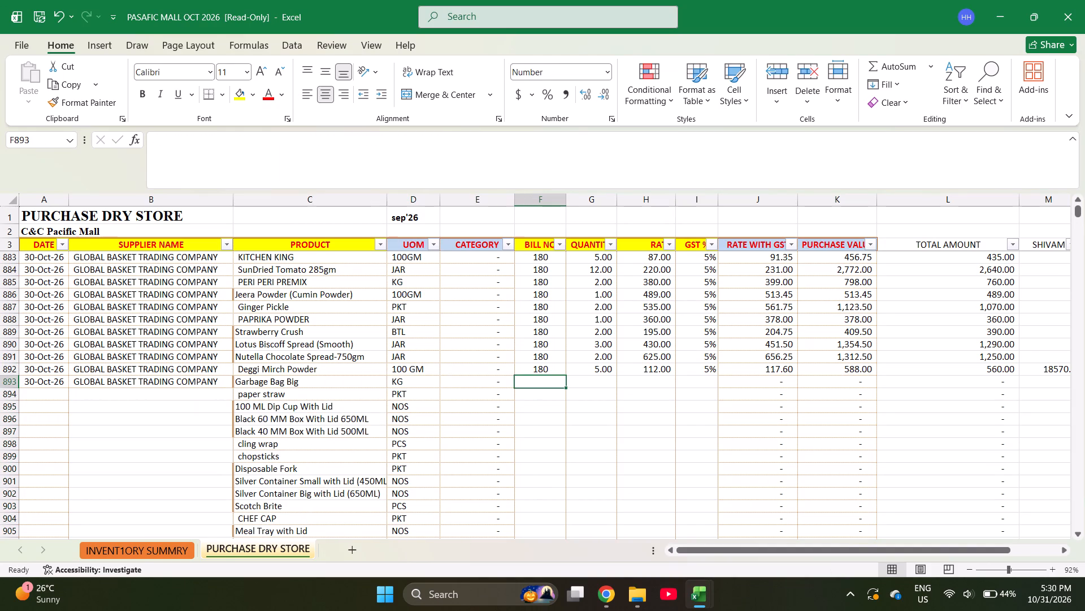
text(187)
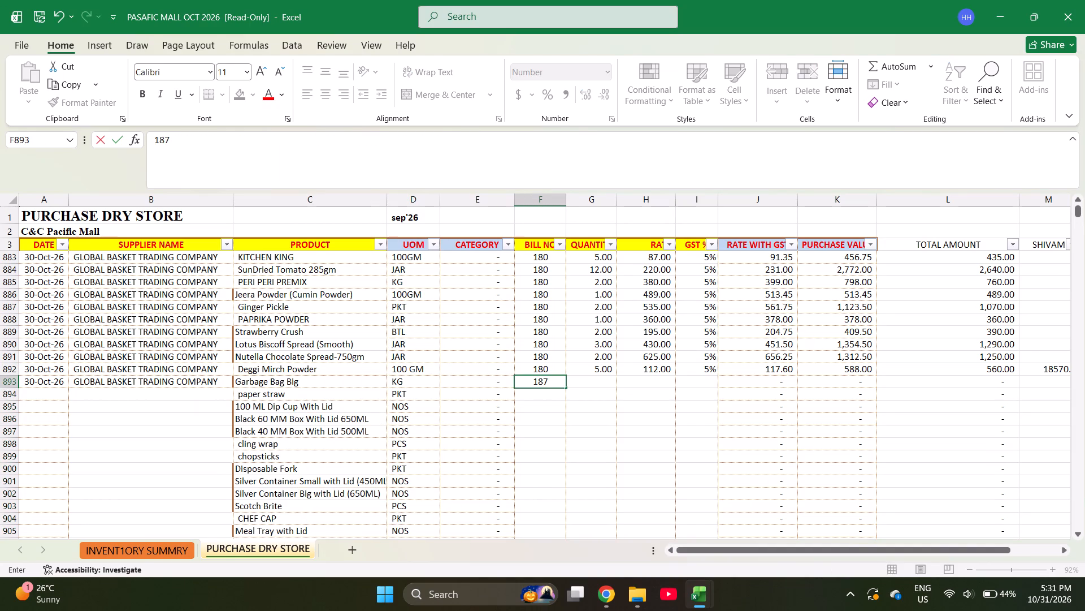
key(Right)
Enter quantities 10, 10, 200, 100, 50 and 2 in G893 to G898, from Garbage Bag Big to cling wrap.
text(10)
key(Return)
text(1000)
key(Return)
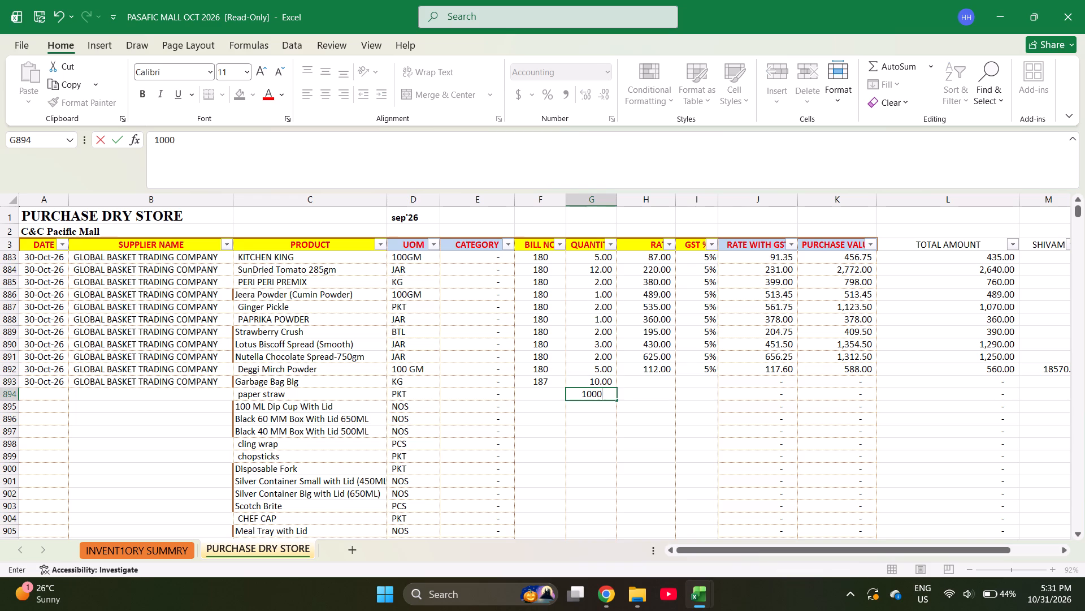
key(Up)
text(10)
key(Return)
text(200)
key(Return)
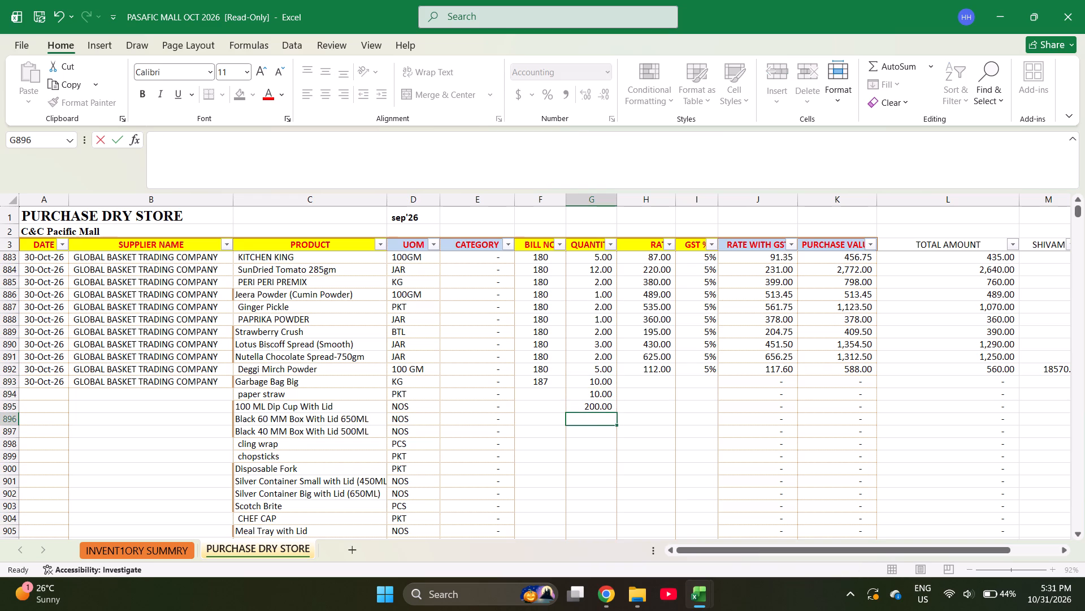
text(100)
key(Return)
text(50)
key(Return)
key(2)
key(Return)
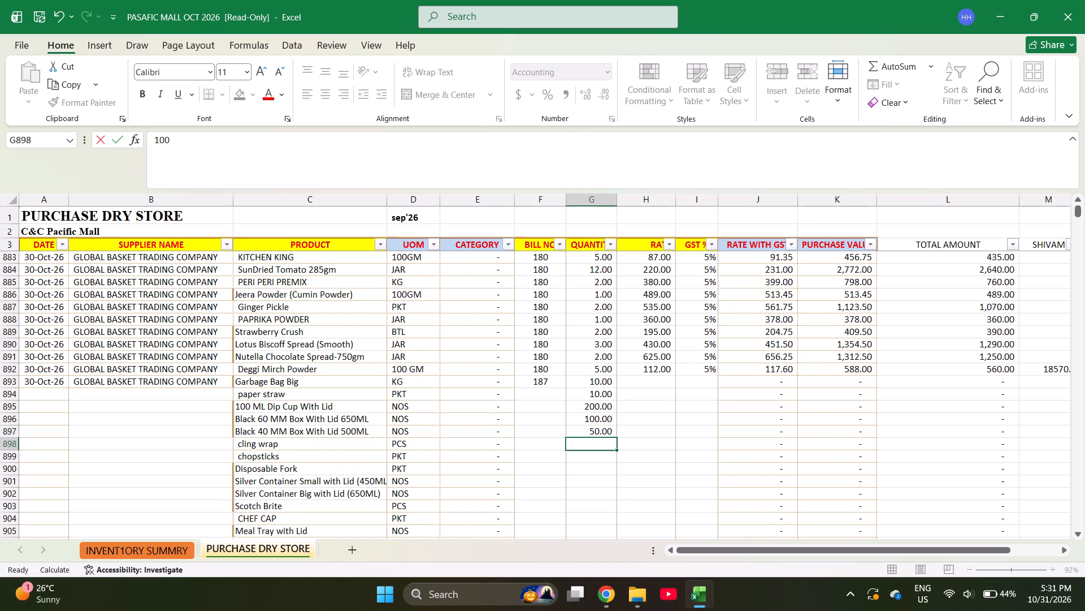
Enter quantities 2, 2, 100, 100, 12, 4 and 25 in G899 to G905, from chopsticks to Meal Tray with Lid.
key(2)
key(Return)
key(2)
key(Return)
text(100)
key(Return)
text(100)
key(Return)
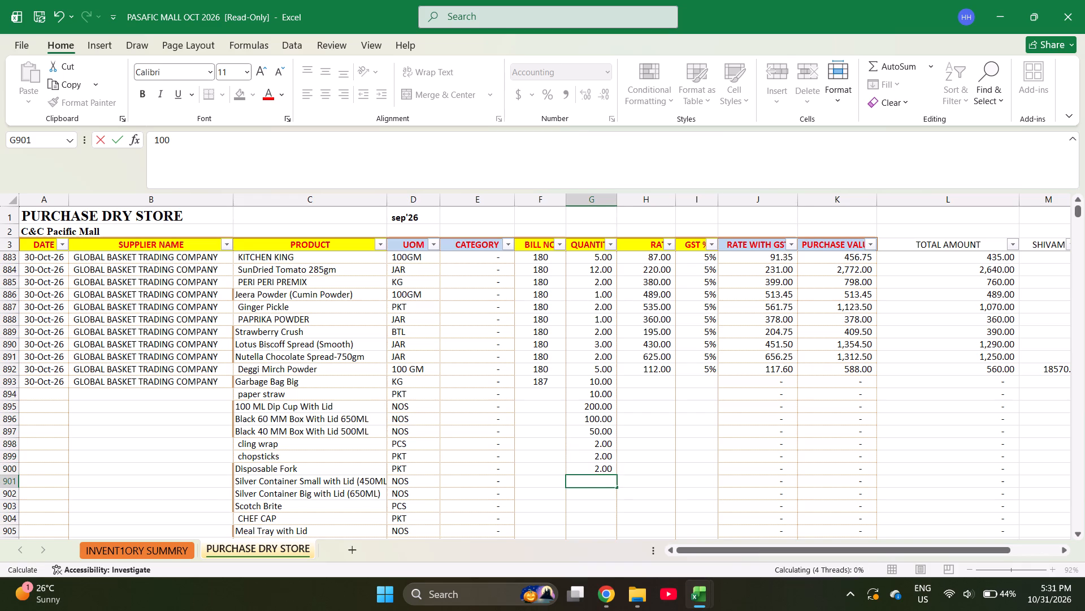
text(12)
key(Return)
key(4)
key(Return)
text(25)
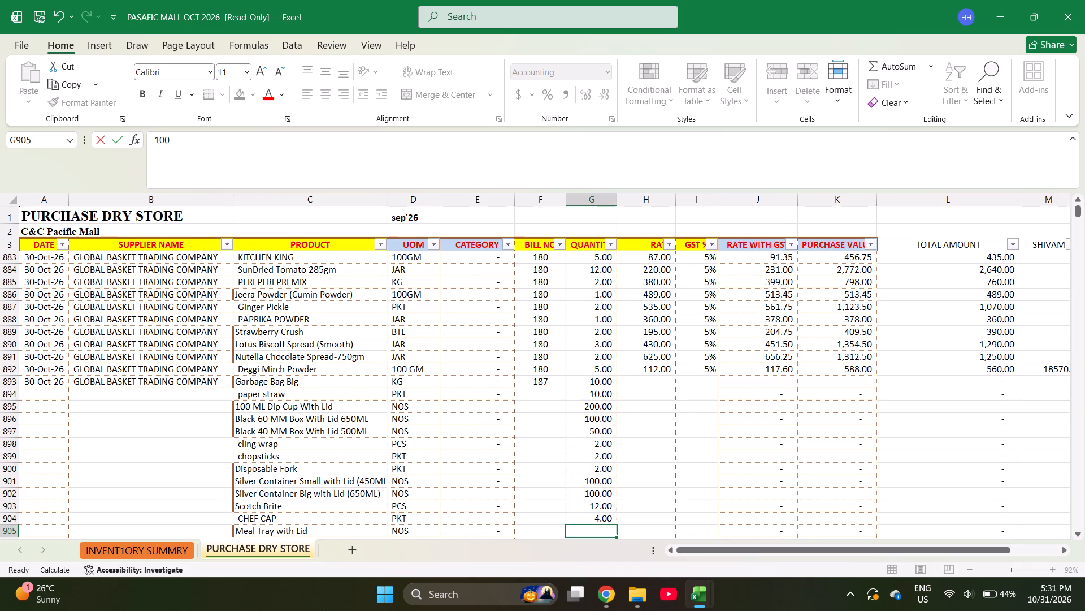
key(Return)
Enter rates 100, 60, 2.80, 7.60 and 6.80 in H893 to H897, from Garbage Bag Big to the 500ML black box.
key(Right)
key(Up)
key(ctrl+Up)
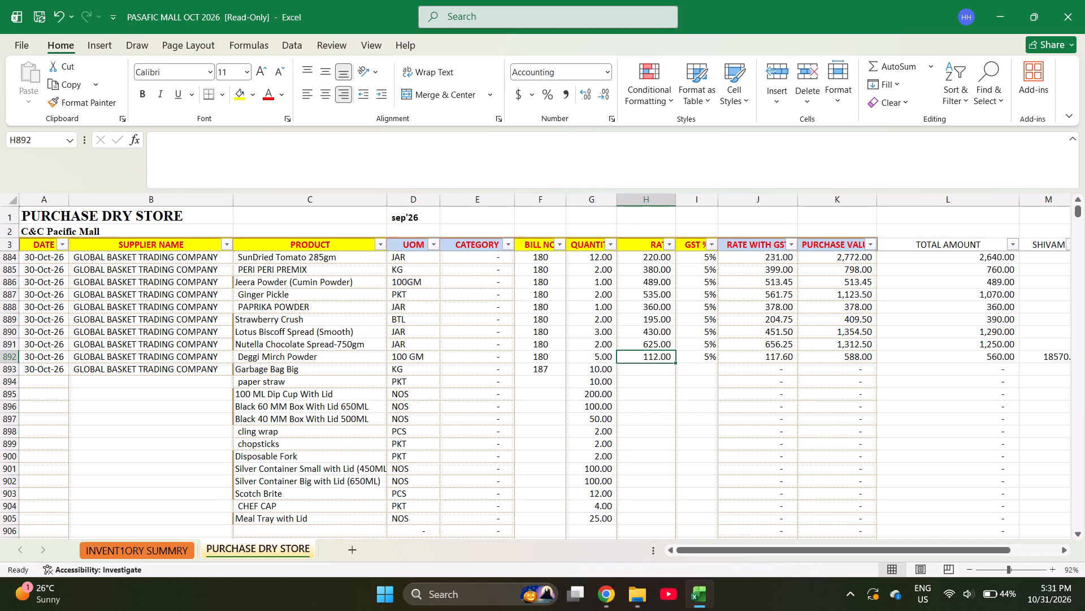
key(Down)
text(100)
key(Return)
text(60)
key(Return)
text(2.80)
key(Return)
text(7.60)
key(Return)
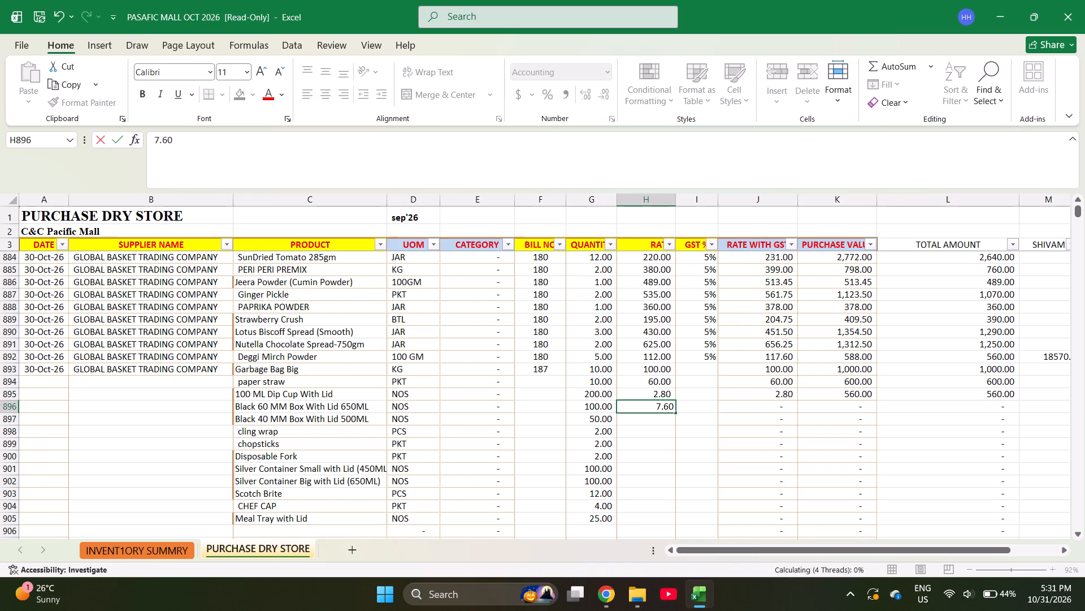
text(6.80)
key(Return)
Enter rates 200, 220, 67, 2.50, 3.70, 23, 67 and 10.50 in H898 to H905, from cling wrap to Meal Tray with Lid.
text(200)
key(Return)
text(220)
key(Return)
text(67)
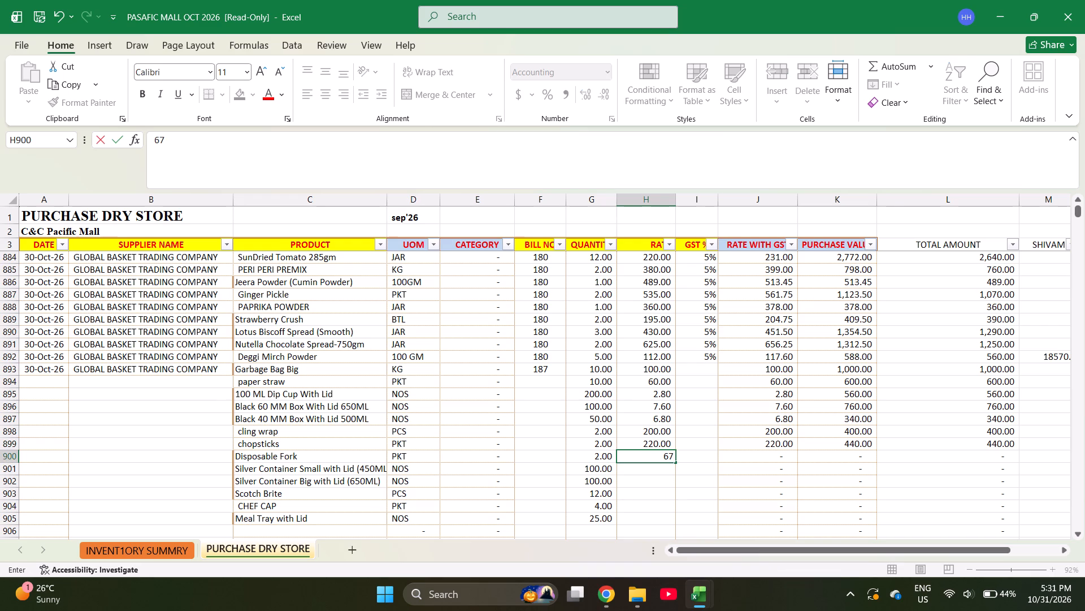
key(Return)
text(2.50)
key(Return)
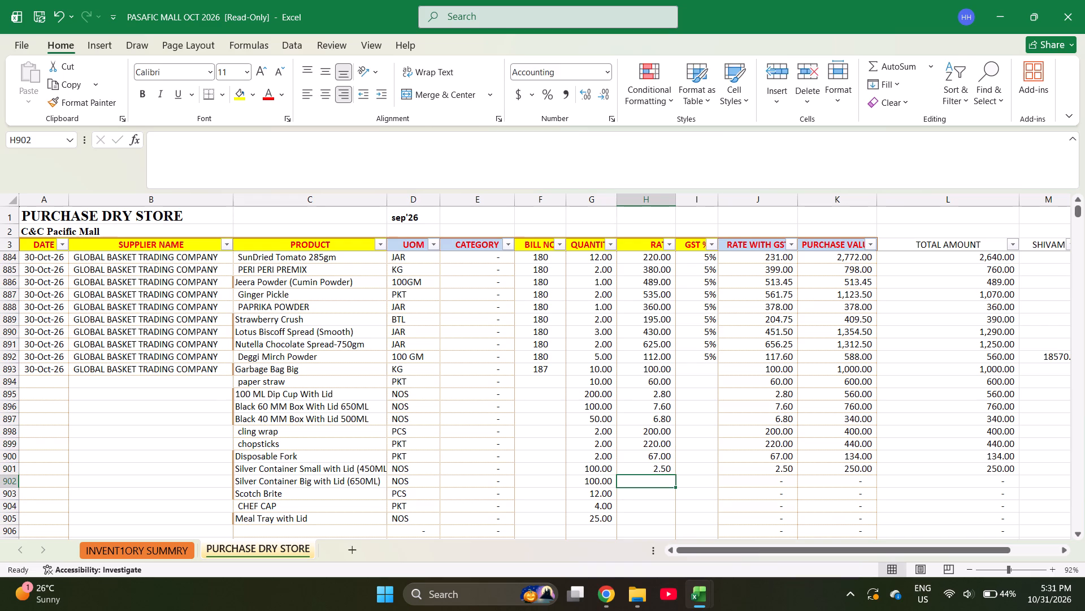
text(3.70)
key(Return)
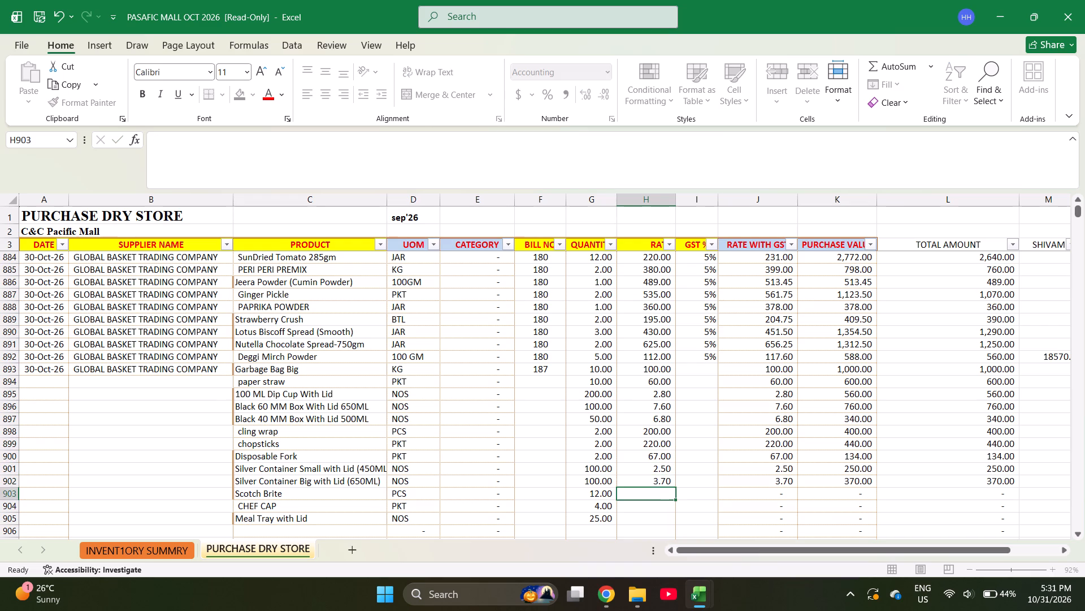
text(23)
key(Return)
text(67)
key(Return)
text(10.50)
key(Right)
Set the GST rate for Garbage Bag Big in I893 to 18%.
key(ctrl+Up)
key(Down)
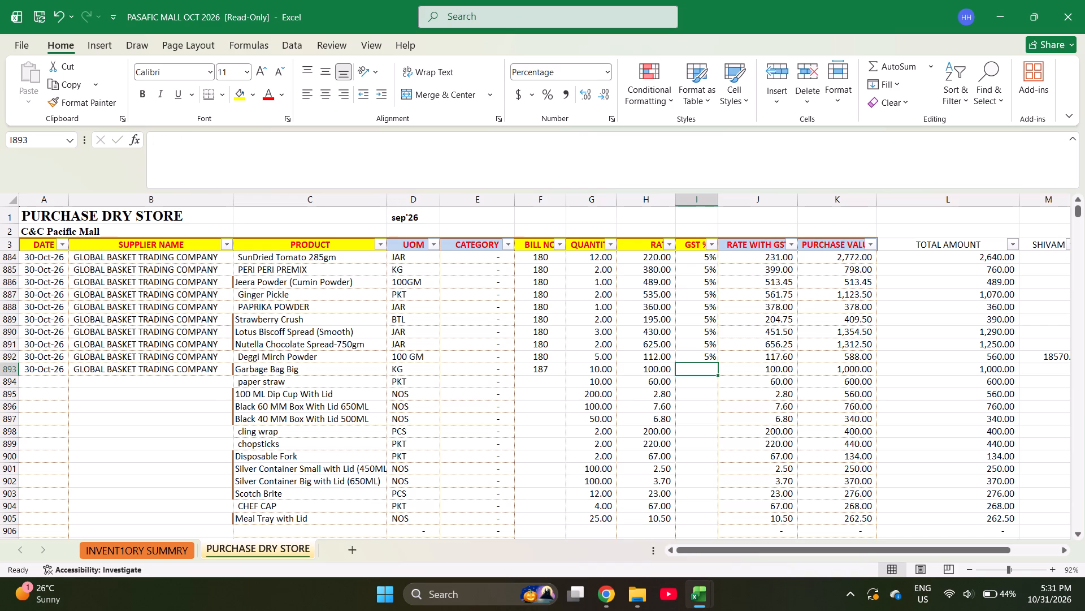
key(Up)
key(Down)
text(18)
key(Return)
Fill the 18% GST rate from I893 down to cling wrap in I898.
key(Up)
key(shift+Down)
key(shift+Down)
key(shift+Down)
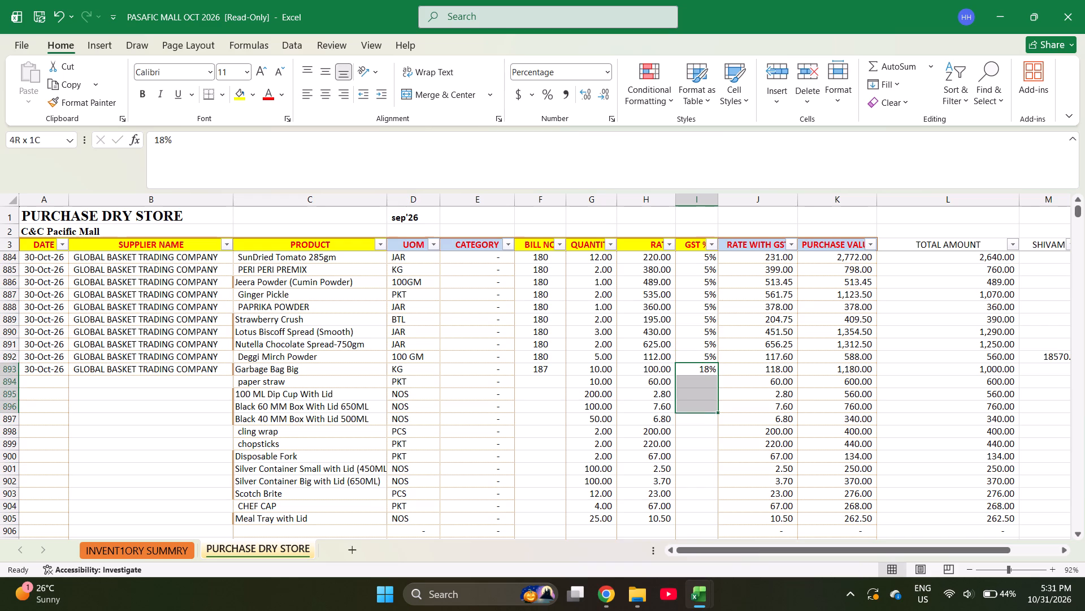
key(shift+Up)
key(Up)
key(Down)
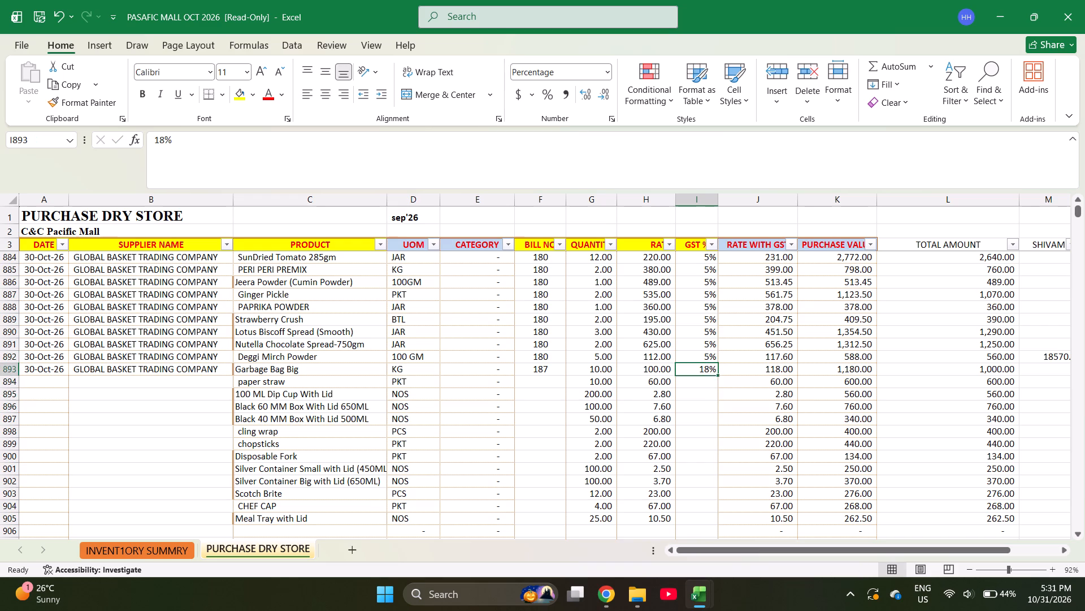
key(shift+Down)
key(shift+Down)
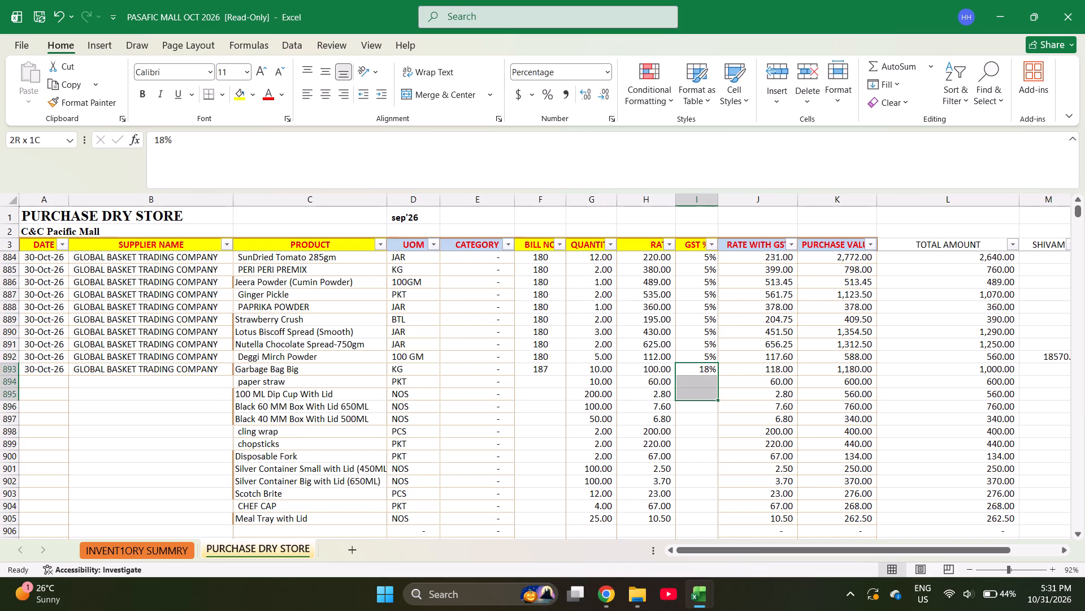
key(shift+Down)
key(shift+Down)
key(shift+Down)
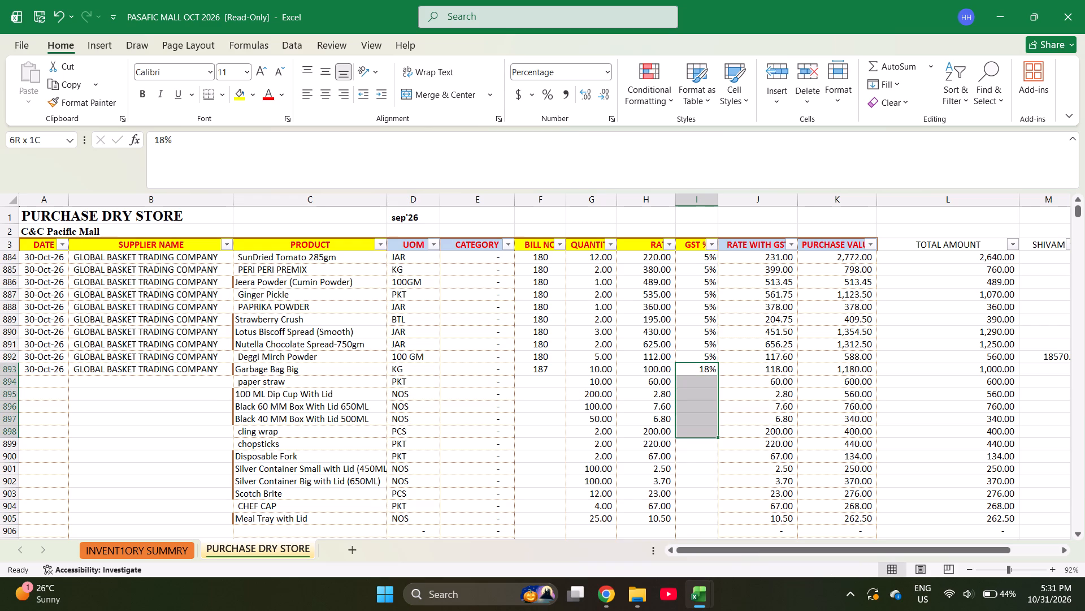
key(ctrl+d)
Enter a 5% GST rate in I899 to I902, from chopsticks to Silver Container Big with Lid.
key(ctrl+Down)
key(Down)
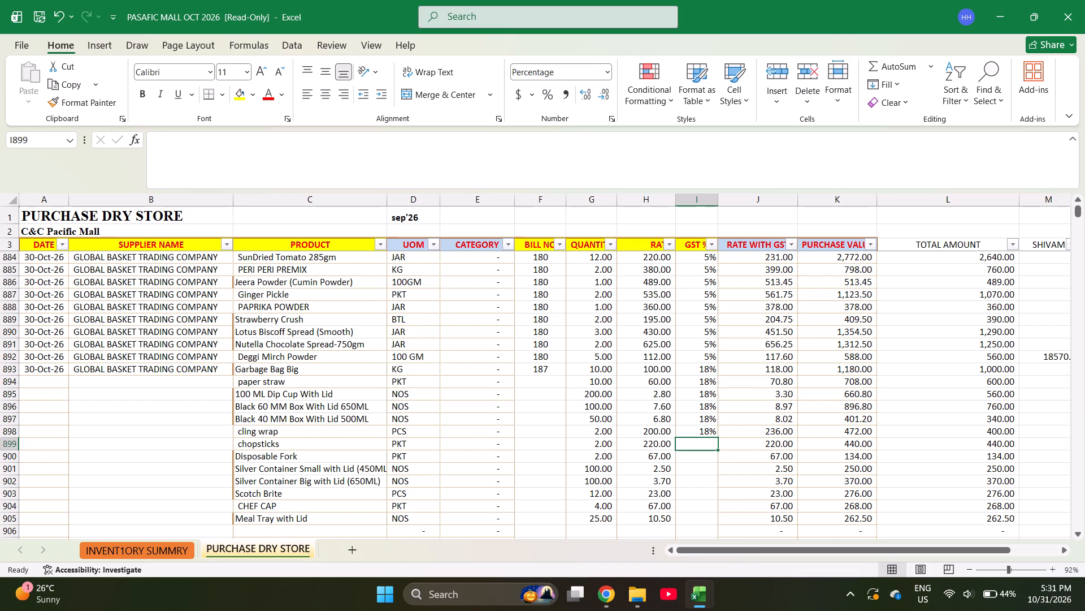
key(5)
key(Return)
key(5)
key(Return)
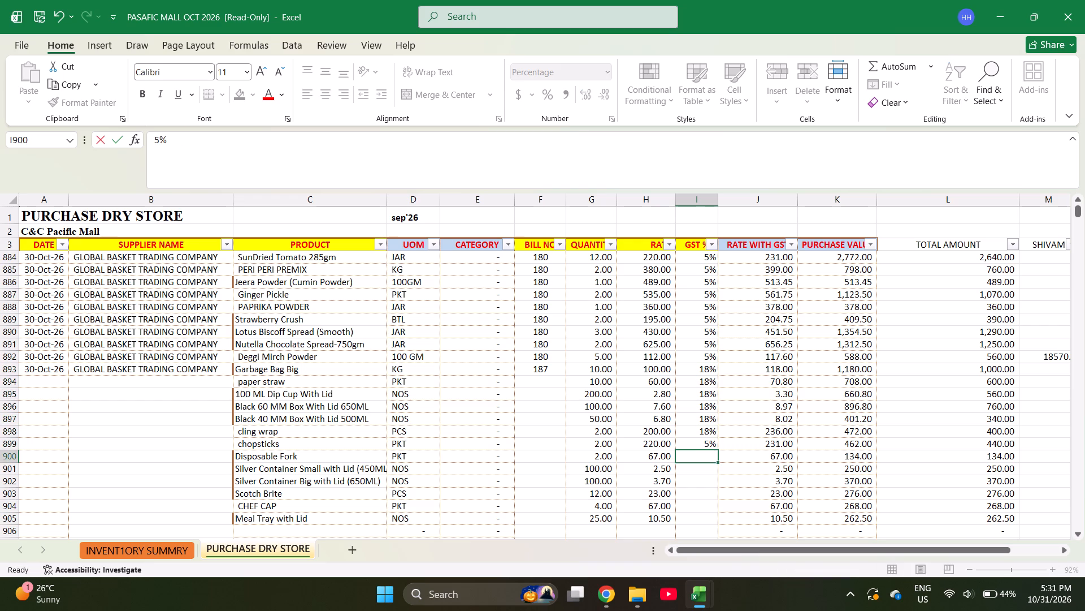
key(5)
key(Return)
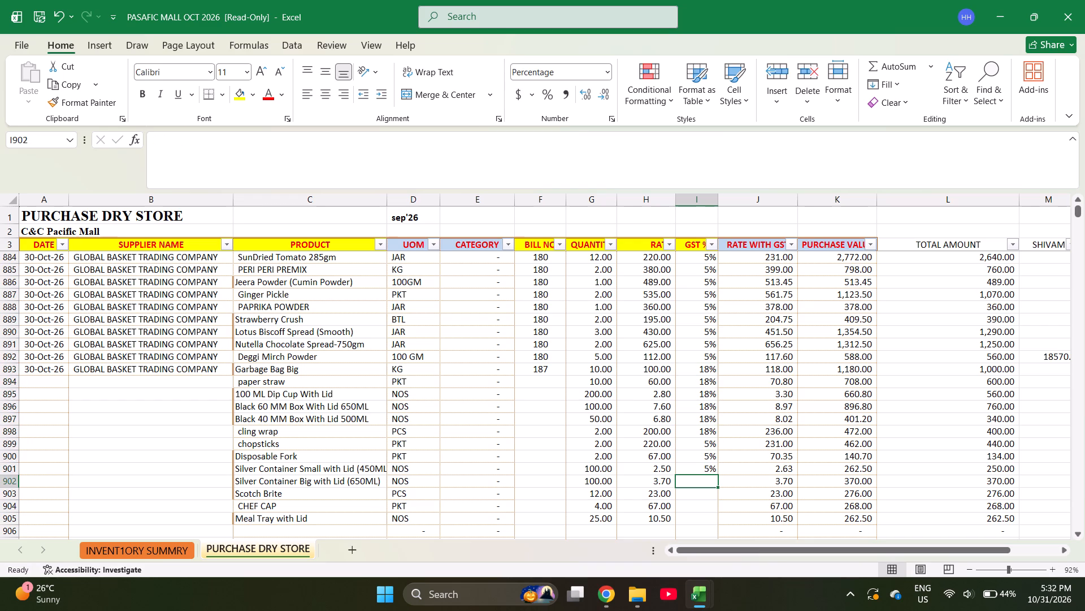
key(5)
key(Return)
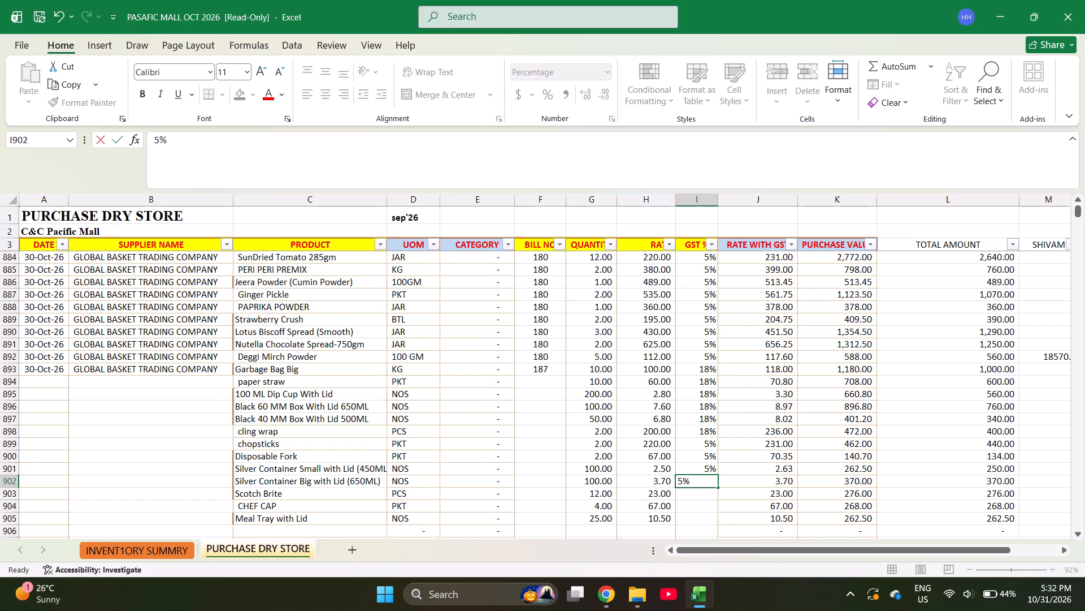
Enter an 18% GST rate in I903 to I905 for Scotch Brite, CHEF CAP and Meal Tray with Lid.
text(18)
key(Return)
text(18)
key(Return)
text(18)
key(Return)
Fill bill number 187 from F893 down to F905.
key(Left)
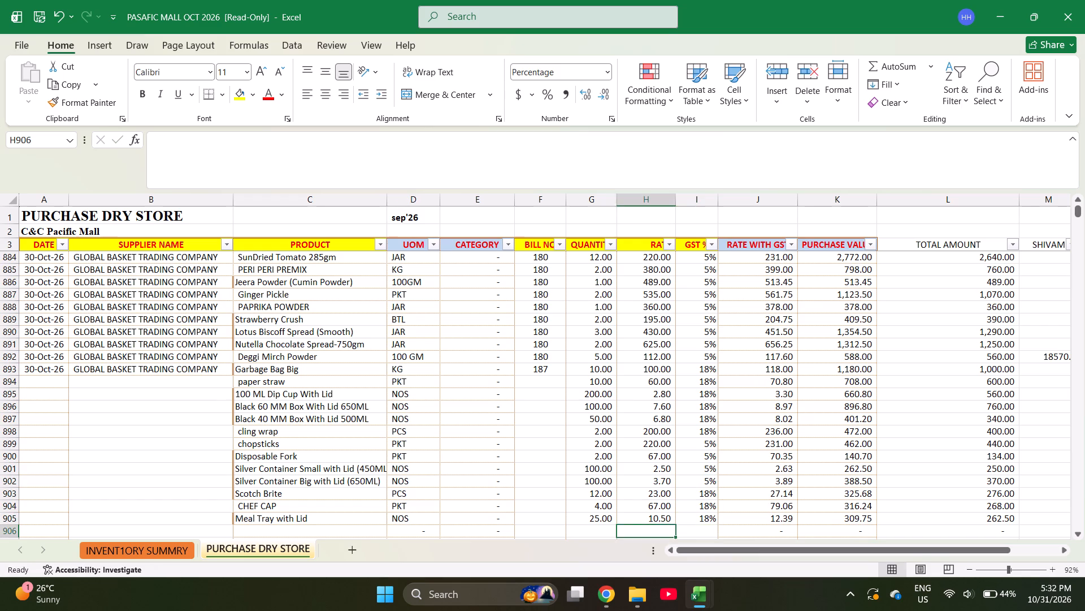
key(Left)
key(Left)
key(ctrl+Up)
key(Down)
key(Up)
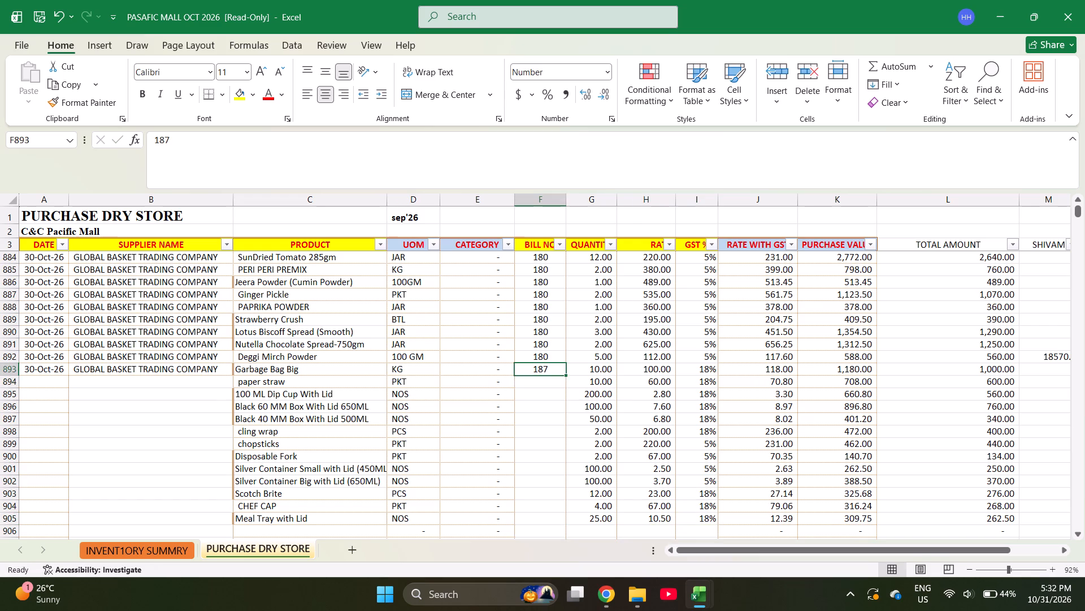
key(shift+Down)
key(shift+Down)
key(shift+Down)
key(shift+Down)
key(shift+Down)
key(shift+Down)
key(shift+Down)
key(shift+Down)
key(shift+Down)
key(shift+Down)
key(shift+Down)
key(shift+Down)
key(shift+Down)
key(shift+Down)
key(ctrl+d)
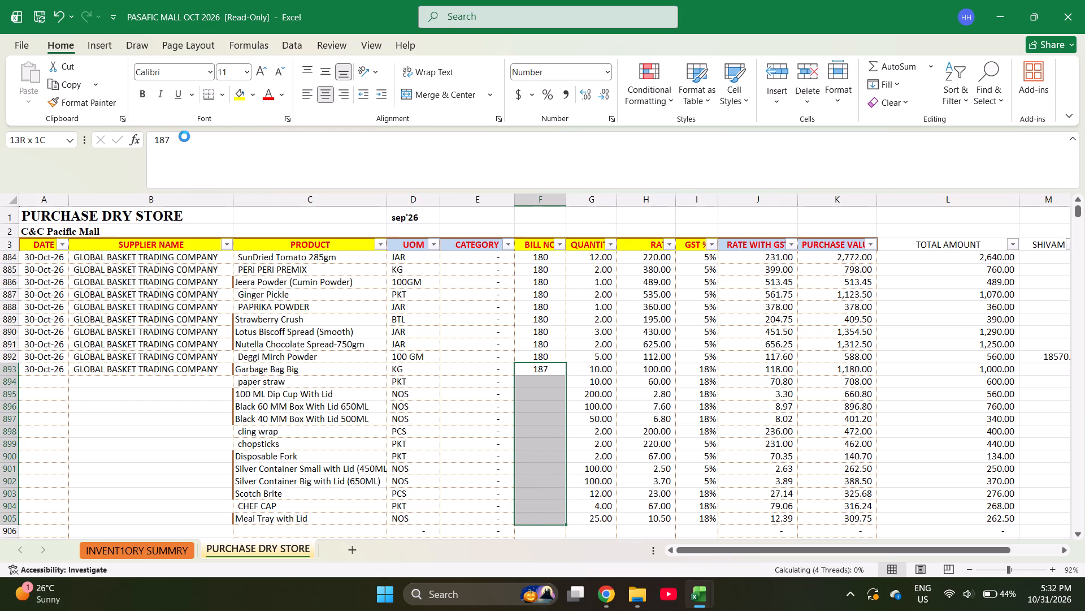
Fill the date 30-Oct-26 and supplier GLOBAL BASKET TRADING COMPANY from row 893 down to row 905.
key(ctrl+Left)
key(shift+Right)
key(shift+Down)
key(shift+Down)
key(shift+Down)
key(shift+Down)
key(shift+Down)
key(shift+Down)
key(shift+Down)
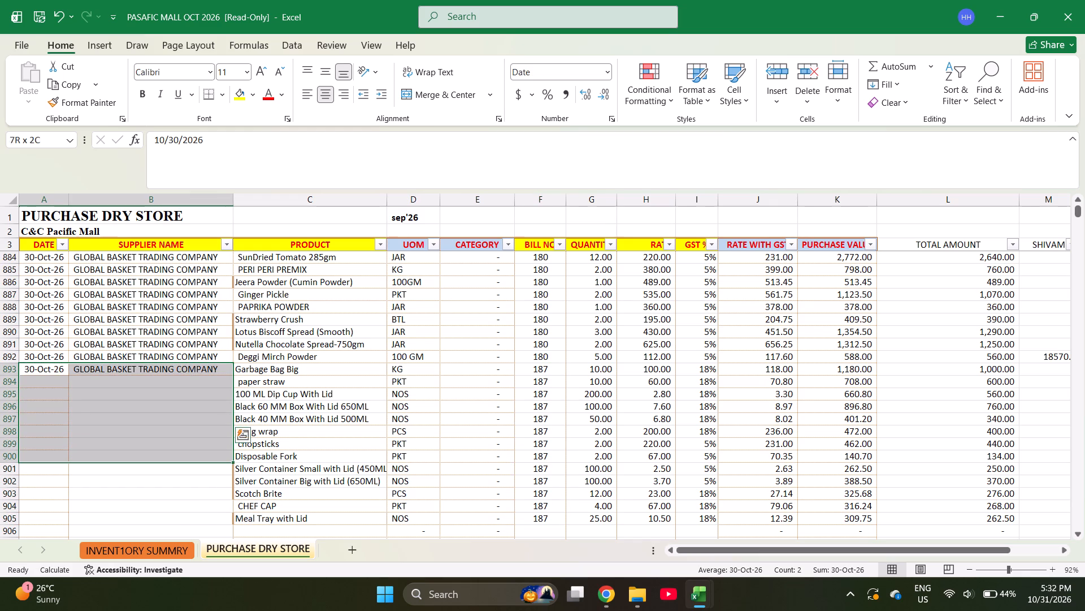
key(shift+Down)
key(shift+Down)
key(shift+Down)
key(shift+Down)
key(shift+Down)
key(ctrl+d)
Select the purchase values K893 to K905 to check the total of bill 187.
key(ctrl+Right)
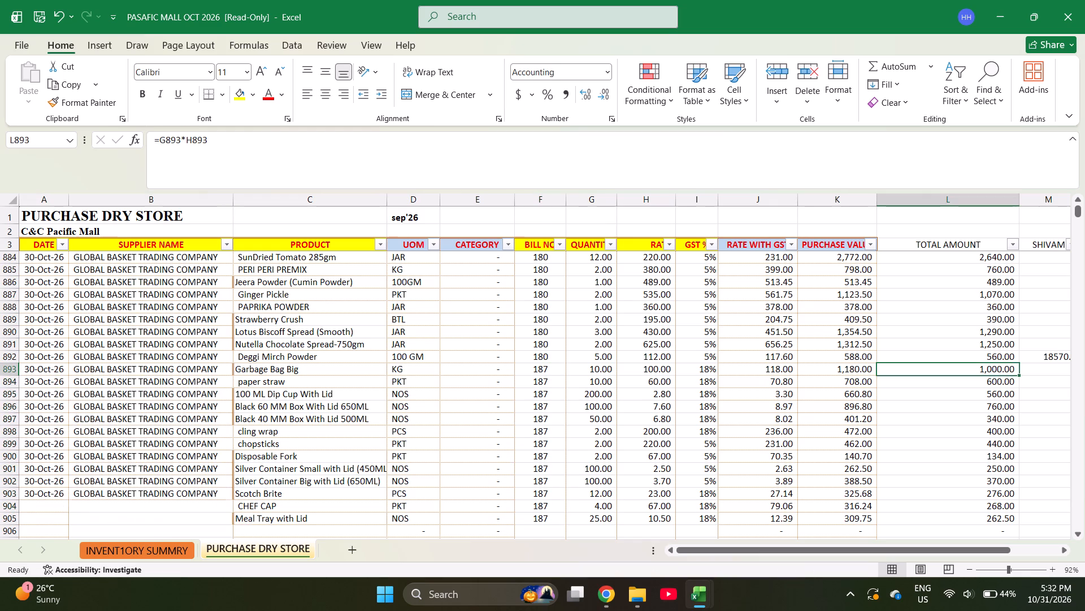
key(Left)
key(shift+Down)
key(shift+Down)
key(shift+Down)
key(shift+Down)
key(shift+Down)
key(shift+Down)
key(shift+Down)
key(shift+Down)
key(shift+Down)
key(shift+Down)
key(shift+Down)
key(shift+Down)
key(shift+Down)
key(shift+Down)
key(shift+Down)
key(shift+Down)
key(shift+Down)
key(shift+Down)
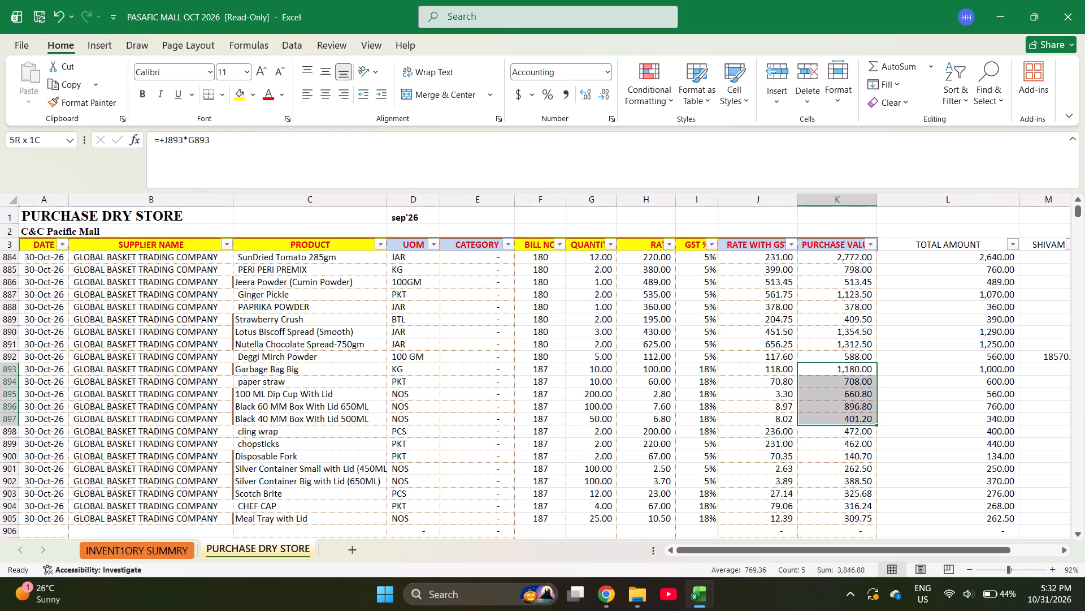
key(shift+Up)
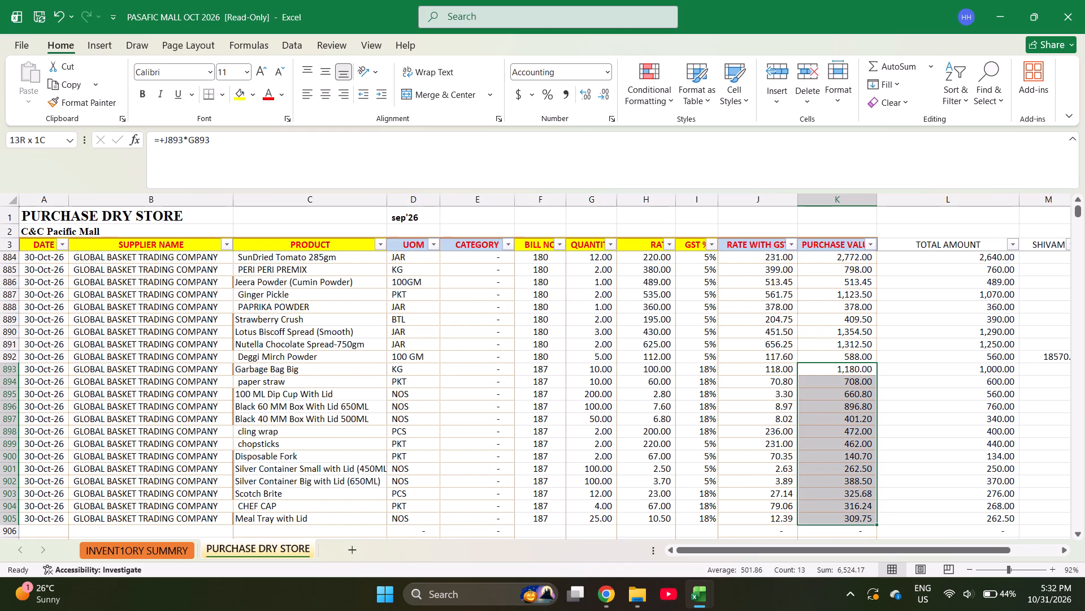
Go to A906, the first empty row below bill 187.
key(Left)
key(Left)
key(Left)
key(Left)
key(Left)
key(Left)
key(Left)
key(Left)
key(Left)
key(Left)
key(Left)
key(Left)
key(Left)
key(Left)
key(Left)
key(Left)
key(Left)
key(Left)
key(Left)
key(Left)
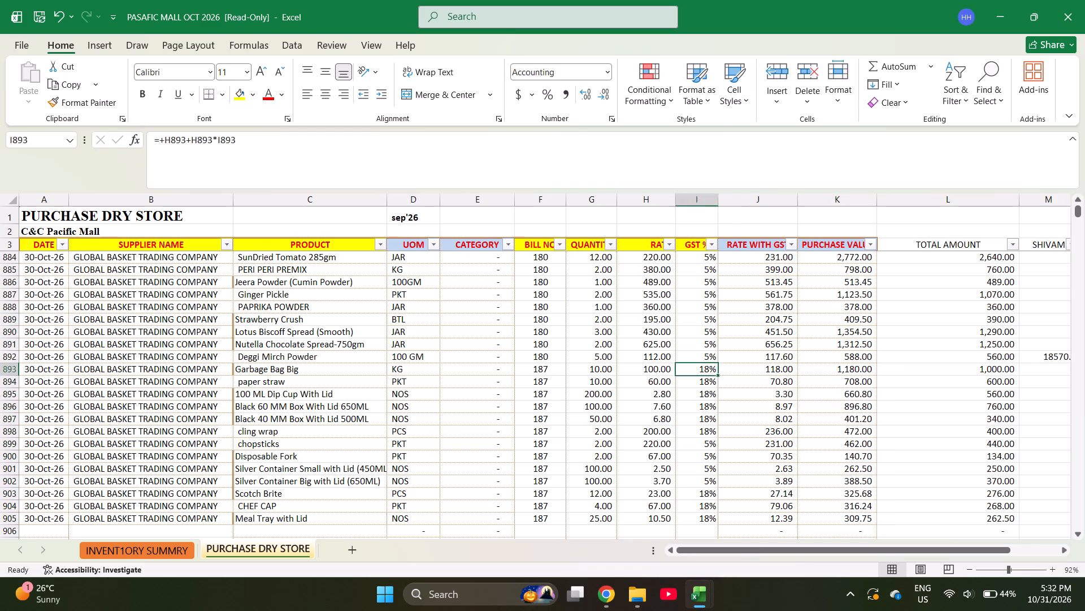
key(ctrl+Down)
key(Down)
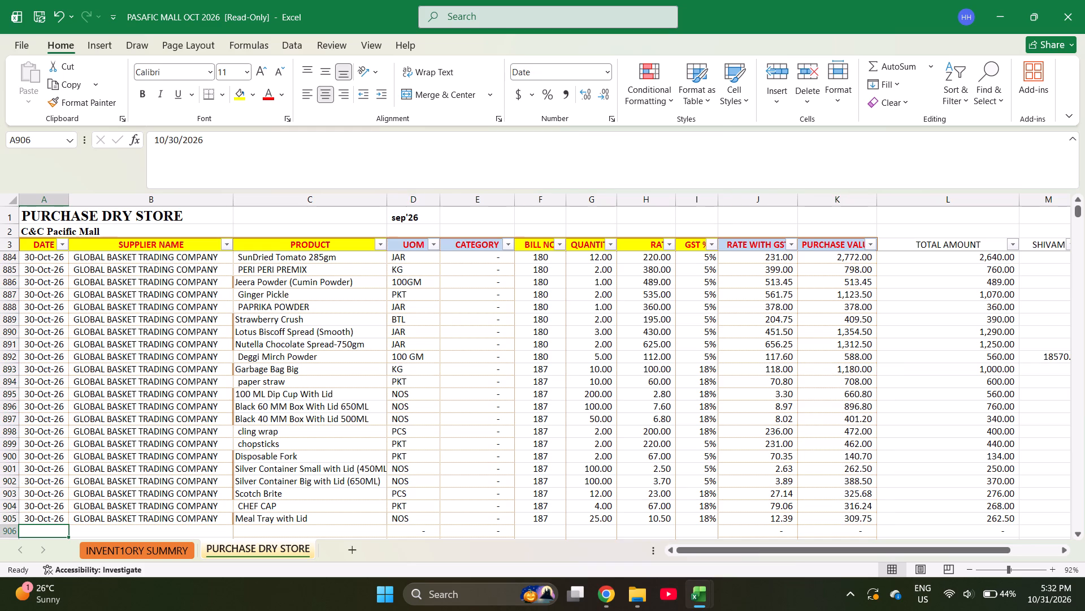
Look up bill number 153 in the BILL NO filter without applying it.
click(562, 249)
key(e)
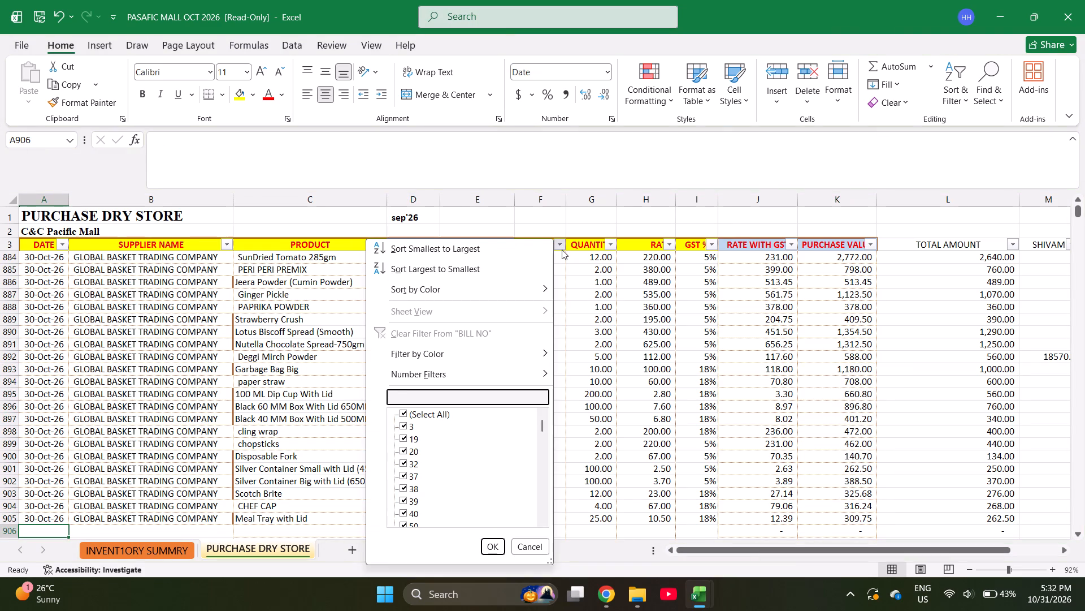
text(153)
key(Escape)
key(Escape)
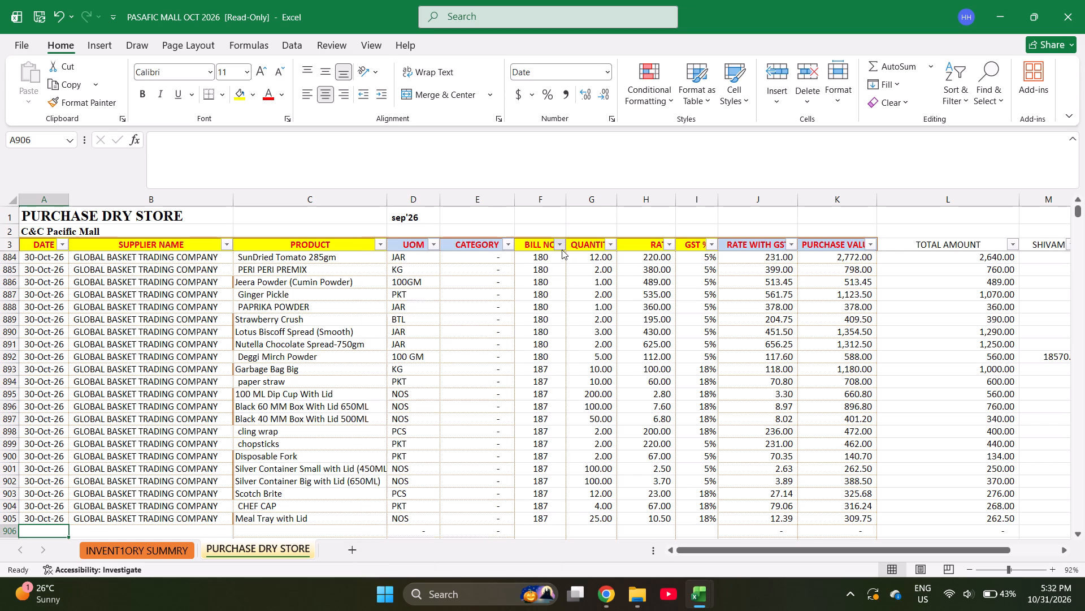
Enter the date 23-Oct-26 in A906 and copy down supplier GLOBAL BASKET TRADING COMPANY into B906.
text(10-26)
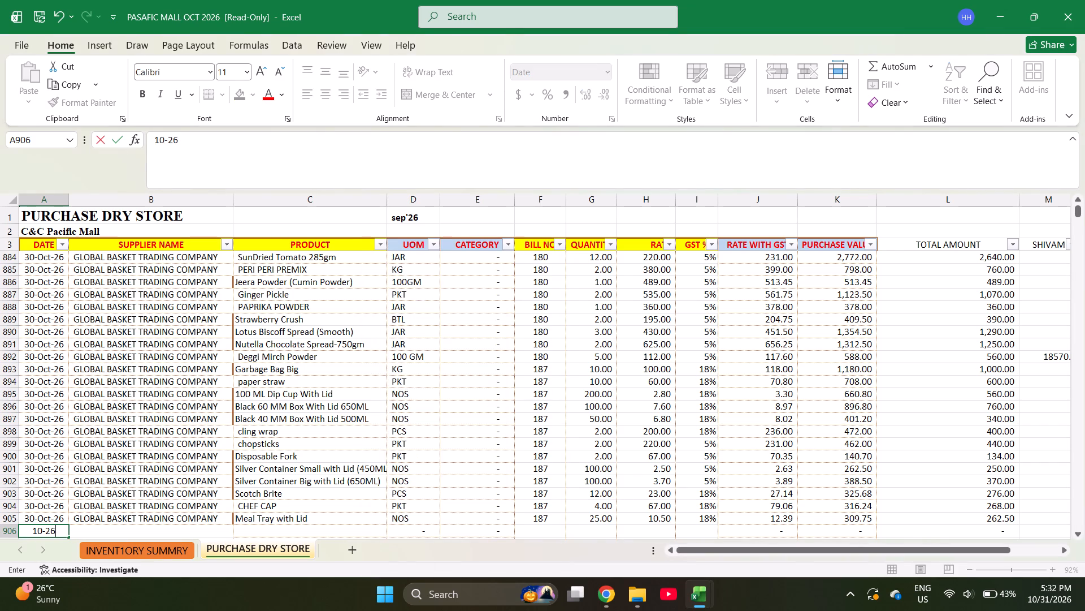
key(BackSpace)
text(3-26)
key(Right)
key(ctrl+d)
key(Right)
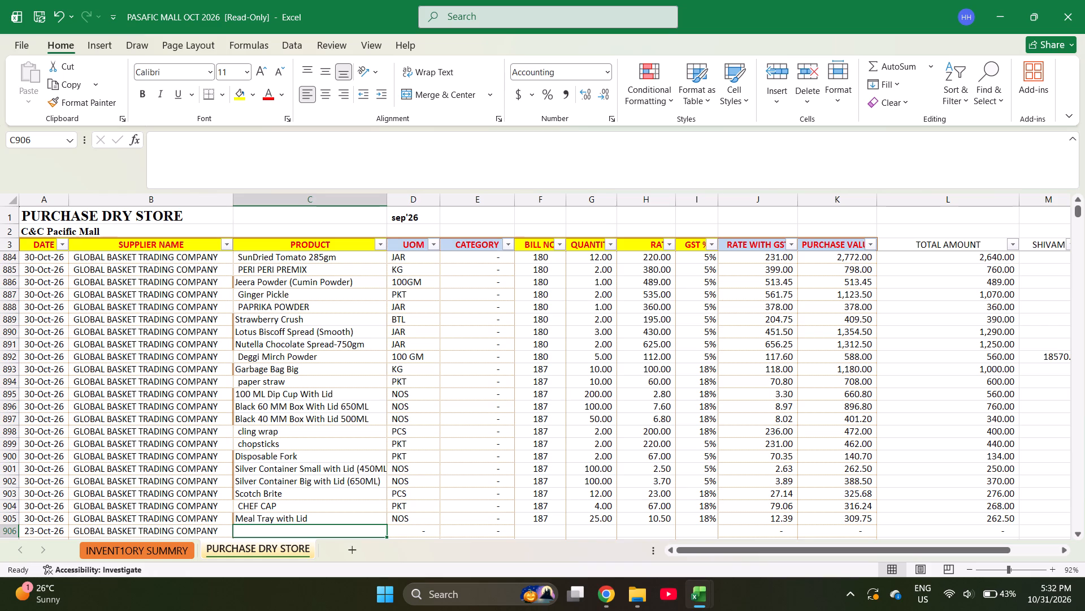
Enter products Refined Oil (Soya) 13kg, PASTA PENNE, RAJMA, Tomato Puree and KITCHEN KING in C906 to C910.
text(REF)
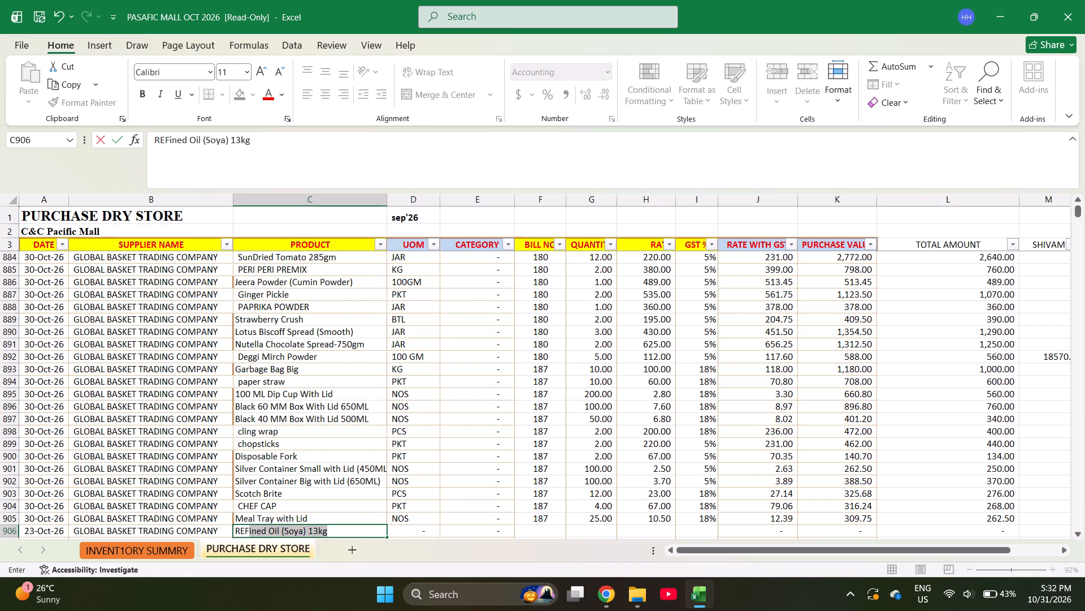
key(Return)
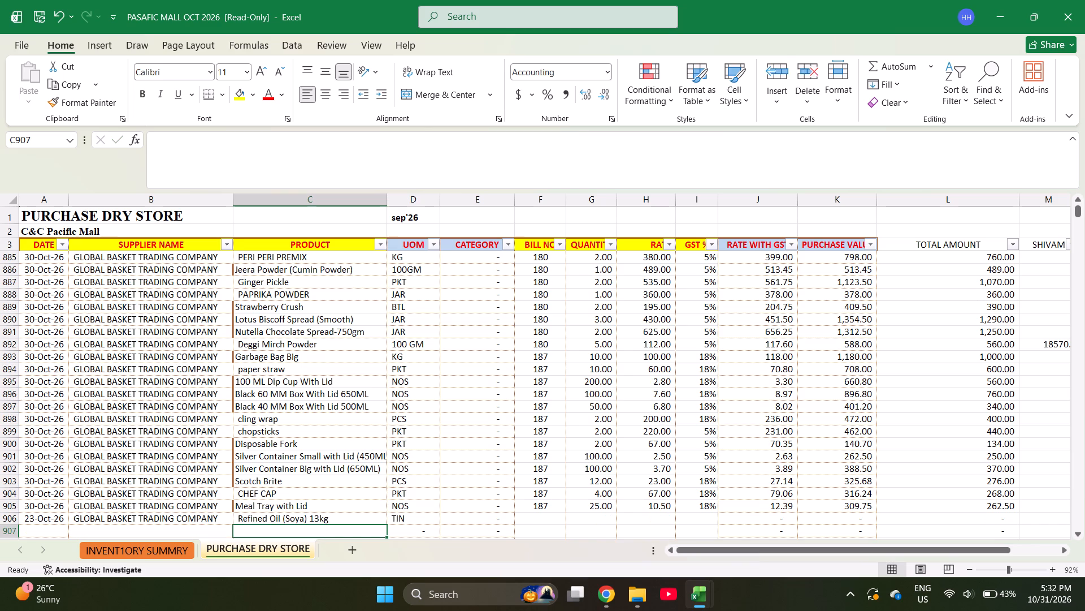
text(PASTA)
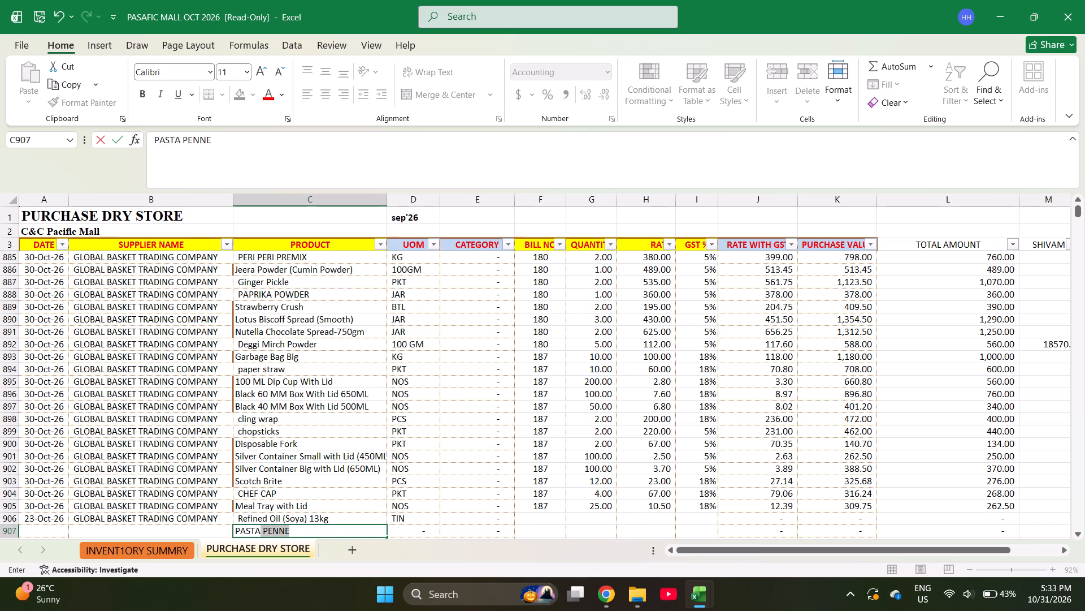
key(Return)
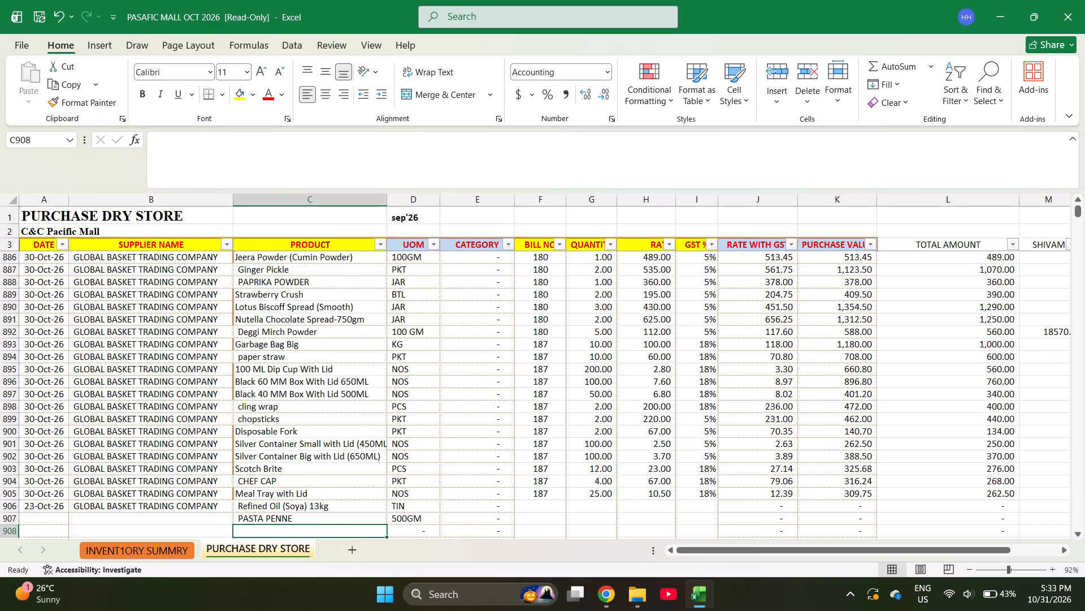
text(RAJMA)
key(Return)
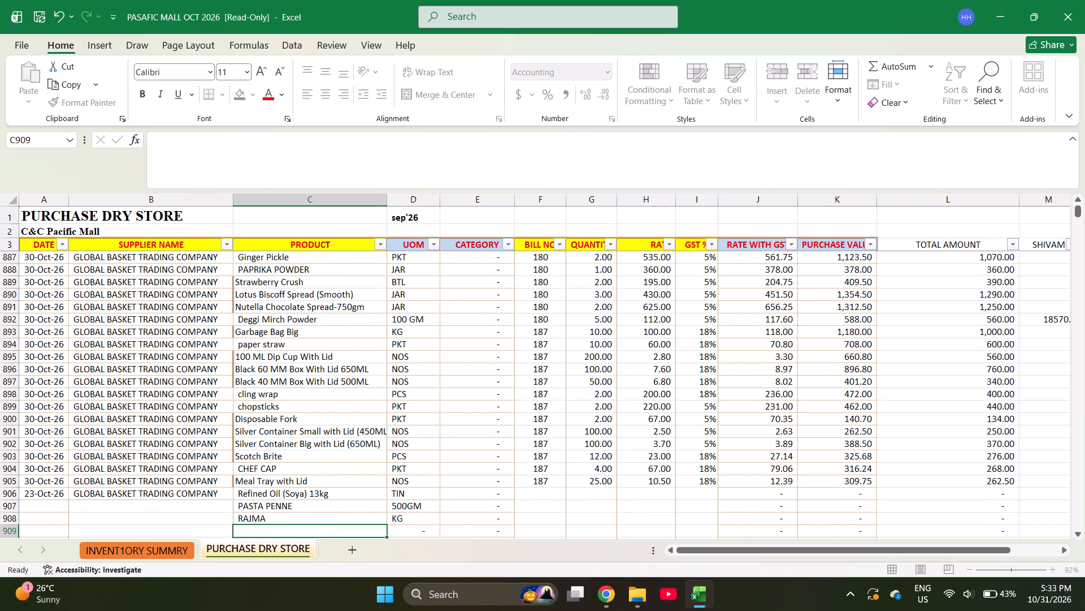
text(TOMATO PURE)
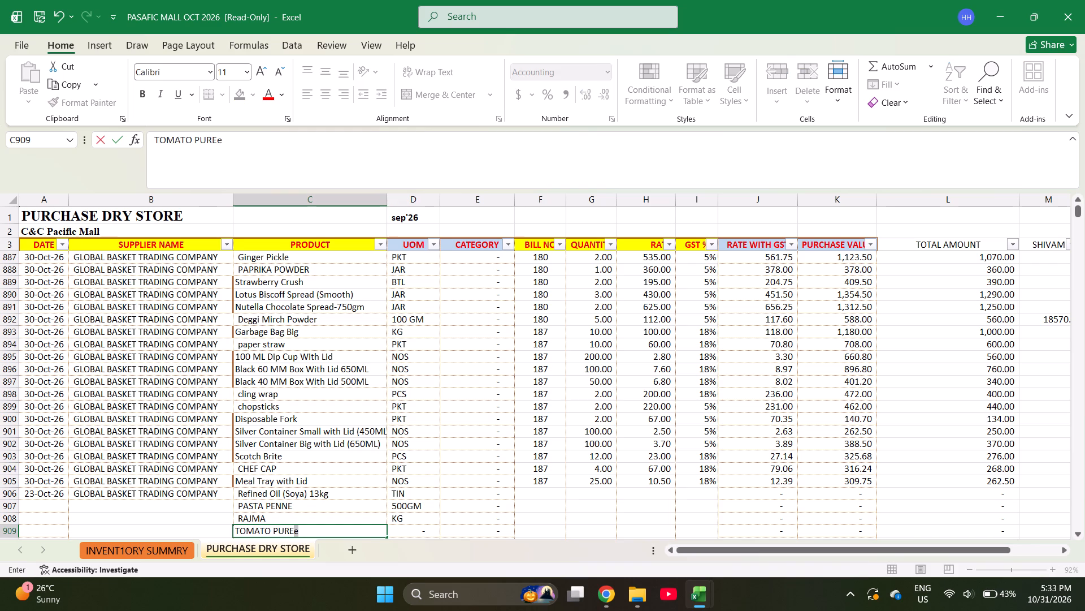
key(Return)
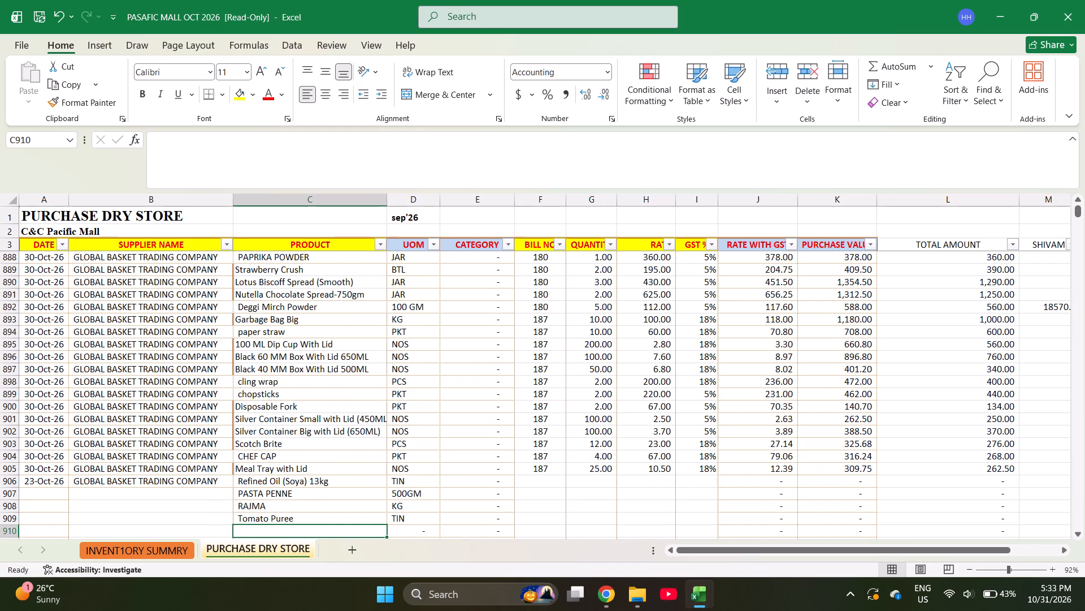
text(KITCHEN)
key(space)
key(Return)
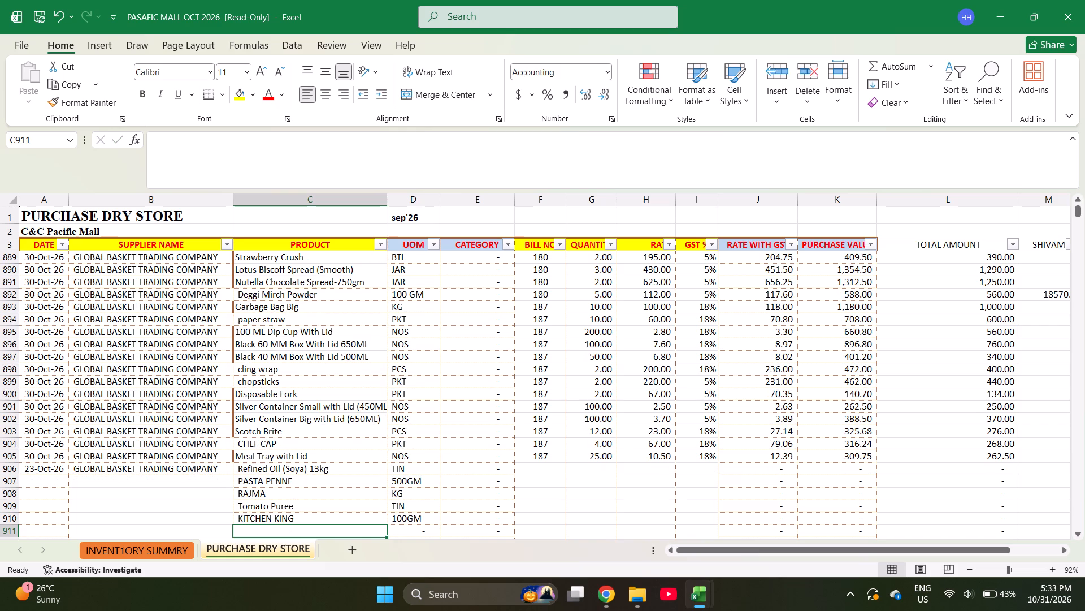
Enter the product KISSAN KETCHUP DIP 930GM in C911.
text(KISSAN KETCHUP FI)
key(BackSpace)
key(BackSpace)
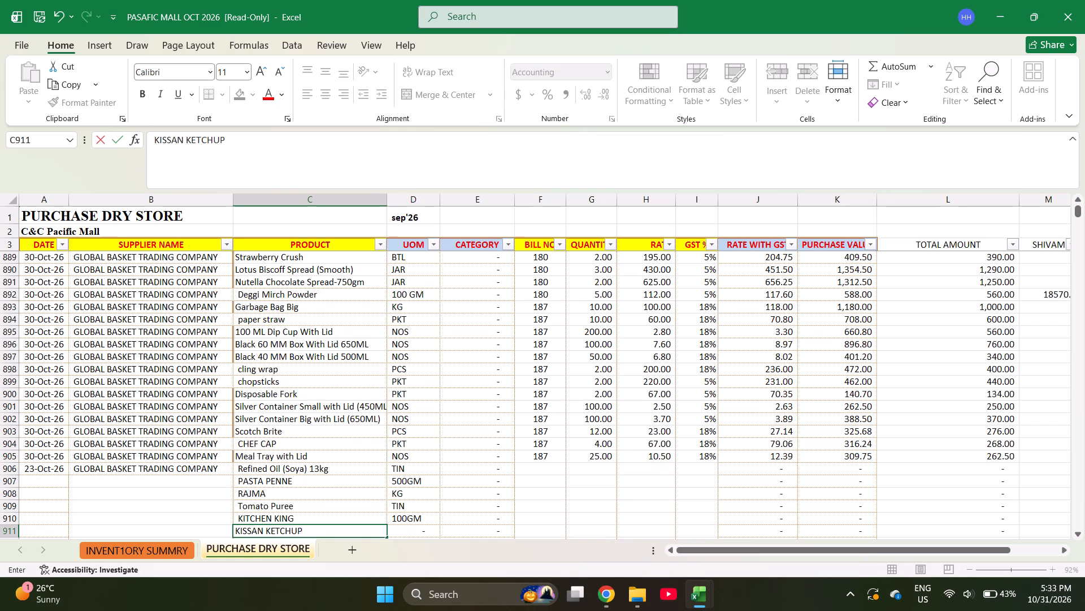
text(DIP)
key(space)
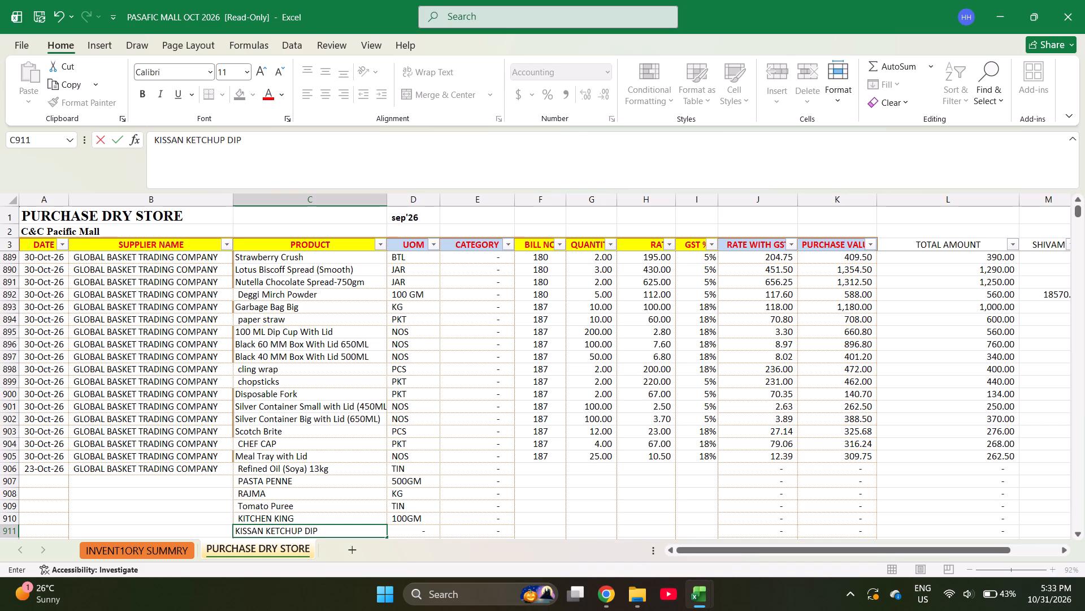
text(930G)
key(BackSpace)
text(GM)
key(Return)
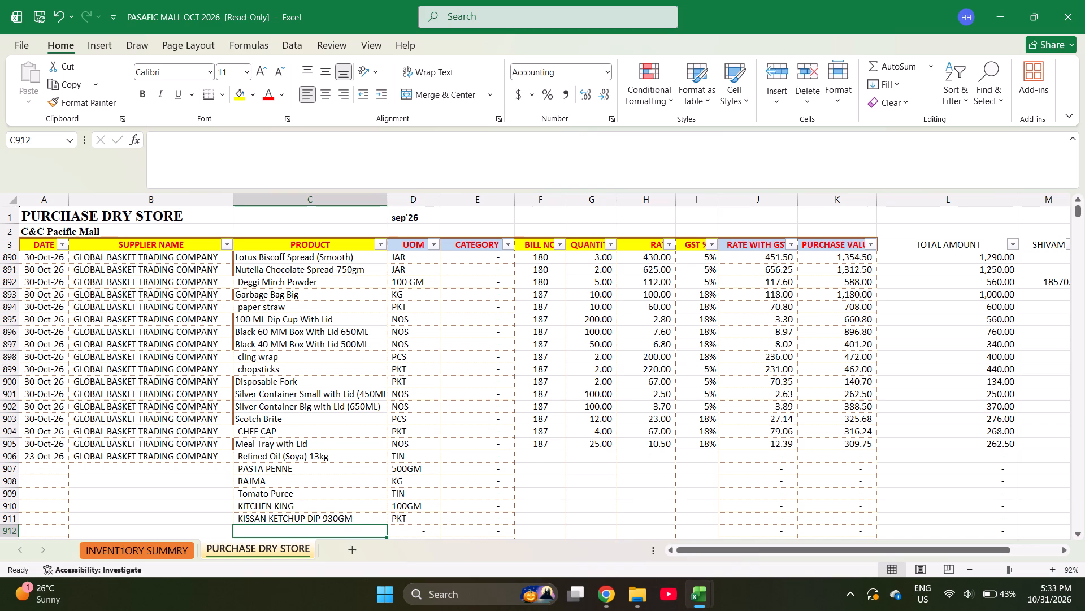
Enter products VINEGAR, CHICKEN BROTH POWDER and AROMATE POWDER 500 GM in C912 to C914.
text(VINE)
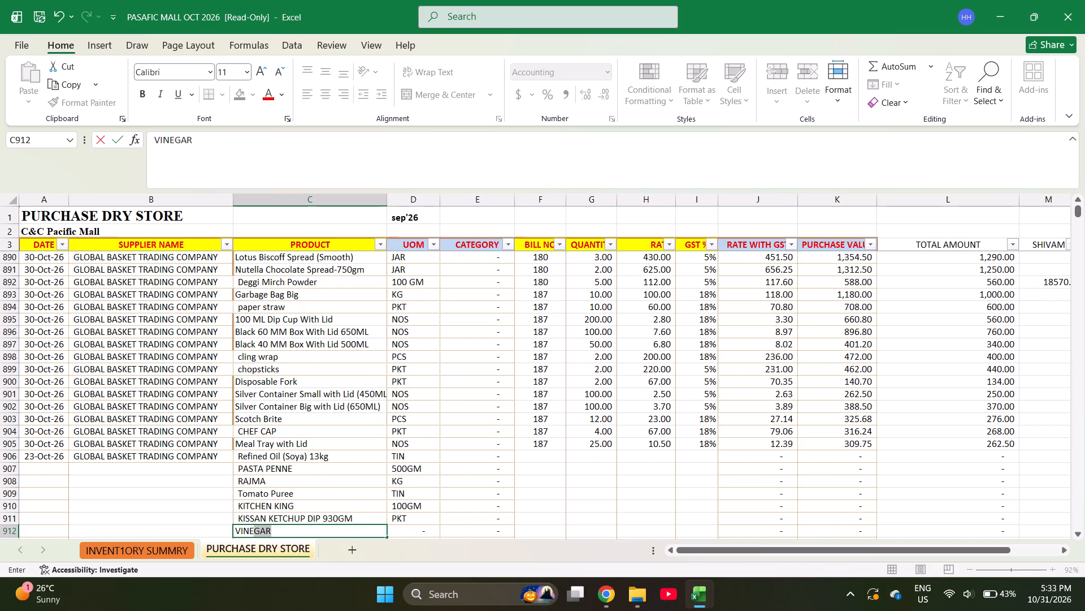
key(Return)
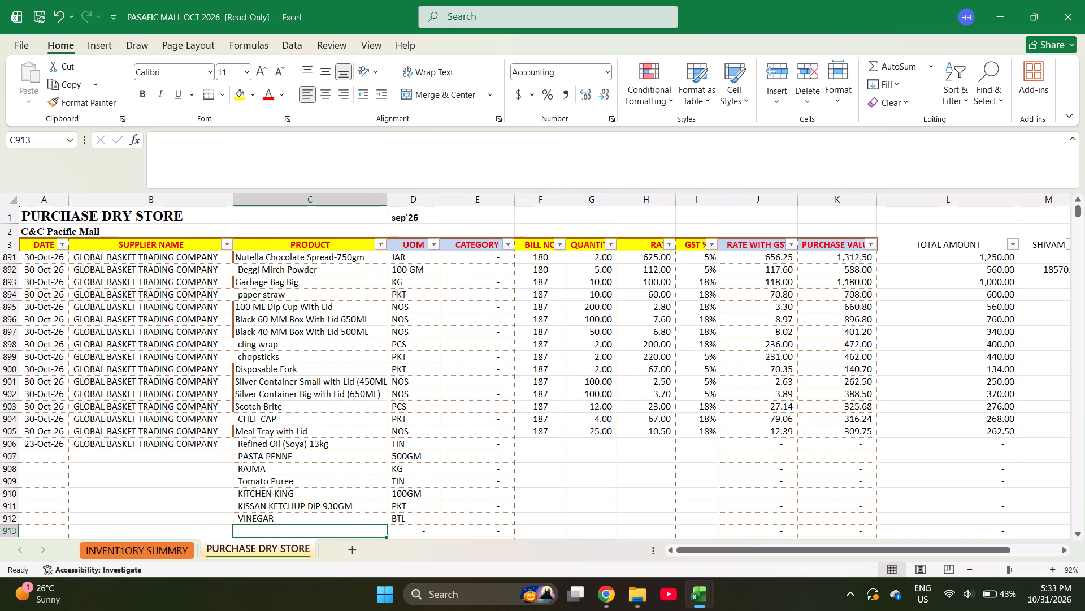
text(CHICKE)
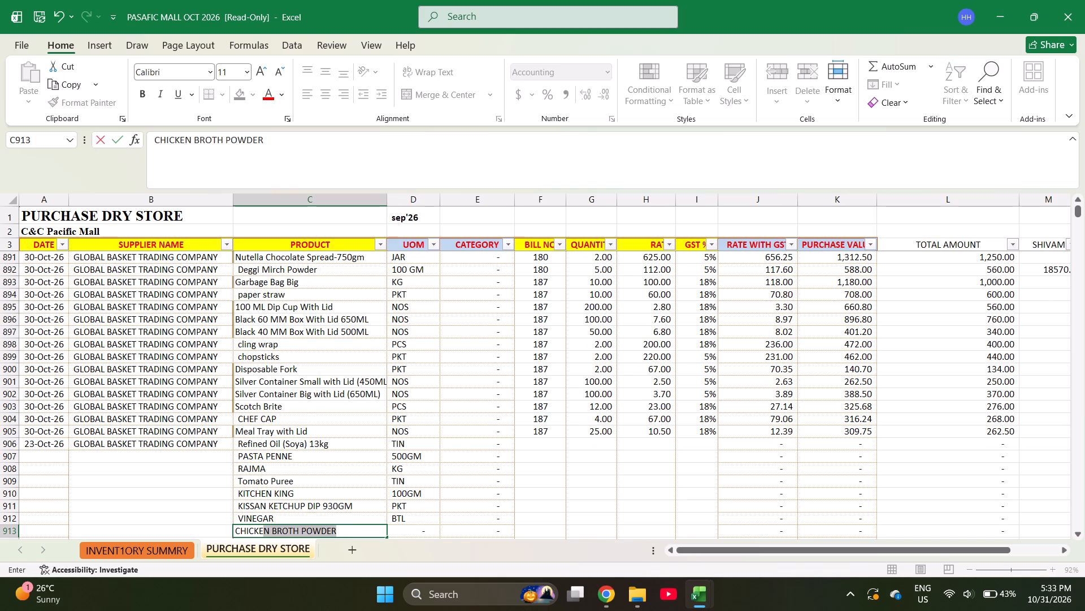
key(Return)
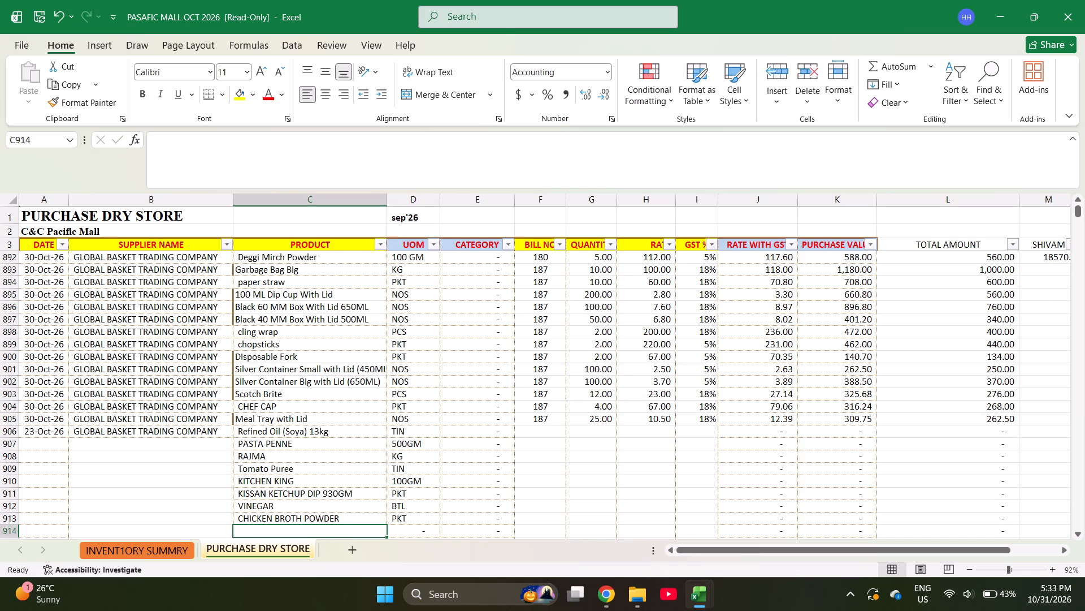
text(AROM)
key(Return)
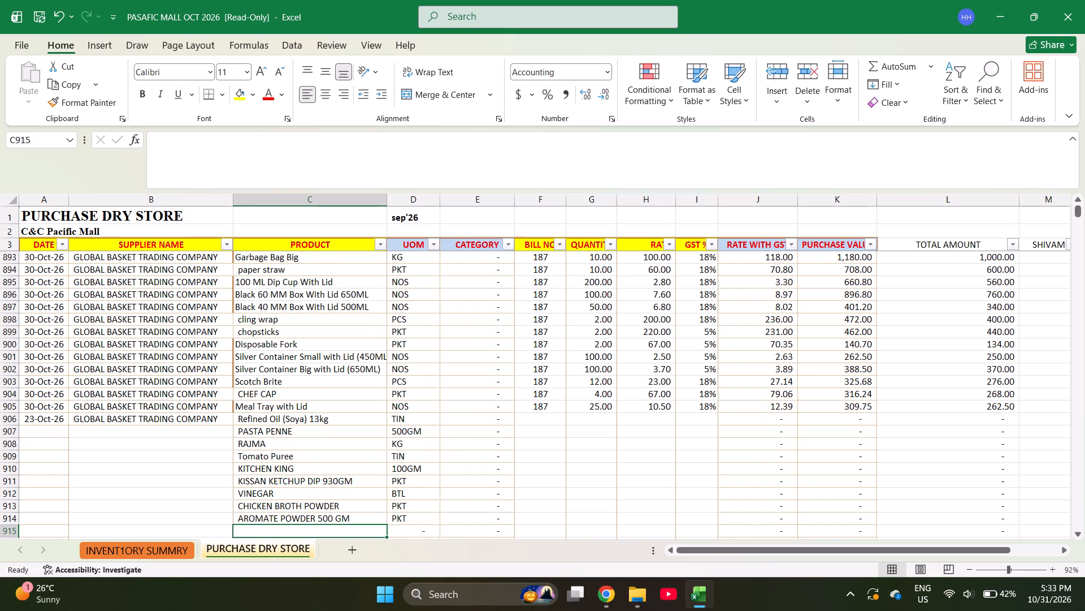
Find Pasta Spaghetti in the inventory summary sheet by searching PASTA S, and copy it into C915 of PURCHASE DRY STORE.
text(PASTA S)
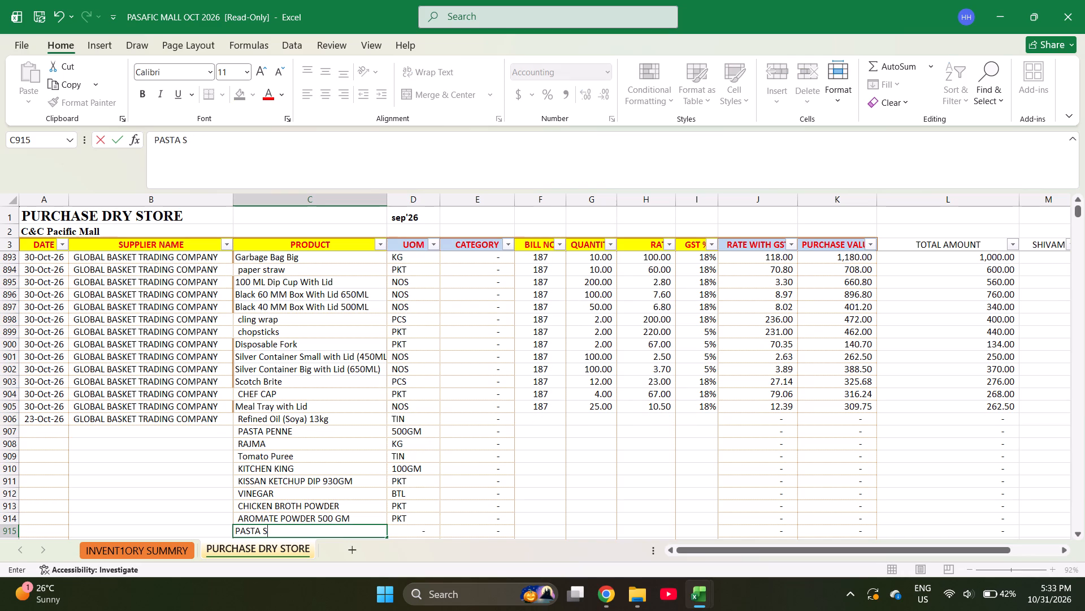
key(ctrl+Page_Up)
key(ctrl+f)
text(PASTA S)
key(Return)
key(Escape)
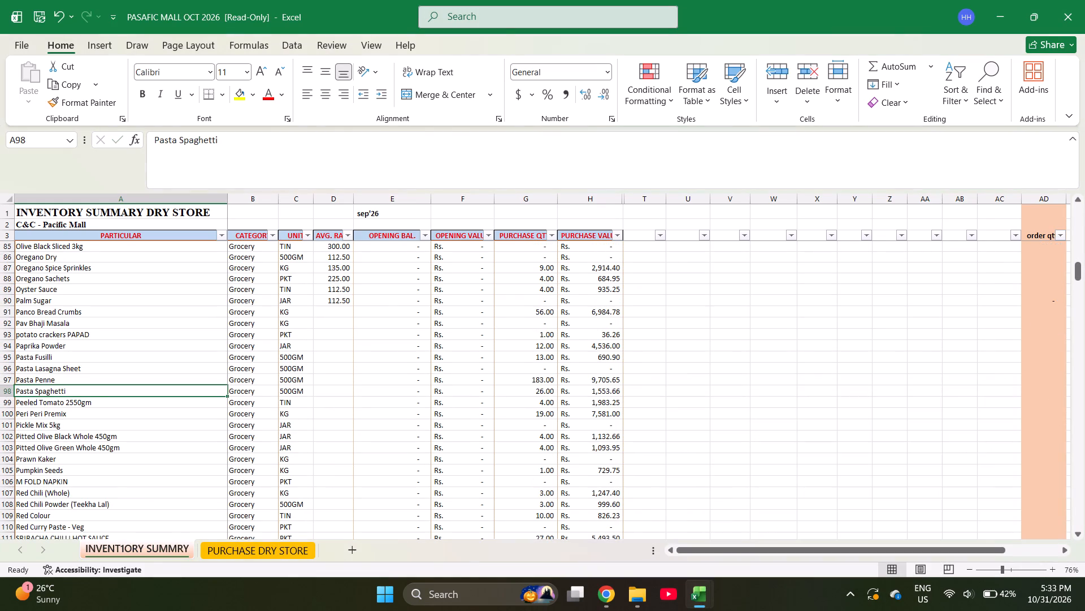
key(ctrl+c)
key(ctrl+Page_Down)
key(Return)
key(Return)
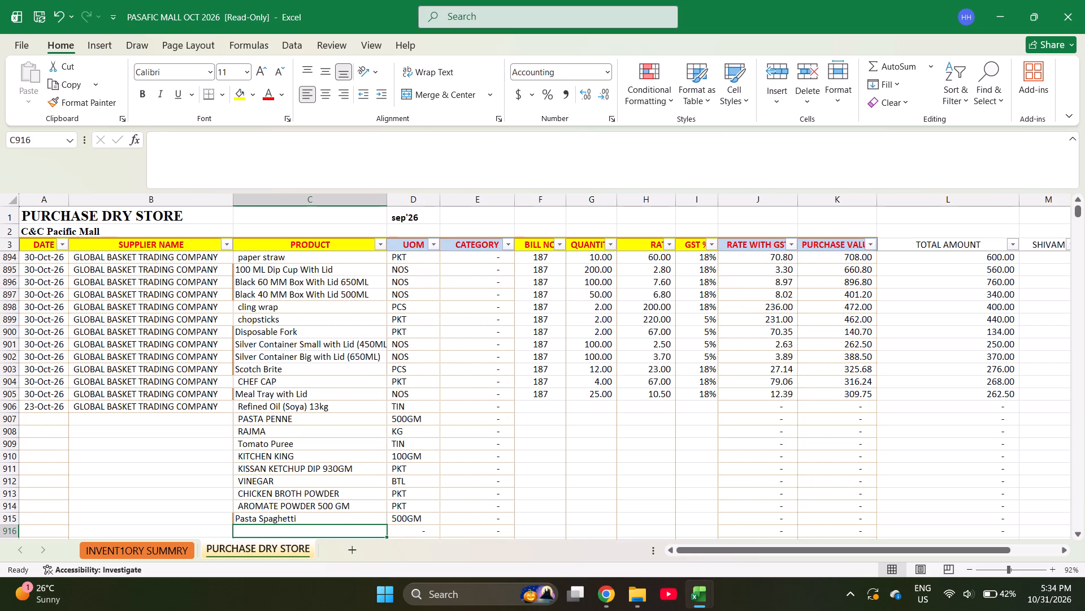
Find Red Chili Powder (Teekha Lal) in the inventory summary sheet by searching RED CHI, and copy it into C916 of PURCHASE DRY STORE.
key(ctrl+Page_Up)
key(ctrl+f)
text(RED CHI)
key(Return)
key(Escape)
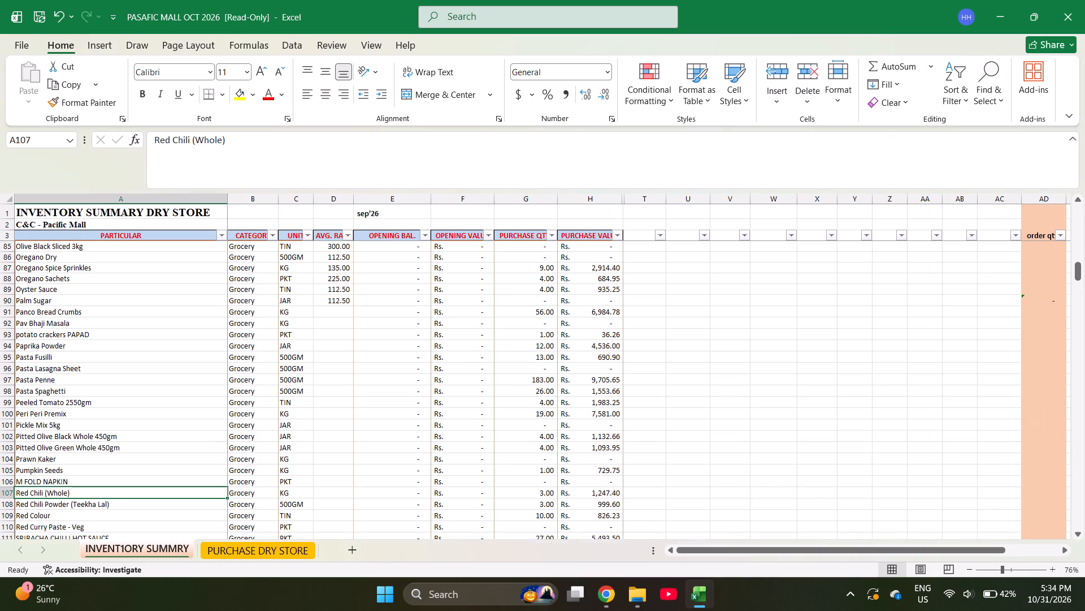
key(Return)
key(ctrl+c)
key(ctrl+Page_Down)
key(Return)
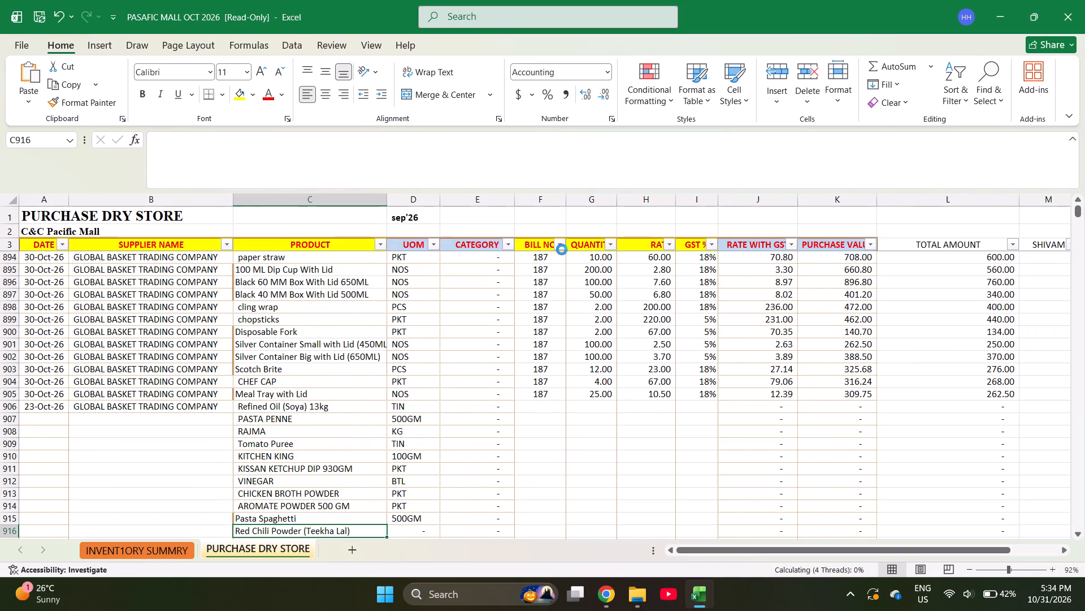
key(Return)
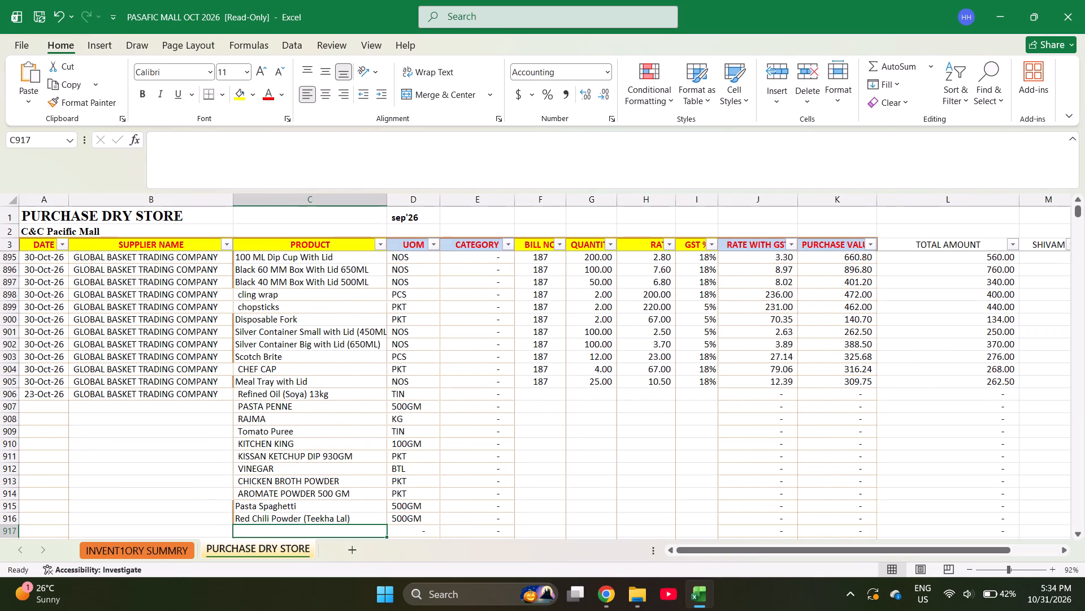
Enter the product HALDI POWDER in C917.
text(HALDU)
key(BackSpace)
text(I POWDER)
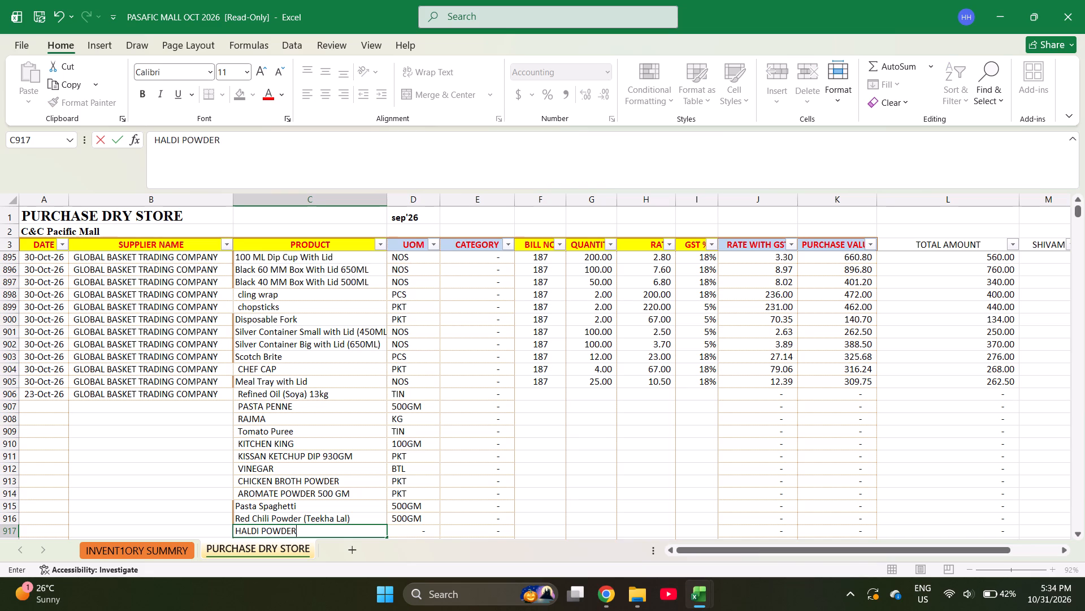
key(Return)
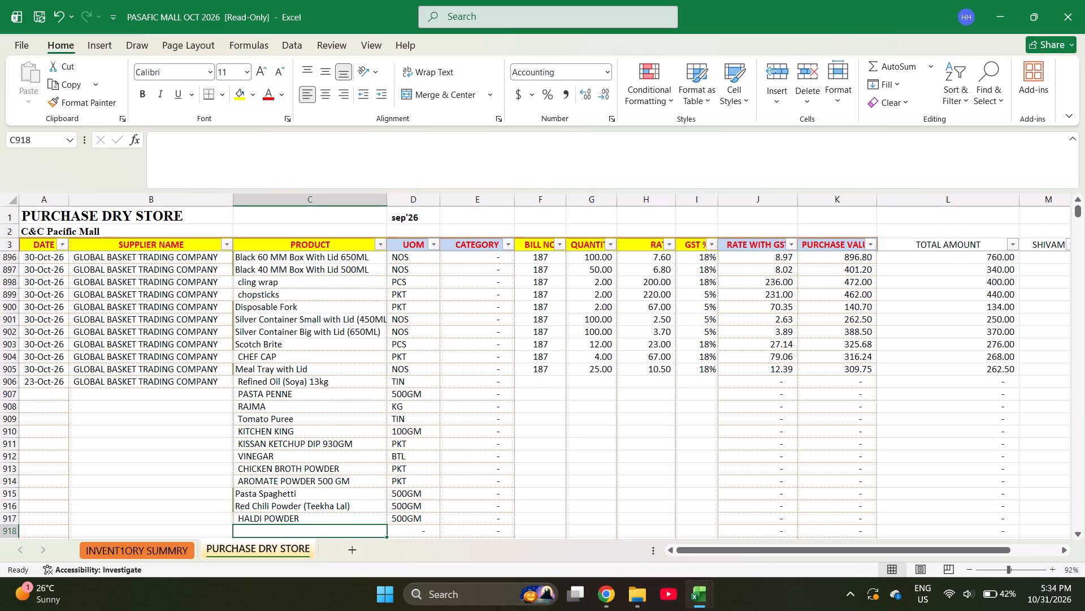
Find Kikkoman Soya Sauce in the inventory summary sheet by searching KIK, and copy it into C918 of PURCHASE DRY STORE.
key(ctrl+Page_Up)
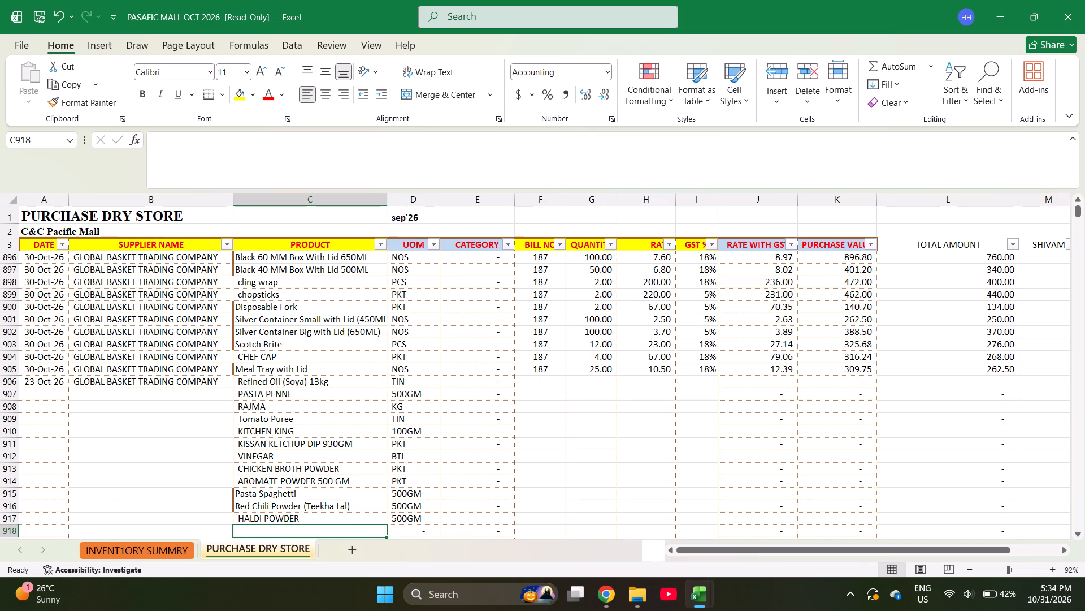
key(ctrl+f)
text(KIK)
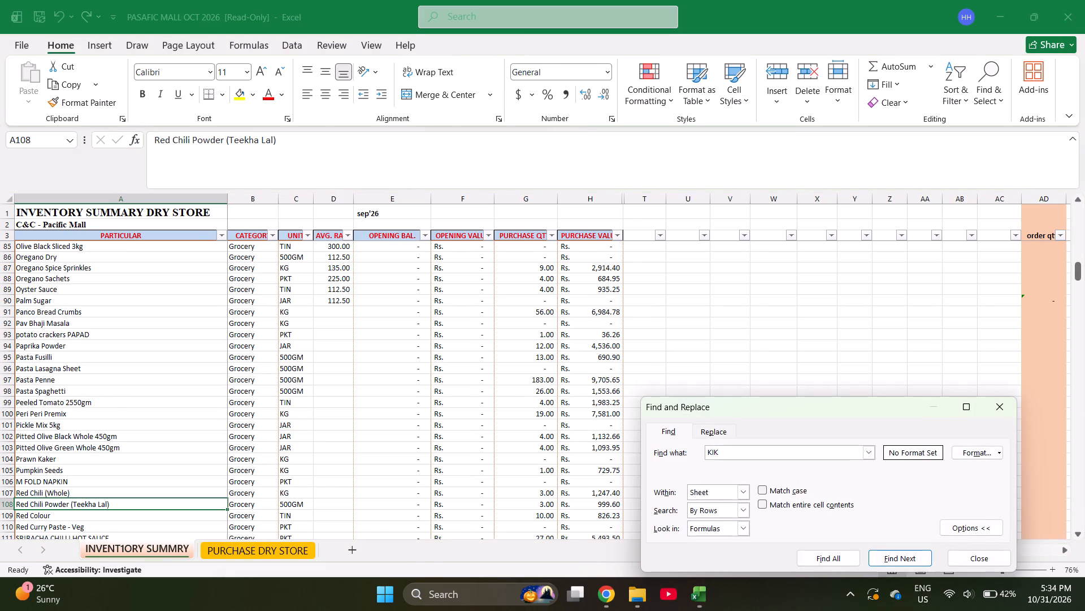
key(Return)
key(Escape)
key(ctrl+c)
key(ctrl+Page_Down)
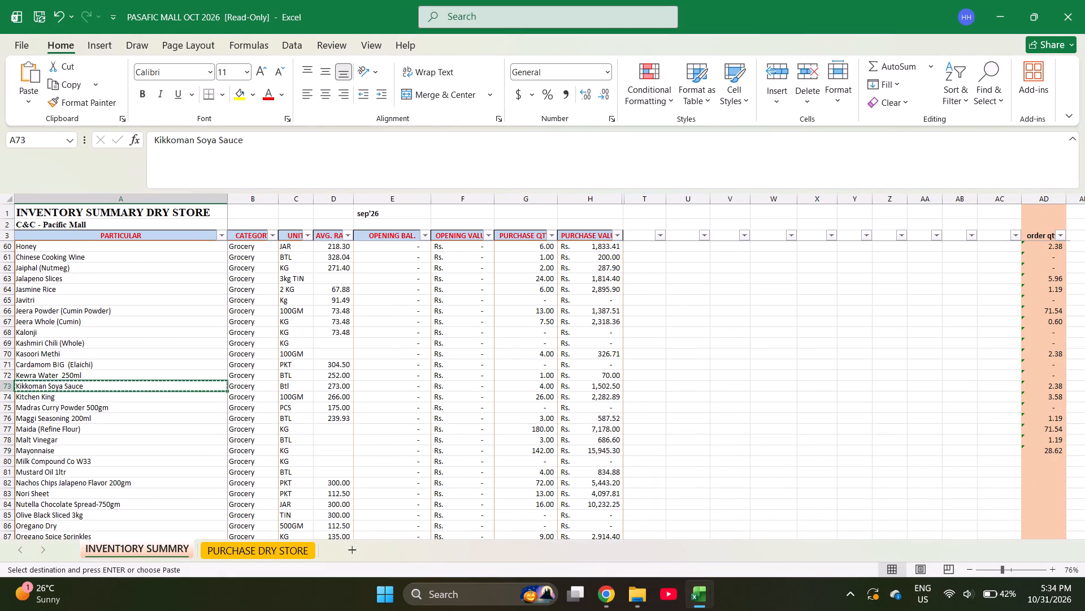
key(Return)
key(Return)
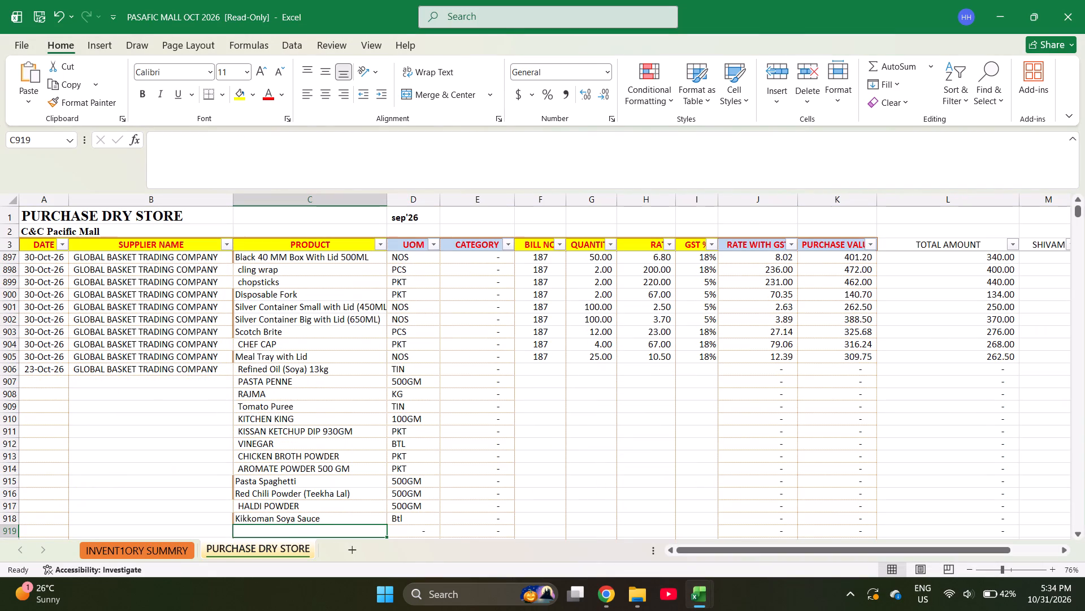
Find Gochujang Paste in the inventory summary sheet by searching GOCHU, and copy it into C919 of PURCHASE DRY STORE.
key(ctrl+Page_Up)
key(ctrl+f)
text(GOCHU)
key(Return)
key(Escape)
key(ctrl+c)
key(ctrl+Page_Down)
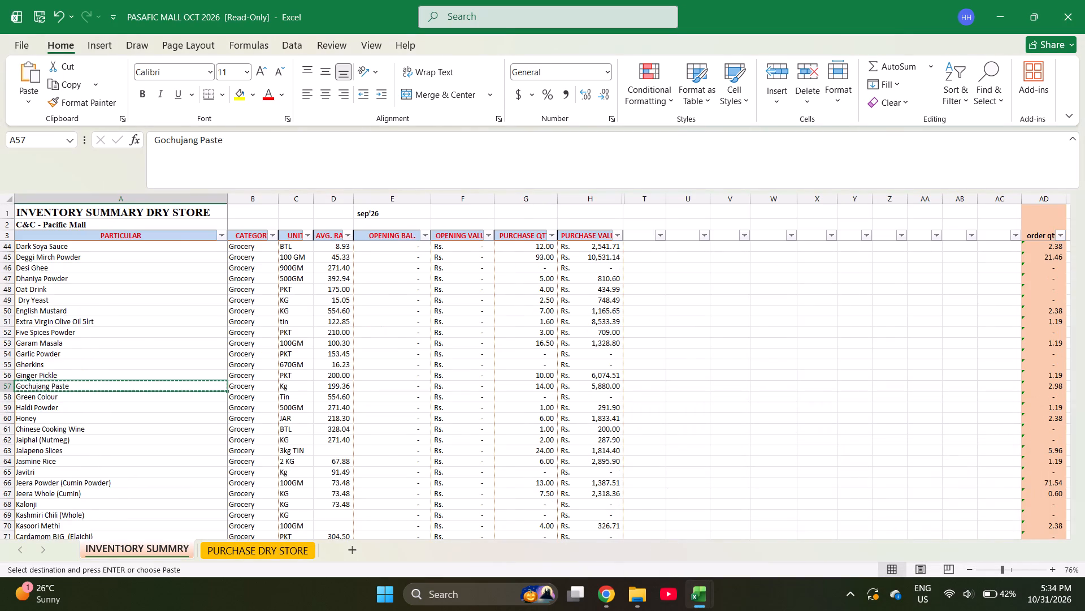
key(Return)
key(Return)
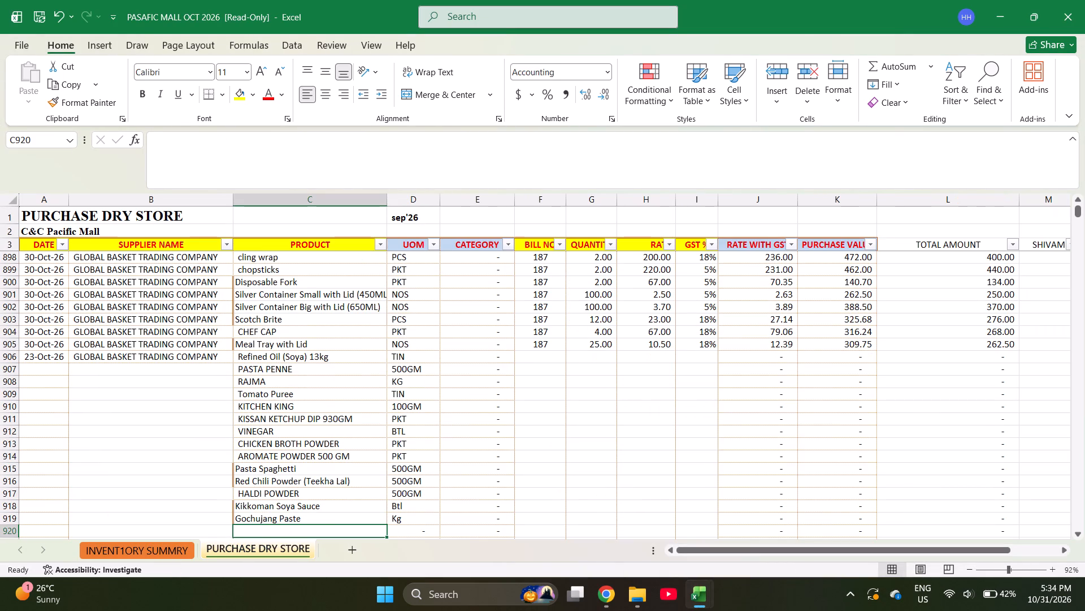
Find Chocolate Frappe Powder in the inventory summary sheet by searching FRAP, and copy it into C920 of PURCHASE DRY STORE.
key(ctrl+Page_Up)
key(ctrl+f)
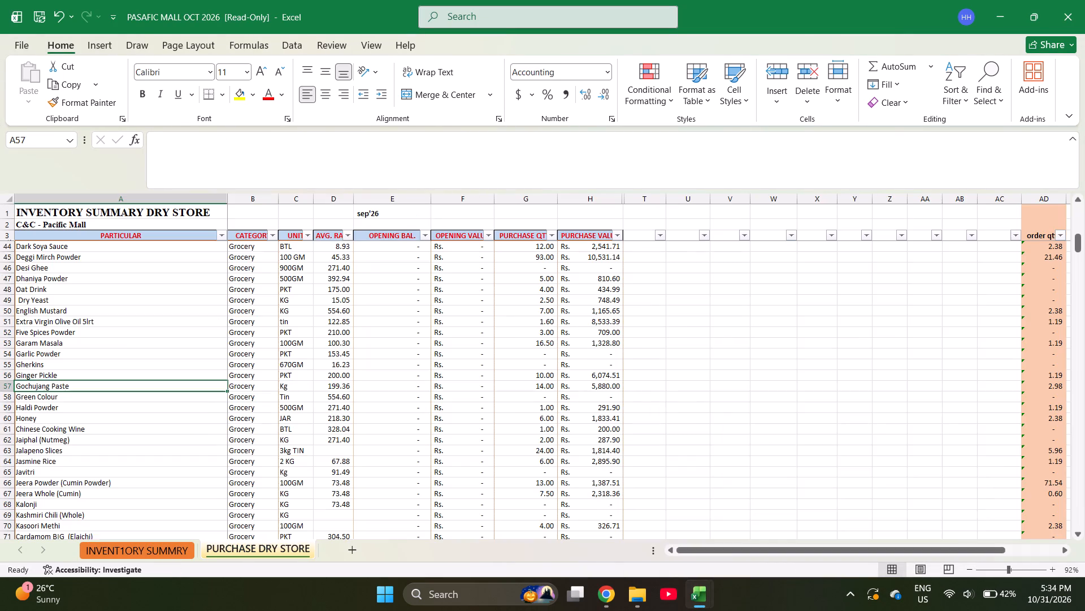
text(FRAP)
key(Return)
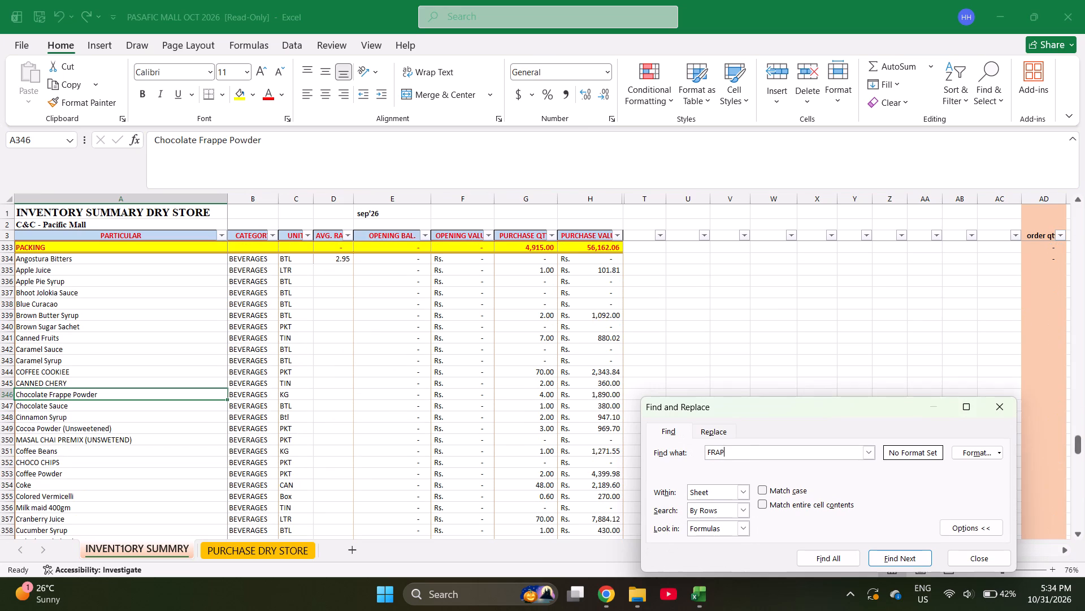
key(Escape)
key(ctrl+c)
key(ctrl+Page_Down)
key(Return)
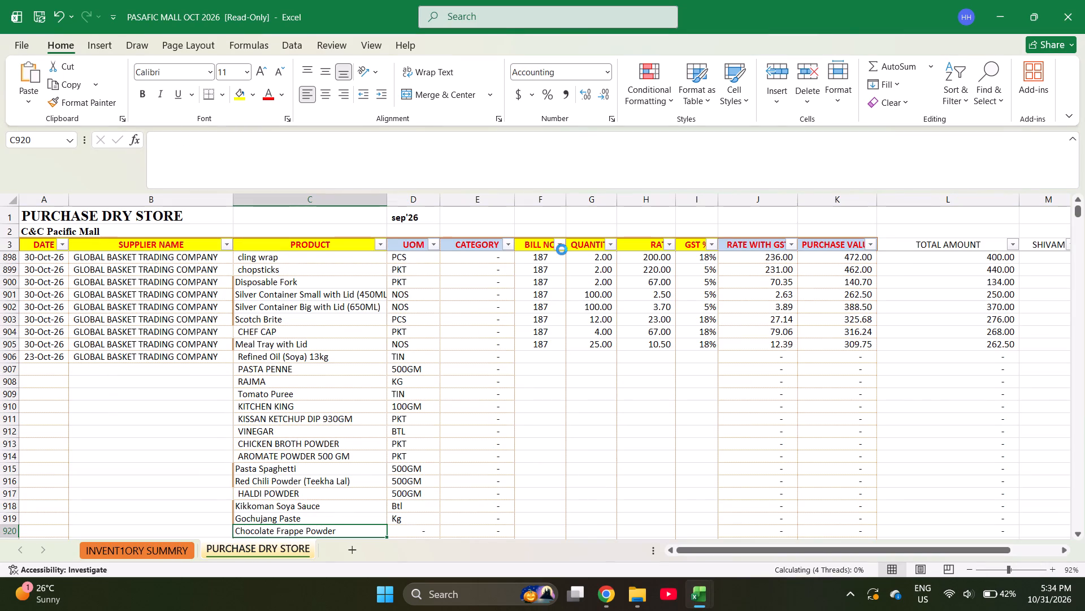
key(Return)
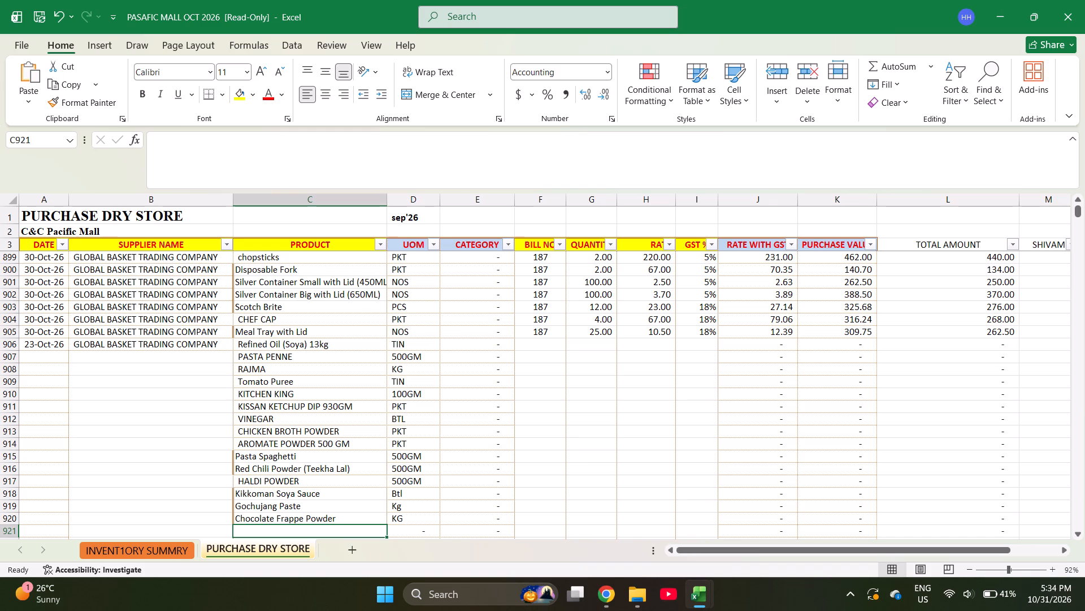
Enter the product CAJUN SPICE in C921.
text(CAJUN SPICE)
key(Return)
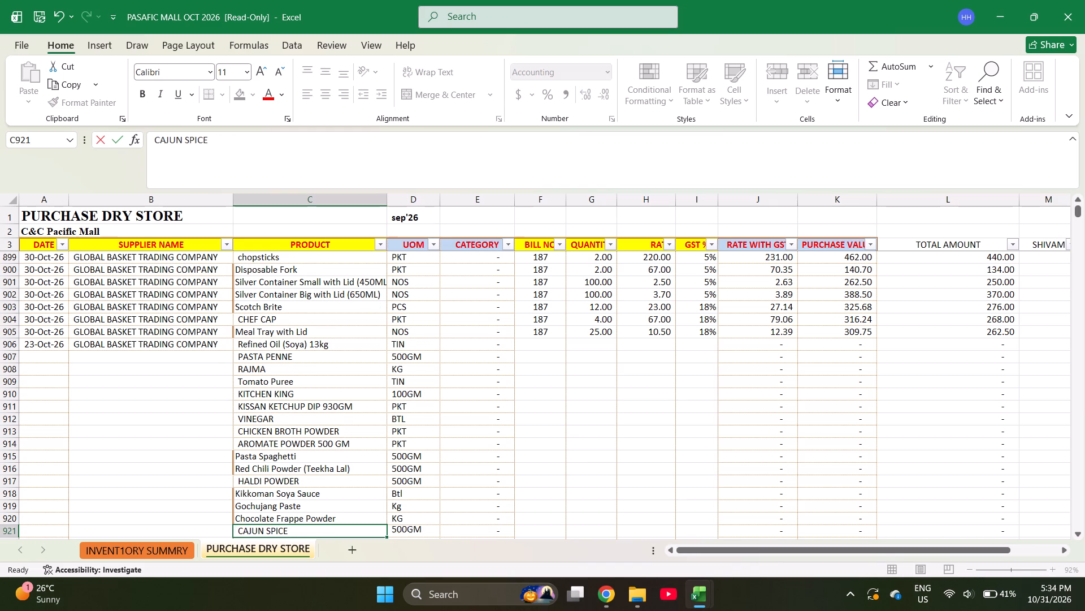
Check the count of the bill's product entries from C906 down, and enter bill number 153 in F906.
key(Left)
key(ctrl+Up)
key(Right)
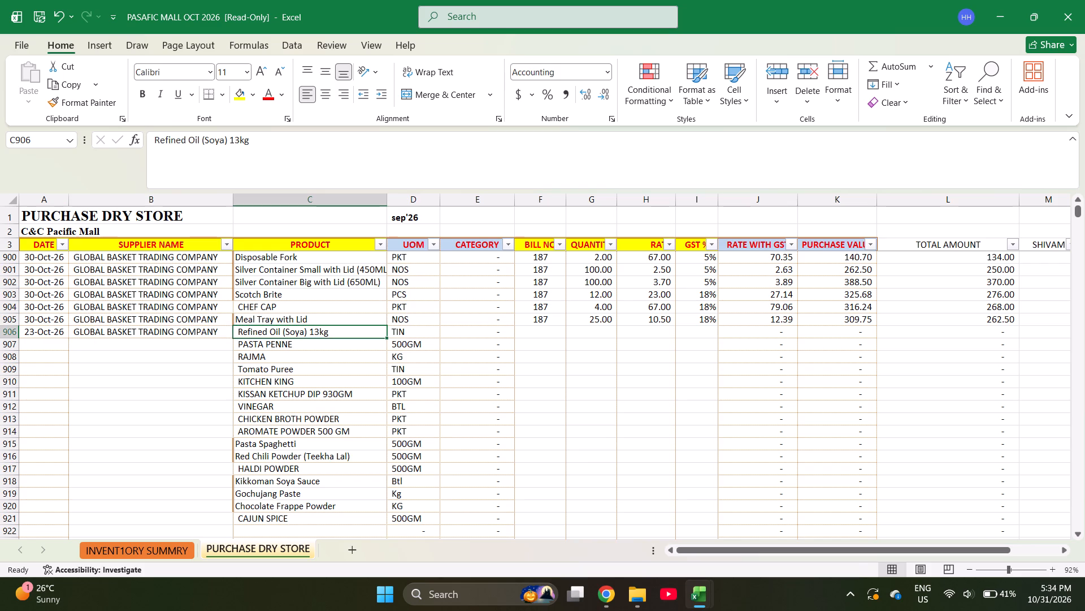
key(ctrl+shift+Down)
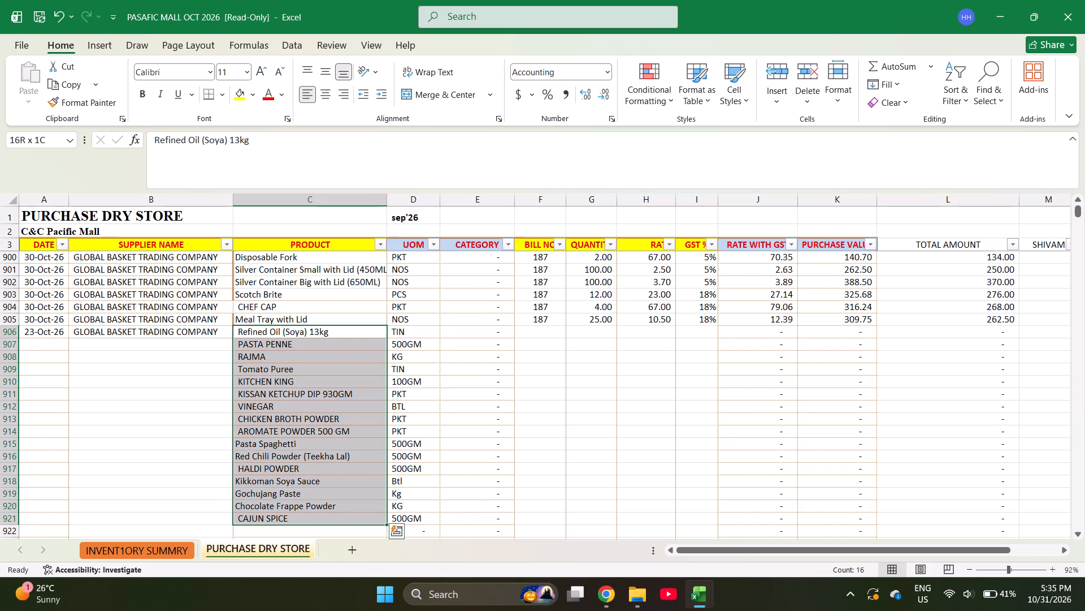
key(Right)
key(Right)
key(Right)
text(153)
key(Right)
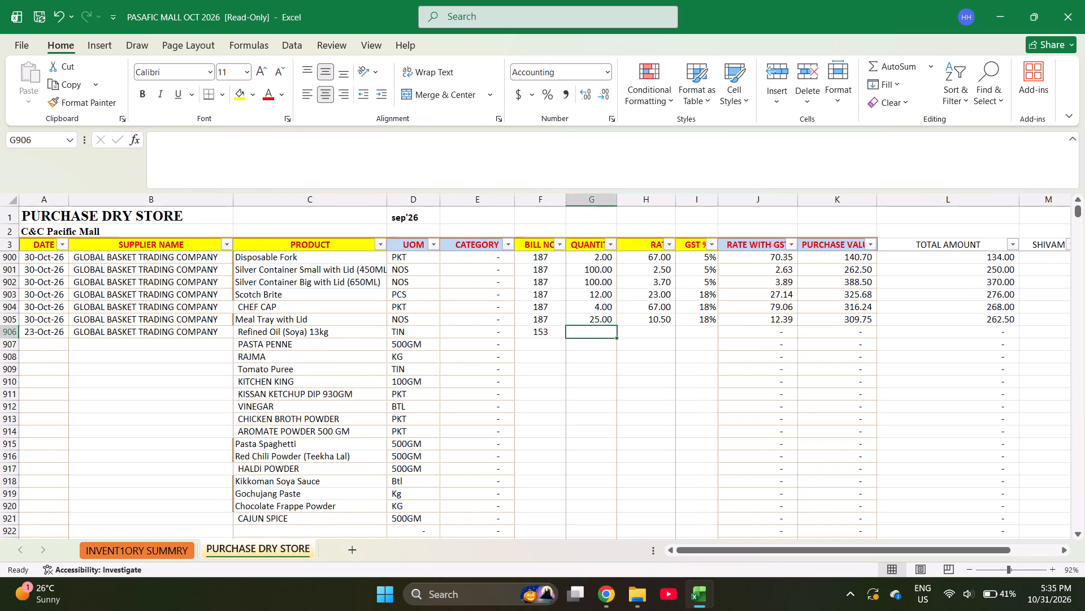
Enter the quantities 2, 24, 5, 4 and 8 in G906 to G910, from Refined Oil to KITCHEN KING.
key(2)
key(Return)
text(24)
key(Return)
key(5)
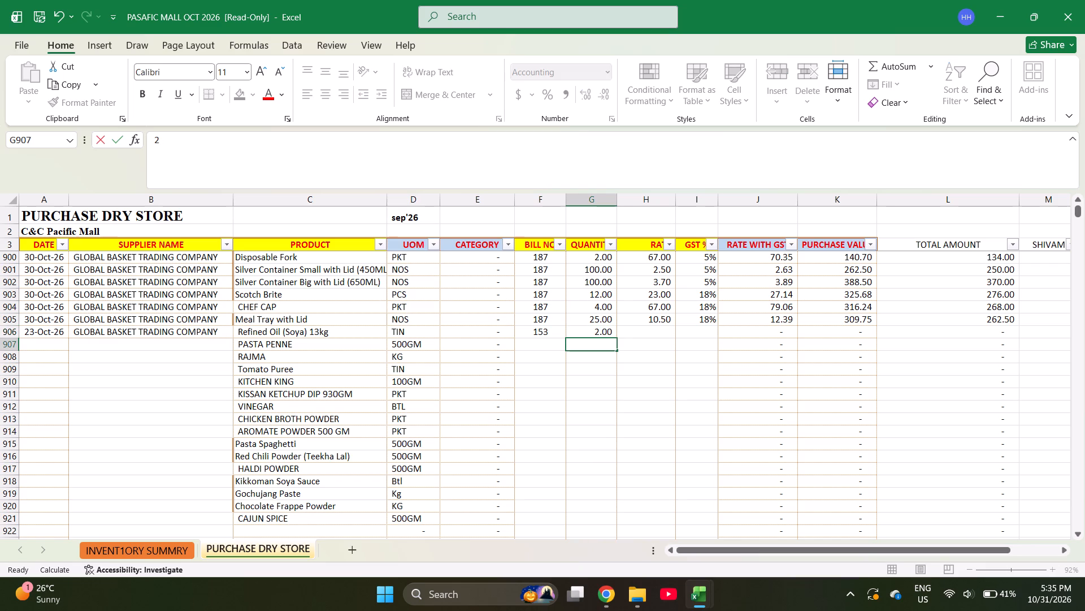
key(Return)
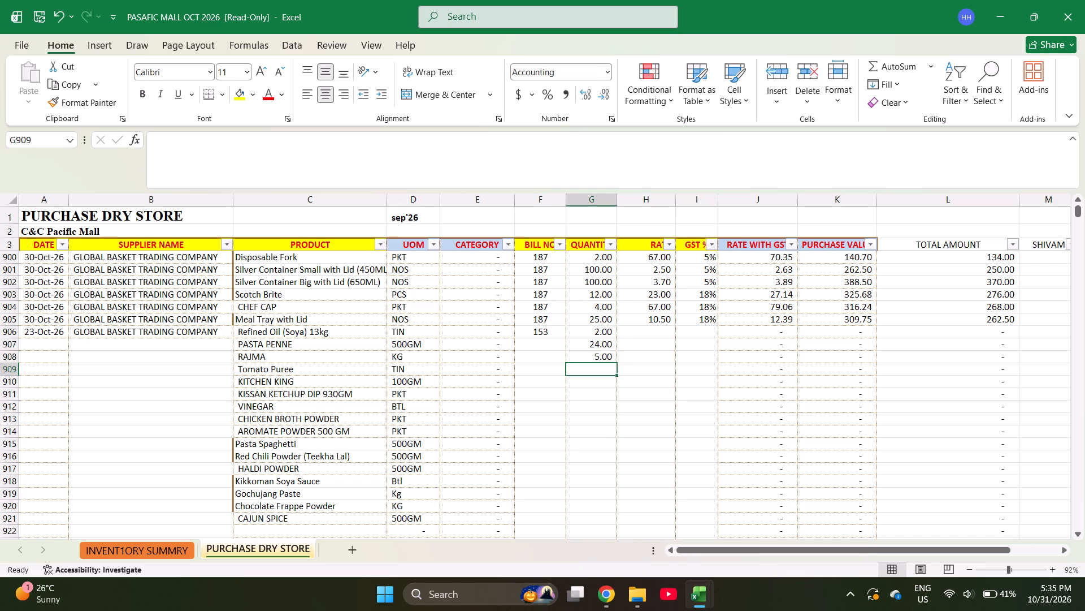
key(4)
key(Return)
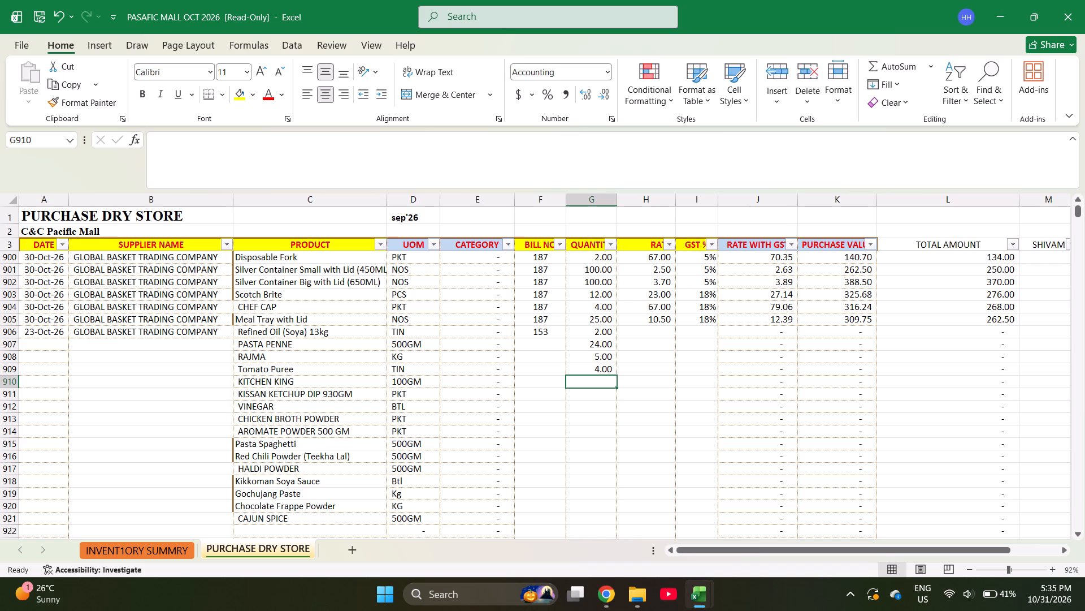
key(8)
key(Return)
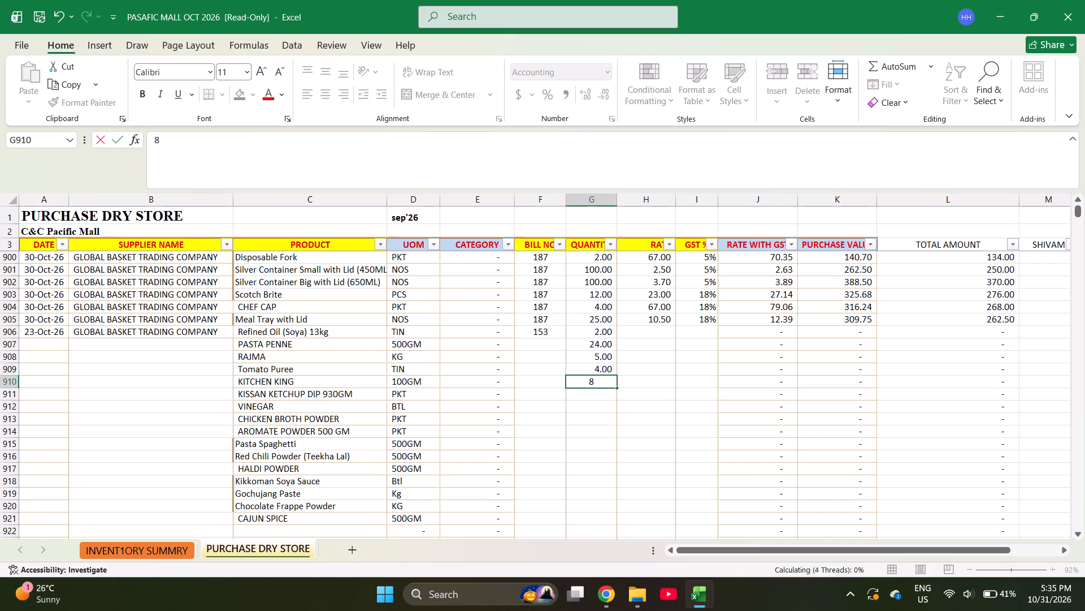
Enter the quantities 4, 4, 3, 1, 12 and 1 in G911 to G916, from KISSAN KETCHUP DIP to Red Chili Powder.
key(4)
key(Return)
key(4)
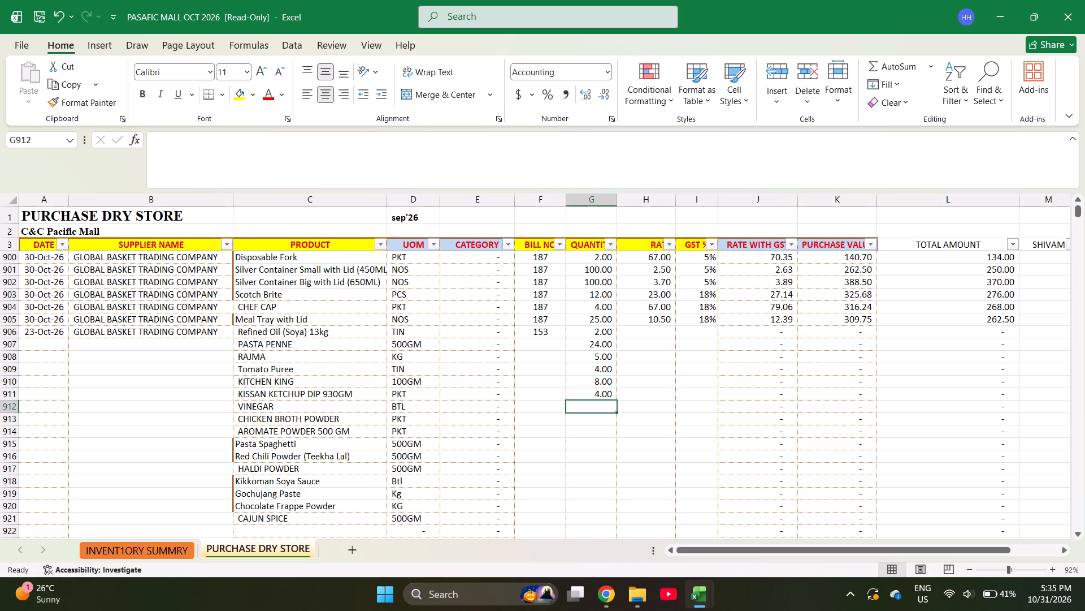
key(Return)
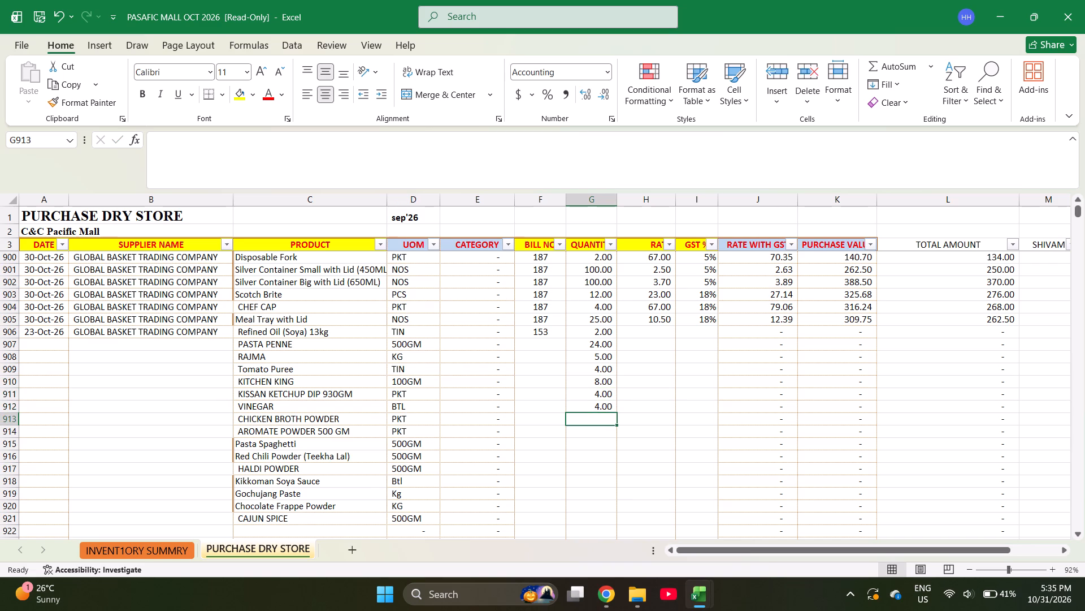
key(3)
key(Return)
key(1)
key(Return)
text(12)
key(Return)
key(1)
key(Return)
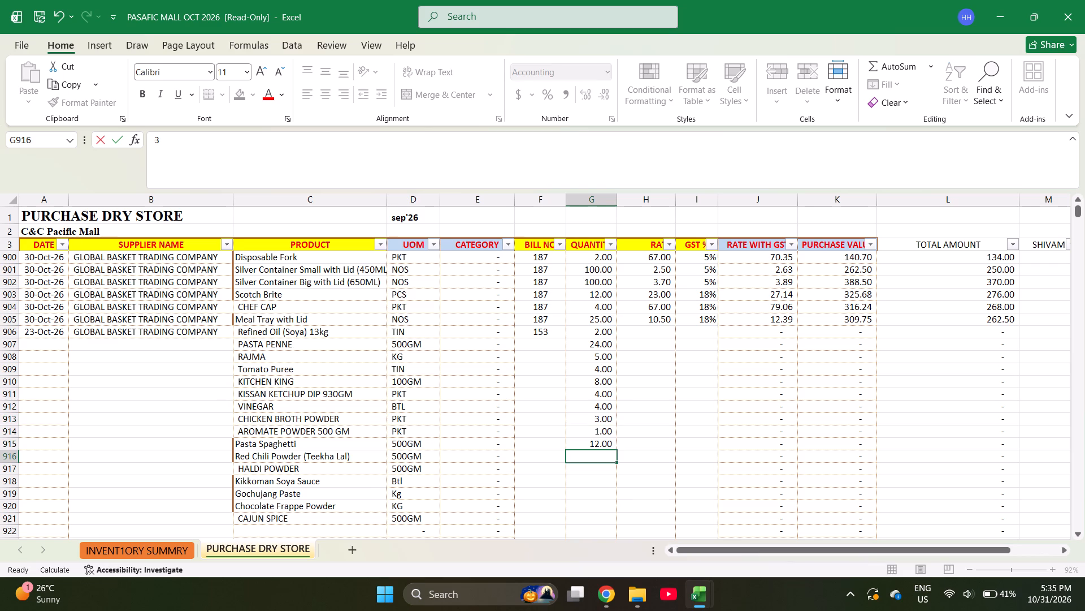
Enter the quantities 2, 3, 3 and 3 in G917 to G920, from HALDI POWDER to Chocolate Frappe Powder.
key(2)
key(Return)
text(22)
key(BackSpace)
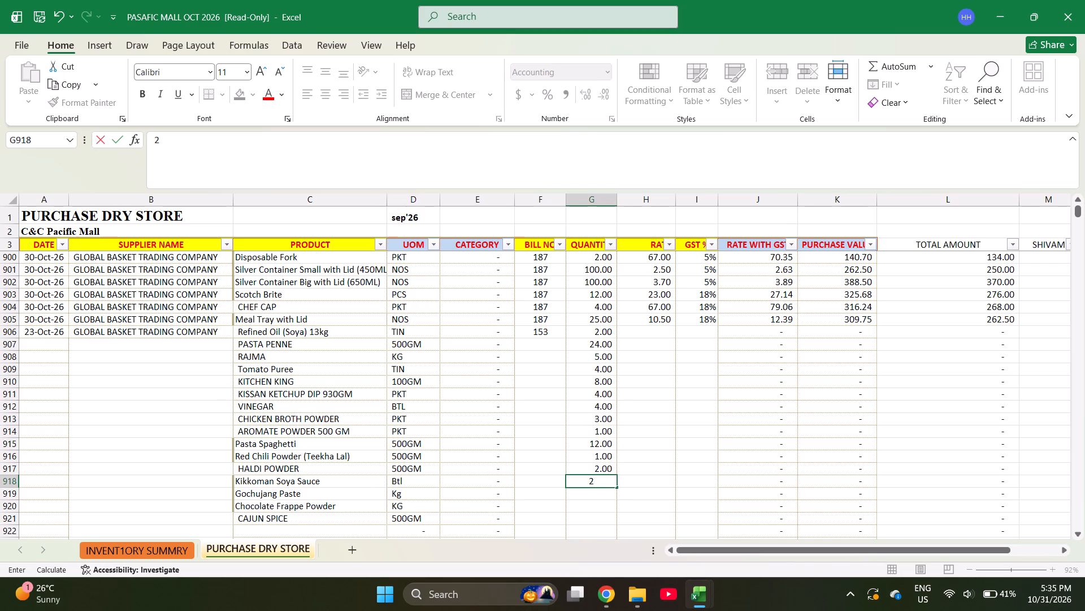
key(BackSpace)
key(3)
key(Return)
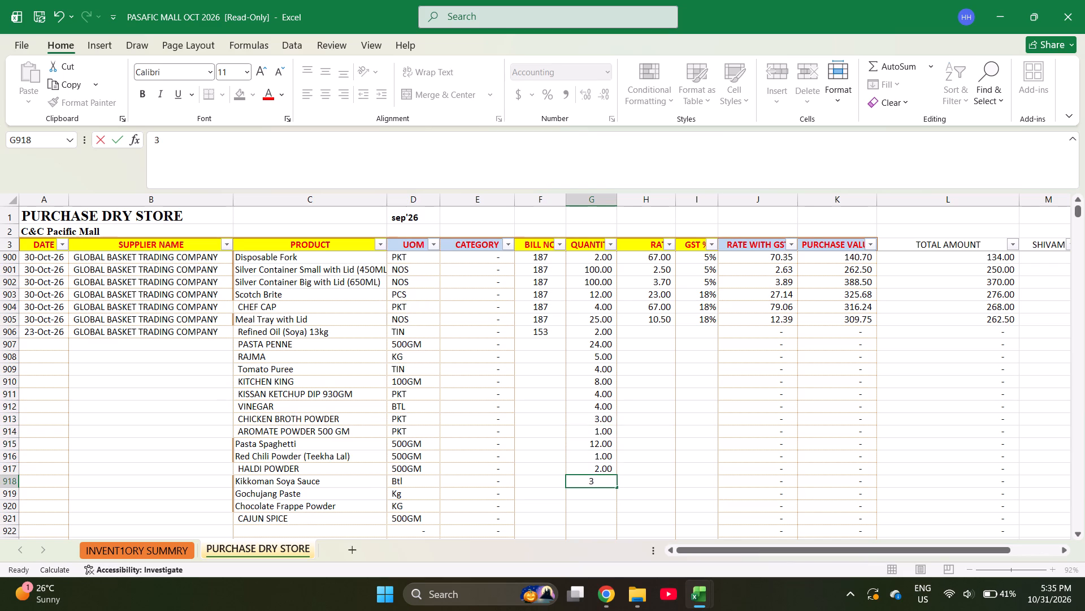
key(3)
key(Return)
key(3)
key(Return)
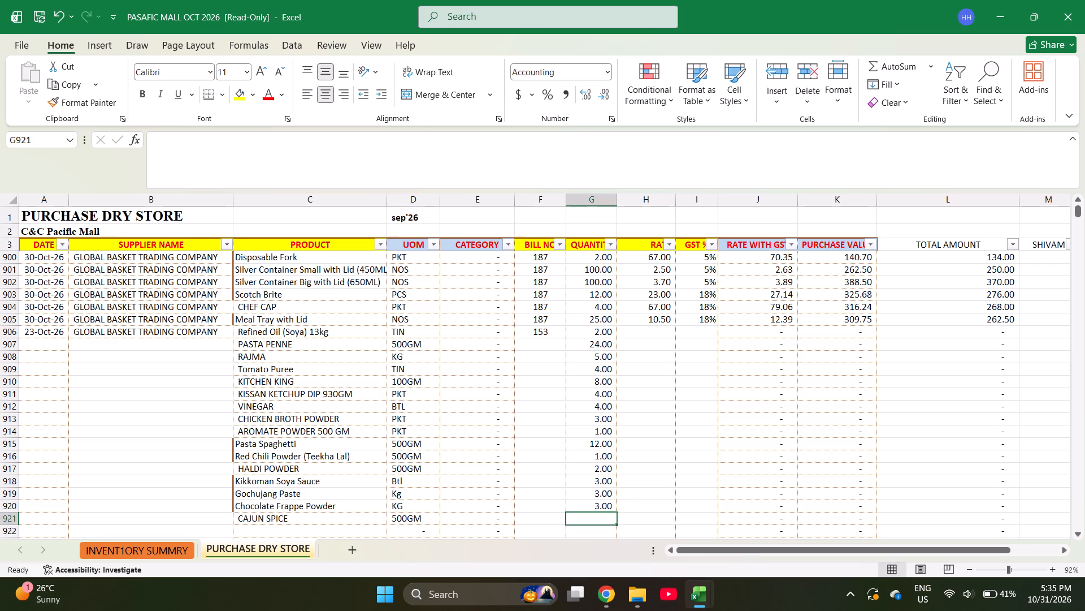
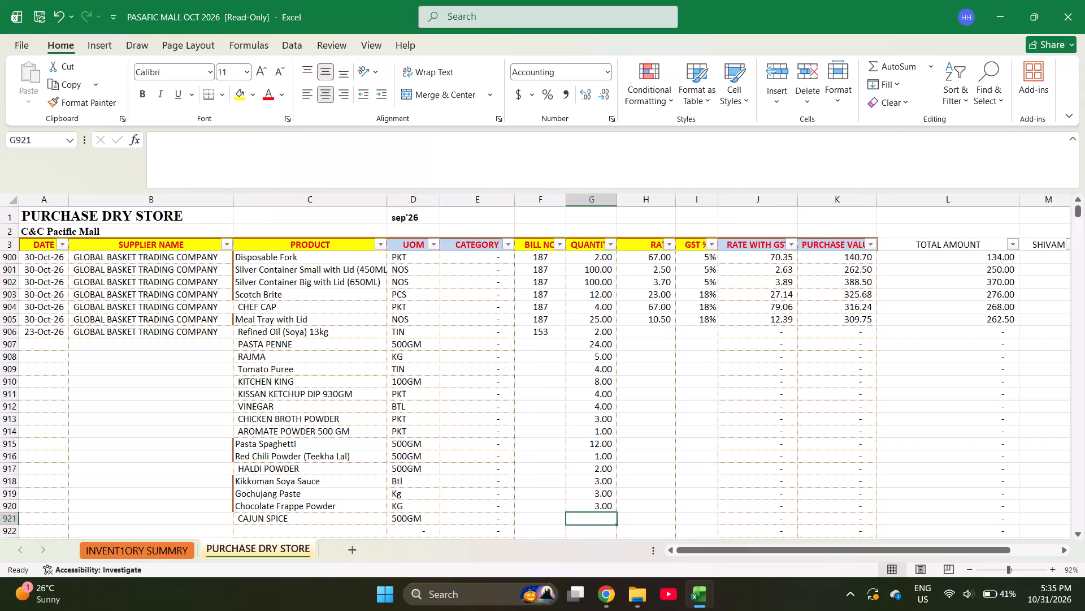
Enter a quantity of 3 for CAJUN SPICE.
key(3)
key(Return)
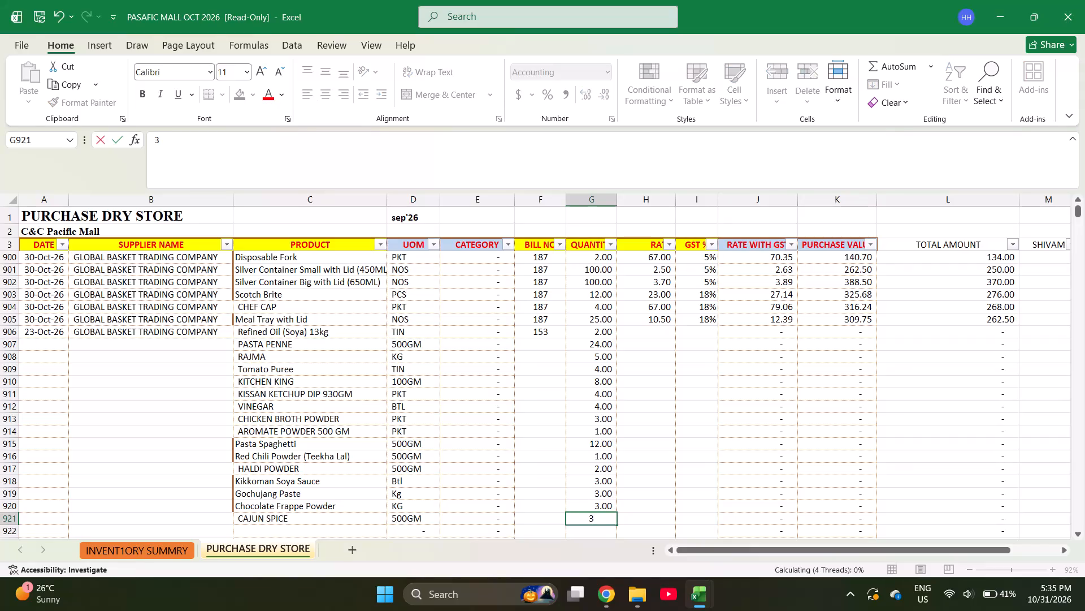
Enter rates of 2644 for Refined Oil (Soya) 13kg, 50 for PASTA PENNE, 160 for RAJMA and 62 for Tomato Puree.
key(Right)
key(ctrl+Up)
key(Down)
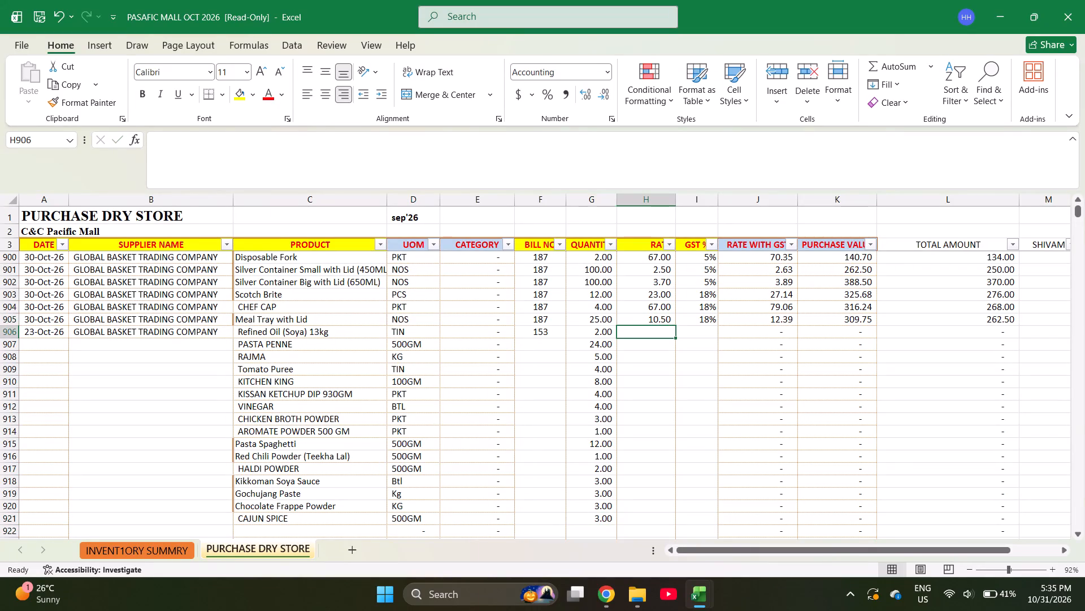
text(2644)
key(Return)
text(50)
key(Return)
text(160)
key(Return)
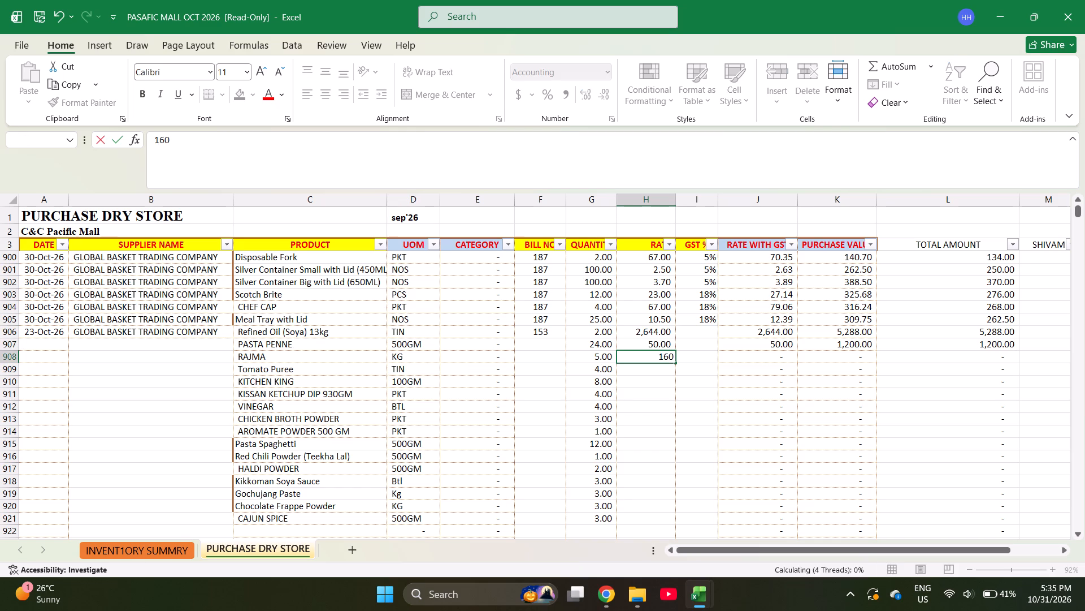
text(62)
key(Return)
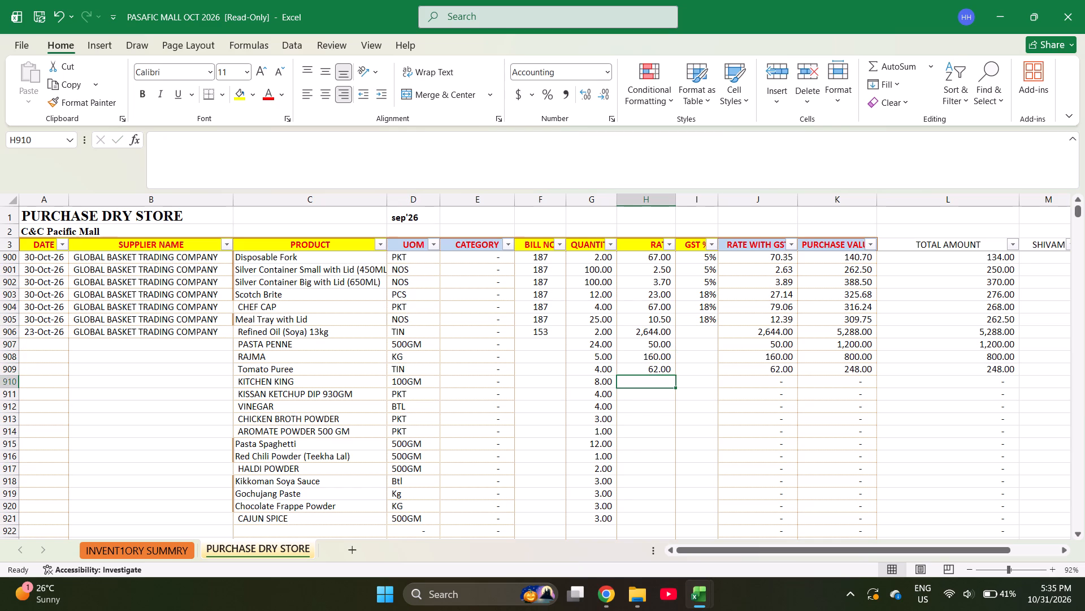
Enter rates of 87 for KITCHEN KING, 78 for KISSAN KETCHUP DIP, 35 for VINEGAR and 35 for CHICKEN BROTH POWDER.
text(87)
key(Return)
text(78)
key(Return)
text(35)
key(Return)
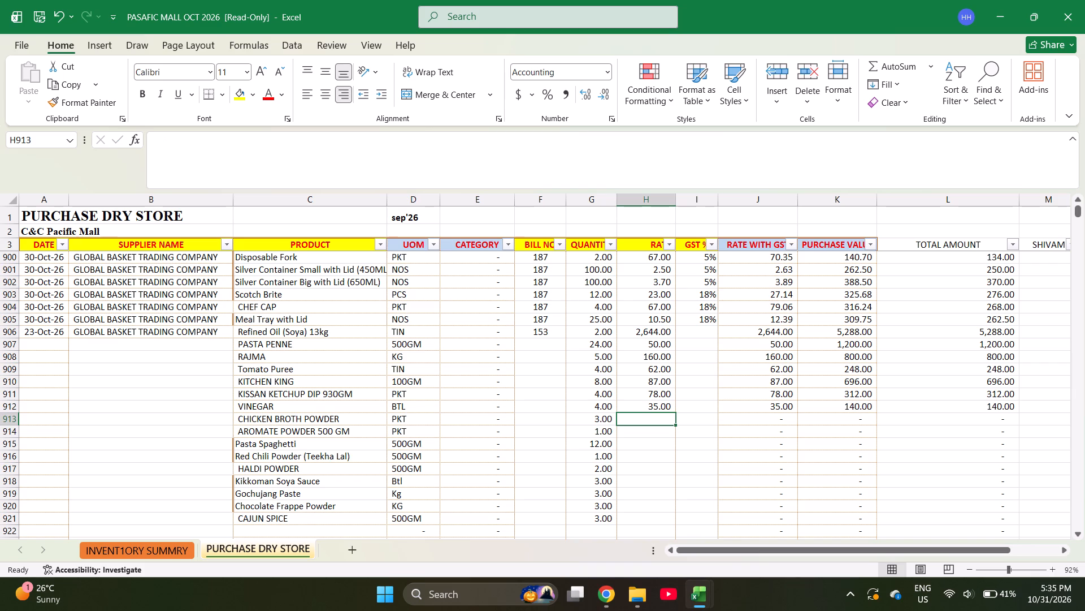
text(35)
key(Return)
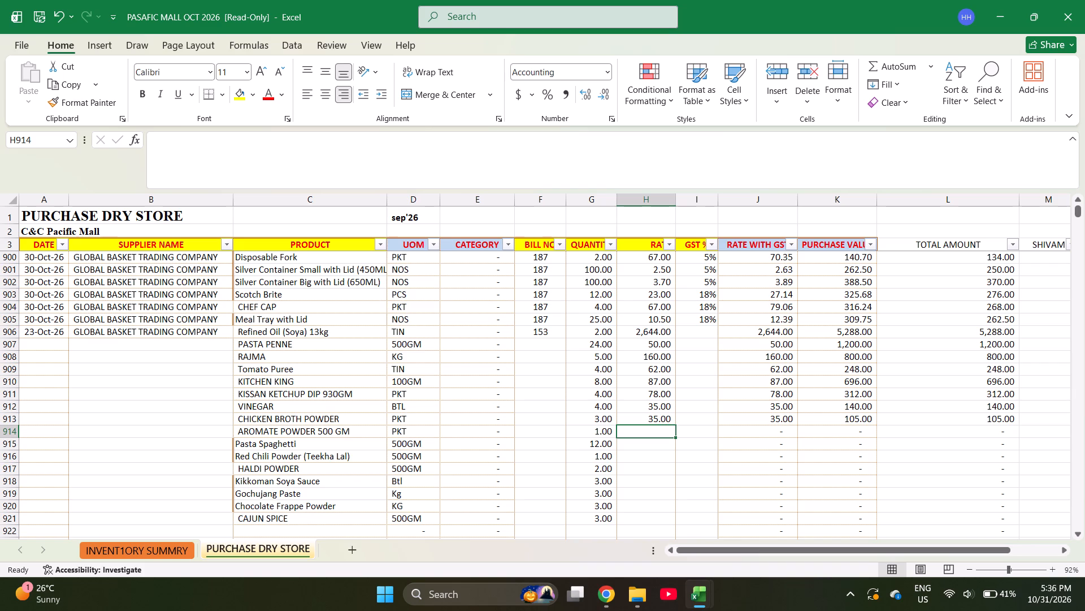
Set the CHICKEN BROTH POWDER rate to 235, and enter rates of 160 for AROMATE POWDER and 57.14 for Pasta Spaghetti.
key(Up)
key(Up)
key(Up)
key(Up)
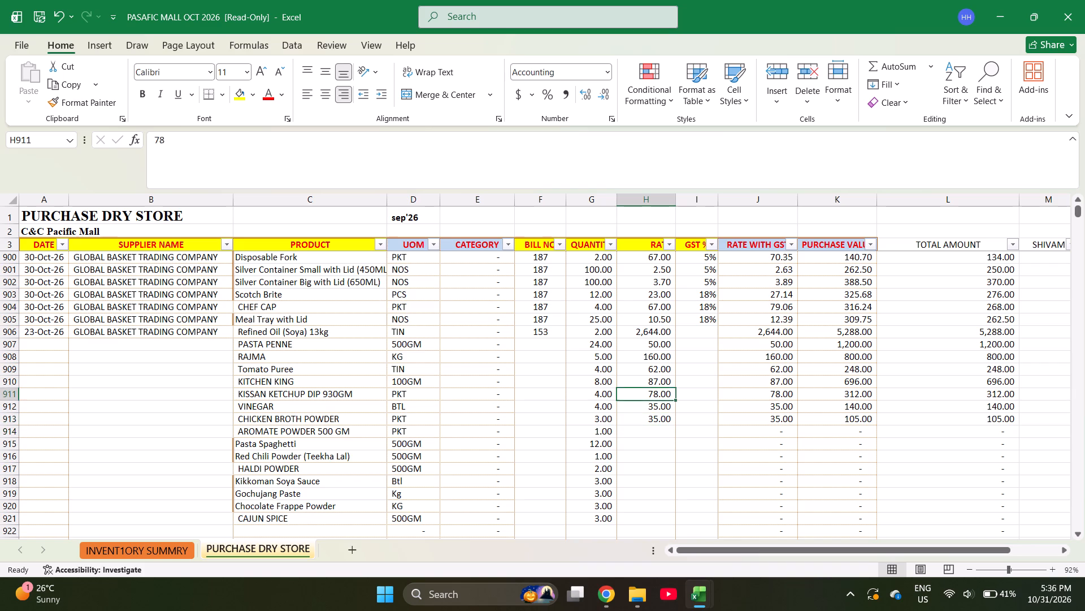
key(Down)
key(Down)
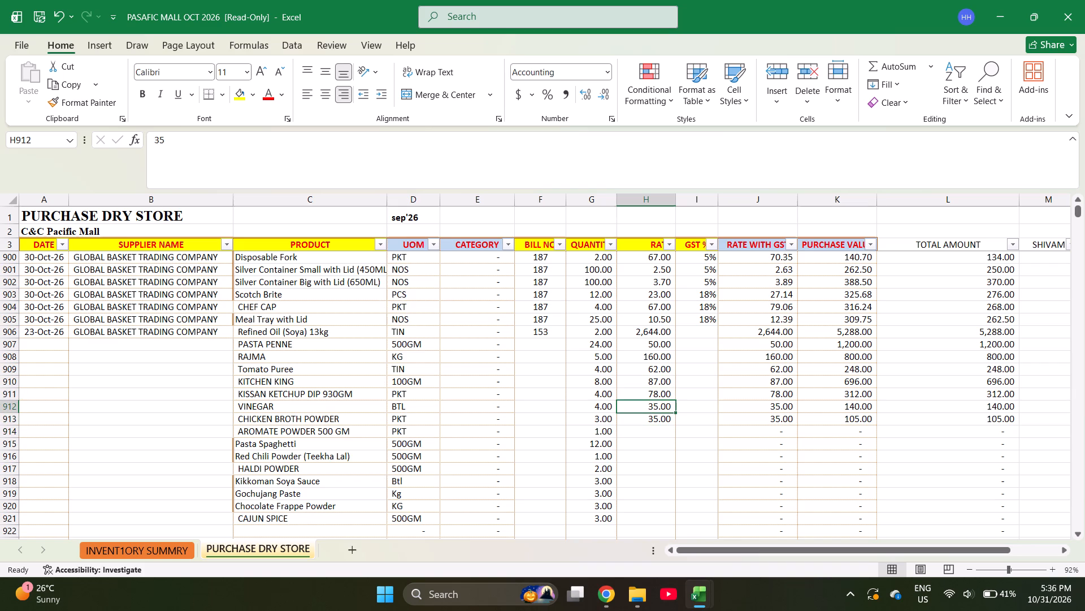
key(Down)
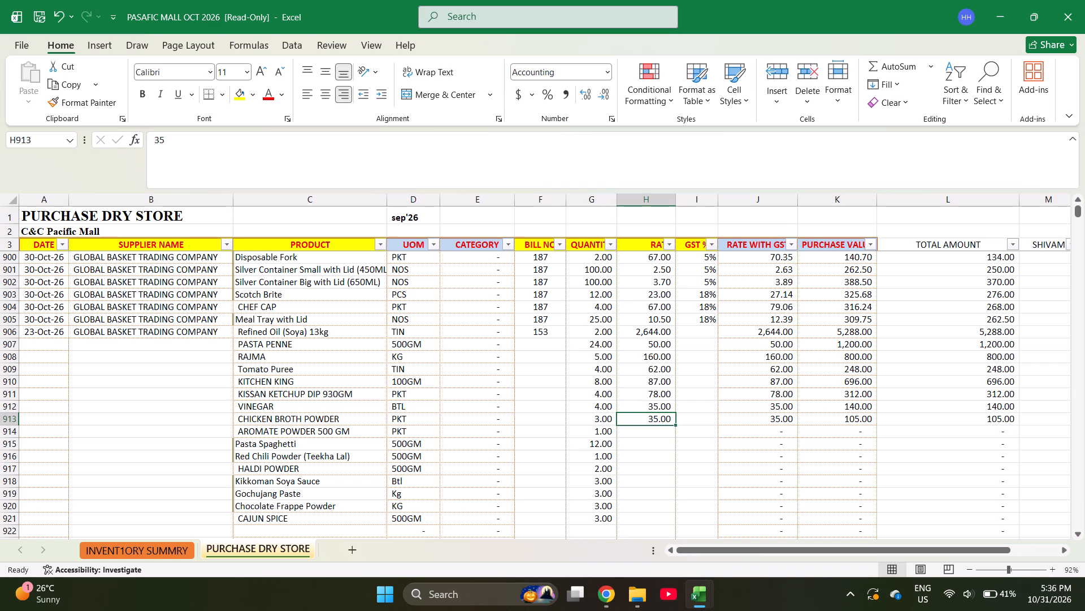
text(235)
key(Return)
text(160)
key(Return)
text(57.14)
key(Return)
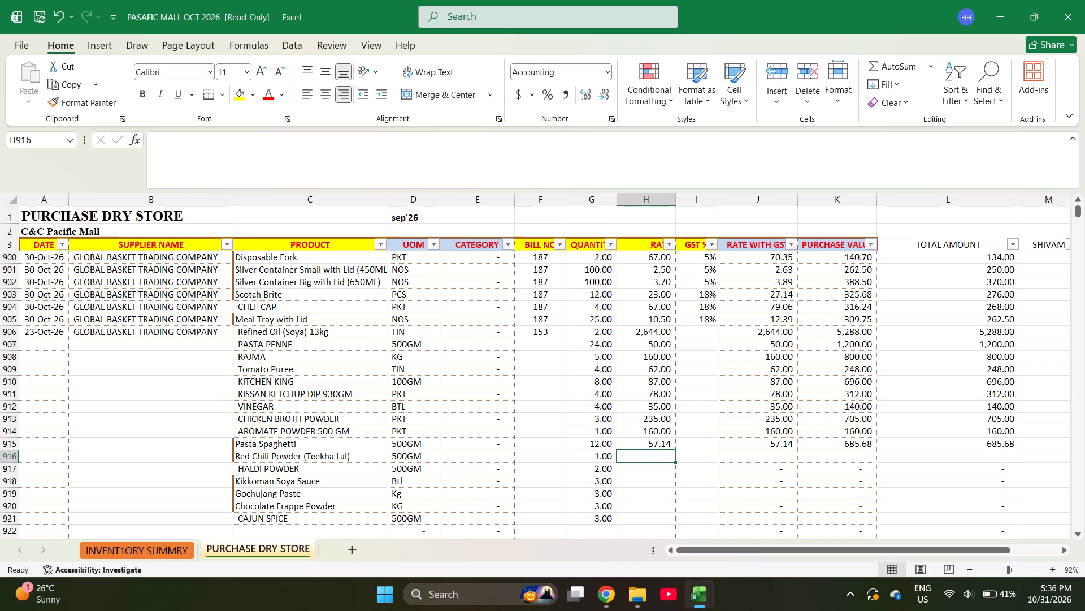
Enter rates of 525, 205, 340, 400, 450 and 400 for the products from Red Chili Powder down to CAJUN SPICE.
text(525)
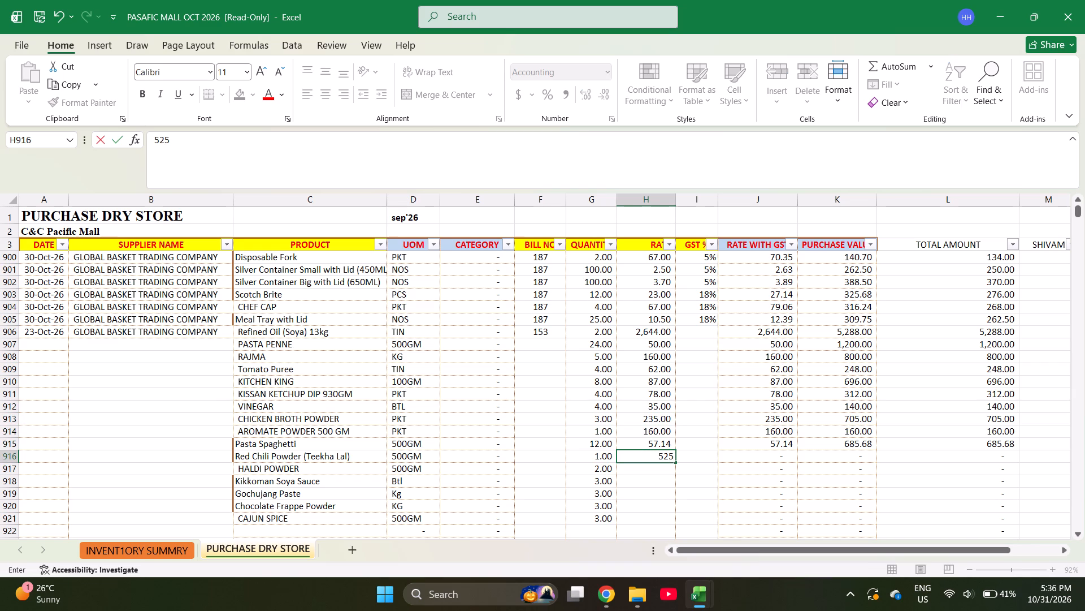
key(Return)
text(205)
key(Return)
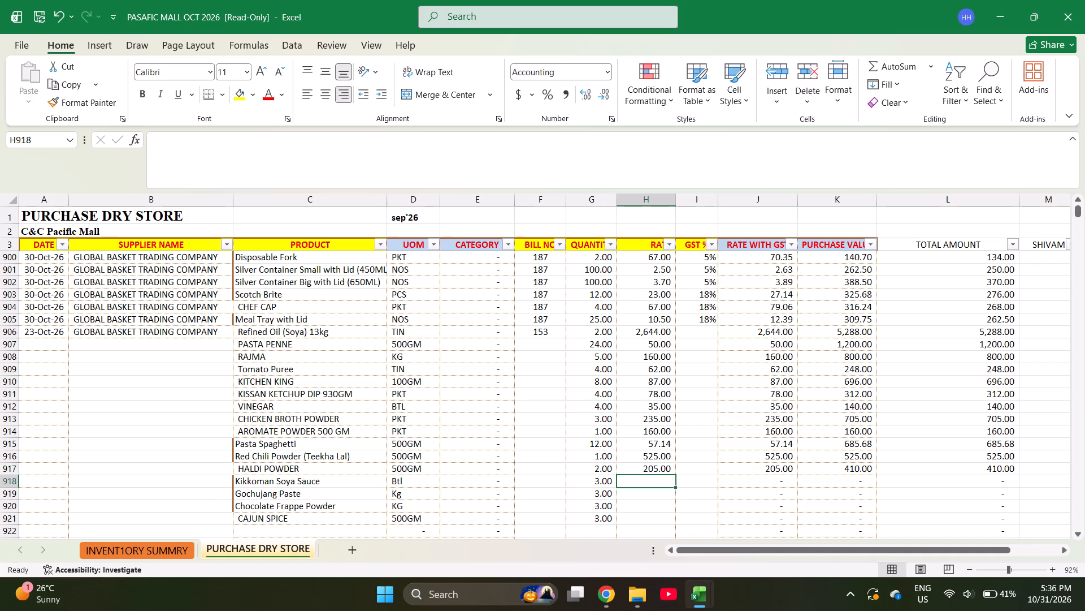
text(340)
key(Return)
text(400)
key(Return)
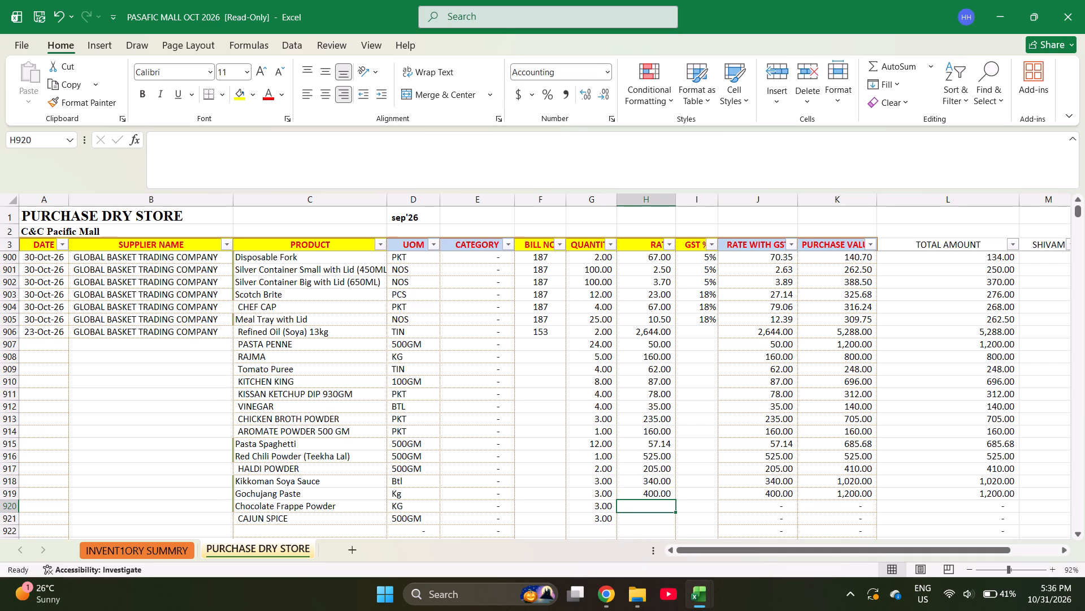
text(450)
key(Return)
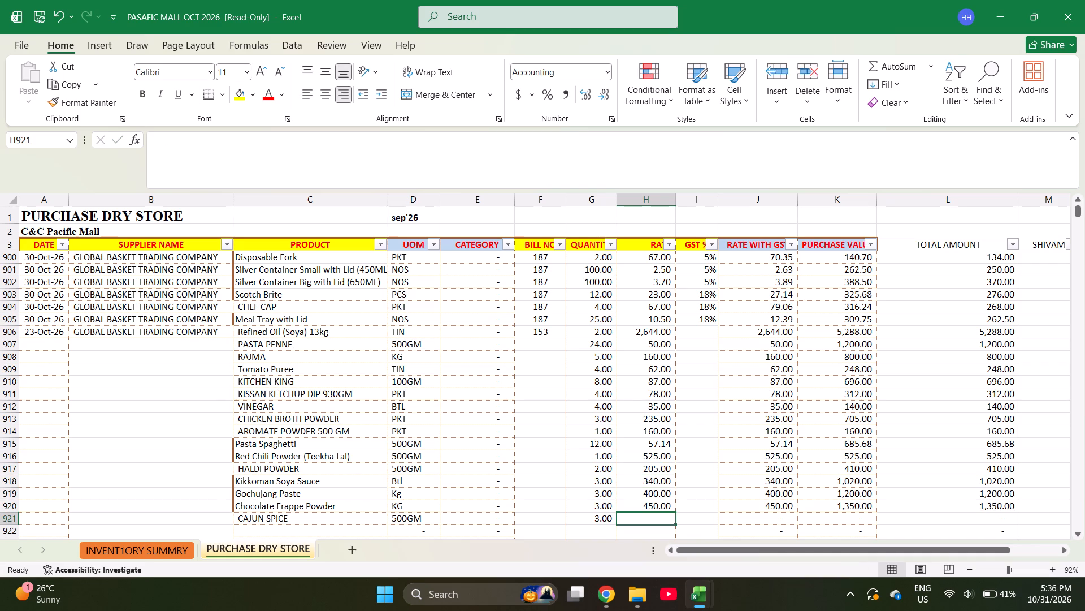
text(400)
key(Right)
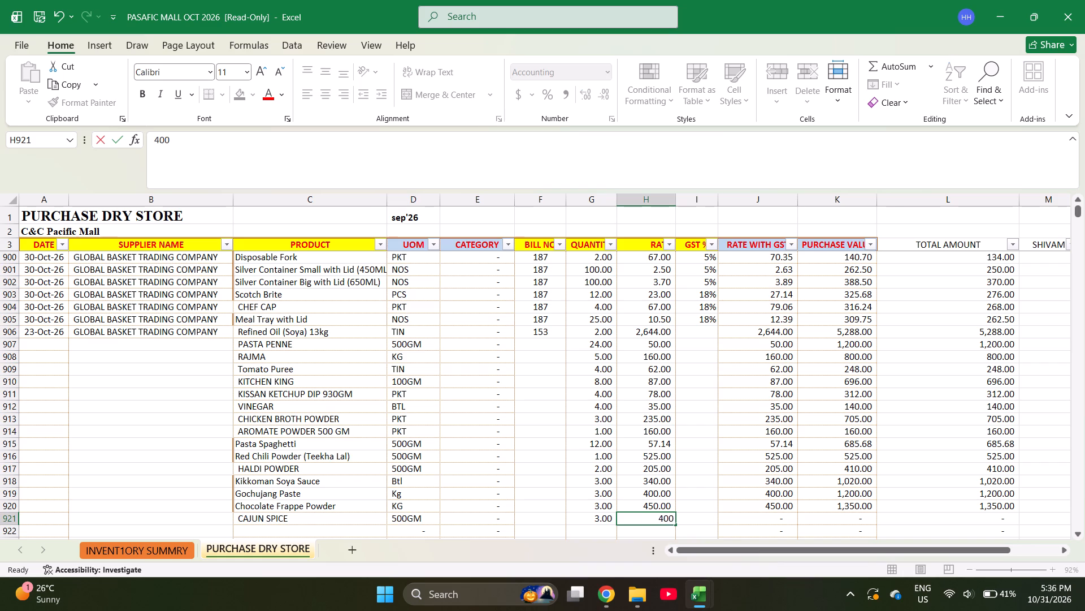
Enter 5% GST for the five products from Refined Oil (Soya) 13kg down to KITCHEN KING.
key(ctrl+Up)
key(Down)
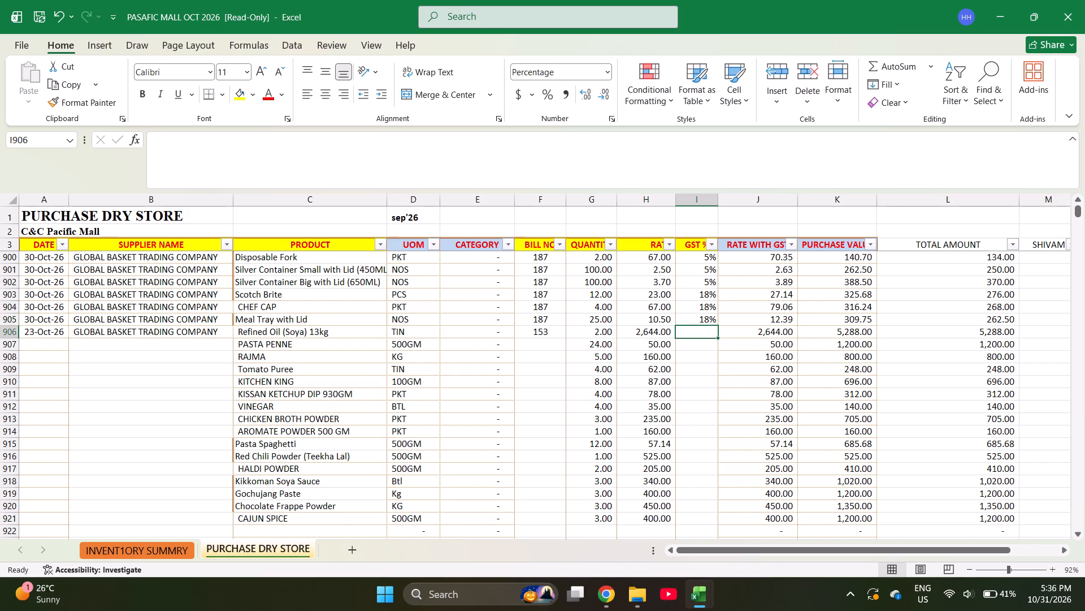
key(5)
key(Return)
key(5)
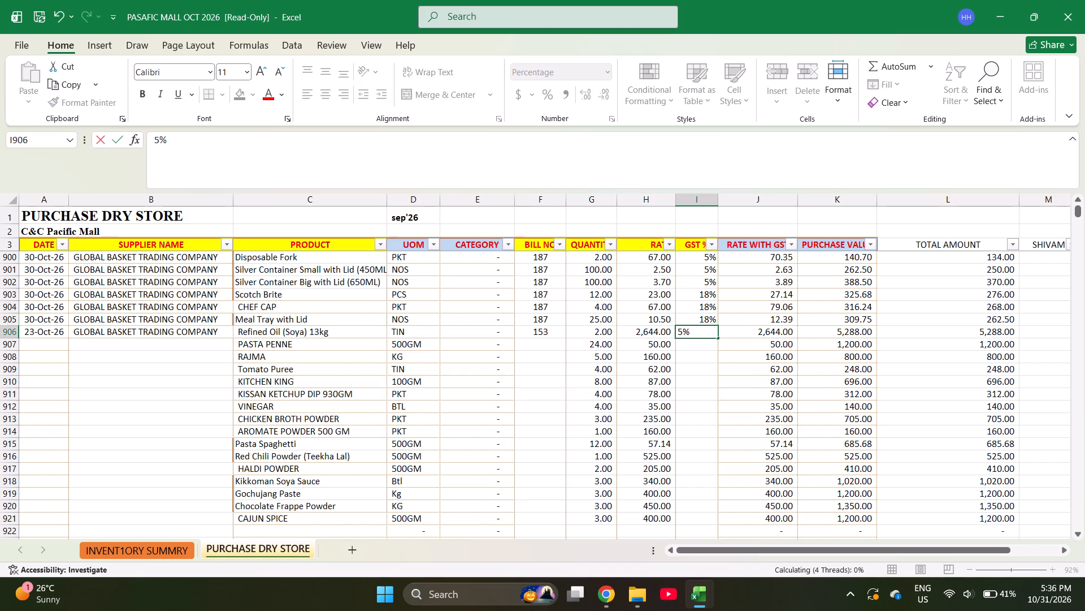
key(Return)
key(5)
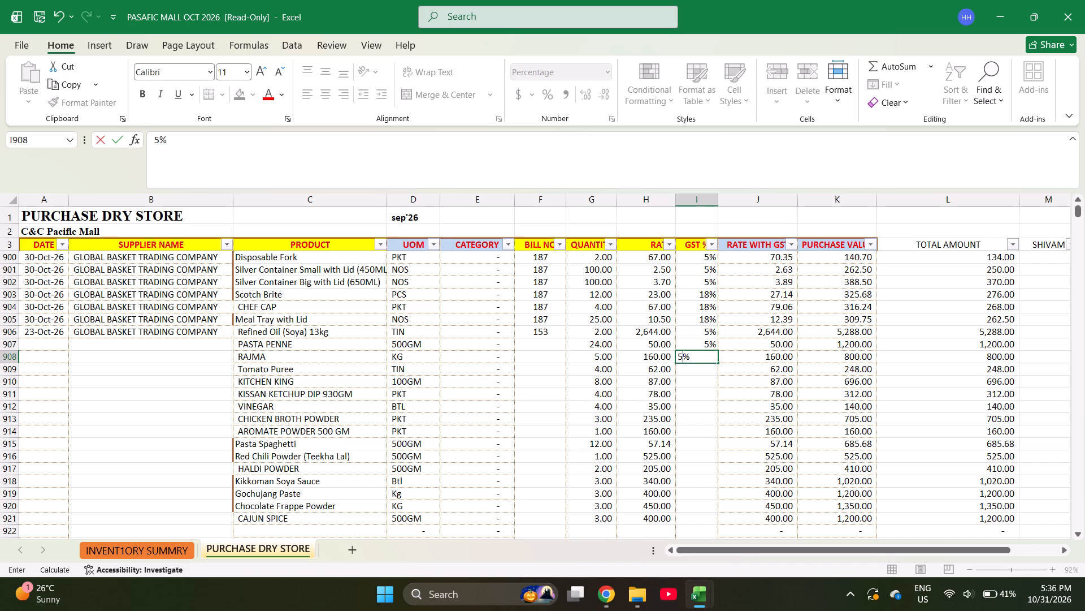
key(Return)
key(5)
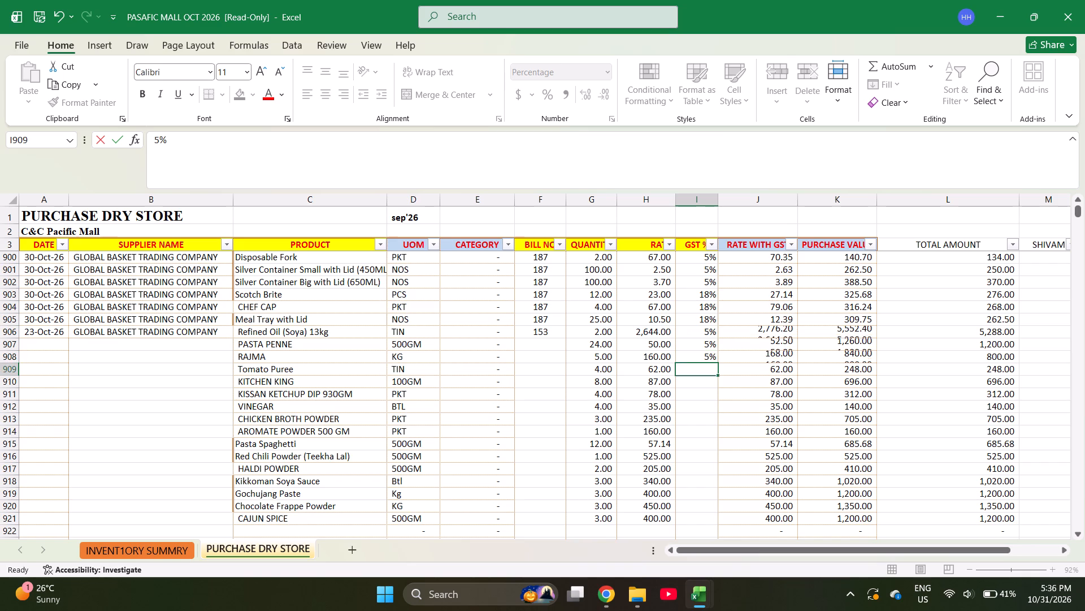
key(Return)
key(5)
key(Return)
Enter 5% GST for KISSAN KETCHUP DIP, VINEGAR and CHICKEN BROTH POWDER, and 0% for AROMATE POWDER.
key(5)
key(Return)
key(5)
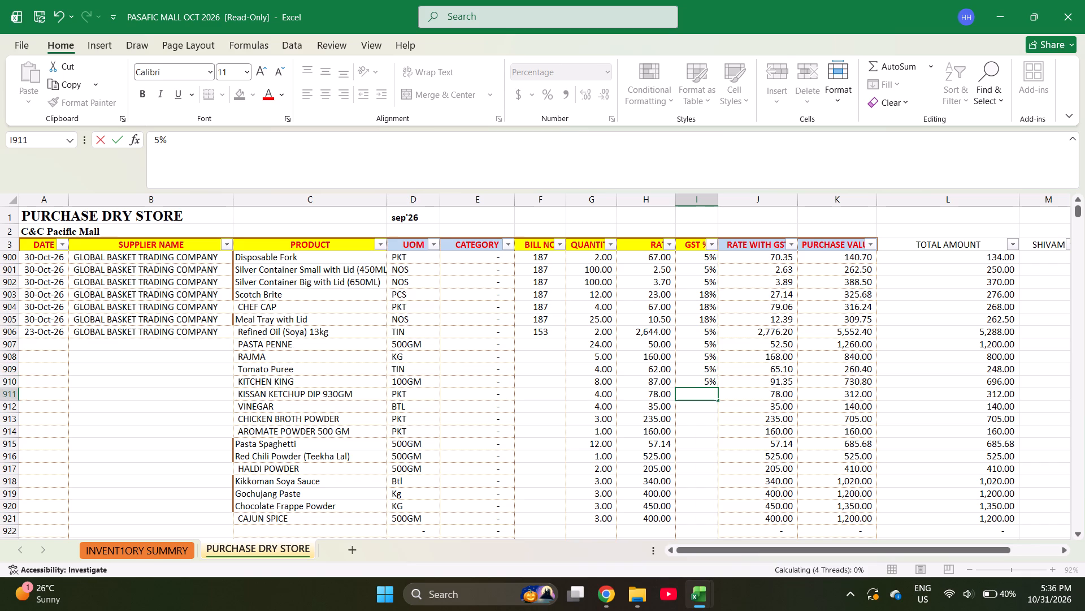
key(Return)
key(5)
key(Return)
key(5)
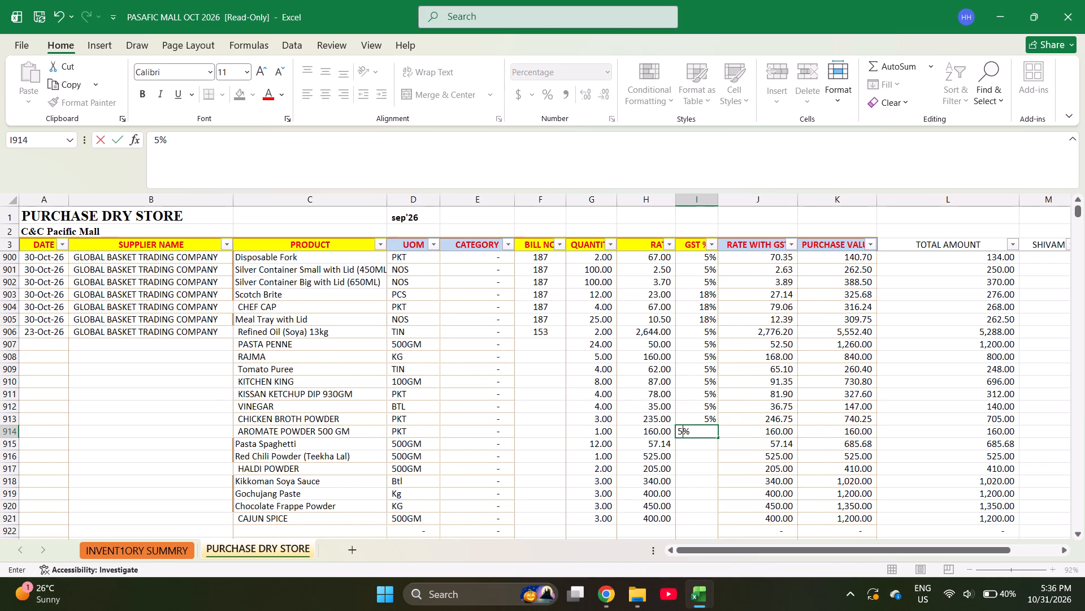
key(BackSpace)
key(0)
key(Return)
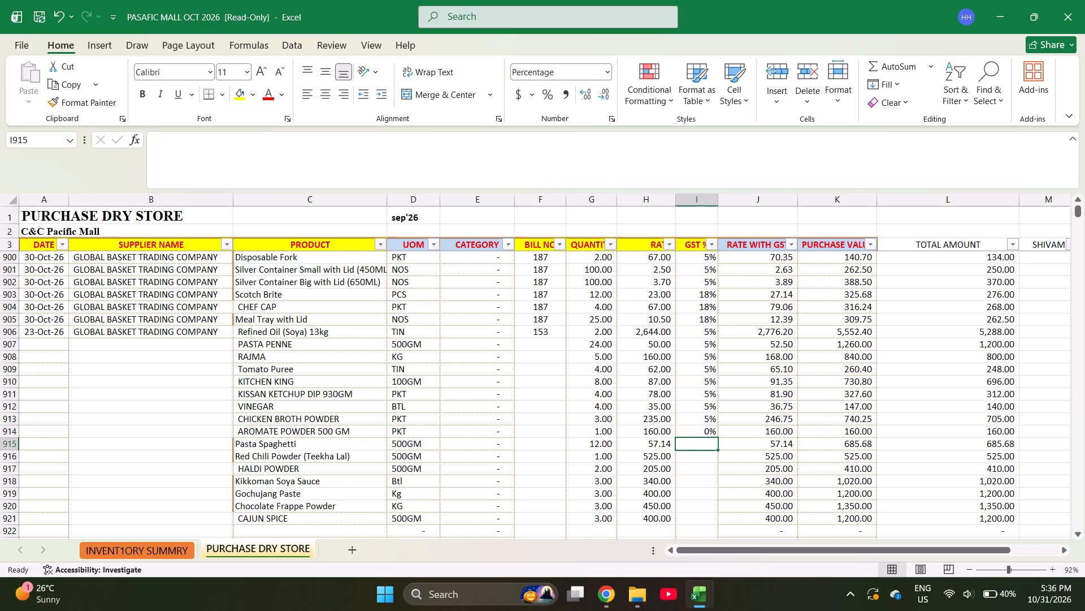
Enter 5% GST for Pasta Spaghetti, Red Chili Powder and HALDI POWDER, and 18% for Kikkoman Soya Sauce.
key(5)
key(Return)
key(5)
key(Return)
key(5)
key(Return)
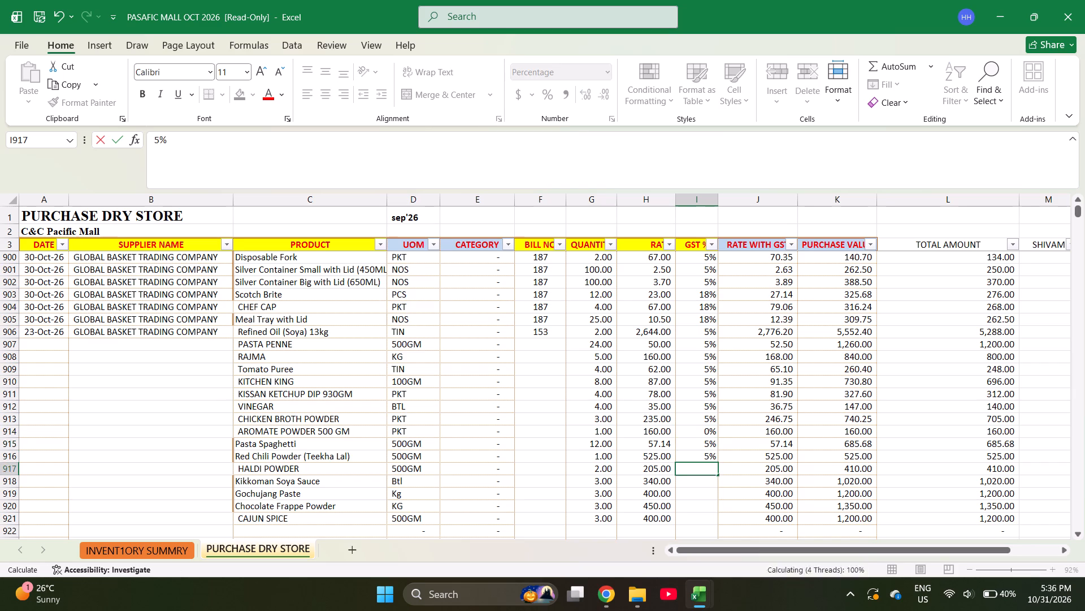
text(18)
key(Return)
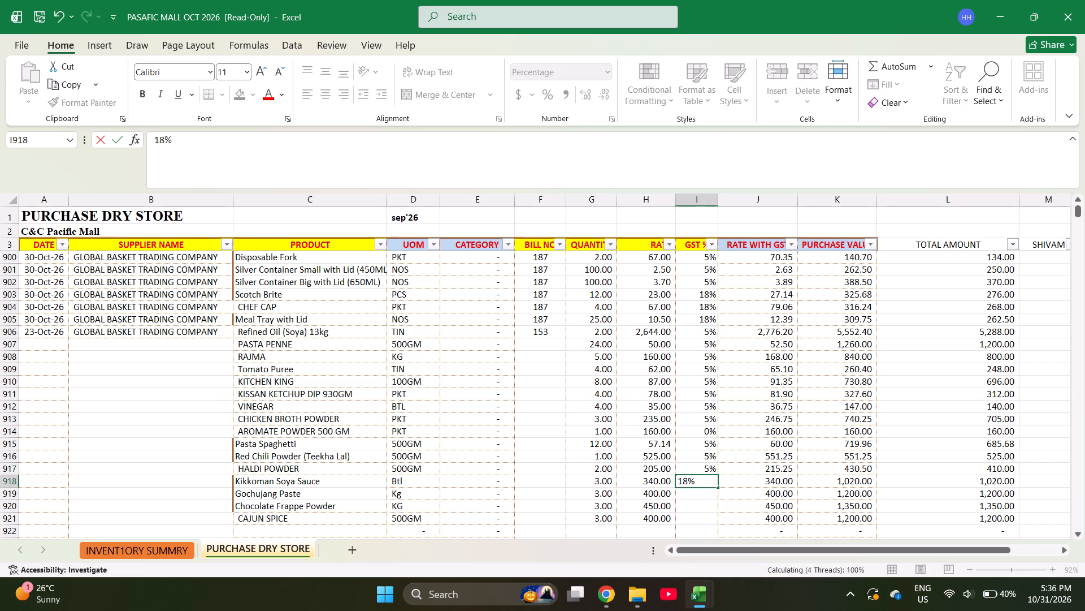
Enter 5% GST for Gochujang Paste, Chocolate Frappe Powder and CAJUN SPICE.
key(5)
key(Return)
key(5)
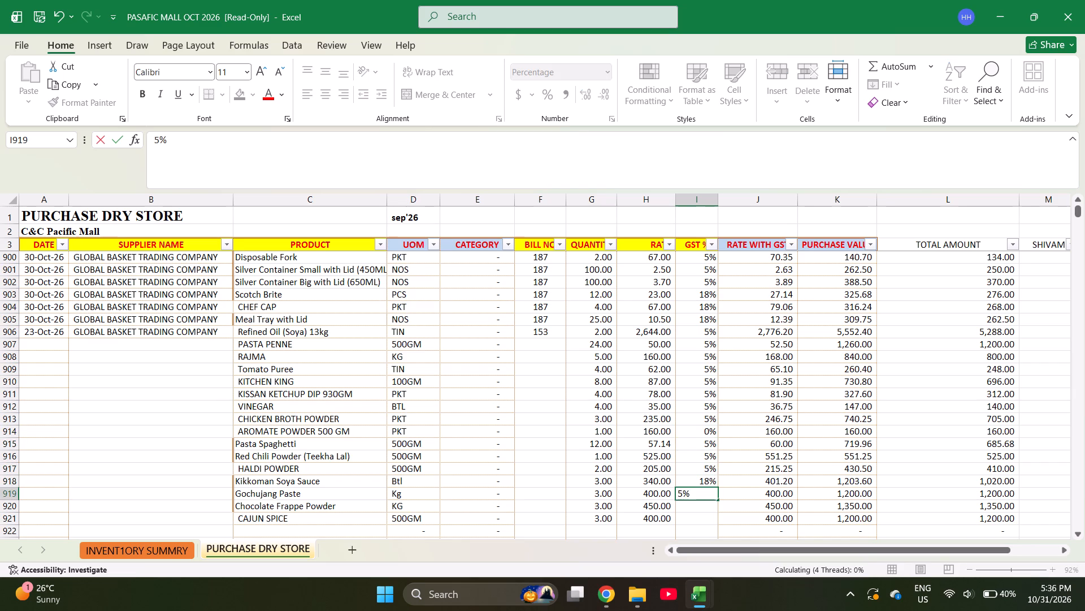
key(Return)
key(5)
key(Return)
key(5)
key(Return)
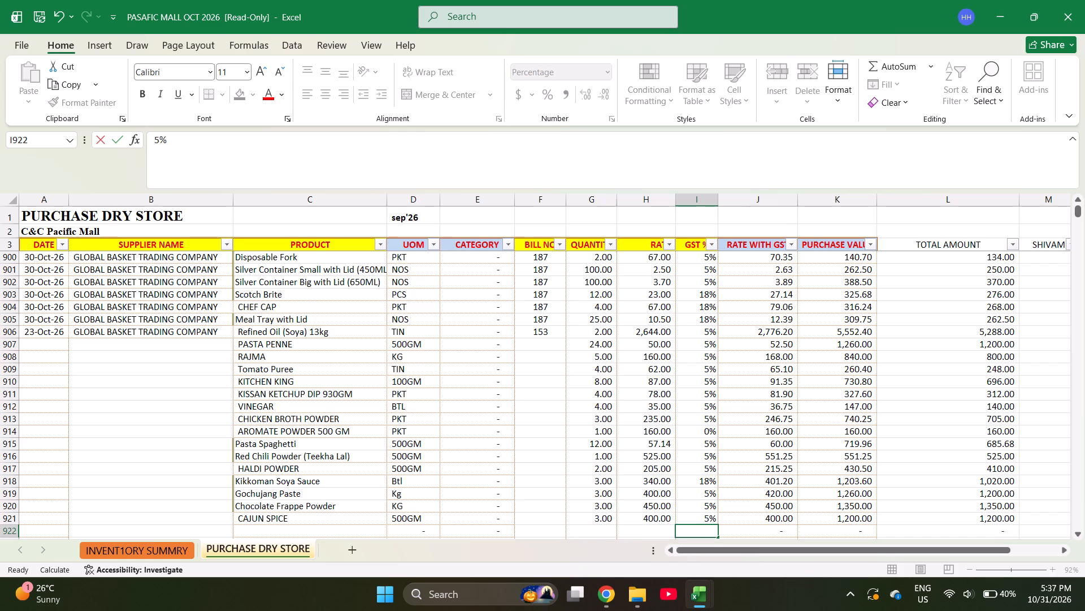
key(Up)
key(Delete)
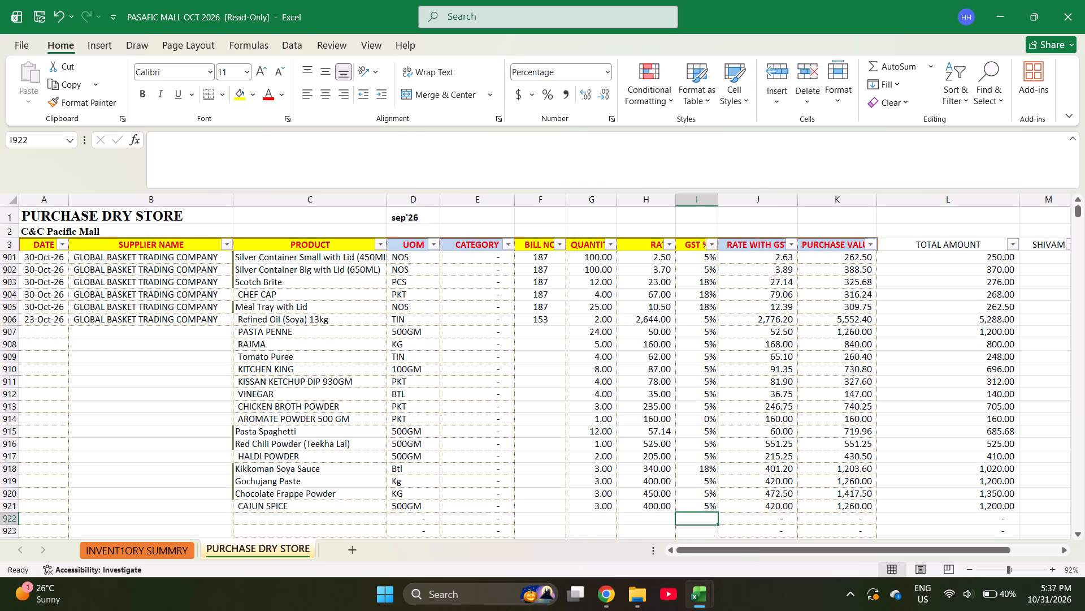
Review the entered GST rates and set the GST for VINEGAR to 18%.
key(Up)
key(Up)
key(Up)
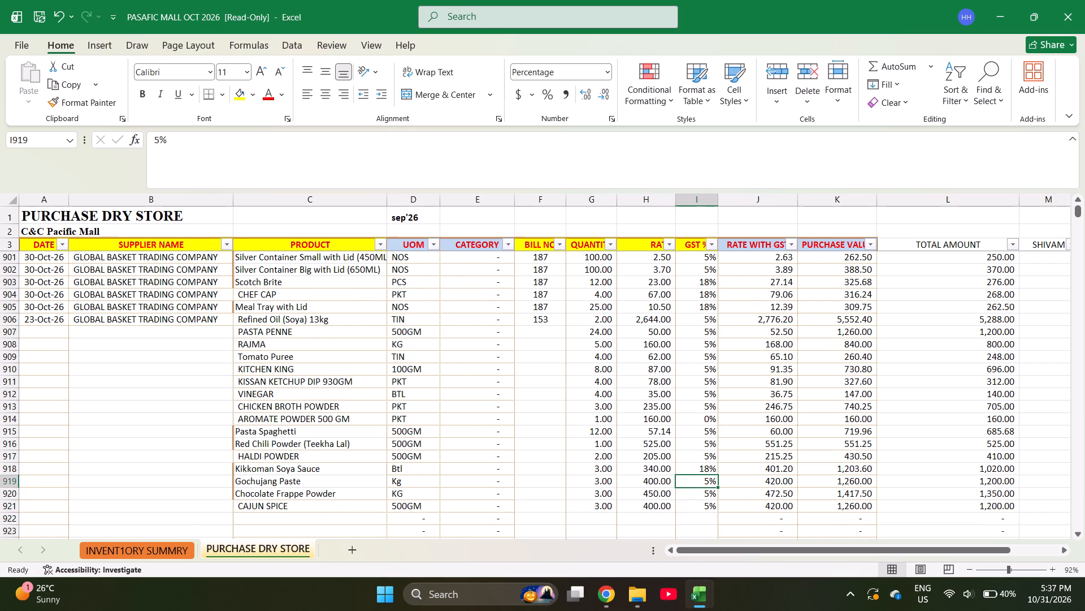
key(Up)
key(Up)
key(Up)
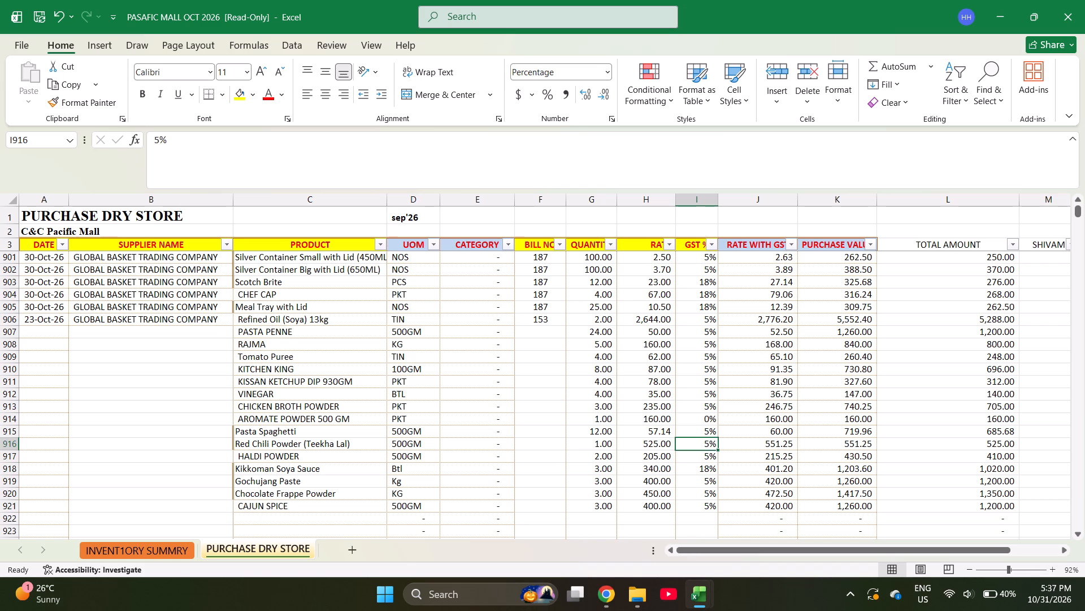
key(Down)
key(Down)
key(Up)
key(Up)
key(Up)
key(Up)
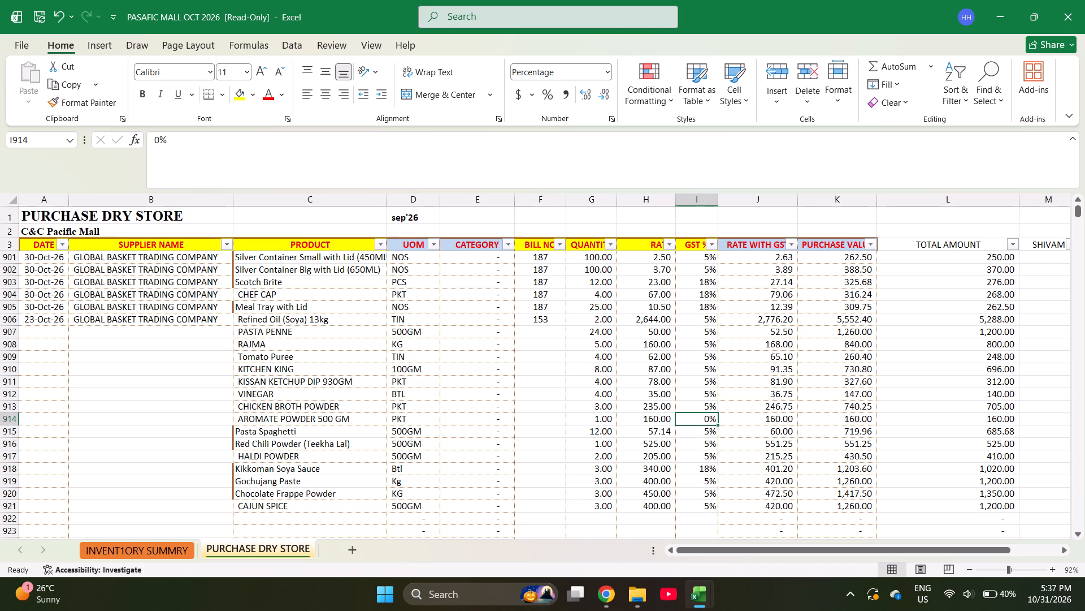
key(Up)
key(Up)
text(18)
key(Return)
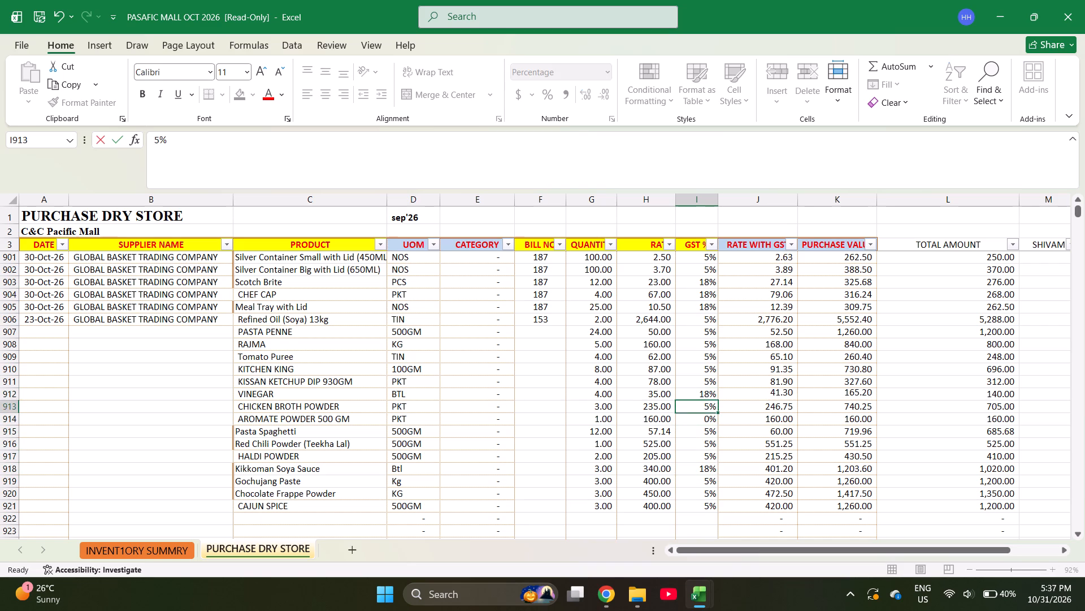
Set the GST for Kikkoman Soya Sauce to 5%.
key(Down)
key(Down)
key(Down)
key(Down)
key(Down)
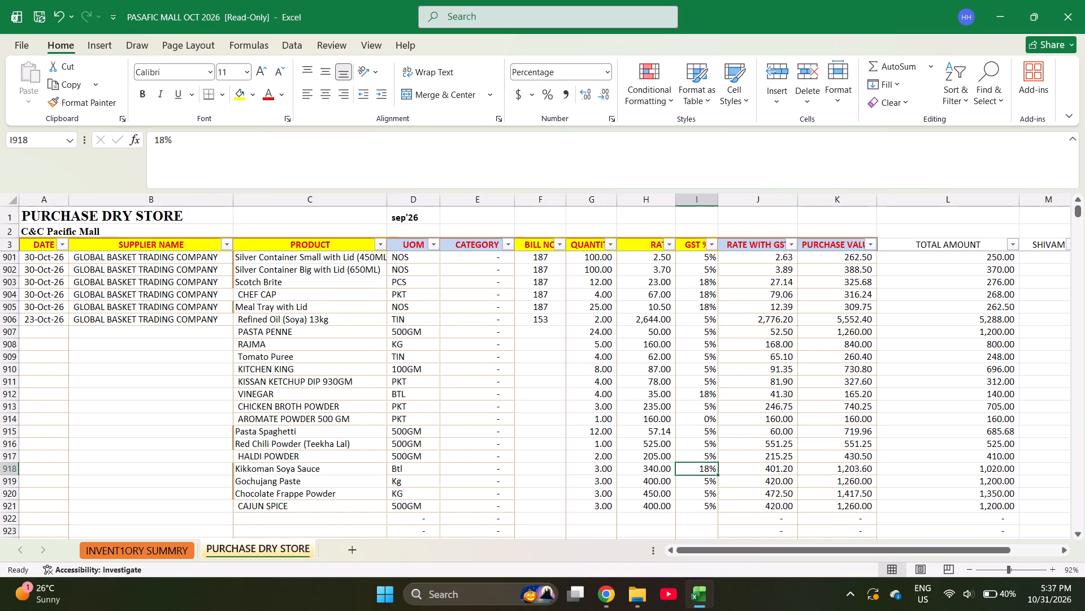
key(5)
key(Return)
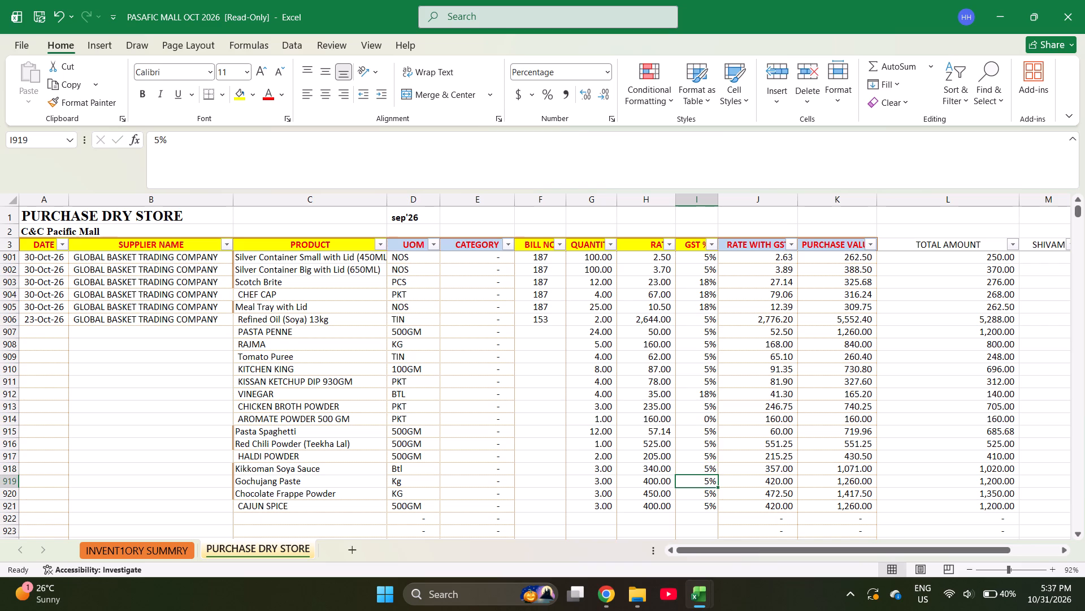
Set the GST for AROMATE POWDER 500 GM to 5% by filling it down from the CHICKEN BROTH POWDER row.
key(Up)
key(Up)
key(Up)
key(Up)
key(Up)
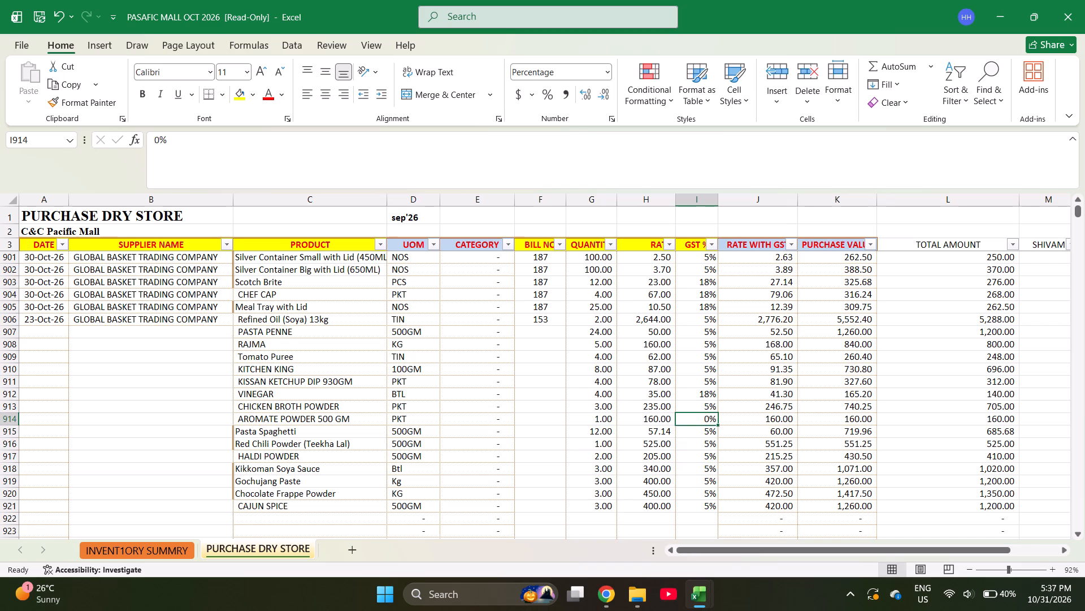
key(shift+space)
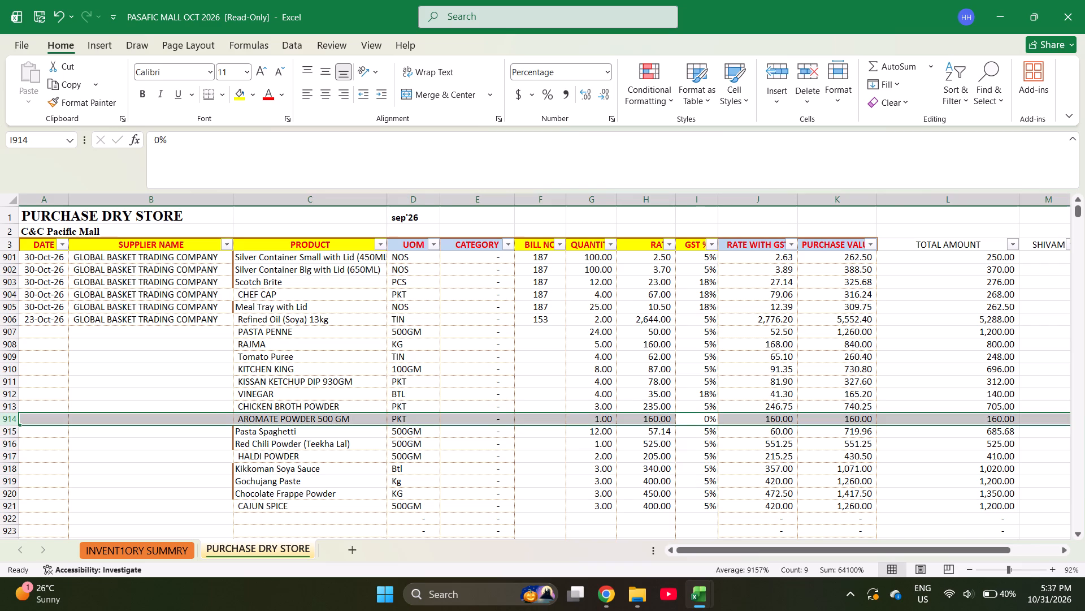
key(grave)
key(Escape)
key(Escape)
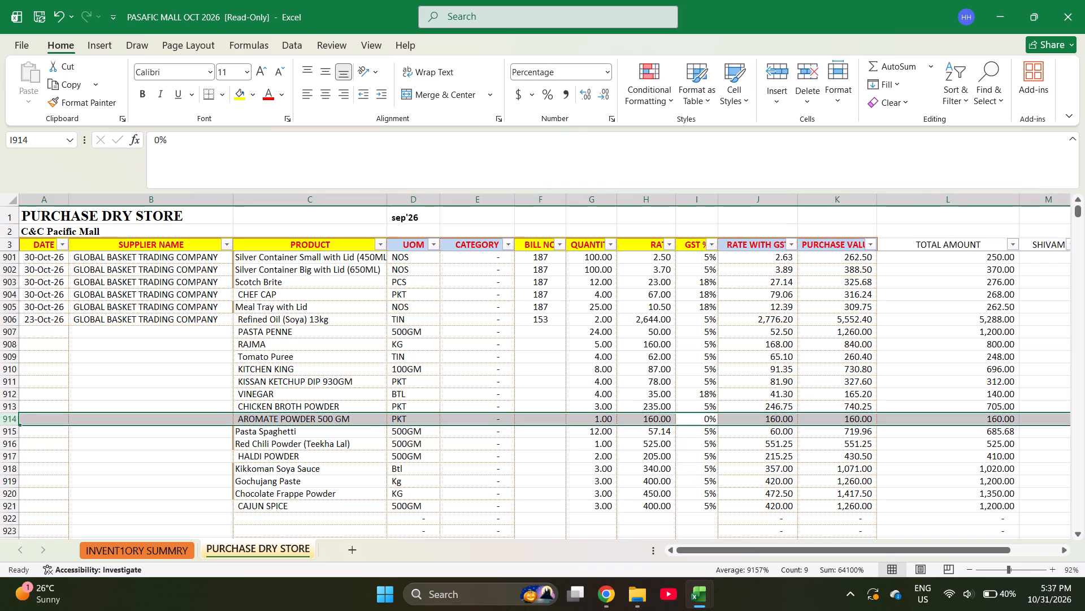
key(Down)
key(Up)
key(ctrl+d)
Set the GST for RAJMA to 0%.
key(Up)
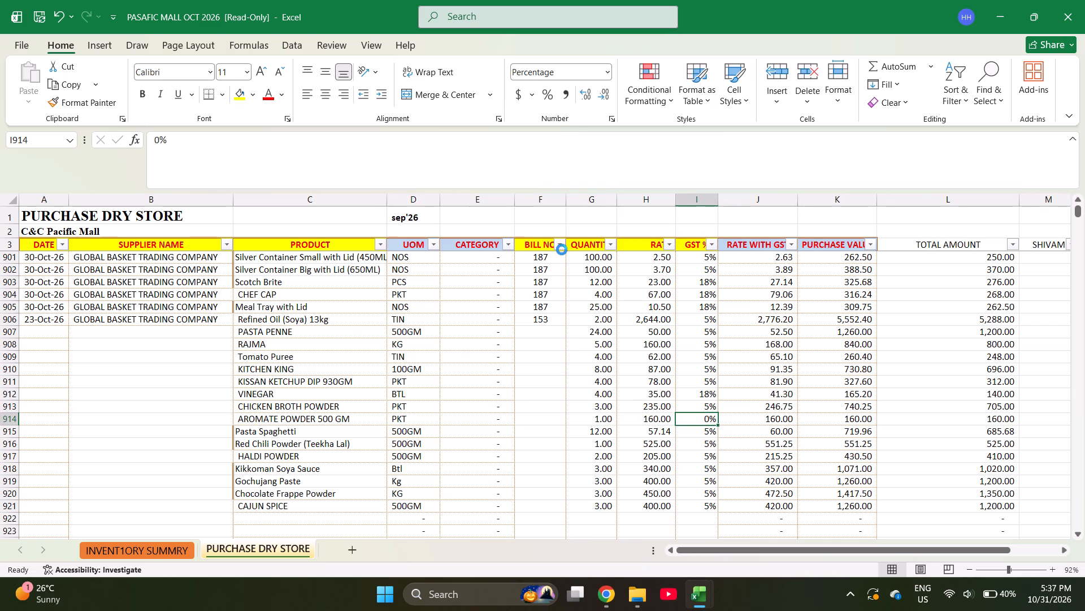
key(Up)
key(Up)
key(Up)
key(Up)
key(Up)
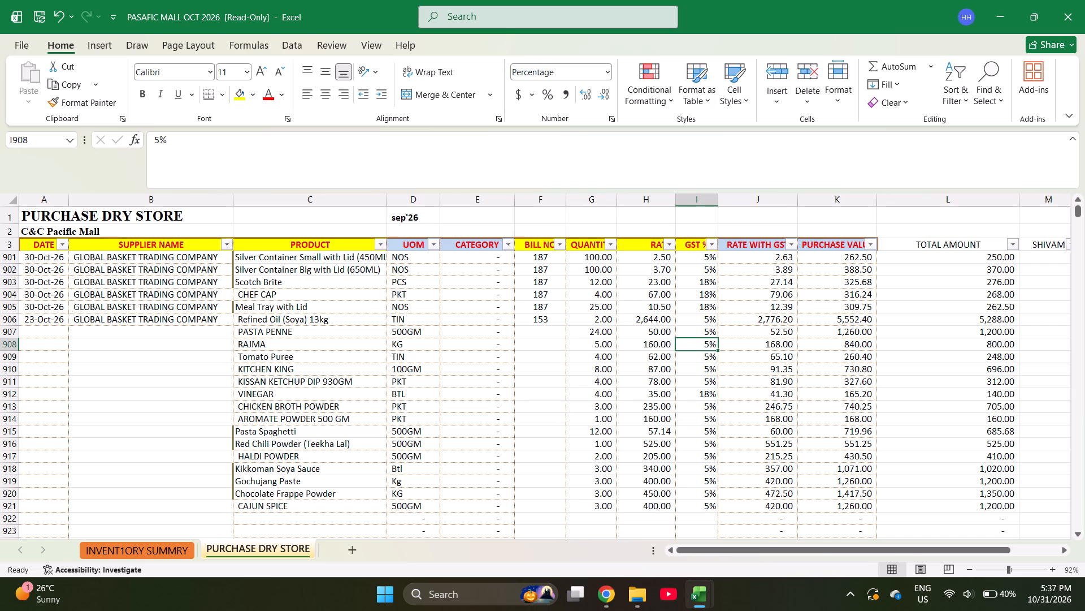
key(Return)
key(space)
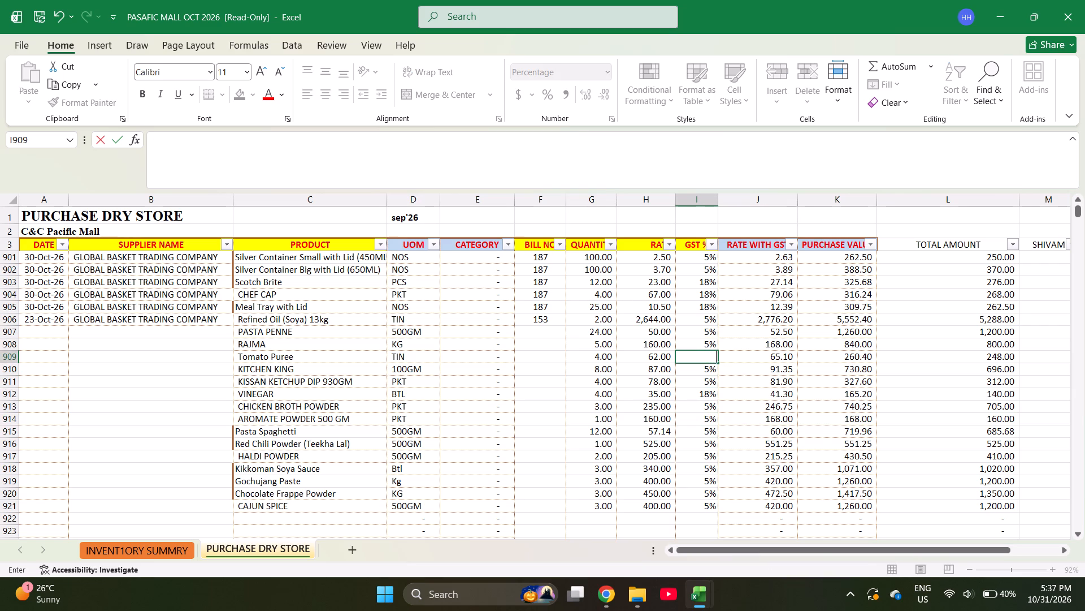
key(Escape)
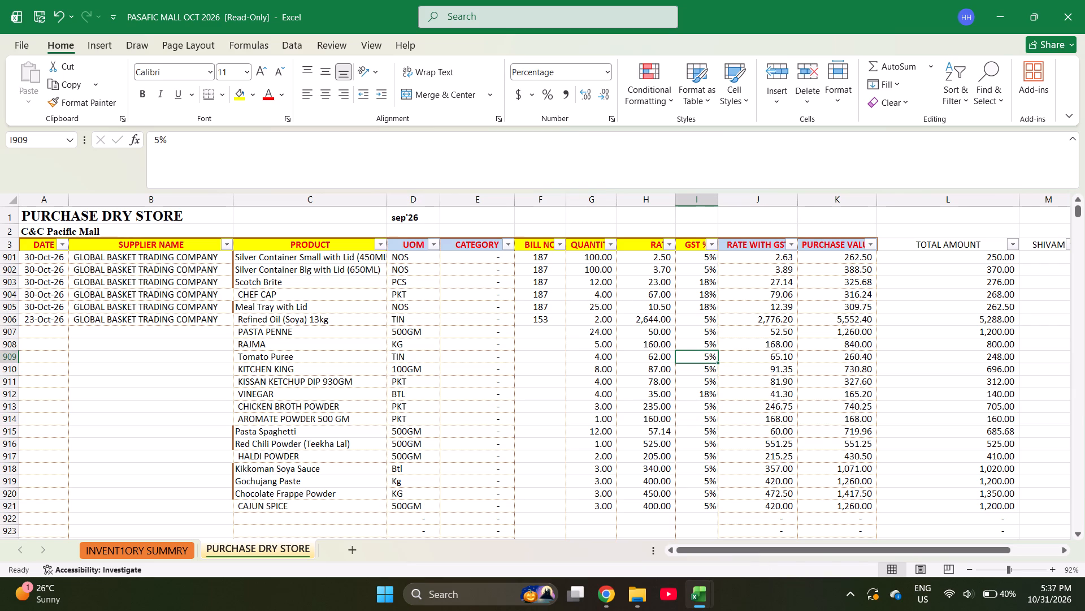
key(shift+space)
key(Escape)
key(Up)
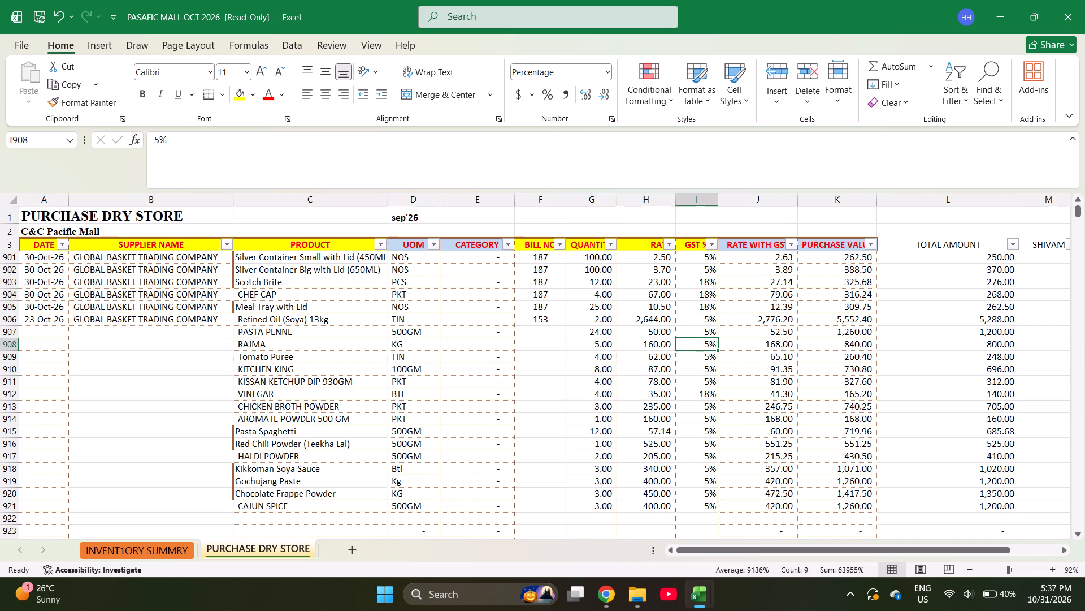
key(0)
key(Return)
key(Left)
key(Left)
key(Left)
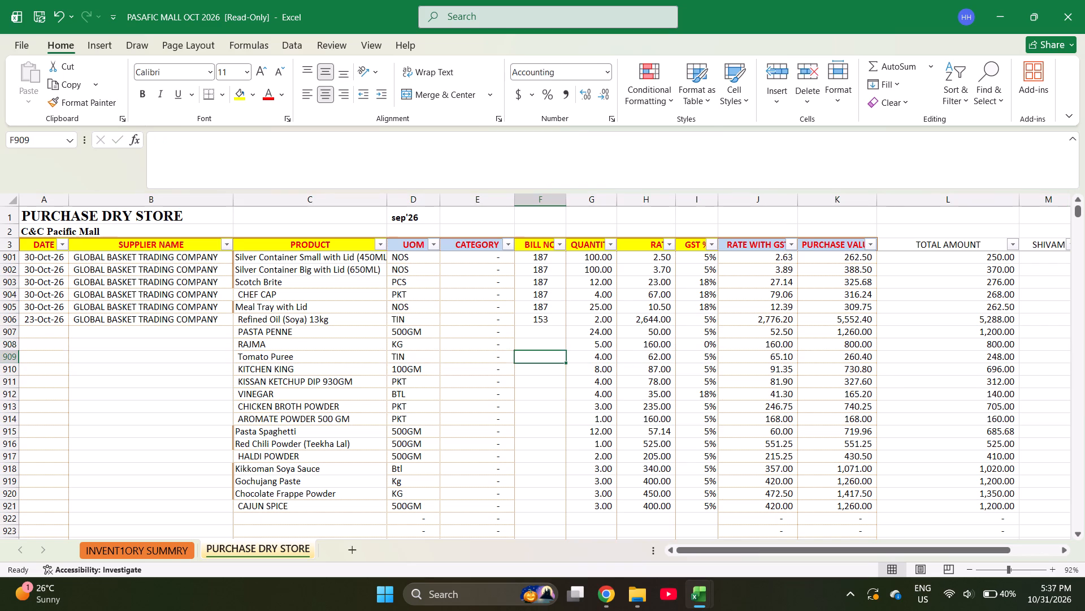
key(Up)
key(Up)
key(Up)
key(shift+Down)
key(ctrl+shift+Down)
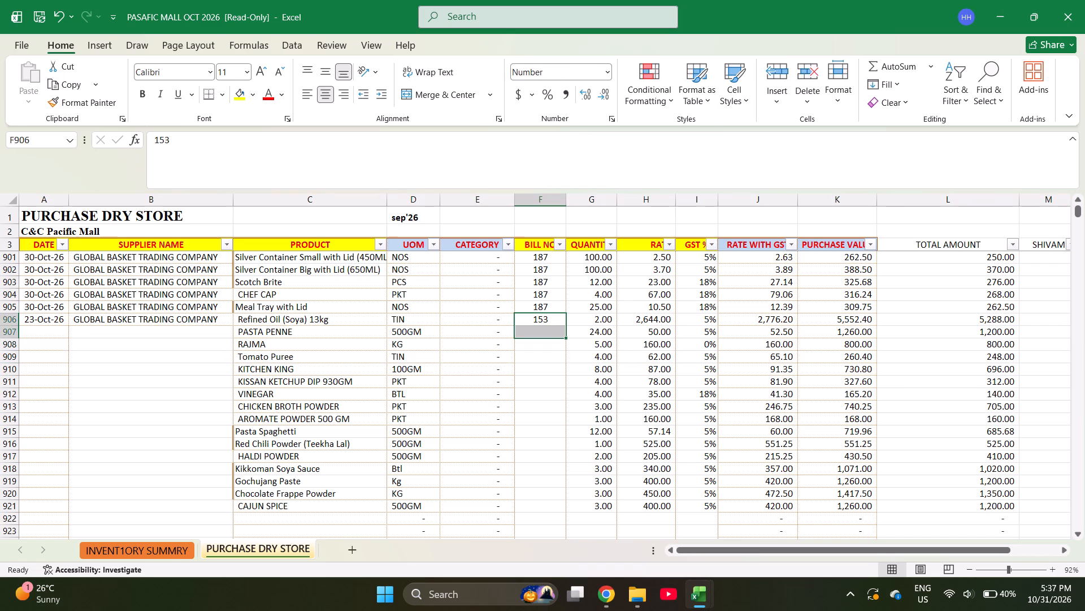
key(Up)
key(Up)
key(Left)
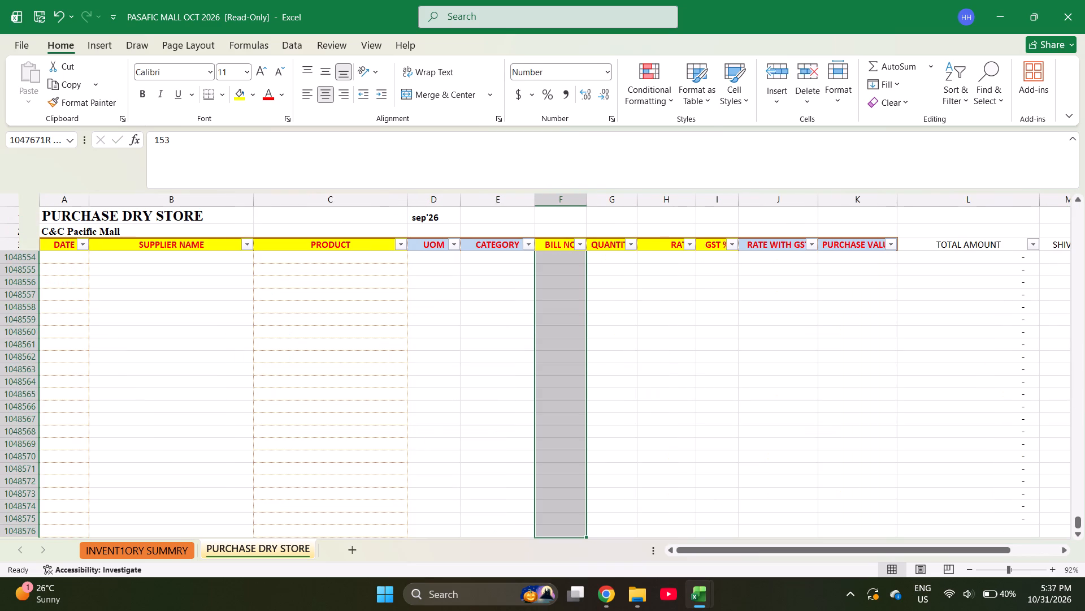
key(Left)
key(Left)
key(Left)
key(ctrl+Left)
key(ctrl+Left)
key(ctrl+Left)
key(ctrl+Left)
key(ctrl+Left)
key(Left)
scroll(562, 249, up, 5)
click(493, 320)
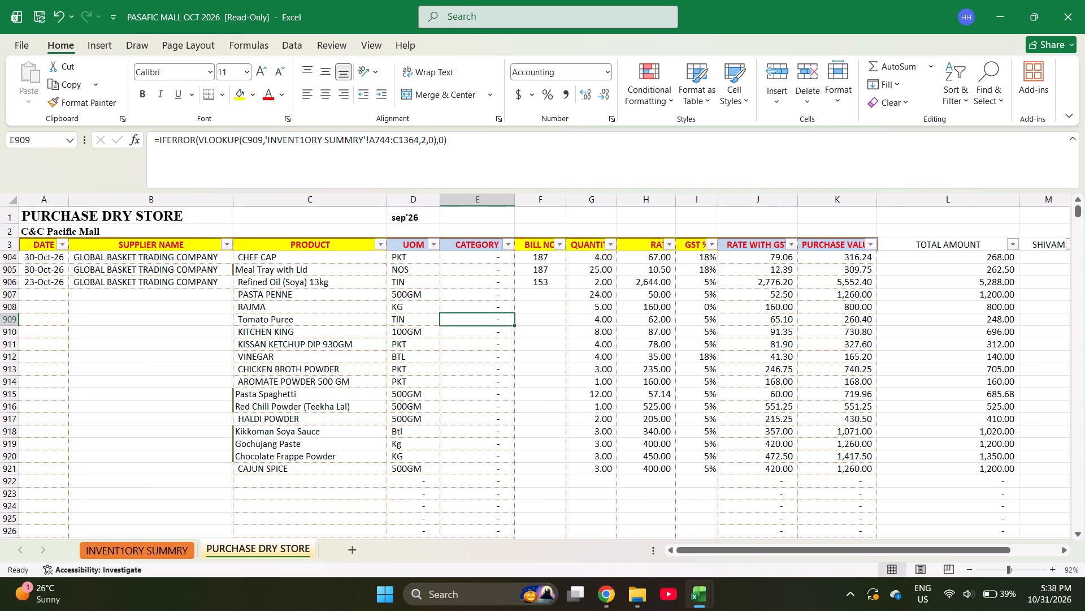
Fill the date 23-Oct-26 and supplier GLOBAL BASKET TRADING COMPANY down from the Refined Oil (Soya) 13kg row to CAJUN SPICE.
key(Left)
key(ctrl+Left)
key(ctrl+Left)
key(ctrl+Up)
key(shift+Right)
key(shift+Down)
key(shift+Down)
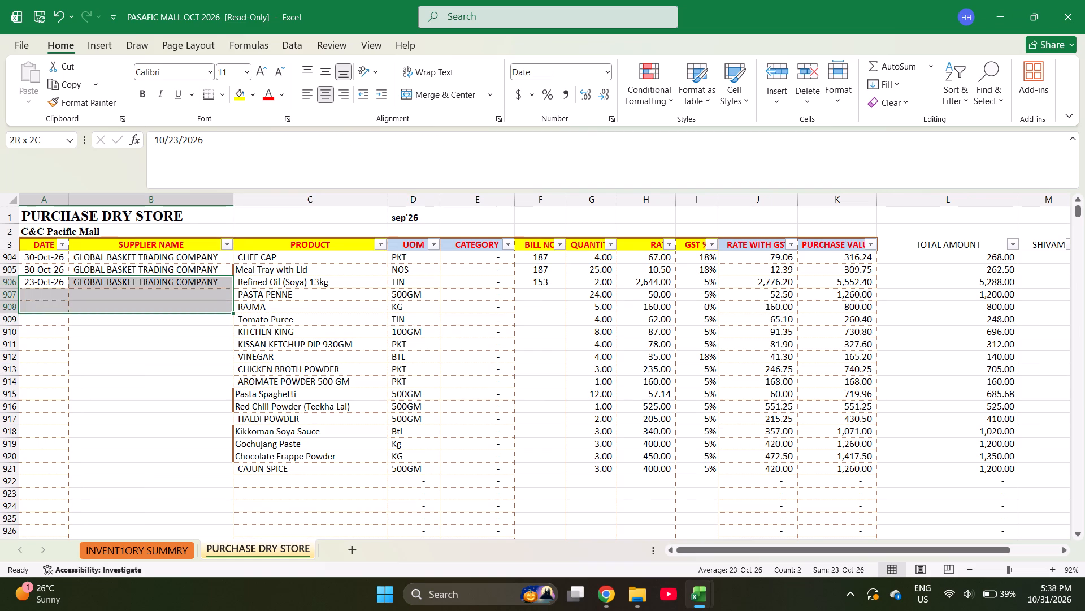
key(shift+Down)
key(shift+Down)
key(shift+Down)
key(shift+Down)
key(shift+Down)
key(shift+Down)
key(shift+Down)
key(shift+Down)
key(shift+Down)
key(shift+Down)
key(shift+Down)
key(shift+Down)
key(shift+Down)
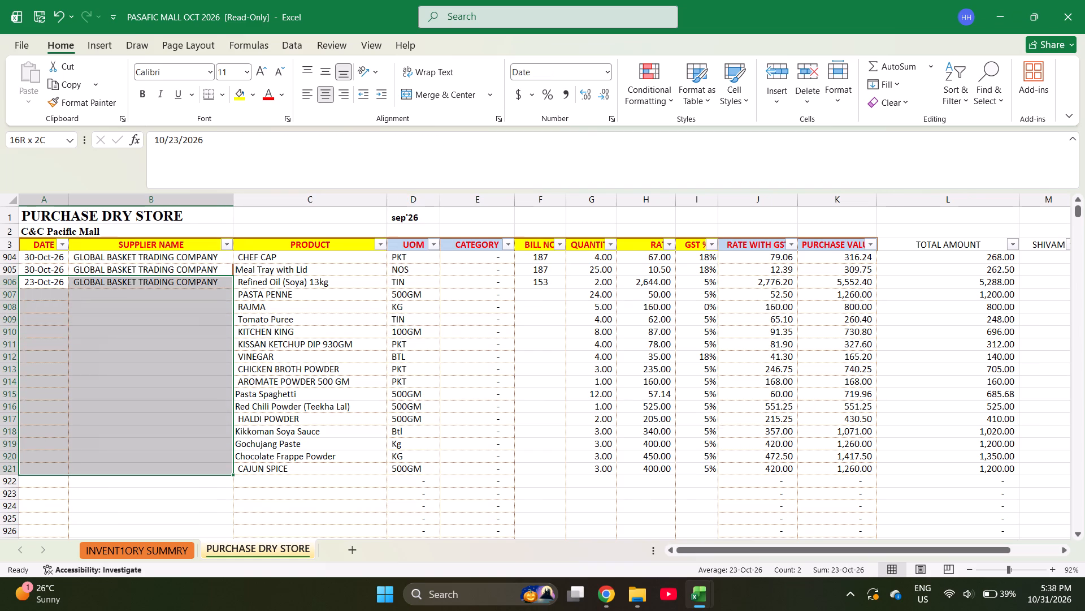
key(ctrl+d)
Fill bill number 153 down from the Refined Oil (Soya) 13kg row to the CAJUN SPICE row.
key(Down)
key(ctrl+Right)
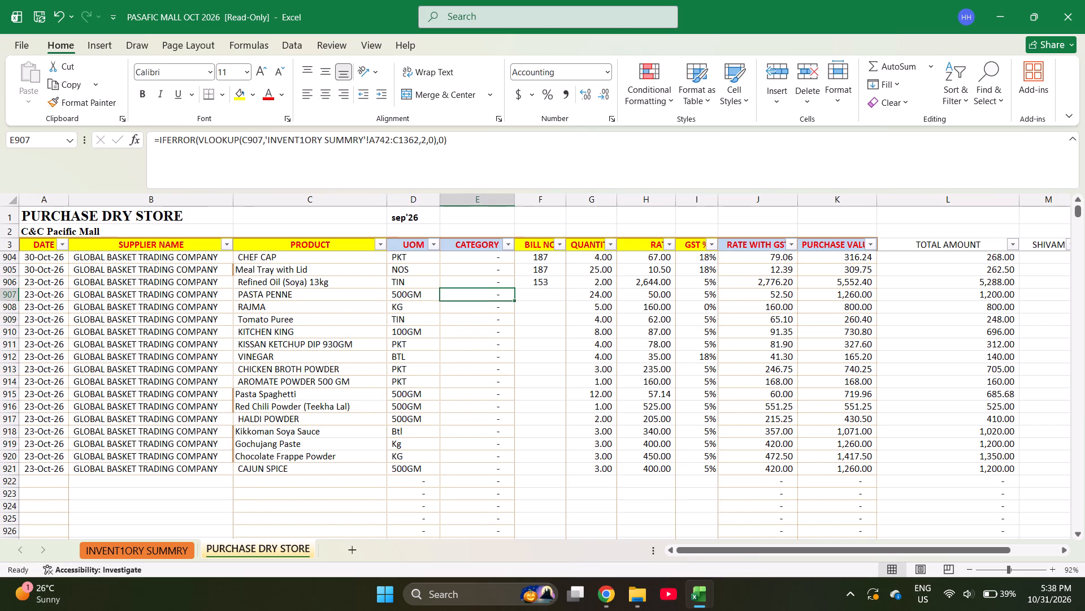
key(Right)
key(Up)
key(shift+Down)
key(shift+Down)
key(shift+Down)
key(shift+Down)
key(shift+Down)
key(shift+Down)
key(shift+Down)
key(shift+Down)
key(shift+Down)
key(shift+Down)
key(shift+Down)
key(shift+Down)
key(shift+Down)
key(shift+Down)
key(shift+Down)
key(shift+Down)
key(shift+Down)
key(shift+Down)
key(shift+Down)
key(shift+Down)
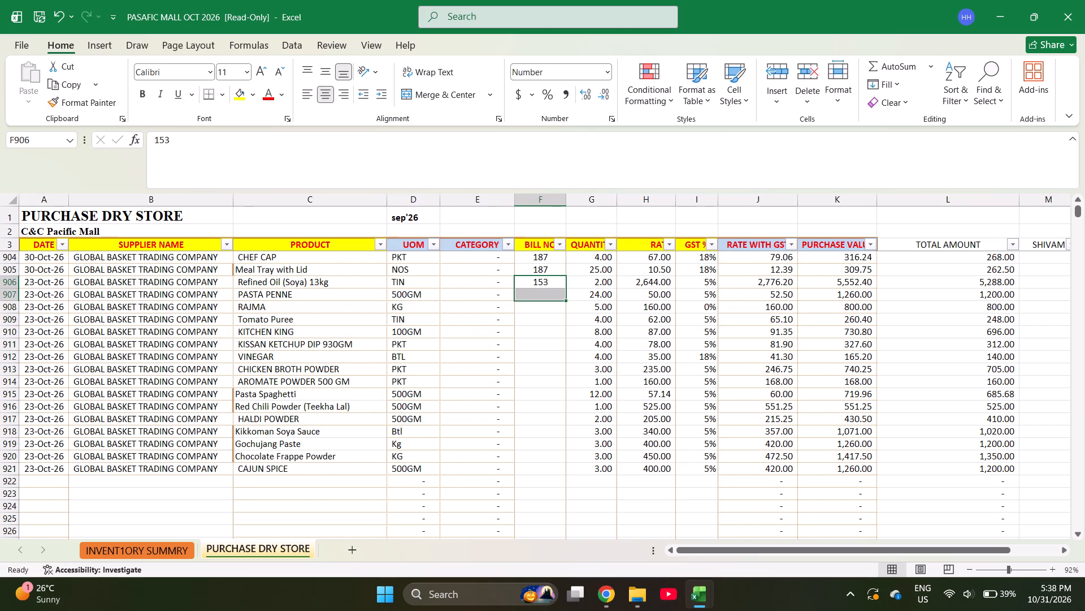
key(shift+Down)
key(ctrl+d)
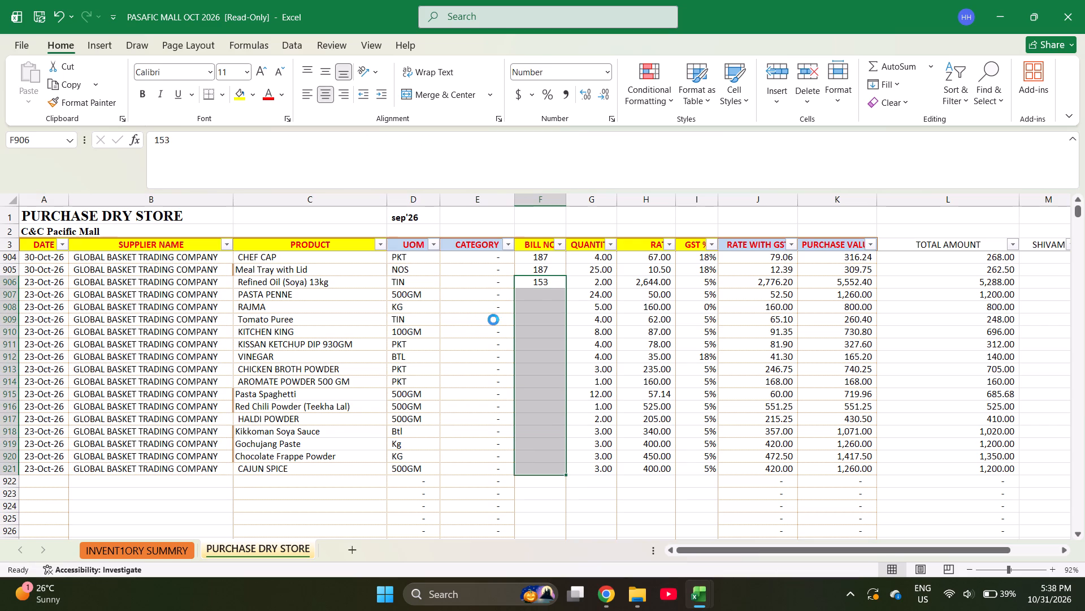
Enter the sum +3570+3412.50+2856+1092+5796+907.20+4368+1837.50 in the SHIVAM column of the CAJUN SPICE row.
key(Right)
key(Right)
key(Right)
key(Right)
key(Right)
key(Right)
key(Right)
key(Down)
key(Down)
key(Down)
key(Down)
key(Down)
key(Down)
key(Down)
key(Down)
key(Down)
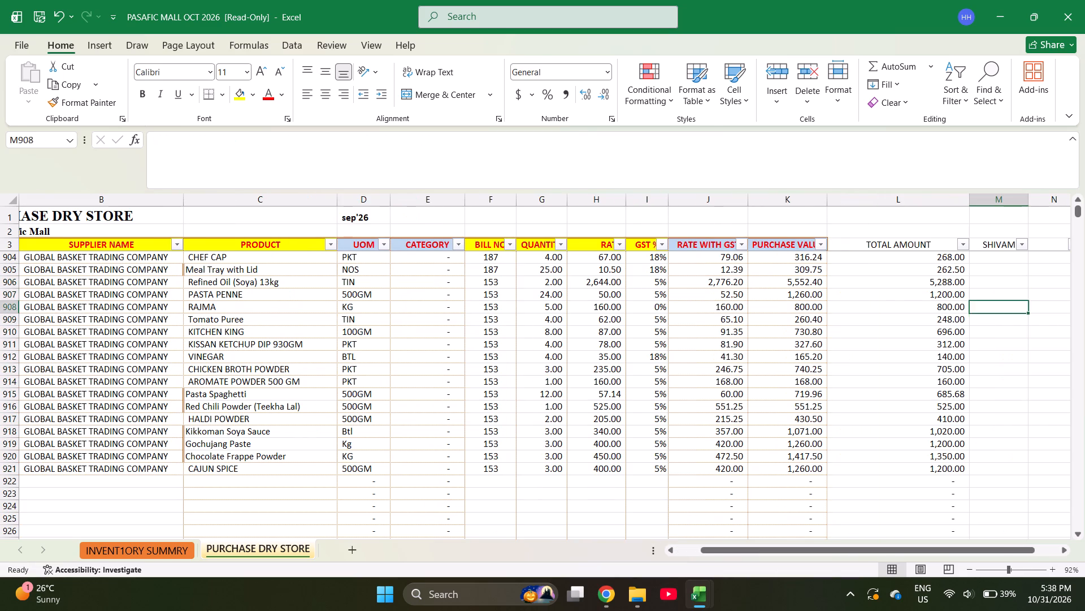
key(Down)
key(Down)
key(Down)
key(Down)
key(Down)
key(Down)
key(Down)
key(Down)
key(plus)
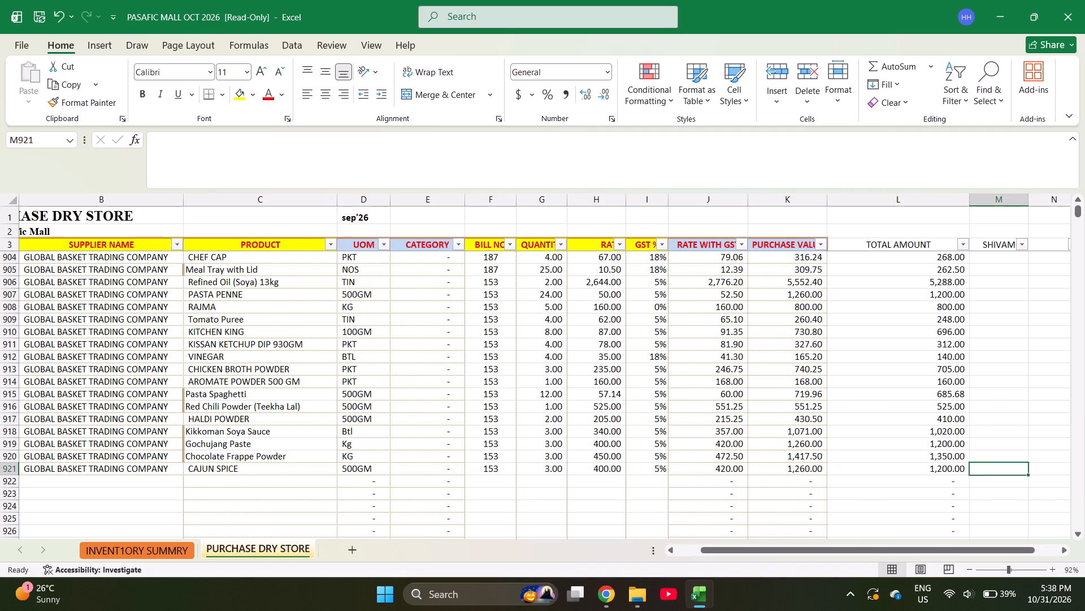
text(3570+3412.0+)
key(BackSpace)
key(BackSpace)
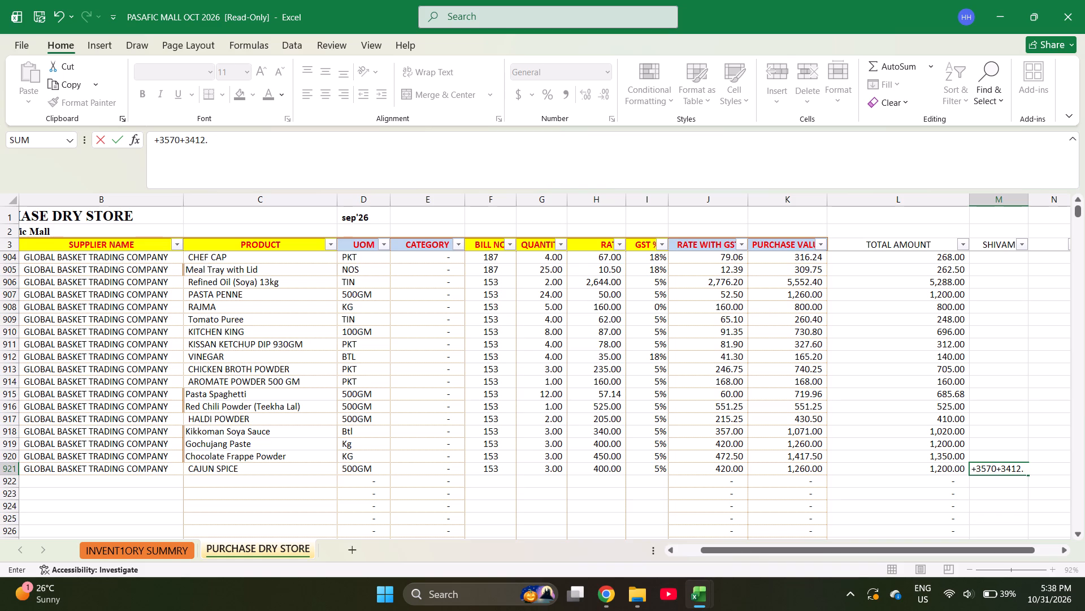
text(50+)
text(2856)
key(plus)
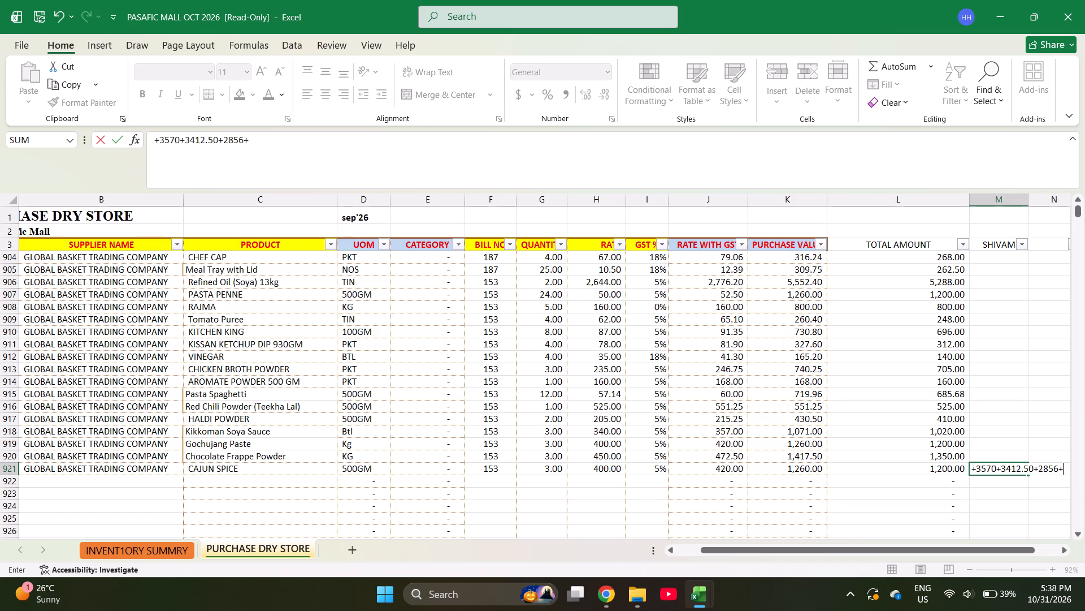
text(1092)
key(plus)
text(57)
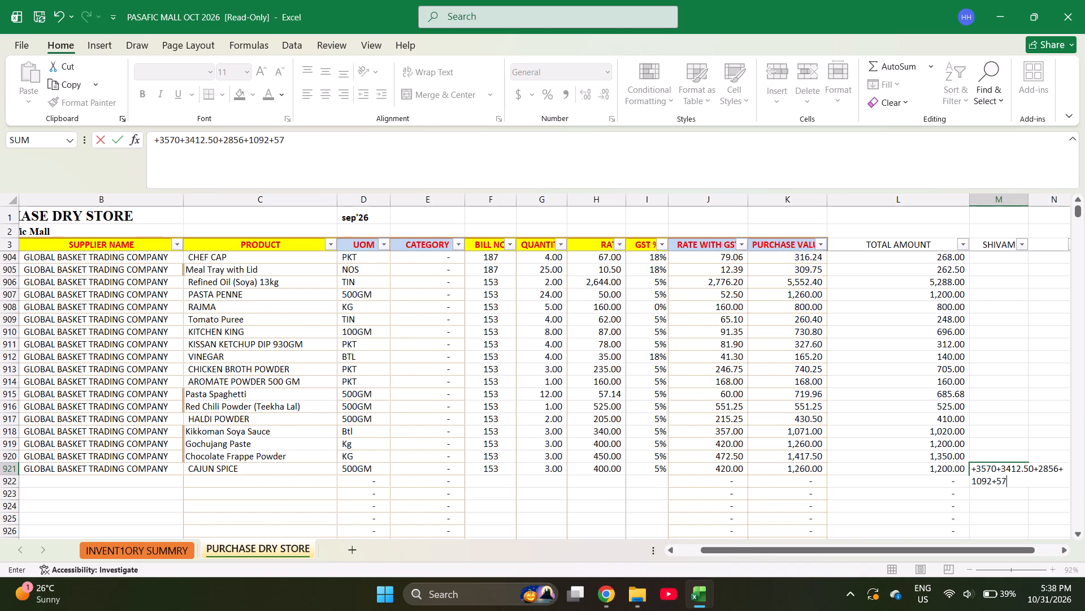
text(96+)
text(907)
text(.20+)
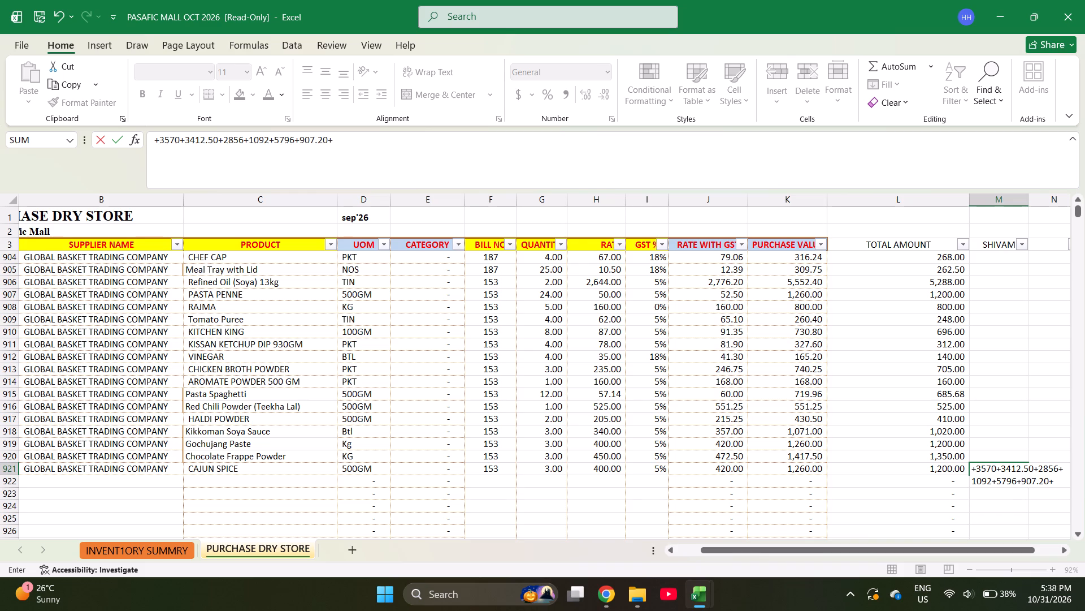
text(43)
text(68+)
text(1837)
text(.50+)
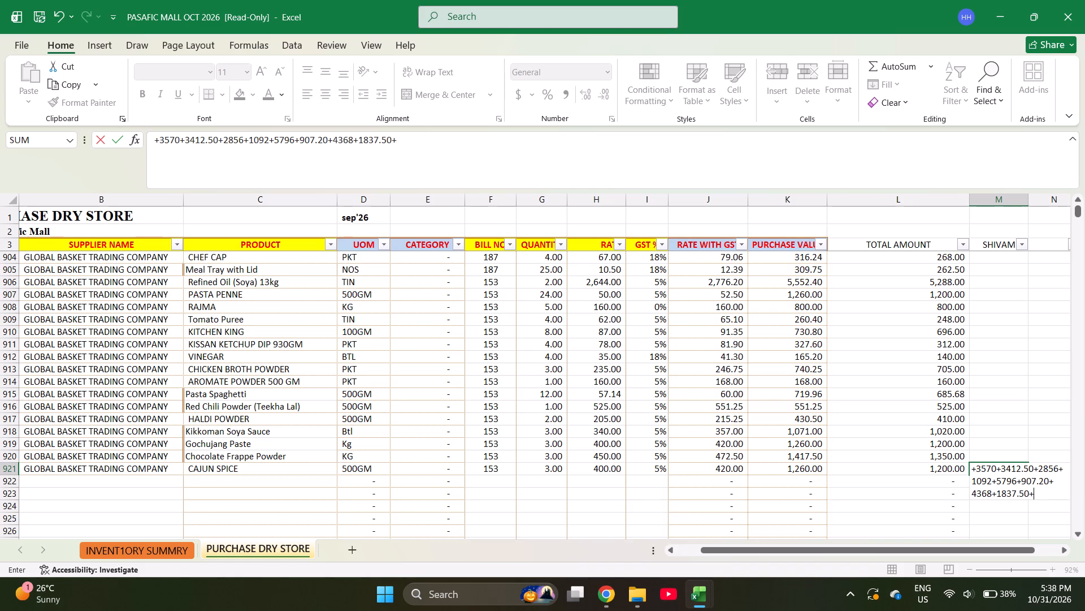
key(BackSpace)
key(Return)
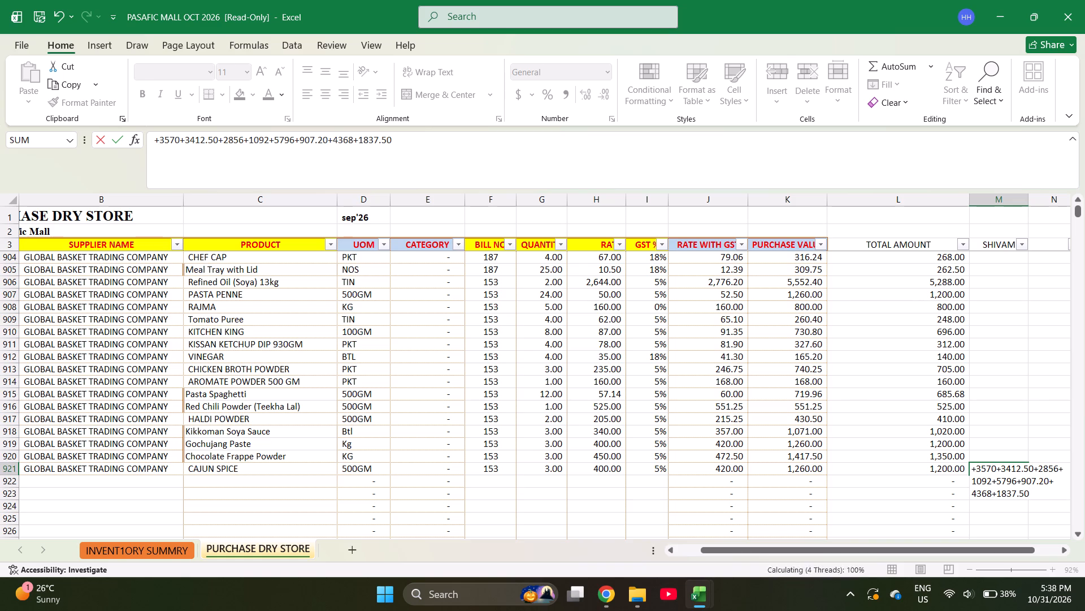
Check the sum of the PURCHASE VALUE cells for bill 153, from CAJUN SPICE up to Refined Oil (Soya) 13kg.
key(Up)
key(Left)
key(Left)
key(shift+Up)
key(shift+Up)
key(shift+Up)
key(shift+Up)
key(shift+Up)
key(shift+Up)
key(shift+Up)
key(shift+Up)
key(shift+Up)
key(shift+Up)
key(shift+Up)
key(shift+Up)
key(shift+Up)
key(shift+Up)
key(shift+Up)
key(shift+Up)
key(shift+Up)
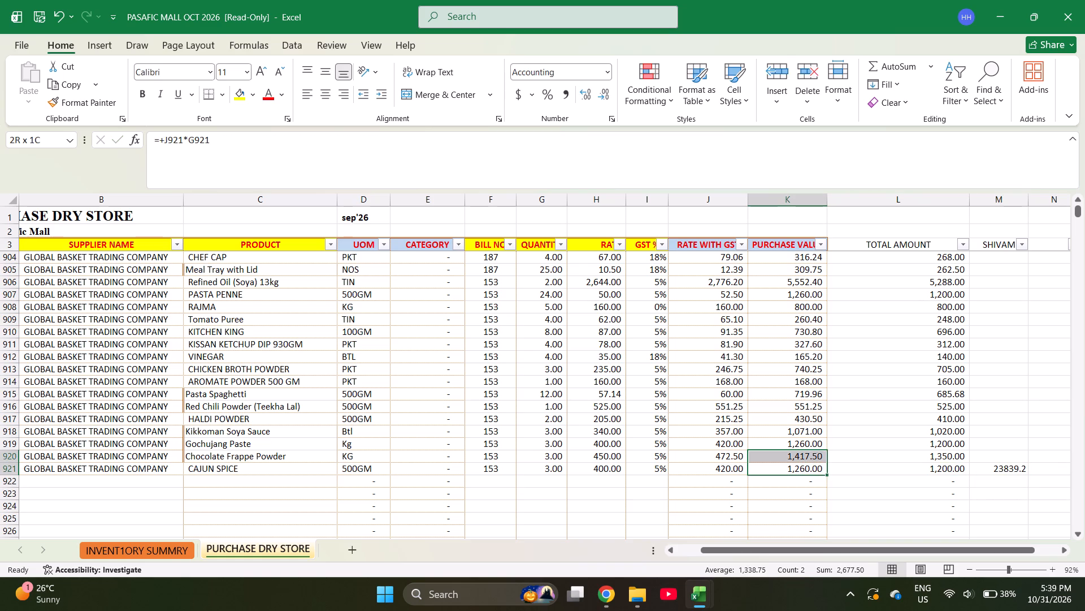
key(shift+Up)
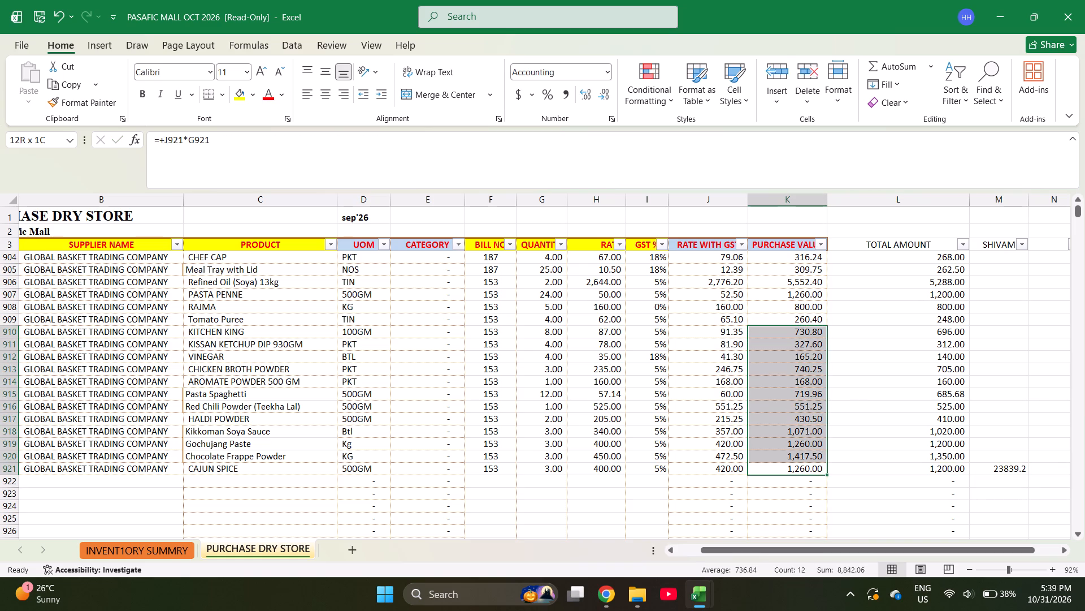
key(shift+Up)
key(shift+Up)
key(shift+Up)
key(shift+Up)
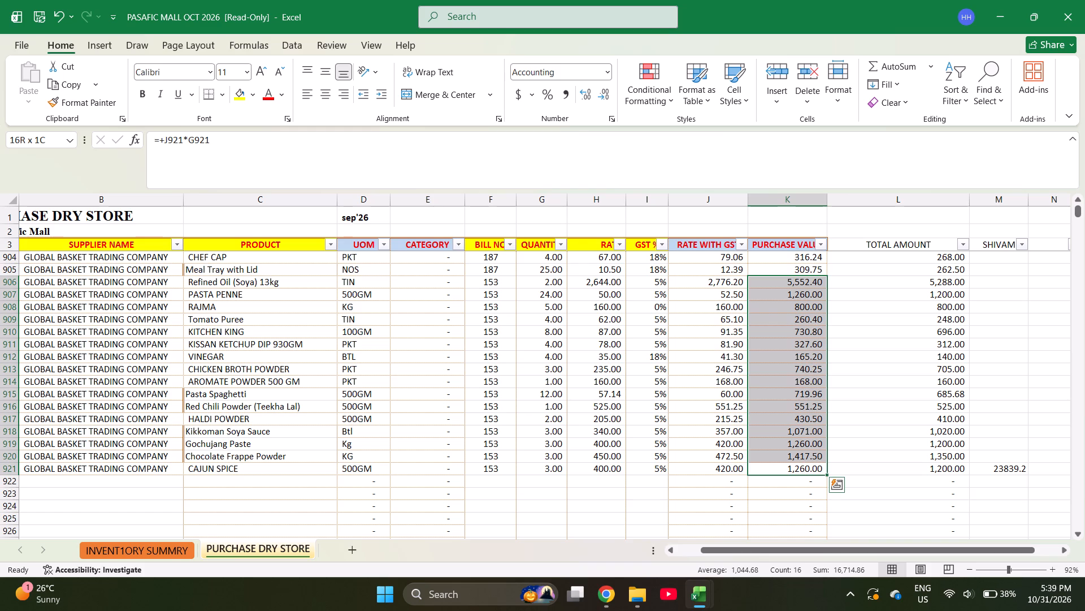
Enter the formula +16714.86+M921 beside the SHIVAM sum in the CAJUN SPICE row.
scroll(493, 320, left, 3)
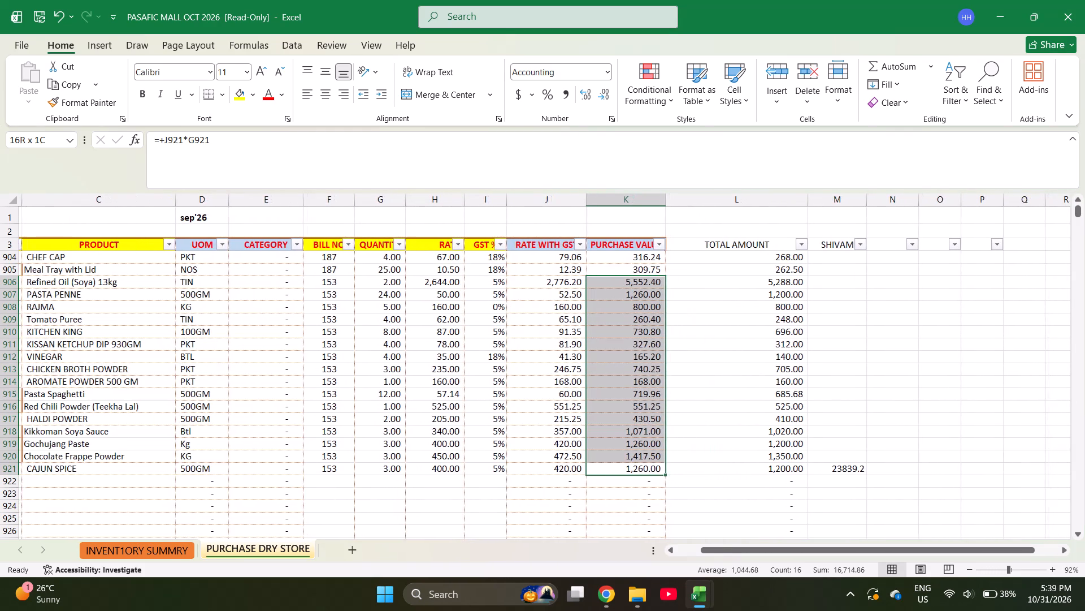
click(895, 467)
text(+16714.86+)
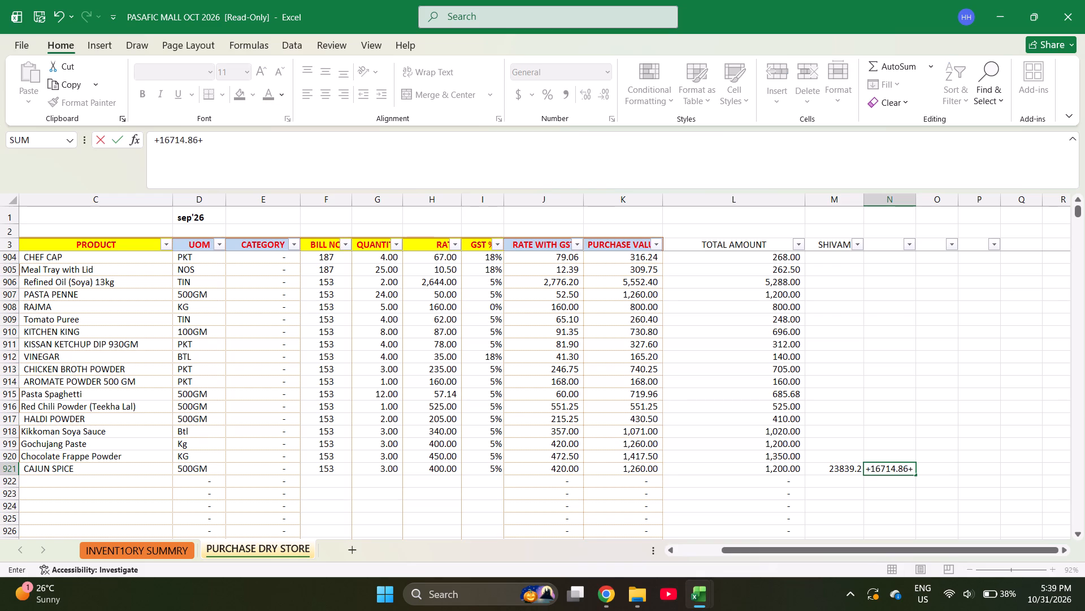
key(Left)
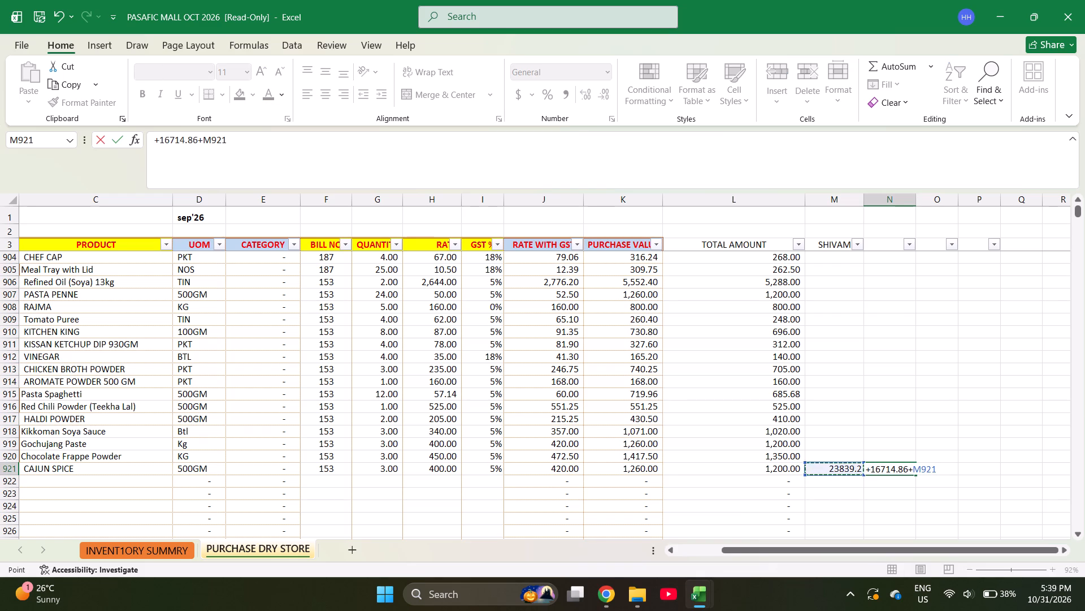
key(Return)
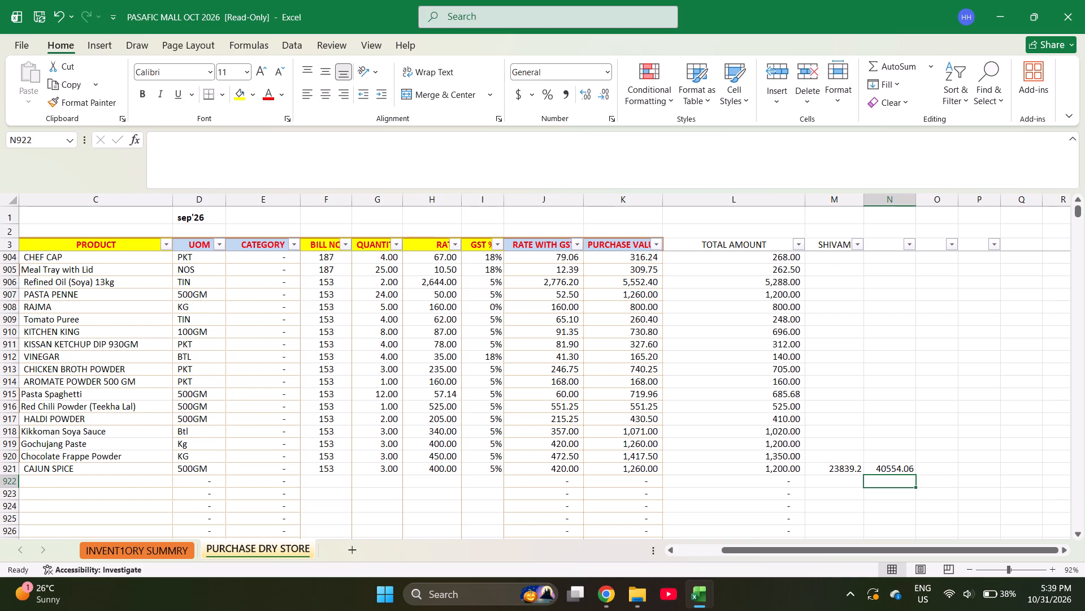
Fill the date 23-Oct-26 and supplier GLOBAL BASKET TRADING COMPANY down into the empty row below CAJUN SPICE.
key(ctrl+Left)
key(ctrl+Left)
key(ctrl+Left)
key(ctrl+Left)
key(ctrl+Left)
key(ctrl+Left)
key(ctrl+Left)
key(ctrl+Left)
key(ctrl+Left)
key(ctrl+Left)
key(ctrl+Left)
key(ctrl+Left)
key(ctrl+Left)
key(ctrl+Left)
key(ctrl+Left)
key(ctrl+Left)
key(ctrl+Left)
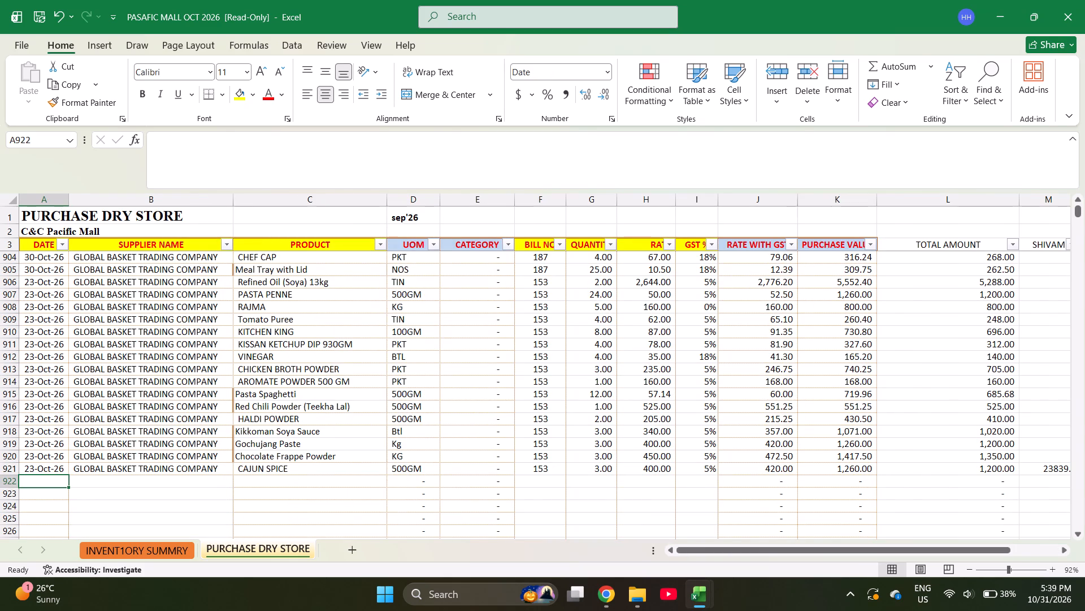
key(ctrl+d)
key(Right)
key(ctrl+d)
Enter the products 100 ML Dip Cup With Lid, Garbage Bag Big and KITCHEN ROLL in the rows below CAJUN SPICE.
key(Right)
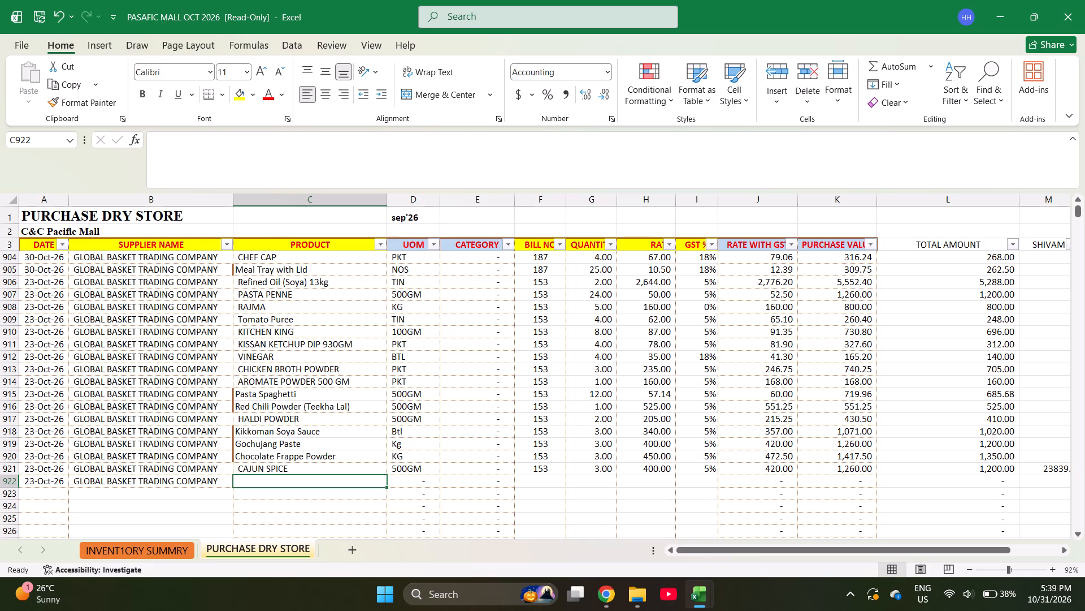
text(100 ML)
key(Return)
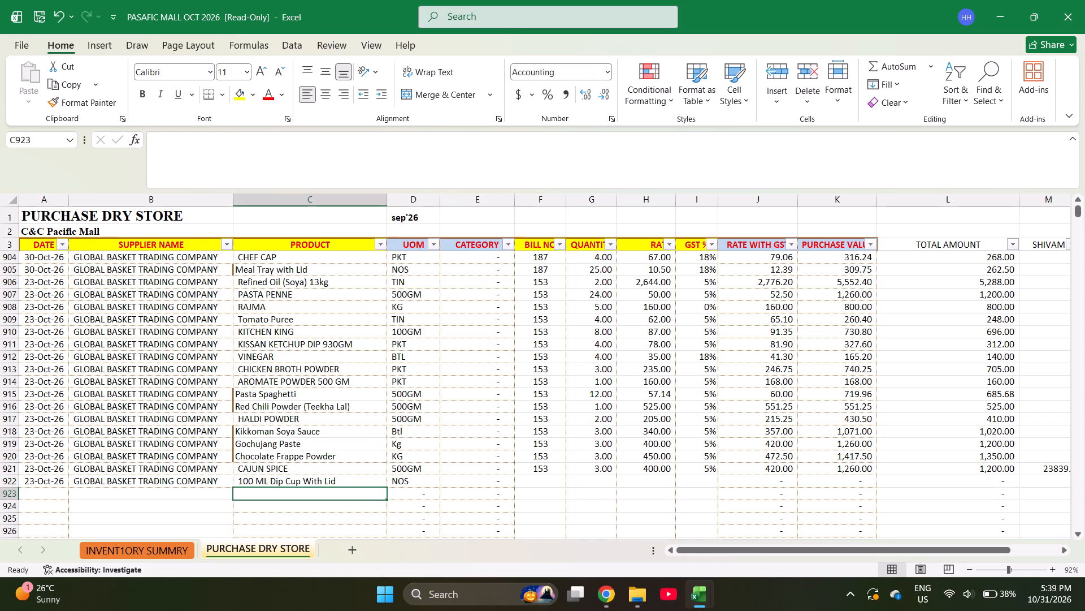
text(GARBAGE)
key(space)
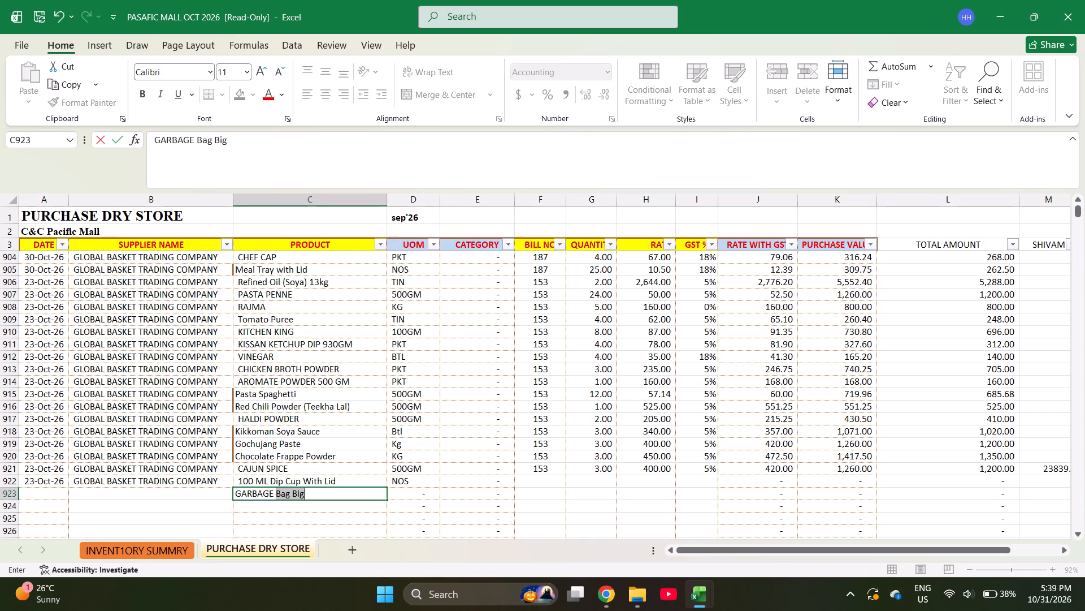
key(Return)
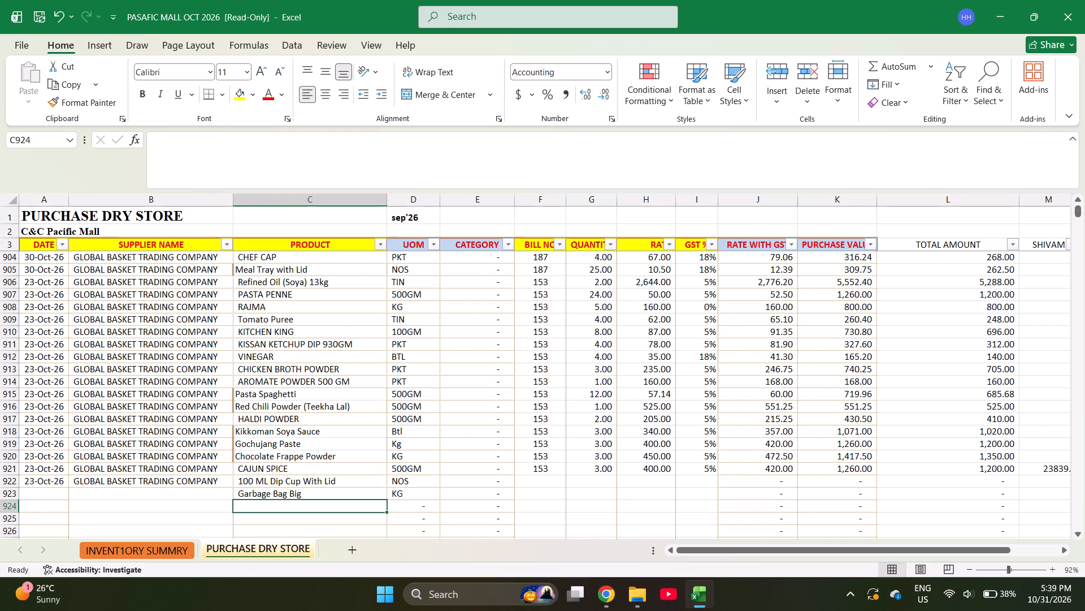
text(KIT)
key(Return)
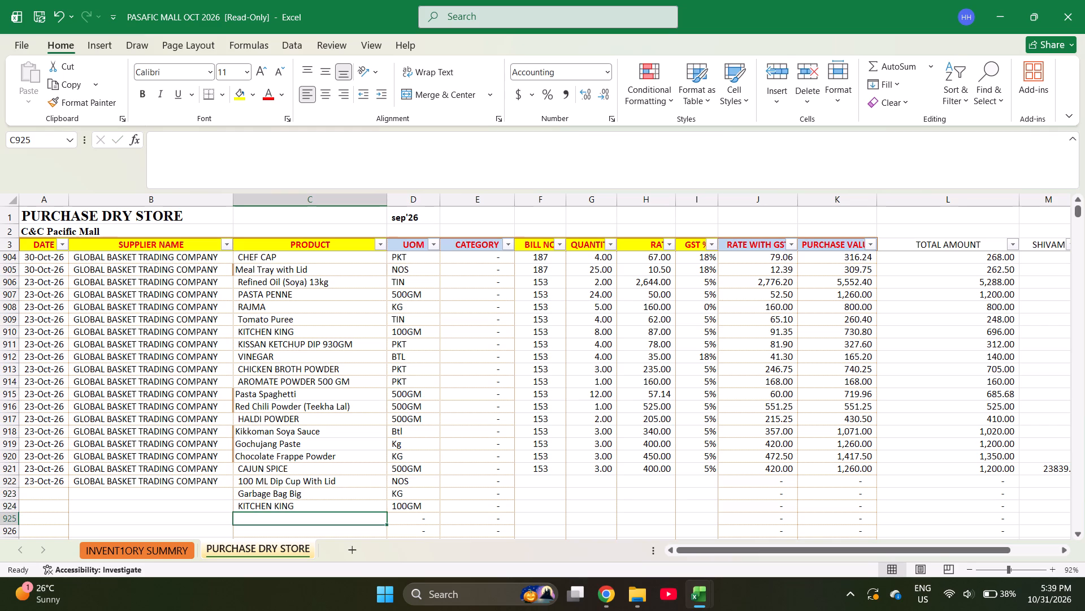
key(Up)
text(KITCHEN ROLL)
key(Return)
Enter DUSTER as the product below KITCHEN ROLL.
text(DUTS)
key(BackSpace)
key(BackSpace)
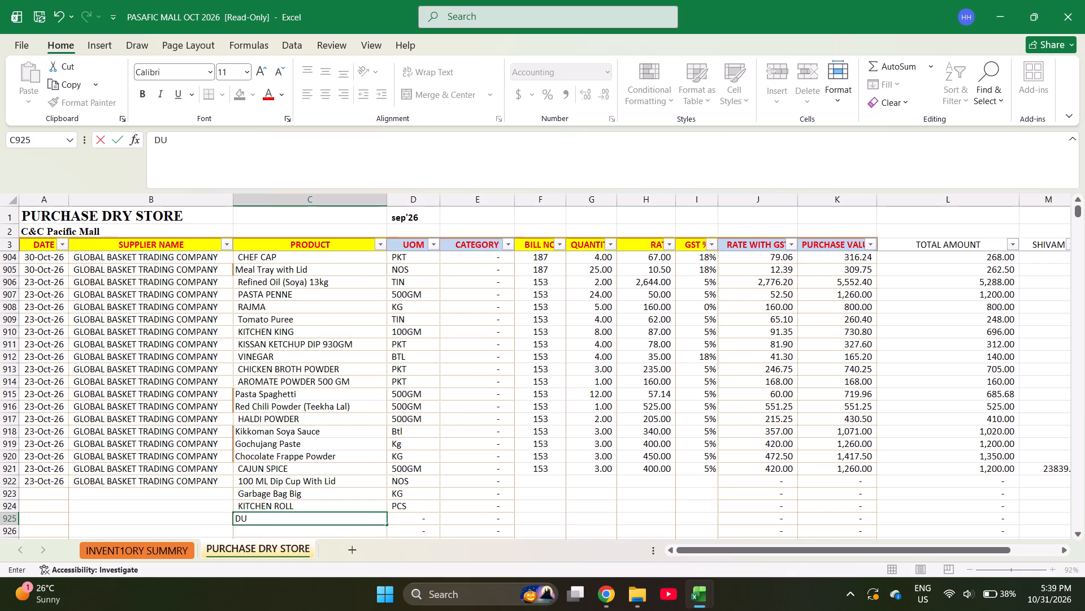
text(STAR)
key(BackSpace)
key(BackSpace)
text(ER)
key(Return)
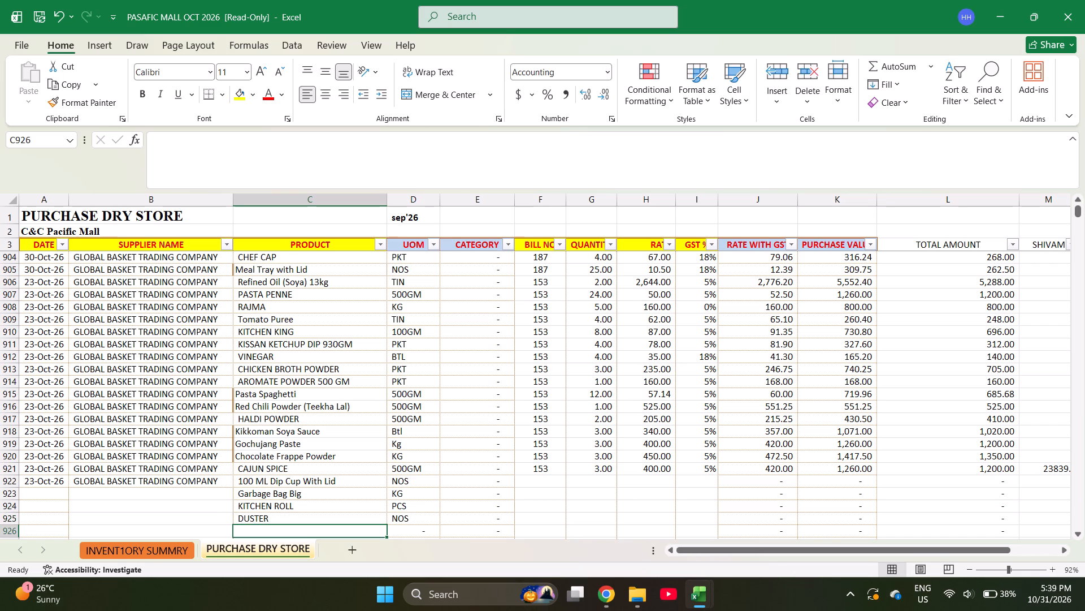
Enter SILVER FOIL NET as the product below DUSTER, using the name copied from the inventory summary sheet.
text(SILVER FOIL NET)
key(Return)
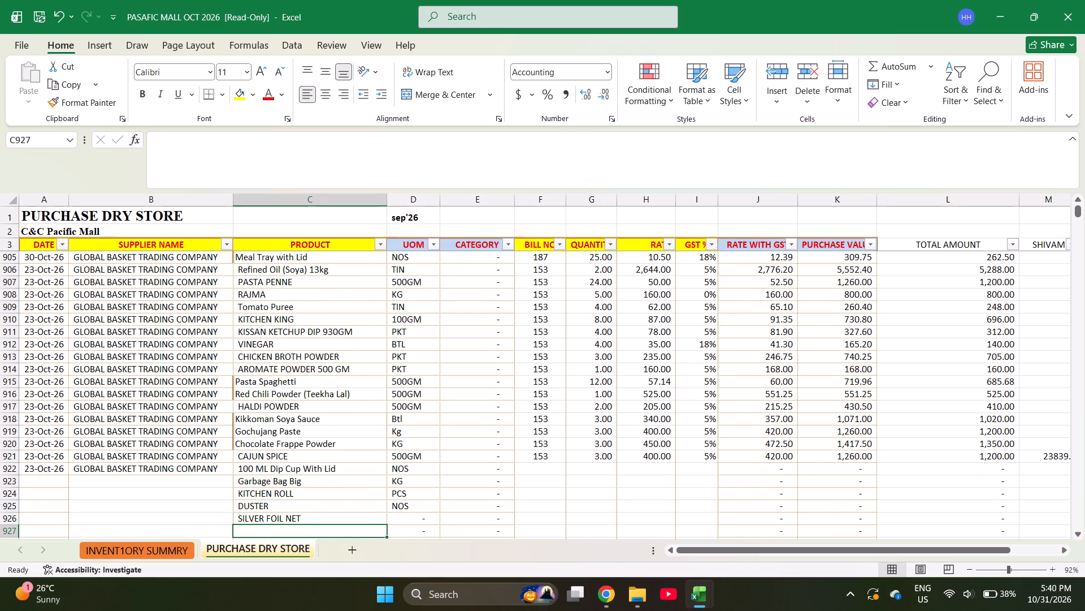
key(ctrl+Page_Up)
key(ctrl+f)
text(SIL)
key(Return)
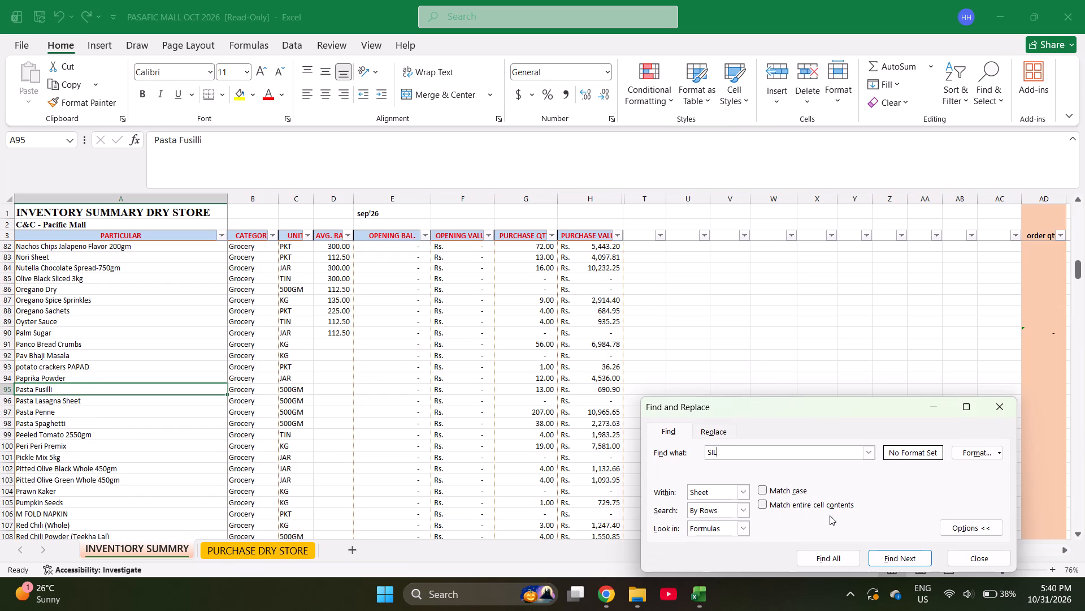
key(v)
key(Return)
key(Return)
key(Return)
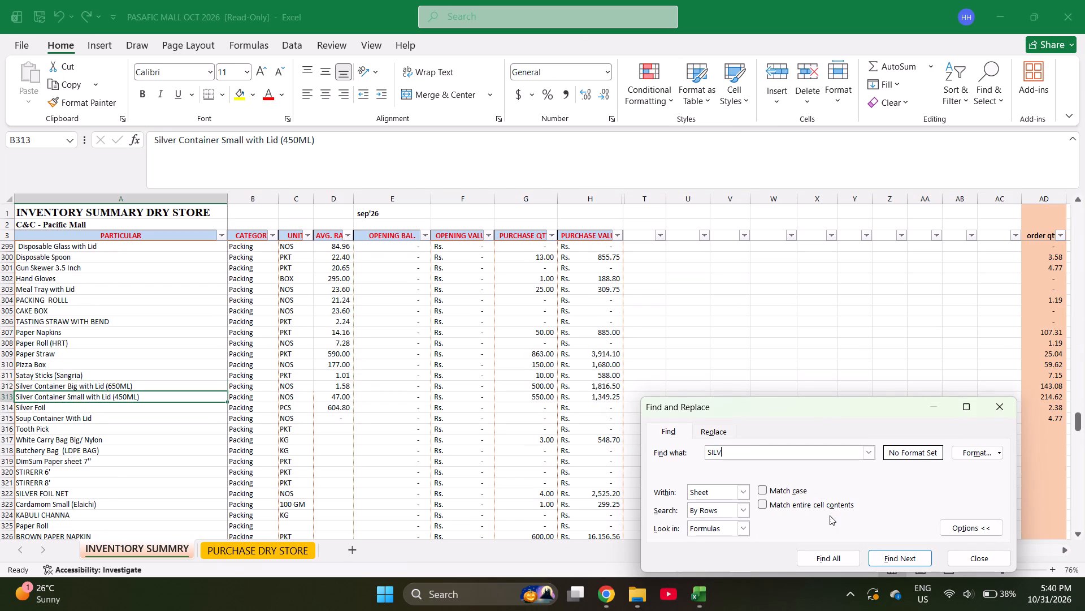
key(Return)
key(Escape)
key(ctrl+c)
key(ctrl+Page_Down)
key(Return)
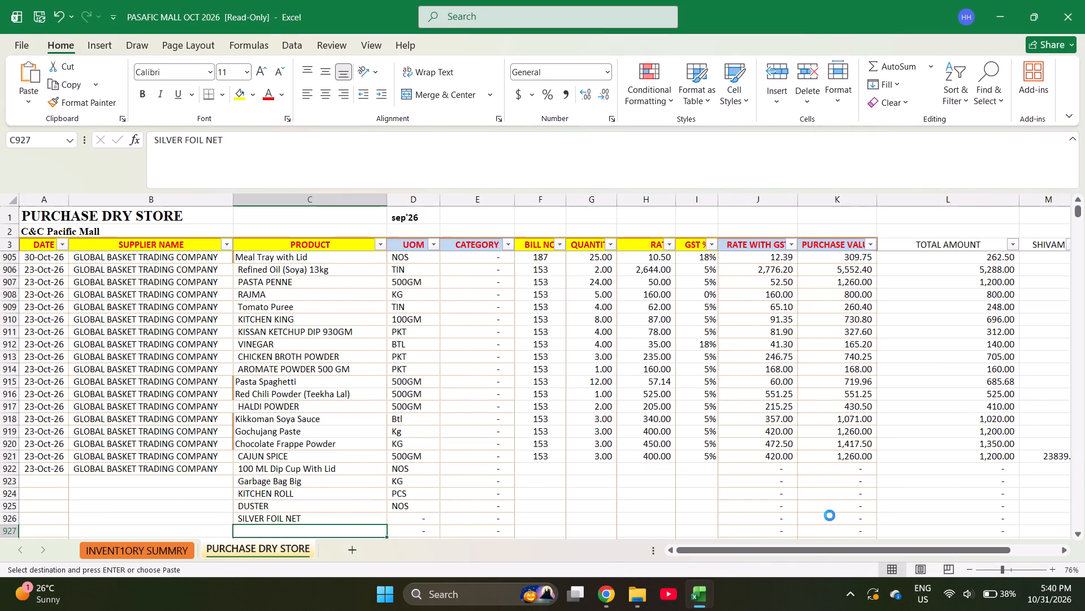
key(ctrl+z)
key(Up)
key(Return)
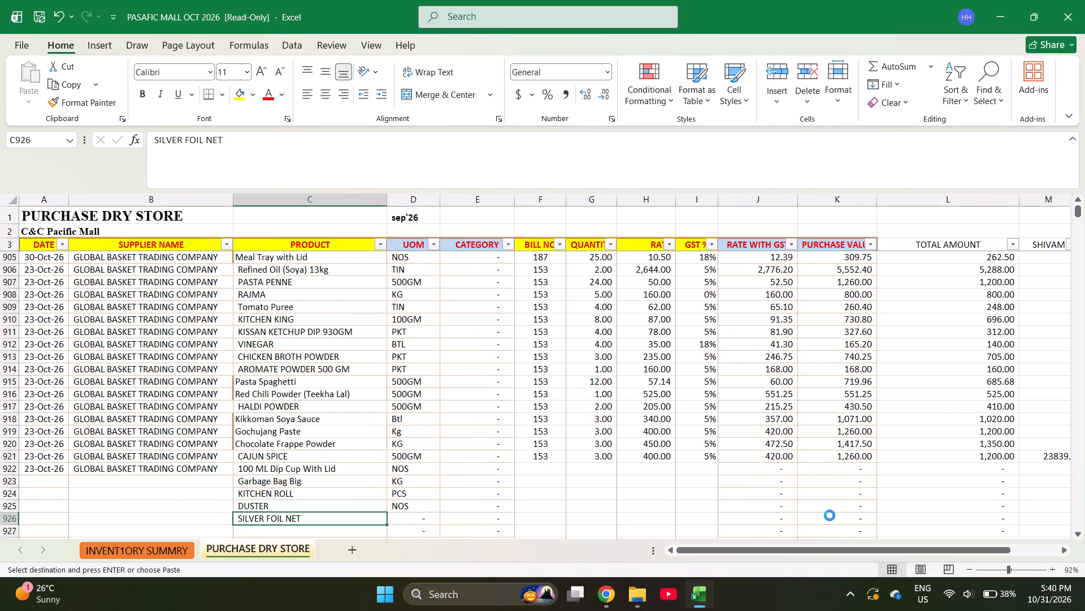
key(Down)
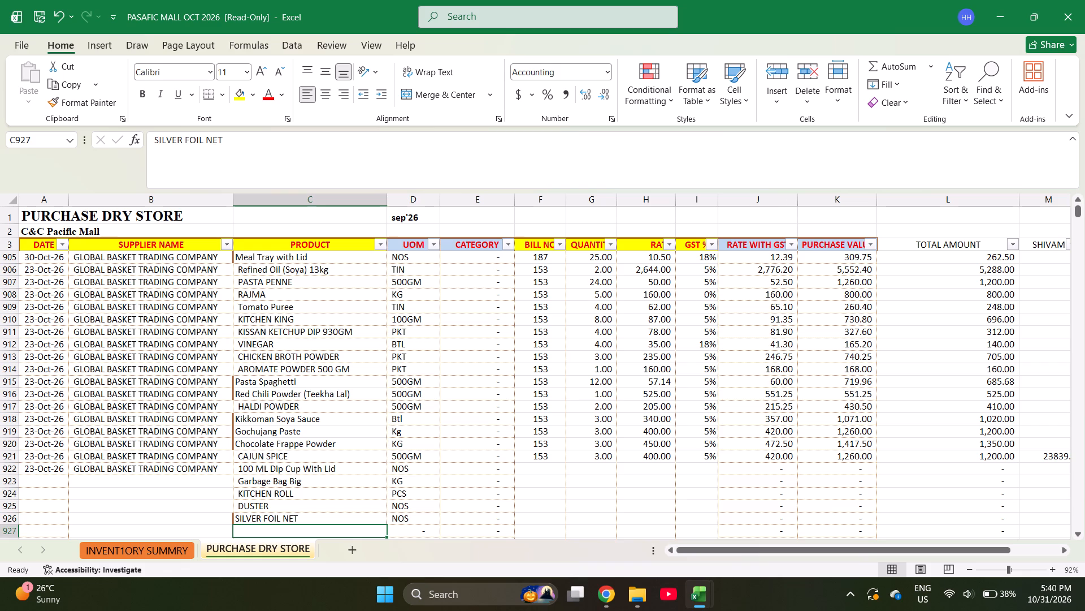
Copy Silver Container Big with Lid (650ML) from the inventory summary sheet into the product cell below SILVER FOIL NET.
text(SILV)
key(ctrl+Page_Up)
key(ctrl+f)
text(SIL)
key(Return)
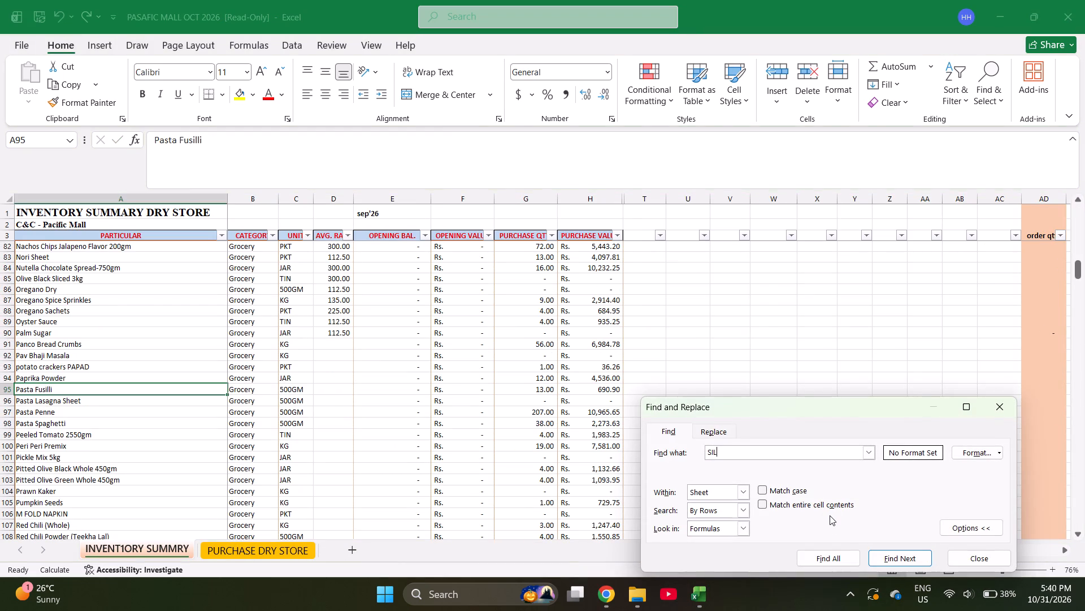
key(v)
key(Return)
key(Escape)
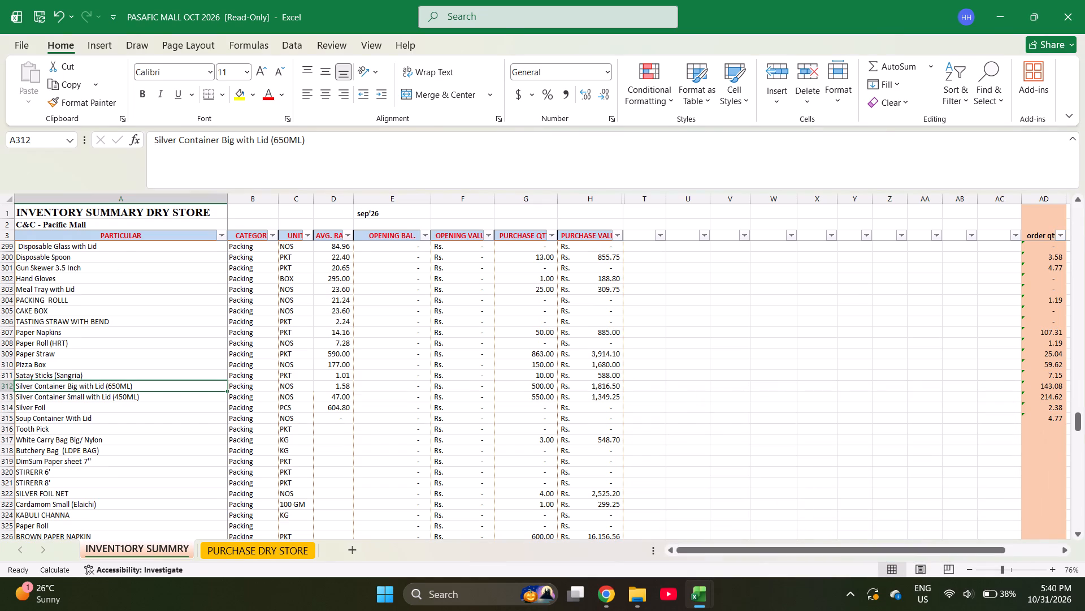
key(ctrl+c)
key(ctrl+Page_Down)
key(Return)
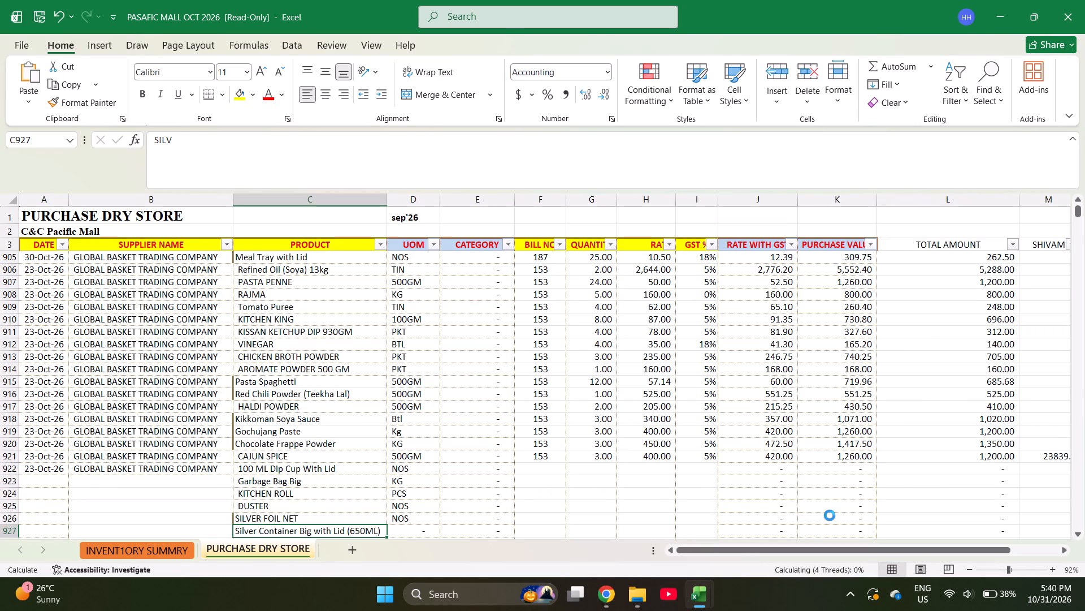
Enter bill number 154 in the 100 ML Dip Cup With Lid row.
key(Right)
key(Right)
key(Right)
key(ctrl+Up)
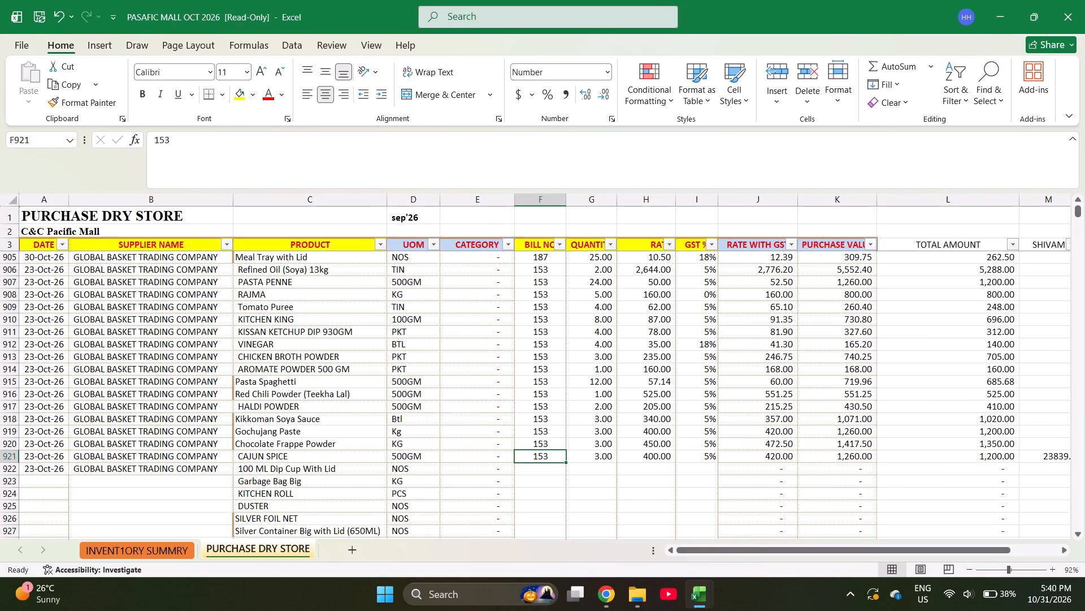
key(Down)
text(154)
key(Return)
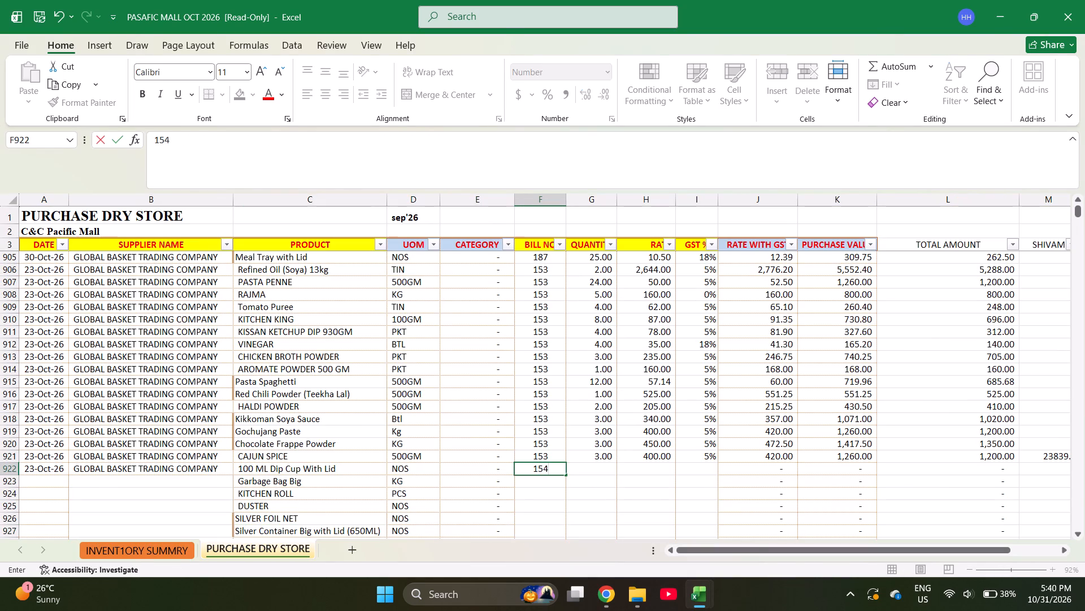
Enter the quantities 200, 10, 4, 1, 2 and 100 from 100 ML Dip Cup With Lid down to Silver Container Big.
key(Up)
key(Right)
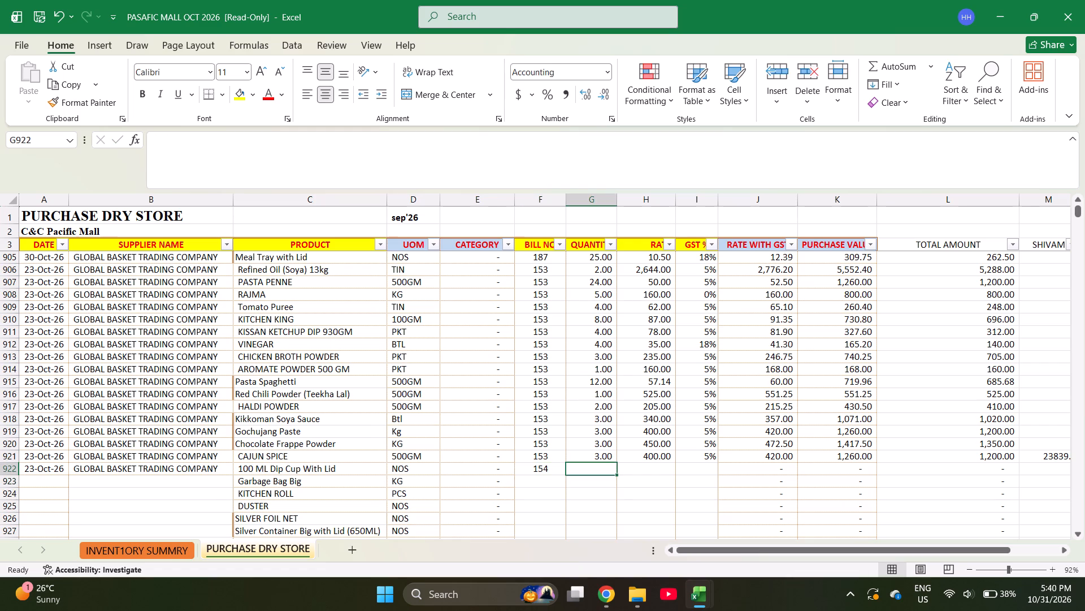
text(200)
key(Return)
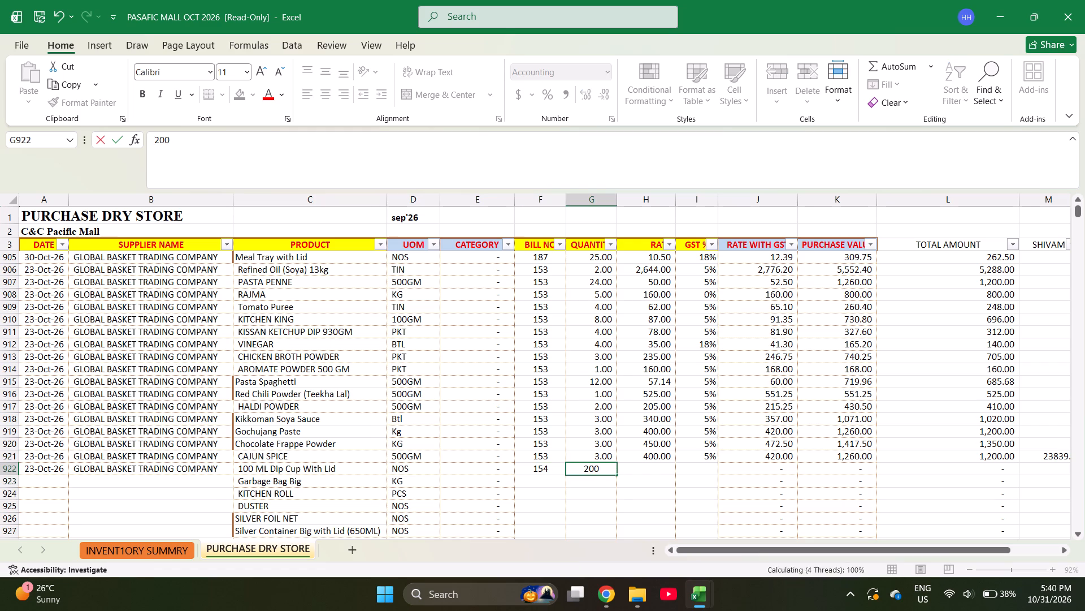
text(10)
key(Return)
key(4)
key(Return)
key(1)
key(Return)
key(2)
key(Return)
text(100)
key(Return)
Enter the rates 2.80, 100, 210, 90, 535 and 3.70 from 100 ML Dip Cup With Lid down to Silver Container Big.
key(Right)
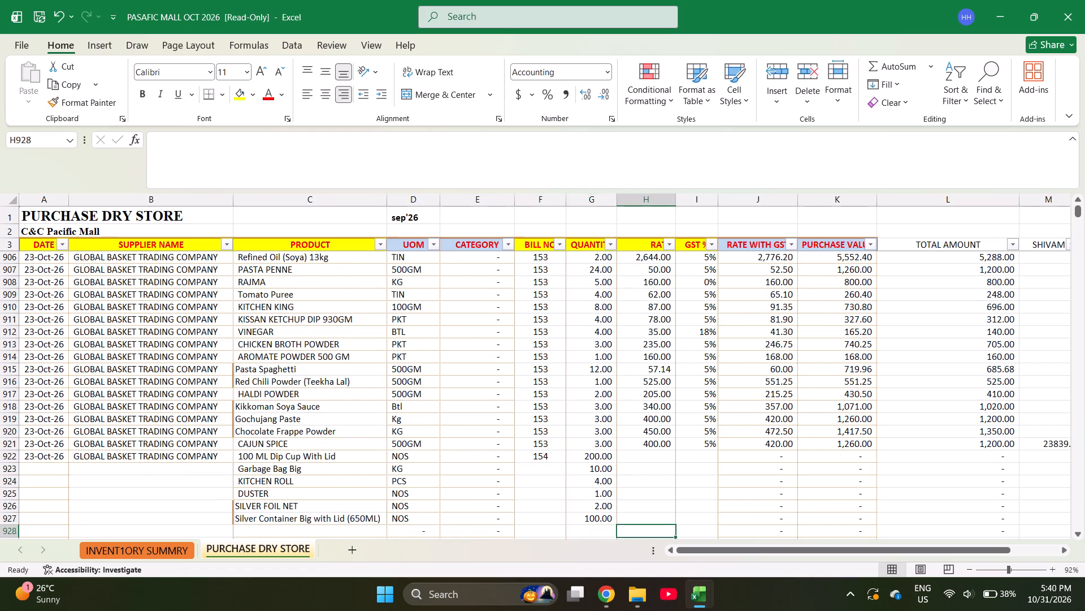
key(Up)
key(Up)
key(Up)
key(Up)
key(Up)
key(Up)
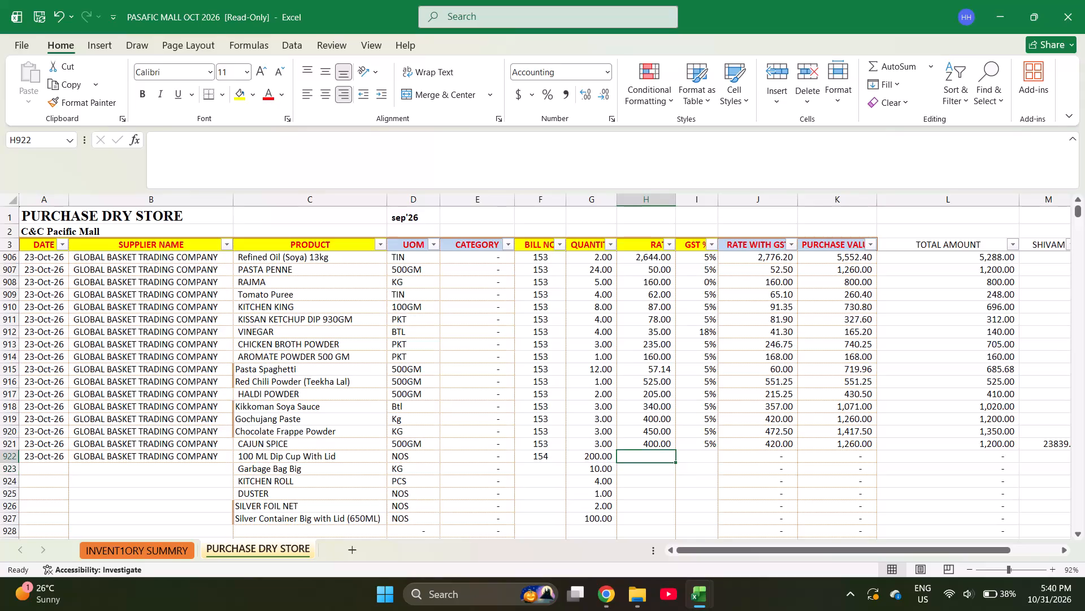
text(2.80)
key(Return)
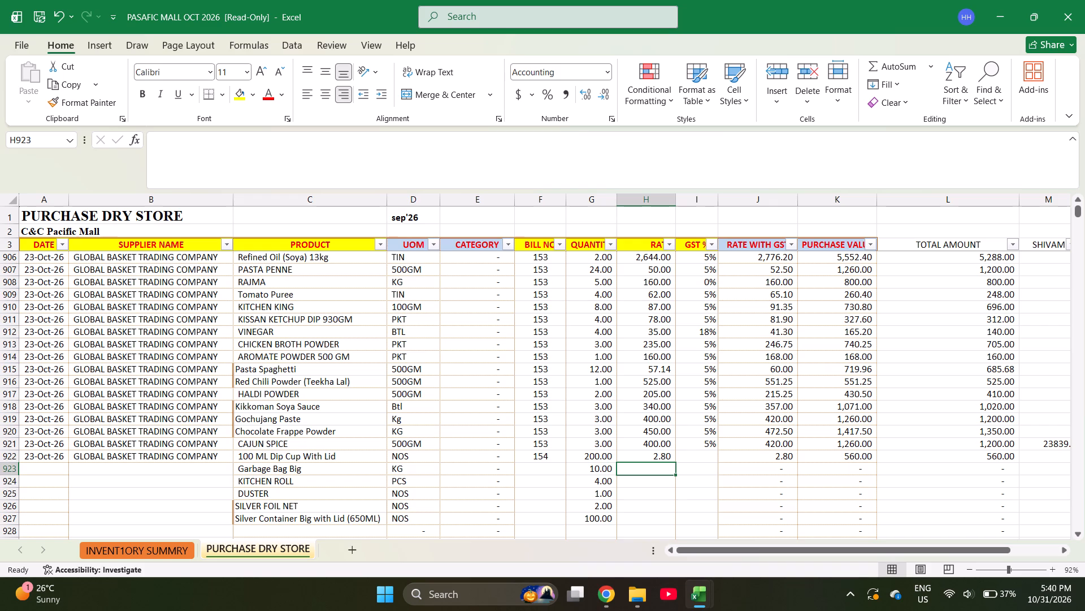
text(100)
key(Return)
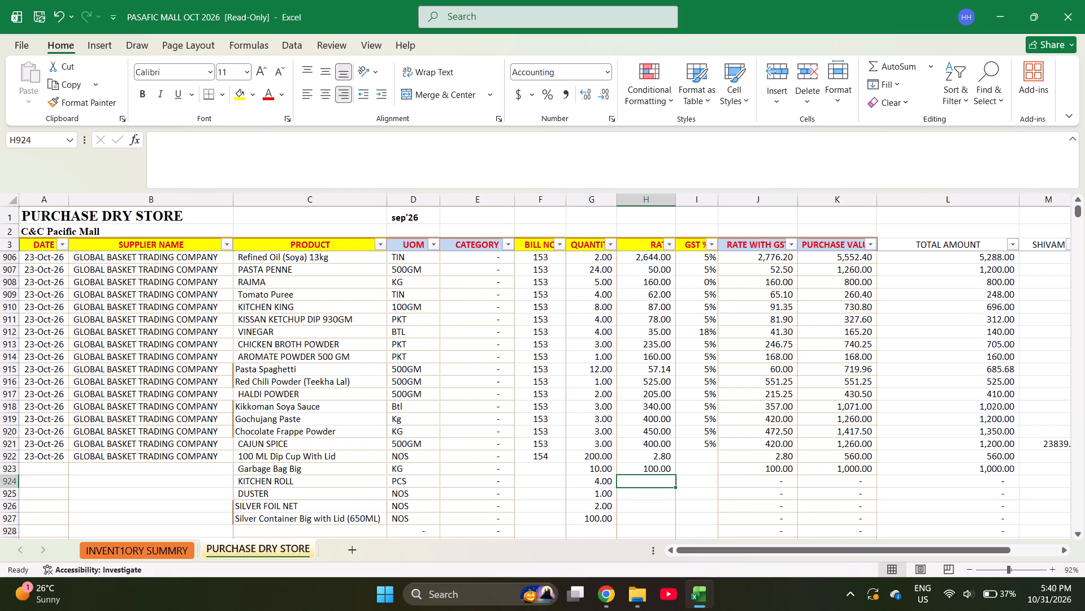
text(210)
key(Return)
key(0)
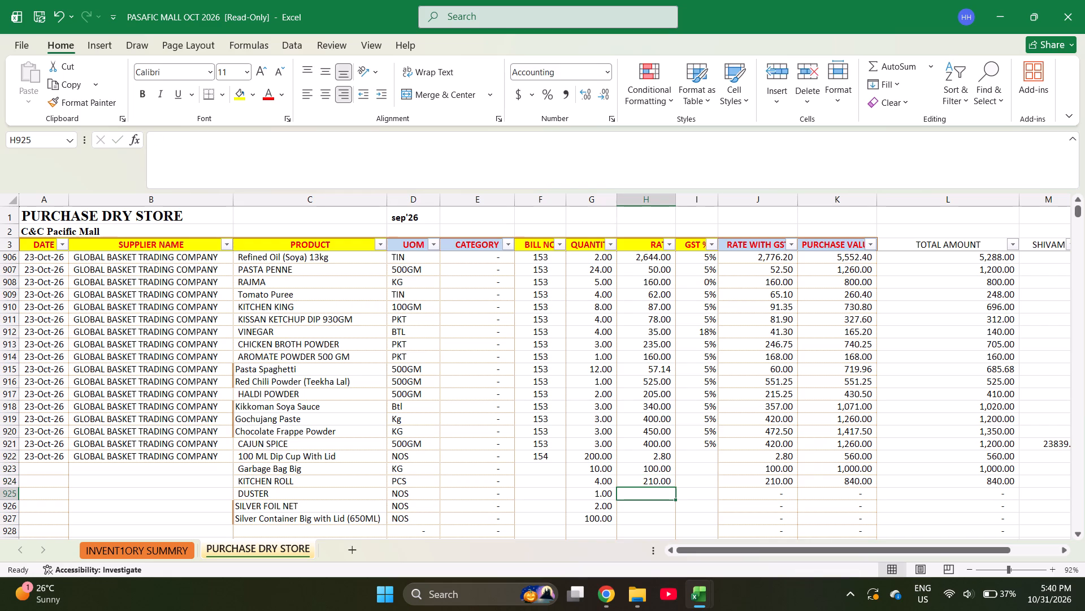
key(Return)
key(Up)
text(90)
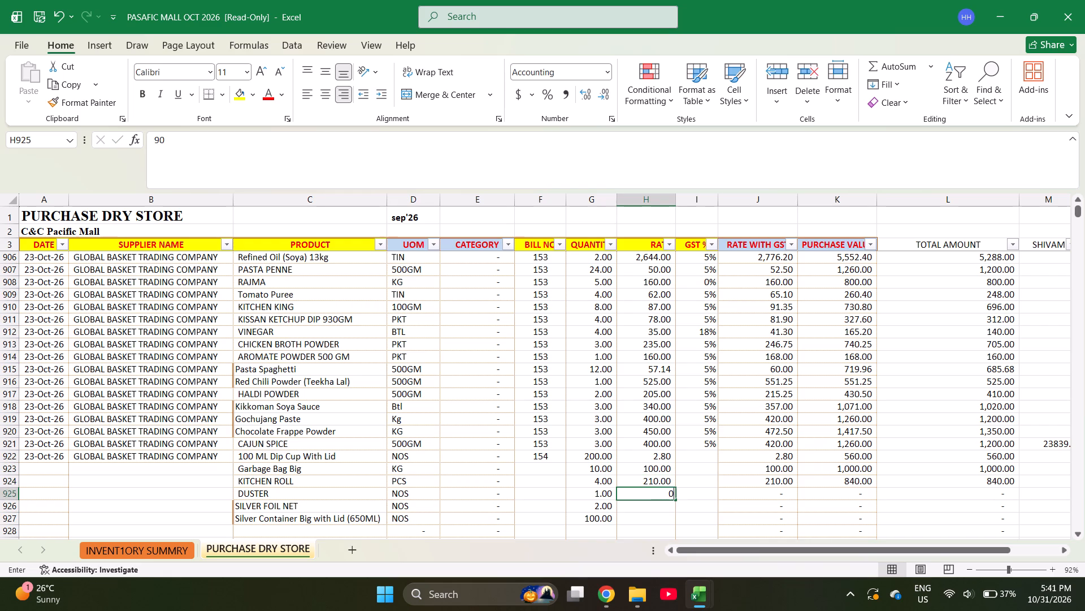
key(Return)
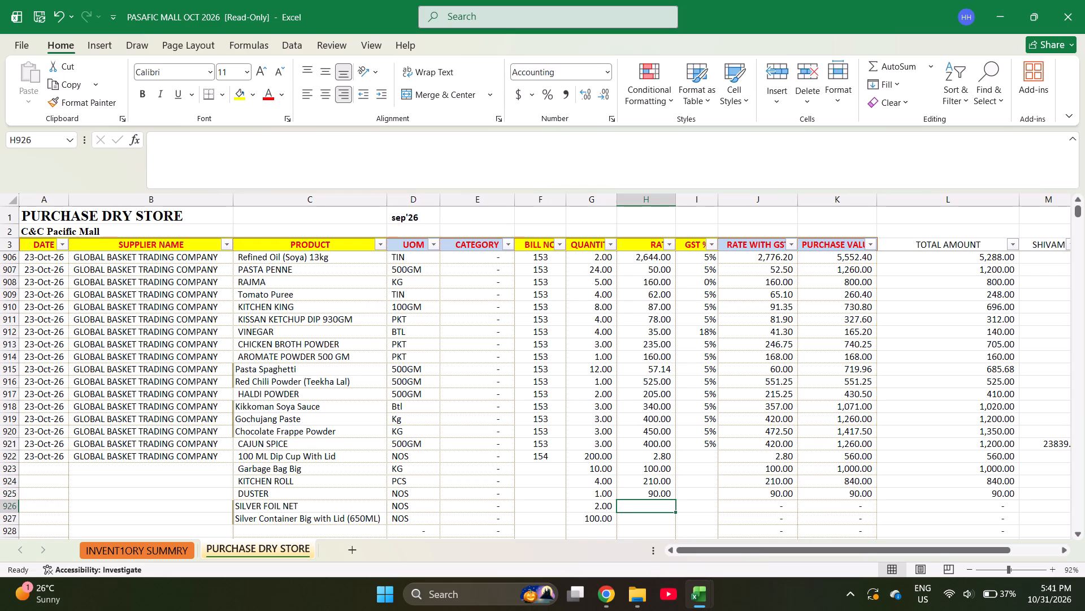
text(535)
key(Return)
text(3.70)
key(Right)
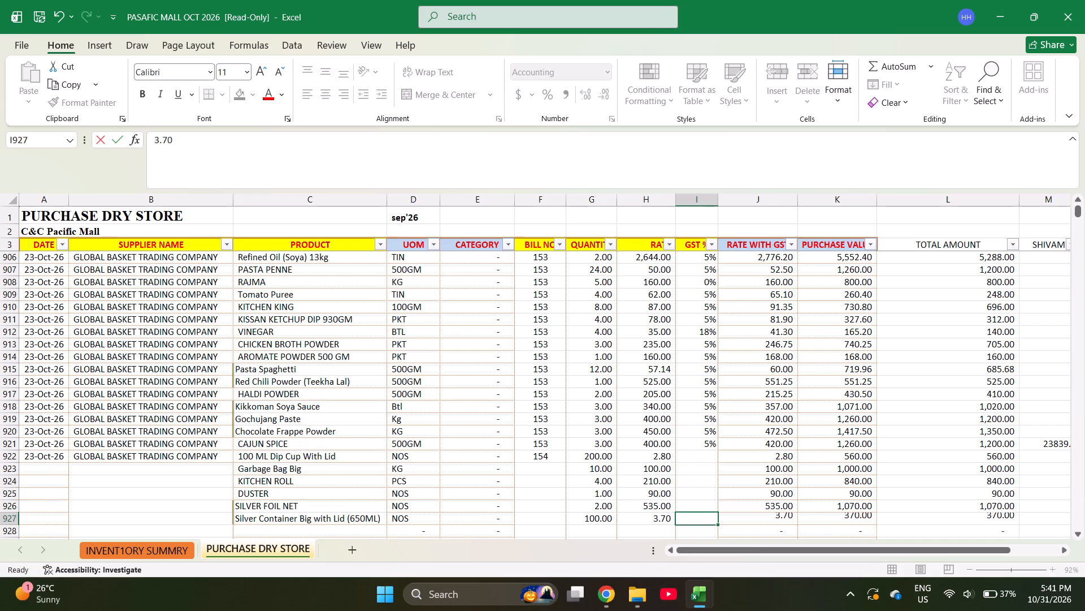
Enter 18% GST for 100 ML Dip Cup With Lid and fill it down to Silver Container Big.
key(ctrl+Up)
key(Down)
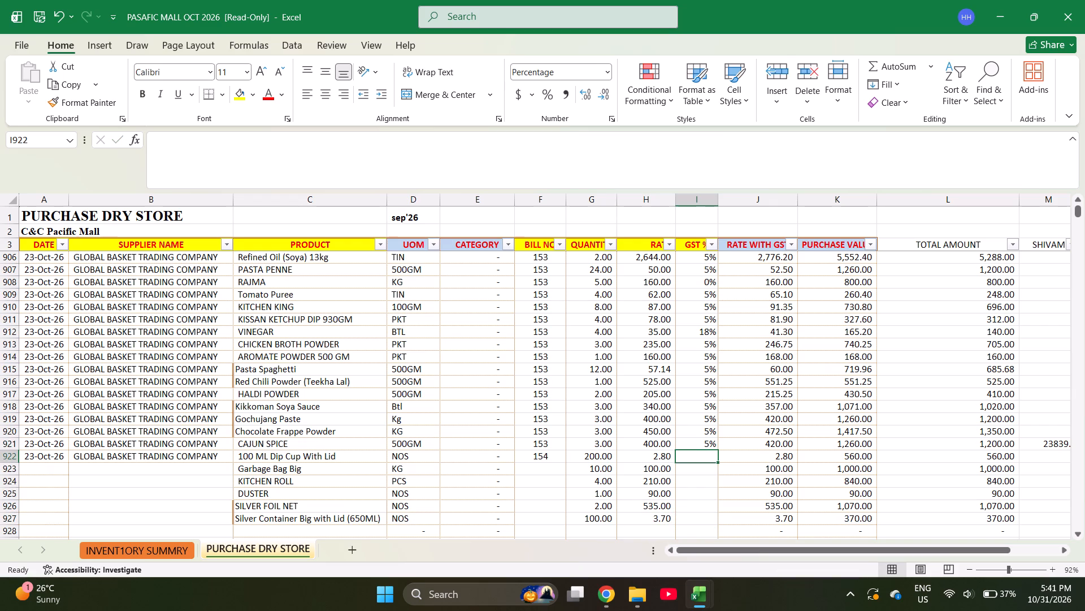
text(18)
key(Return)
key(Up)
key(shift+Down)
key(shift+Down)
key(shift+Down)
key(shift+Down)
key(shift+Down)
key(ctrl+d)
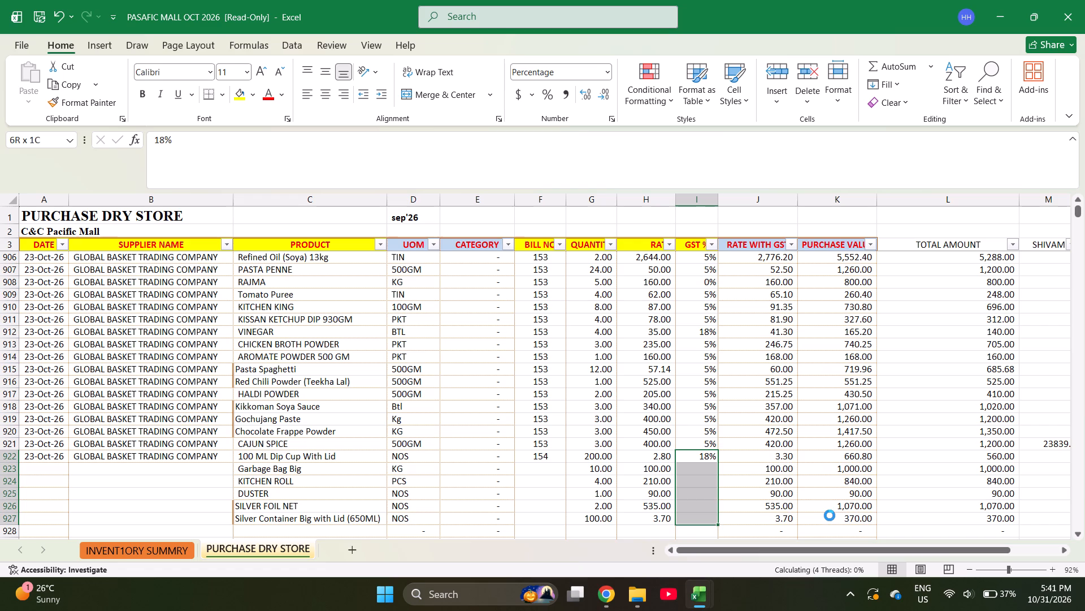
Set the GST for DUSTER to 5%.
key(Down)
key(Down)
key(Down)
key(Down)
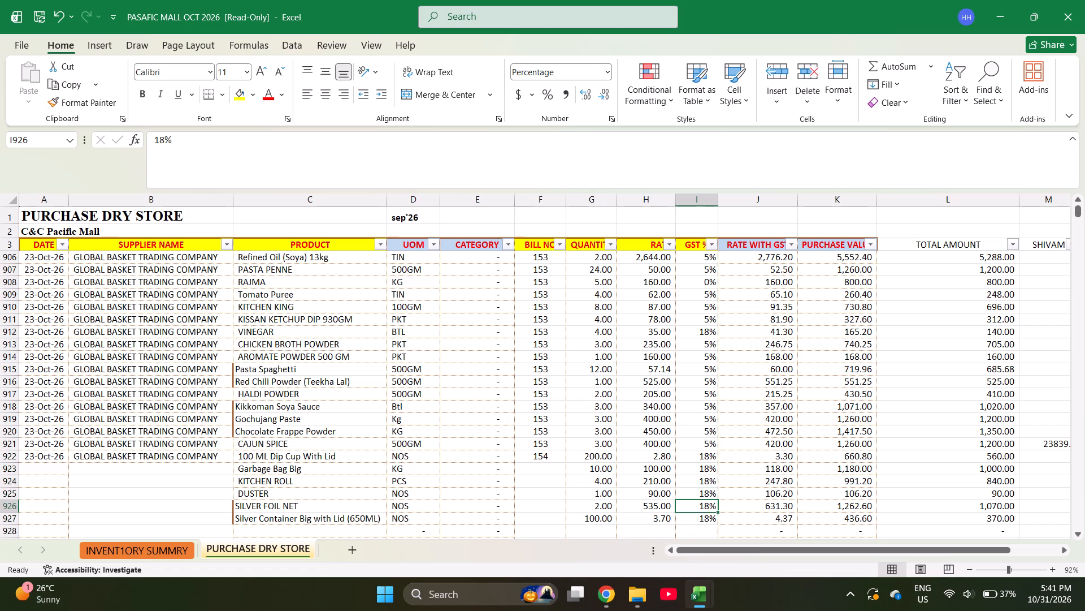
key(Up)
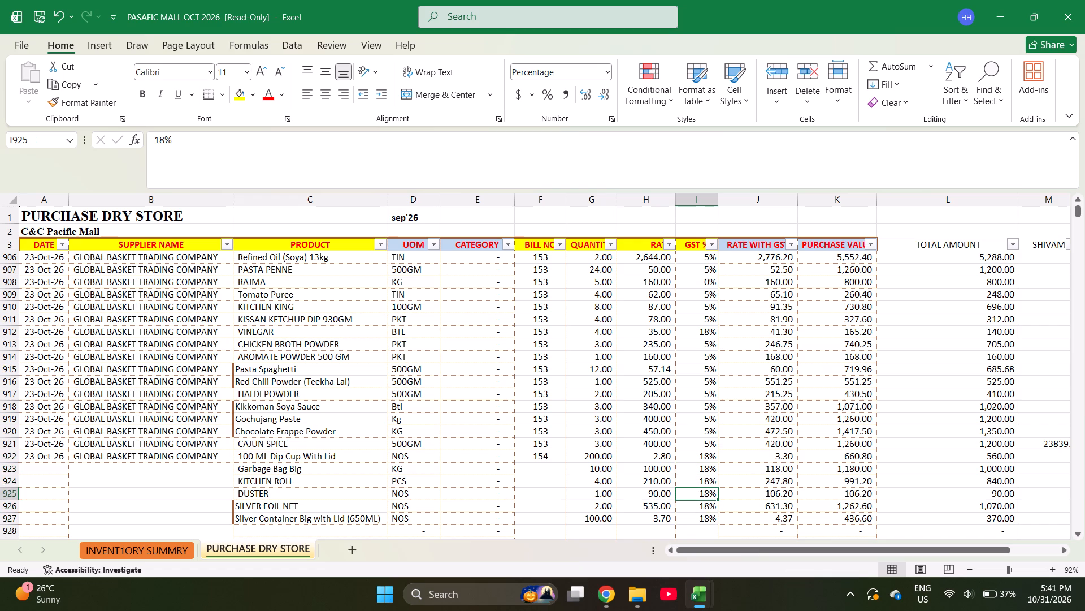
key(shift+space)
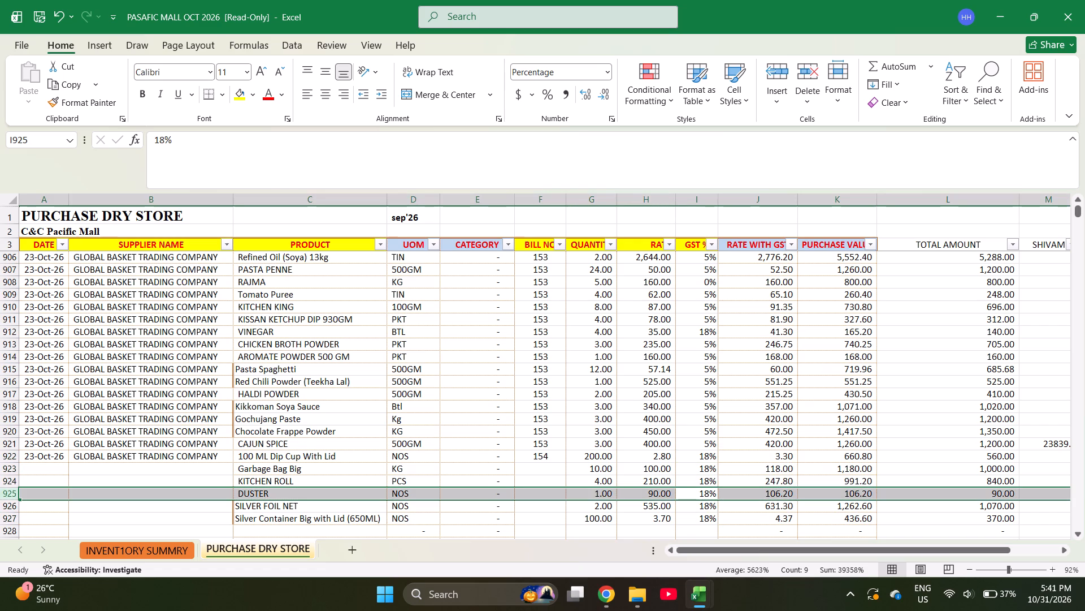
key(Down)
key(Up)
key(5)
key(Return)
Fill bill number 154 down from the 100 ML Dip Cup With Lid row to the Silver Container Big row.
key(Left)
key(Left)
key(Left)
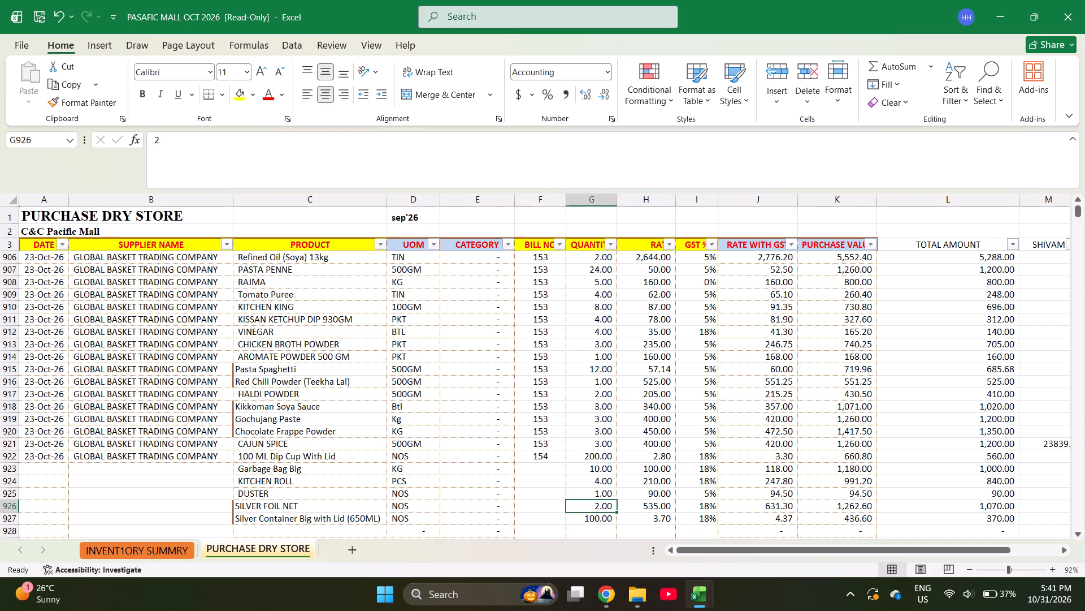
key(Left)
key(Right)
key(ctrl+Up)
key(shift+Down)
key(shift+Down)
key(shift+Down)
key(shift+Down)
key(shift+Down)
key(shift+Down)
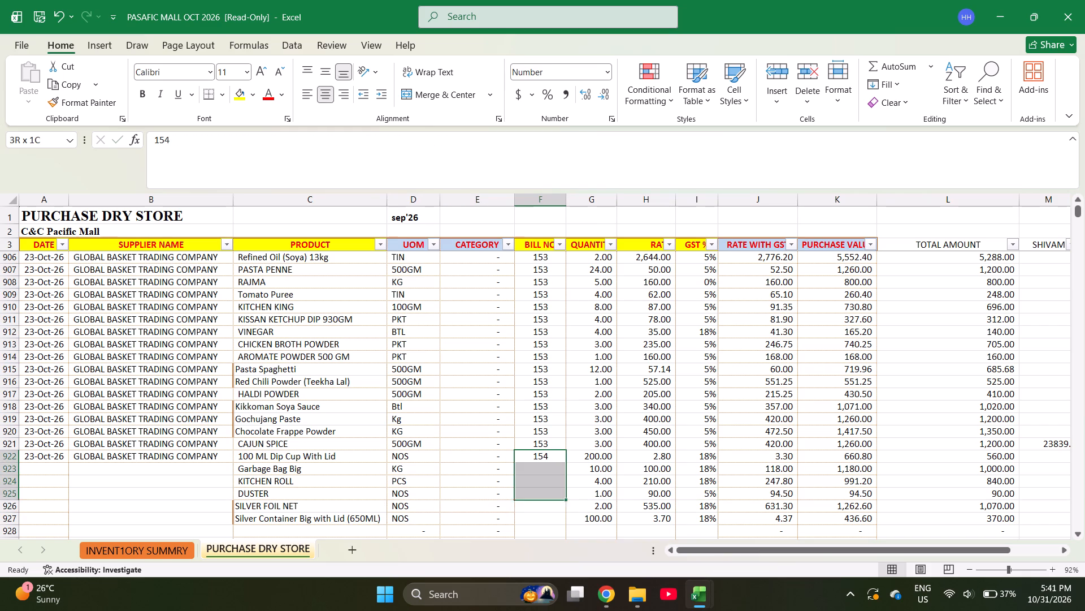
key(shift+Up)
key(ctrl+d)
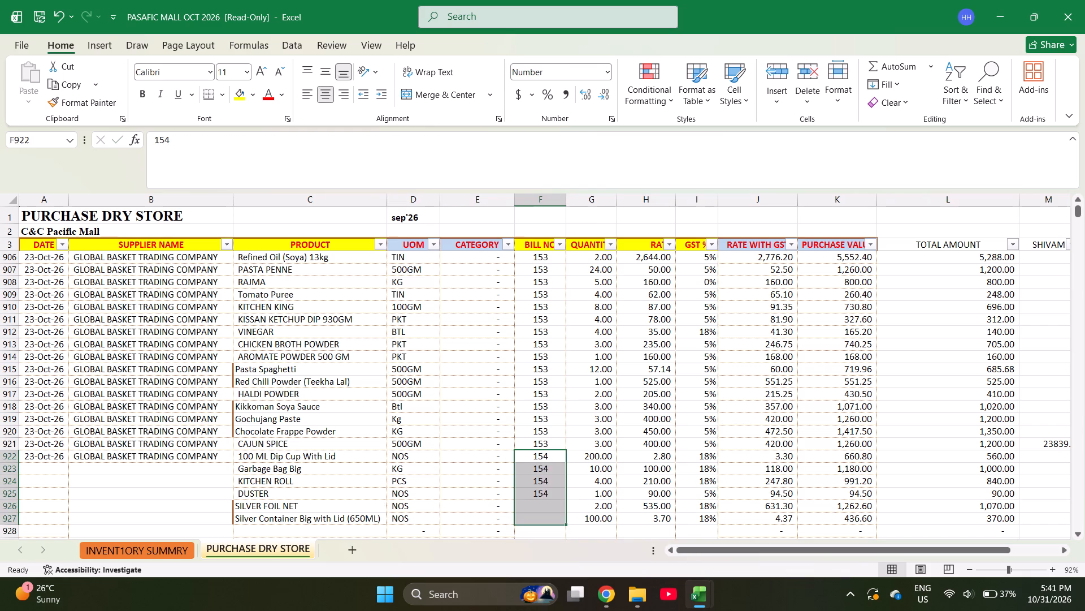
Fill the date 23-Oct-26 and supplier GLOBAL BASKET TRADING COMPANY down to the Silver Container Big row.
key(ctrl+Left)
key(shift+Right)
key(shift+Down)
key(shift+Down)
key(shift+Down)
key(shift+Down)
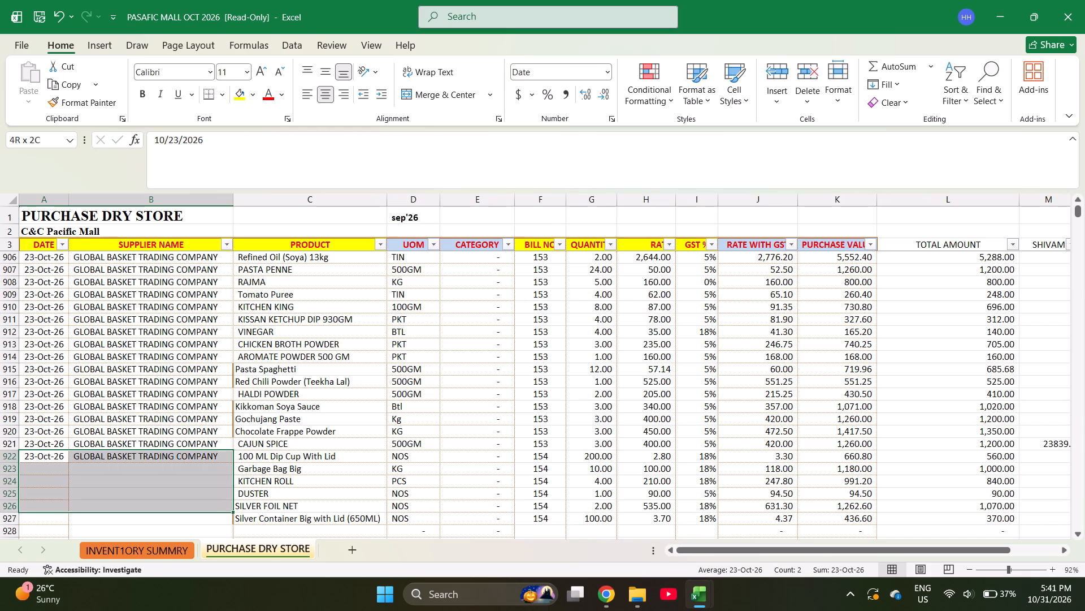
key(shift+Down)
key(ctrl+d)
Check the sum of the purchase values for the six bill 154 rows.
key(ctrl+Right)
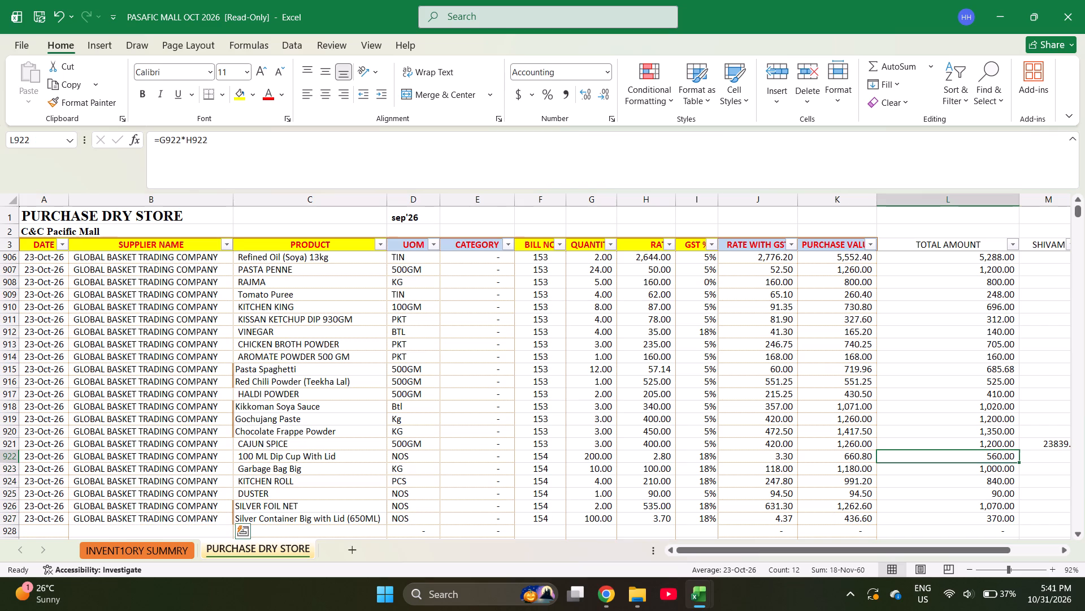
key(Left)
key(shift+Down)
key(shift+Down)
key(shift+Down)
key(shift+Down)
key(shift+Down)
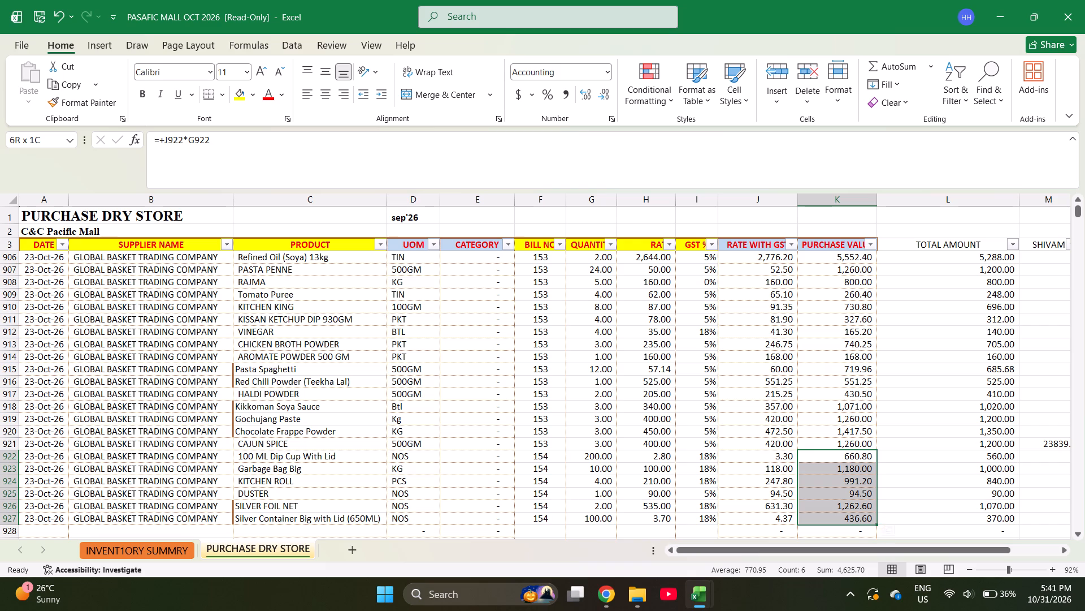
Set the GST for Silver Container Big with Lid (650ML) to 5%.
click(714, 522)
key(5)
key(Return)
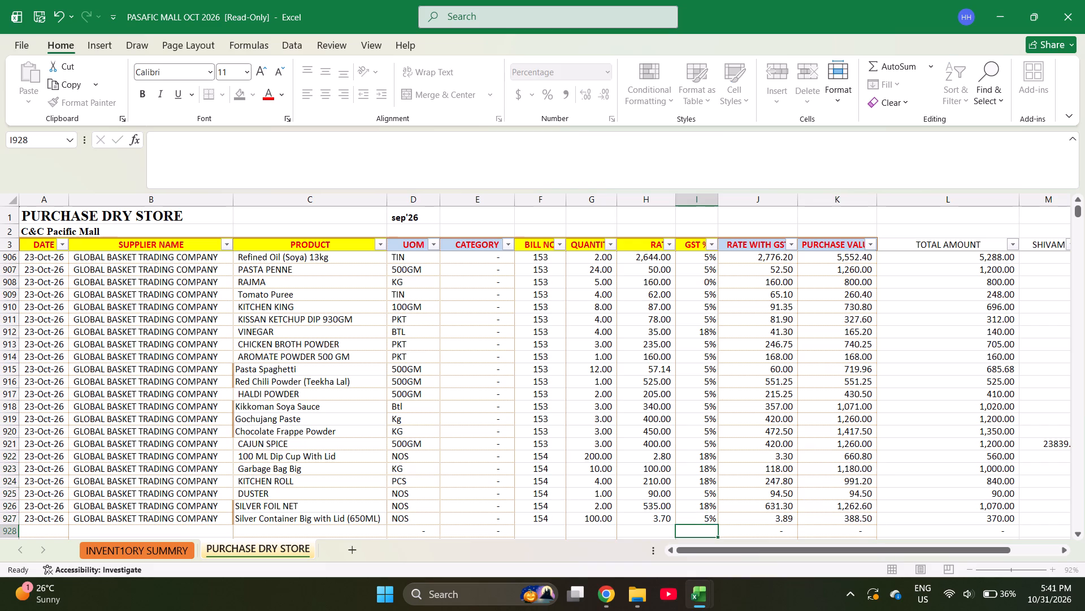
key(Right)
key(Right)
key(Right)
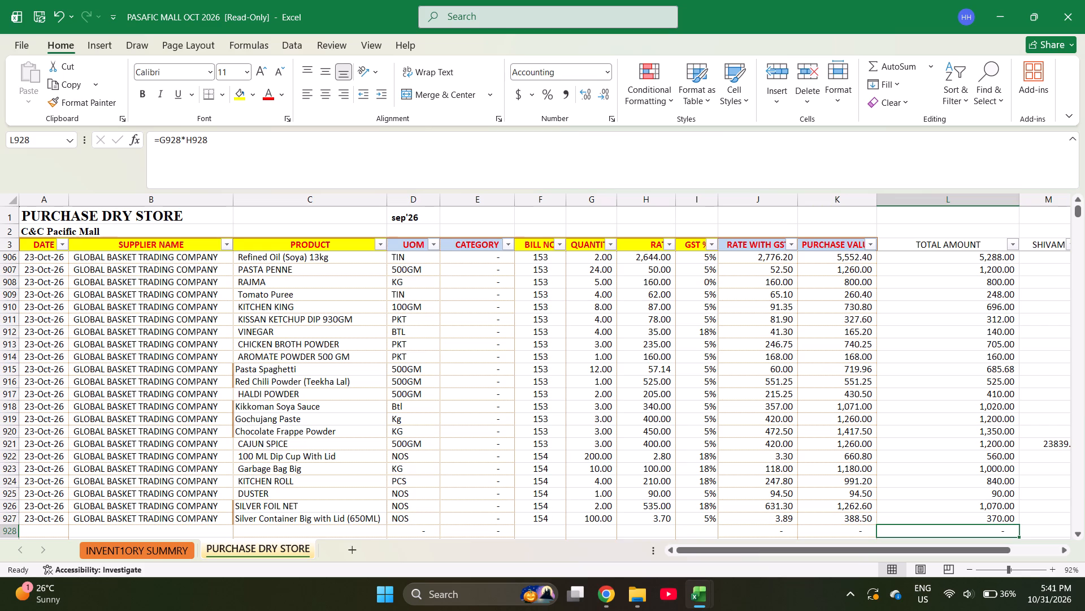
Search the BILL NO filter for bill 139, leaving the list unfiltered.
click(557, 240)
text(E139)
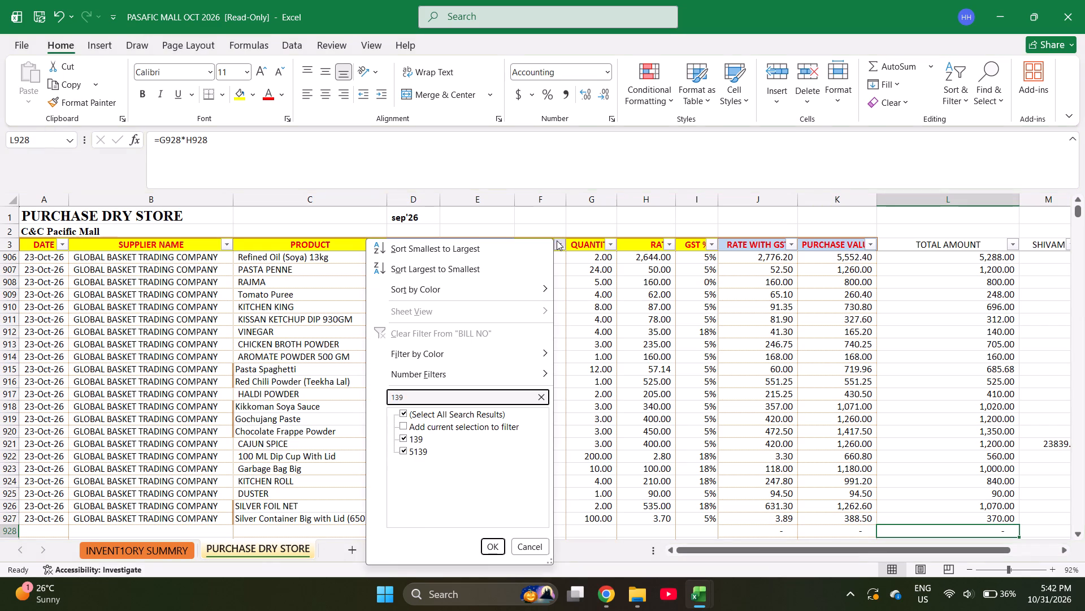
key(Escape)
key(Escape)
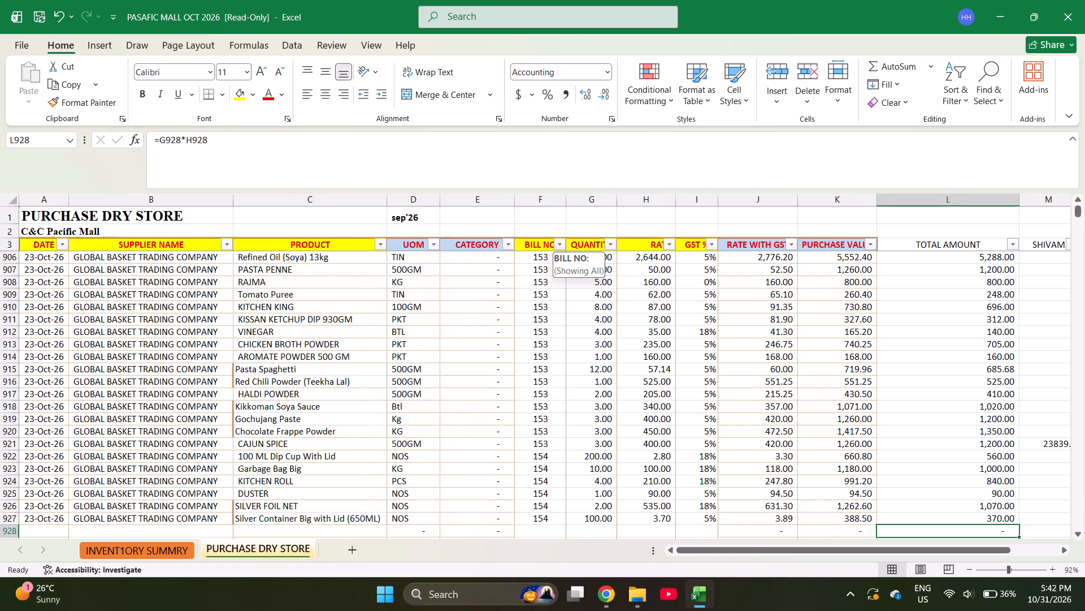
Go to the first empty date cell below the bill 154 entries.
click(53, 437)
key(ctrl+Down)
key(Down)
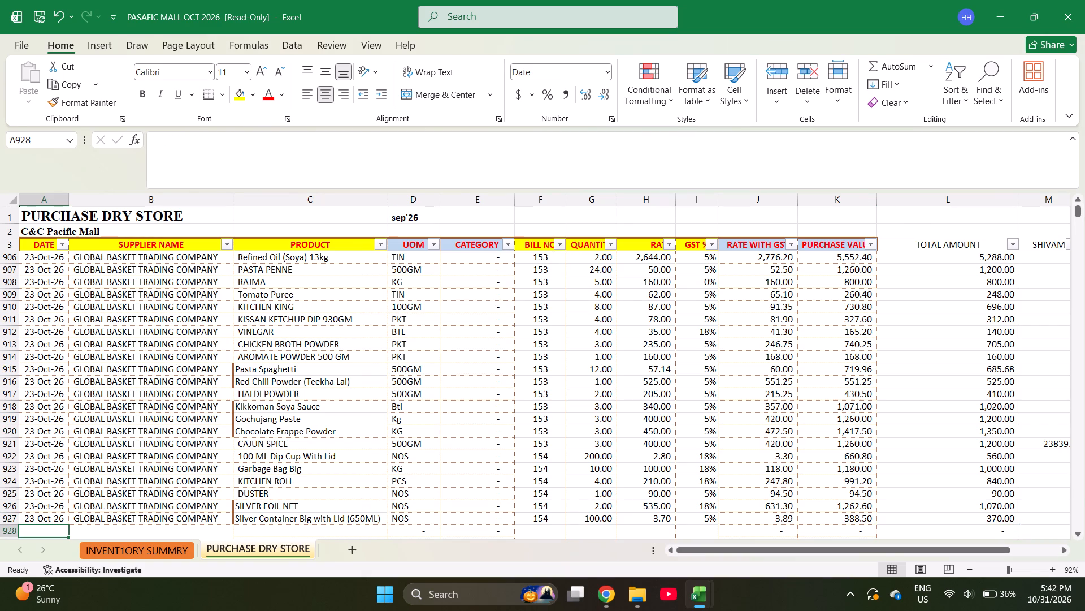
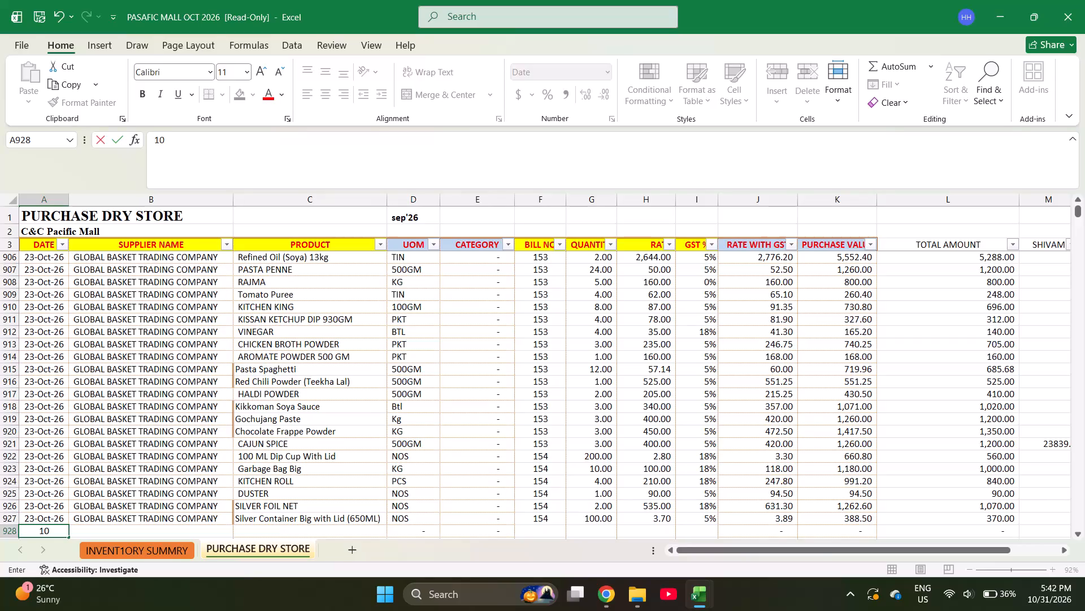
Start a new purchase entry dated 29-Oct-26 with DELIVERIT as the supplier.
text(-26)
key(Right)
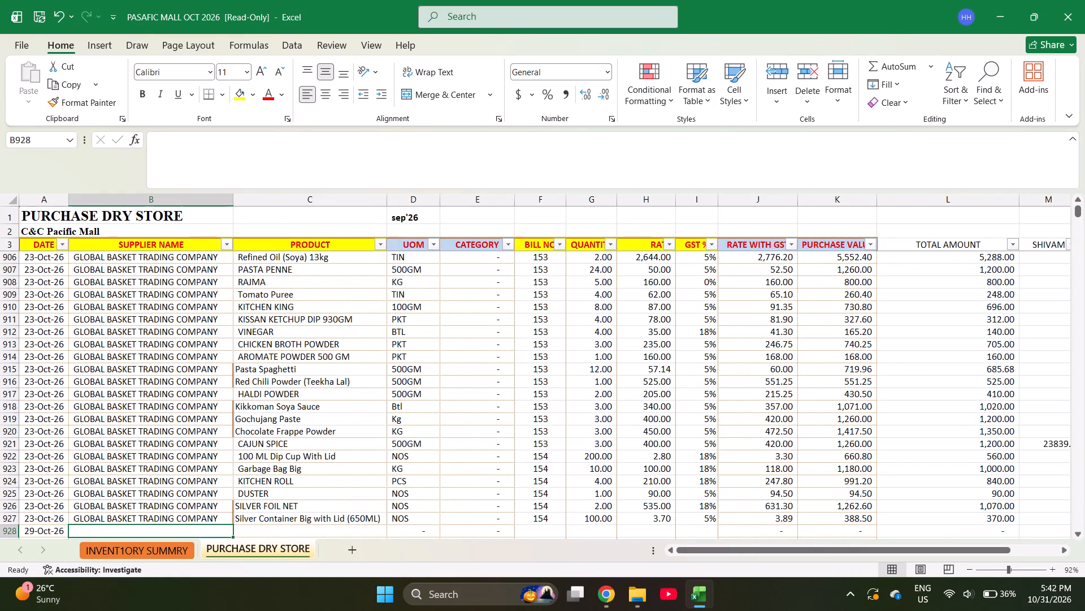
key(d)
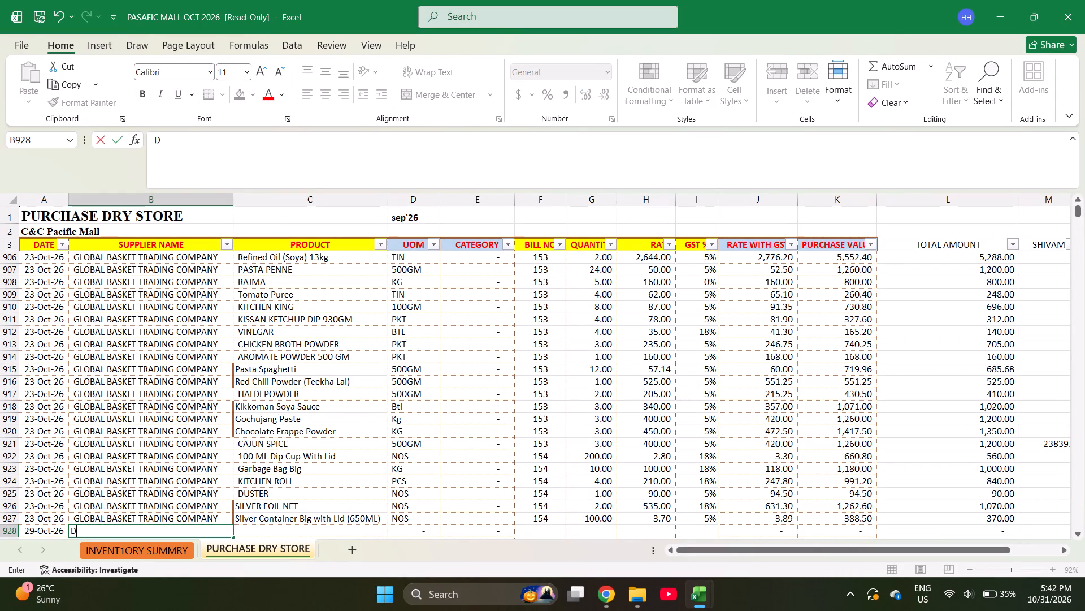
text(ELIVERO)
key(BackSpace)
text(IT)
key(Right)
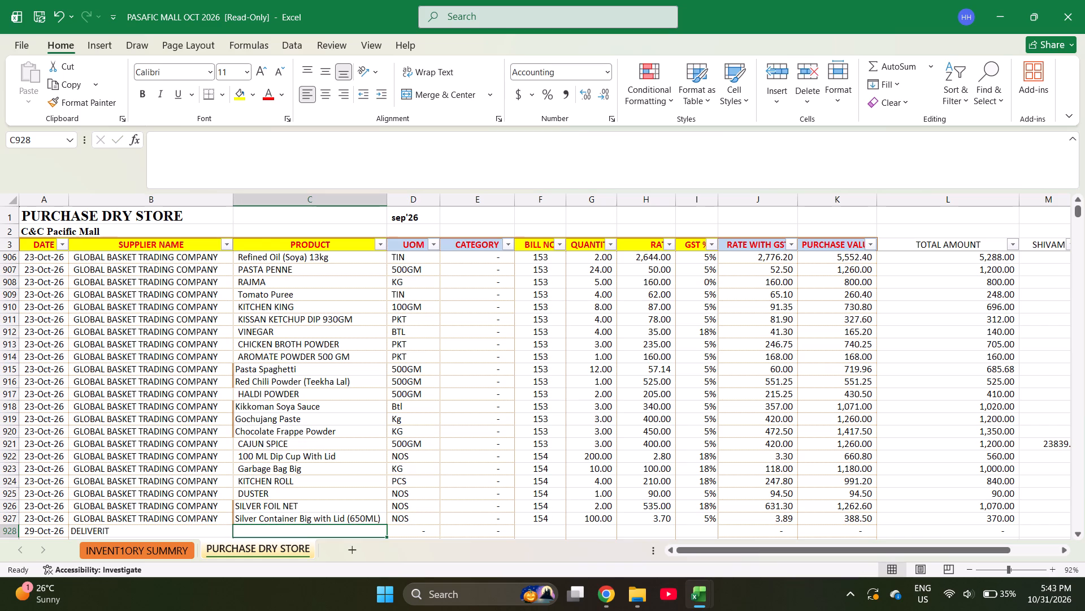
Enter the products Refined Oil (Soya) 13kg, DIET COKE and Cashew Nuts 4 Pcs (Kaju) in consecutive rows of the DELIVERIT bill.
text(REF)
key(Return)
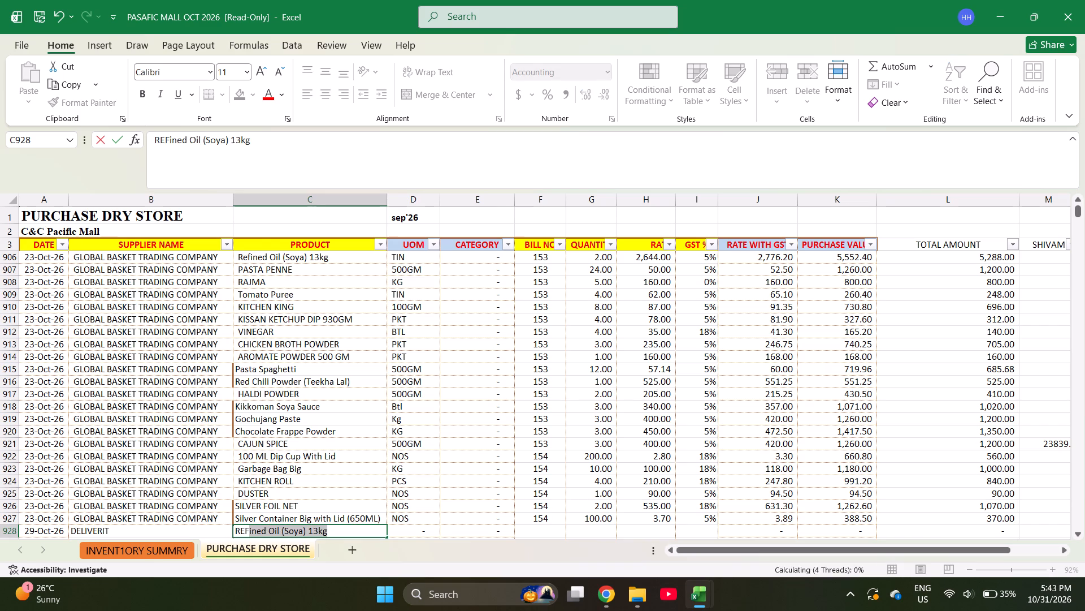
text(DIET COKE)
key(Return)
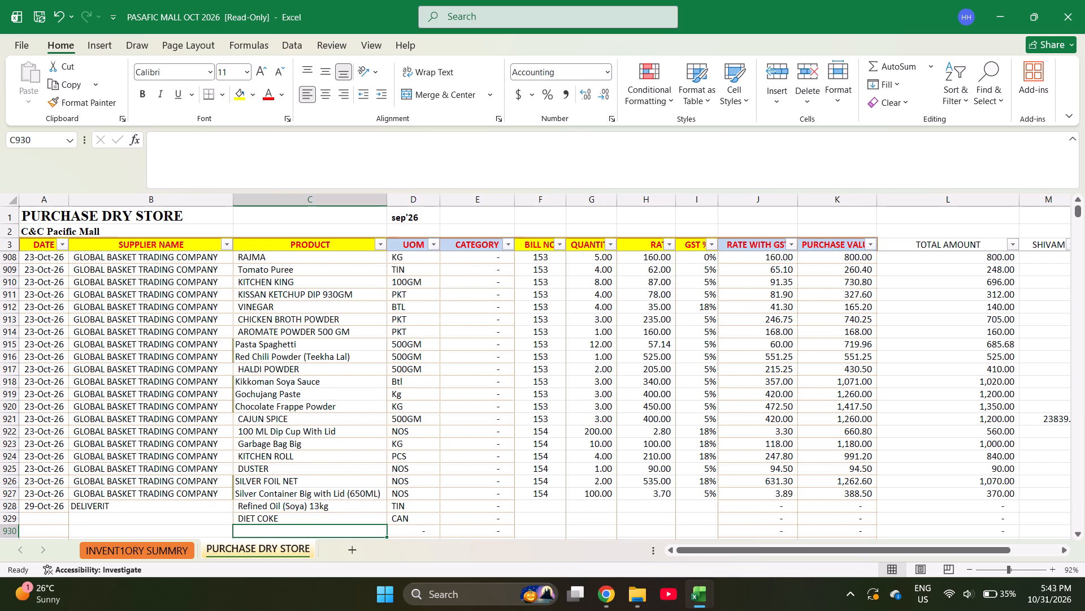
text(CASHEW)
key(Return)
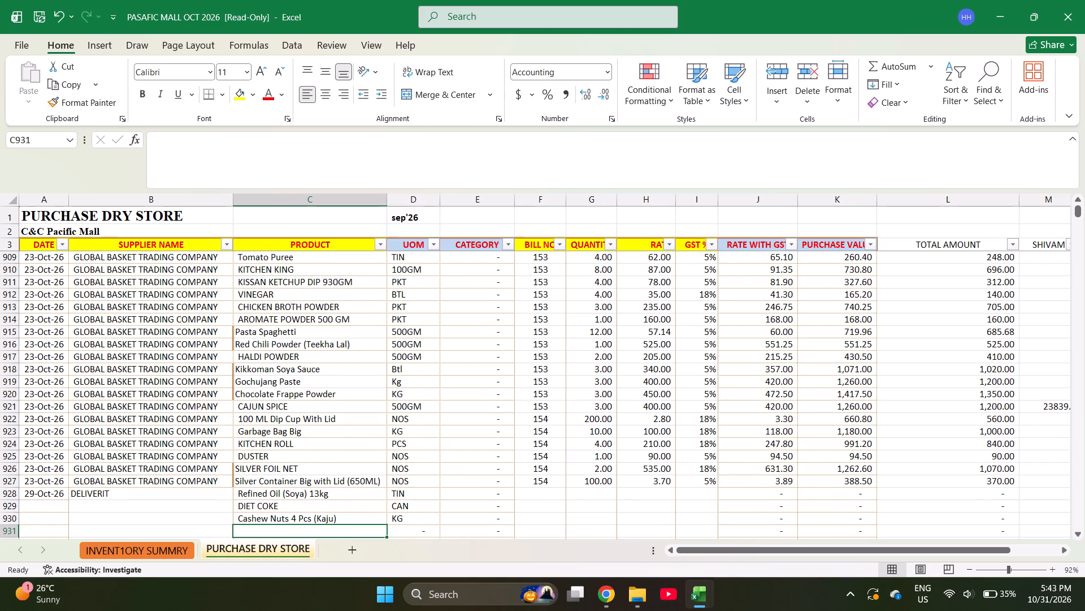
Find Maida (Refine Flour) in the inventory summary sheet and copy it into the product cell below Cashew Nuts.
text(MAIDA)
key(space)
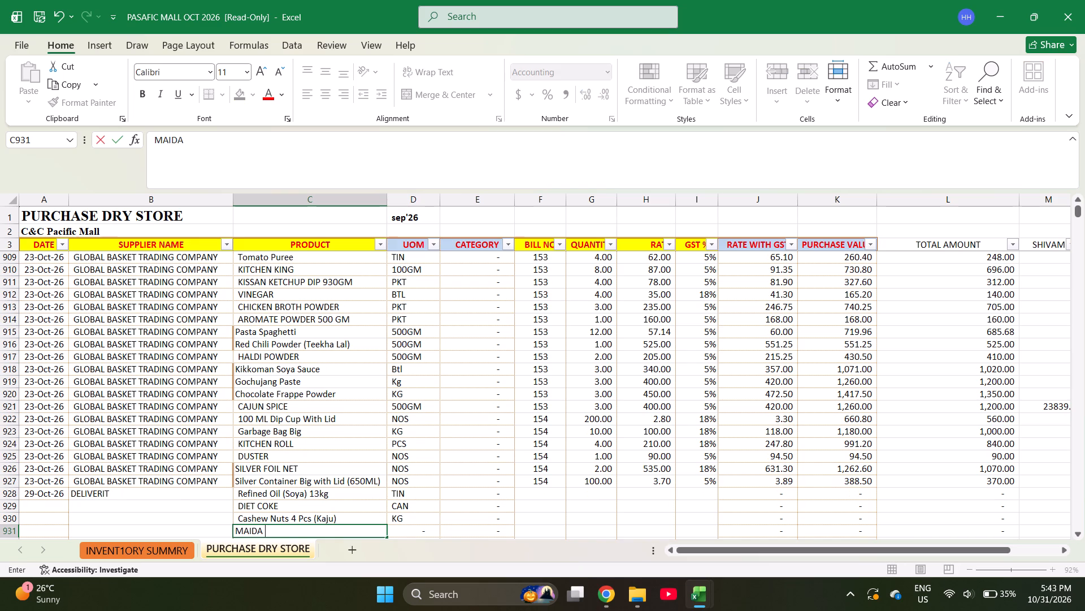
key(ctrl+Page_Up)
key(ctrl+f)
text(MAIDA)
key(Return)
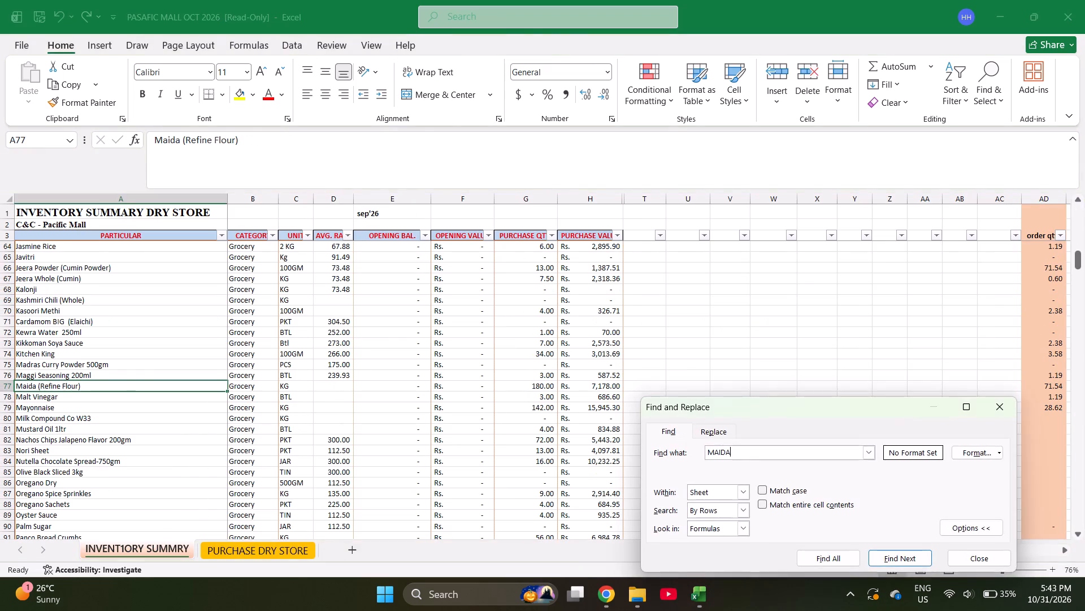
key(Escape)
key(ctrl+c)
key(ctrl+Page_Down)
key(Return)
key(Return)
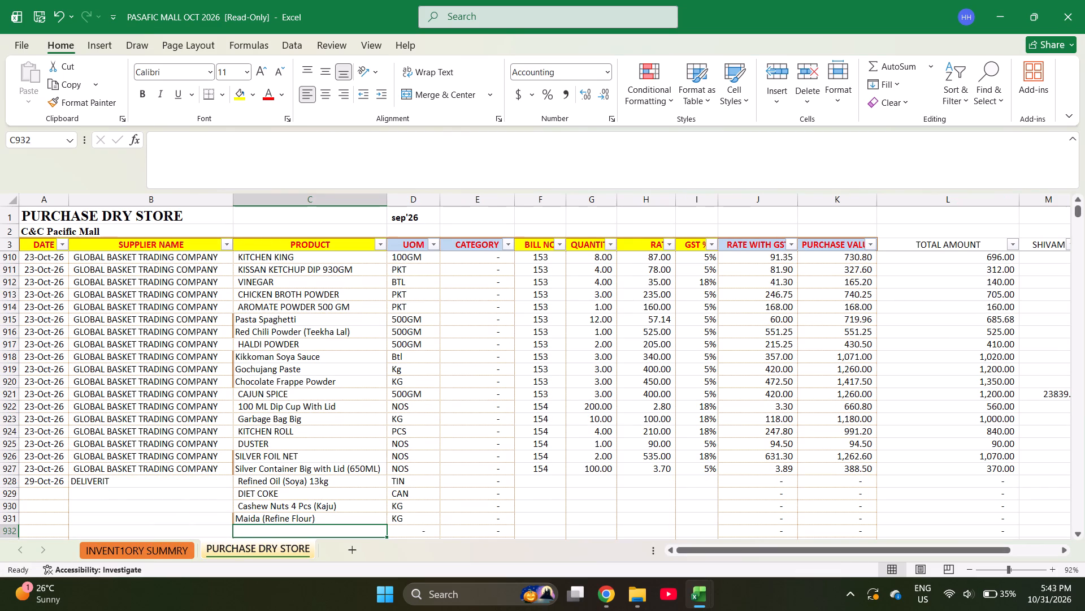
Find Disposable Glass 350 in the inventory summary sheet, copy it and return to the purchase sheet.
key(ctrl+Up)
key(ctrl+Page_Up)
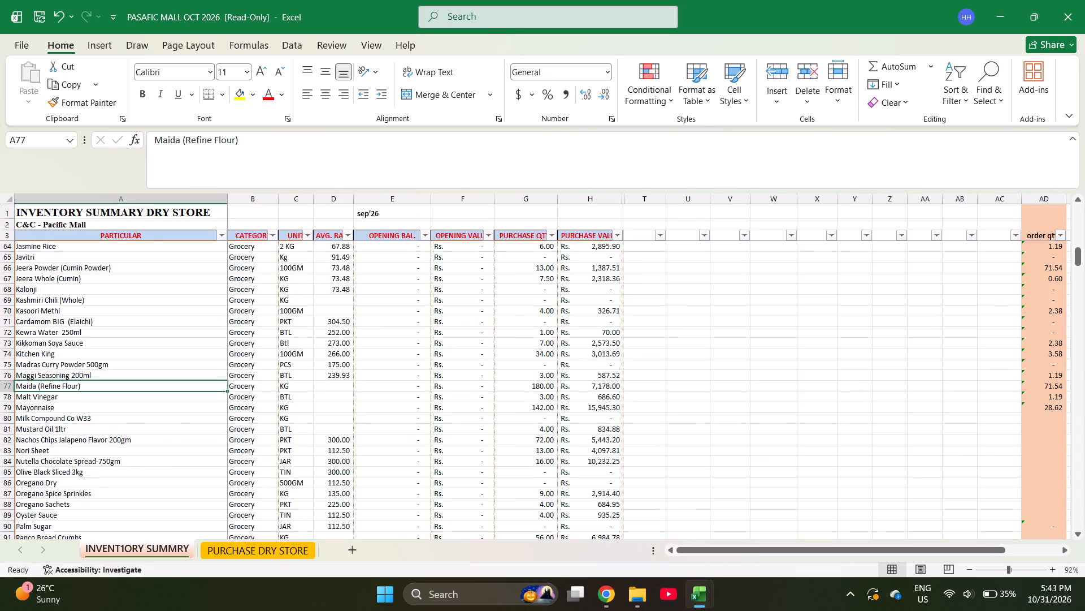
key(ctrl+f)
text(DISP)
key(Return)
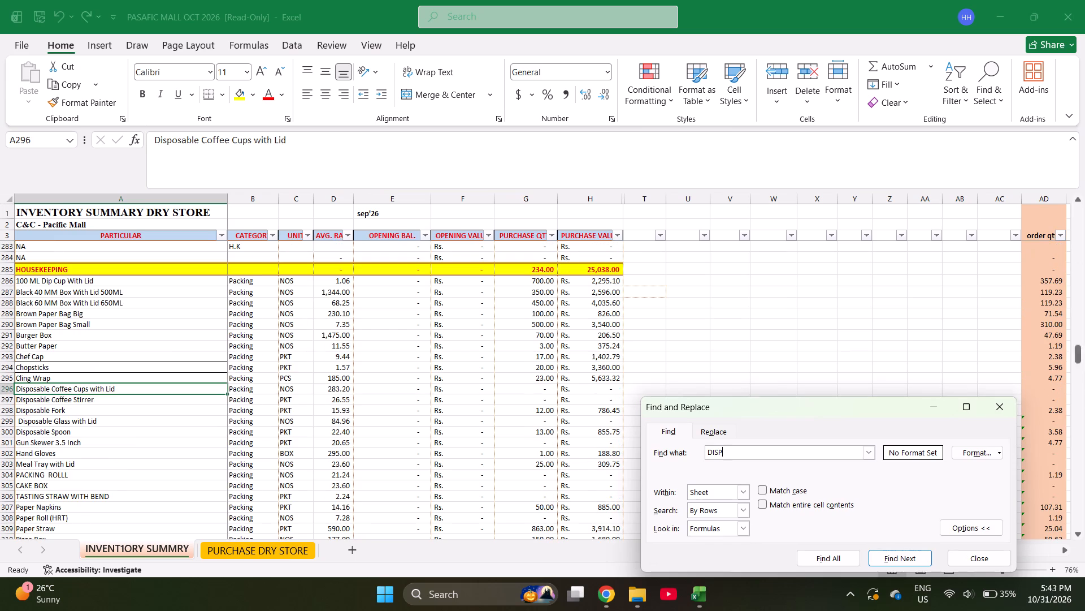
key(Return)
key(Return)
key(Return)
key(Return)
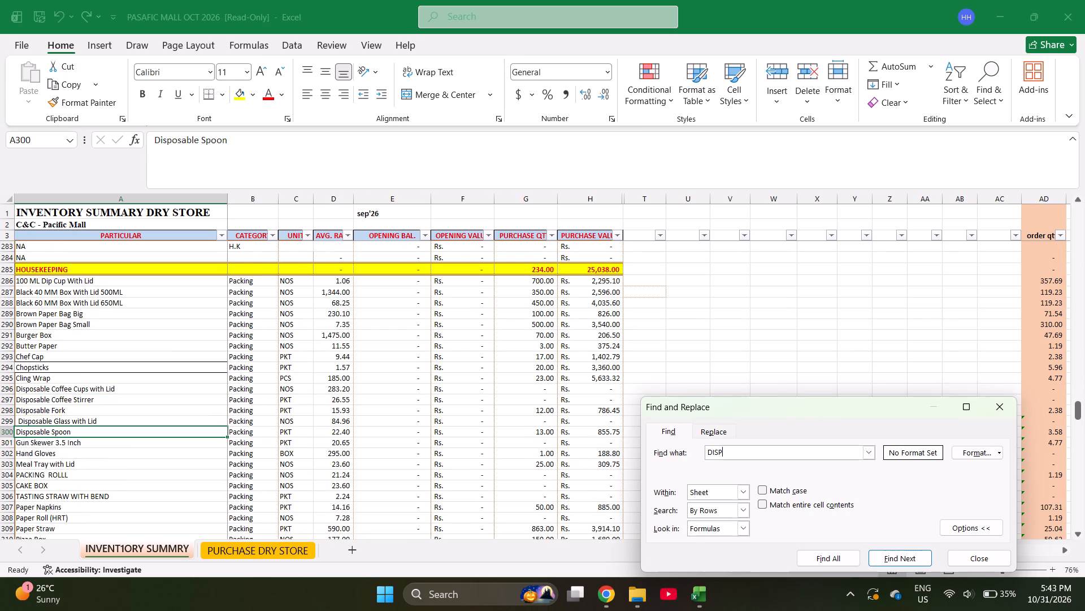
key(Return)
key(Escape)
key(ctrl+c)
key(ctrl+Page_Down)
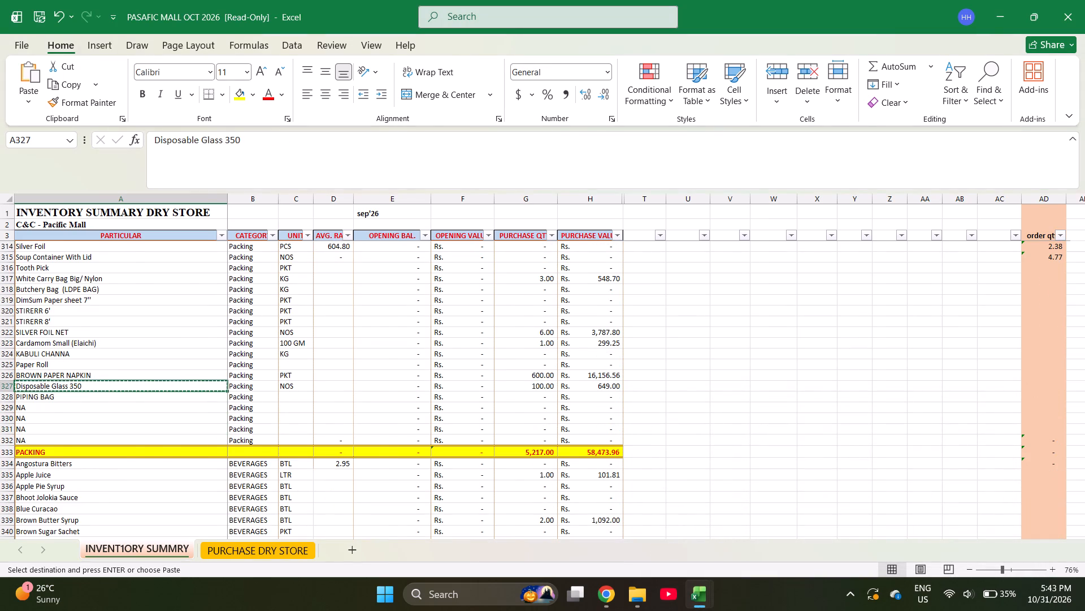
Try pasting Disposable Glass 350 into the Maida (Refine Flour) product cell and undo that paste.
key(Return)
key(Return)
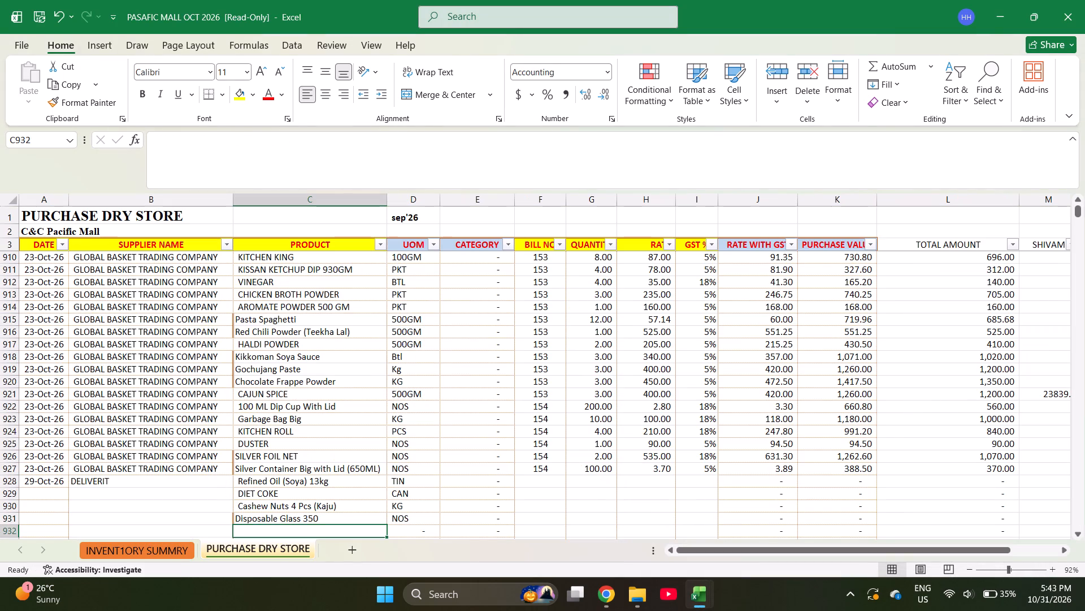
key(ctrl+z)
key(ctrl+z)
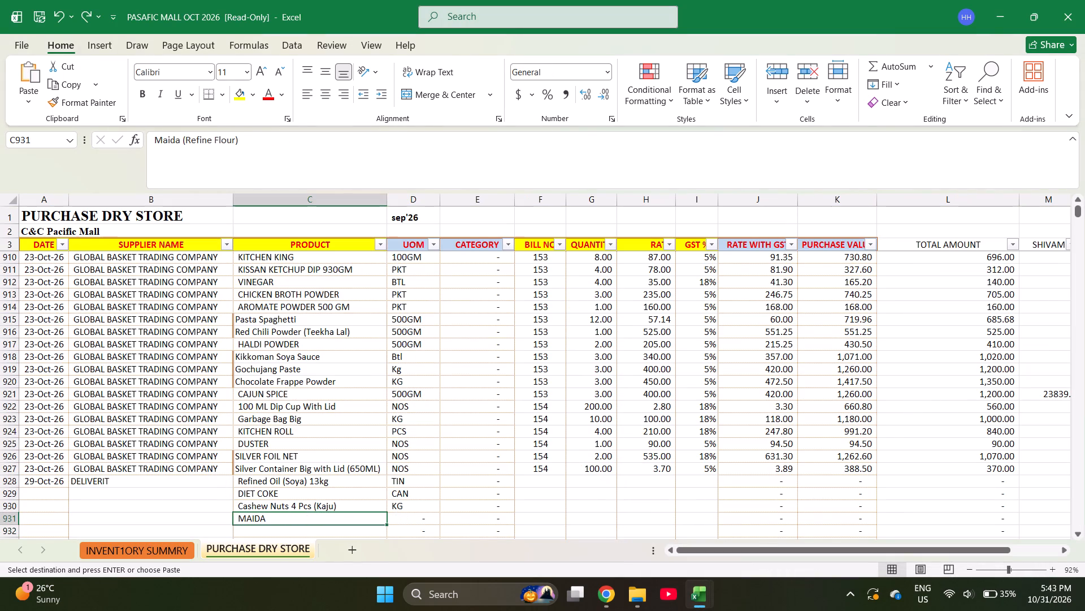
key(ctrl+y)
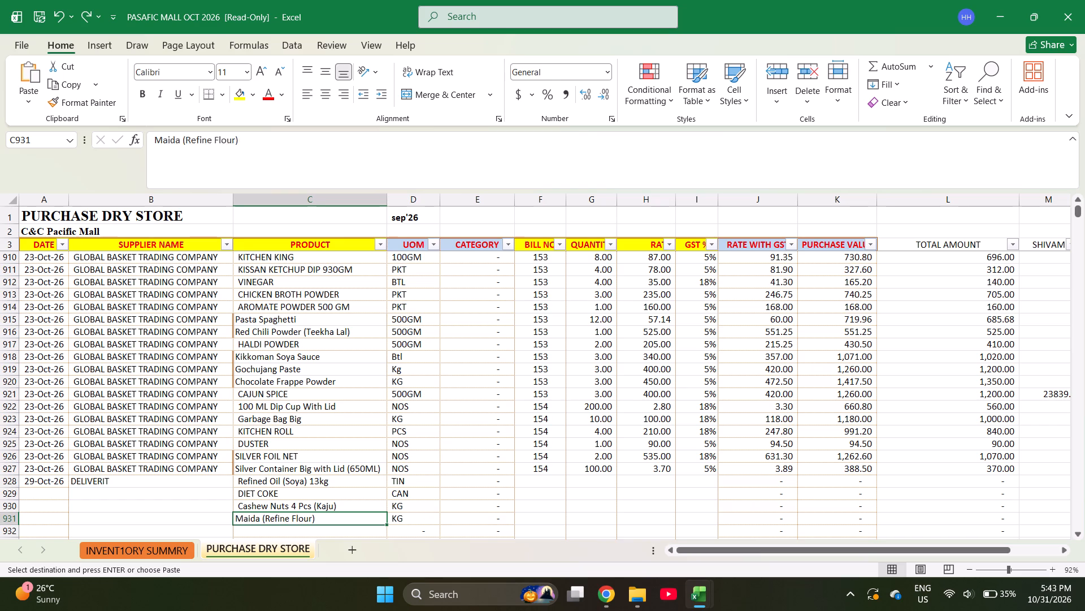
Paste Disposable Glass 350 into the product cell below Maida (Refine Flour).
key(Down)
key(Return)
key(Return)
Enter bill number 9951 for the Refined Oil row of the DELIVERIT purchase.
key(Right)
key(Right)
key(Right)
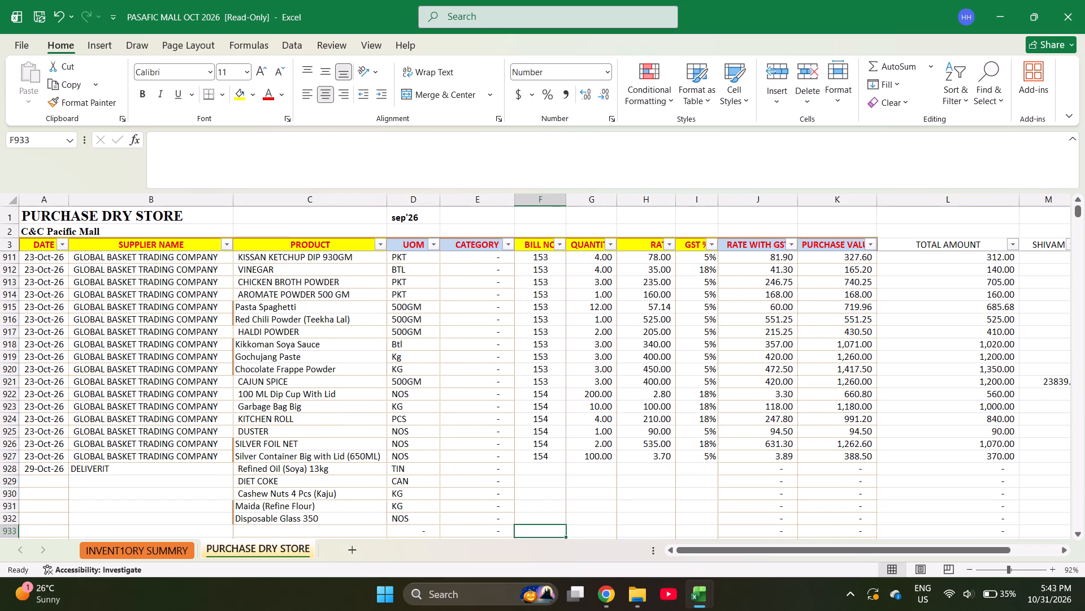
key(ctrl+Up)
key(Down)
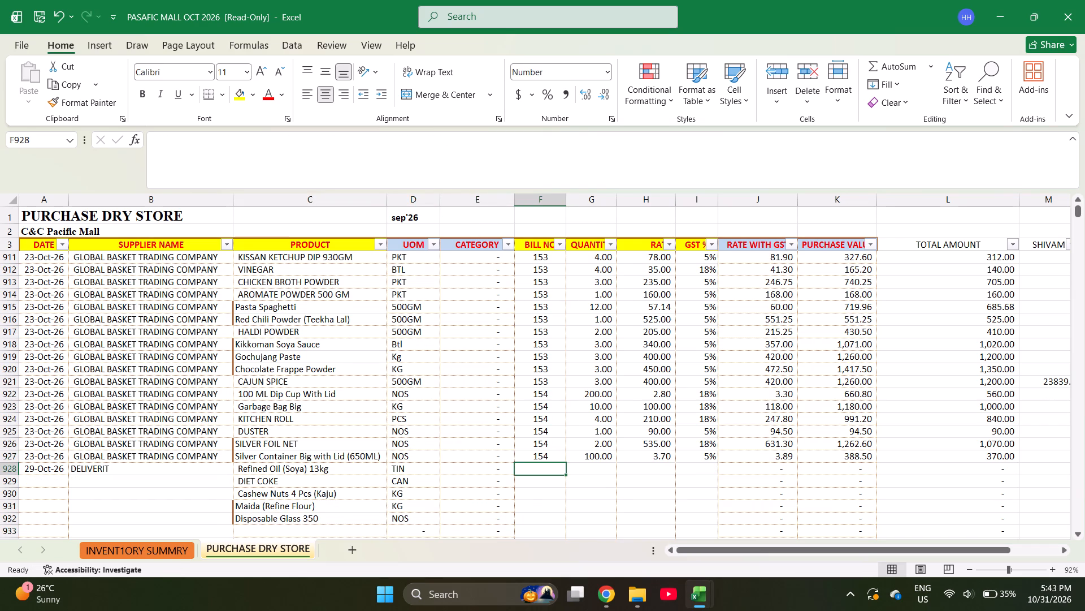
text(995)
key(Right)
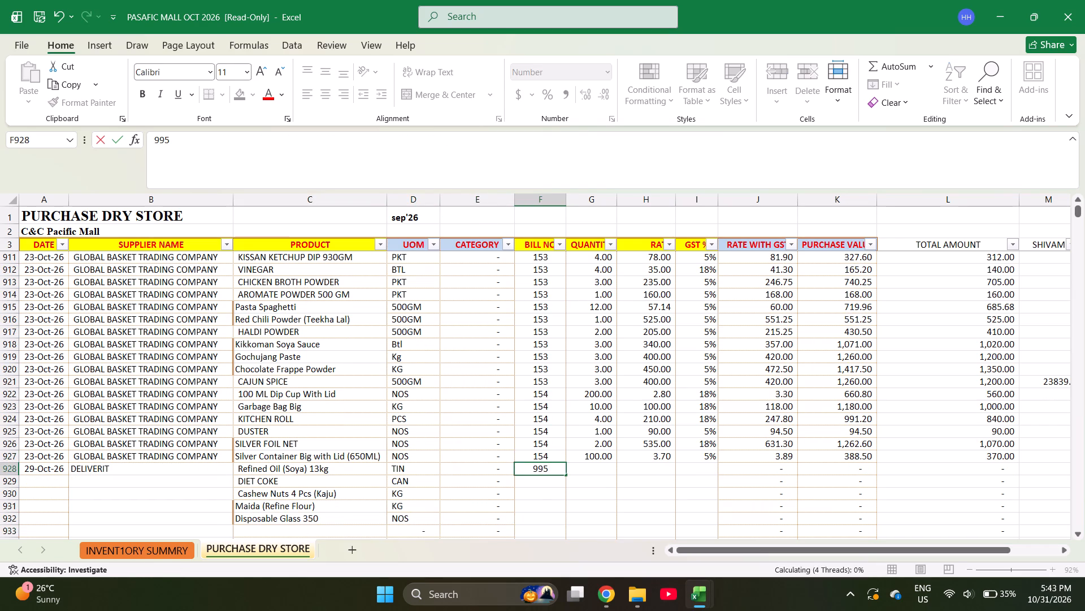
key(Left)
text(995)
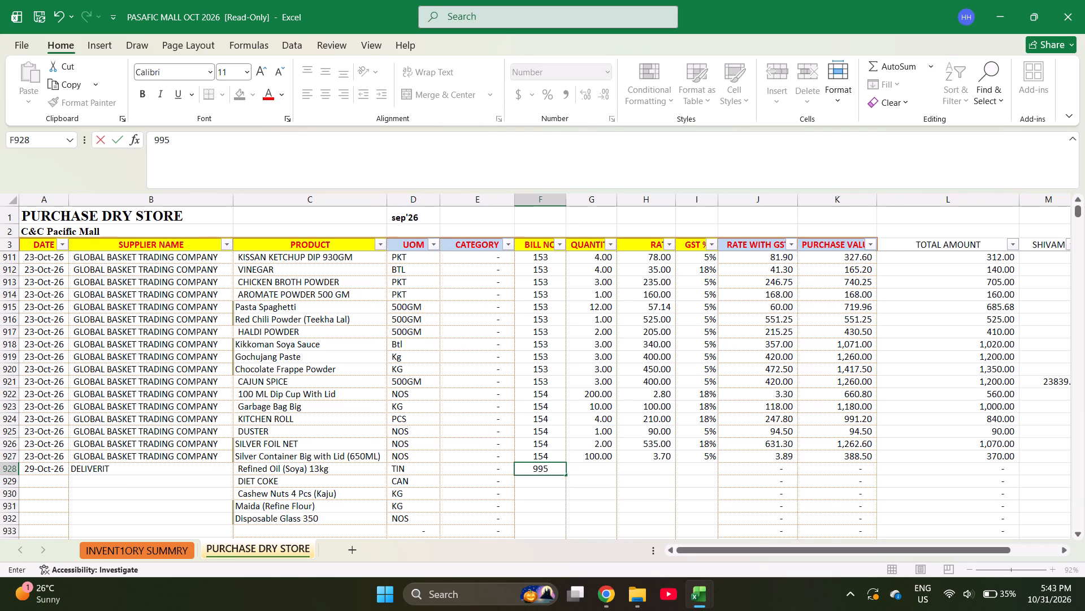
key(1)
key(Right)
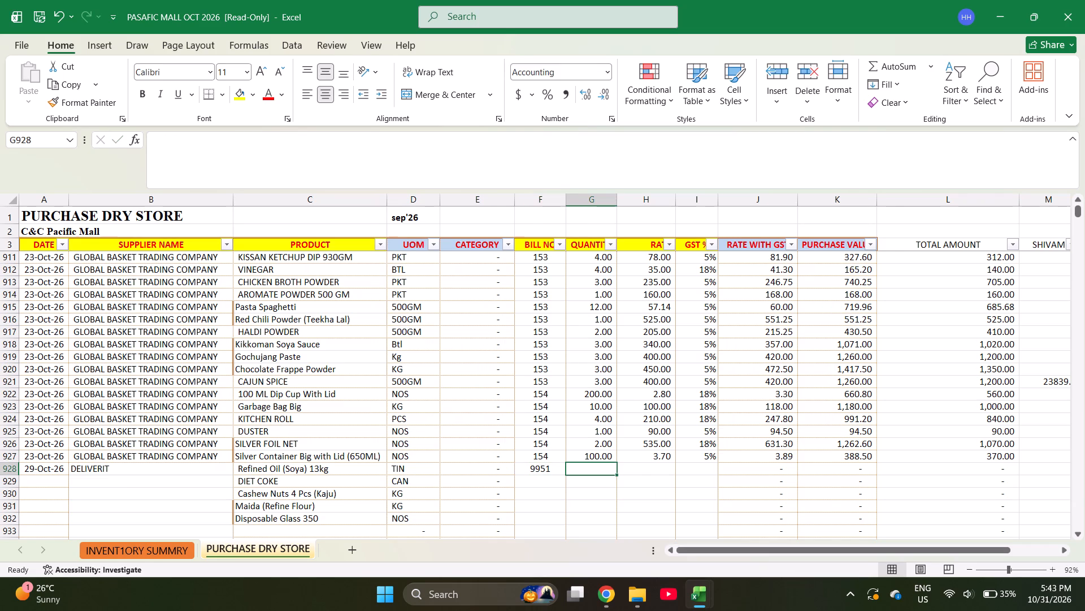
Enter a quantity of 1 for each of Refined Oil, DIET COKE, Cashew Nuts and Maida.
key(1)
key(Return)
key(1)
key(Return)
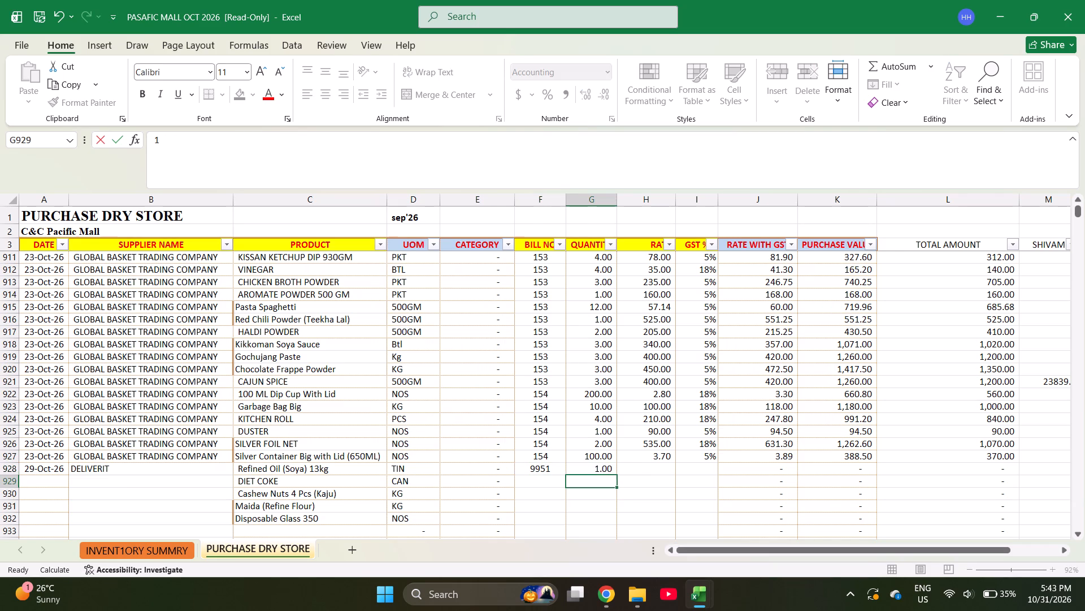
key(1)
key(Return)
key(1)
key(Return)
Enter rates of 2238.1 for Refined Oil, 728.57 for DIET COKE and 857.14 for Cashew Nuts.
key(Right)
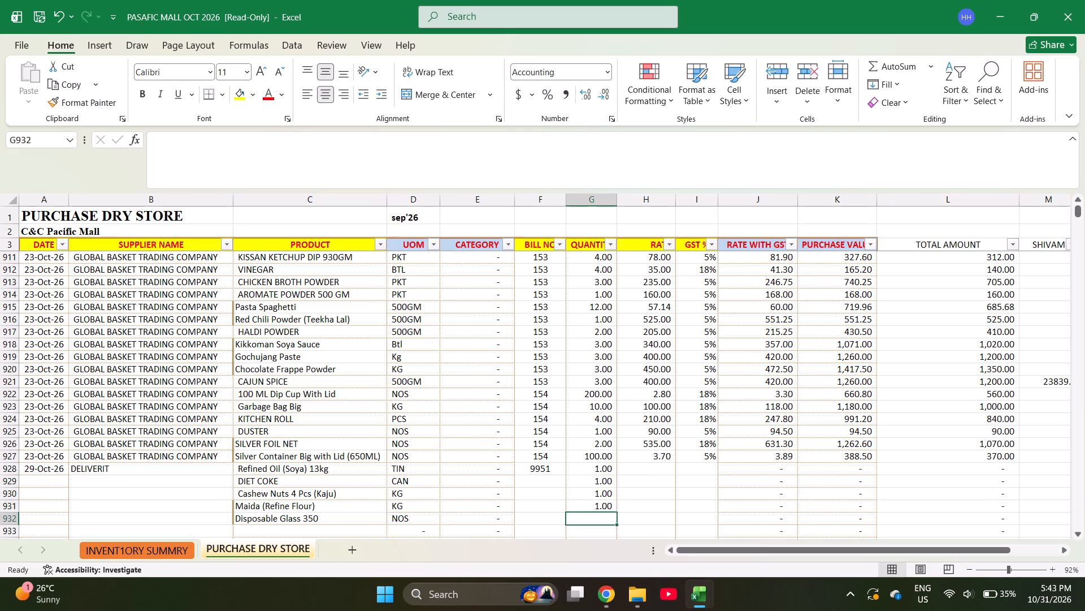
key(Up)
key(Up)
key(Up)
key(Up)
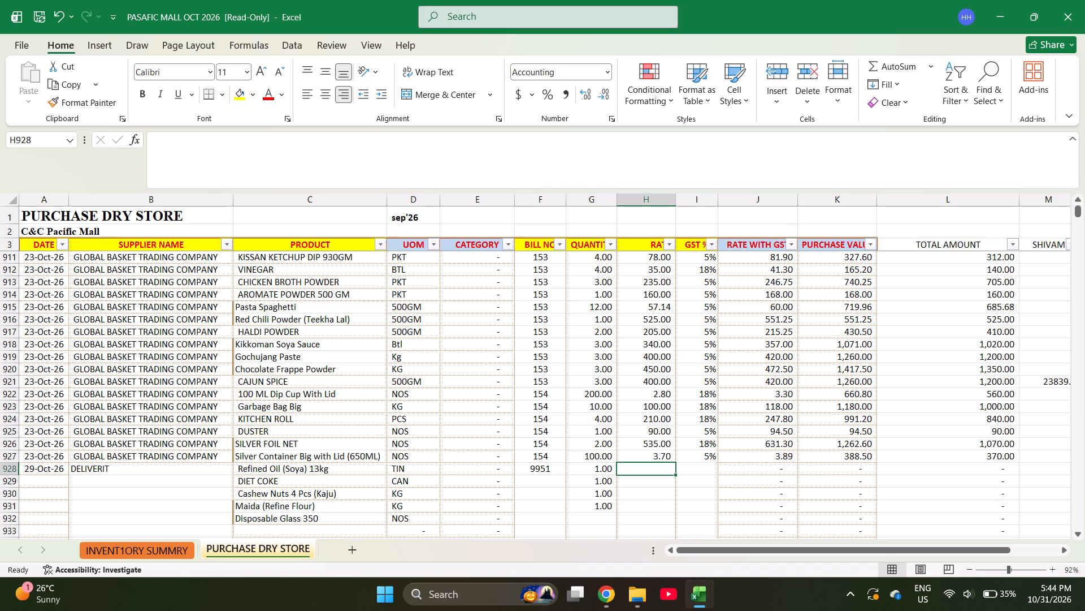
text(2238.1)
key(Return)
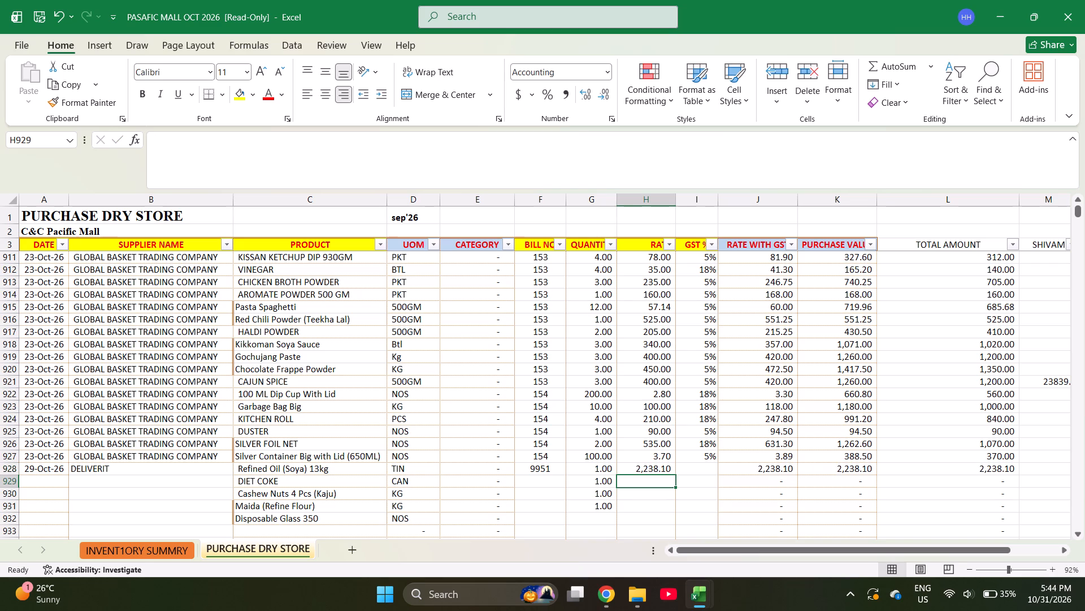
text(728.57)
key(Return)
key(5)
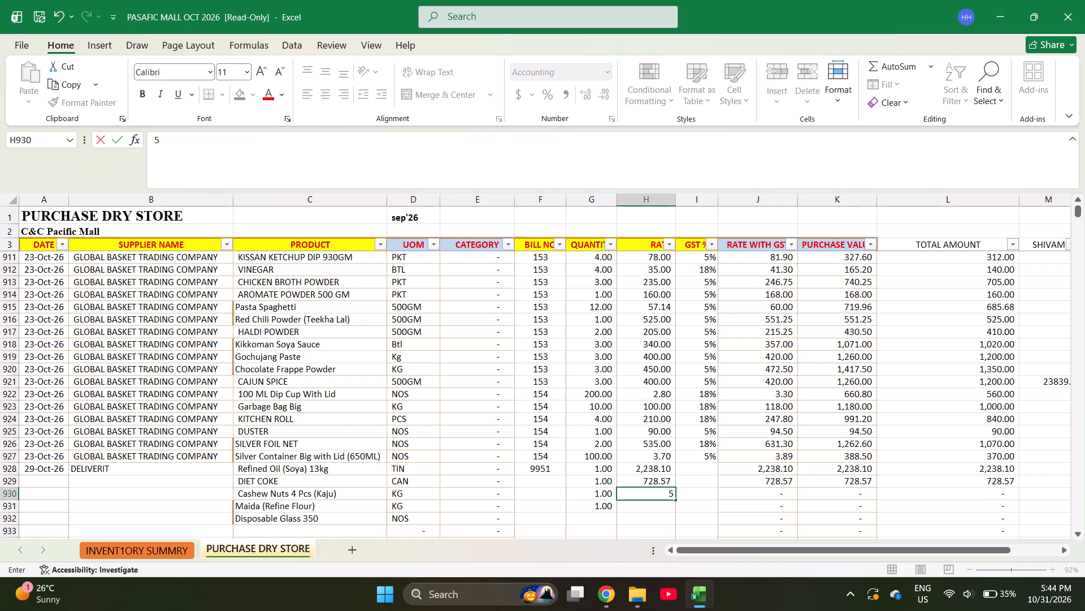
key(BackSpace)
text(857.14)
key(Return)
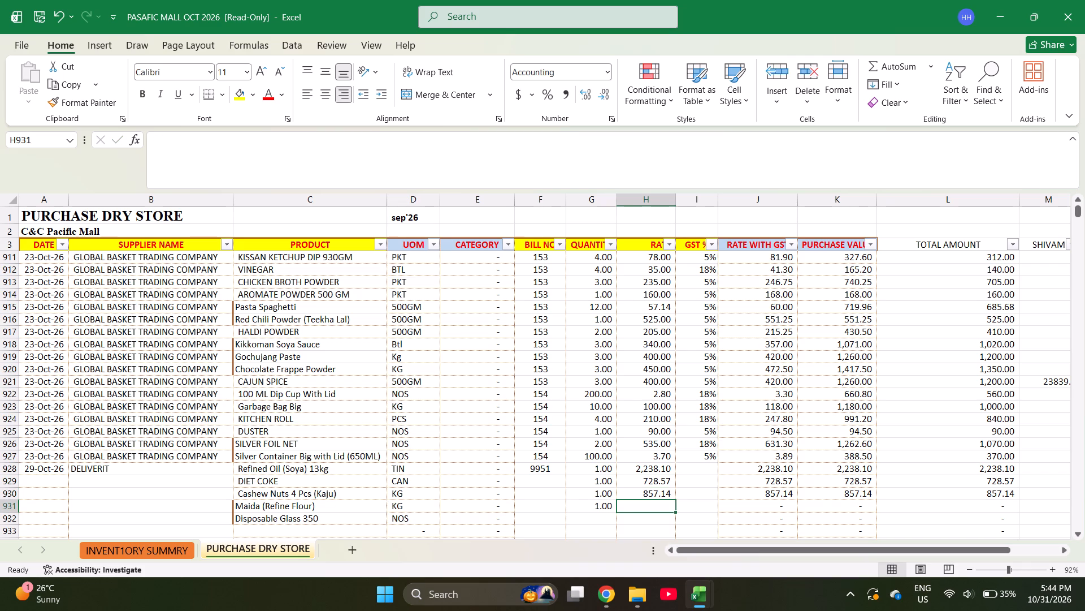
Enter rates of 1178 for Maida (Refine Flour) and 66.19 for Disposable Glass 350.
text(1178)
key(Return)
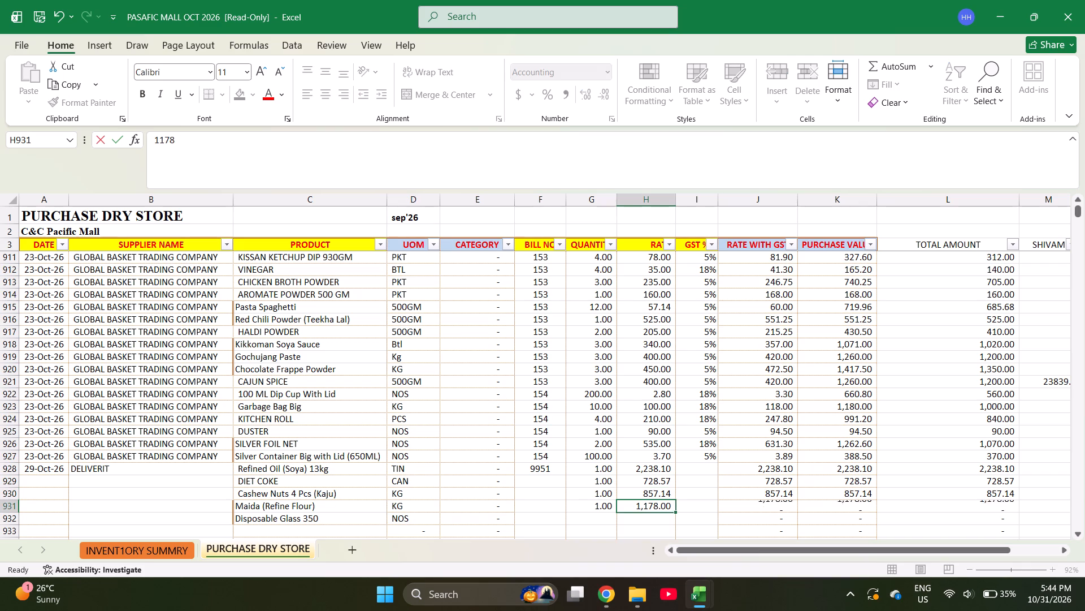
text(6.19)
key(Right)
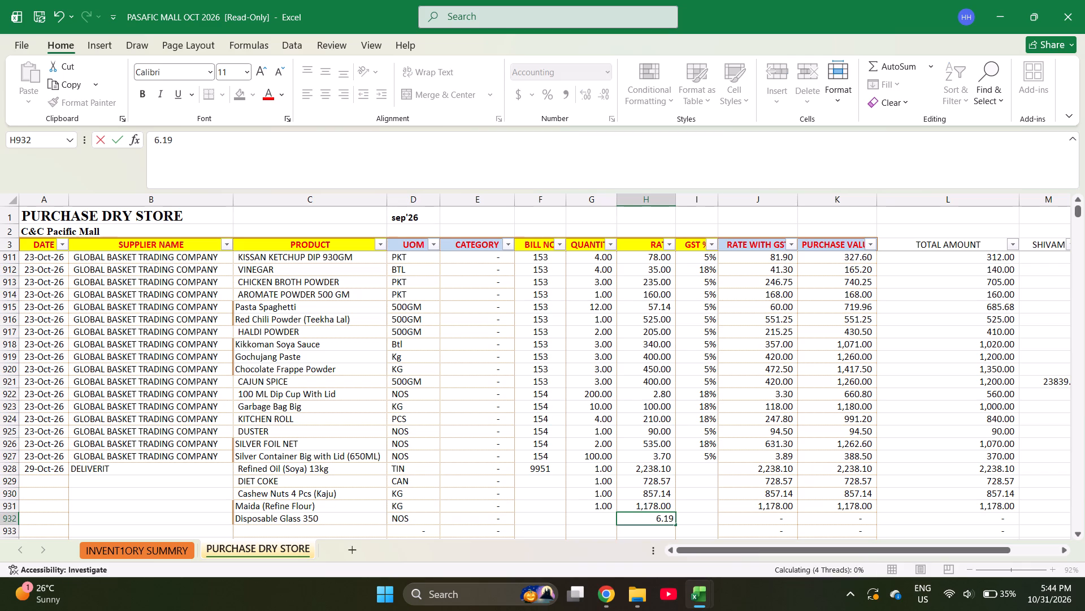
key(Left)
text(66.19)
key(Right)
Enter GST of 5% for Refined Oil, 40% for DIET COKE, 5% for Cashew Nuts, 0% for Maida and 18% for Disposable Glass 350.
key(Up)
key(Up)
key(Up)
key(Up)
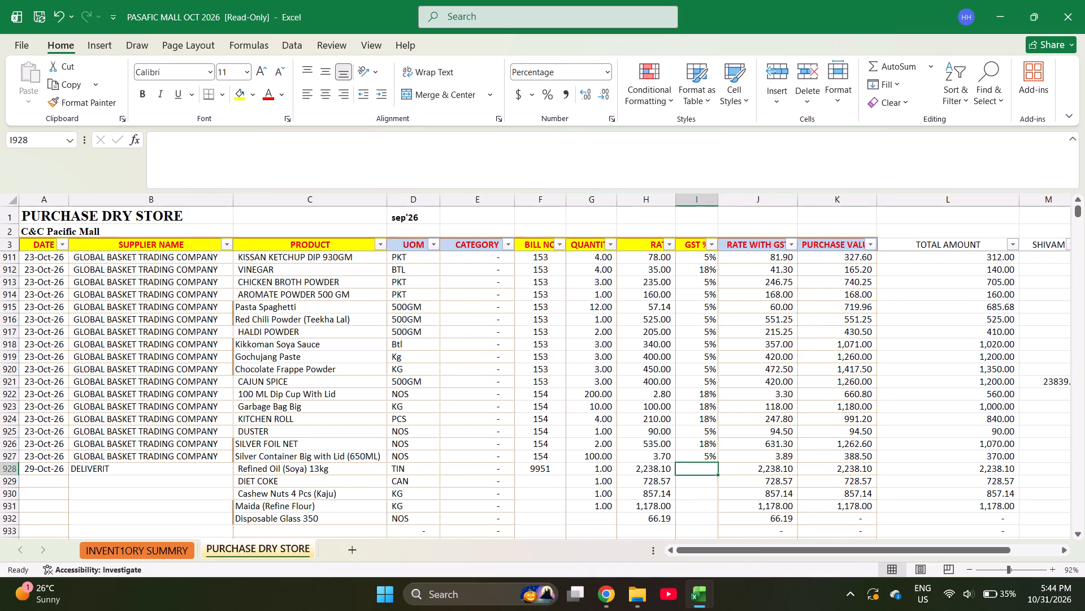
key(5)
key(Return)
text(40)
key(Return)
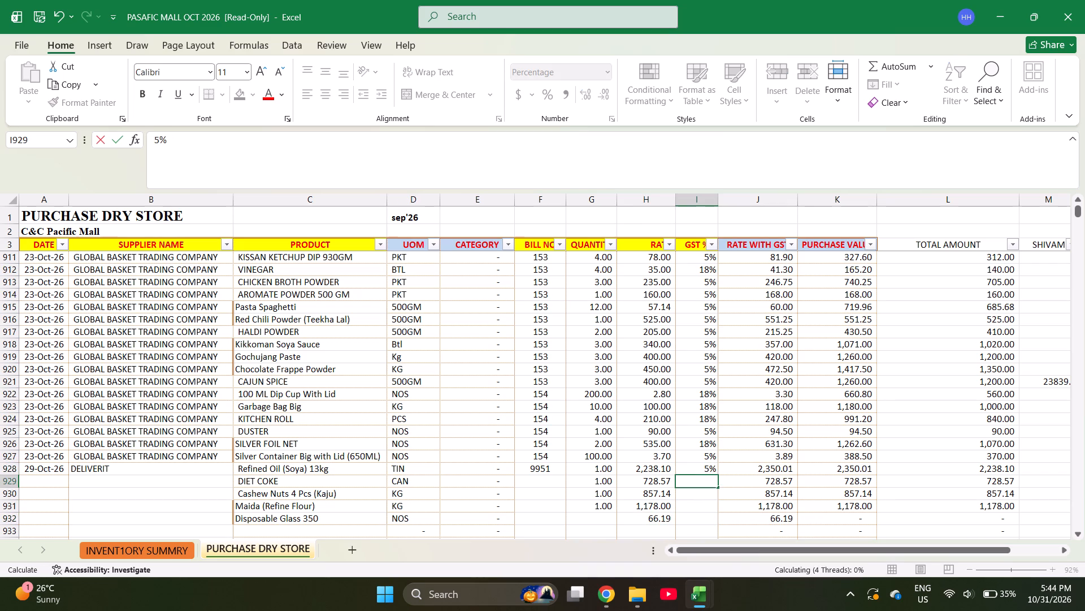
key(5)
key(Return)
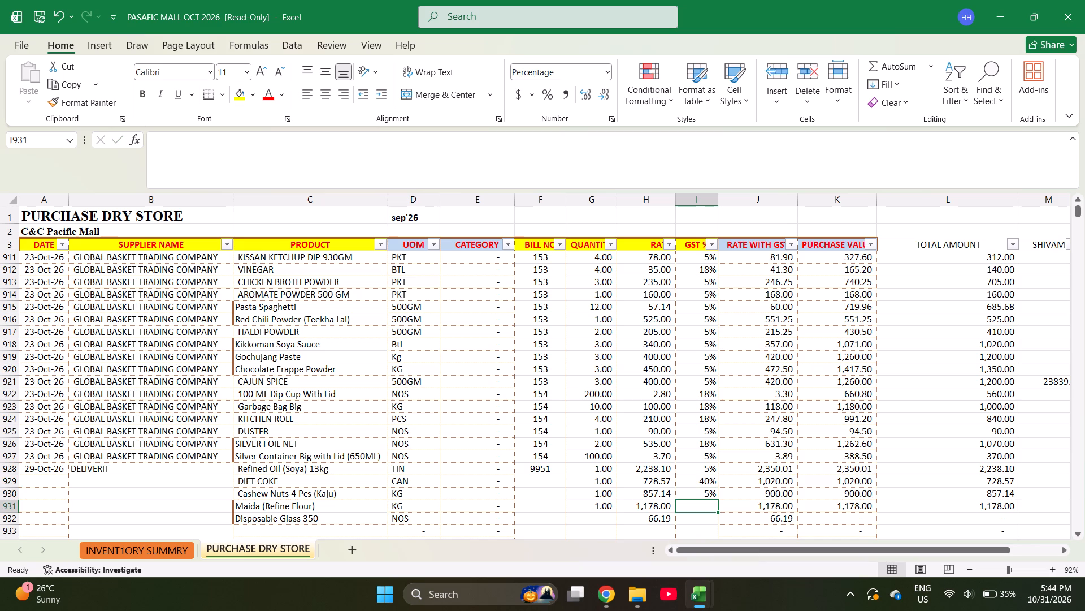
key(0)
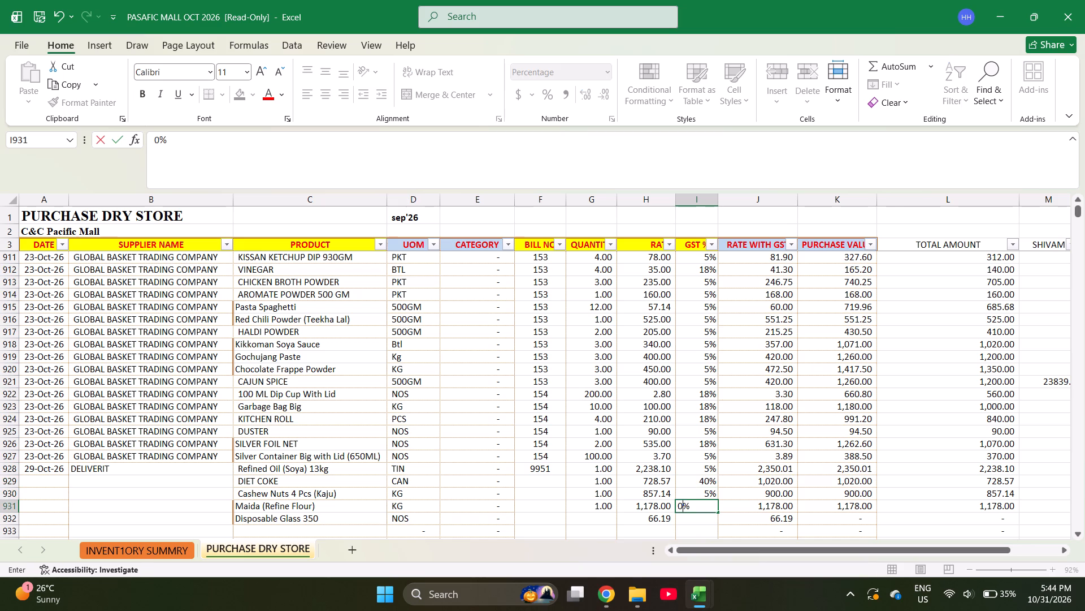
key(Return)
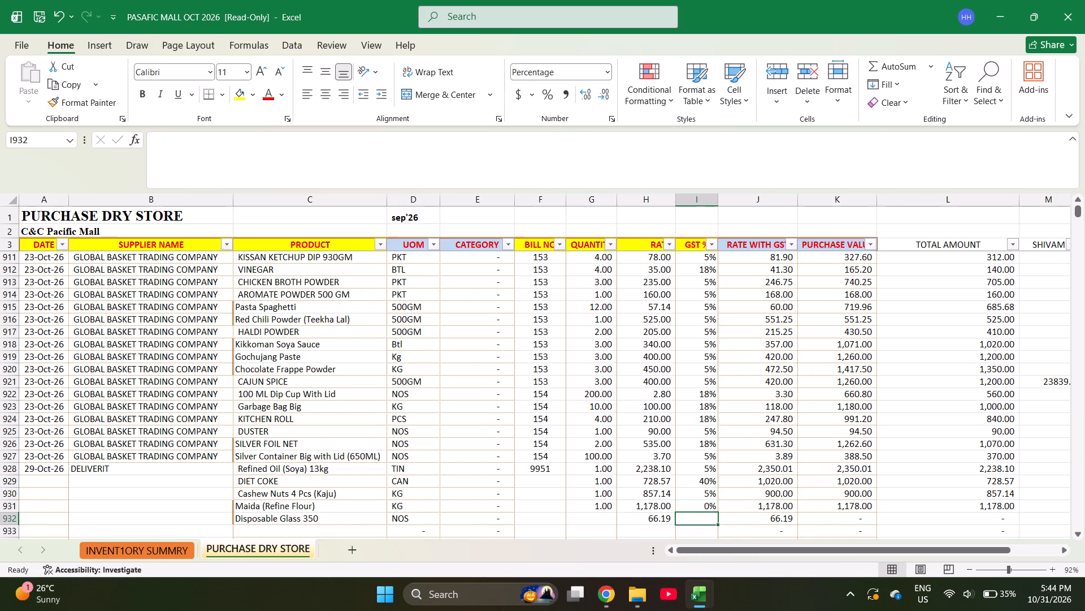
text(18)
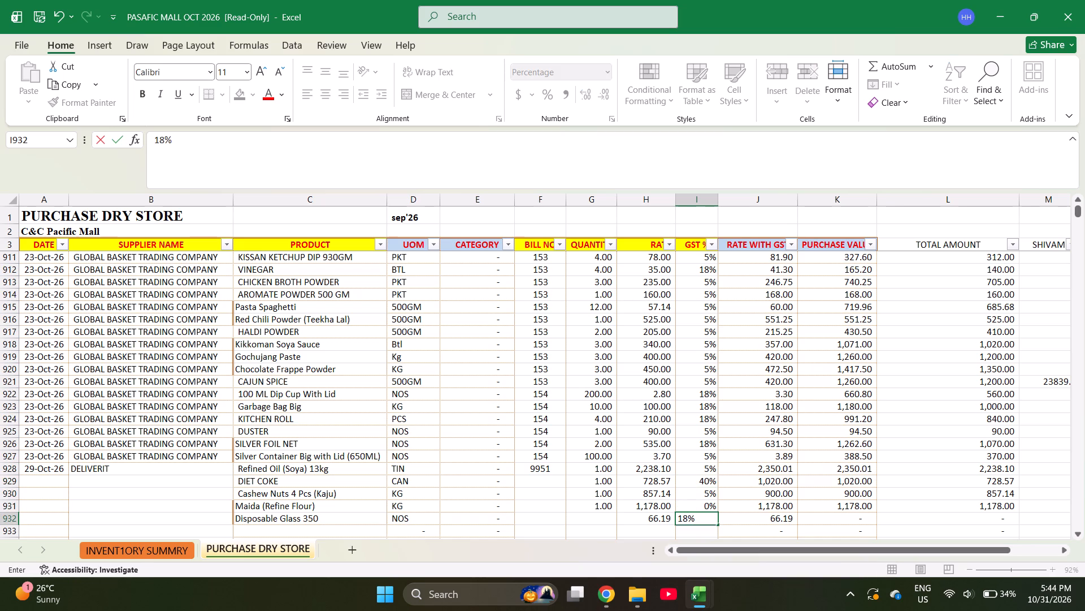
Fill bill number 9951 down from the Refined Oil row to the Disposable Glass 350 row.
key(Left)
key(Left)
key(Left)
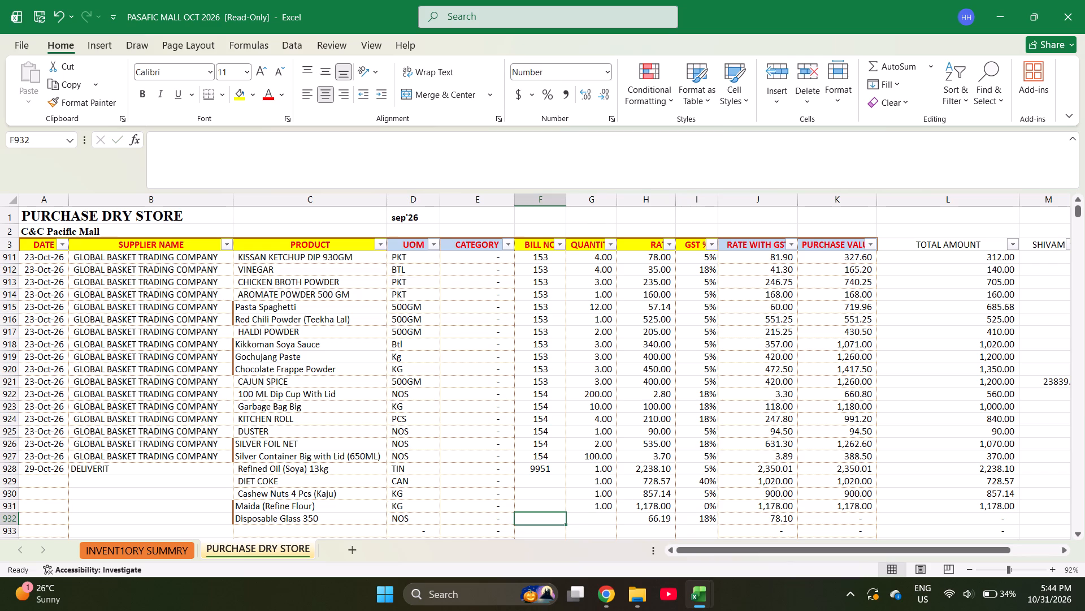
key(Up)
key(Up)
key(Up)
key(Up)
key(shift+Down)
key(shift+Down)
key(shift+Down)
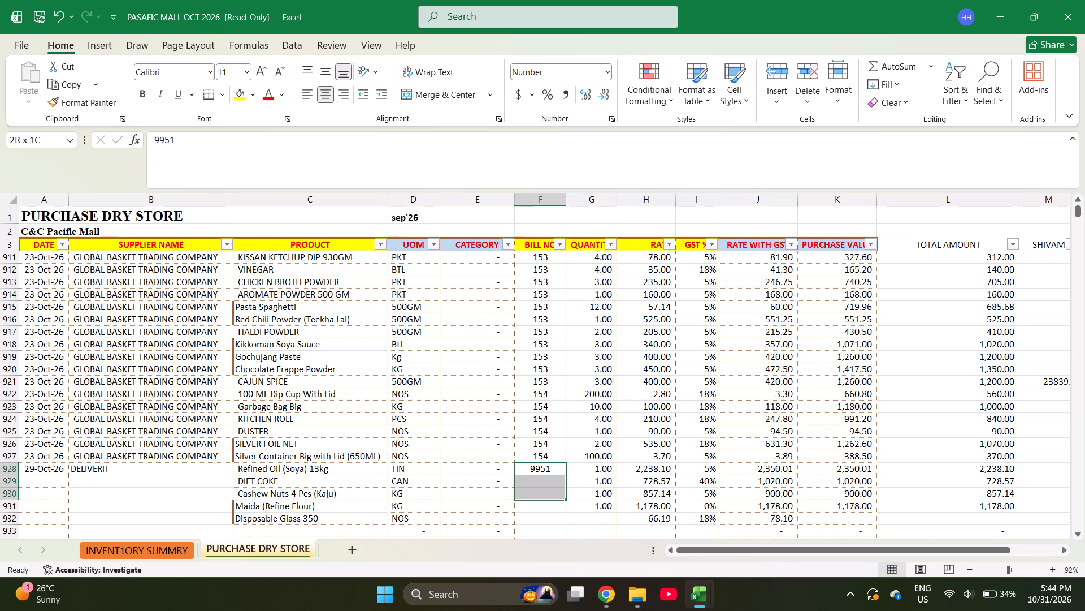
key(shift+Down)
key(ctrl+d)
Change the Maida (Refine Flour) quantity to 30 and set its rate to the formula =1178/30.
key(Right)
key(Down)
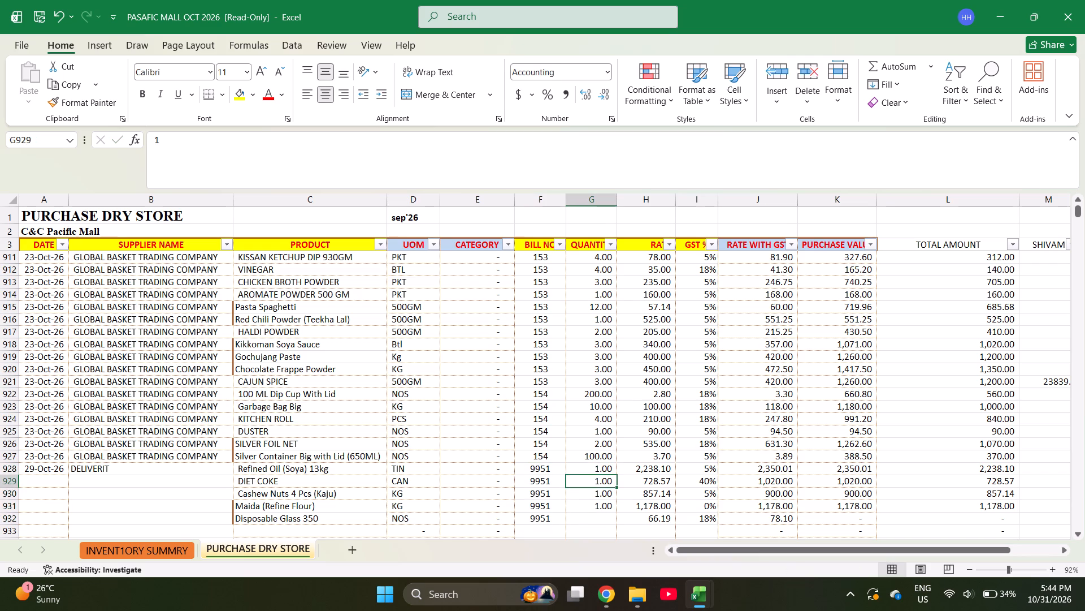
key(Down)
key(Down)
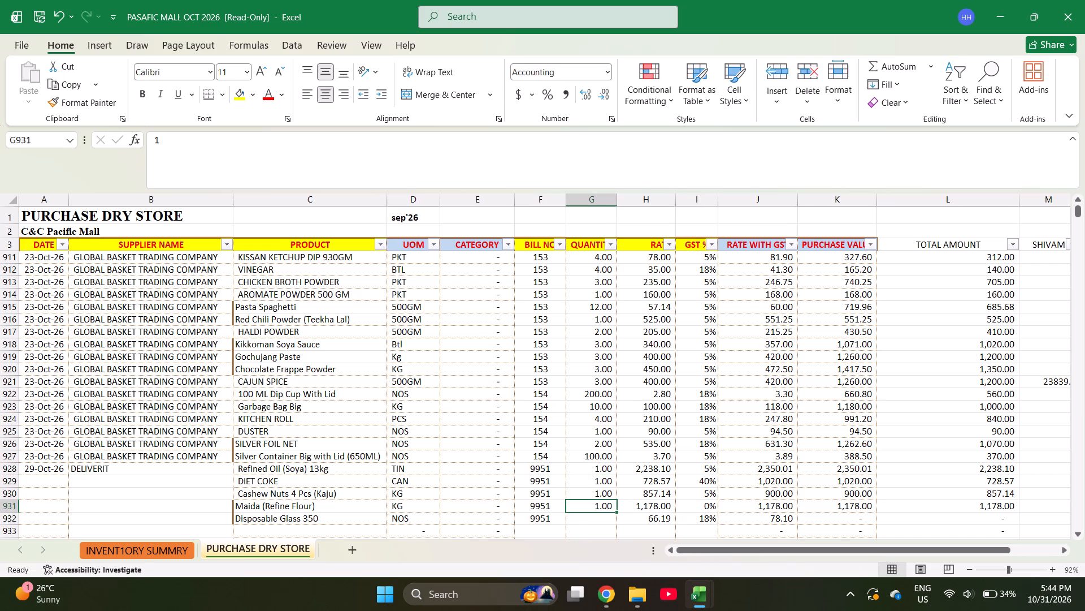
key(5)
key(BackSpace)
text(30)
key(Right)
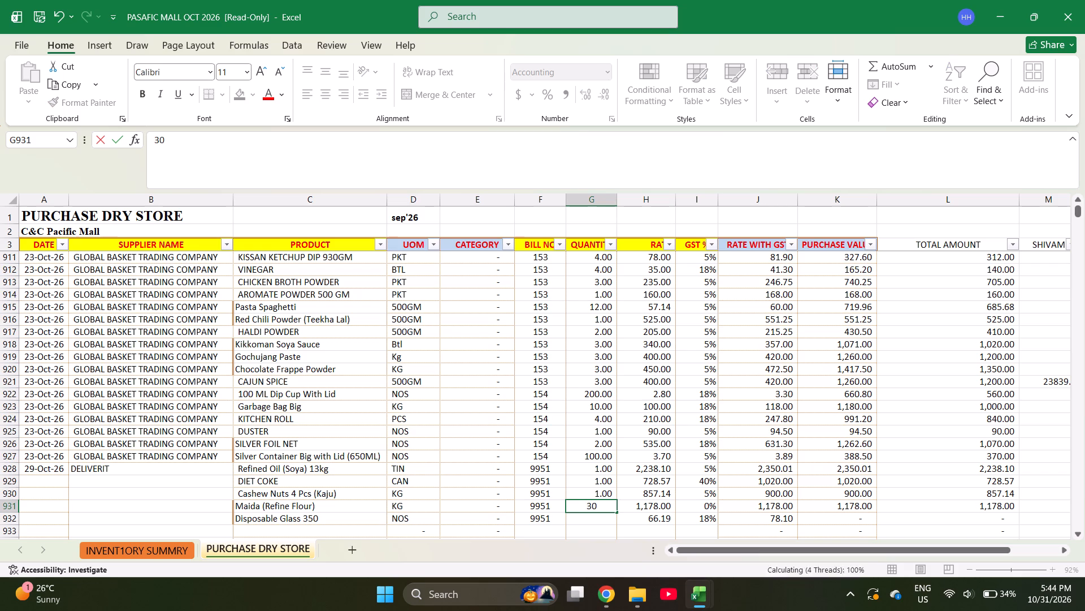
text(=1)
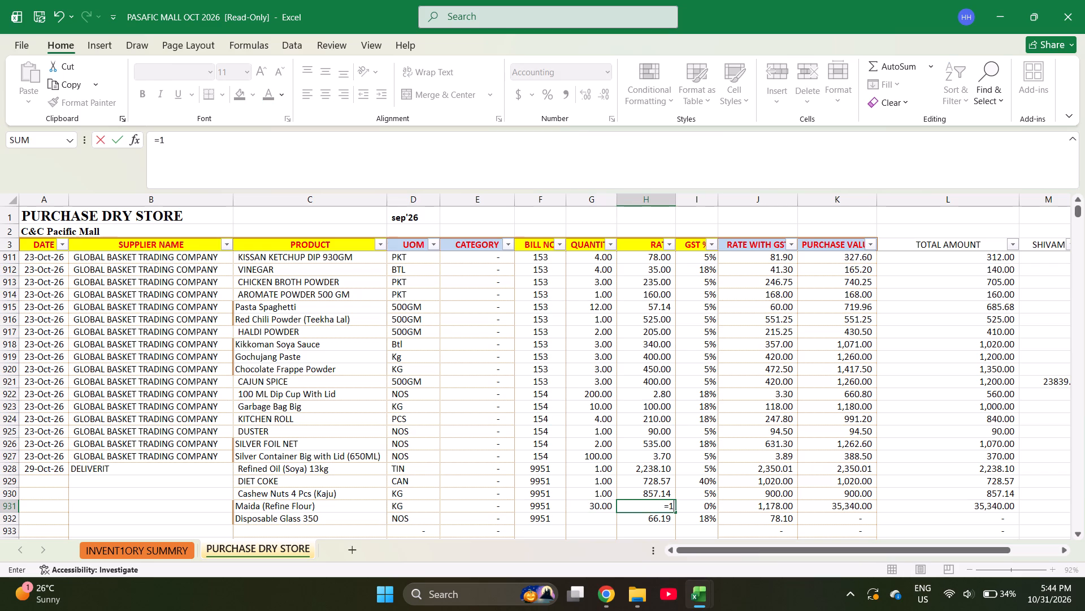
text(178/30)
key(Return)
Enter a quantity of 25 for Disposable Glass 350.
key(Down)
key(Left)
key(Up)
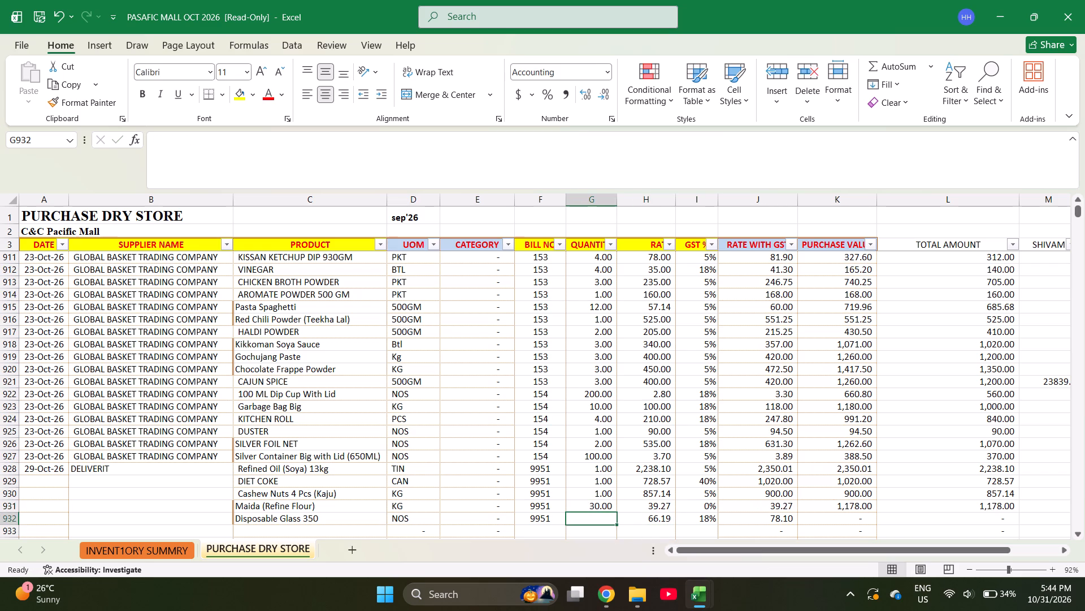
text(25)
Fill the date 29-Oct-26 and supplier DELIVERIT down from the Refined Oil row to the Disposable Glass 350 row.
key(Left)
key(Left)
key(Left)
key(Left)
key(Left)
key(Left)
key(Left)
key(Left)
key(Left)
key(Left)
key(Left)
key(Left)
key(Left)
key(Left)
key(Left)
key(Left)
key(Left)
key(Left)
key(Left)
key(Left)
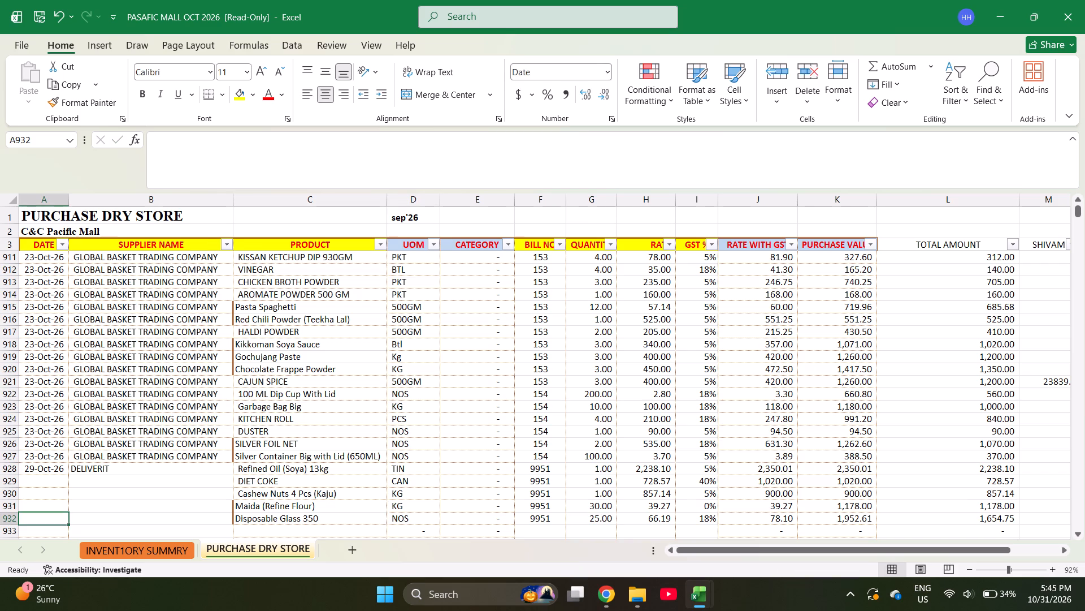
key(Up)
key(Up)
key(Up)
key(Up)
key(shift+Right)
key(shift+Down)
key(shift+Down)
key(shift+Down)
key(shift+Down)
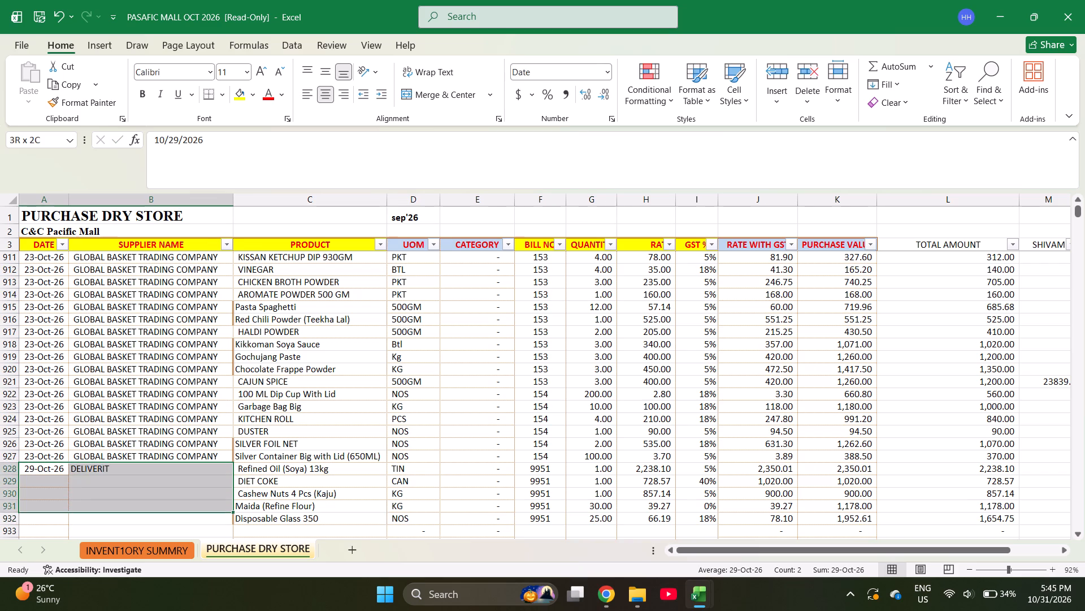
key(ctrl+d)
Set the Disposable Glass 350 rate to the per-piece formula =66.19/25.
key(Down)
key(Right)
key(Right)
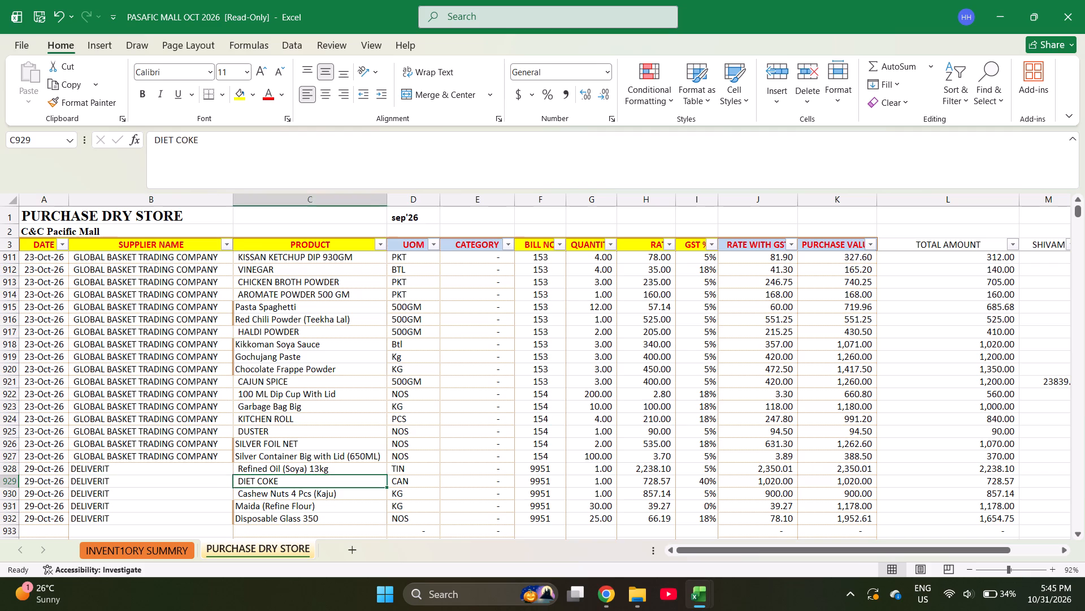
key(Right)
key(Right)
key(Right)
key(Right)
key(Right)
key(Down)
key(Down)
key(Down)
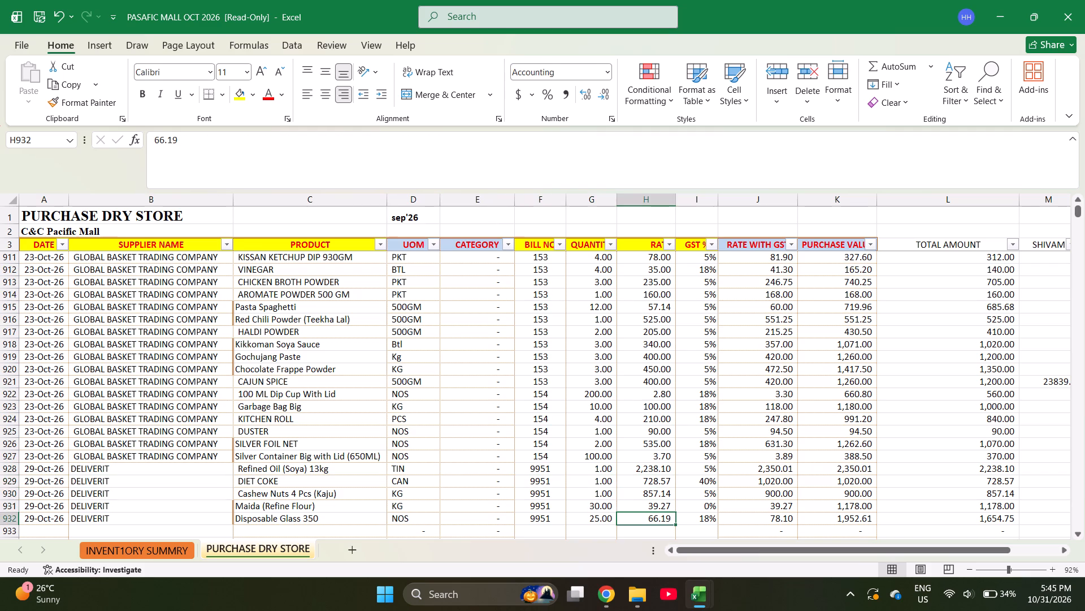
text(=66.19/)
text(25)
key(Return)
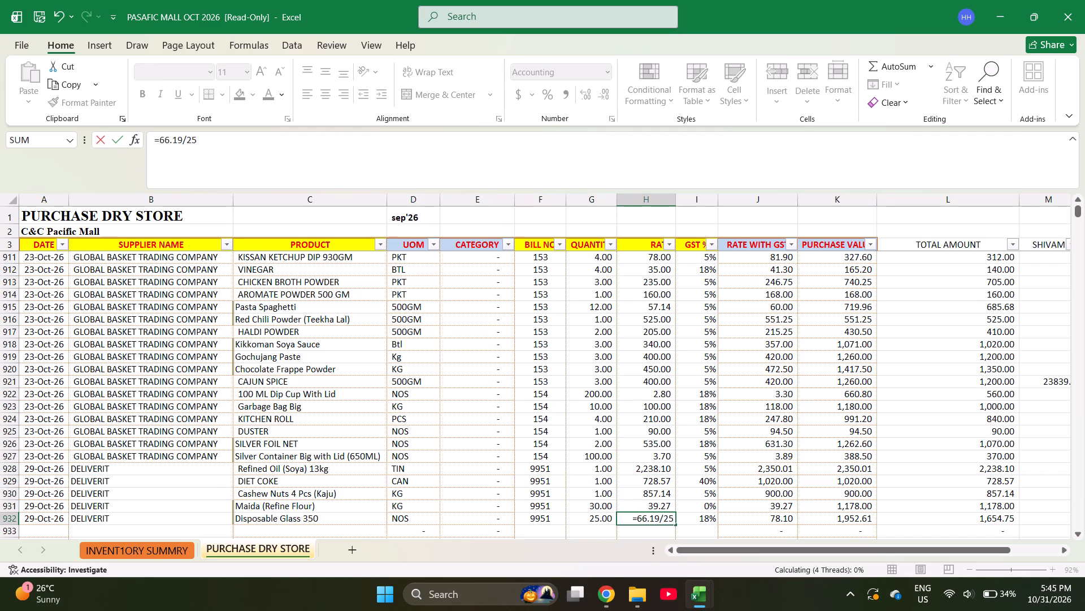
Check the sums of the total amount and the purchase value across the five DELIVERIT bill 9951 rows.
key(Up)
key(Right)
key(Right)
key(Right)
key(Right)
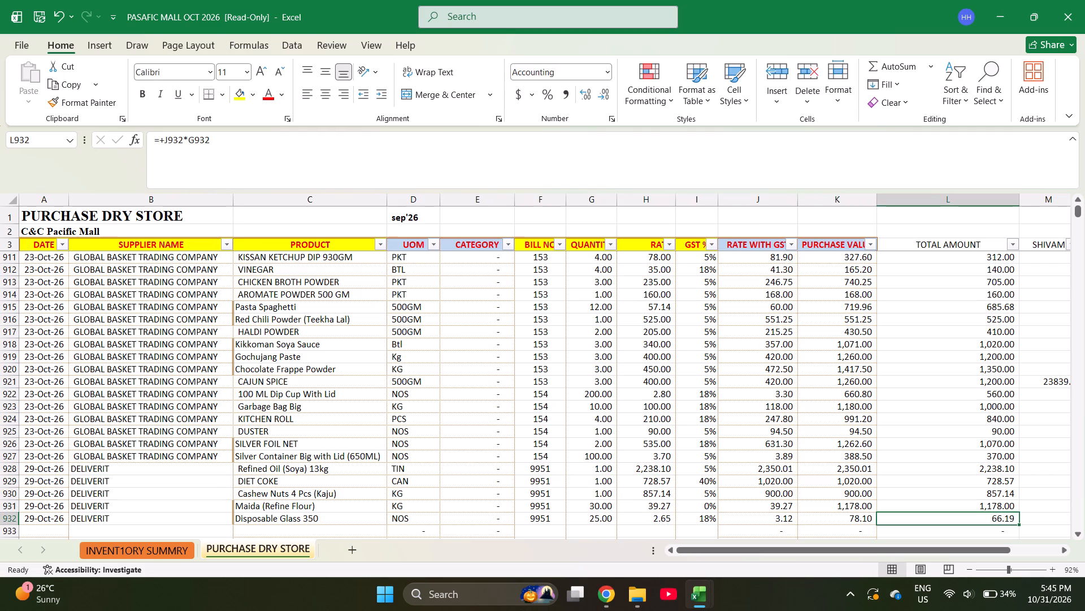
key(shift+Up)
key(shift+Up)
key(shift+Up)
key(shift+Up)
key(shift+Up)
key(shift+Down)
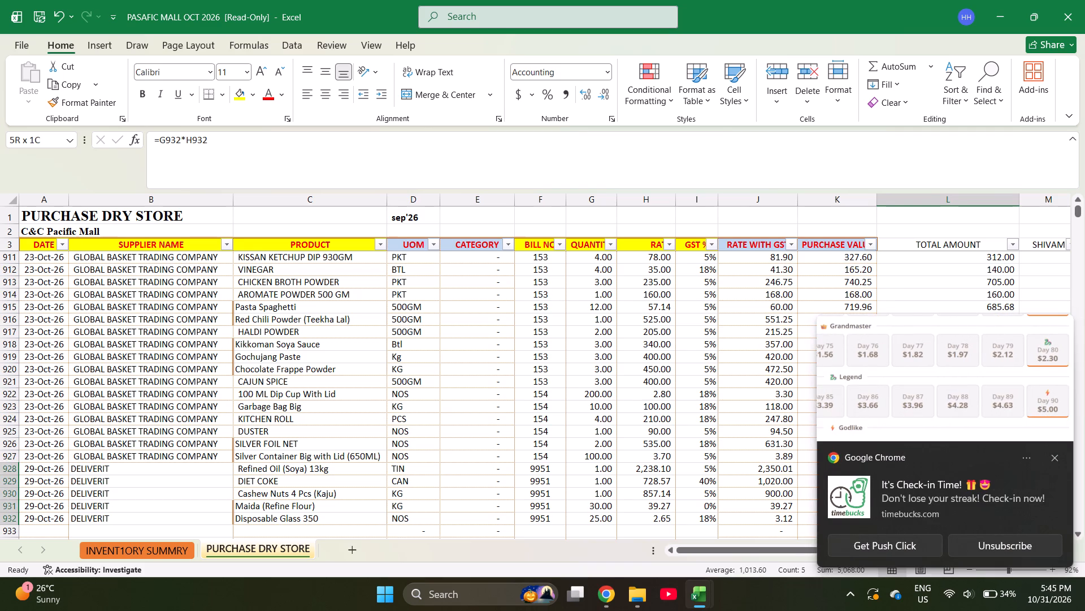
click(1056, 457)
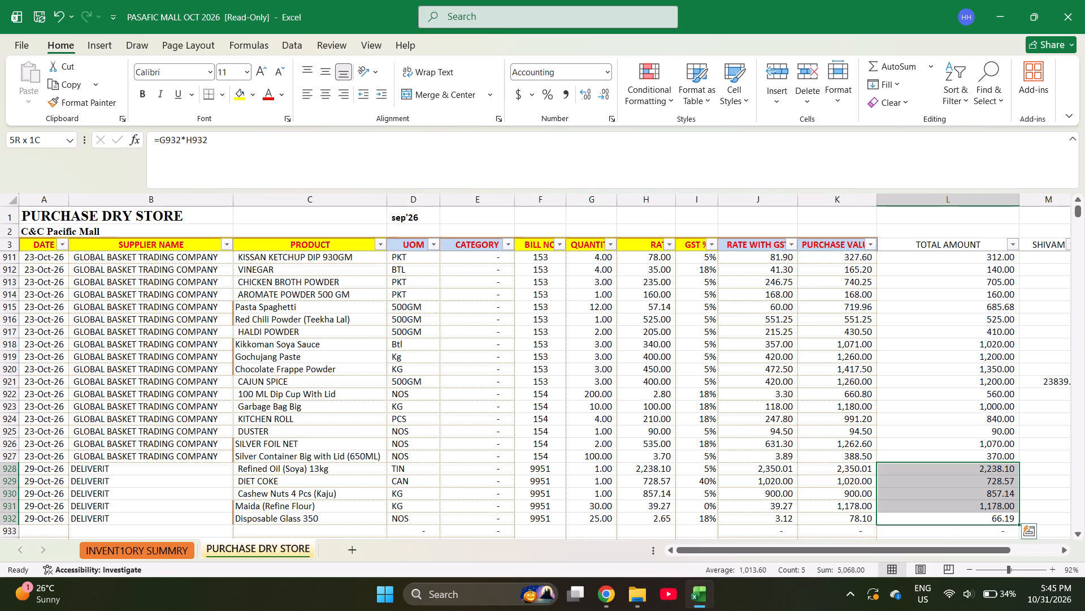
key(Left)
key(shift+Up)
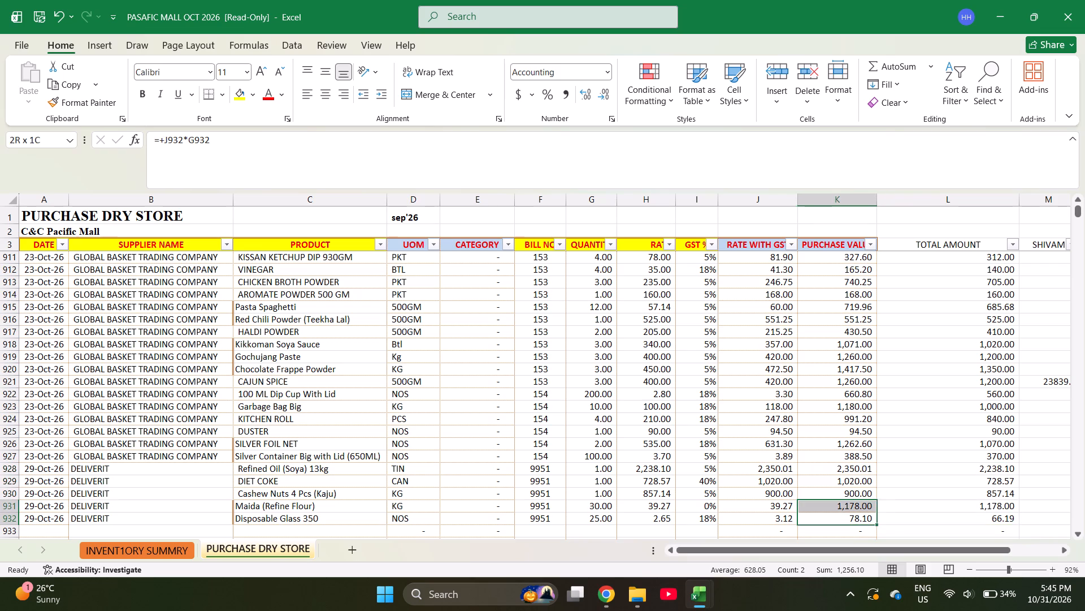
key(shift+Up)
key(shift+Up)
key(shift+Up)
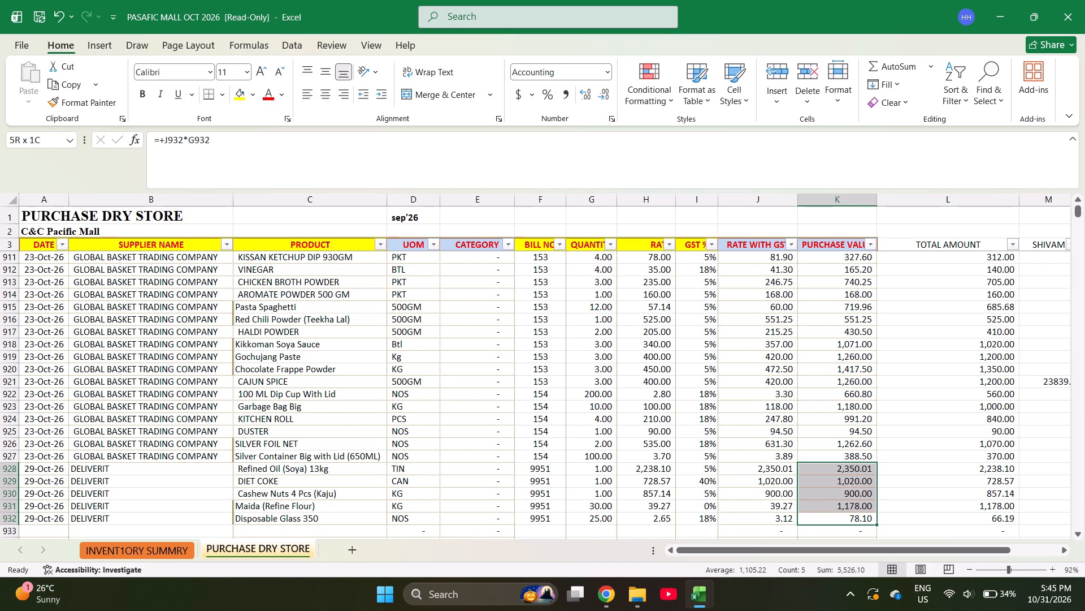
Add a purchase row below Disposable Glass 350 dated 10-28-2026 for supplier DELIVERIT with product COKE.
key(ctrl+Left)
key(Down)
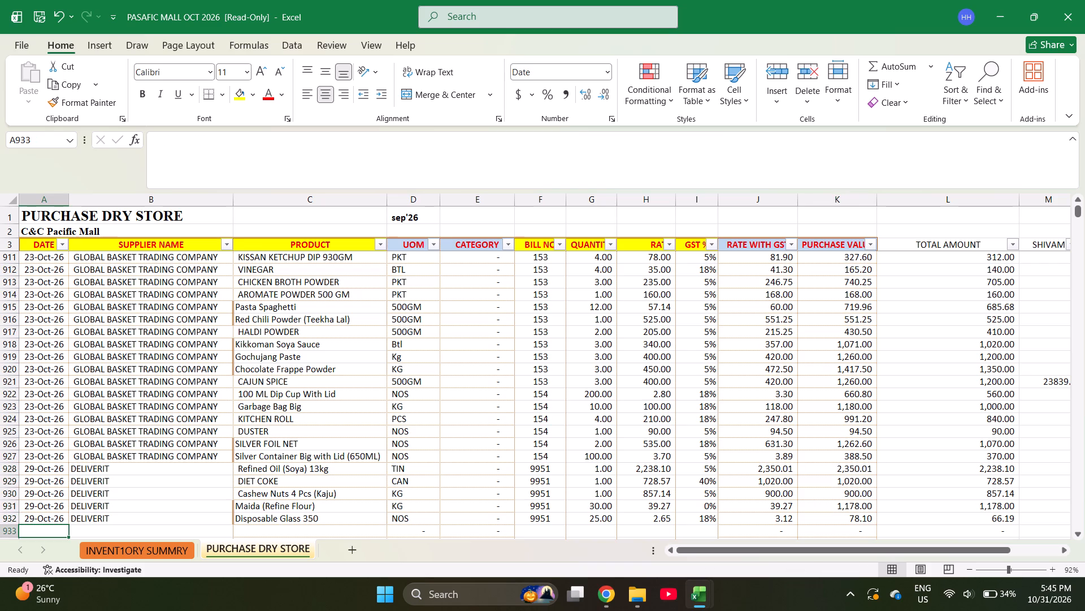
text(10-28-2026)
key(Right)
key(ctrl+d)
key(Right)
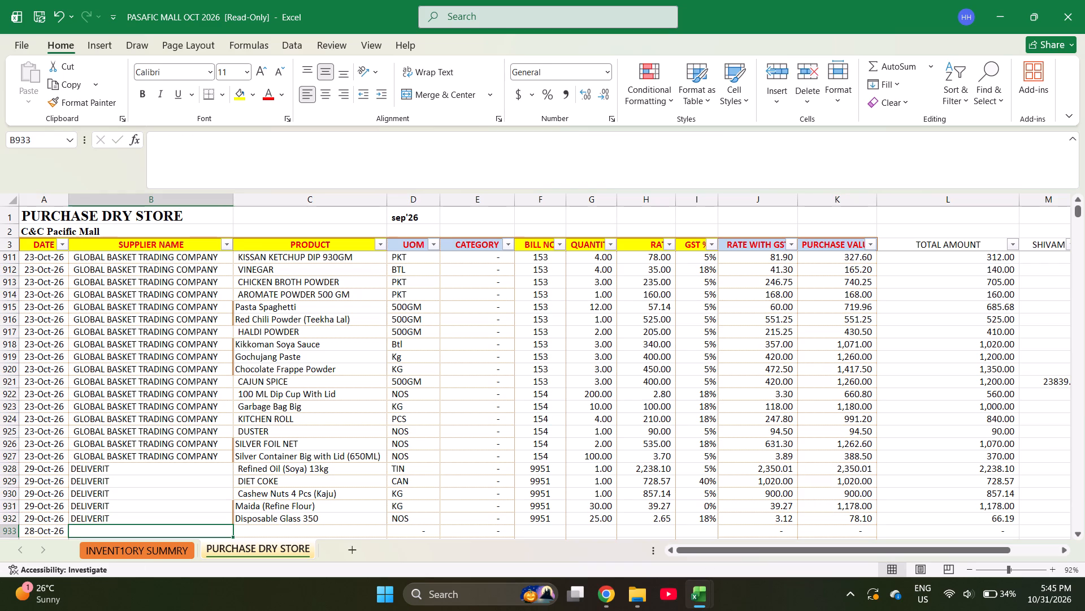
text(COKE)
key(space)
key(BackSpace)
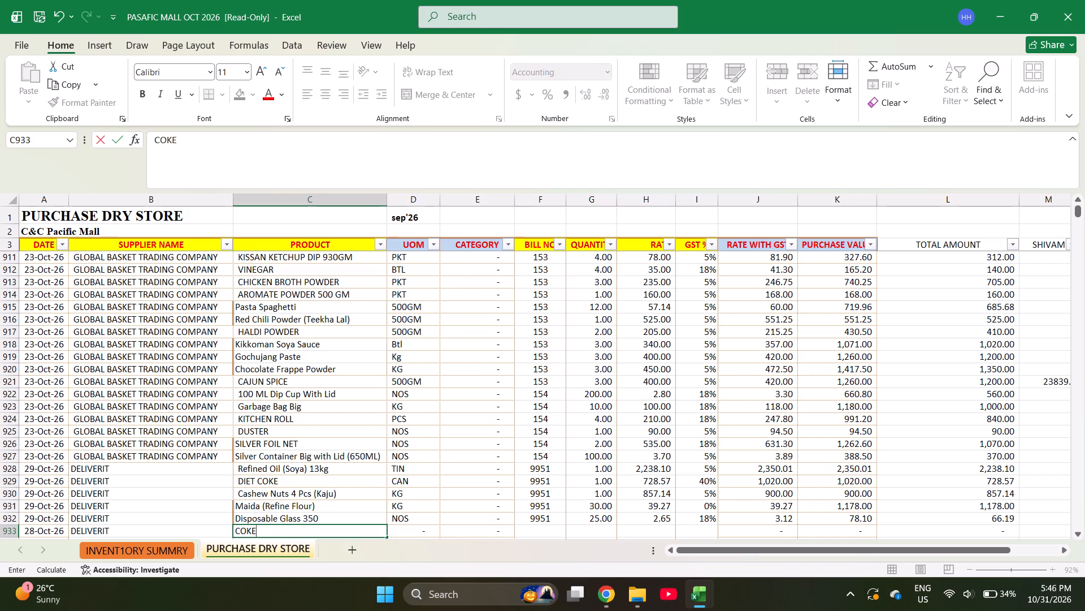
key(Return)
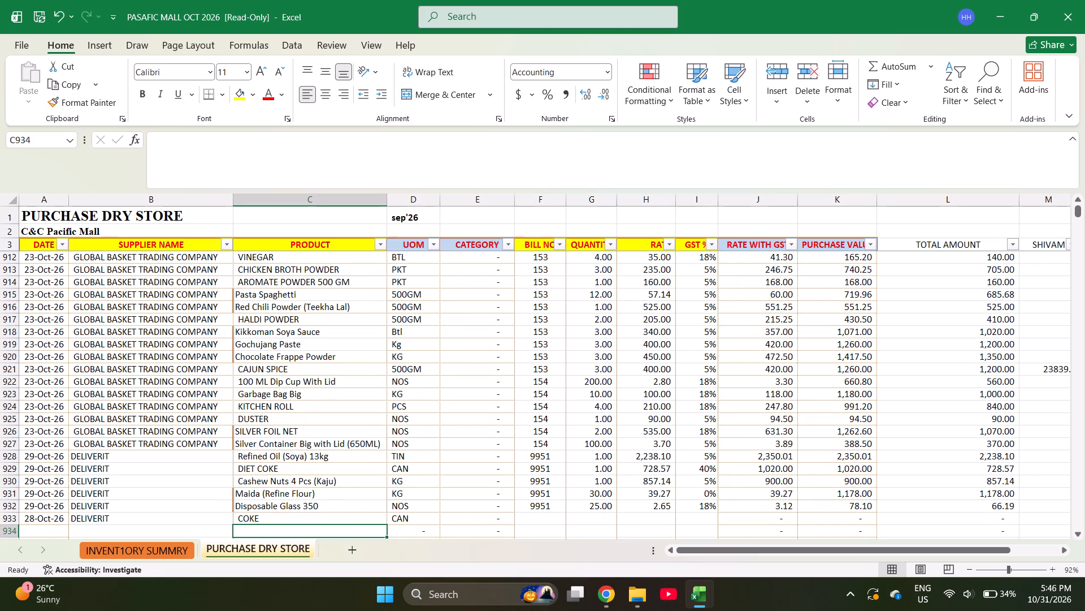
Search the inventory summary sheet for SODA and copy SODA 500ML into the product cell below COKE in PURCHASE DRY STORE.
key(ctrl+Page_Up)
key(ctrl+d)
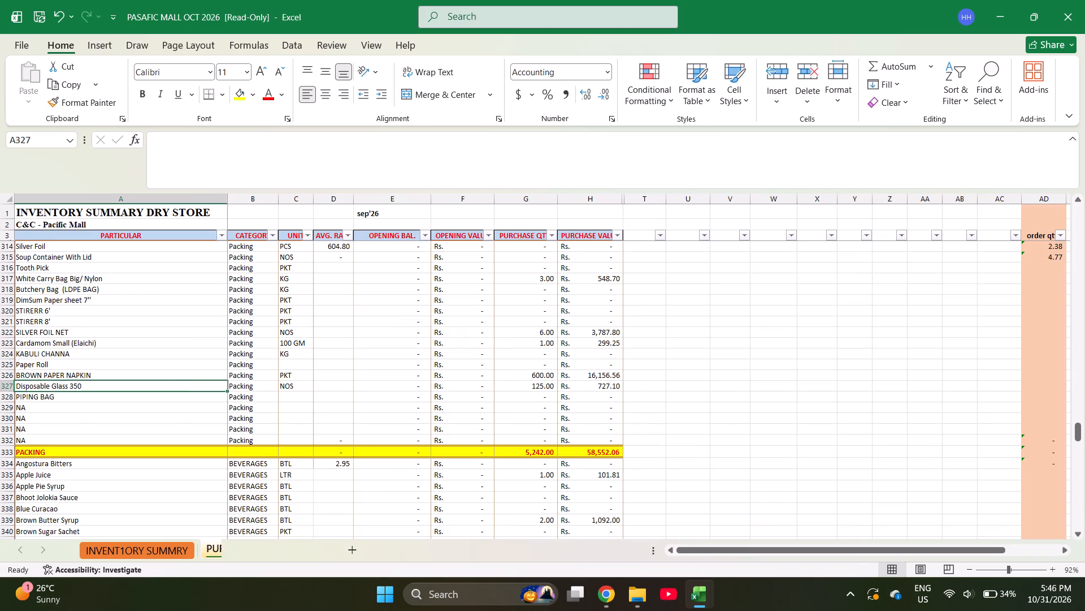
key(ctrl+z)
key(ctrl+f)
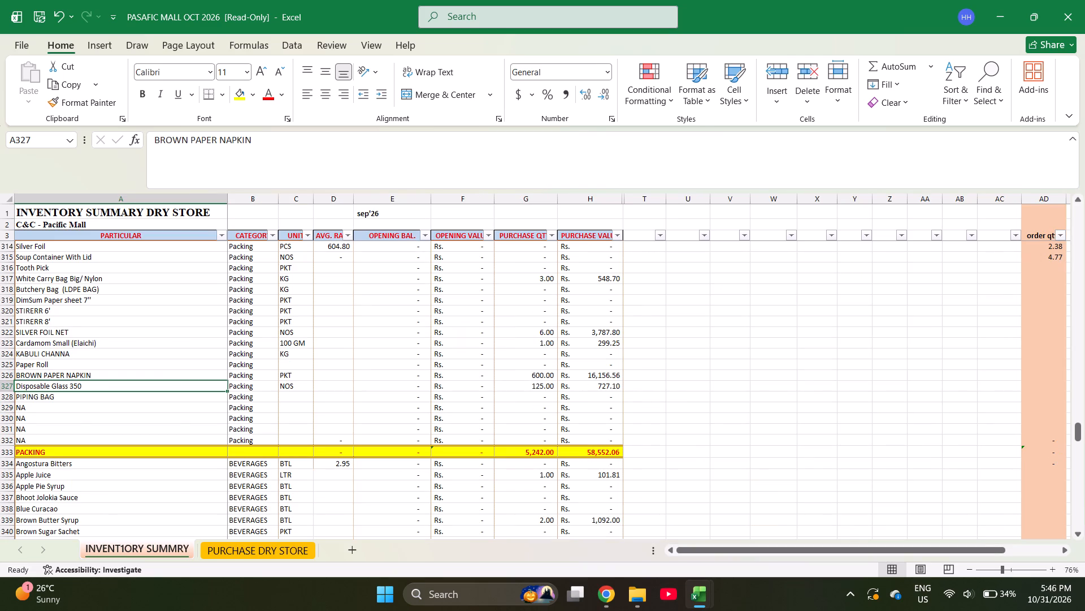
text(SODA)
key(Return)
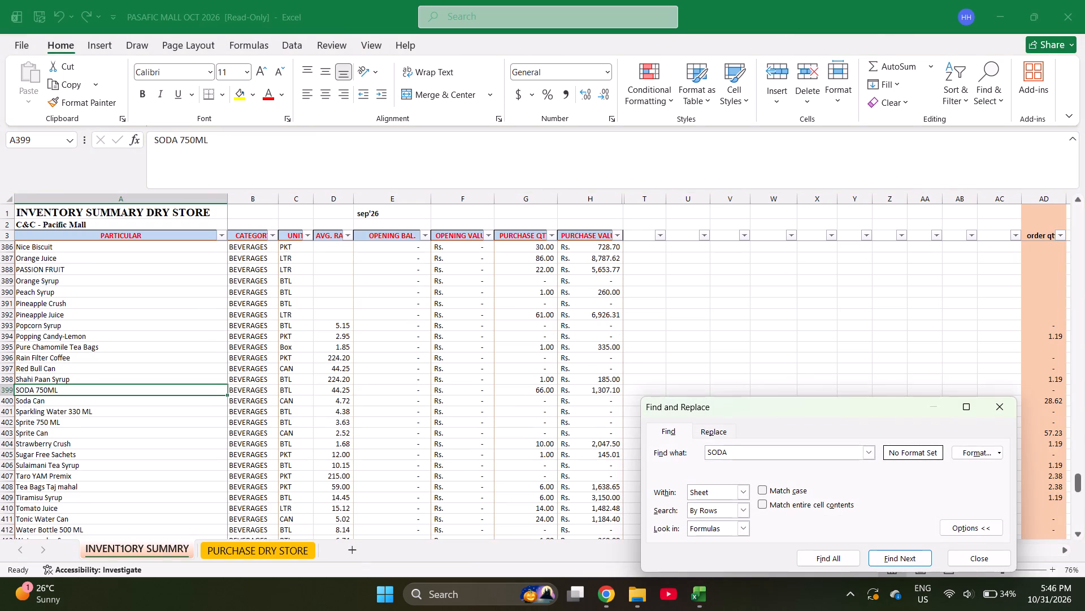
key(Return)
key(Return)
key(Escape)
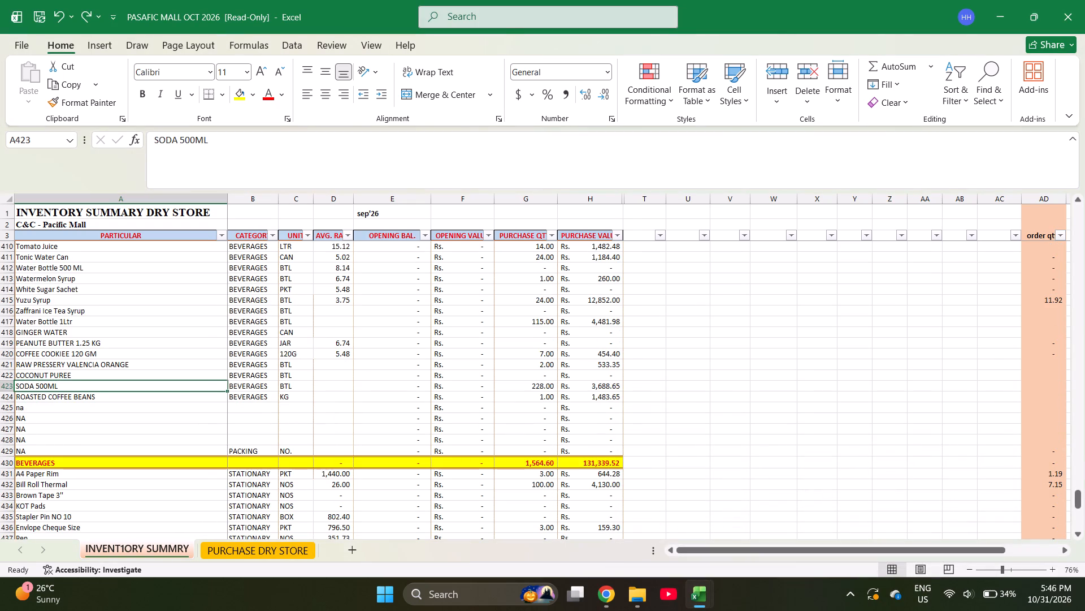
key(ctrl+c)
key(ctrl+Page_Down)
key(Return)
key(Return)
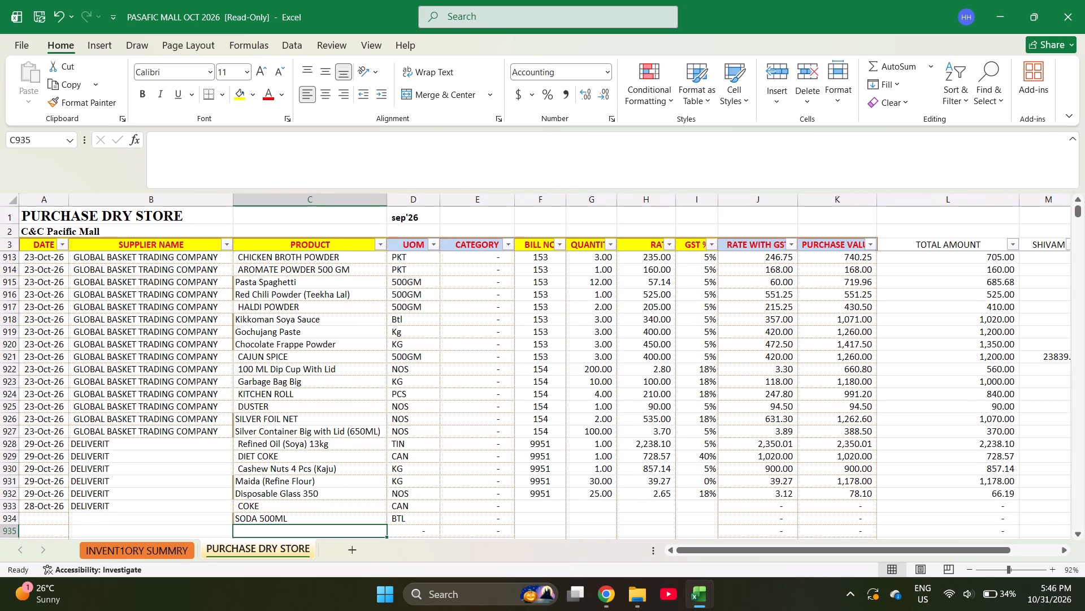
Search the inventory summary sheet for WATER B and copy Water Bottle 1Ltr into the product cell below SODA 500ML in PURCHASE DRY STORE.
key(ctrl+Page_Up)
key(ctrl+f)
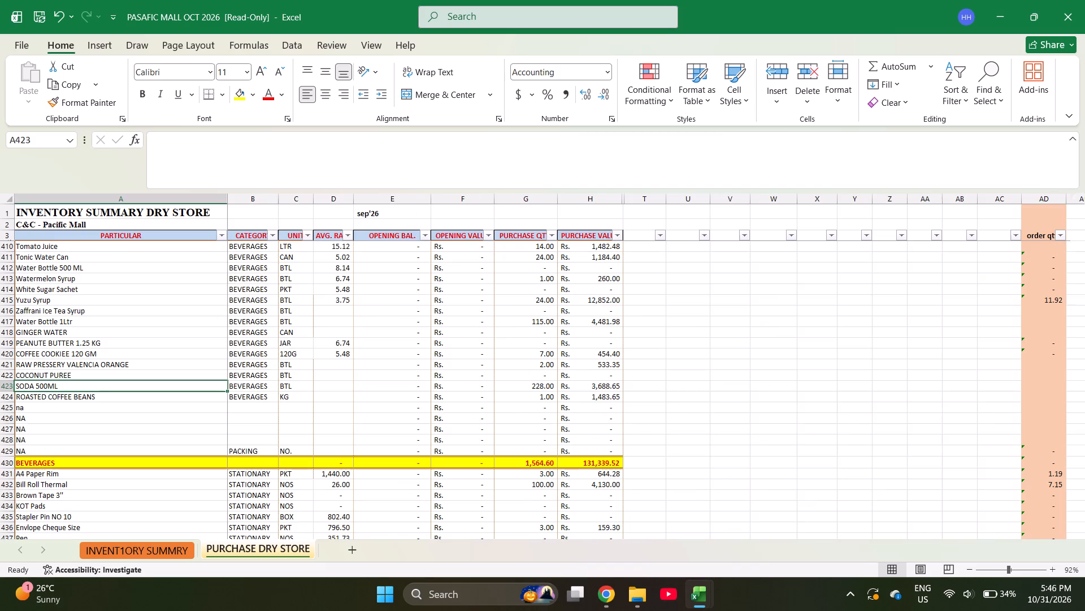
text(WATER B)
key(Return)
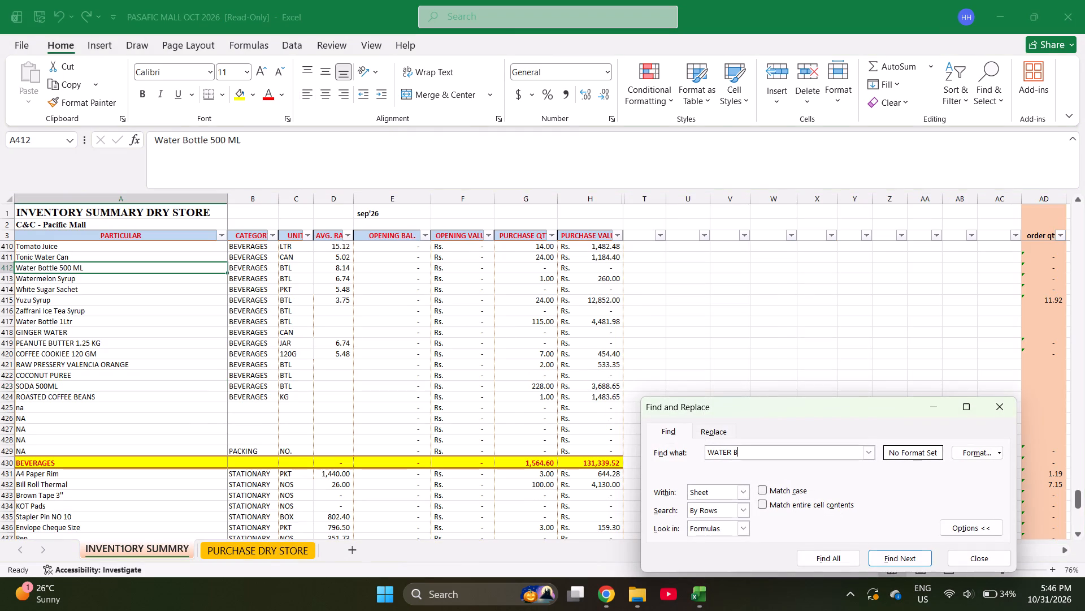
key(Return)
key(Escape)
key(ctrl+c)
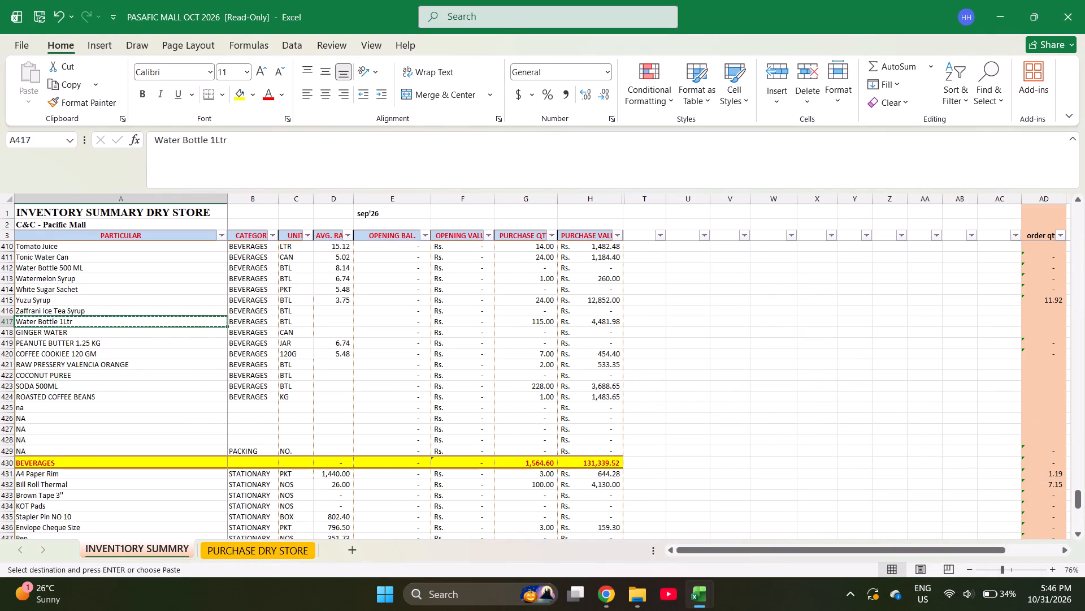
key(ctrl+Page_Down)
key(Return)
key(Return)
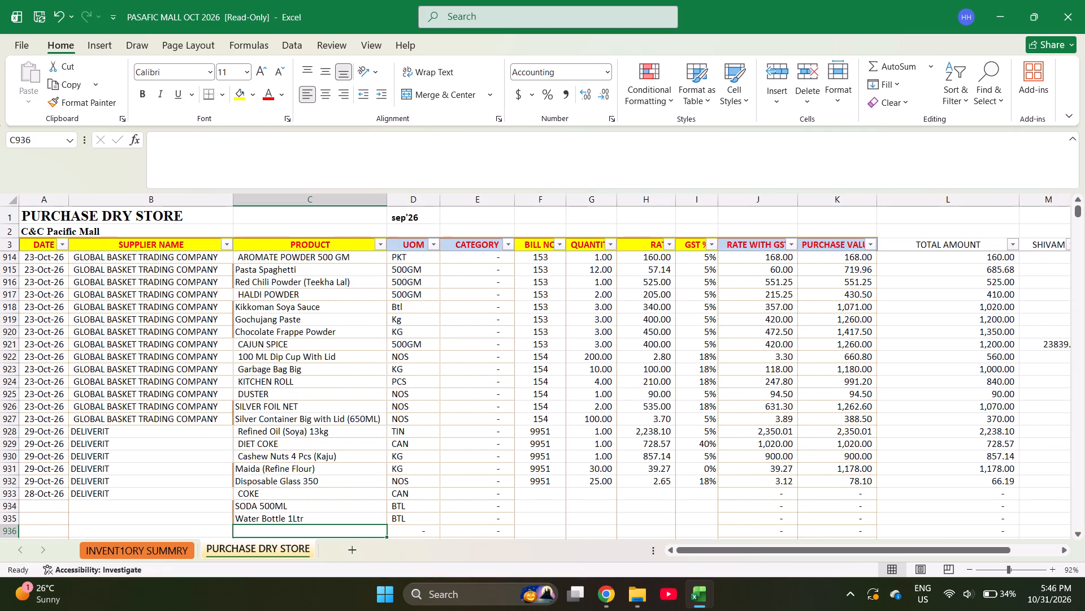
Search the inventory summary sheet for DARK and copy Dark Soya Sauce into the product cell below Water Bottle 1Ltr in PURCHASE DRY STORE.
key(ctrl+Page_Up)
key(ctrl+f)
key(f)
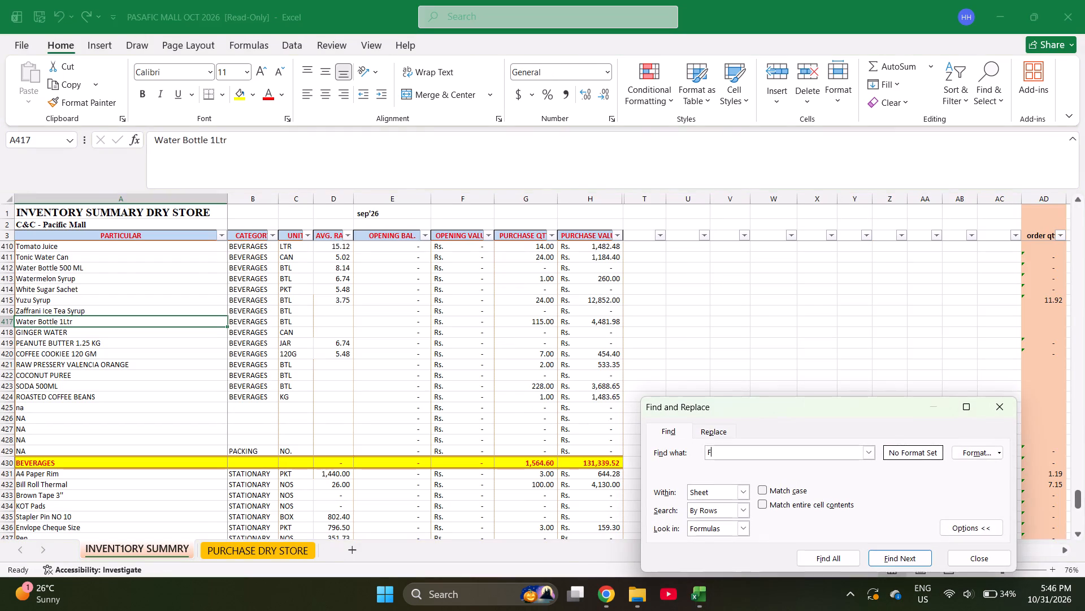
key(BackSpace)
key(BackSpace)
text(DARK)
key(Return)
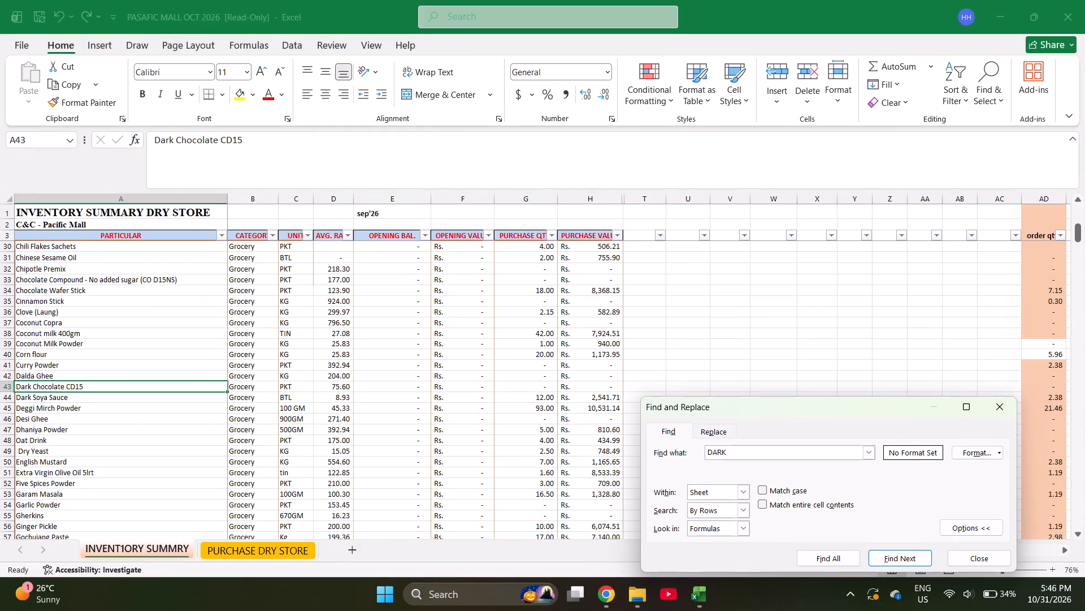
key(Return)
key(Escape)
key(ctrl+c)
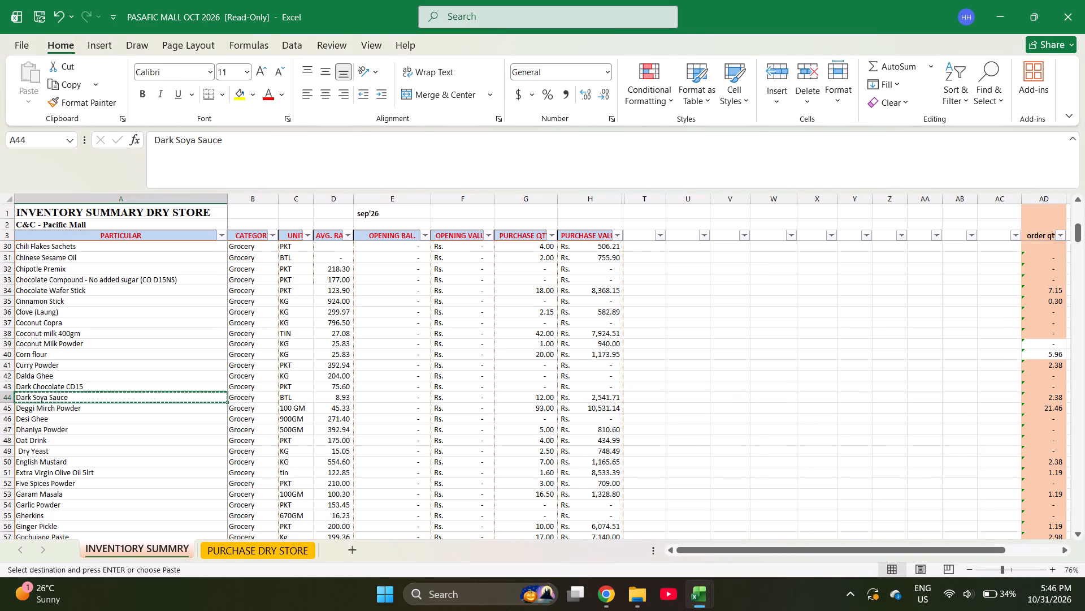
key(Page_Down)
key(ctrl+Page_Down)
key(Return)
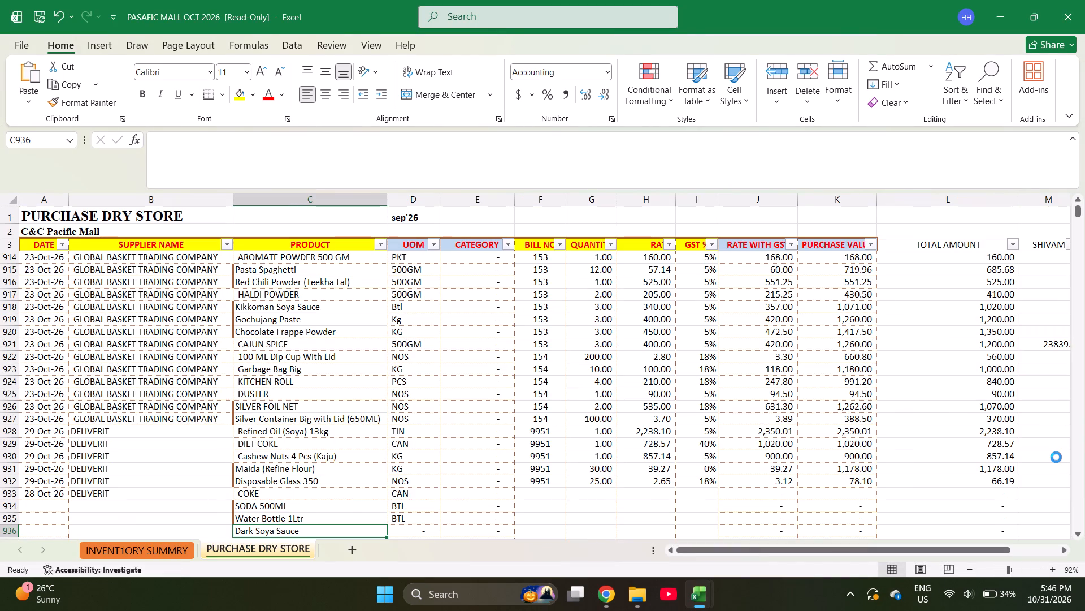
key(Return)
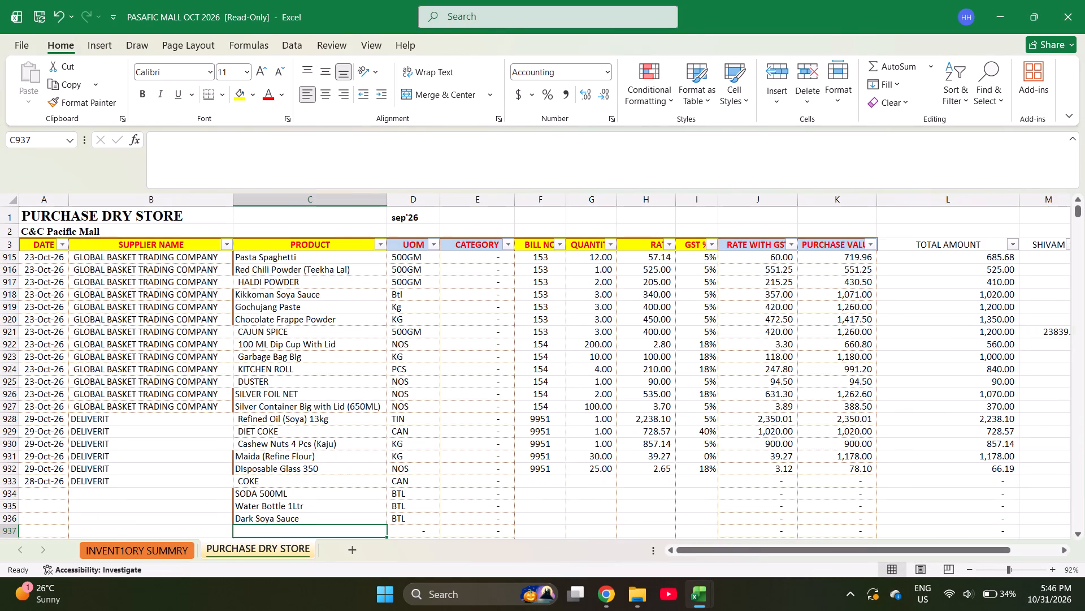
Search the inventory summary sheet for SWEET and copy Sweet Chili Sauce into the product cell below Dark Soya Sauce in PURCHASE DRY STORE.
key(ctrl+Page_Up)
key(ctrl+f)
text(SWEET)
key(Return)
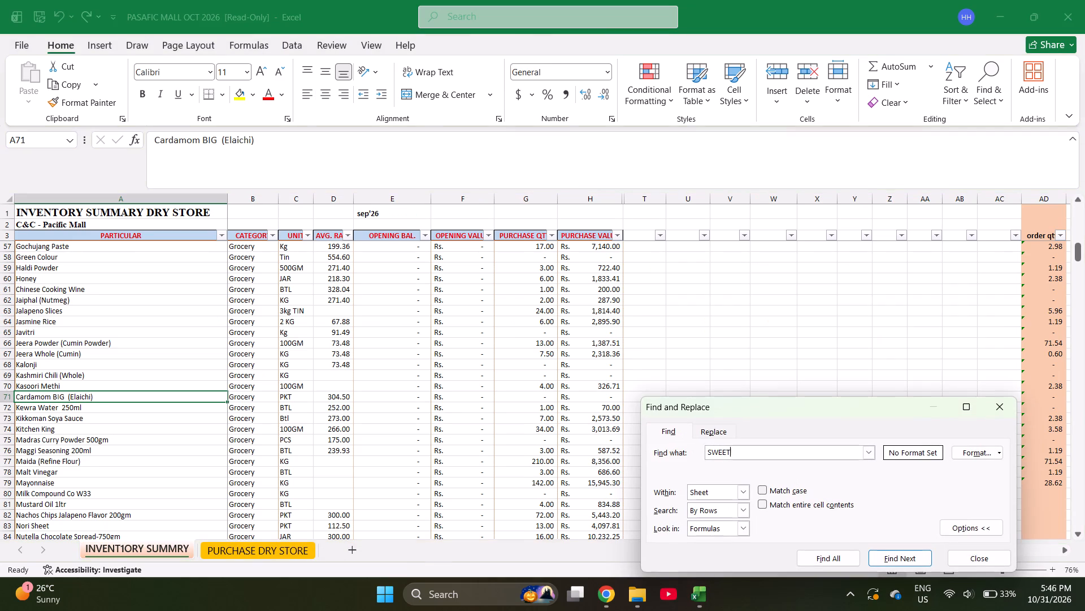
key(Escape)
key(ctrl+c)
key(ctrl+Page_Down)
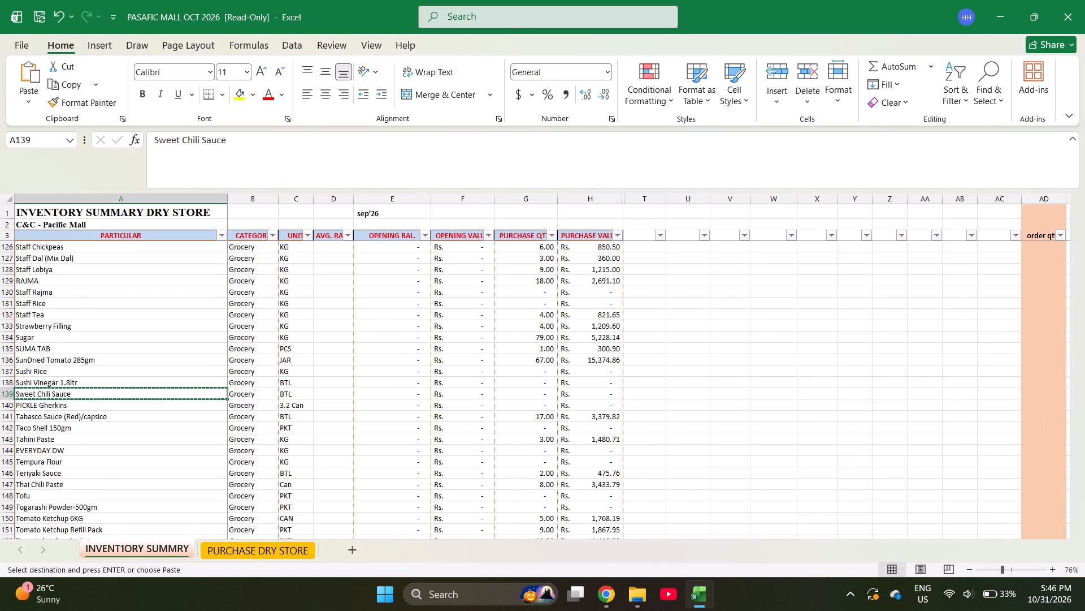
key(Return)
key(Return)
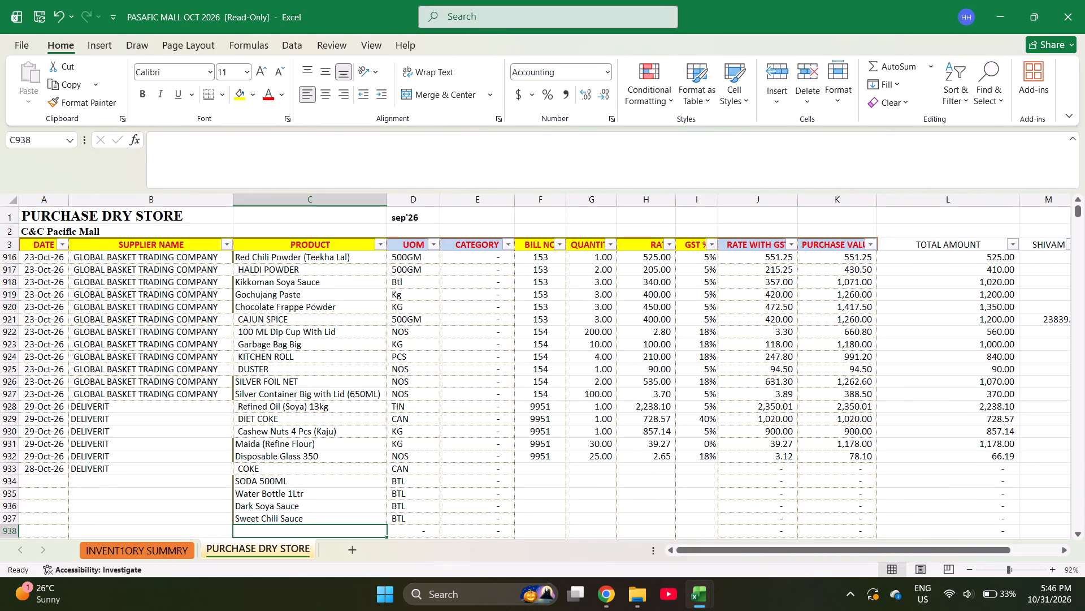
Search the inventory summary sheet for COCONU and copy Coconut Milk Powder into the product cell below Sweet Chili Sauce in PURCHASE DRY STORE.
key(ctrl+Page_Up)
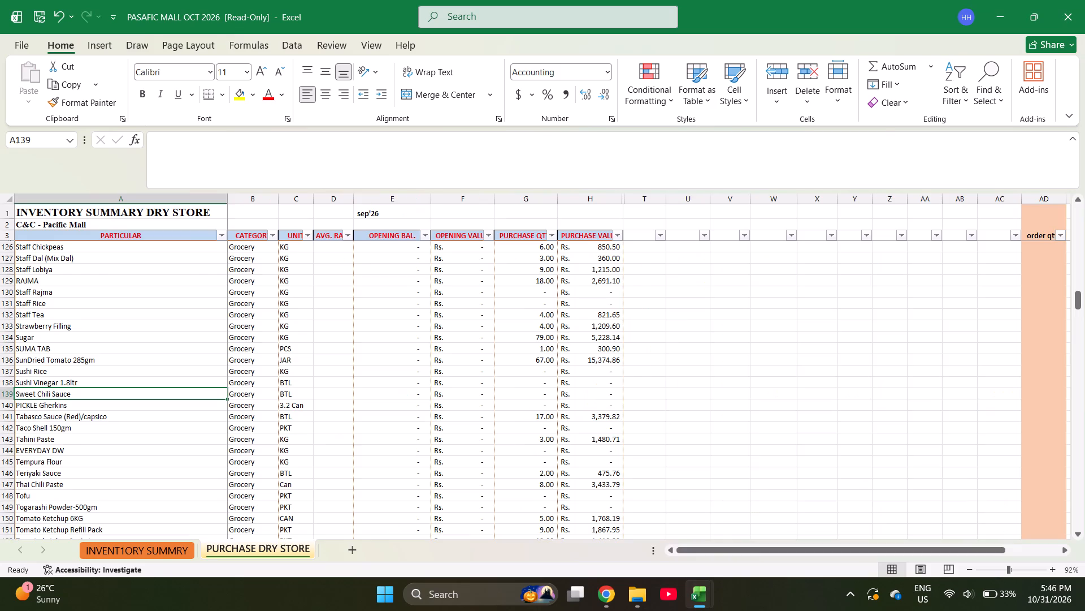
key(ctrl+f)
text(COOC)
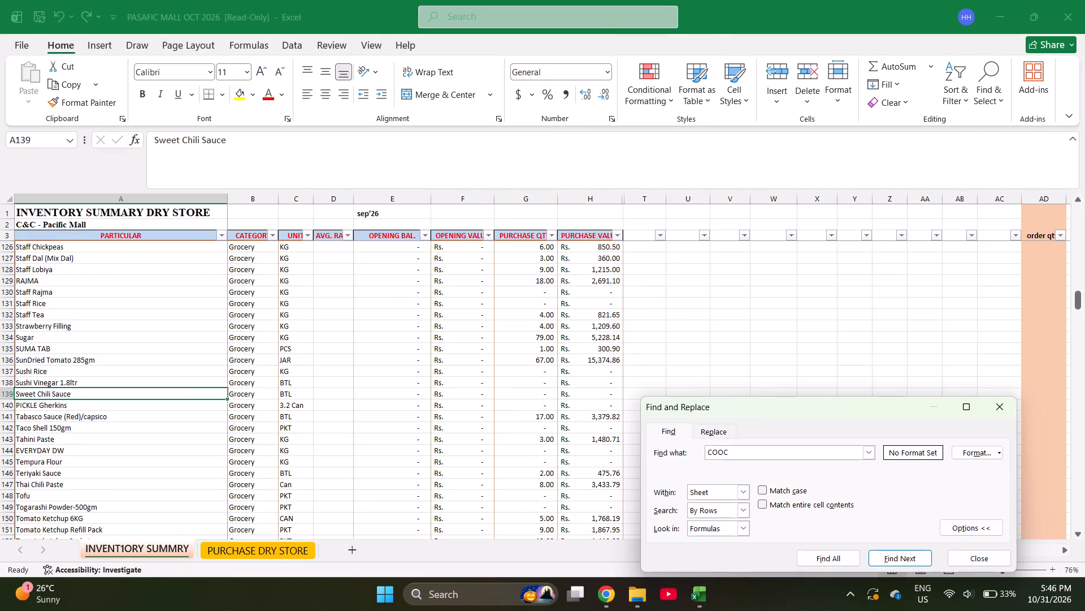
key(BackSpace)
key(BackSpace)
text(CONU)
key(Return)
key(Return)
key(Return)
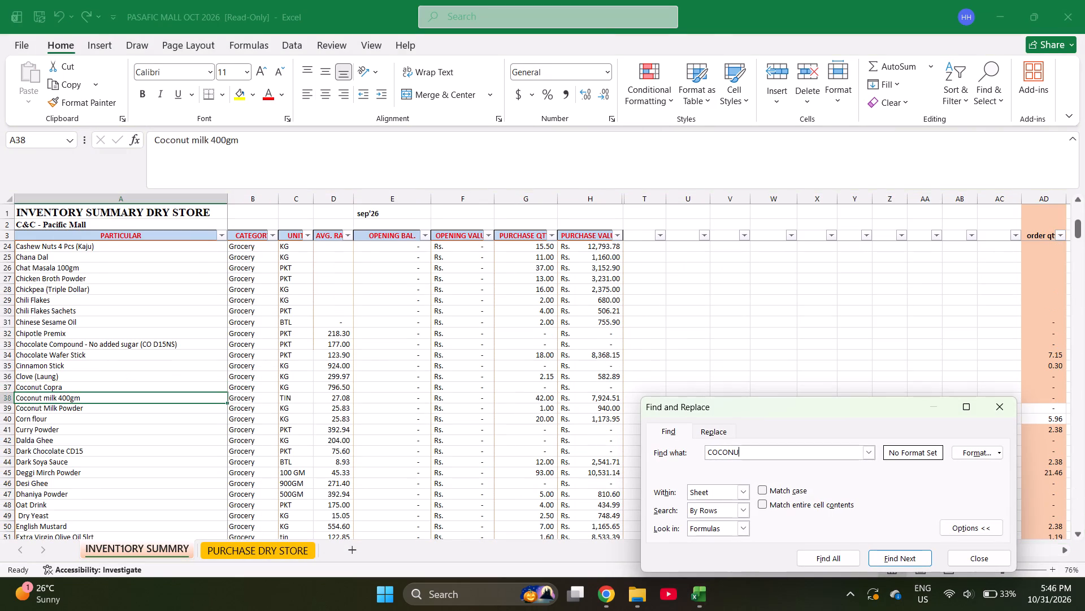
key(Return)
key(Escape)
key(ctrl+c)
key(ctrl+Page_Down)
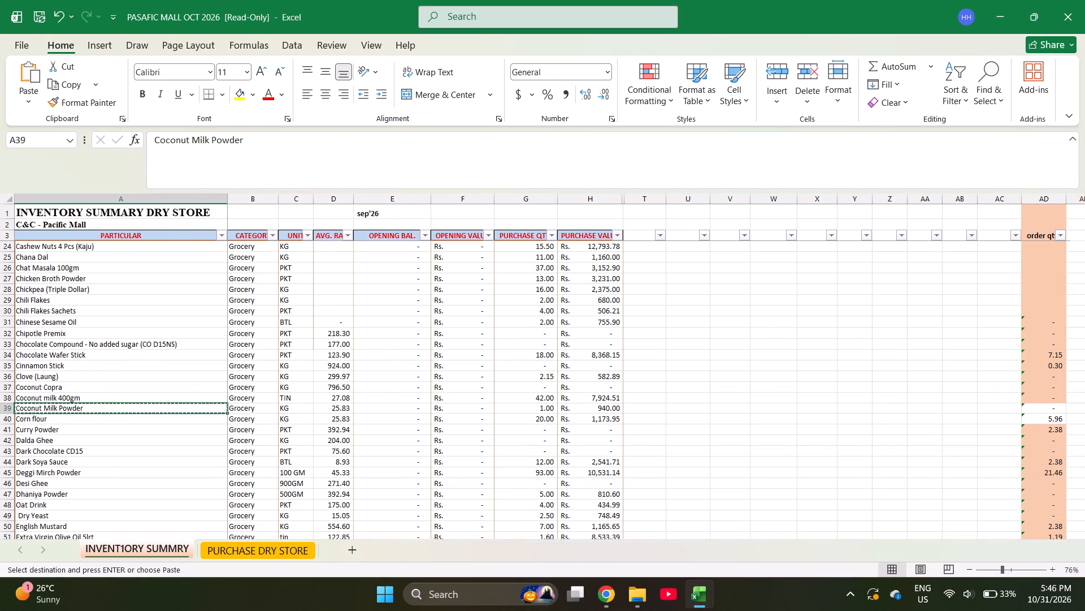
key(Return)
key(Return)
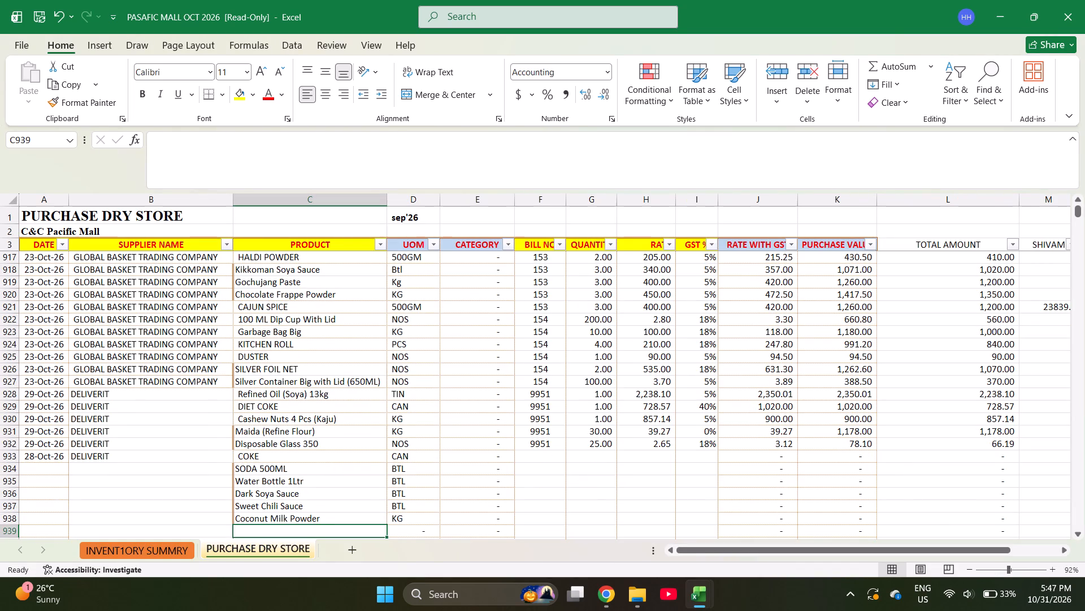
Enter Coconut milk 400gm as the product in the row below Coconut Milk Powder.
text(COCO)
text(NUT MILK)
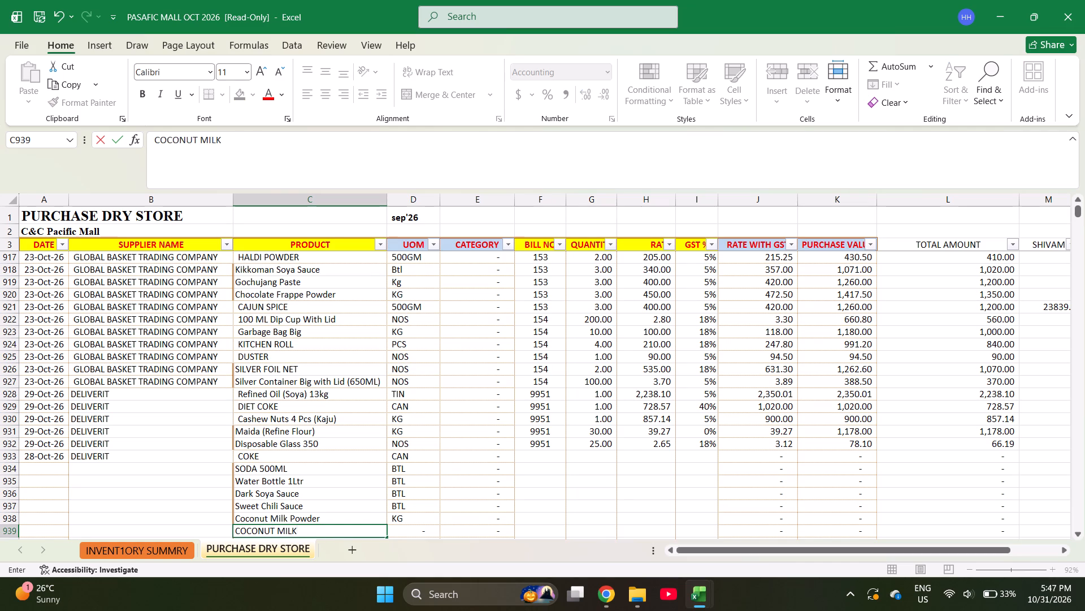
key(space)
text(4)
key(Return)
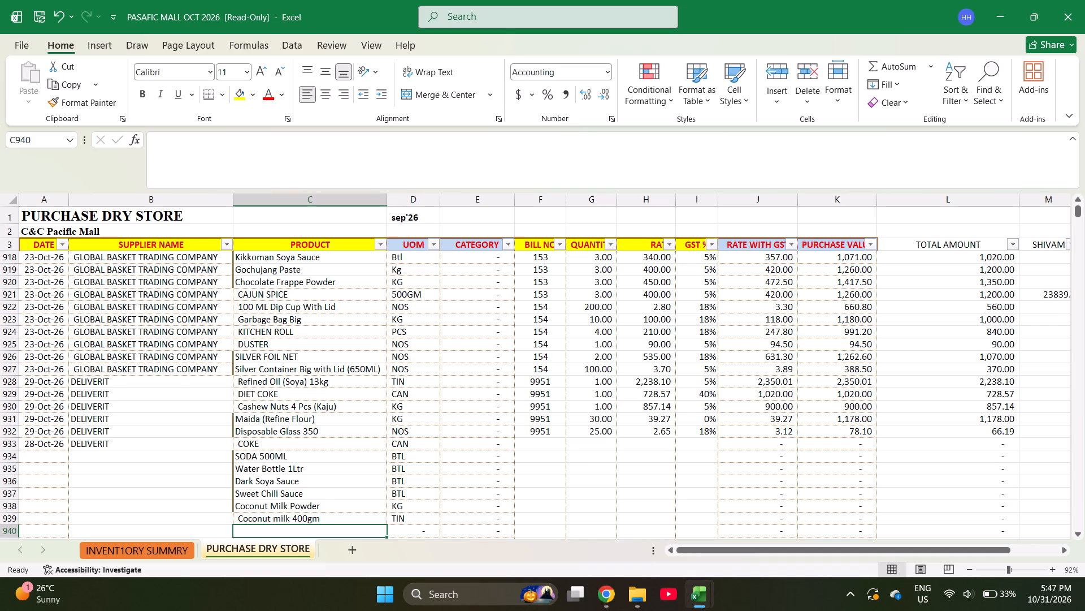
Enter NORI SHEET as the product in the row below Coconut milk 400gm.
text(NOTI)
key(BackSpace)
key(BackSpace)
text(RI SHET)
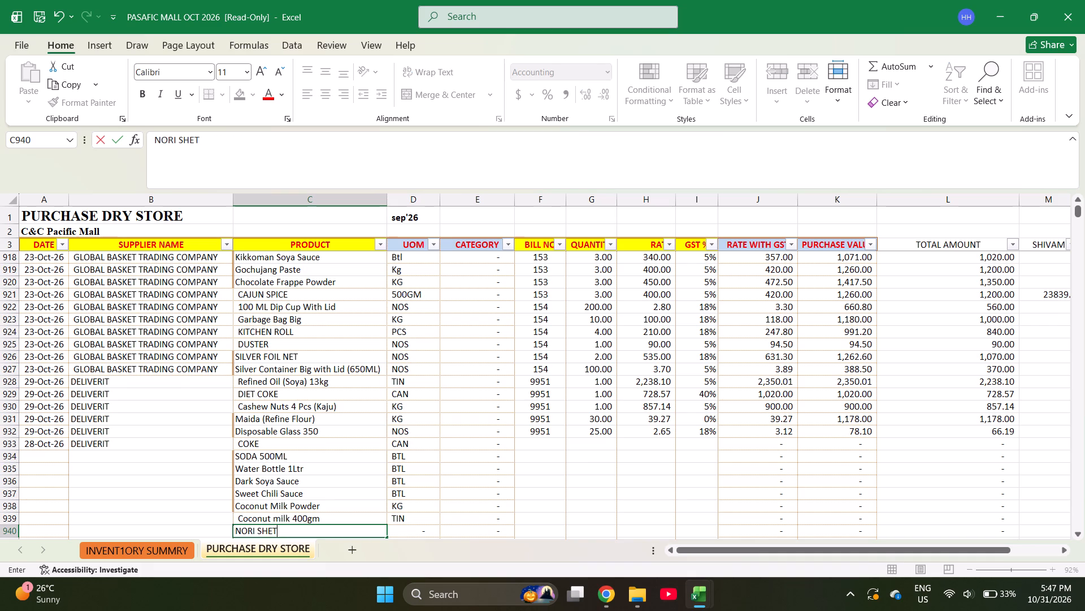
key(Return)
key(Up)
text(NOO)
key(BackSpace)
text(RI)
key(space)
key(Return)
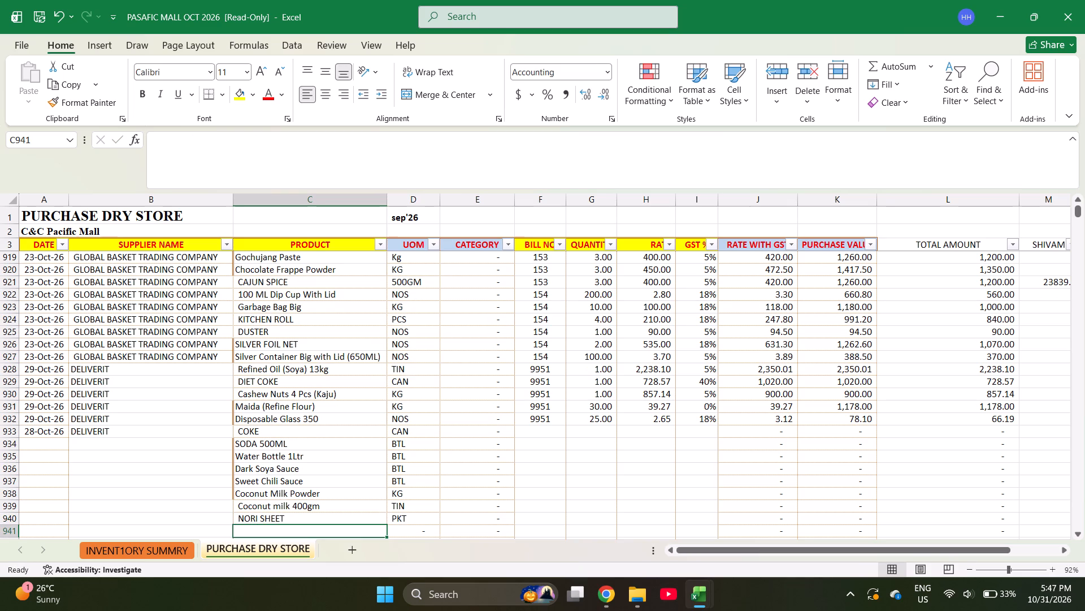
Search the inventory summary sheet for SES and copy White Sesame Seed into the product cell below NORI SHEET in PURCHASE DRY STORE.
text(WHITE SES)
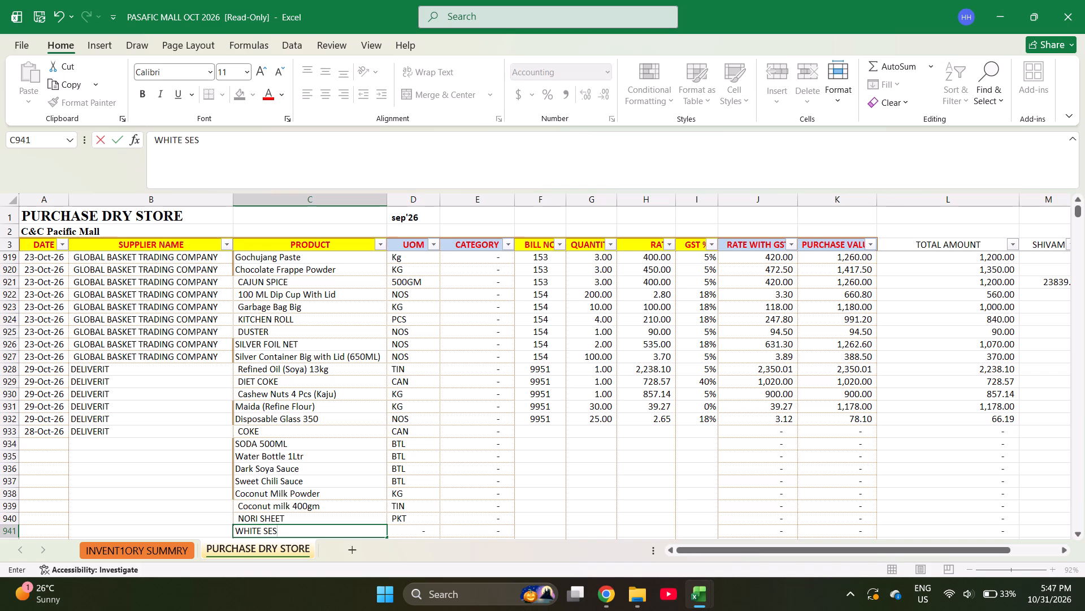
key(ctrl+Page_Up)
key(ctrl+f)
text(SES)
key(Return)
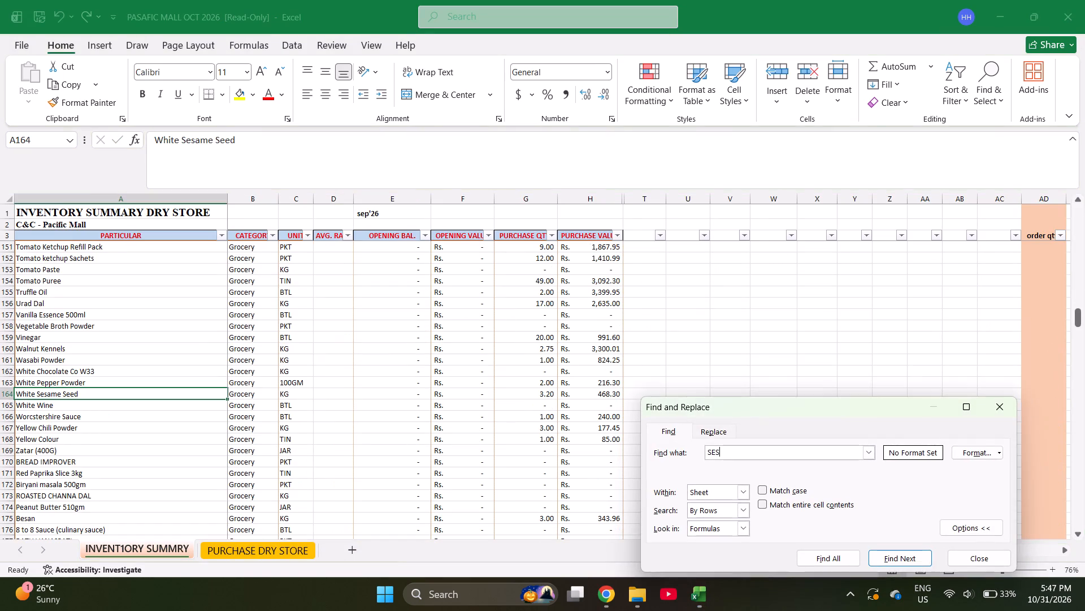
key(Escape)
key(ctrl+c)
key(ctrl+Page_Down)
key(Return)
key(Return)
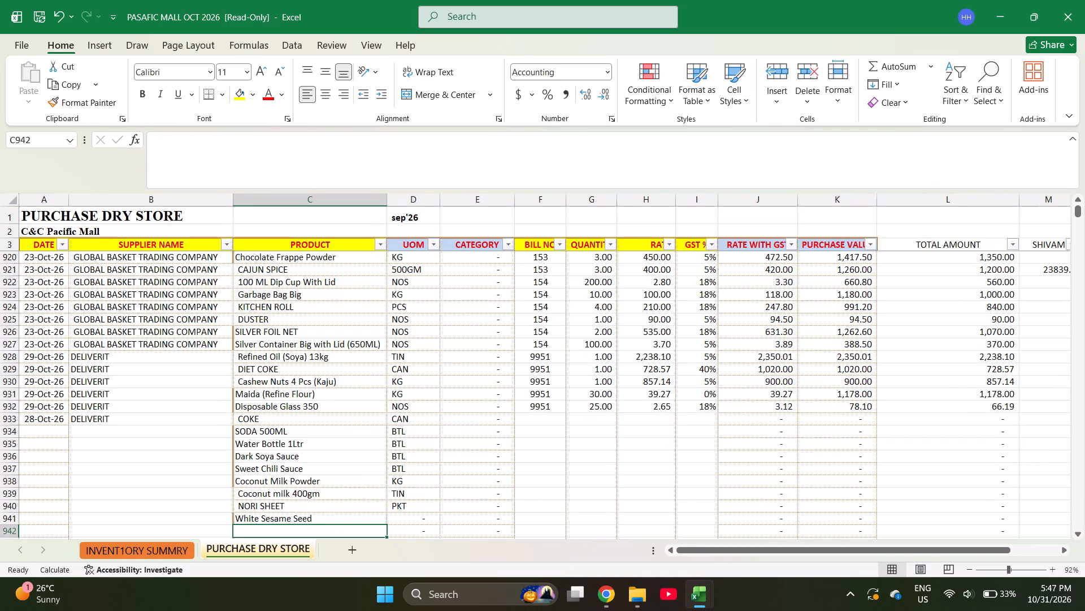
Search the inventory summary sheet for GARAM and copy Garam Masala into the product cell below White Sesame Seed in PURCHASE DRY STORE.
key(ctrl+Page_Up)
key(ctrl+f)
text(GARM)
key(Return)
key(Return)
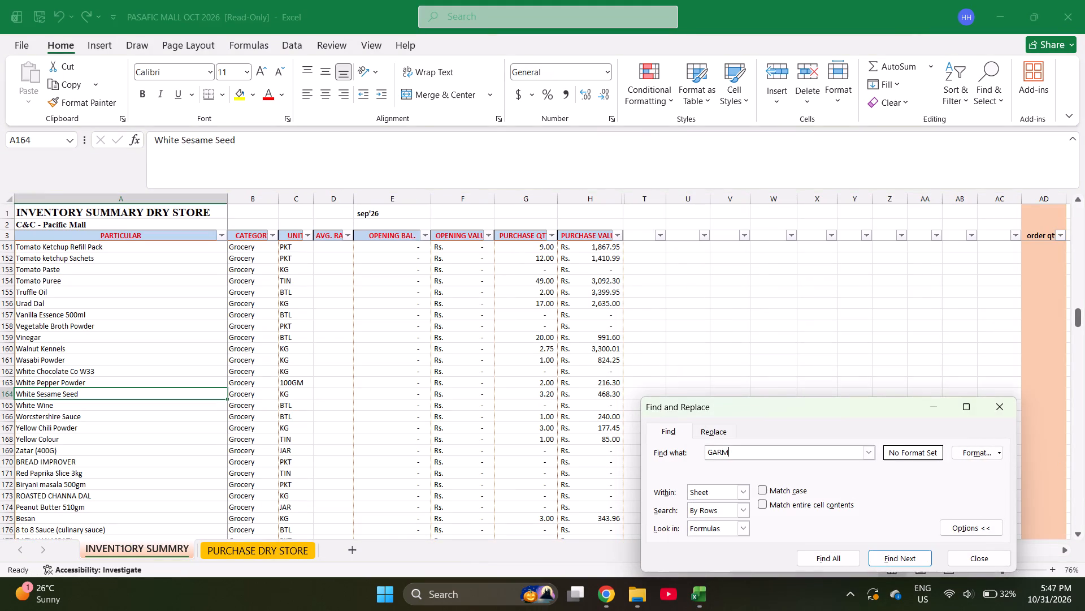
key(BackSpace)
key(BackSpace)
text(RAM)
key(Return)
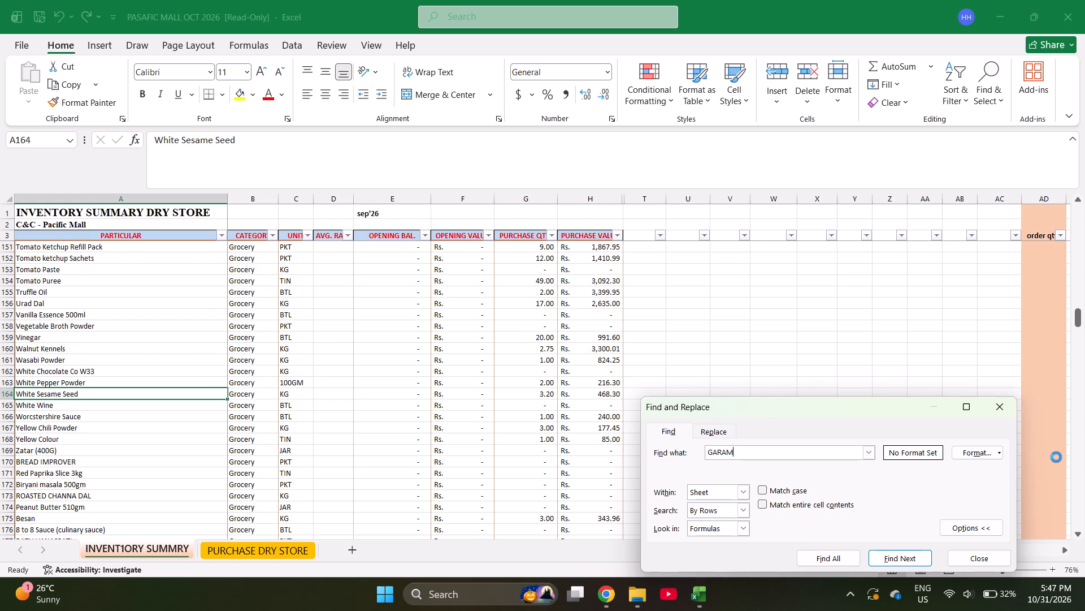
key(Escape)
key(ctrl+c)
key(ctrl+Page_Down)
key(Return)
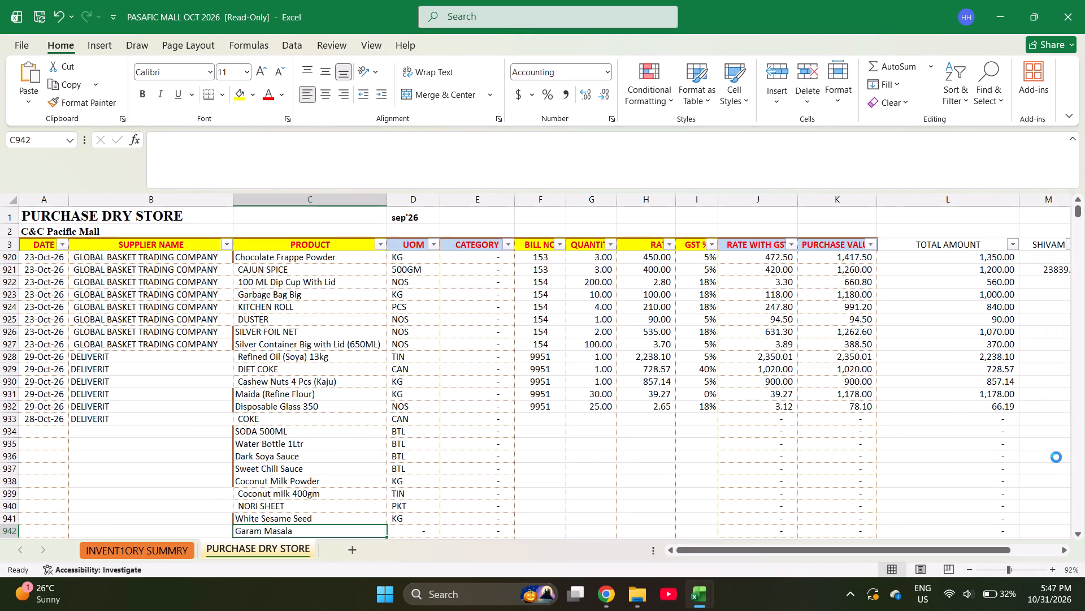
key(Return)
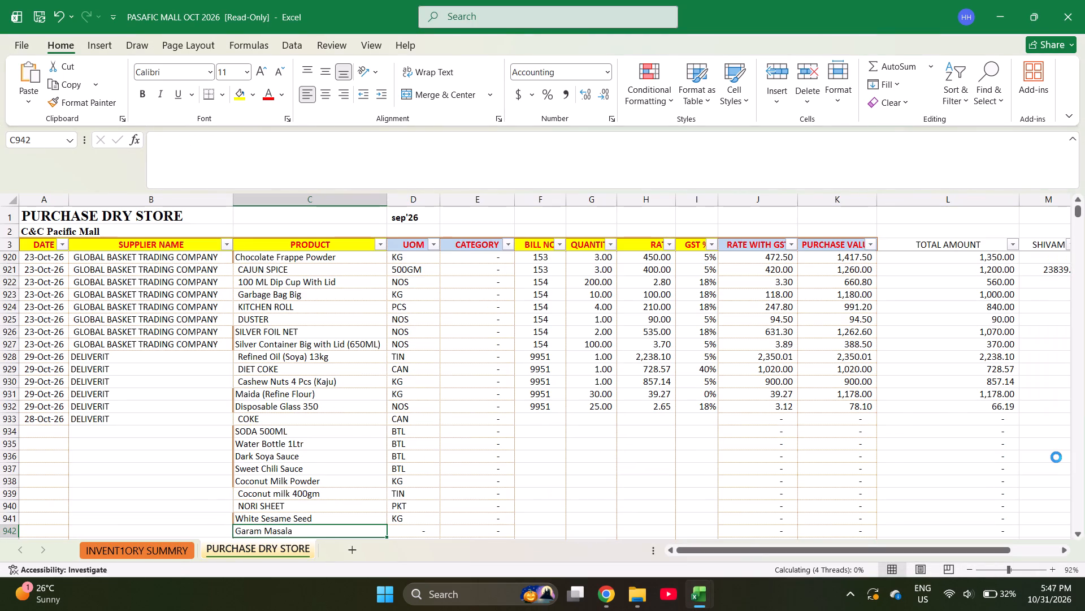
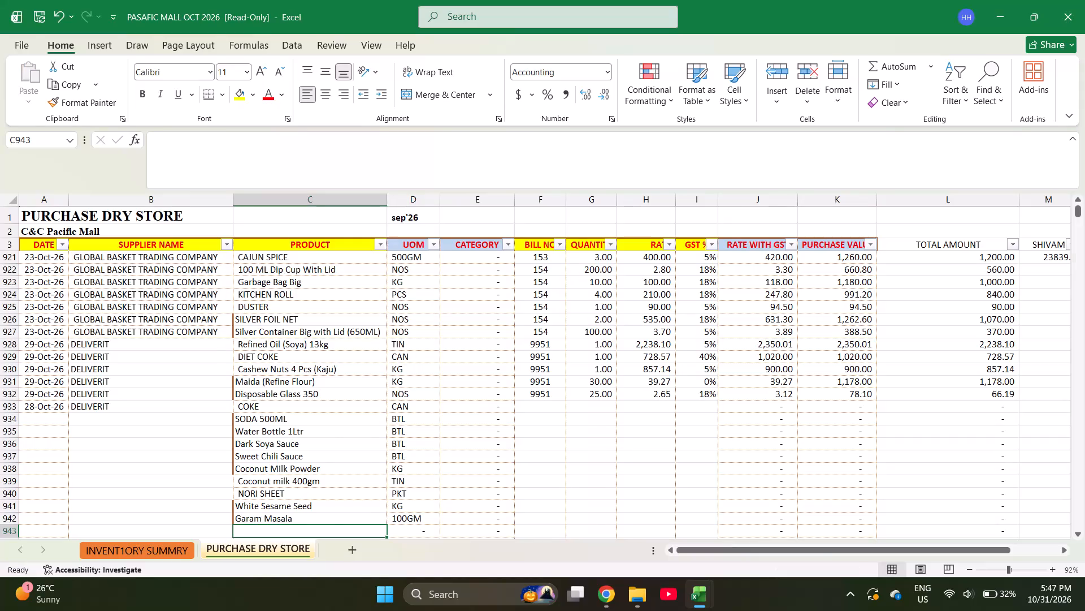
Search the inventory summary sheet for METHI and copy Kasoori Methi into the product cell below Garam Masala in PURCHASE DRY STORE.
key(ctrl+Page_Up)
key(ctrl+f)
text(KA)
key(BackSpace)
key(BackSpace)
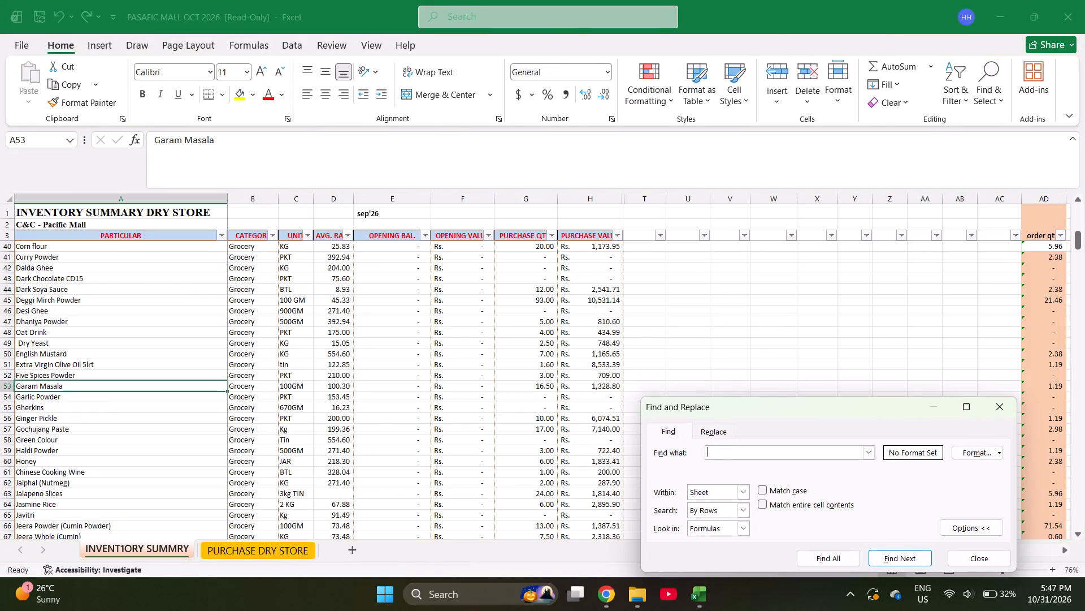
text(METHI)
key(Return)
key(Escape)
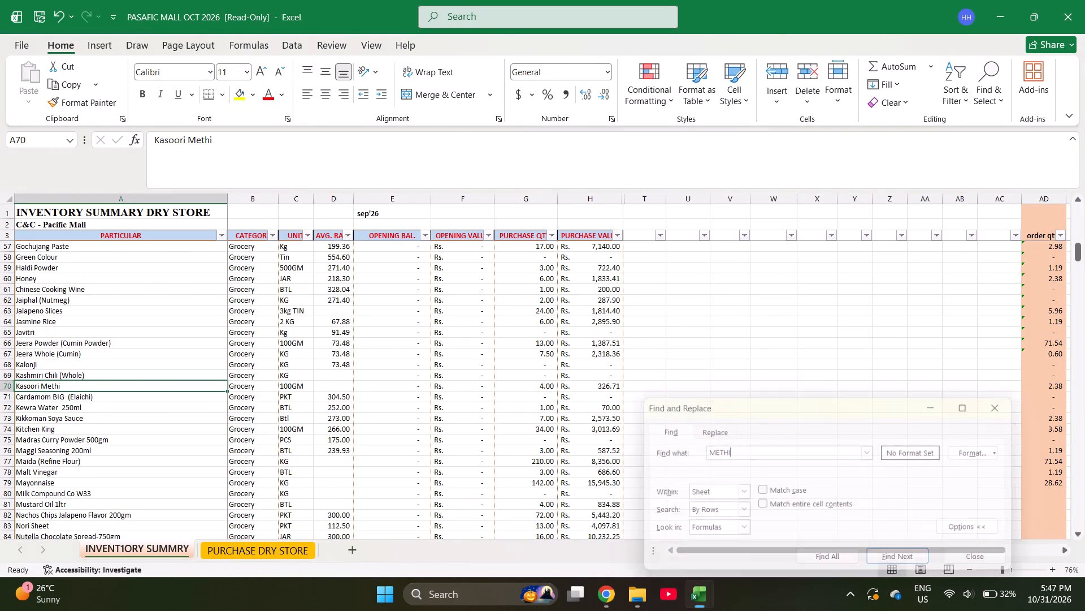
key(ctrl+c)
key(ctrl+Page_Down)
key(Return)
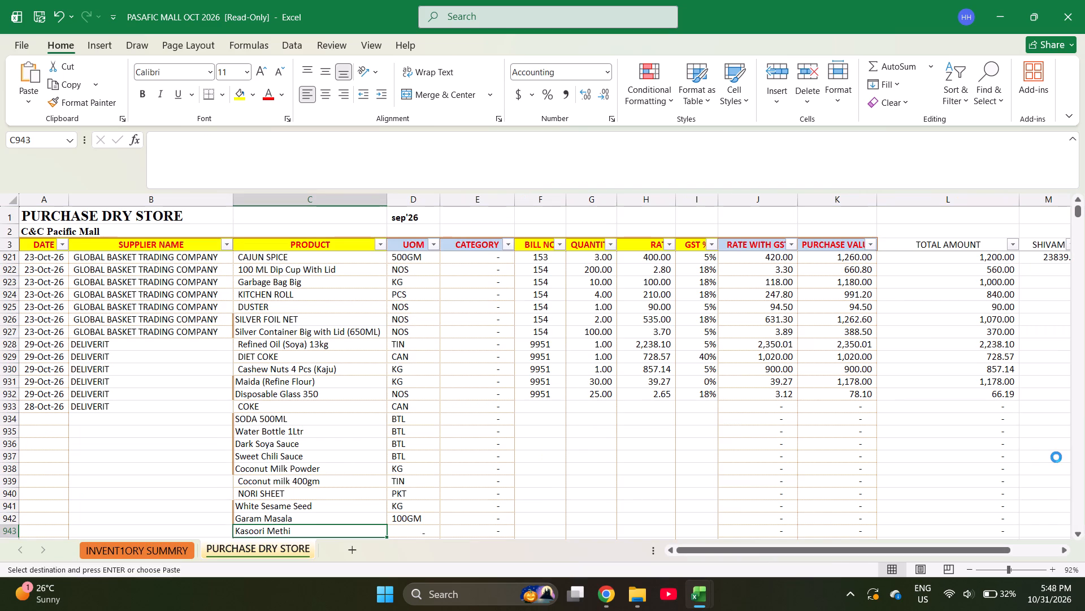
Enter 7773 as the bill number in the 28-Oct-26 DELIVERIT row for COKE.
key(Right)
key(Left)
key(Left)
key(ctrl+Up)
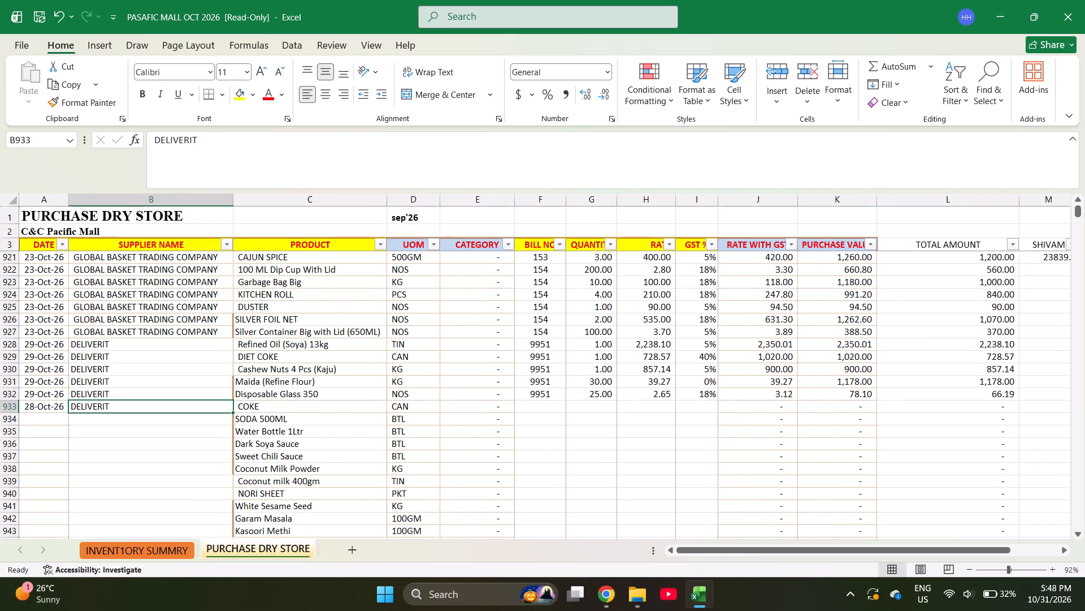
key(Right)
key(ctrl+shift+Down)
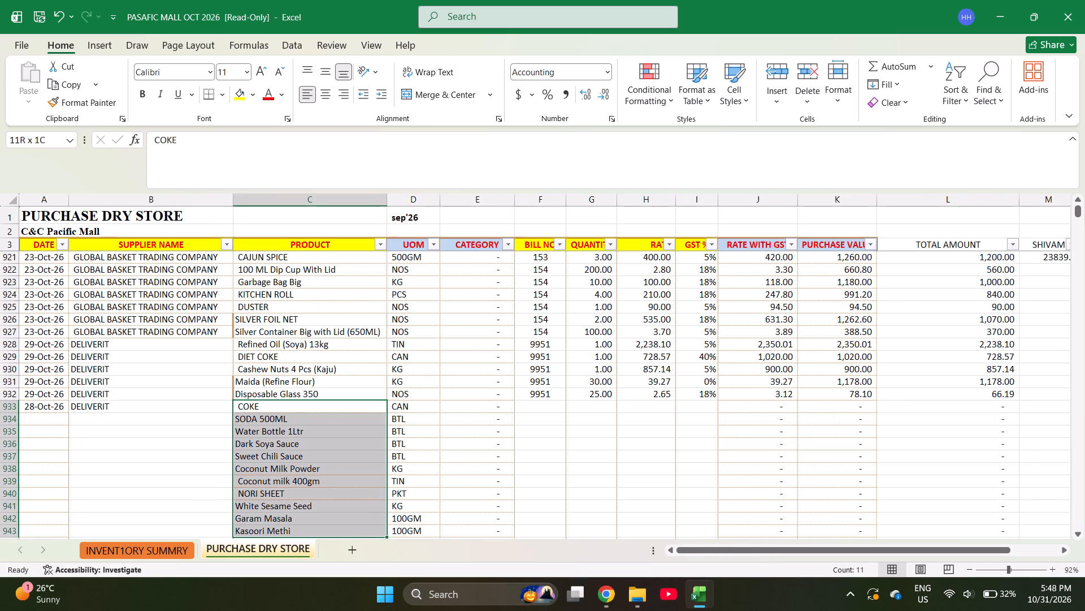
key(Right)
key(Right)
key(Right)
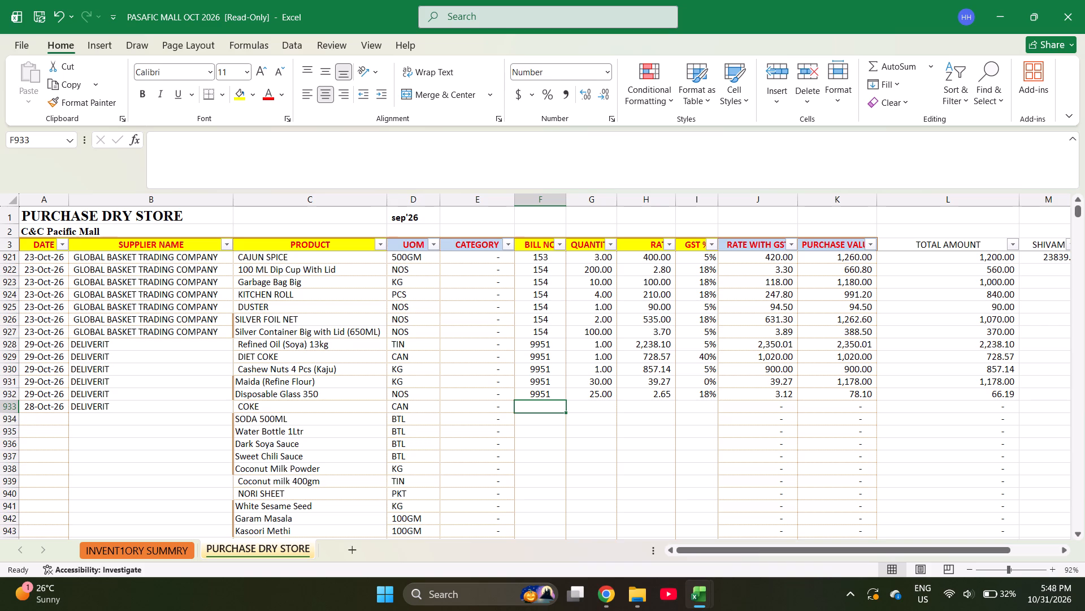
text(77)
text(73)
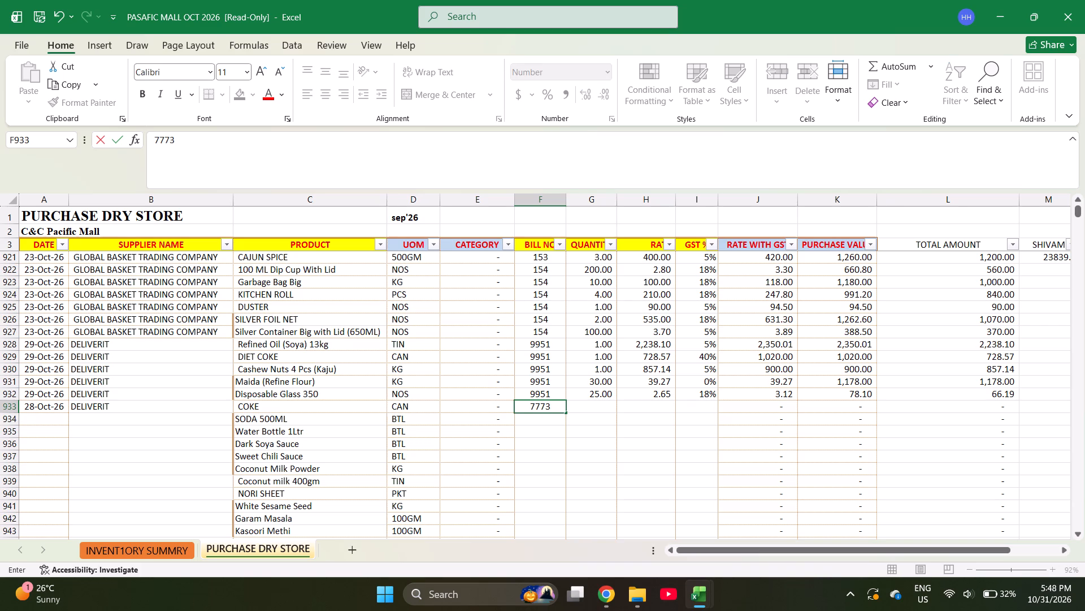
key(Right)
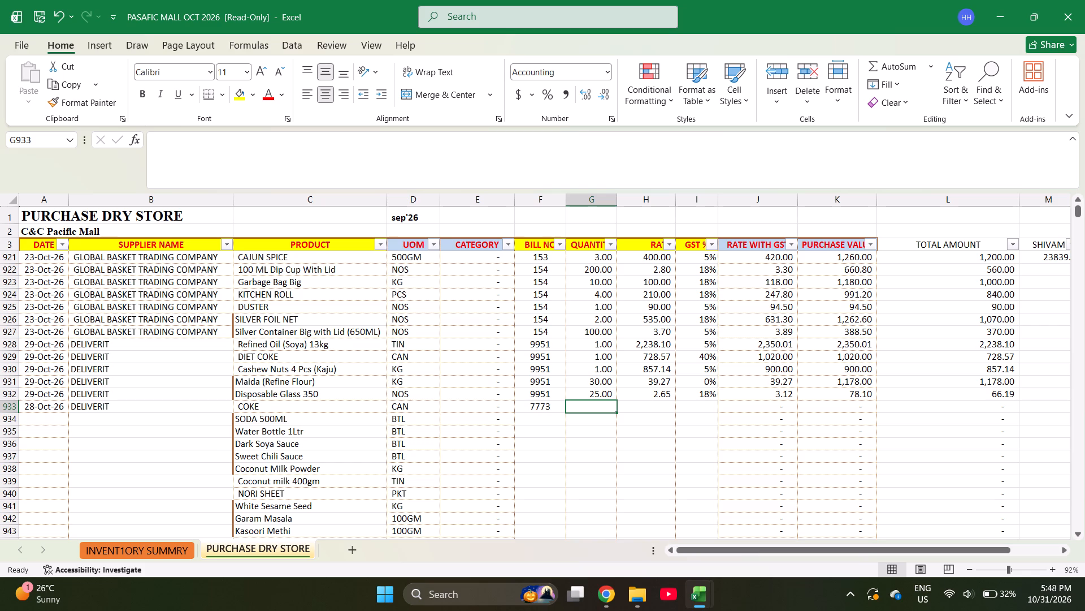
Enter quantities: COKE 24, SODA 500ML 24, Water Bottle 1Ltr 12, Dark Soya Sauce 1, Sweet Chili Sauce 2.
text(24)
key(Return)
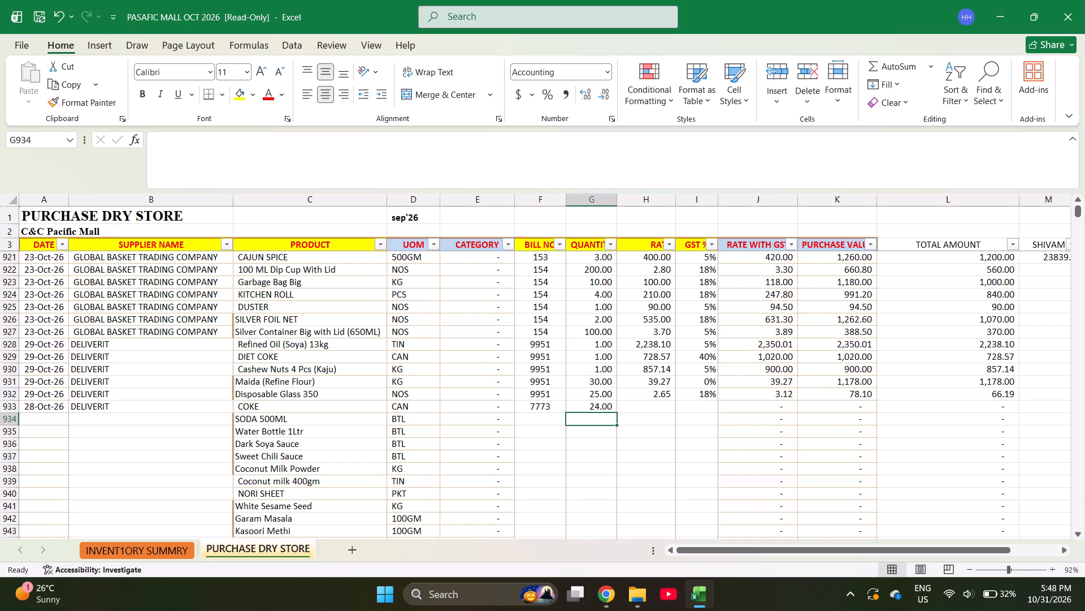
text(24)
key(Return)
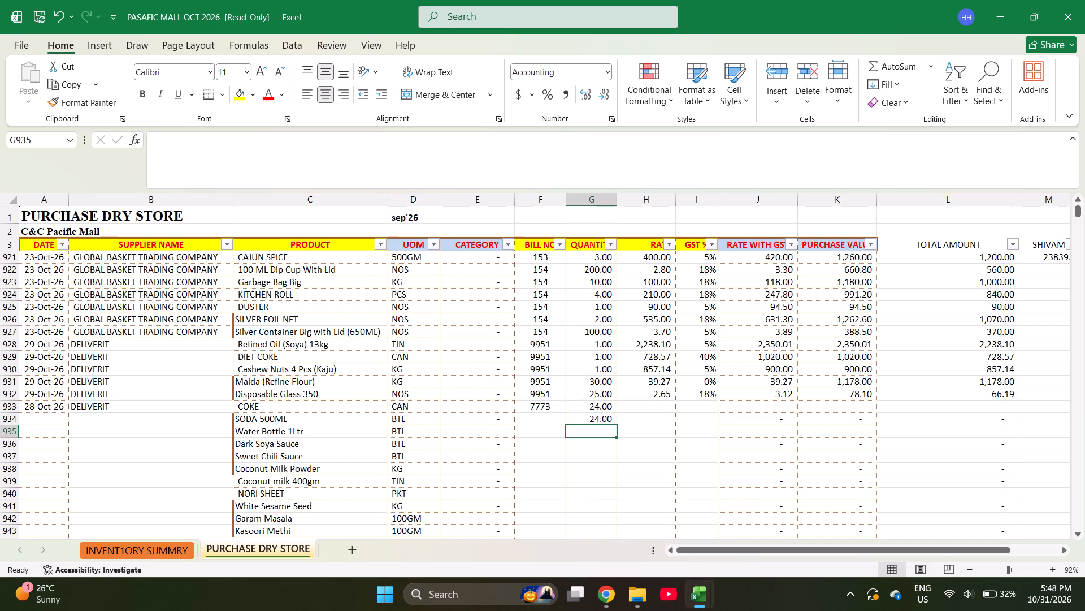
text(12)
key(Return)
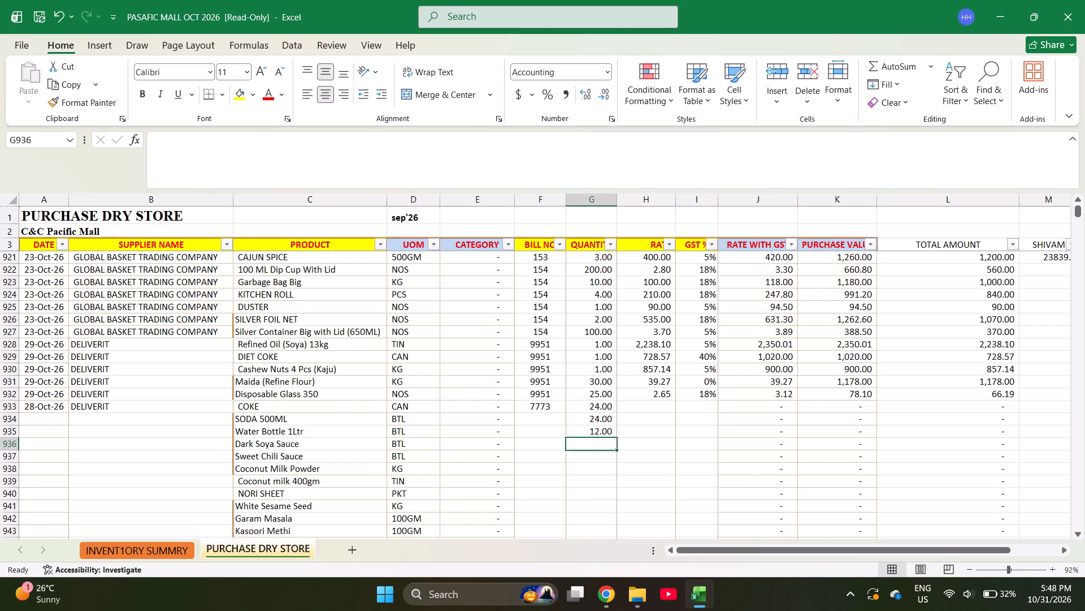
key(1)
key(Return)
key(2)
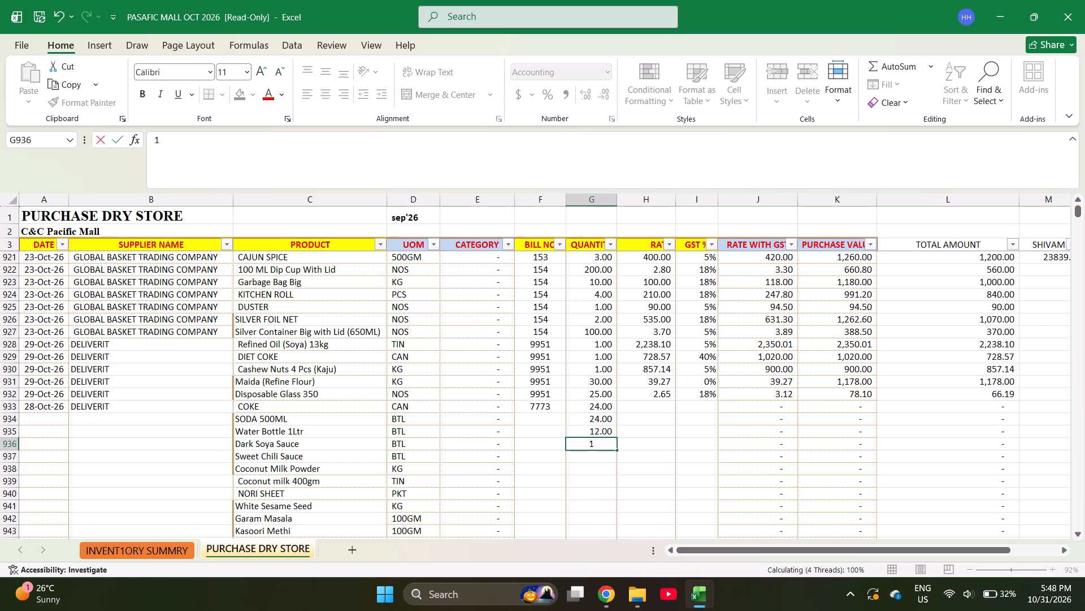
key(Return)
Enter quantities: Coconut Milk Powder 1, Coconut milk 400gm 3, NORI SHEET 2, White Sesame Seed 1, Garam Masala 10, Kasoori Methi 10.
key(1)
key(Return)
key(3)
key(Return)
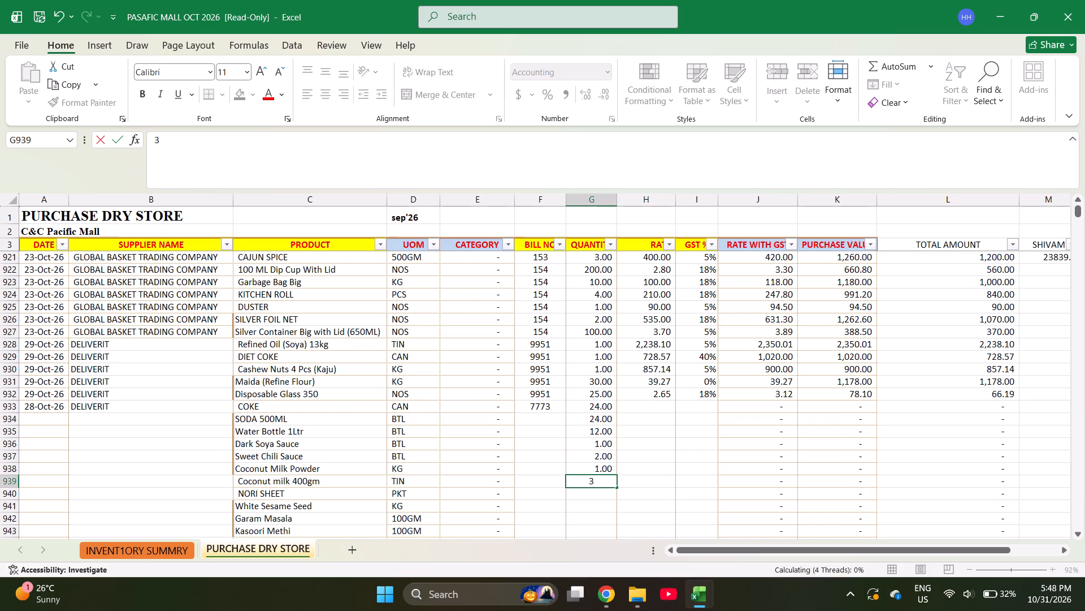
key(2)
key(Return)
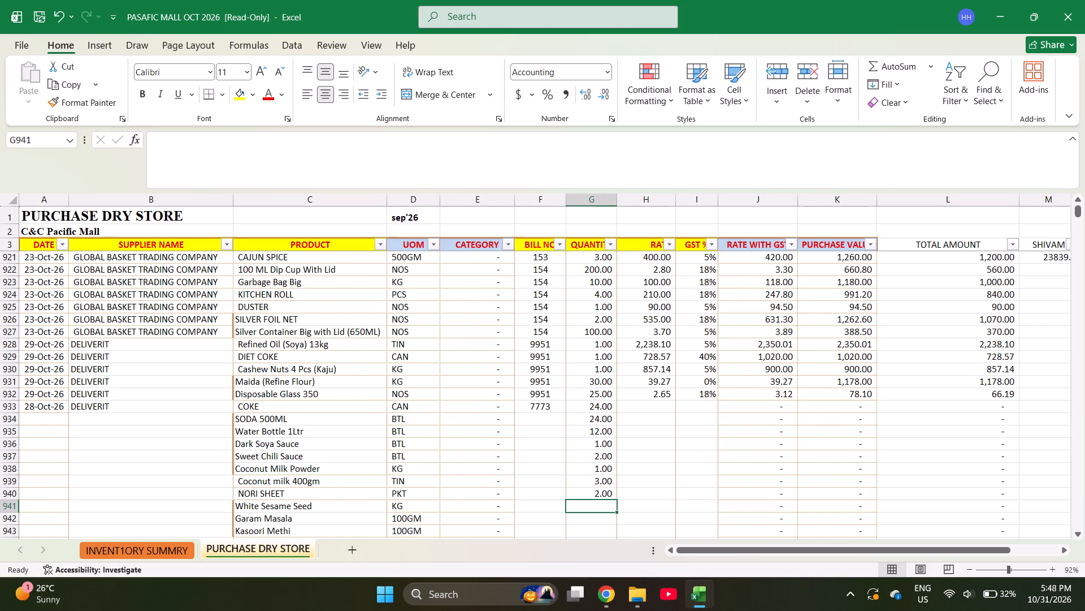
key(1)
key(Return)
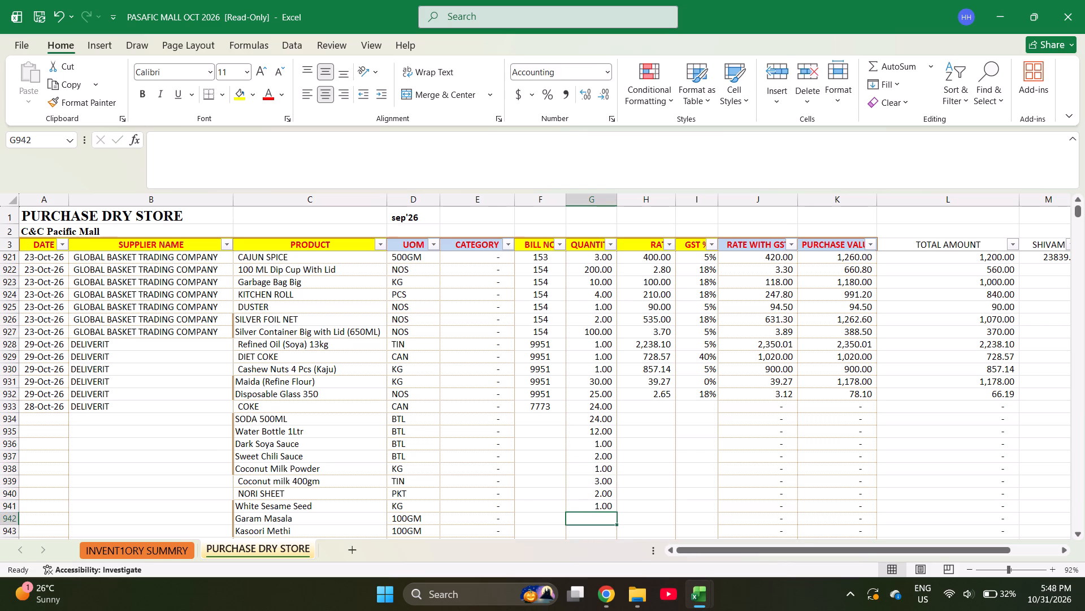
text(10)
key(Return)
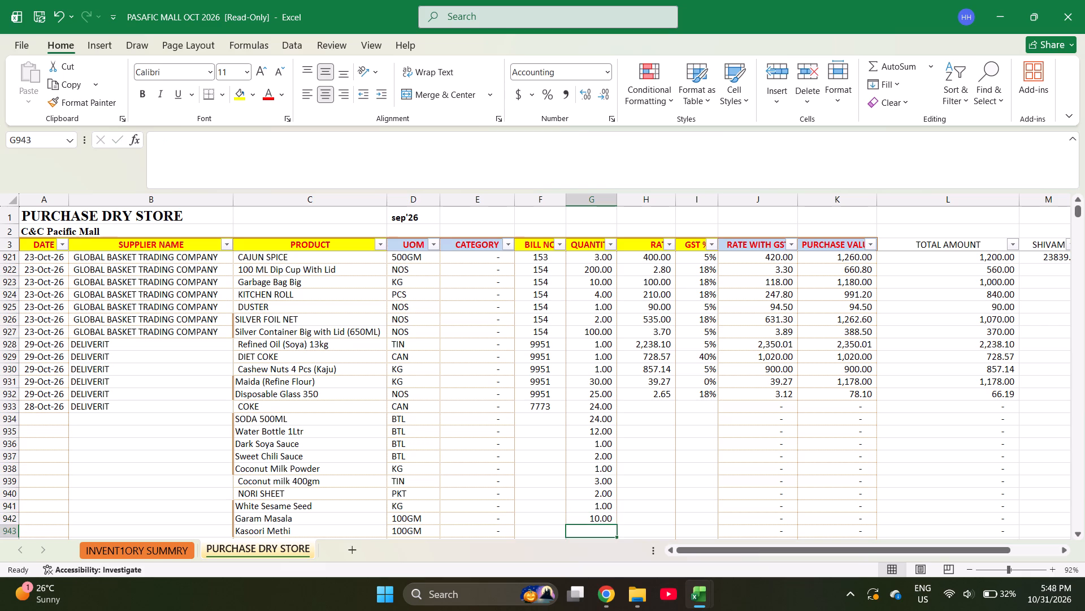
text(10)
key(Return)
Enter the rates as formulas: =728.57/24 for COKE and =357.14/24 for SODA 500ML.
key(Left)
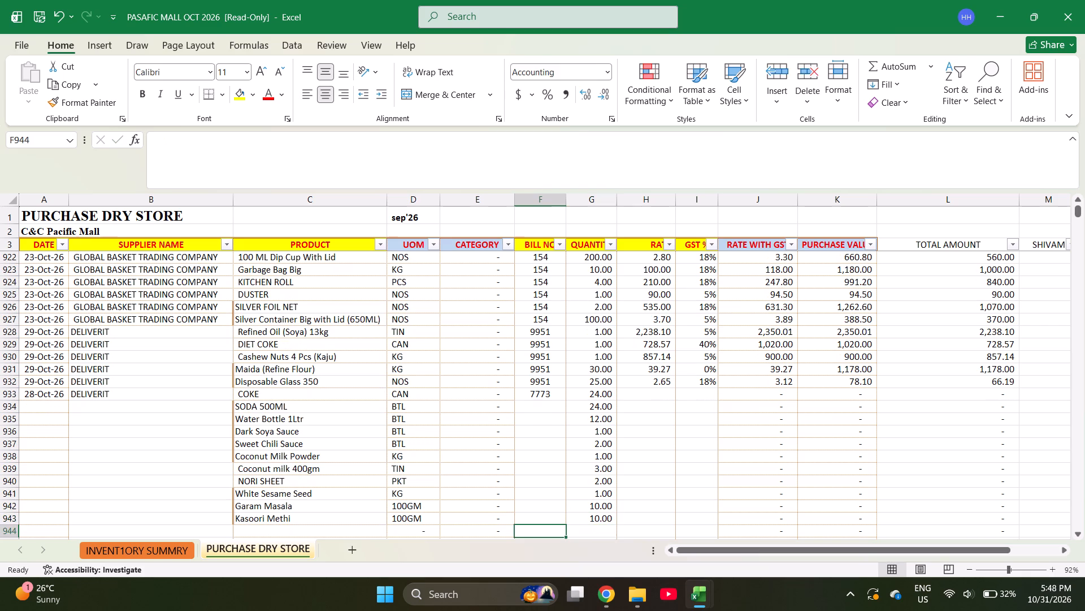
key(ctrl+Up)
key(Right)
key(Right)
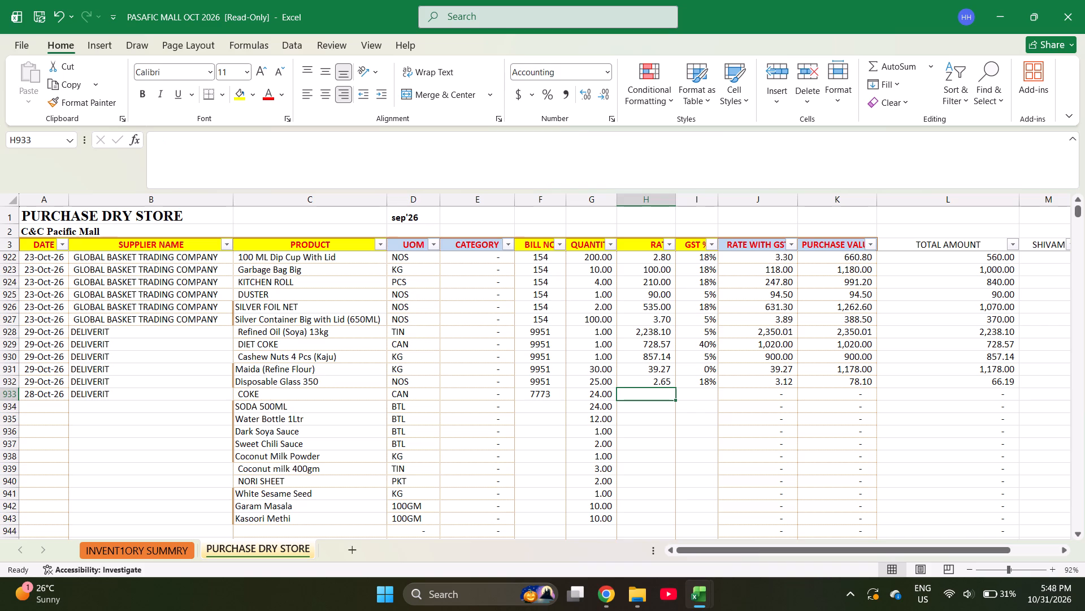
key(equal)
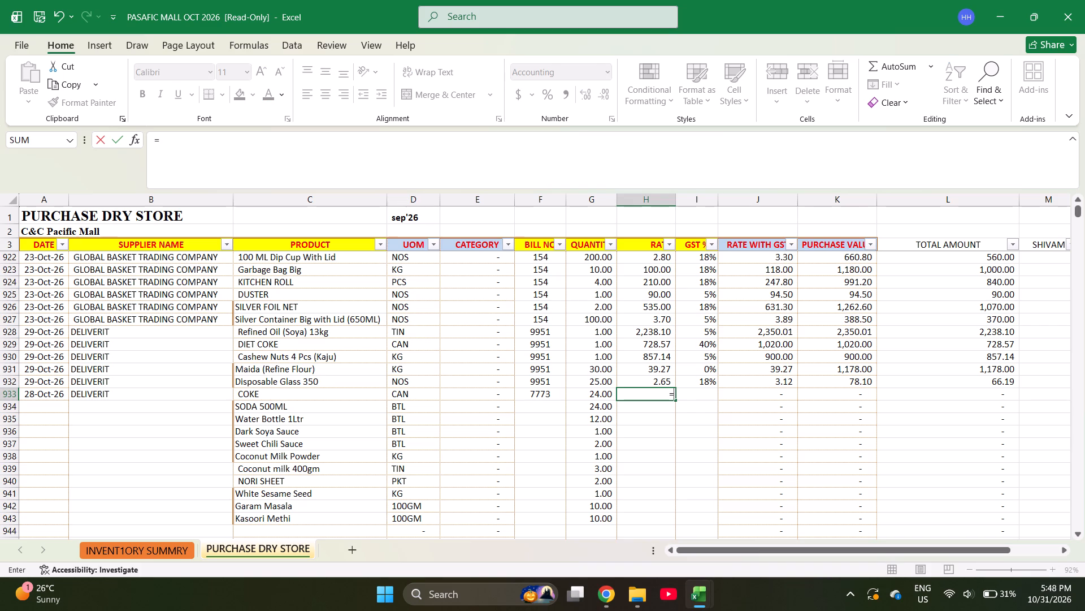
text(728.57/)
text(24)
key(Return)
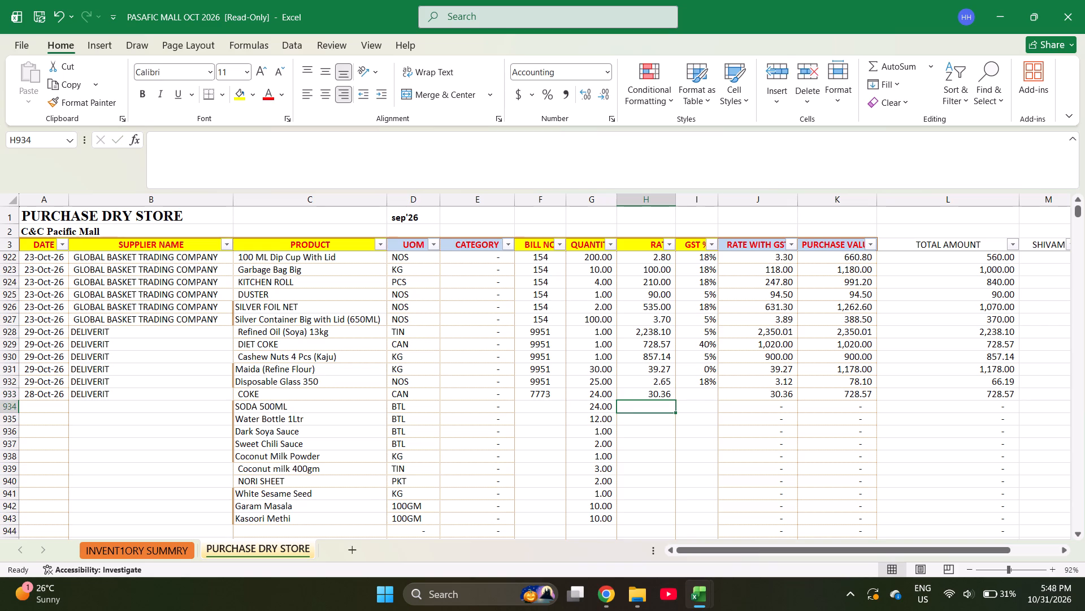
text(=357.14/)
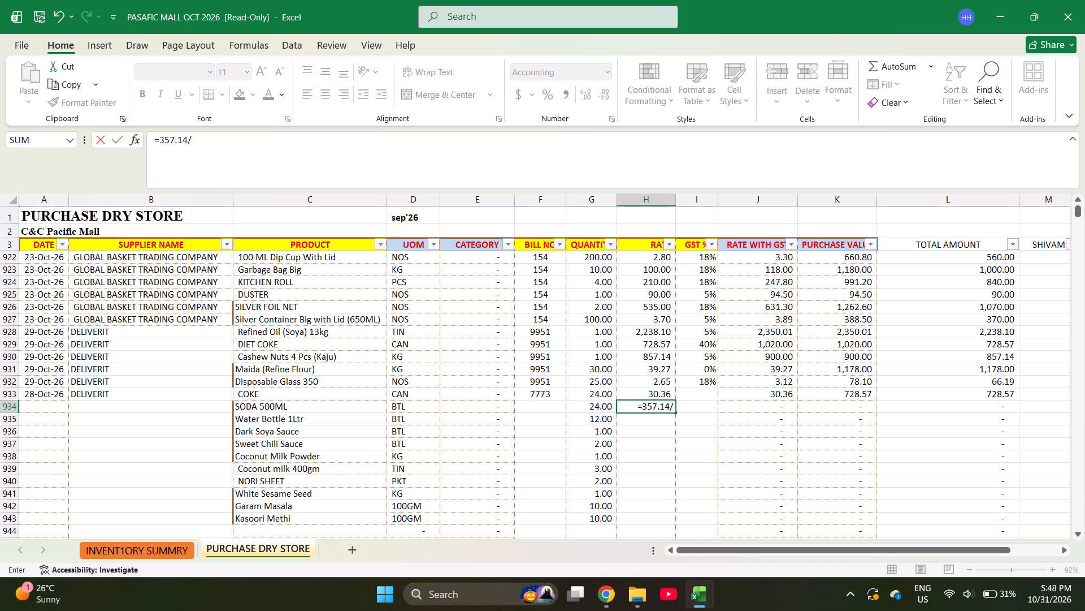
text(24)
key(Return)
Enter the rate for Water Bottle 1Ltr as the formula =229.71/12.
key(equal)
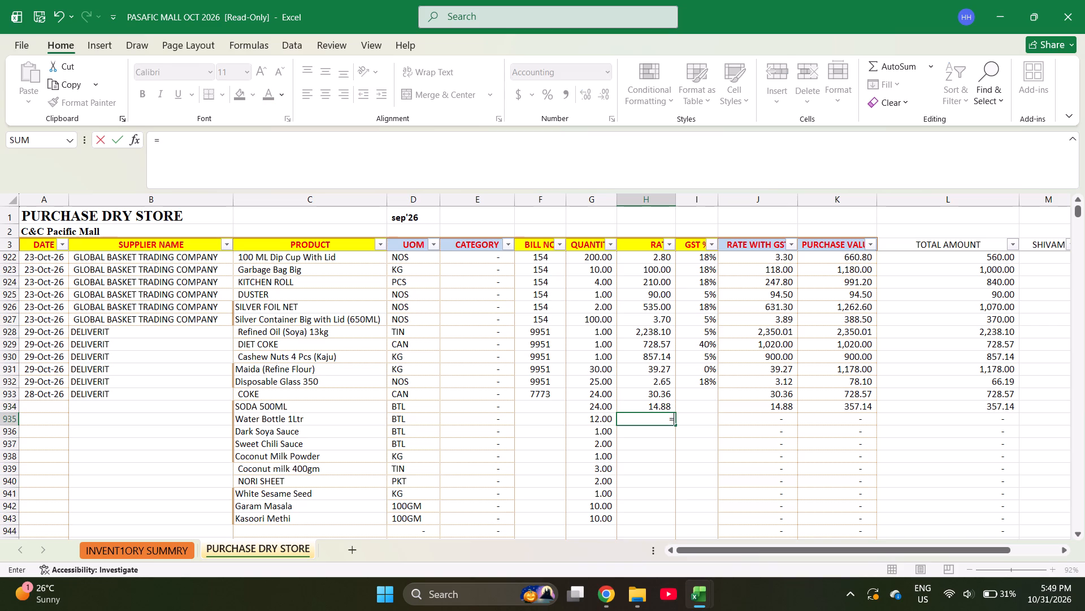
text(229)
text(.8)
key(BackSpace)
text(70)
key(BackSpace)
text(1/)
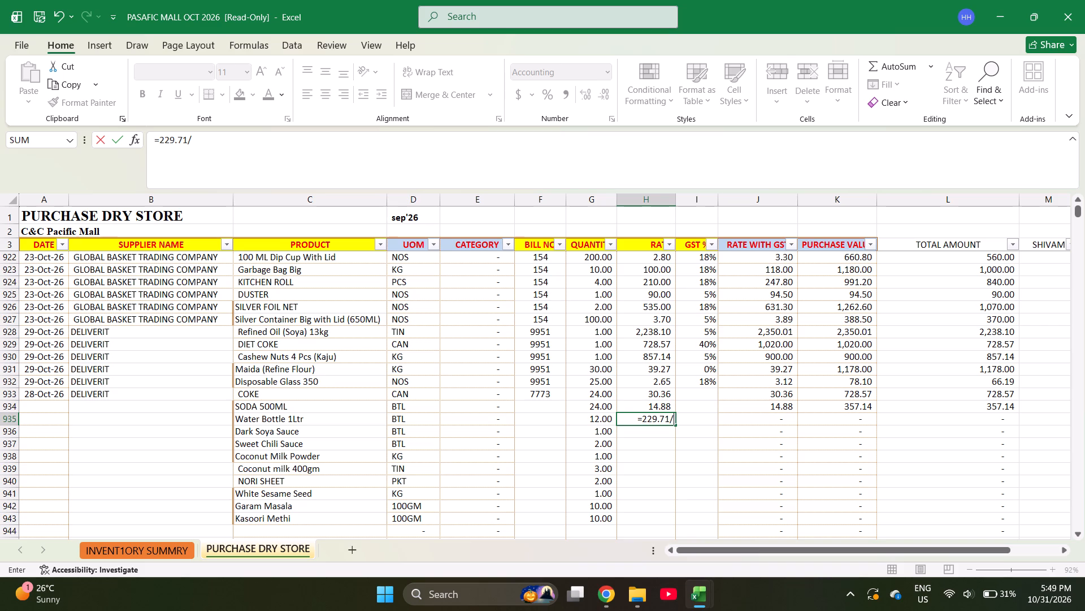
text(12)
key(Return)
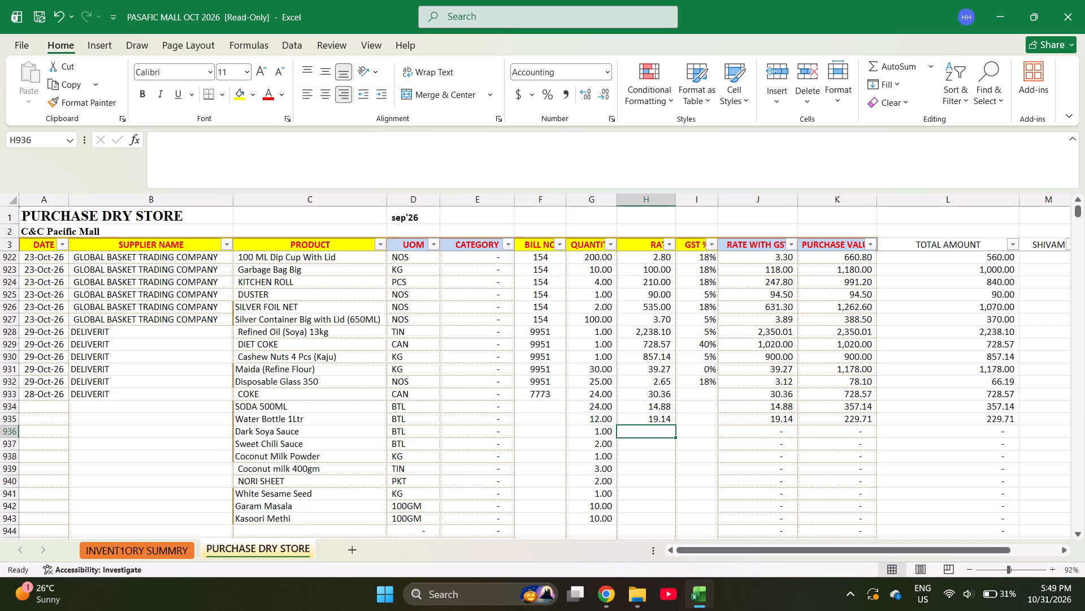
Enter rates of 204.76 for Dark Soya Sauce, 223.81 for Sweet Chili Sauce and 857.14 for Coconut Milk Powder.
text(204.)
text(76)
key(Return)
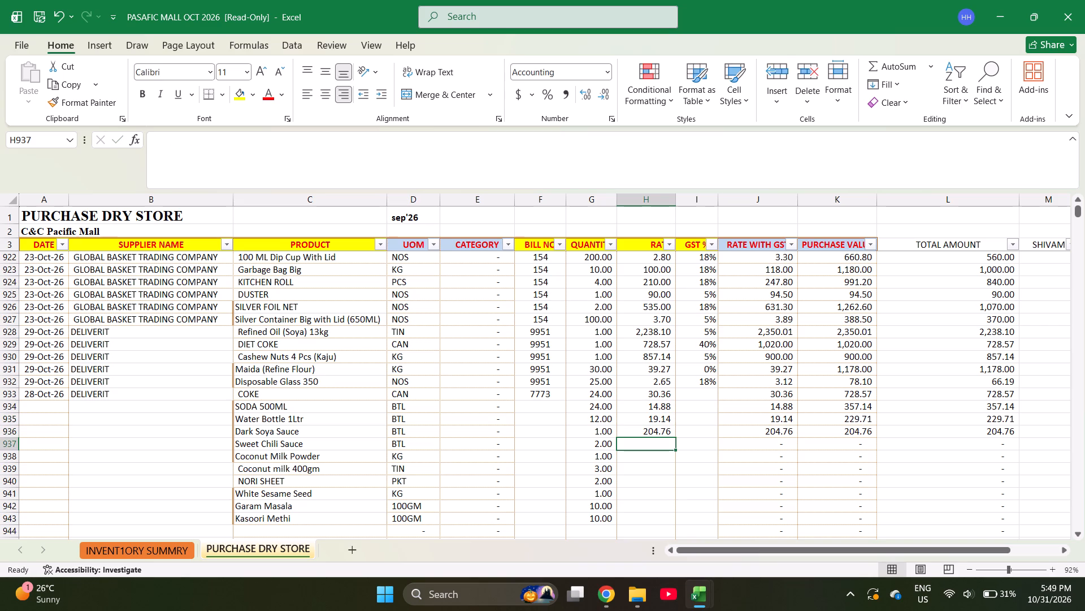
text(223.)
text(81)
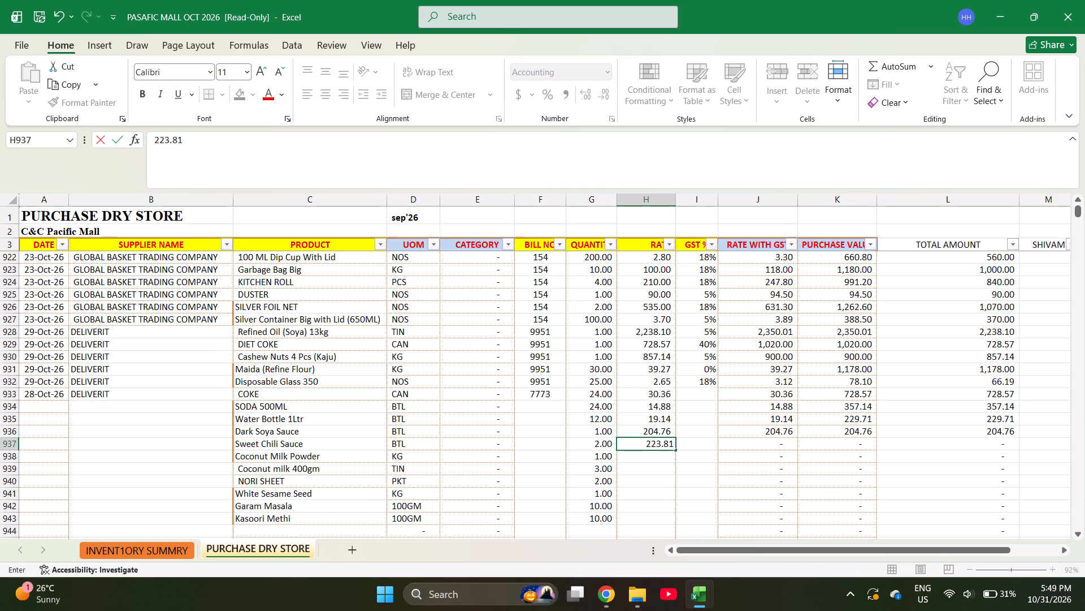
key(Return)
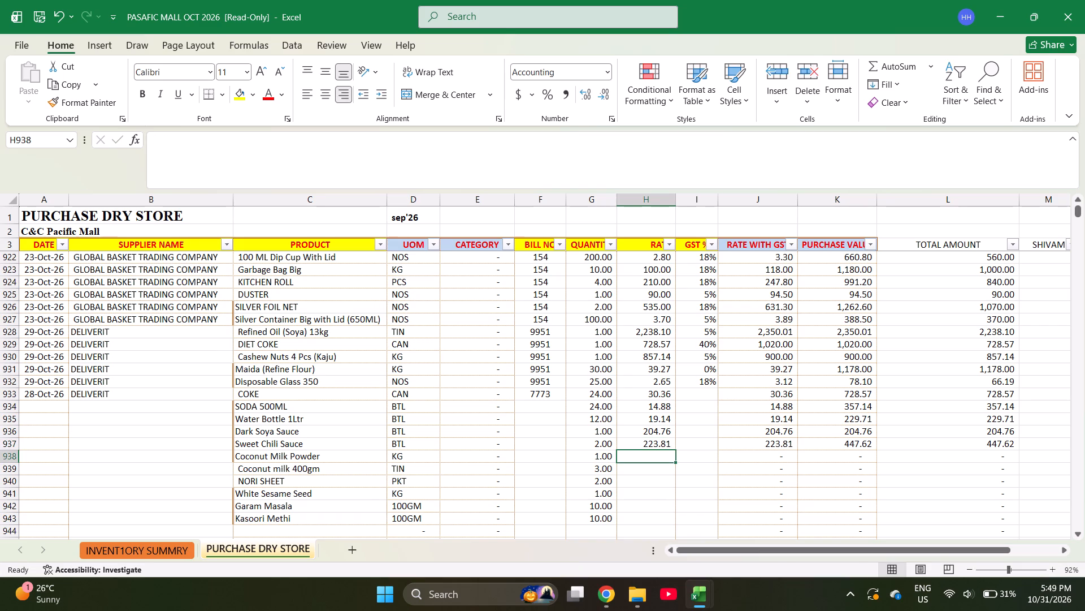
text(857.14)
key(Return)
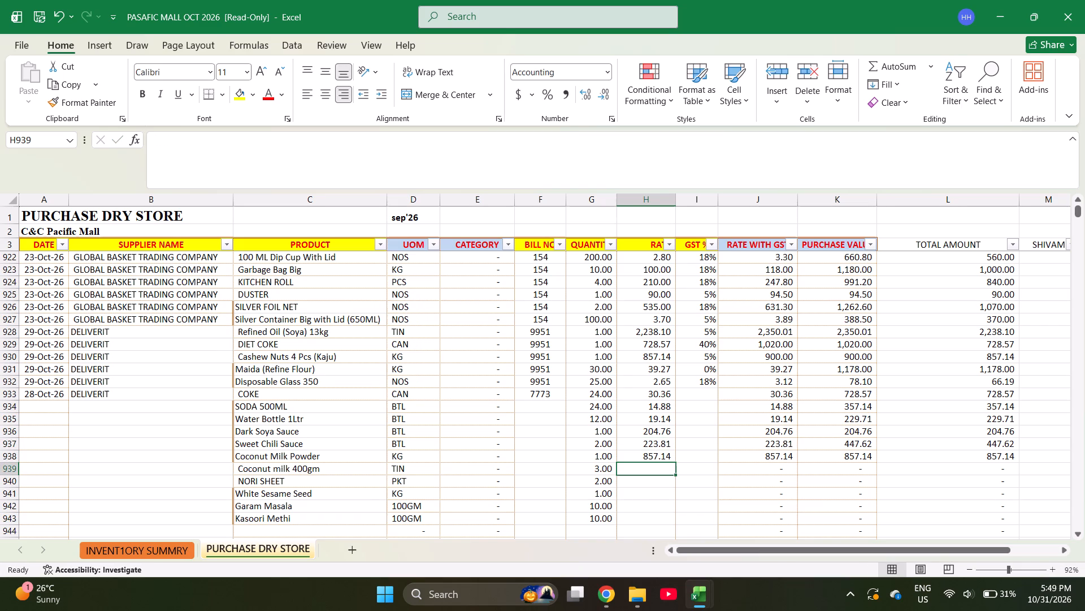
Enter rates of 218.95 for Coconut milk 400gm and 166.67 for NORI SHEET.
text(21895)
key(Return)
key(Up)
text(218.95)
key(Return)
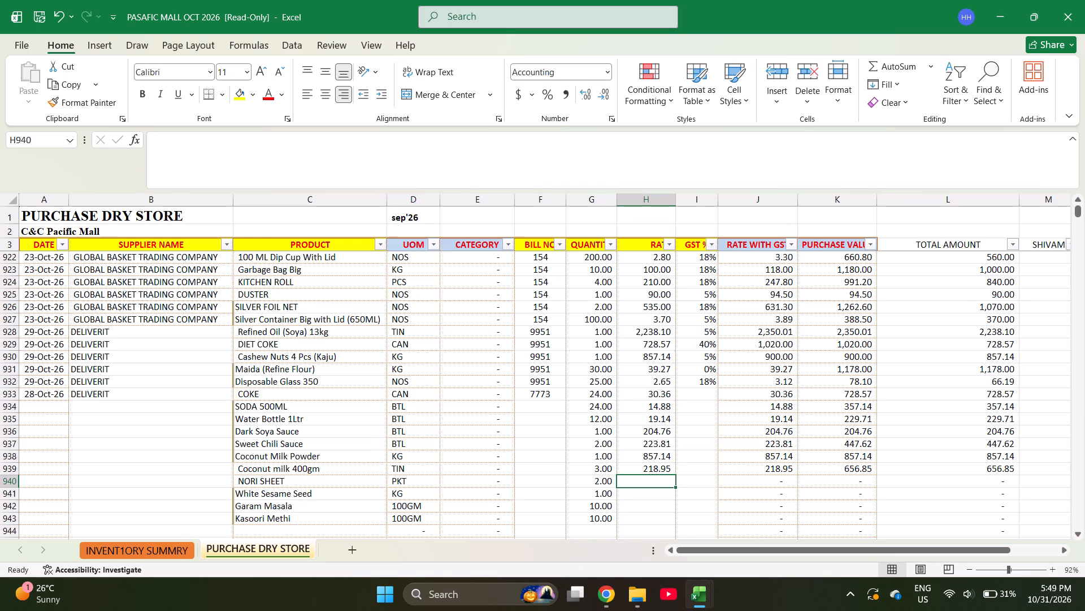
key(equal)
key(BackSpace)
key(BackSpace)
text(166.67)
key(Return)
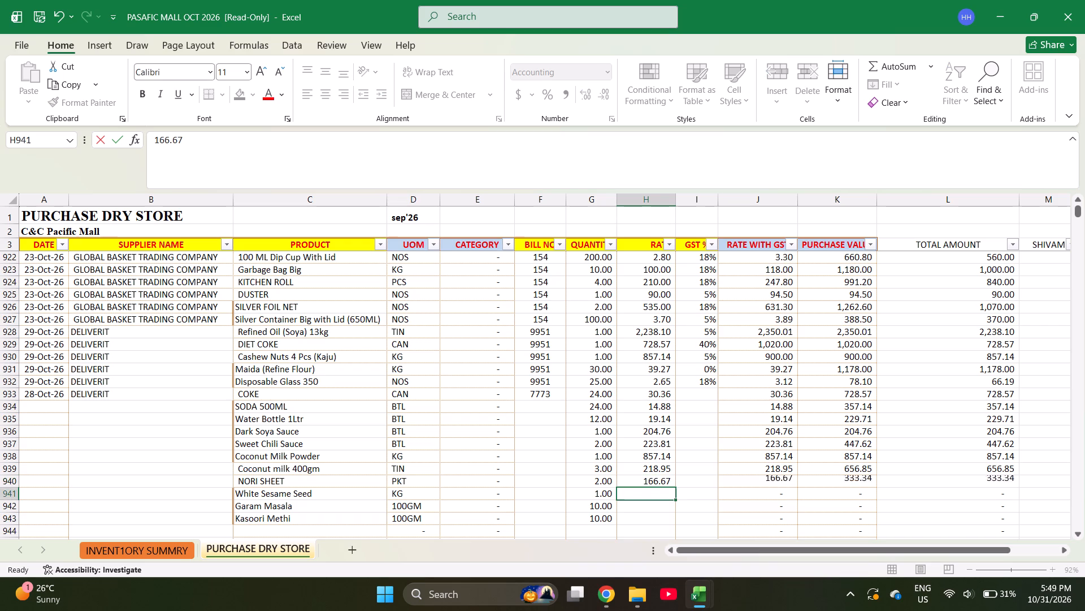
Enter a rate of 230.48 for White Sesame Seed.
text(230.)
key(7)
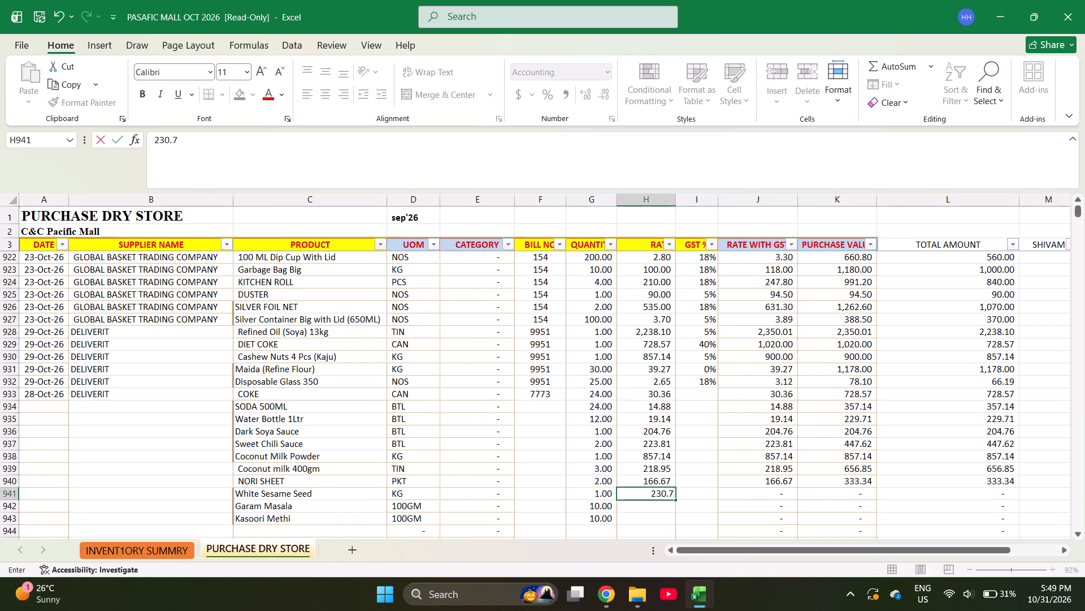
key(BackSpace)
text(48)
key(Return)
Enter the rate for Garam Masala as the formula =335.24/10.
key(equal)
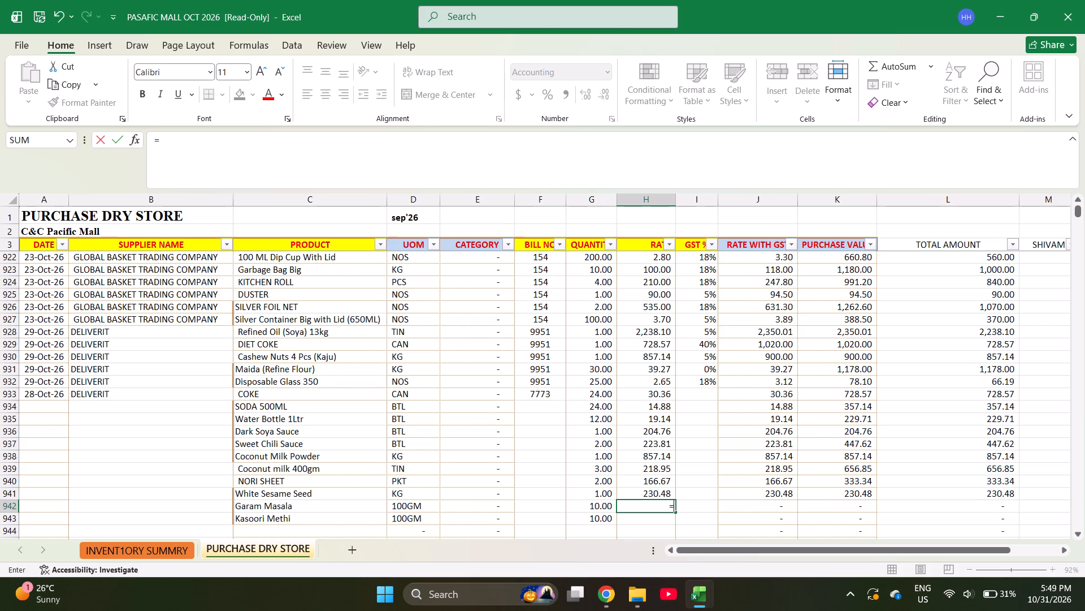
text(335.24/10)
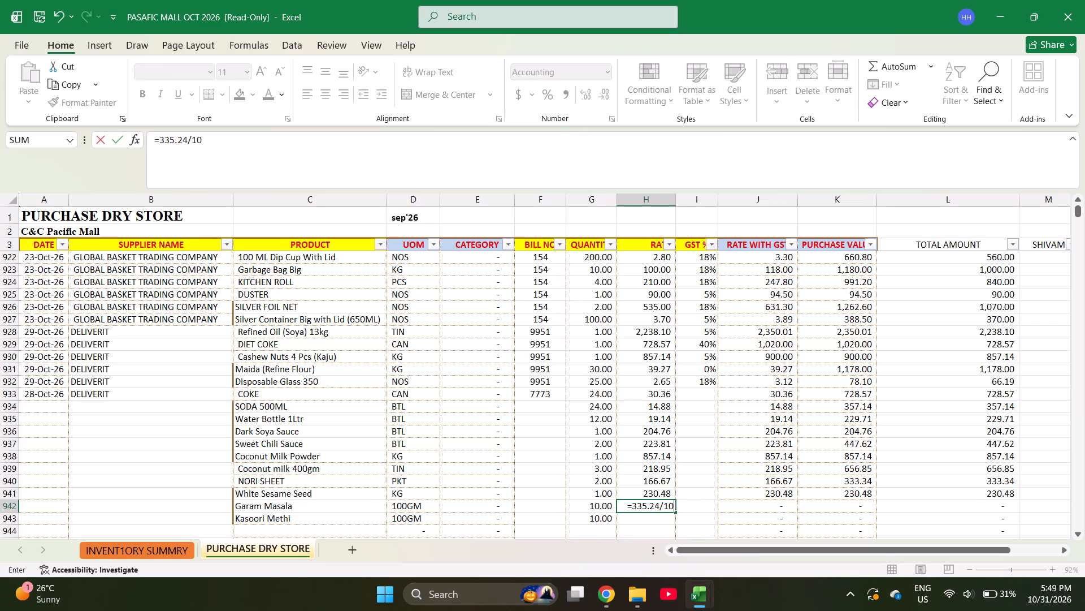
key(Return)
Correct the Kasoori Methi quantity to 1 and enter its rate of 79.05.
key(equal)
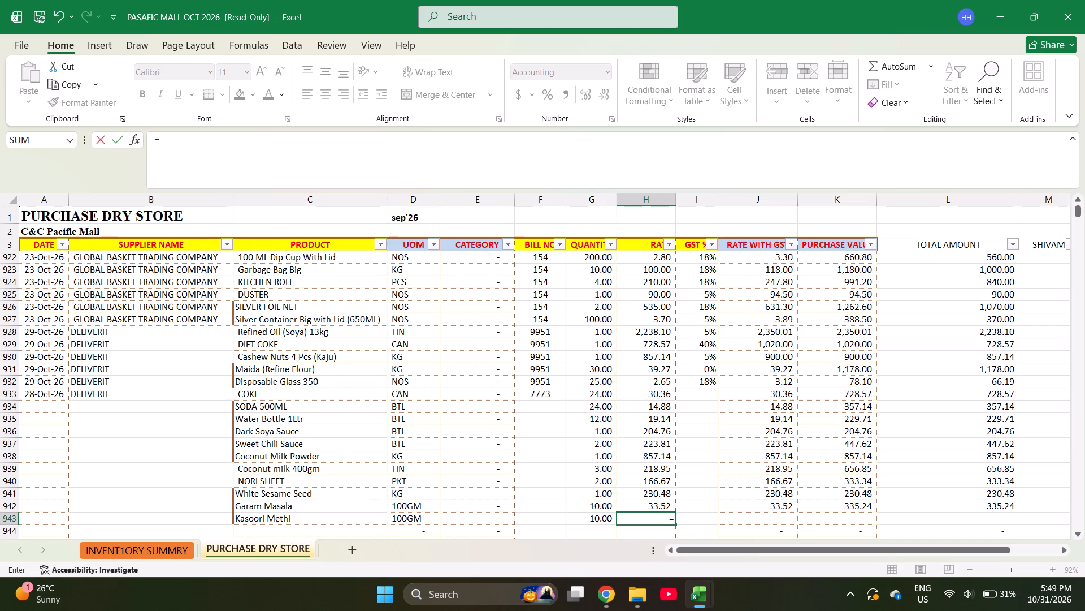
key(BackSpace)
key(Left)
key(1)
key(Right)
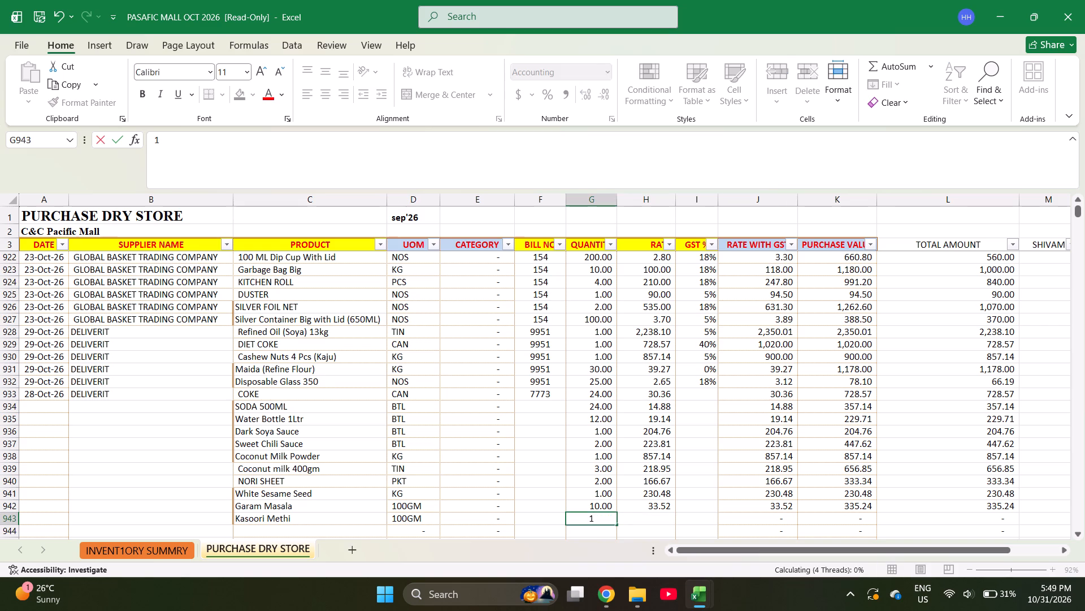
text(79.05)
key(Right)
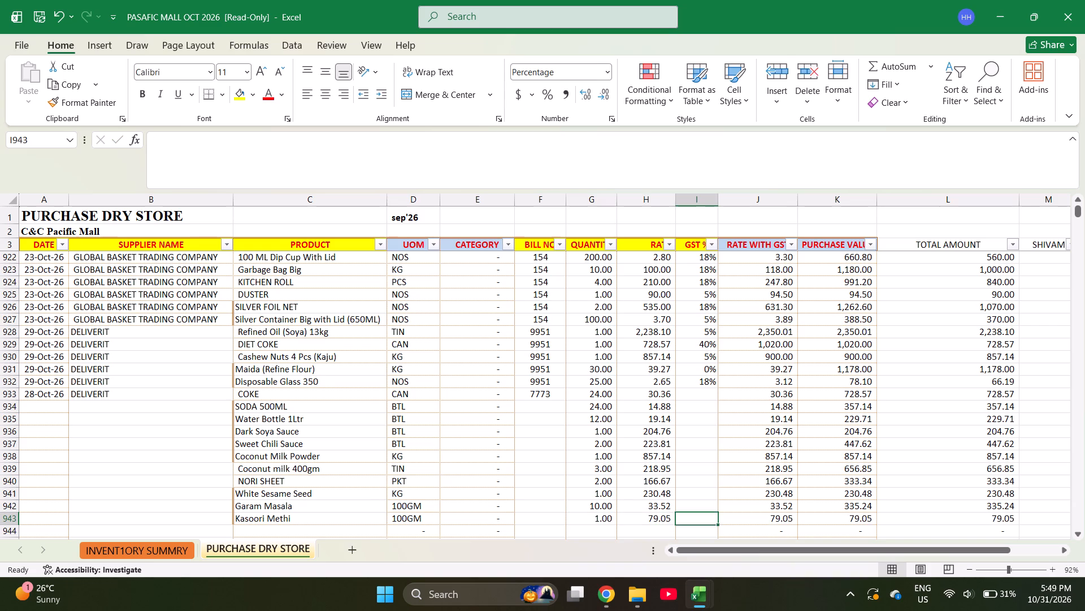
Enter 40% GST for COKE on bill 7773.
key(ctrl+Up)
key(Down)
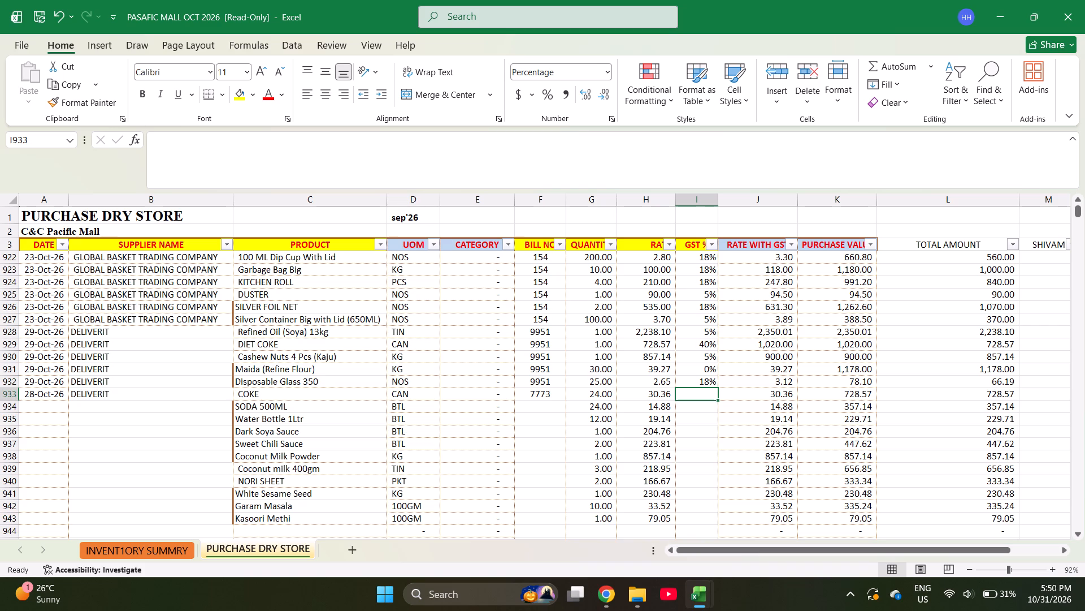
text(40)
key(Return)
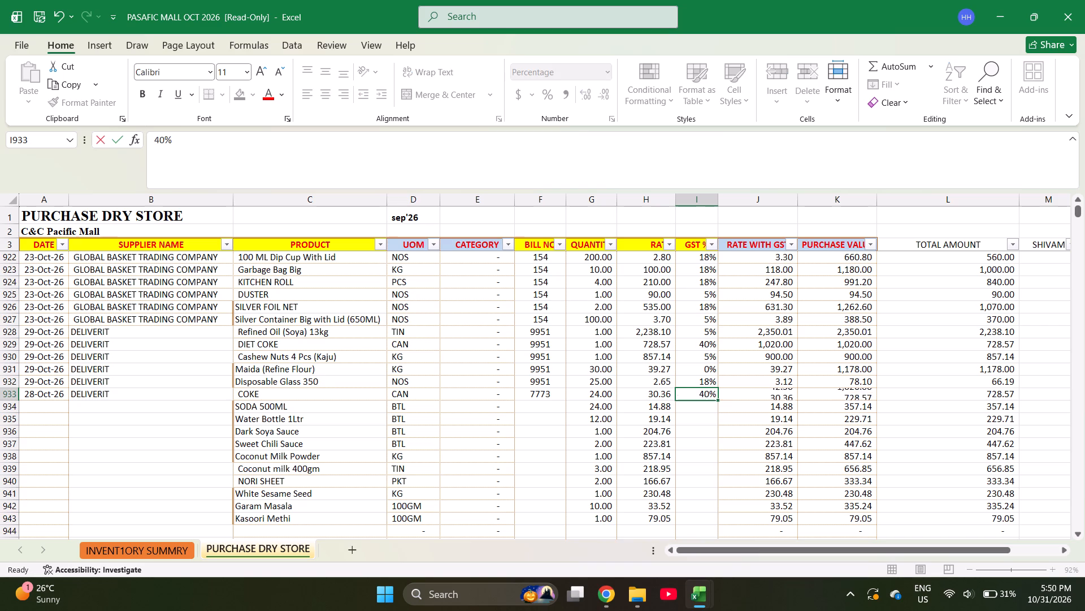
Enter 5% GST for each remaining product of bill 7773, from SODA 500ML through Kasoori Methi.
key(5)
key(Return)
key(5)
key(Return)
key(5)
key(Return)
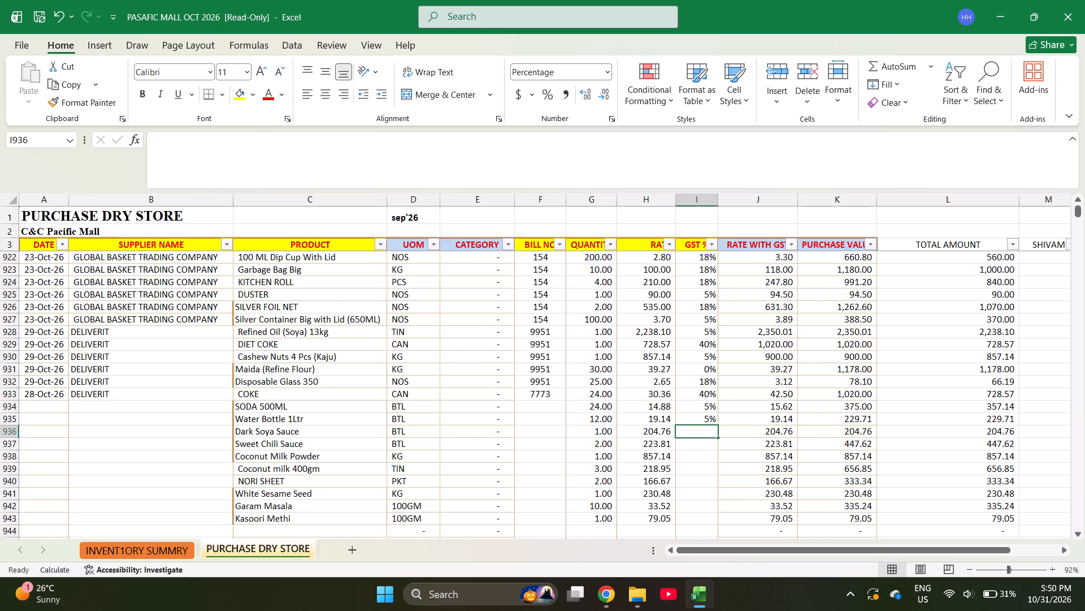
key(5)
key(Return)
key(5)
key(Return)
key(5)
key(Return)
key(5)
key(Return)
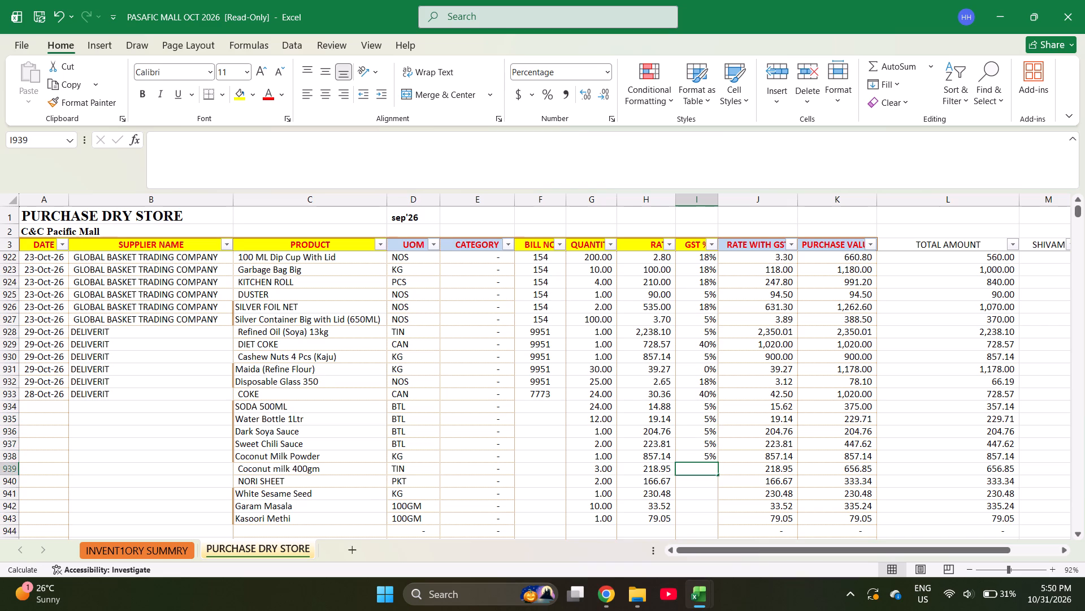
key(5)
key(Return)
key(5)
key(Return)
key(5)
key(Return)
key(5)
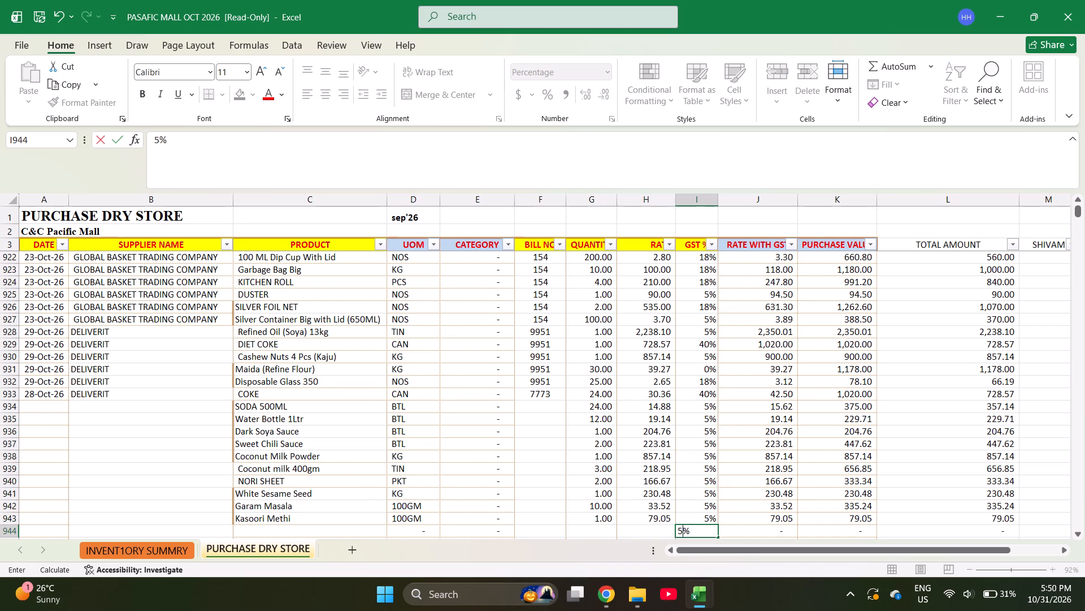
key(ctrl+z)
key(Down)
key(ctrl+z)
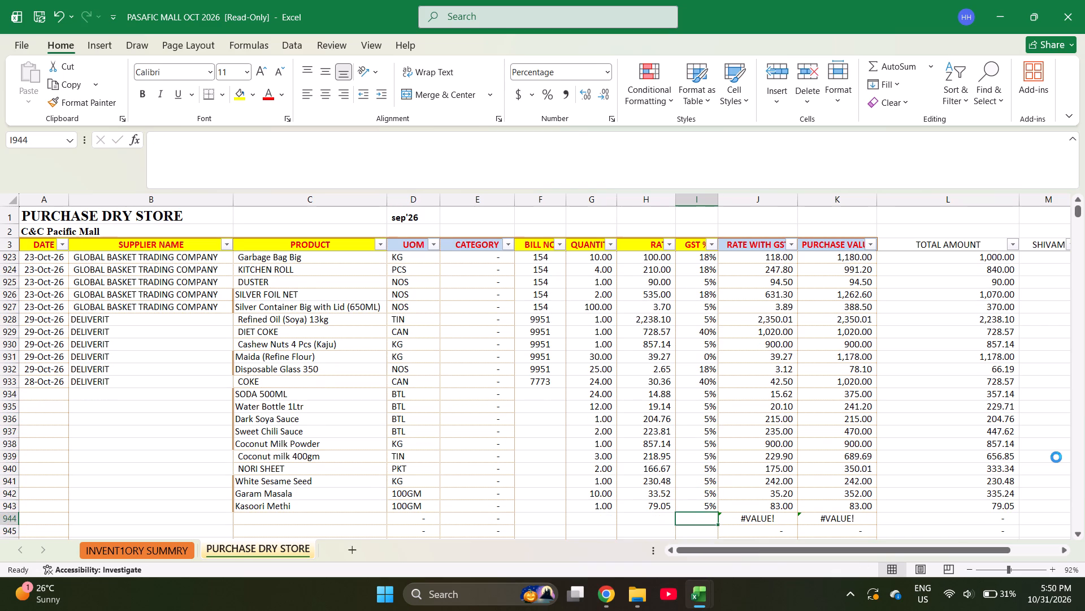
Fill bill number 7773 down from the COKE row through the Kasoori Methi row.
key(Left)
key(Left)
key(Left)
key(ctrl+Up)
key(shift+Down)
key(shift+Down)
key(shift+Down)
key(shift+Down)
key(shift+Down)
key(shift+Down)
key(shift+Down)
key(shift+Down)
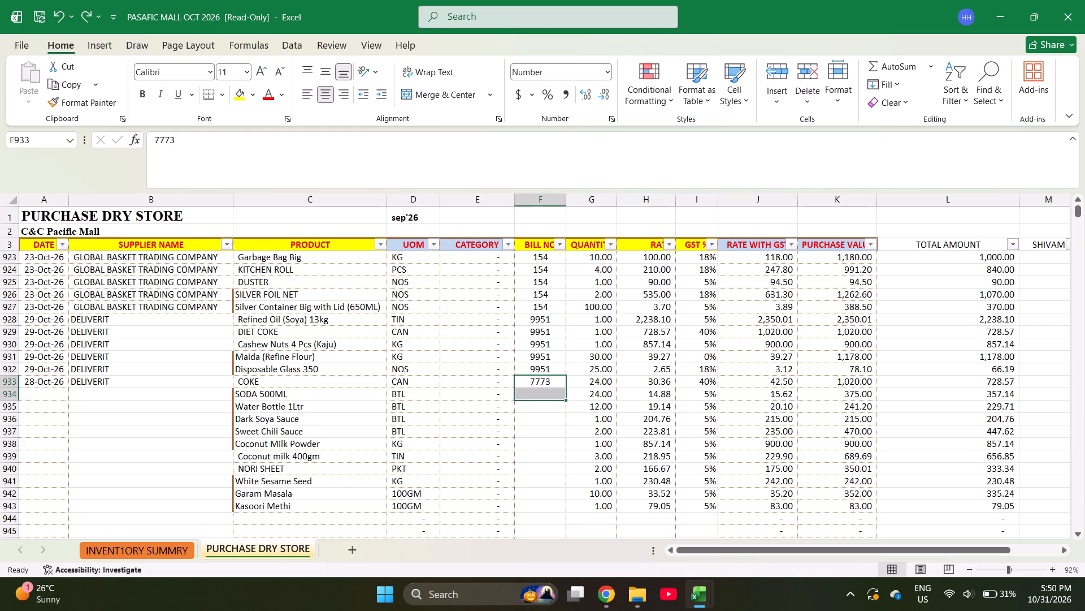
key(shift+Down)
key(shift+Down)
key(ctrl+d)
Fill the date 28-Oct-26 and supplier DELIVERIT down from the COKE row through Kasoori Methi.
key(ctrl+Left)
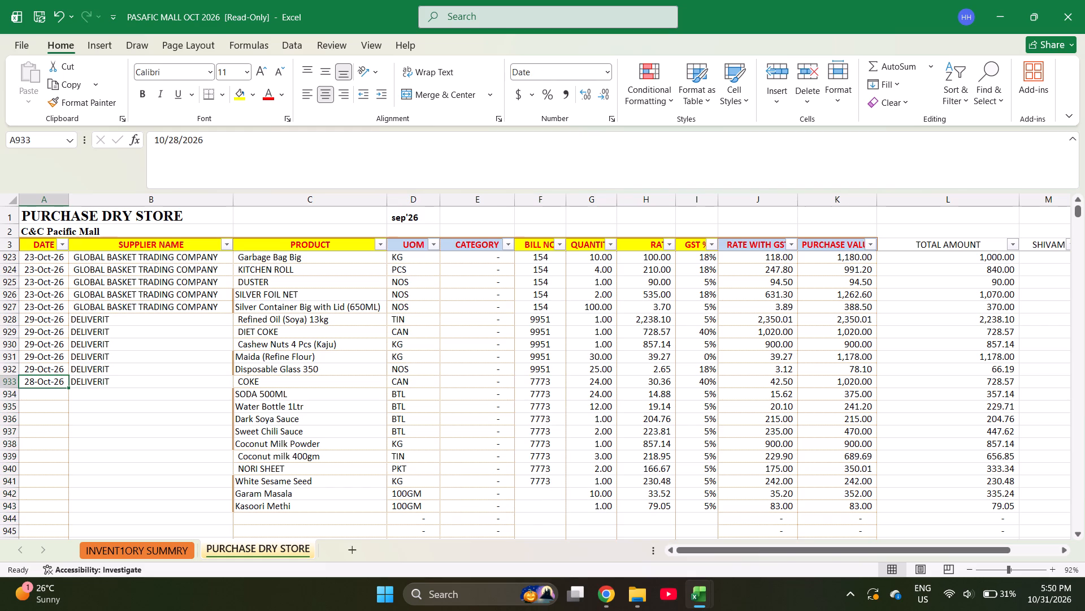
key(shift+Right)
key(shift+Down)
key(shift+Down)
key(shift+Down)
key(shift+Down)
key(shift+Down)
key(shift+Down)
key(shift+Down)
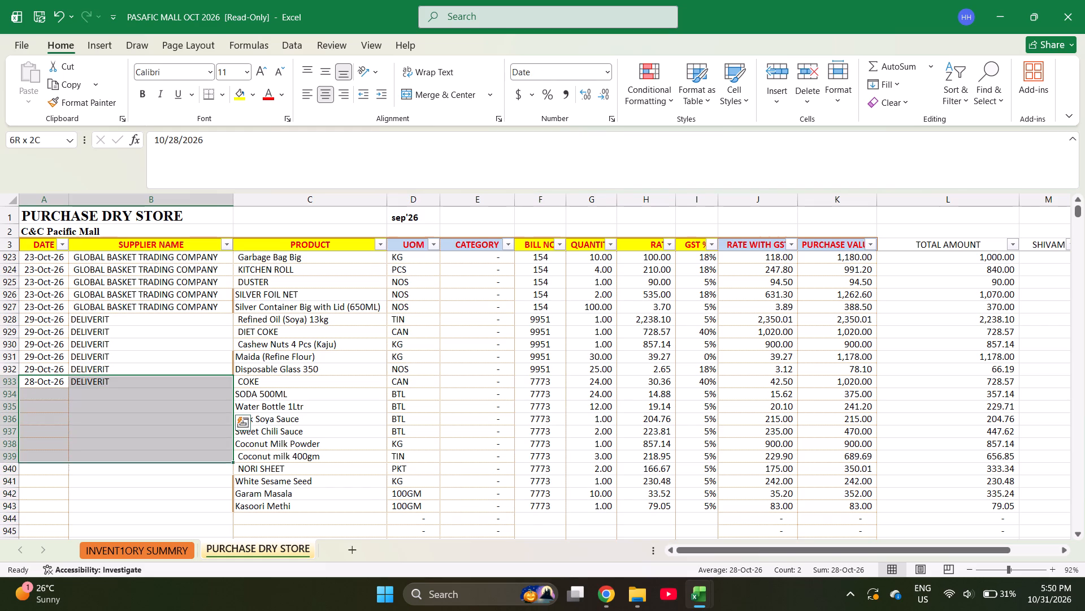
key(shift+Down)
key(shift+Down)
key(shift+Down)
key(ctrl+d)
Check the sum of the bill 7773 purchase values, from COKE through Kasoori Methi.
key(Right)
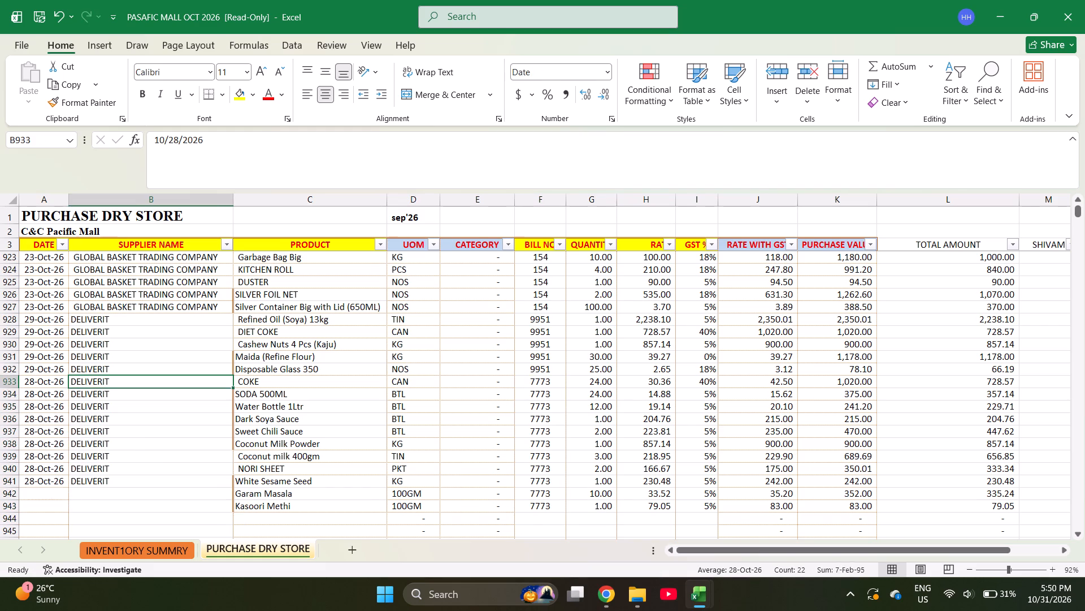
key(Right)
key(Right)
key(ctrl+Right)
key(Right)
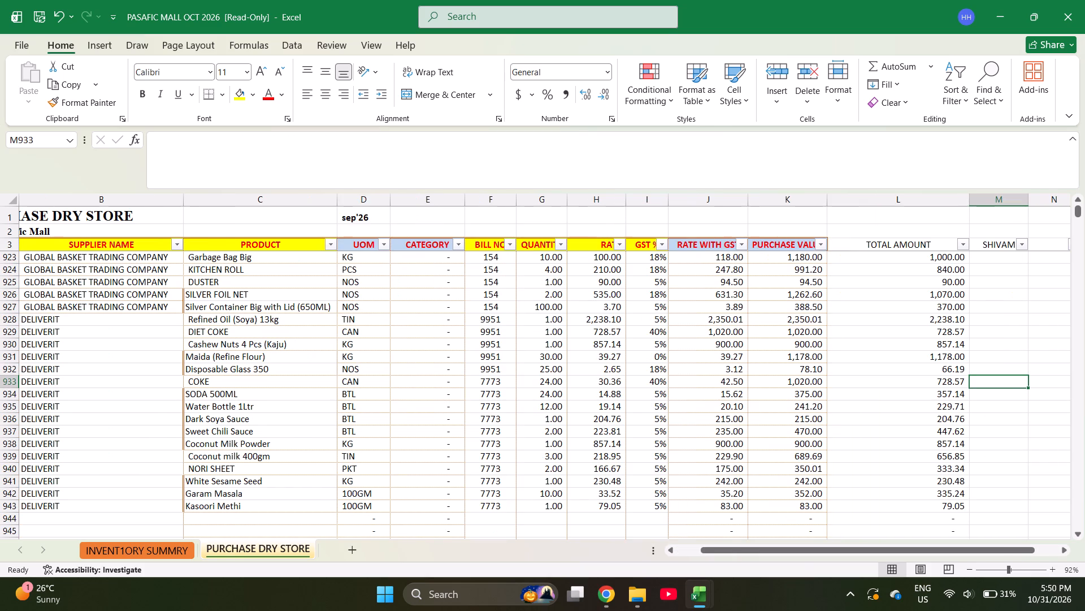
key(Left)
key(Left)
key(shift+Down)
key(shift+Down)
key(shift+Down)
key(shift+Down)
key(shift+Down)
key(shift+Down)
key(shift+Down)
key(shift+Down)
key(shift+Down)
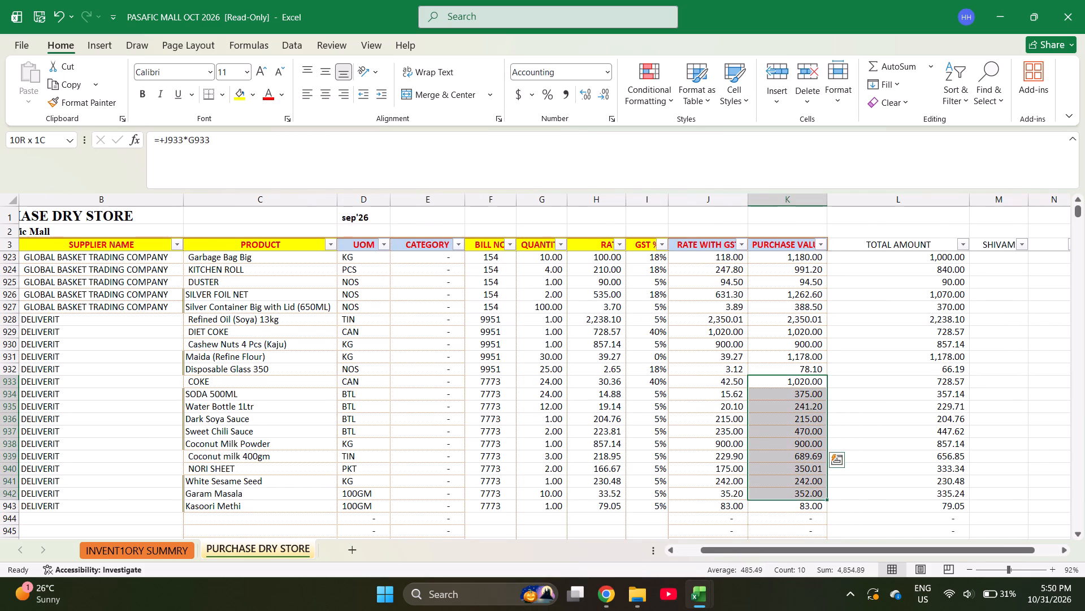
key(shift+Down)
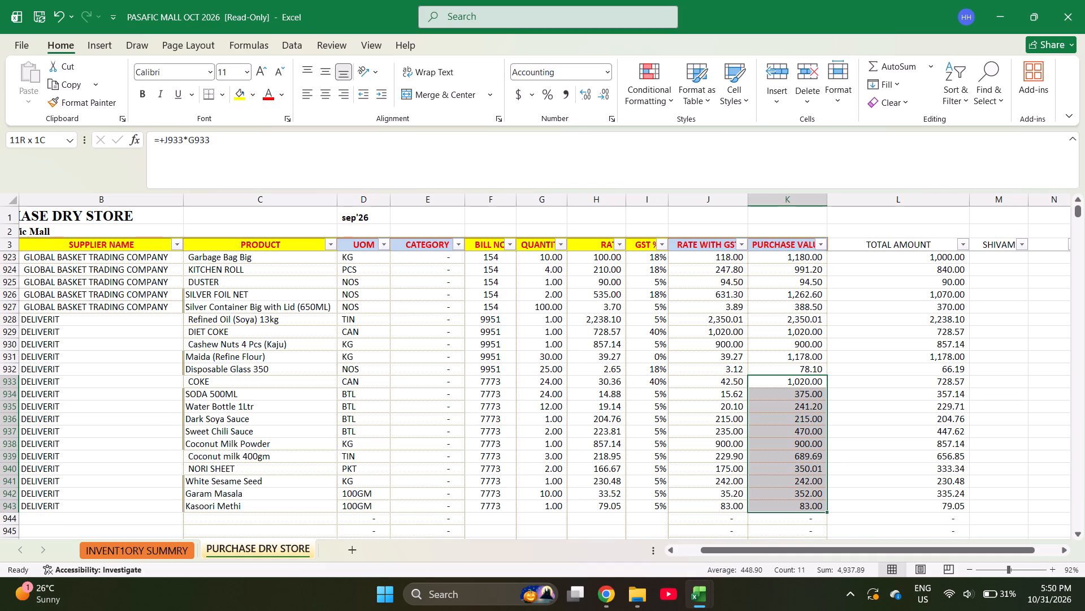
Search the inventory summary for OREG and copy Oregano Spice Sprinkles into the empty product cell below Kasoori Methi in PURCHASE DRY STORE.
key(Left)
key(Left)
key(Left)
key(Left)
key(Left)
key(Left)
key(Left)
key(Left)
key(ctrl+Down)
key(Down)
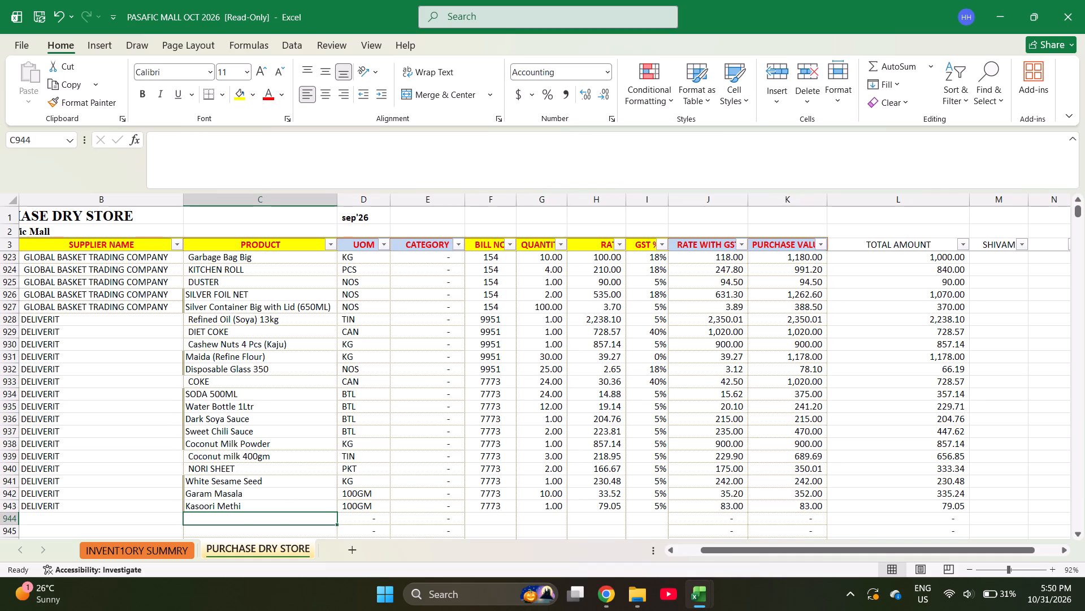
key(ctrl+Page_Up)
key(ctrl+f)
text(OREG)
key(Return)
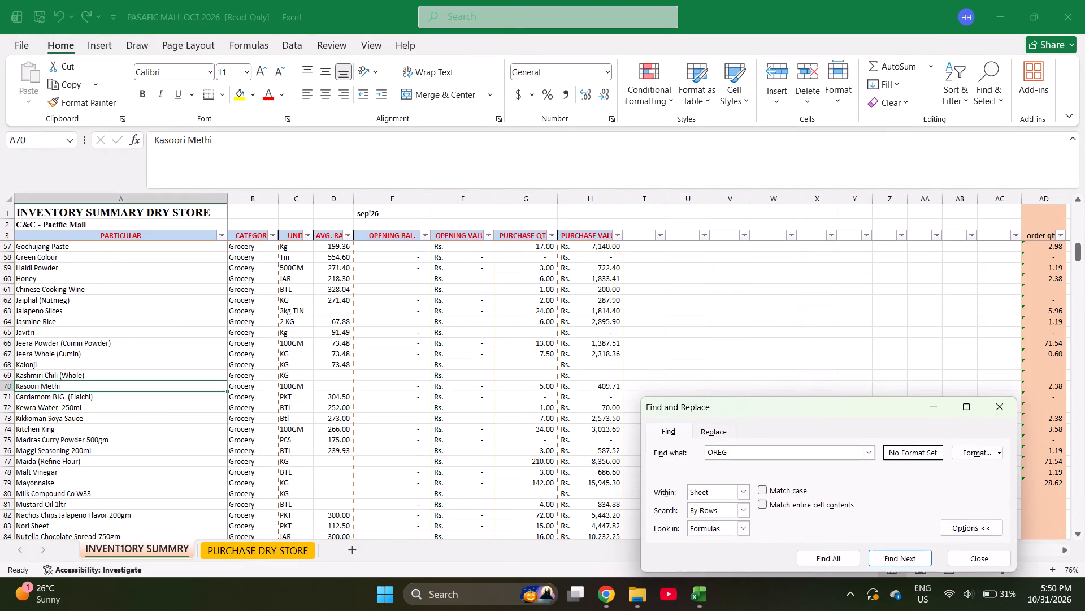
key(Escape)
key(Return)
key(ctrl+c)
key(ctrl+Page_Down)
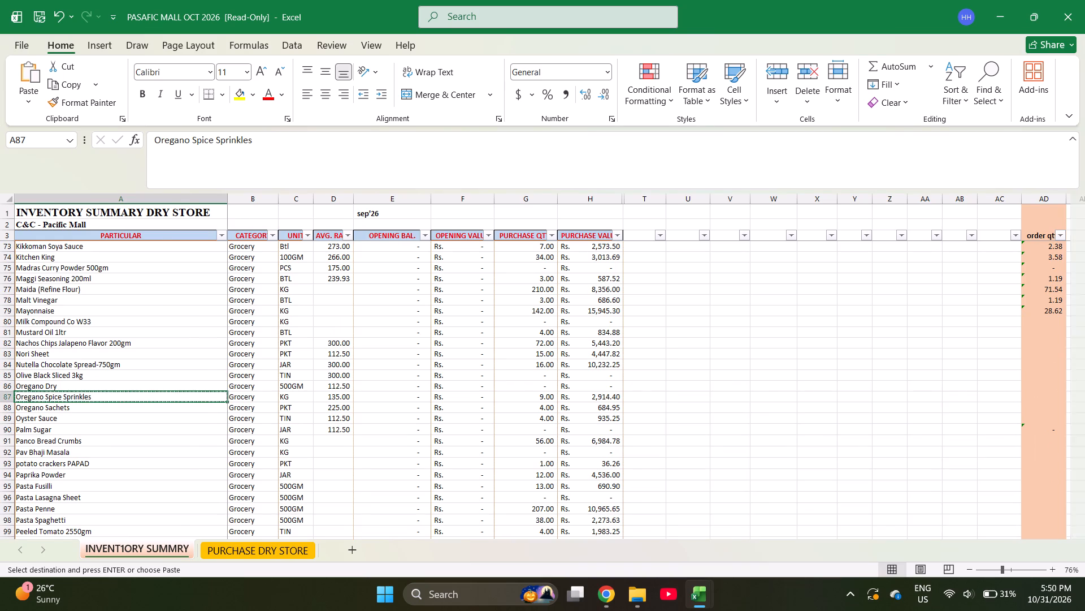
key(Return)
key(Return)
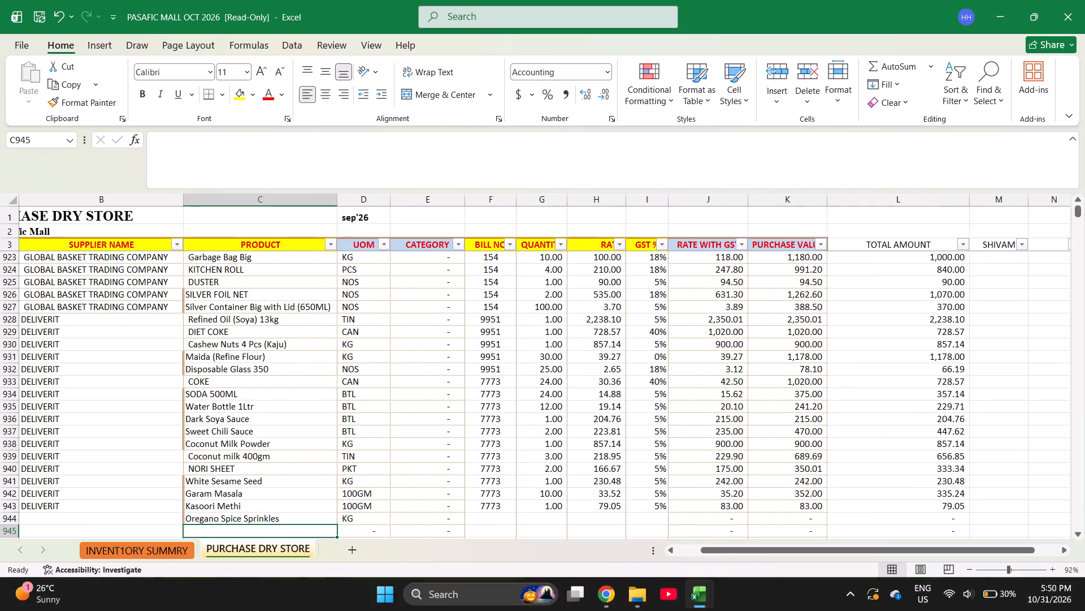
Search the inventory summary for KETCH and copy Tomato ketchup Sachets into the product cell below Oregano Spice Sprinkles.
key(ctrl+Page_Up)
key(ctrl+f)
text(KETH)
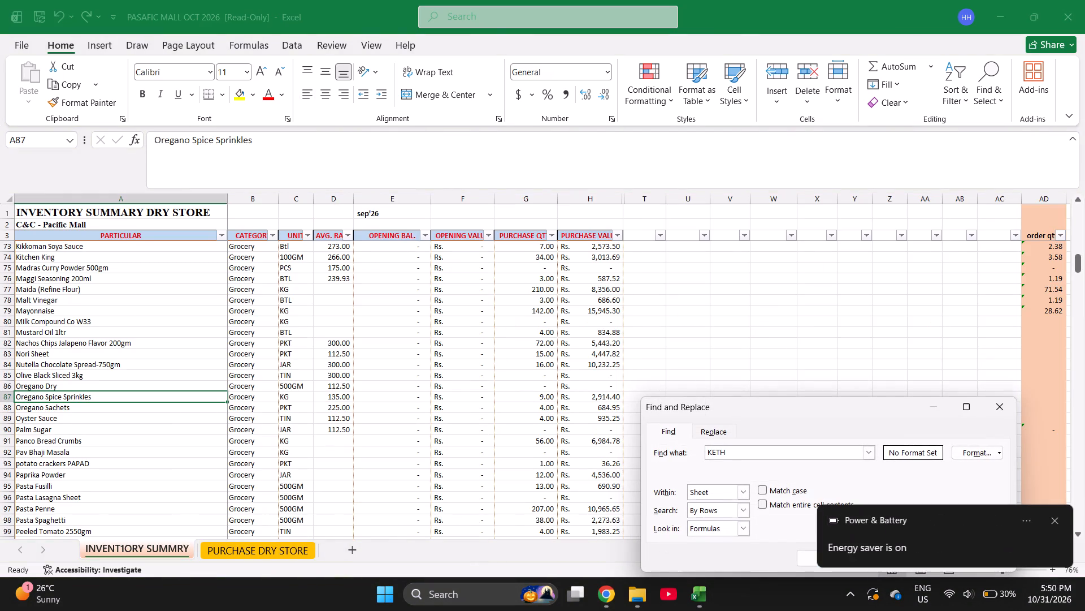
key(Return)
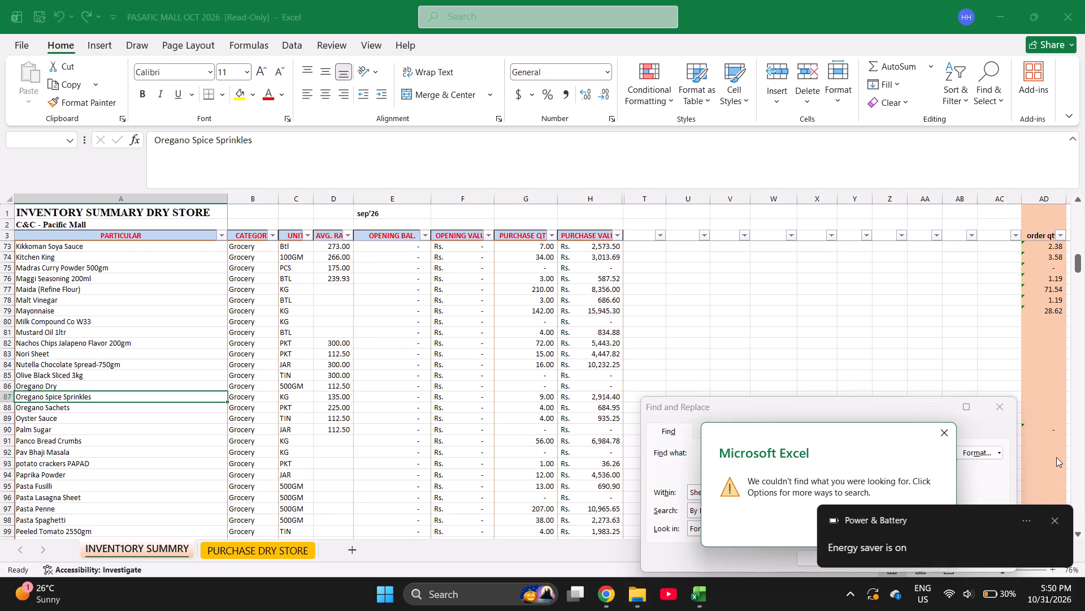
key(Return)
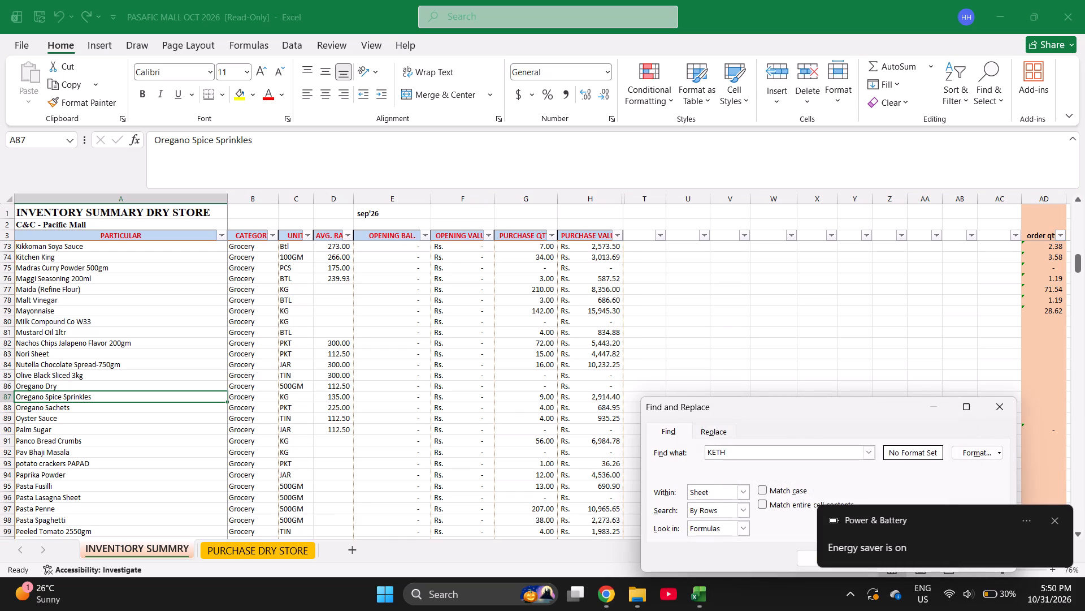
key(BackSpace)
key(BackSpace)
key(BackSpace)
text(ETCH)
key(Return)
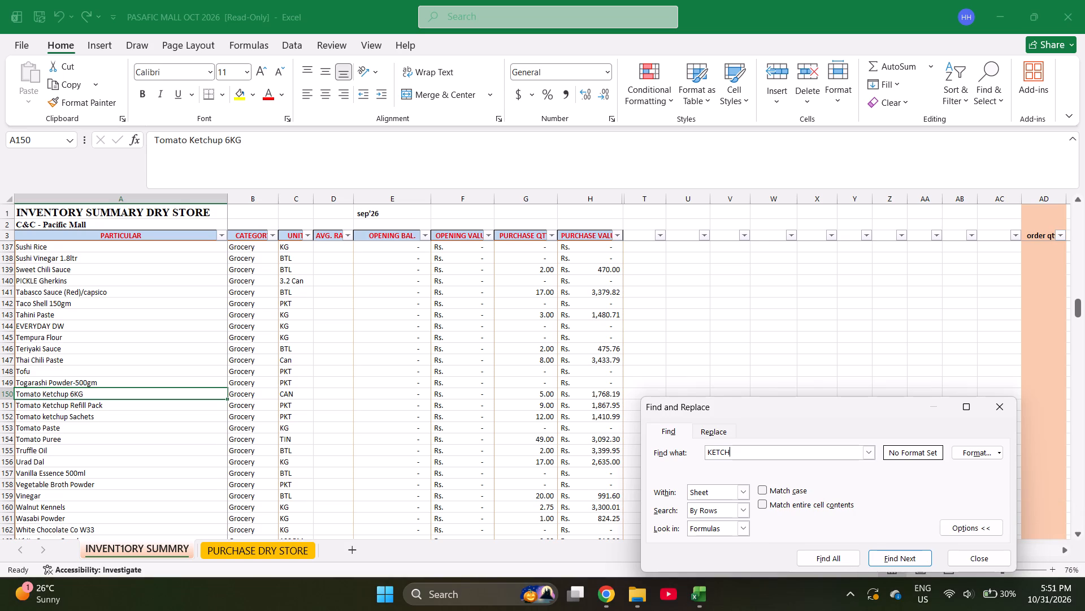
key(Escape)
key(Down)
key(Down)
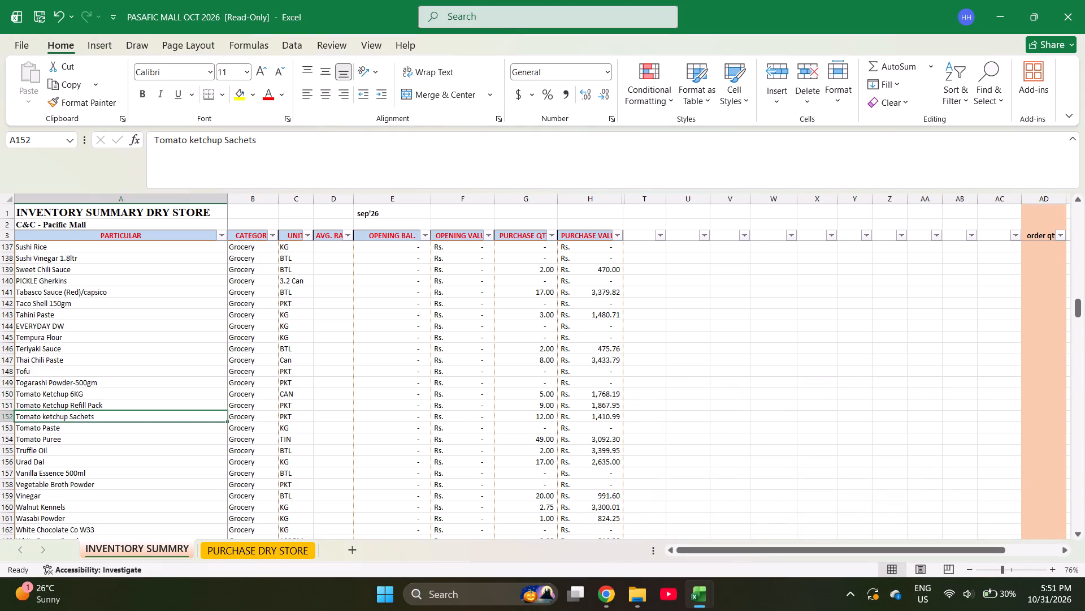
key(ctrl+c)
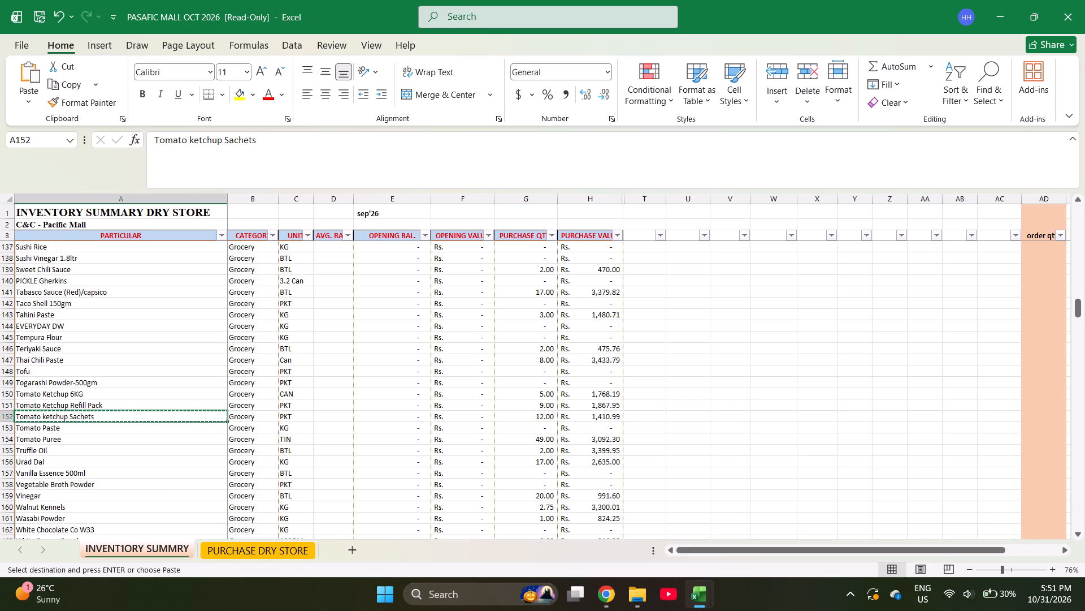
key(ctrl+Page_Down)
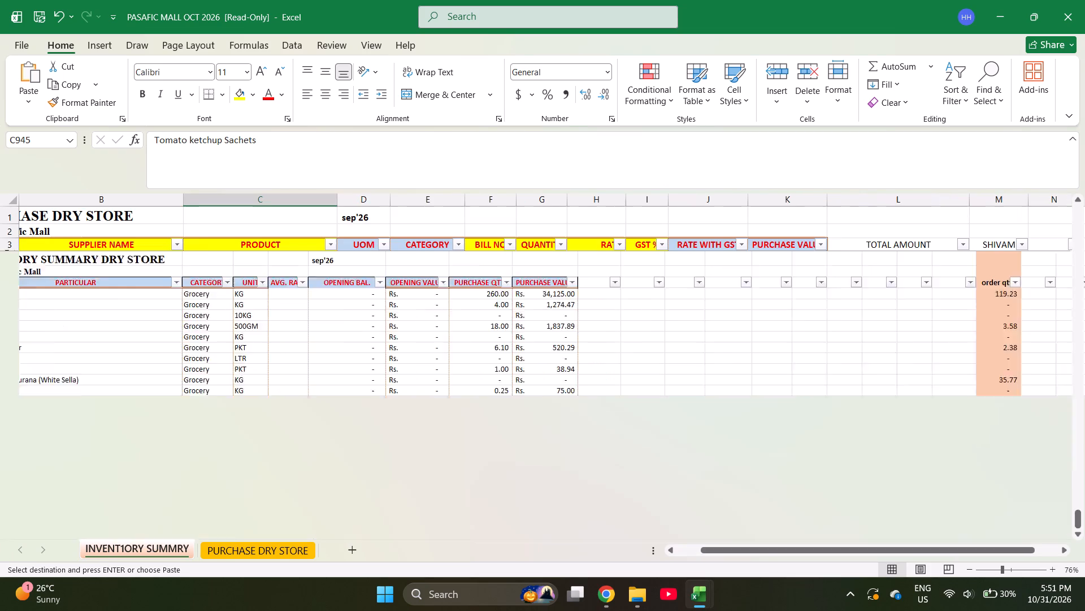
key(Return)
key(Return)
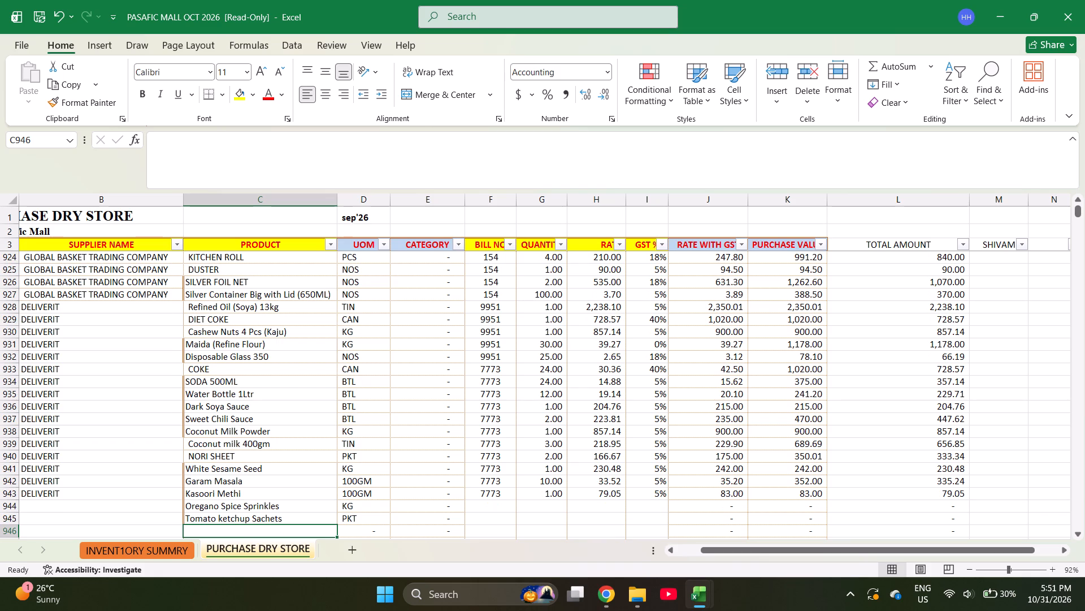
Search the inventory summary for WHITE PEP and copy White Pepper Powder into the product cell below Tomato ketchup Sachets in PURCHASE DRY STORE.
key(ctrl+Page_Up)
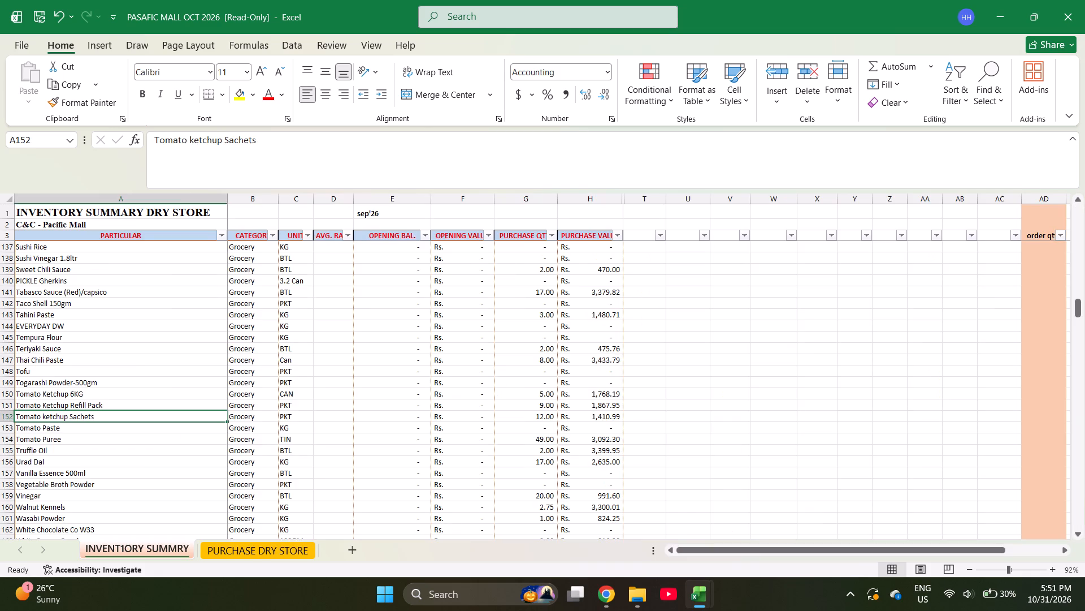
key(ctrl+f)
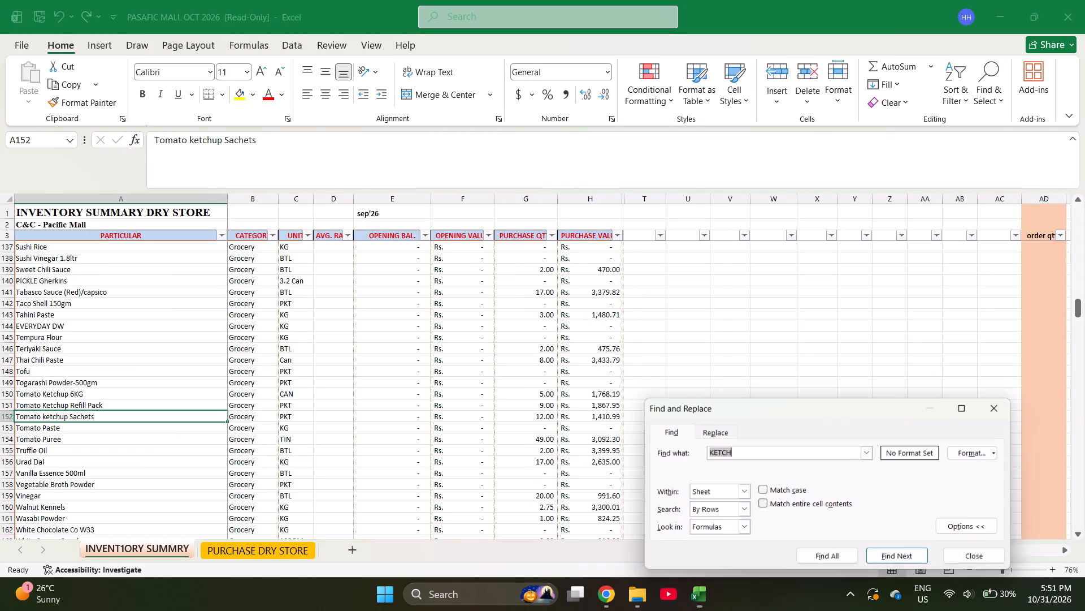
text(WHITE)
key(space)
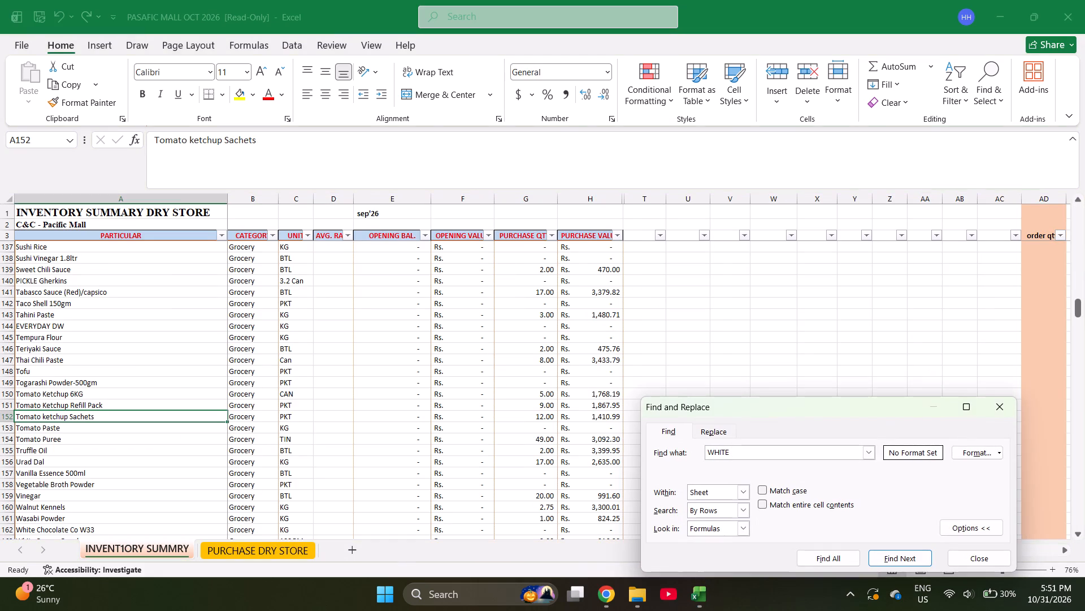
text(PEP)
key(Return)
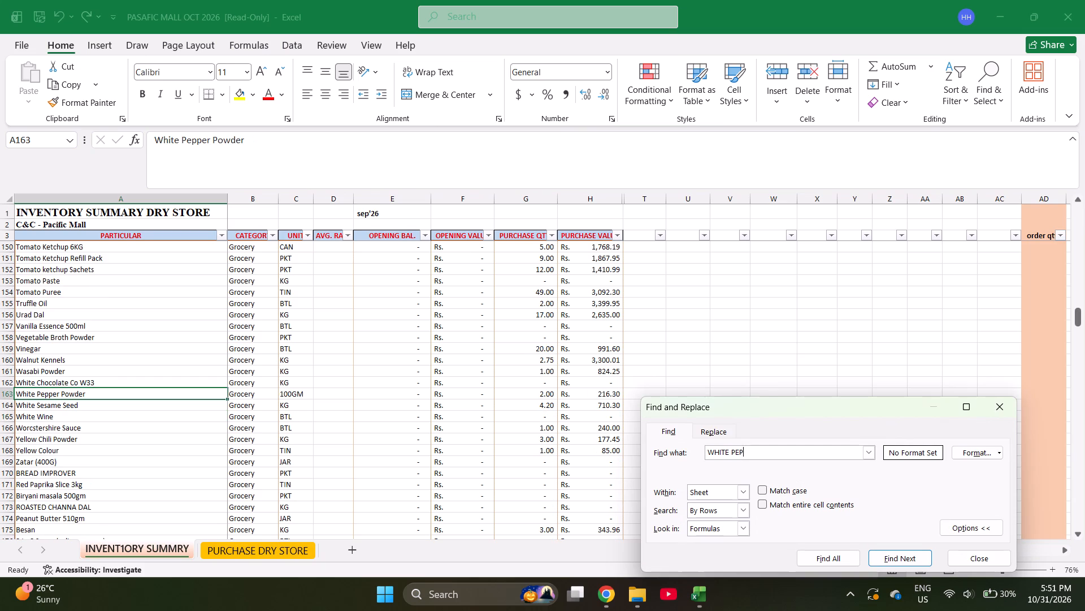
key(Escape)
key(ctrl+c)
key(ctrl+Page_Down)
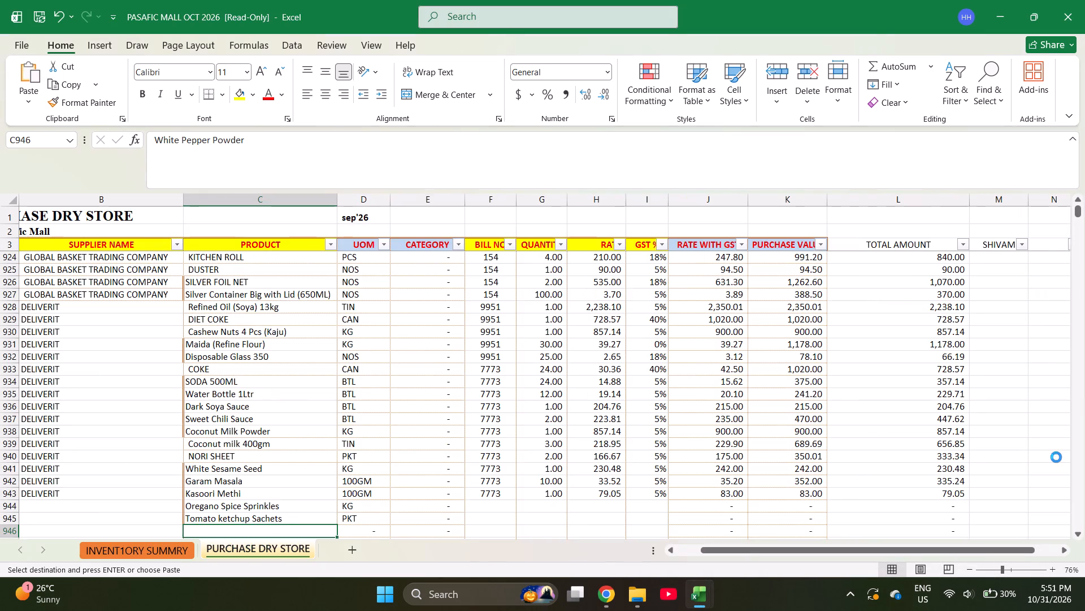
key(Return)
key(Return)
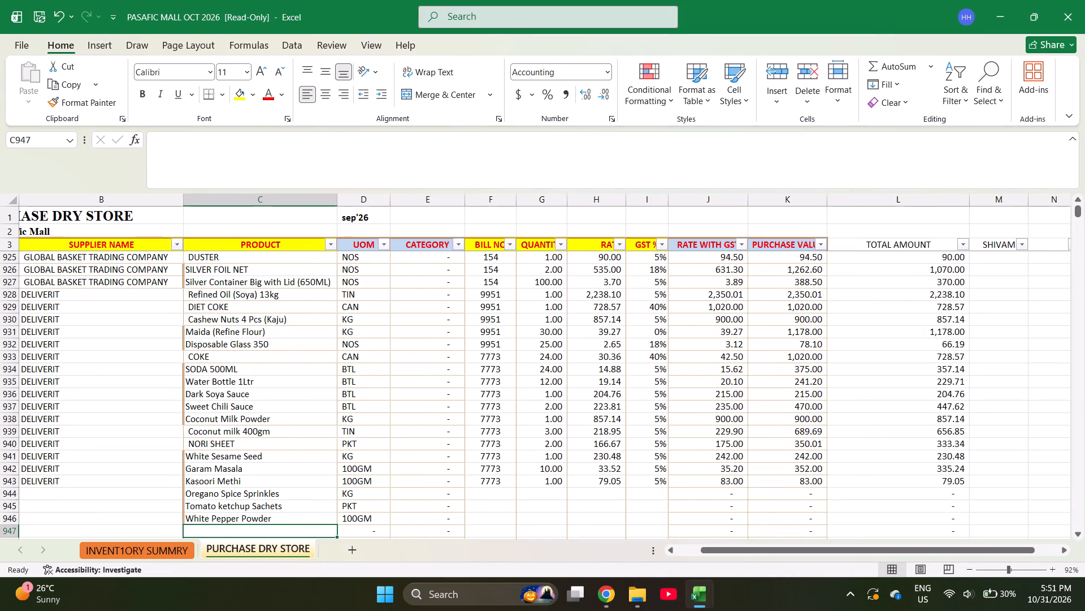
Enter Refined Oil (Soya) 13kg as the product below White Pepper Powder.
text(REF)
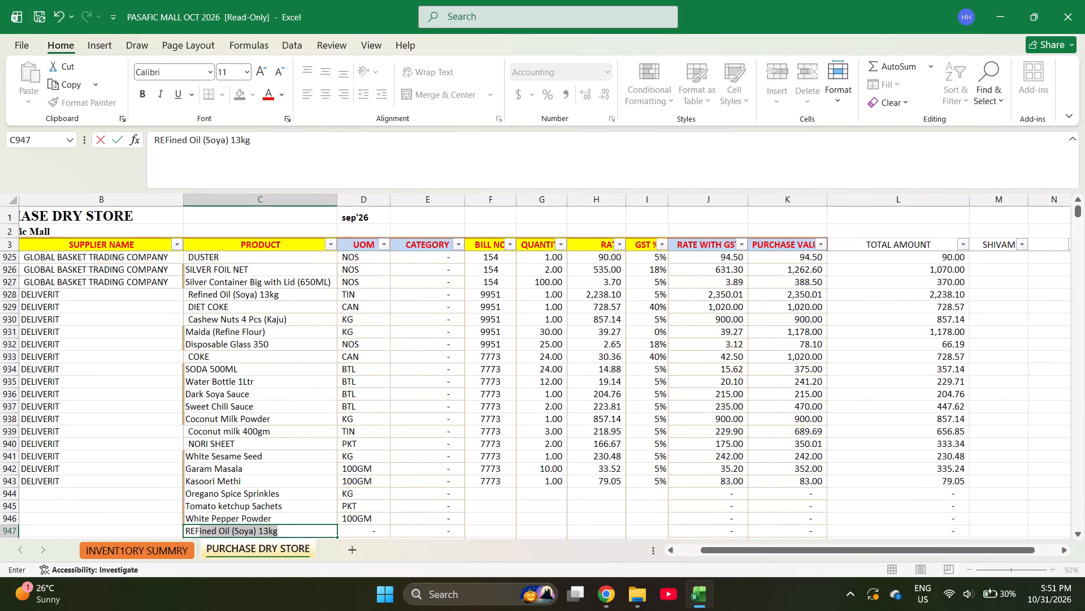
key(Right)
Fill bill number 7773 down from the Kasoori Methi row through Refined Oil (Soya) 13kg.
key(Right)
key(Right)
key(ctrl+Up)
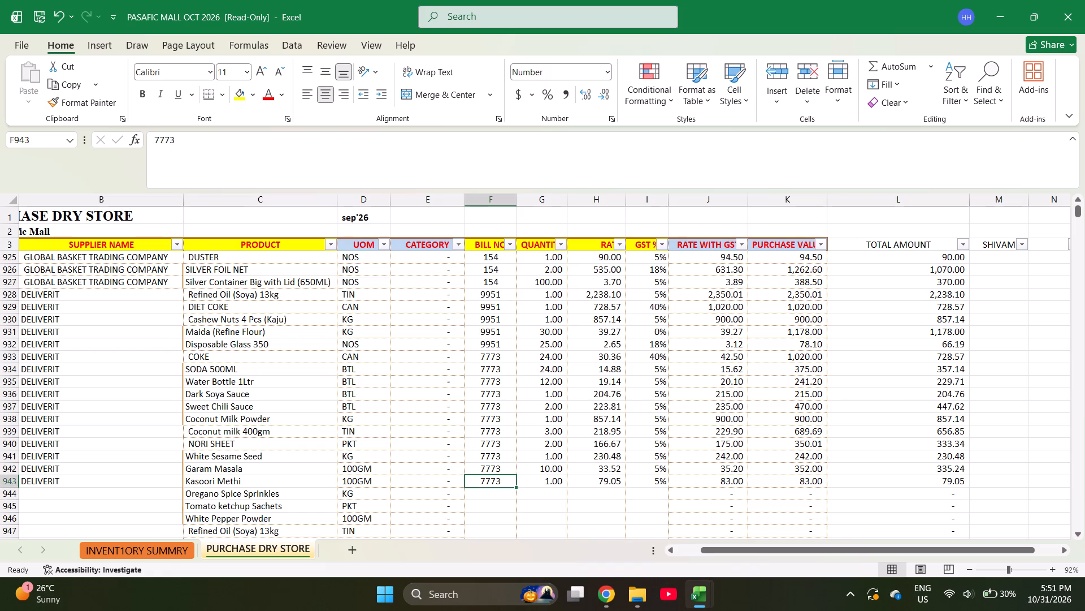
key(shift+Down)
key(shift+Down)
key(shift+Down)
key(shift+Down)
key(ctrl+d)
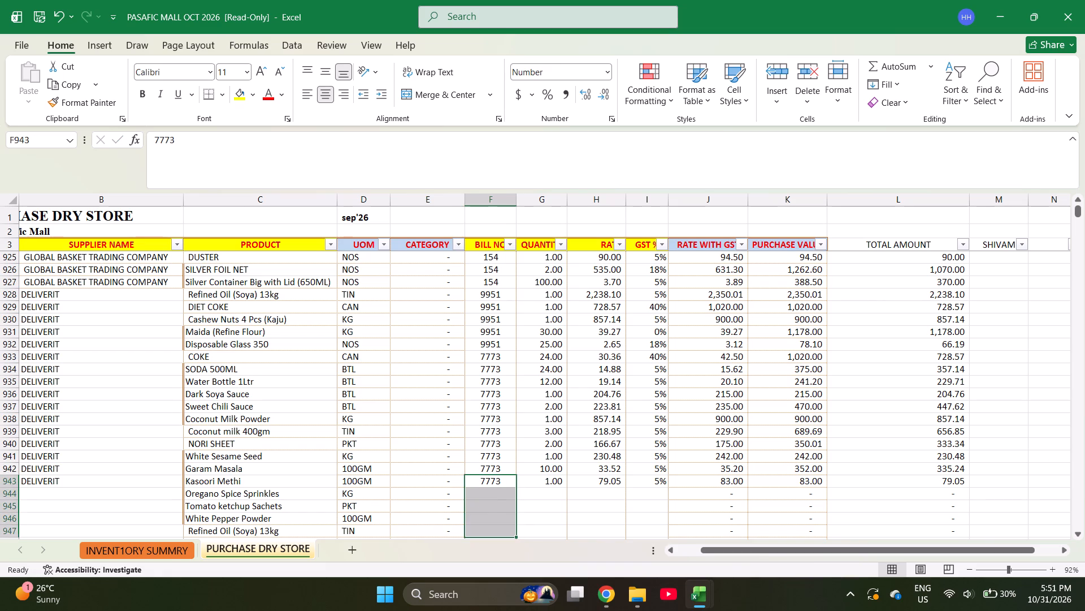
Enter quantity 1 for each of Oregano Spice Sprinkles, Tomato ketchup Sachets, White Pepper Powder and Refined Oil (Soya) 13kg.
key(Right)
key(Down)
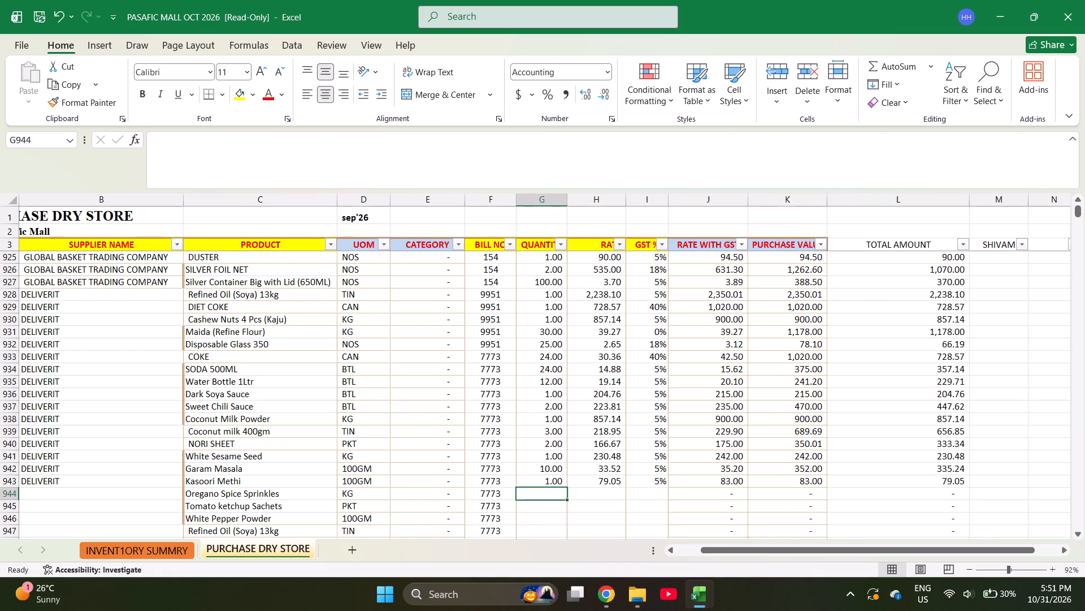
key(1)
key(Return)
key(1)
key(Return)
key(1)
key(Return)
key(1)
key(Return)
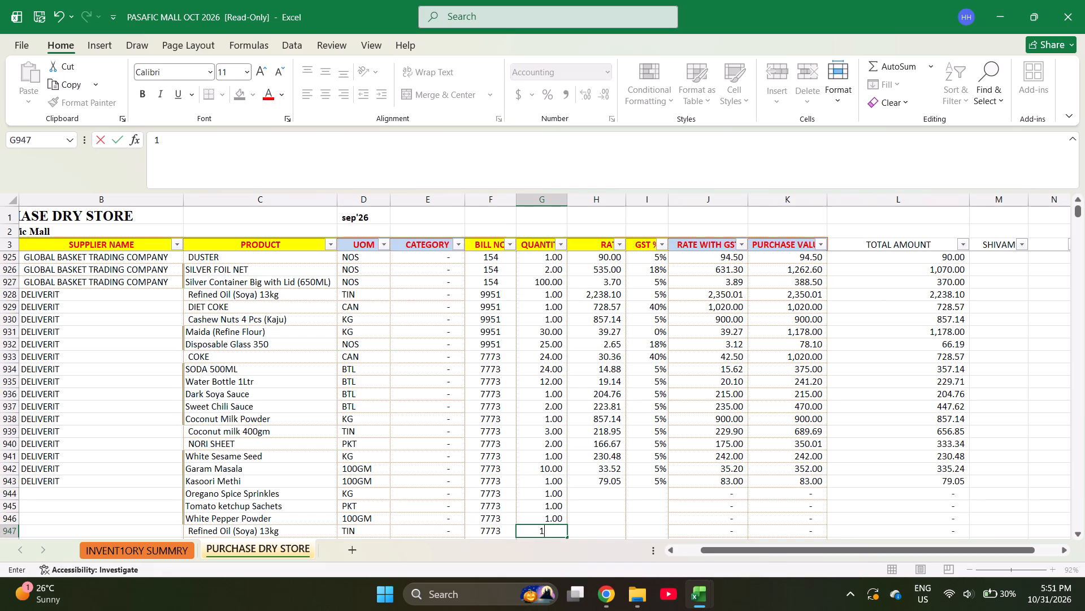
Enter the rates 311.43, 71.43, 178.1 and 2238.1 for Oregano Spice Sprinkles, Tomato ketchup Sachets, White Pepper Powder and Refined Oil (Soya) 13kg.
key(Right)
key(Up)
key(Up)
key(Up)
key(Up)
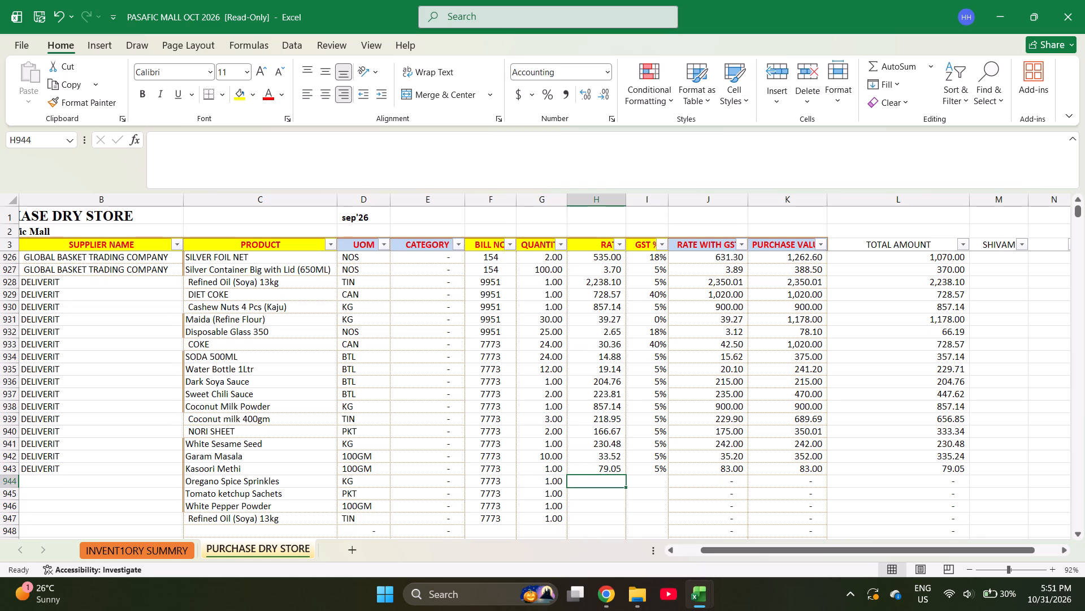
text(311.)
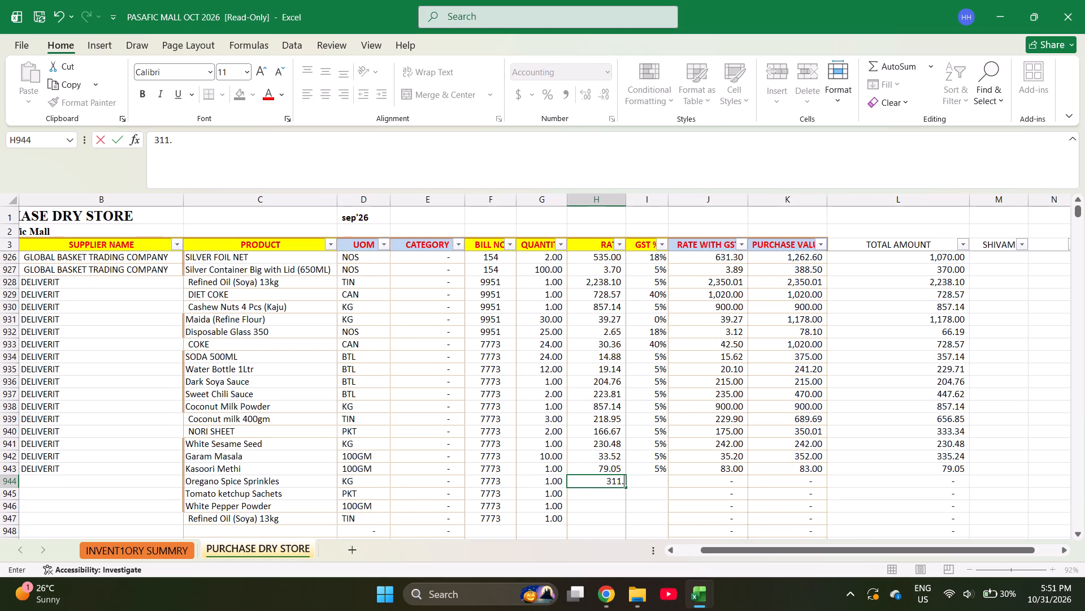
text(43)
key(Return)
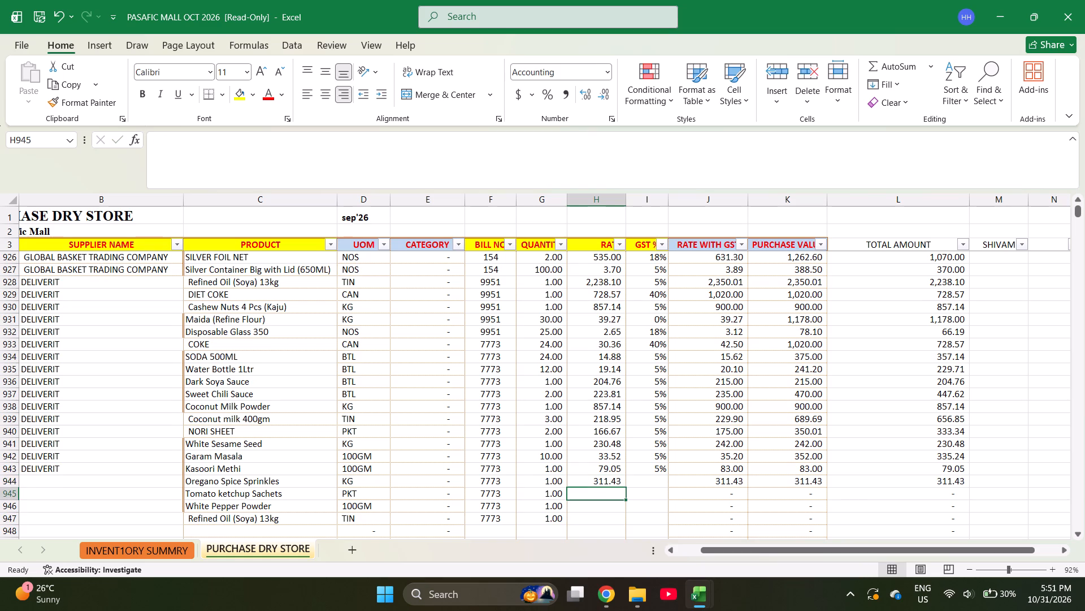
text(71..43)
key(Return)
key(Up)
text(7143.)
key(BackSpace)
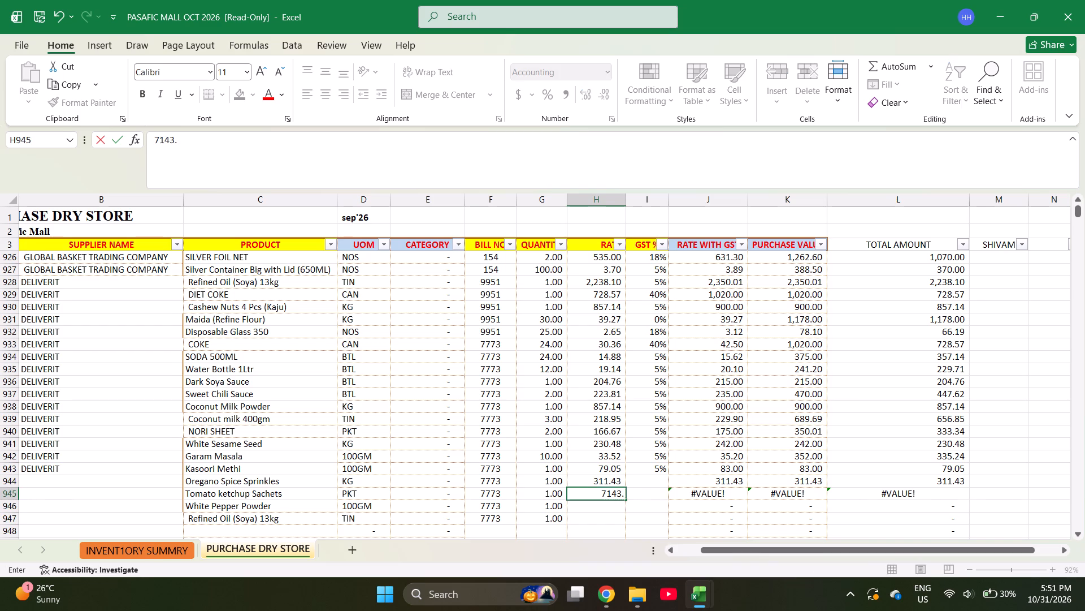
key(BackSpace)
key(BackSpace)
text(.43)
key(Return)
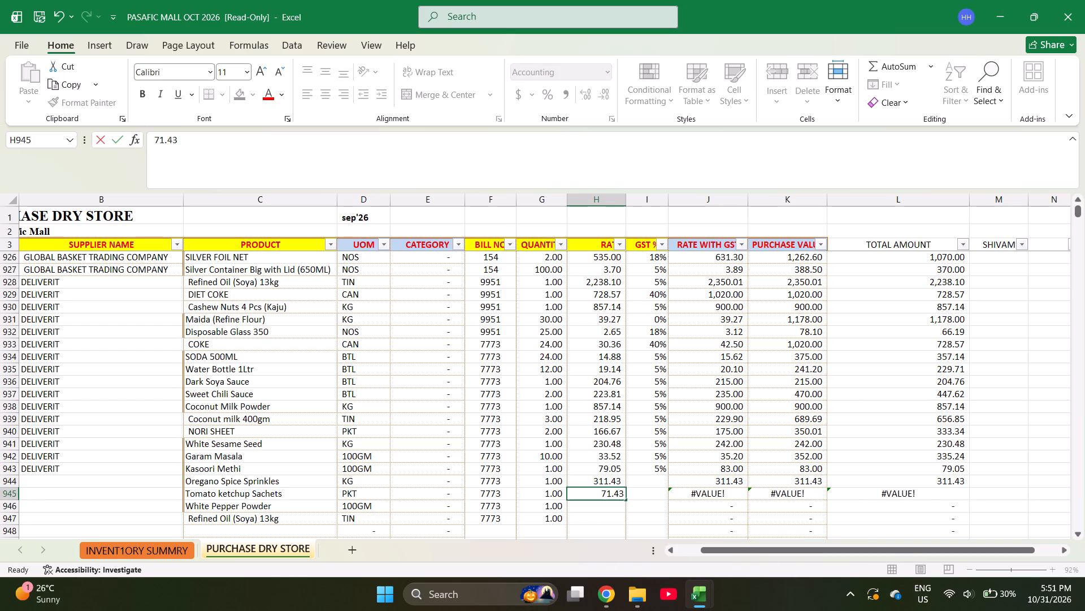
text(178.1)
key(Return)
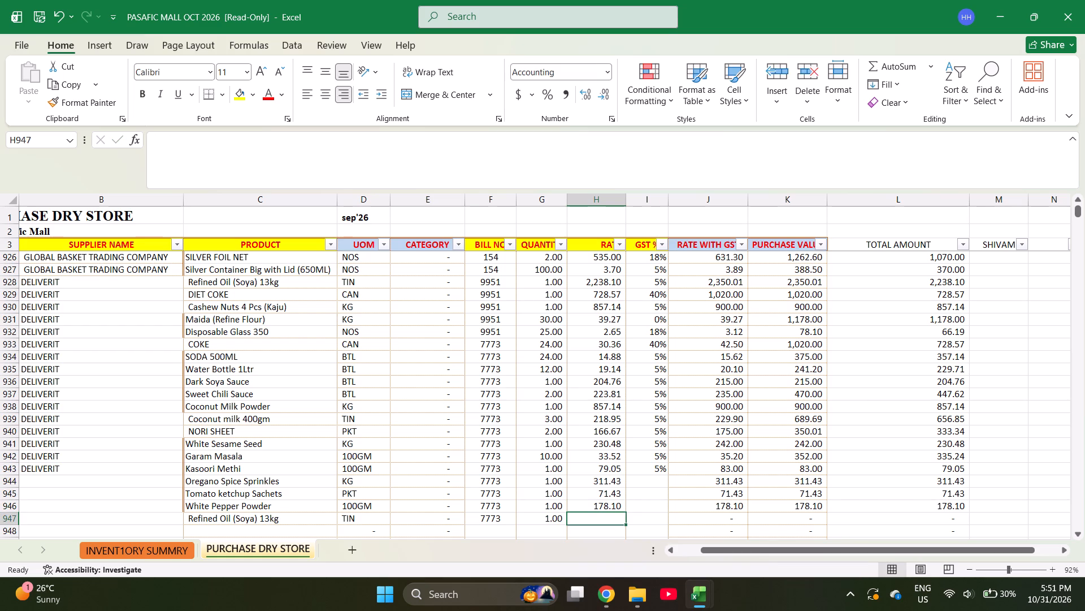
text(22)
text(38.1)
key(Return)
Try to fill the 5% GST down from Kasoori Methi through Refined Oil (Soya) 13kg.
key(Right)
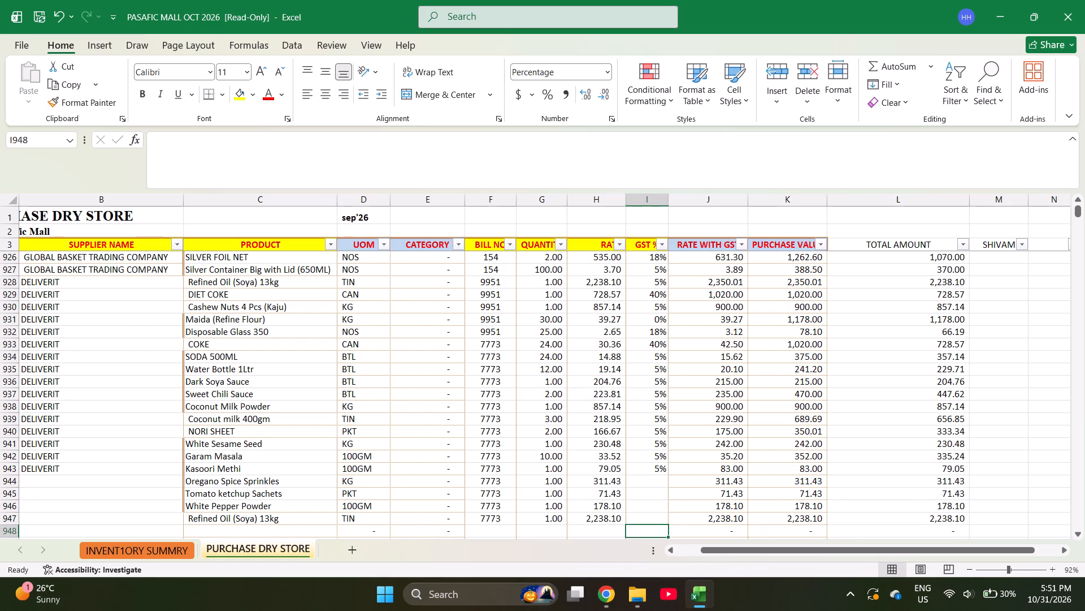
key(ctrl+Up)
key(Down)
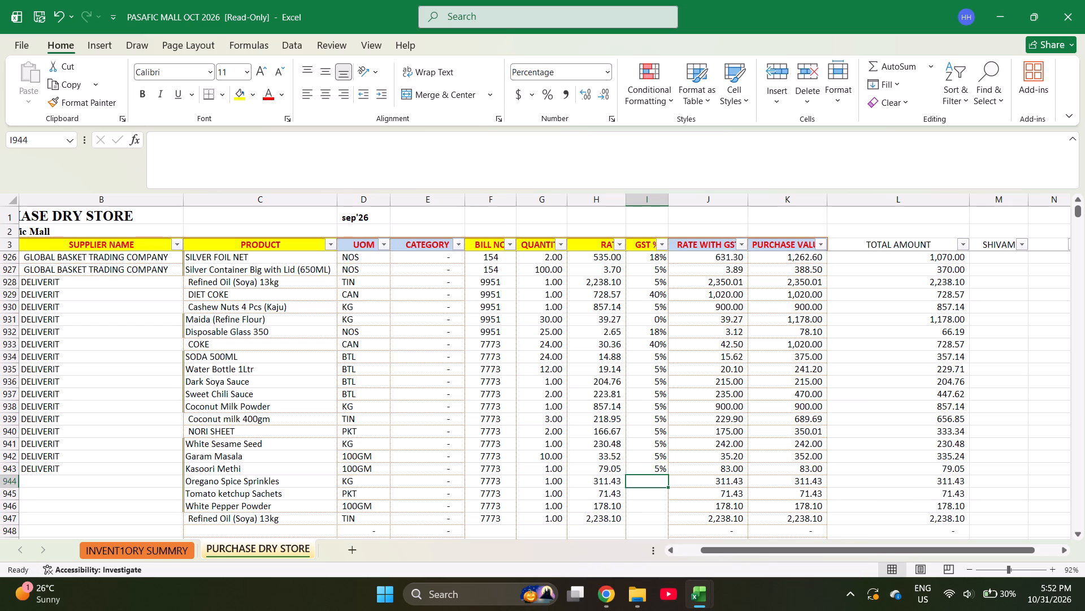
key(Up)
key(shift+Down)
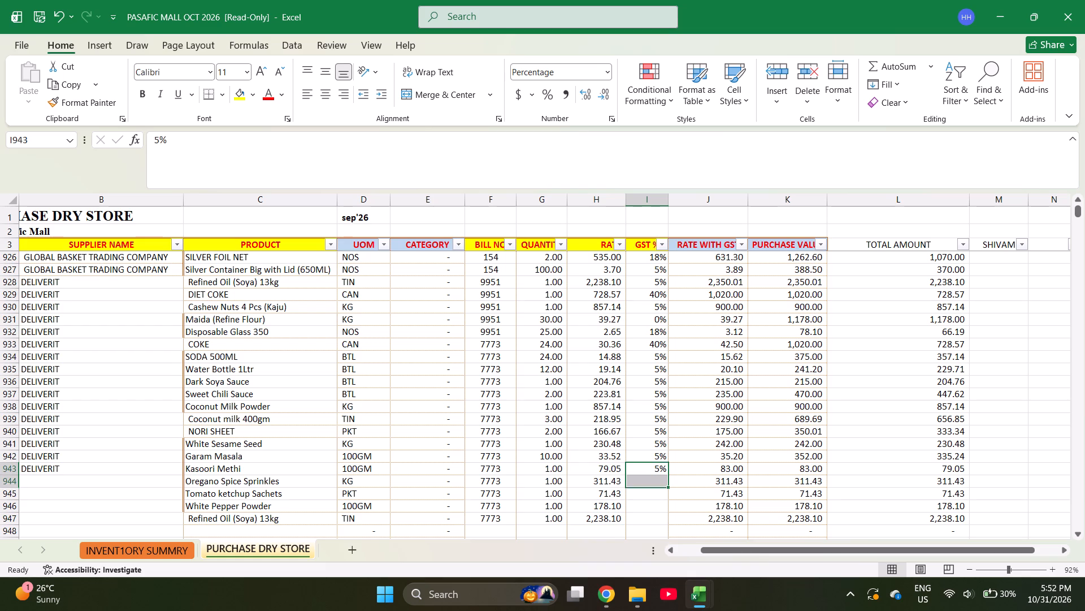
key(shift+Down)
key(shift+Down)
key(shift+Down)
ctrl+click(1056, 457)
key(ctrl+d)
Fill the date 28-Oct-26 and supplier DELIVERIT down from the Kasoori Methi row through Refined Oil (Soya) 13kg.
key(ctrl+Left)
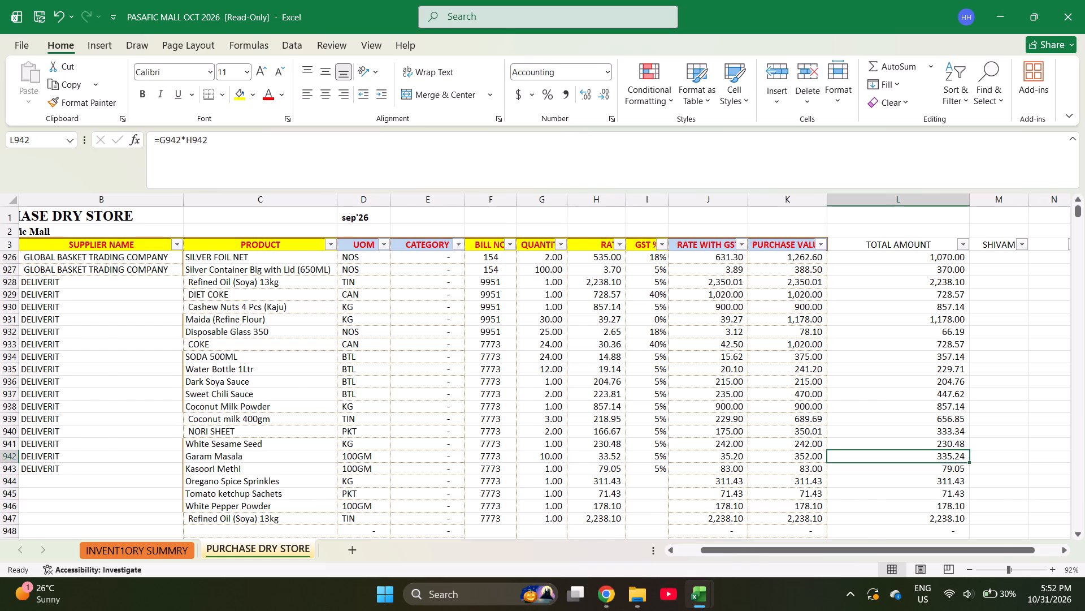
key(ctrl+Left)
key(ctrl+Left)
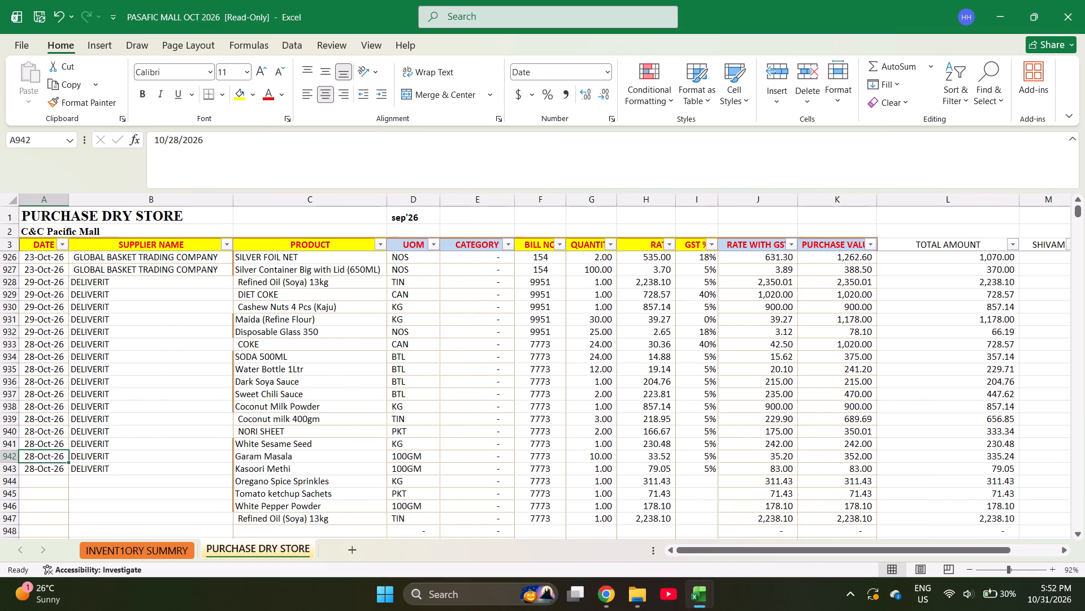
key(Left)
key(Down)
key(shift+Right)
key(shift+Down)
key(shift+Down)
key(shift+Down)
key(shift+Down)
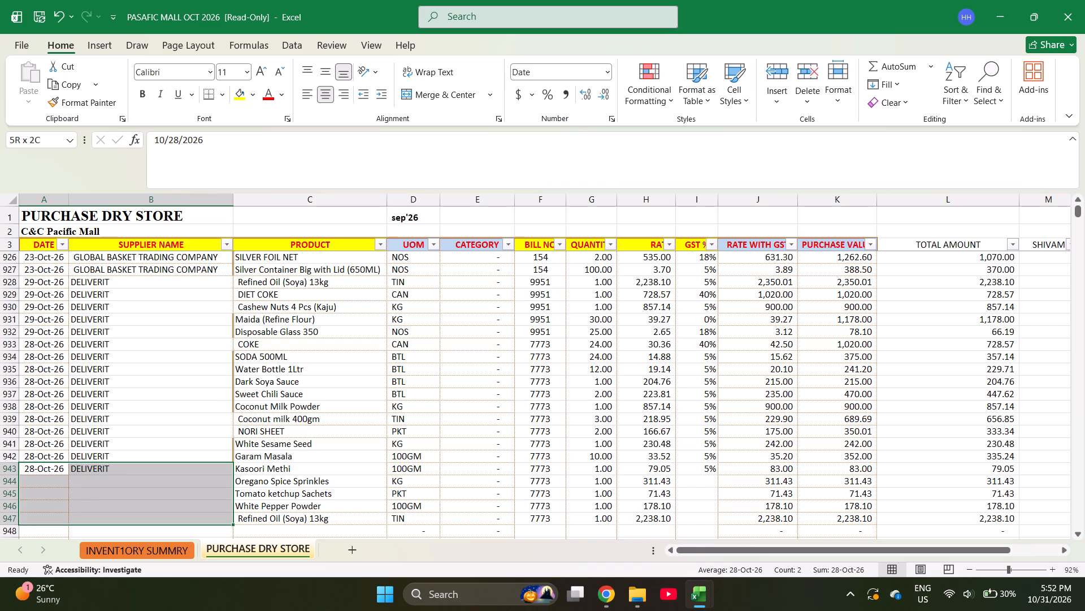
key(ctrl+d)
Fill the 5% GST down from the Kasoori Methi row through Refined Oil (Soya) 13kg.
key(Right)
key(Right)
key(Right)
key(Right)
key(Right)
key(Right)
key(Right)
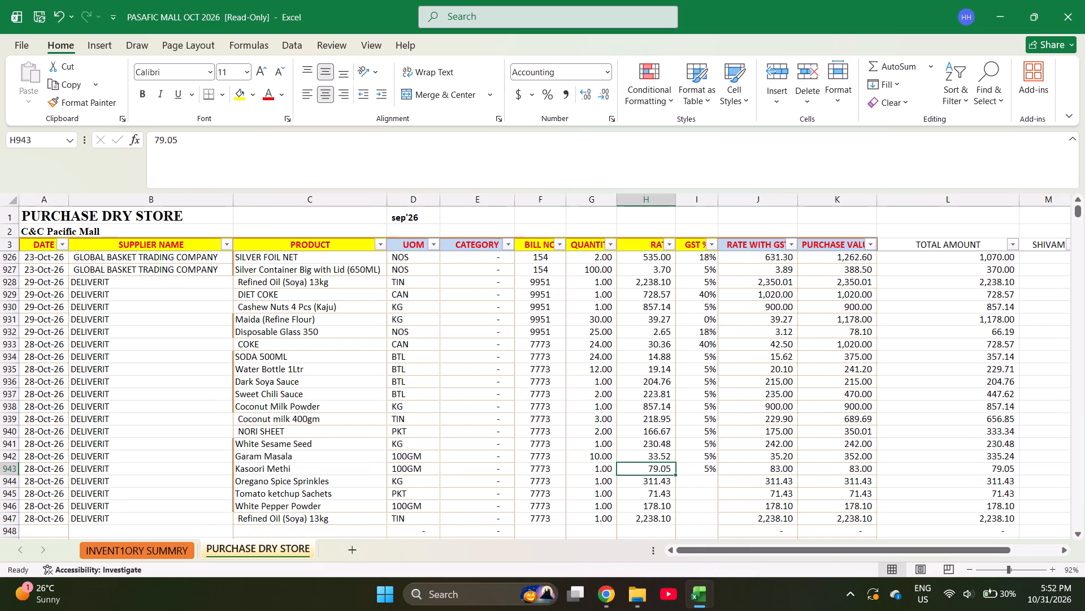
key(Right)
key(shift+Down)
key(shift+Down)
key(shift+Down)
key(shift+Down)
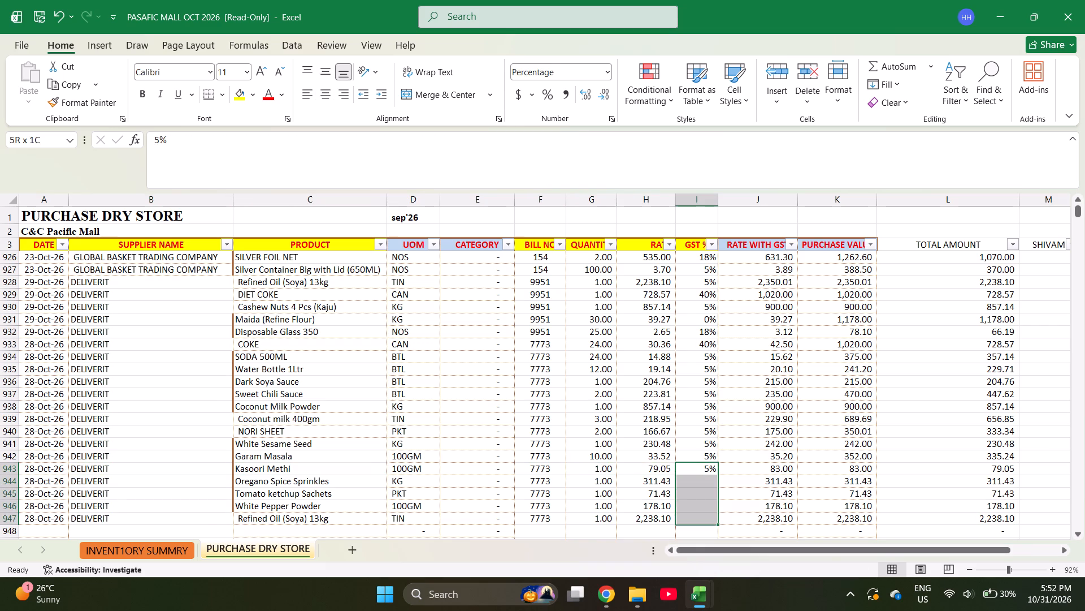
key(ctrl+d)
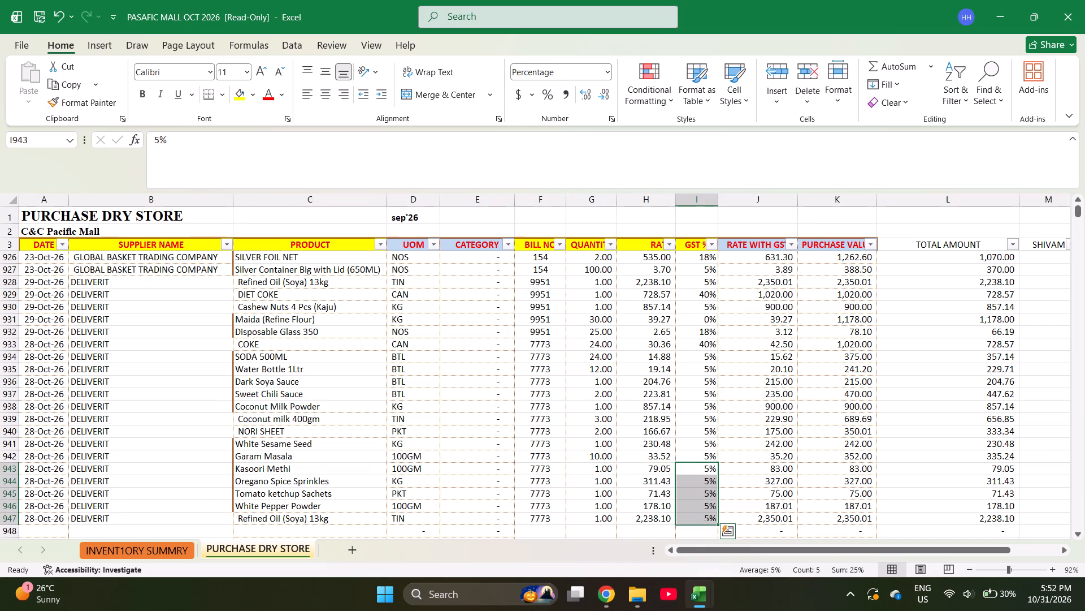
Check the sum of the bill 7773 purchase values, from COKE through Refined Oil (Soya) 13kg.
key(Right)
key(Right)
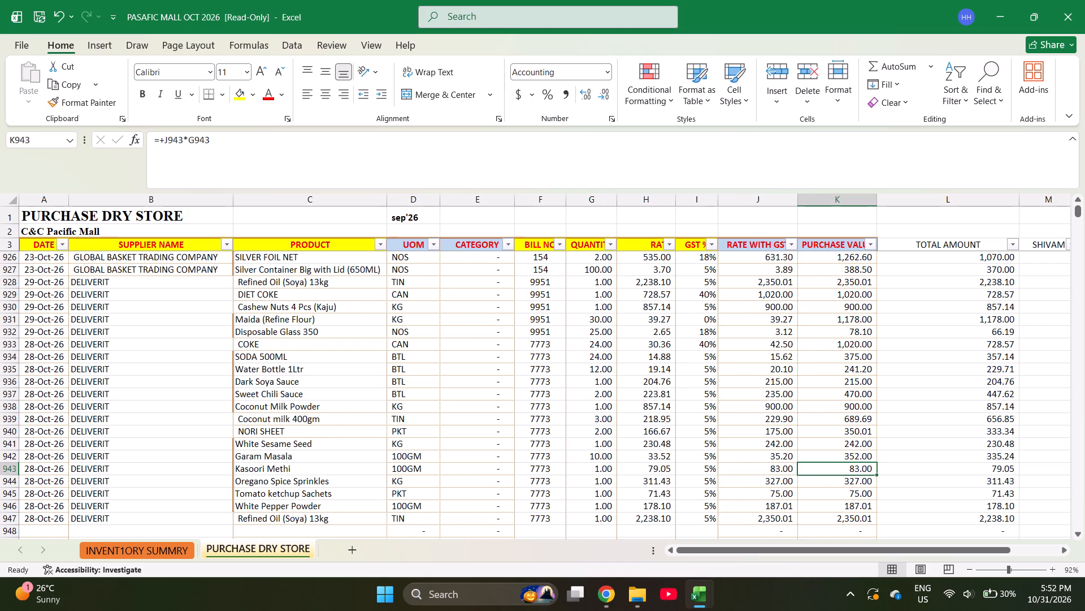
key(Up)
key(Up)
key(Up)
key(Up)
key(Up)
key(Up)
key(Up)
key(Up)
key(Up)
key(Up)
key(Up)
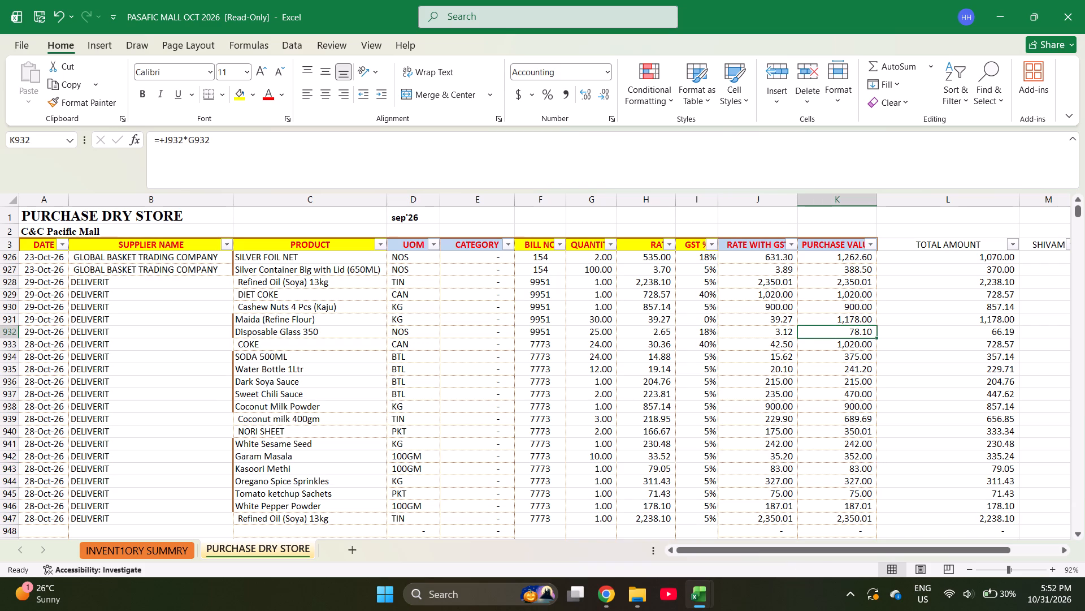
key(Down)
key(shift+Down)
key(shift+Down)
key(shift+Down)
key(shift+Down)
key(shift+Down)
key(shift+Down)
key(shift+Down)
key(shift+Down)
key(shift+Down)
key(shift+Down)
key(shift+Down)
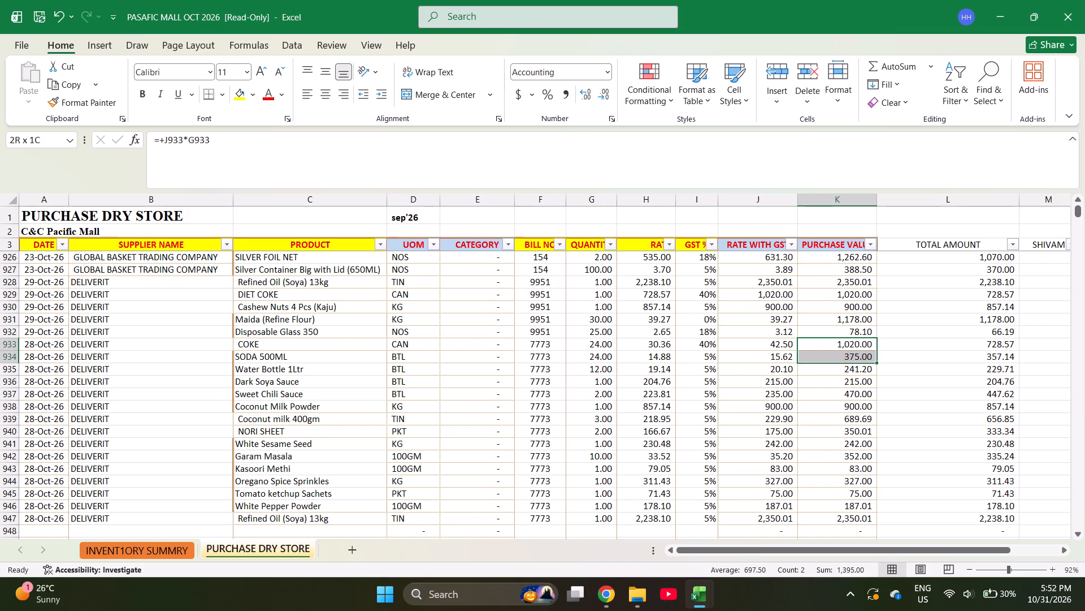
key(shift+Down)
key(shift+Down)
key(shift+Down)
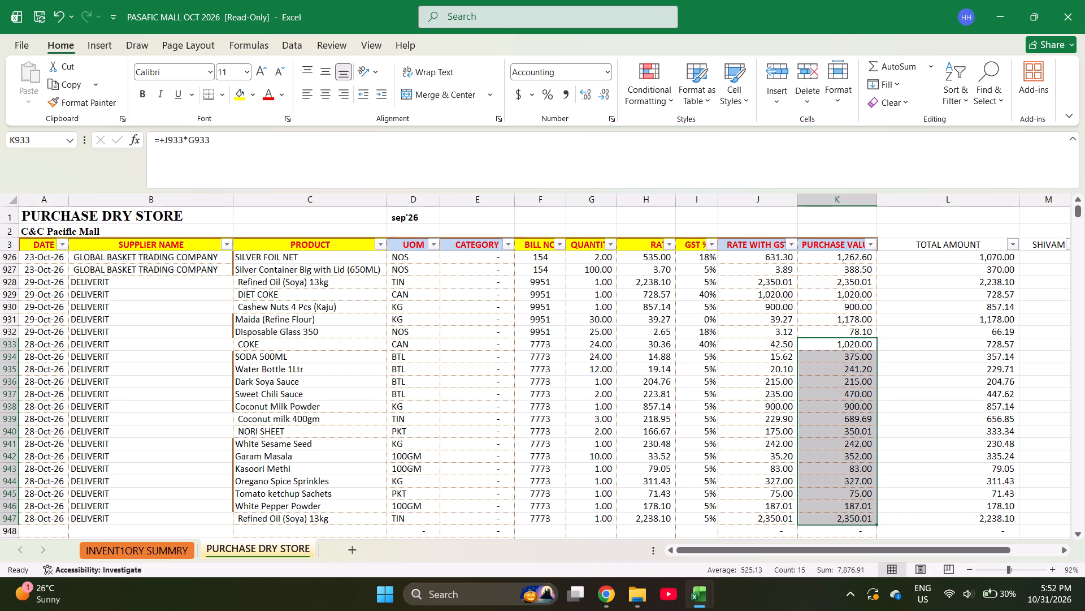
Start a new row below Refined Oil (Soya) 13kg with the date 28-Oct-26 and supplier DELIVERIT.
key(Left)
key(Left)
key(Left)
key(Left)
key(Left)
key(Left)
key(Left)
key(Left)
key(Left)
key(Left)
key(Left)
key(Left)
key(Left)
key(Left)
key(Left)
key(Left)
key(Left)
key(ctrl+Down)
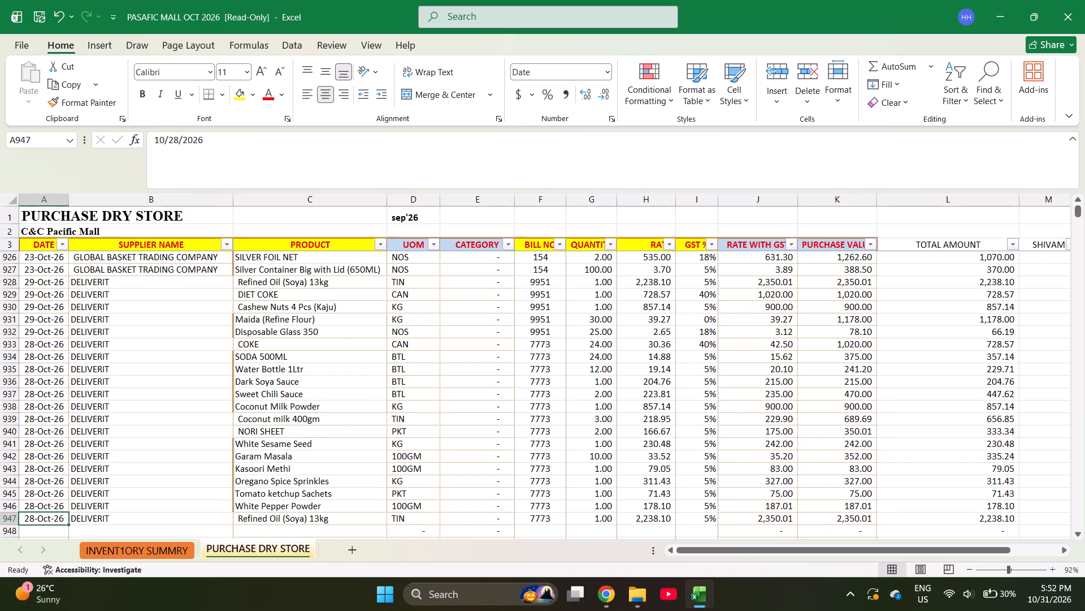
key(Down)
text(10-)
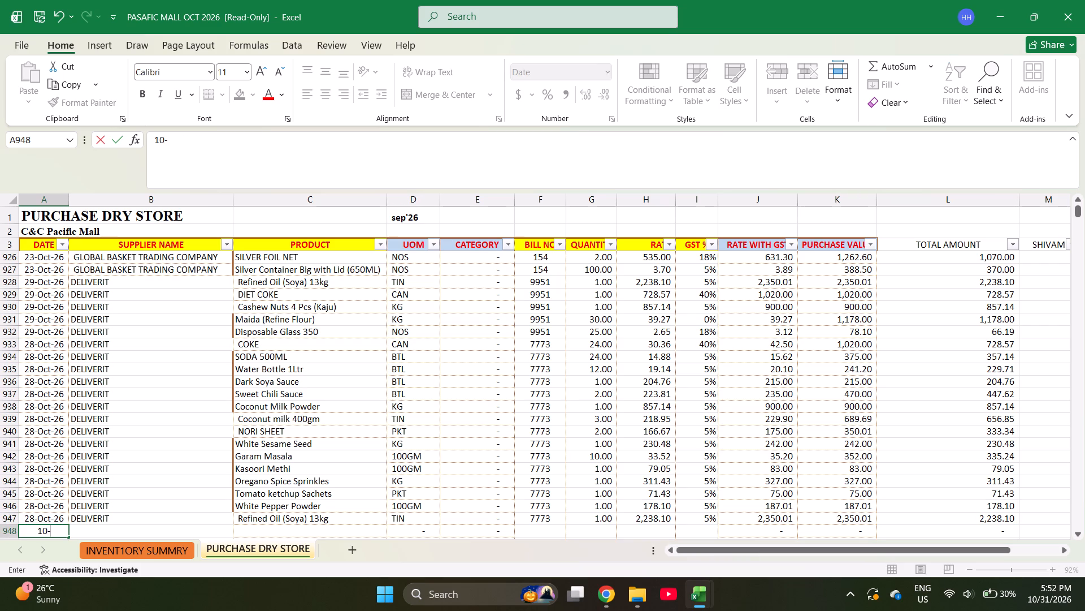
text(28-2026)
key(Right)
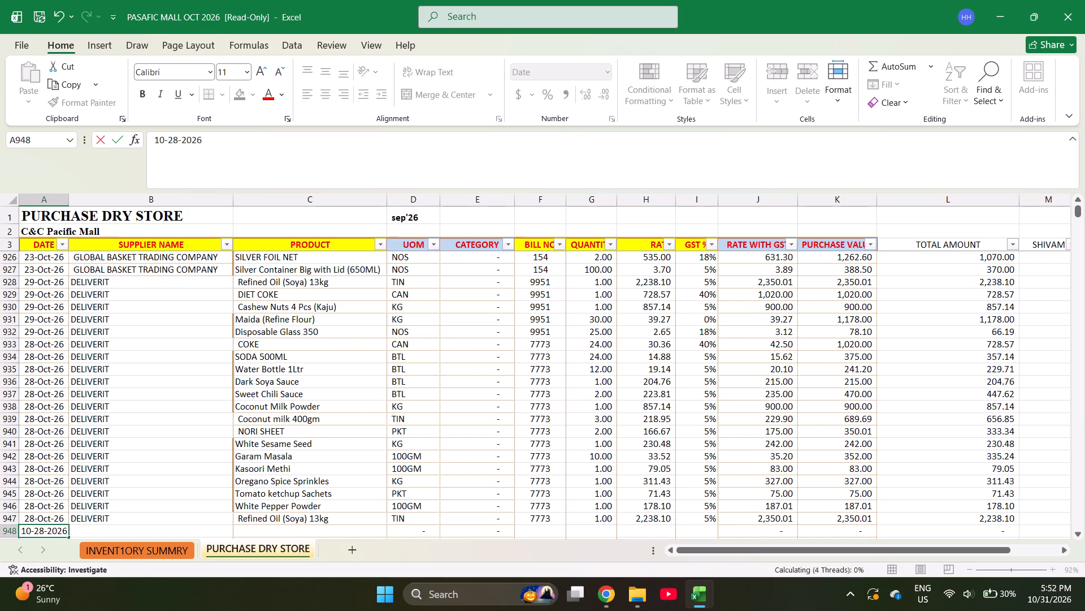
key(ctrl+d)
key(Right)
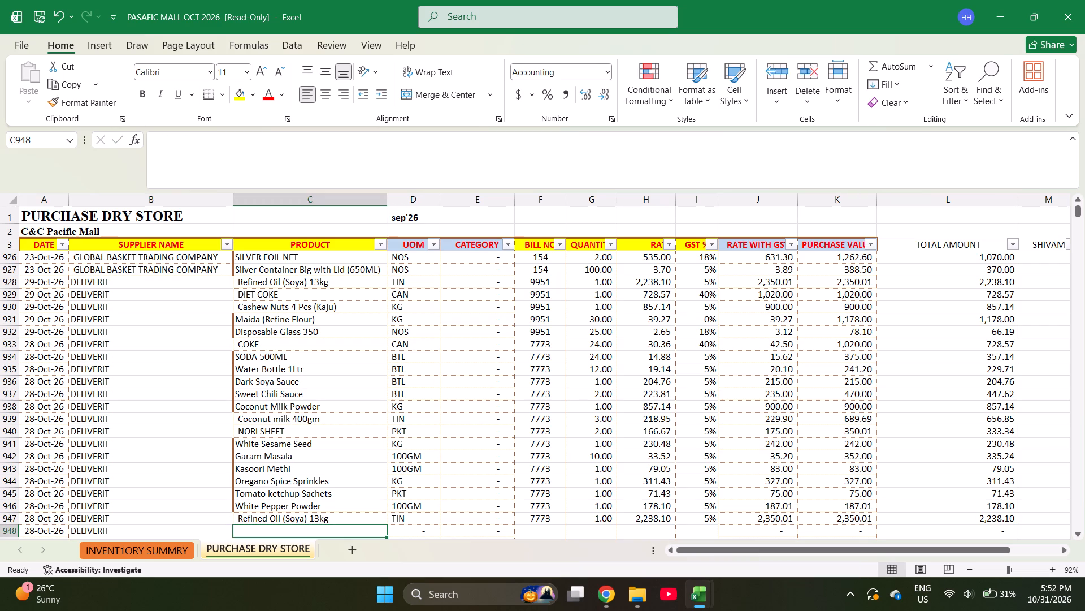
Enter DIET COKE as the product in the new 28-Oct-26 DELIVERIT row.
text(DIET)
key(Return)
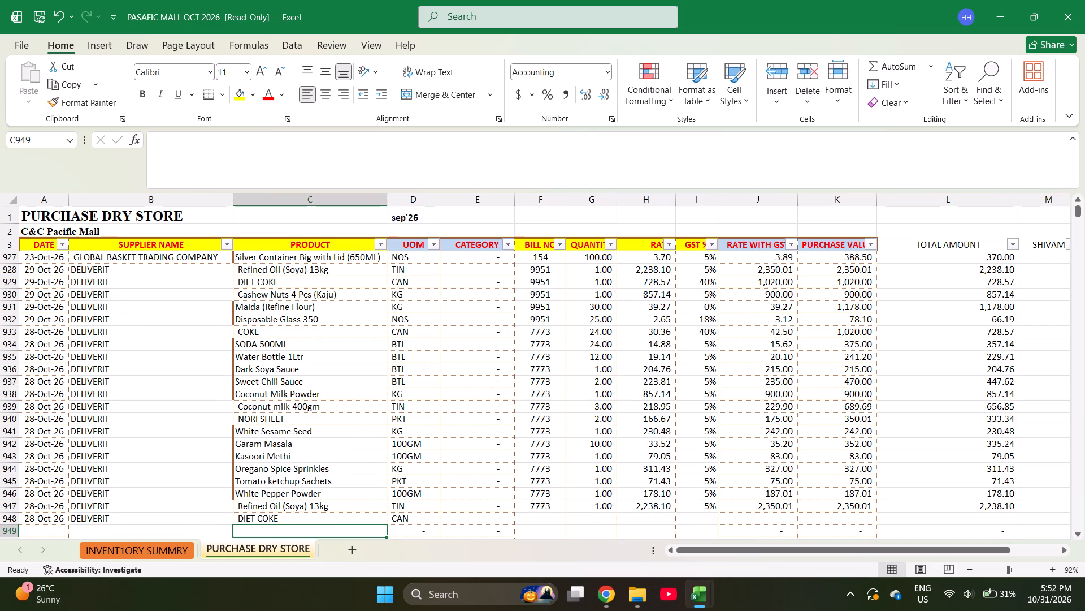
Find SODA 750ML in the inventory summary and copy it into the product cell below DIET COKE in PURCHASE DRY STORE.
key(ctrl+Page_Up)
key(ctrl+f)
text(SODA)
key(Return)
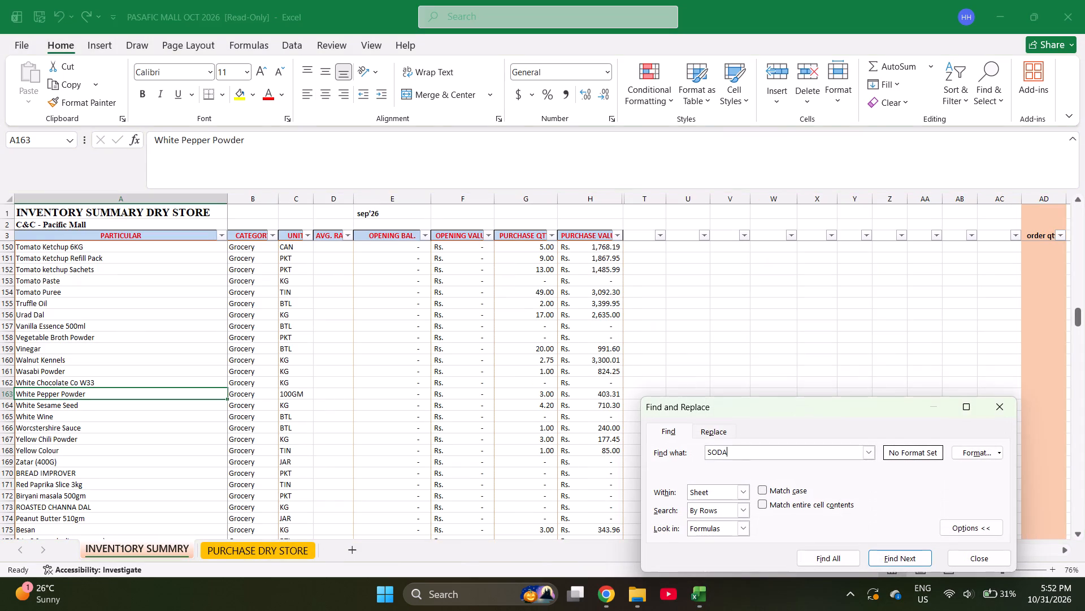
key(Return)
key(Escape)
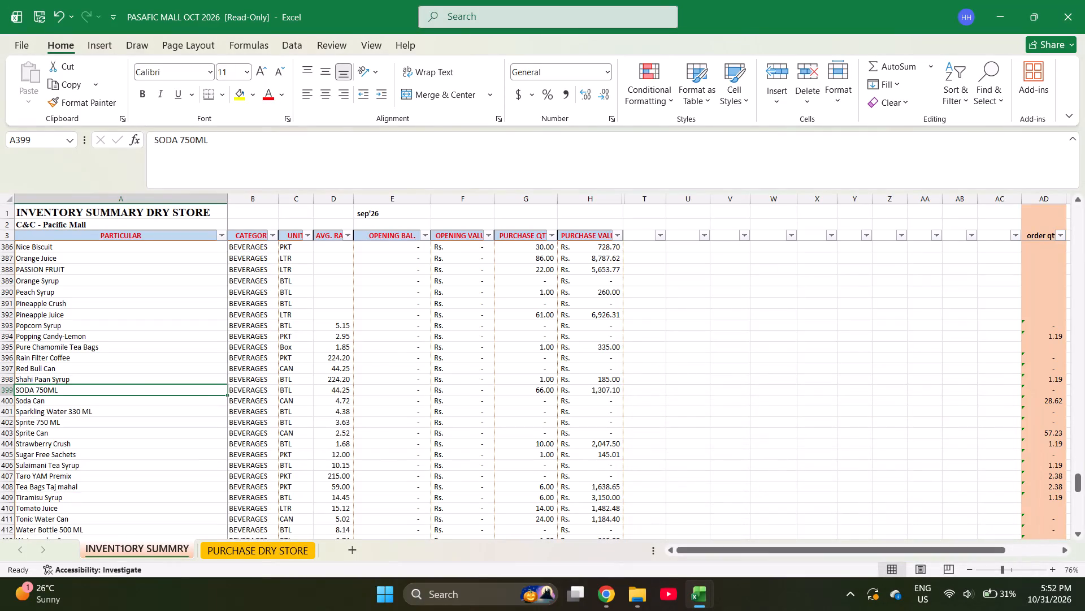
key(ctrl+c)
key(ctrl+Page_Down)
key(Return)
key(Return)
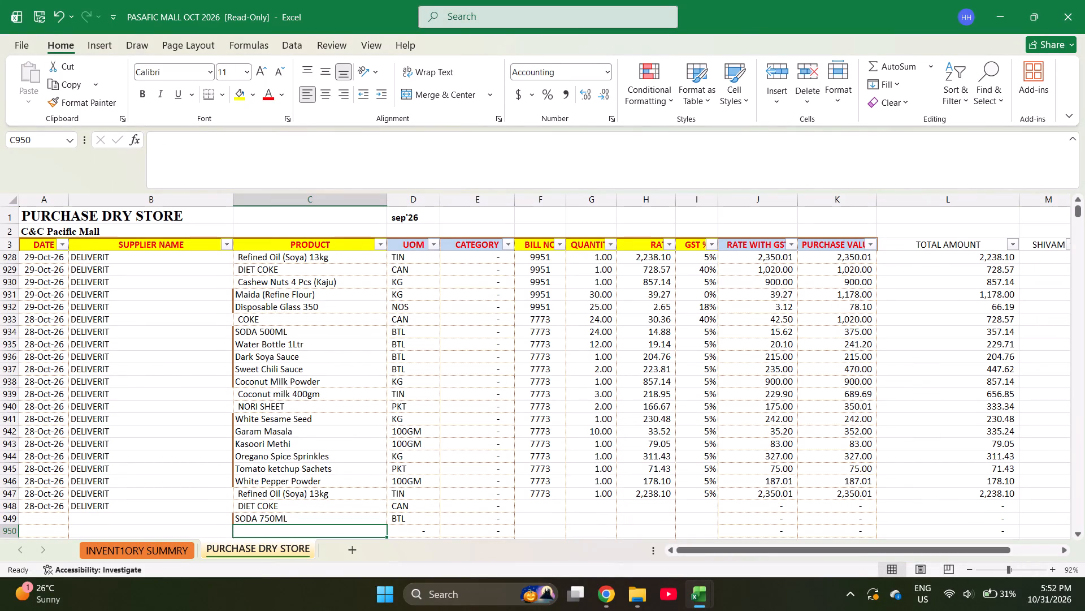
List the products Water Bottle 1Ltr, SALT, COKE and Refined Oil (Soya) 13kg below SODA 750ML.
text(WATE)
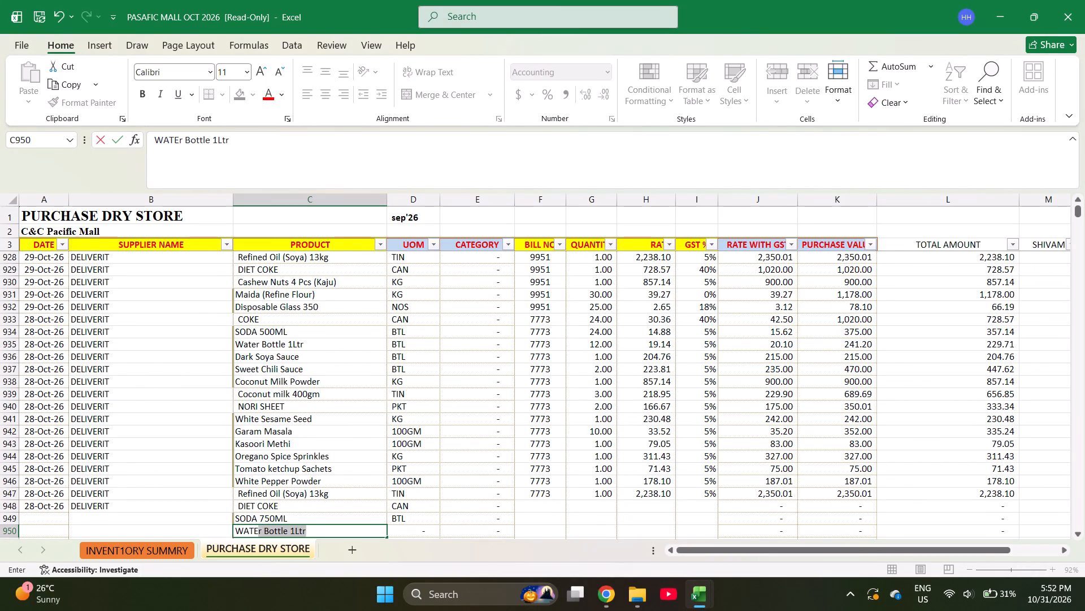
key(Return)
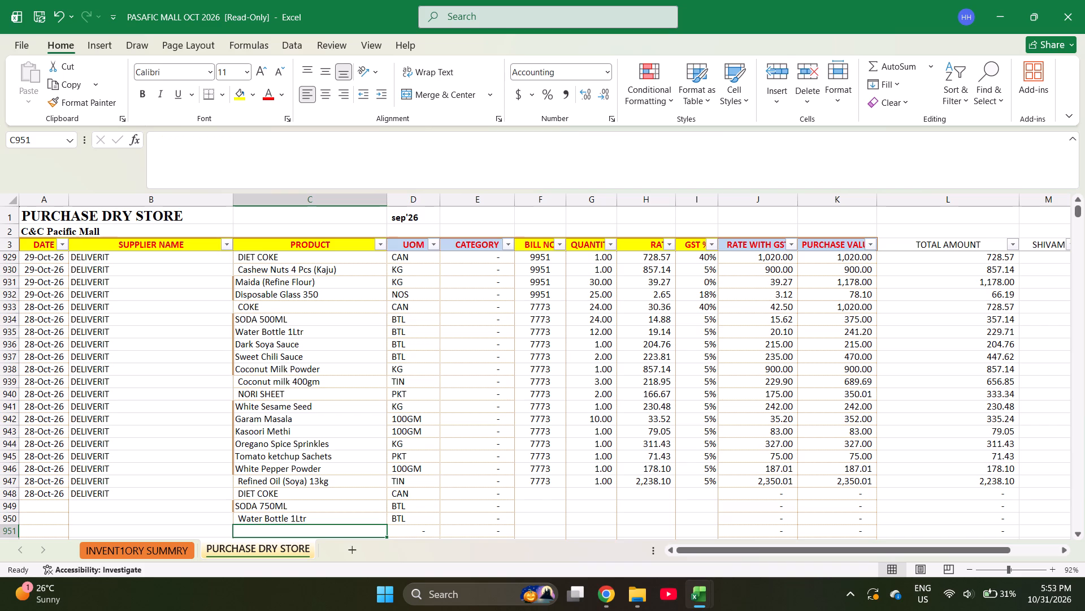
text(SALT)
key(Return)
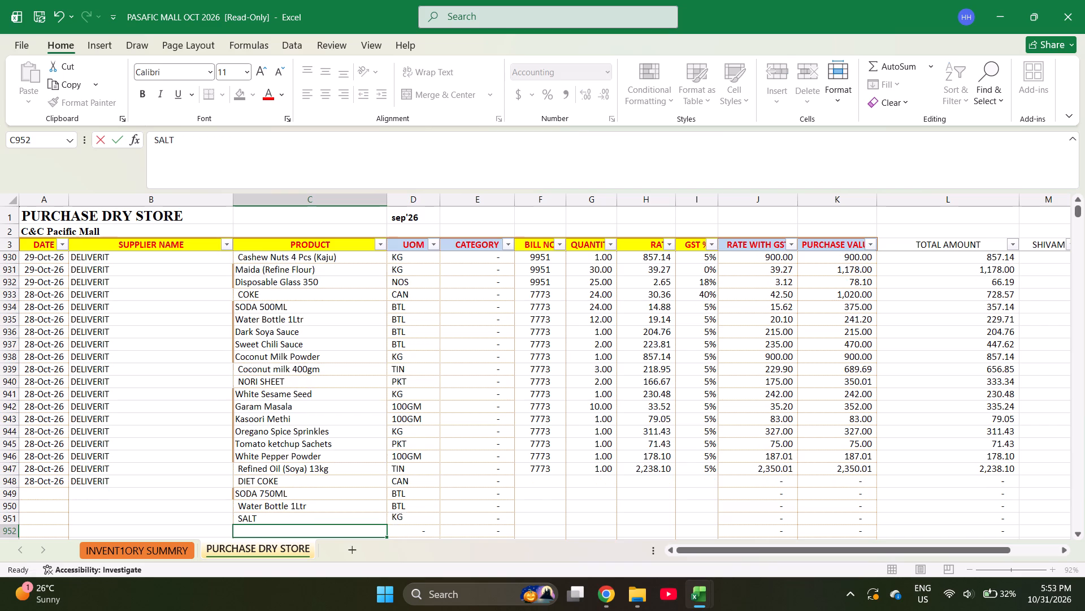
text(COKE)
key(Return)
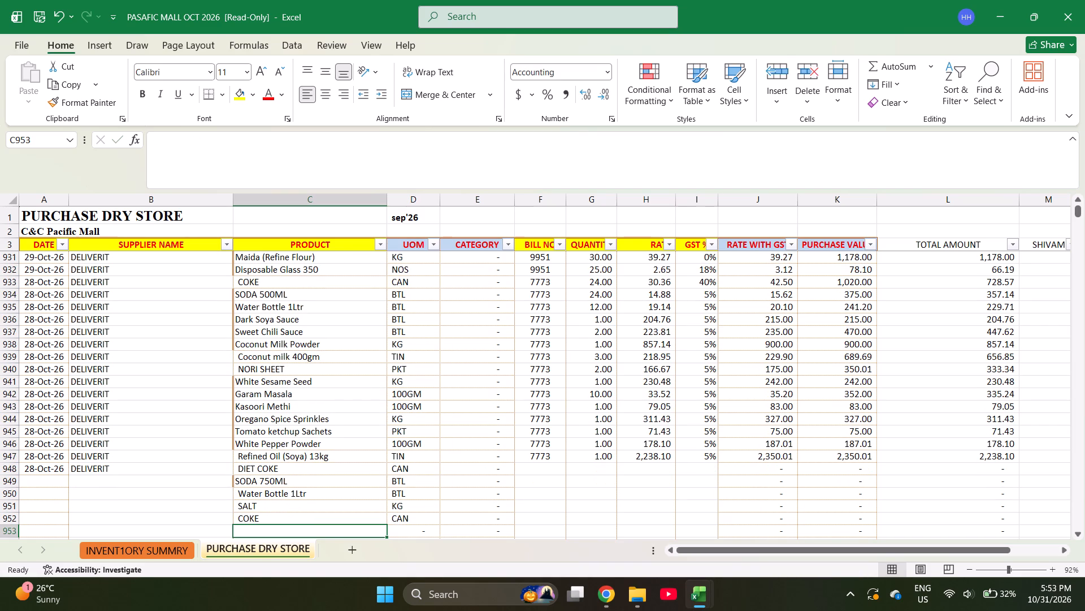
text(REF)
key(Right)
Enter bill number 7251 for the new DIET COKE row.
key(Right)
key(Right)
key(ctrl+Up)
key(Down)
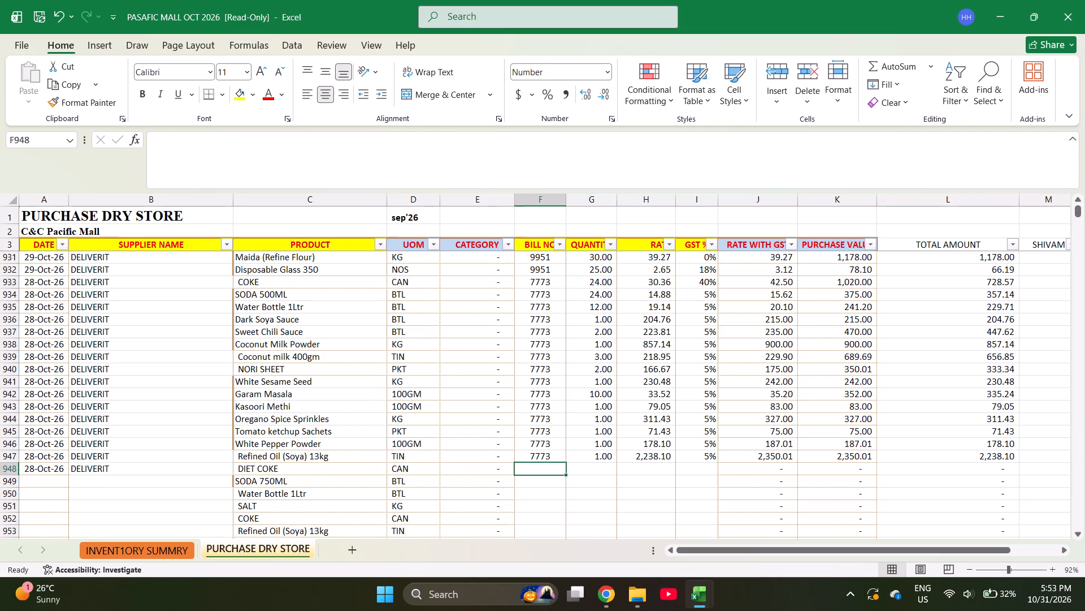
text(7251)
key(Right)
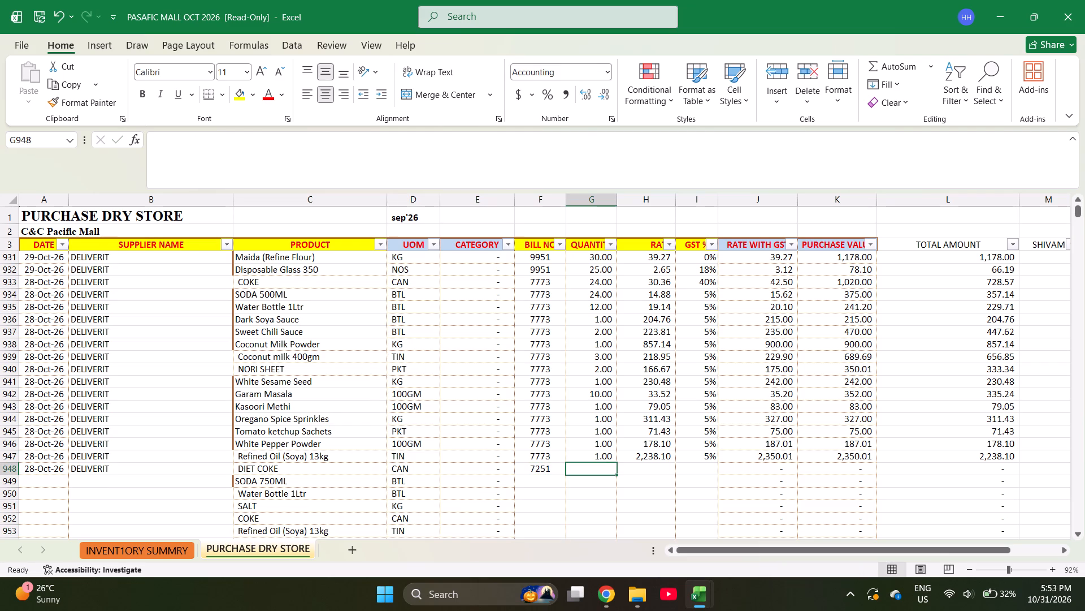
Enter the quantities 1, 1, 1, 20, 1 and 2 from DIET COKE down through Refined Oil (Soya) 13kg.
key(1)
key(Return)
key(1)
key(Return)
key(1)
key(Return)
text(20)
key(Return)
key(1)
key(Return)
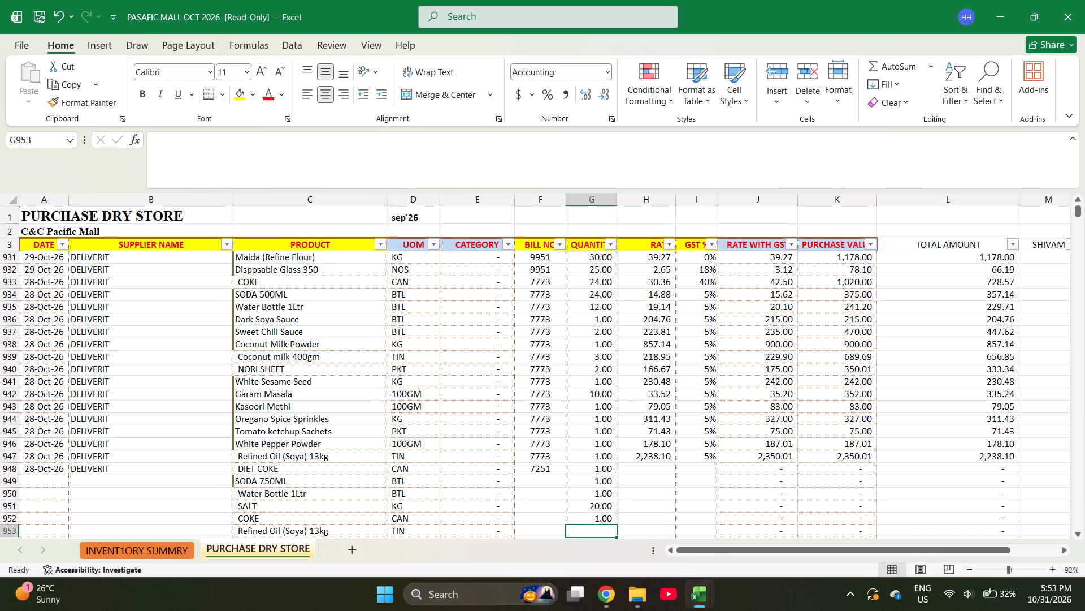
key(2)
key(Return)
Enter the bill 7251 DIET COKE rate as the formula =728.57/24.
key(Right)
key(ctrl+Up)
key(ctrl+Down)
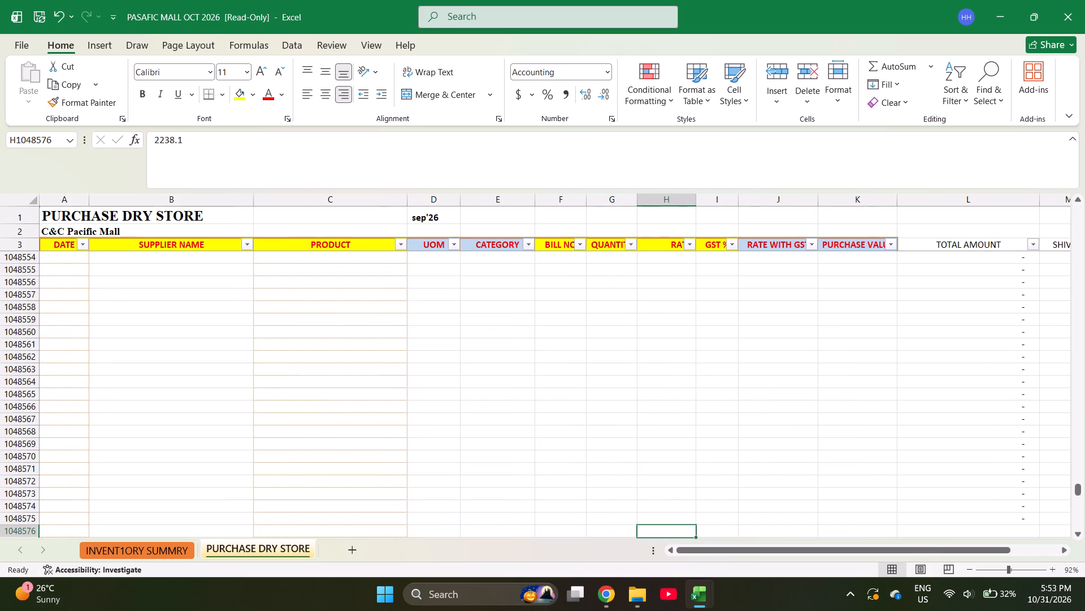
key(ctrl+Up)
key(Down)
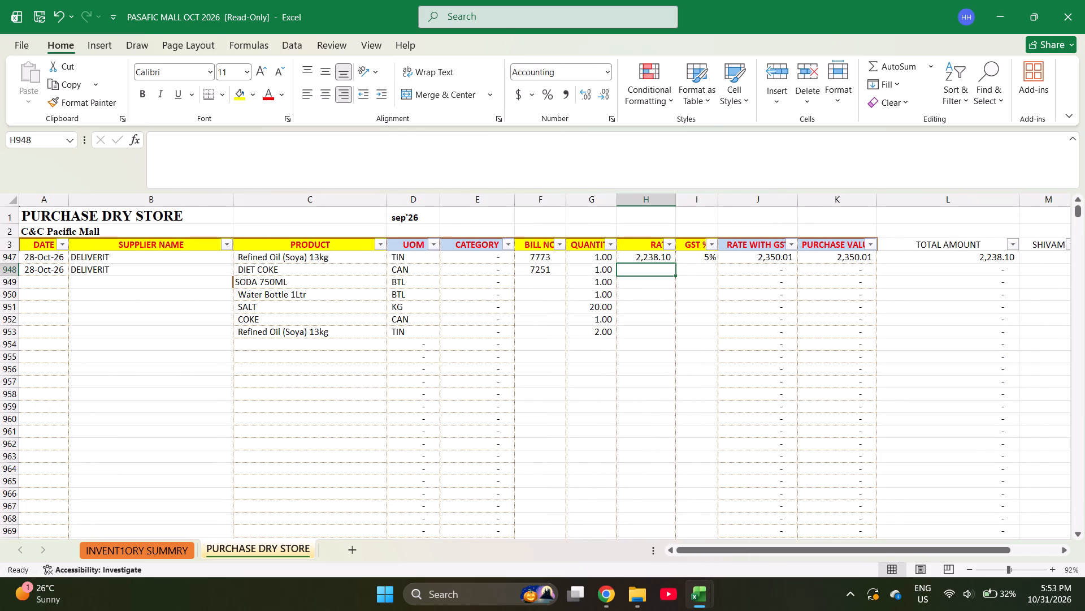
text(=7)
text(28.54)
key(BackSpace)
text(7/24)
key(Return)
Enter the SODA 750ML rate as the formula =353.33/18.
key(1)
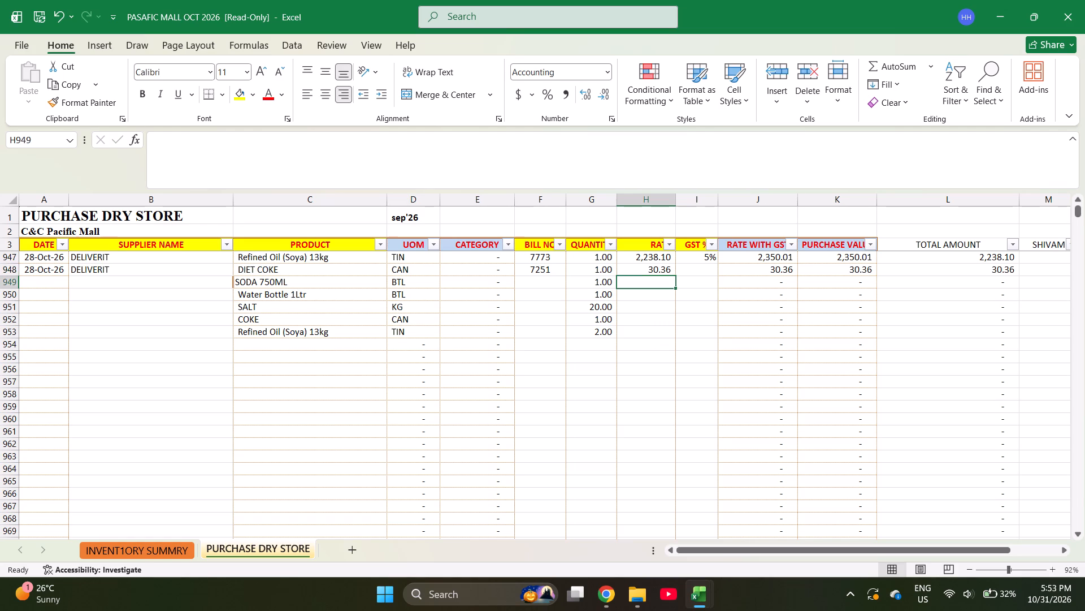
key(BackSpace)
key(BackSpace)
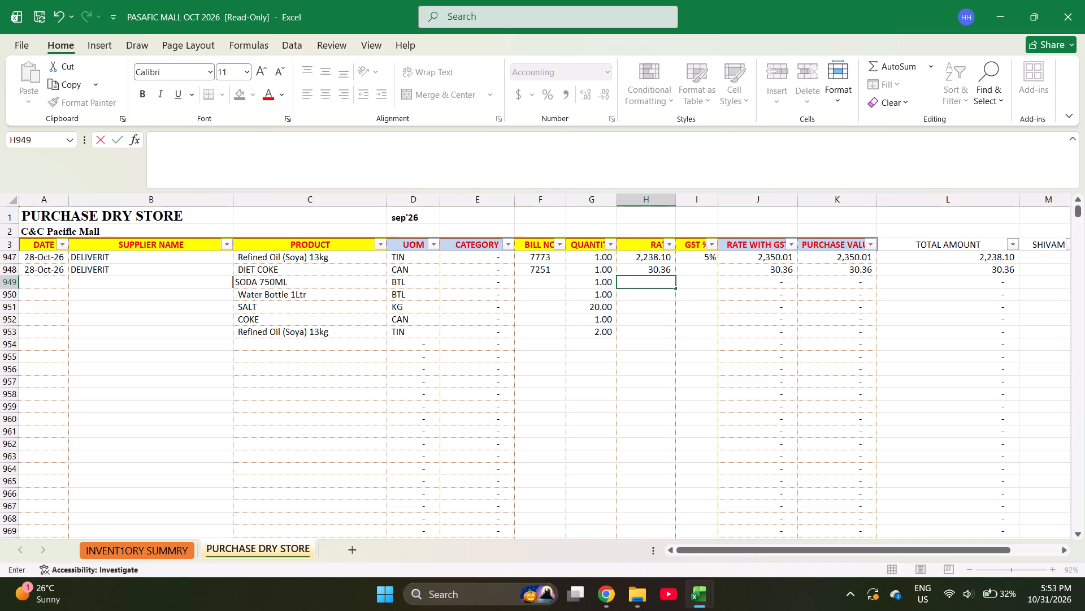
key(equal)
text(353.33/)
text(18)
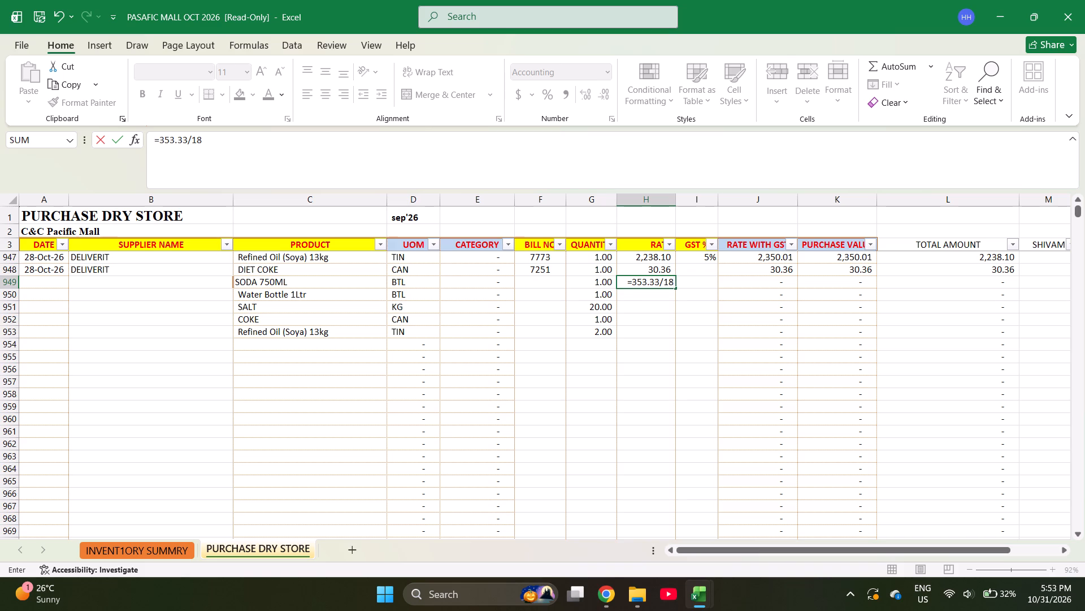
key(Return)
Change the quantities to 18 for SODA 750ML and 24 for DIET COKE.
key(Up)
key(Left)
text(18)
key(Up)
text(24)
key(Return)
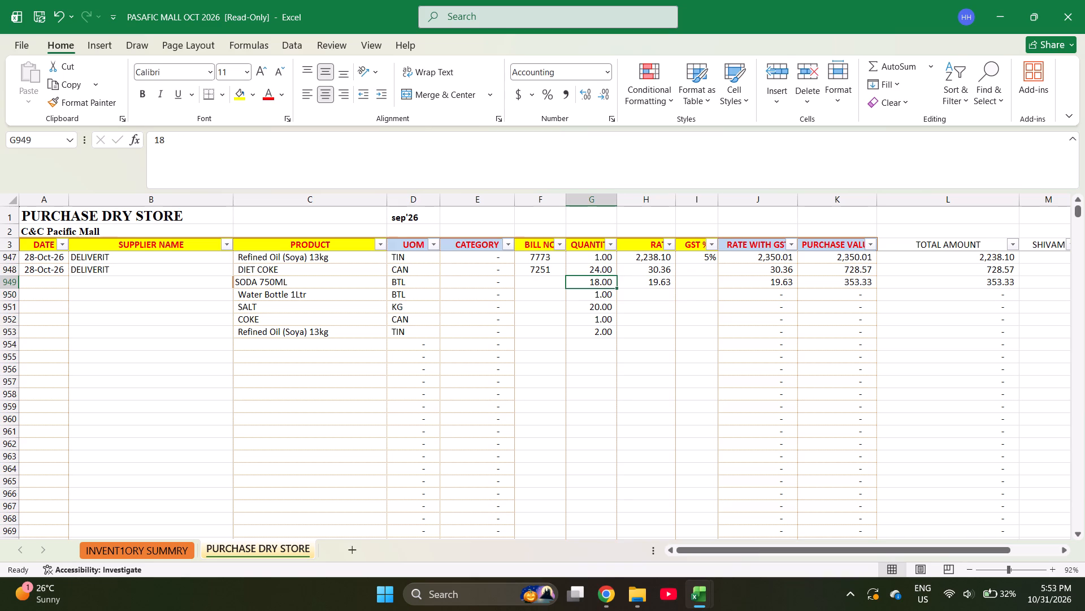
Set the new Water Bottle 1Ltr row to quantity 12 and its rate to the formula =229.71/12.
key(Down)
key(Right)
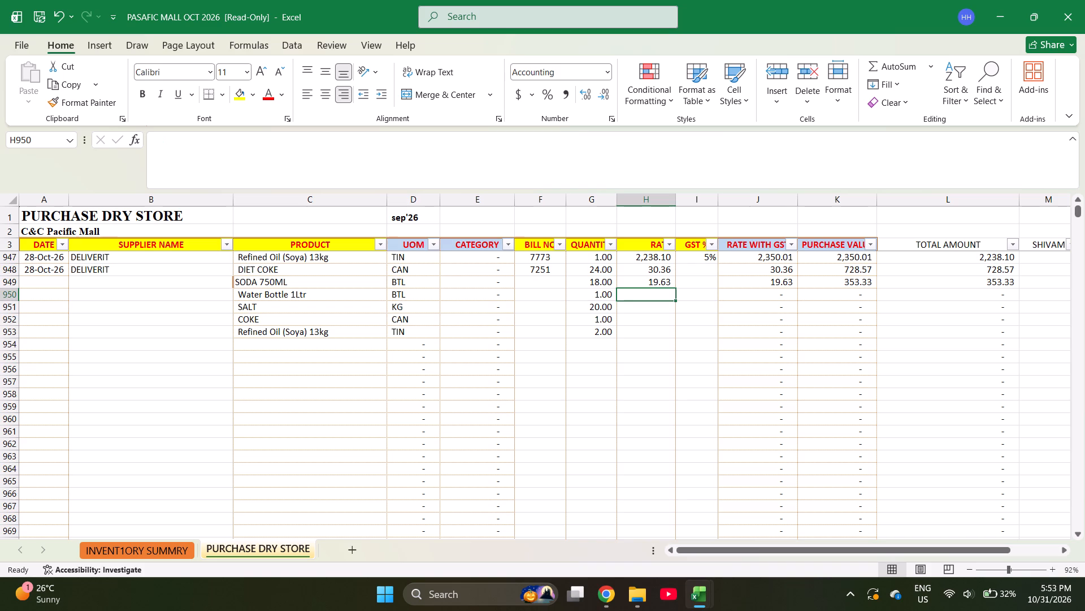
key(Left)
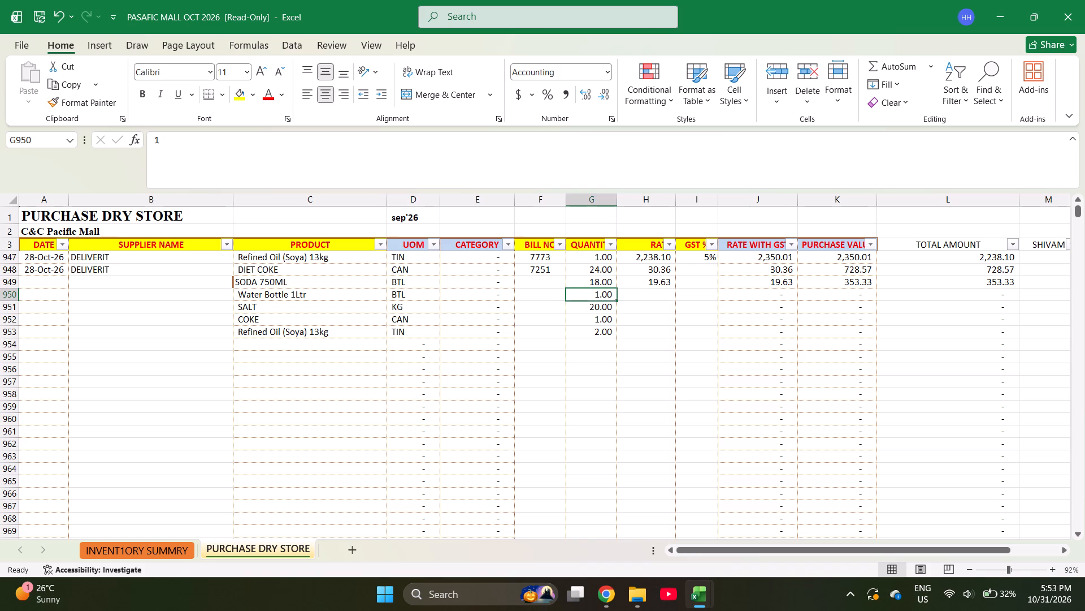
text(12)
key(Right)
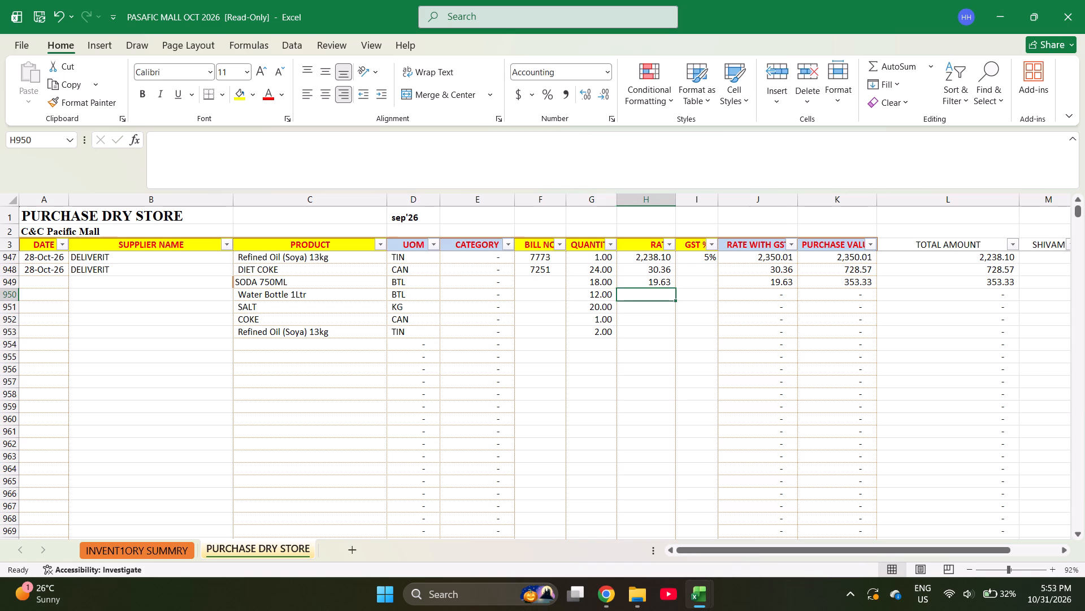
text(=229.71/)
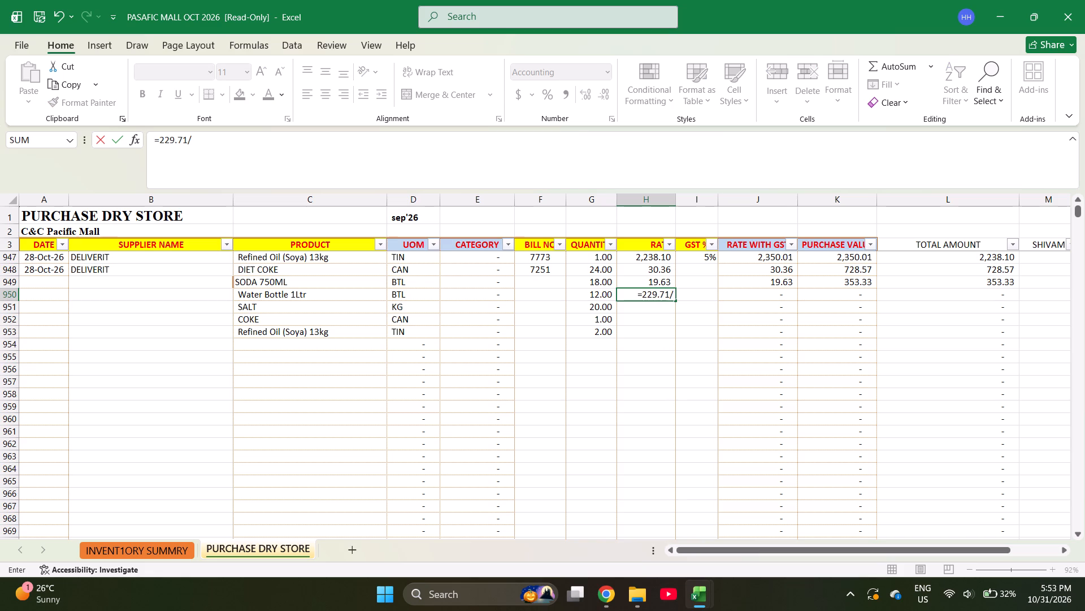
text(12)
key(Return)
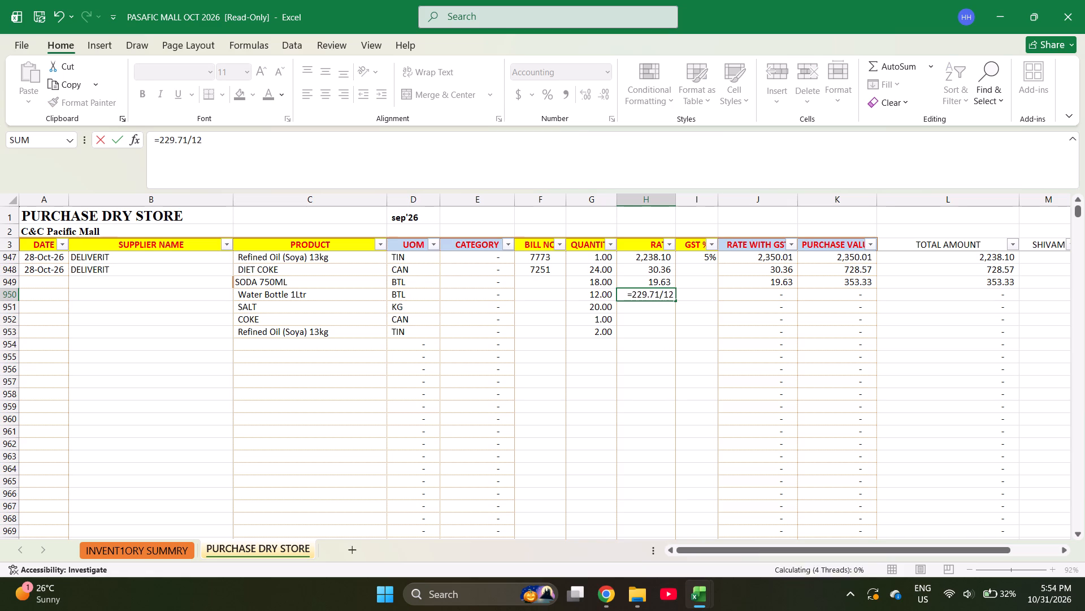
Set the SALT rate to 30.
text(30)
key(Return)
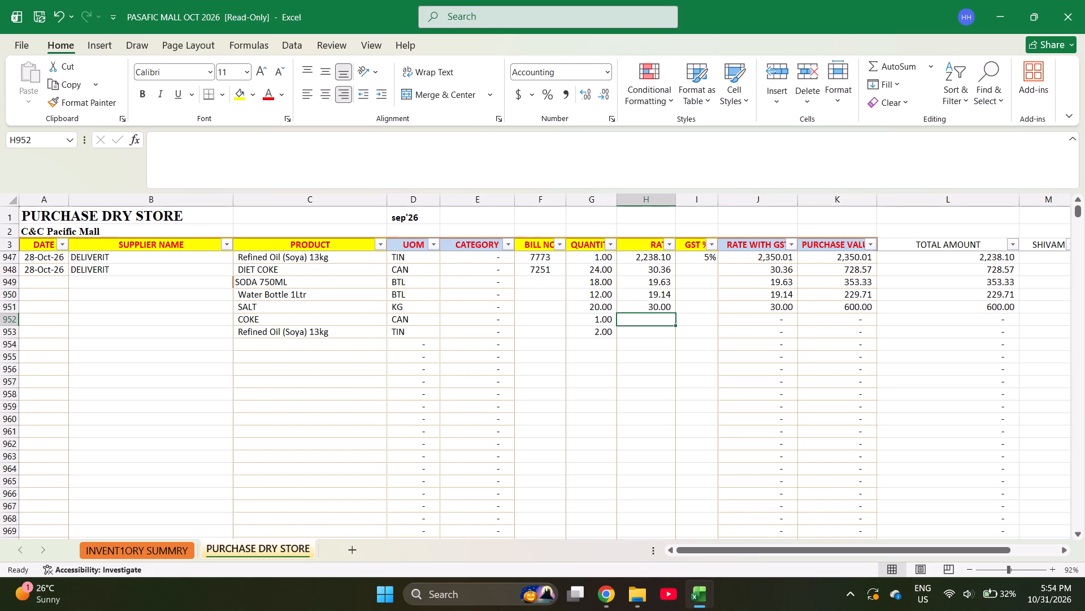
Set the new COKE row's rate to the formula =728.57/24 and its quantity to 24.
text(=728.57/3)
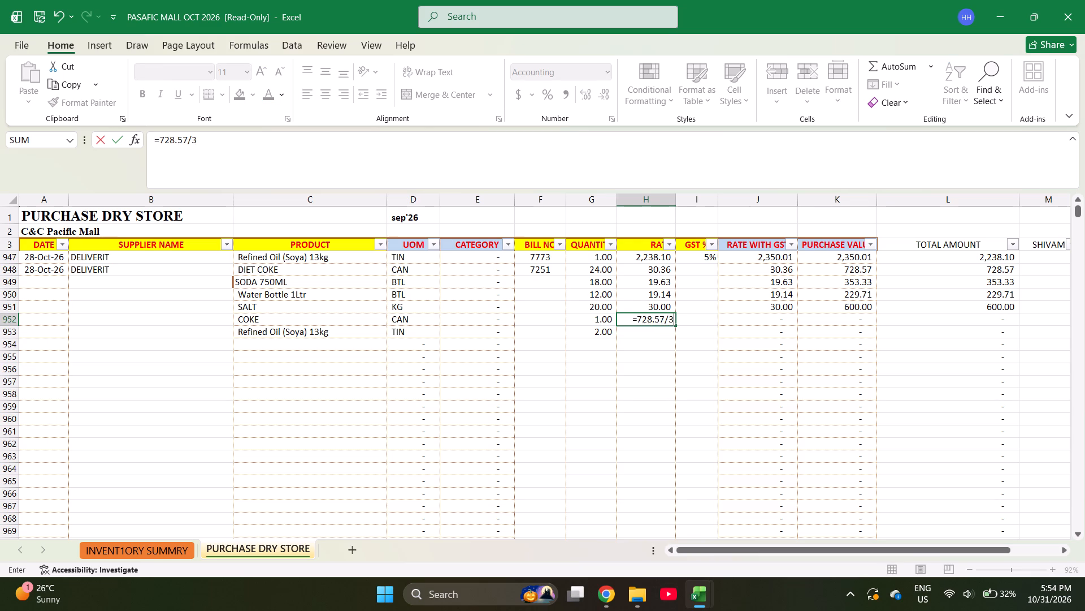
key(BackSpace)
text(24)
key(Left)
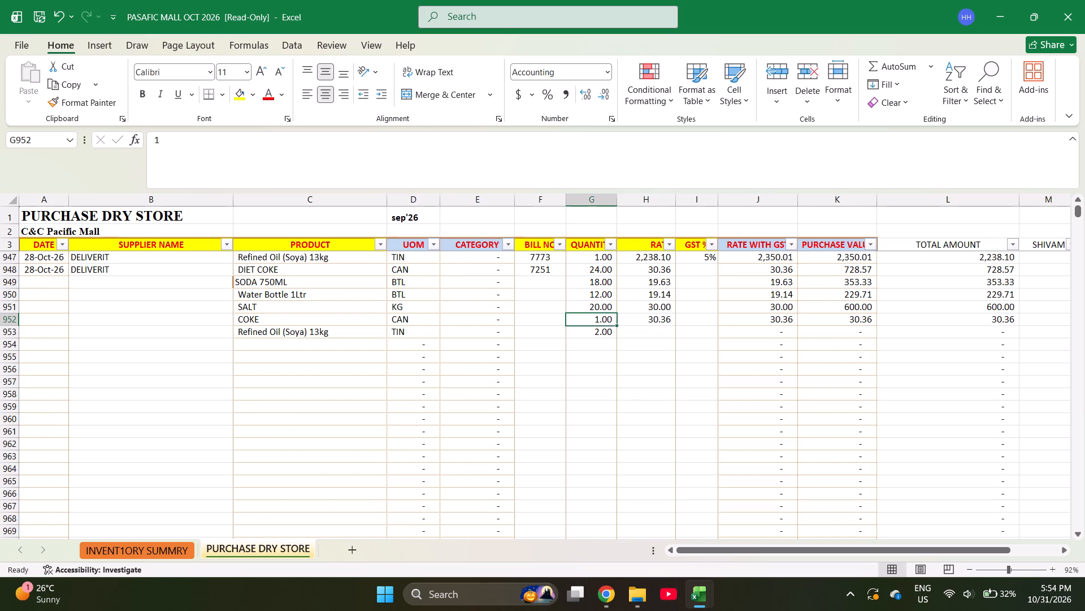
text(24)
key(Right)
Enter the rate 2314.29 for the new Refined Oil (Soya) 13kg row.
key(Down)
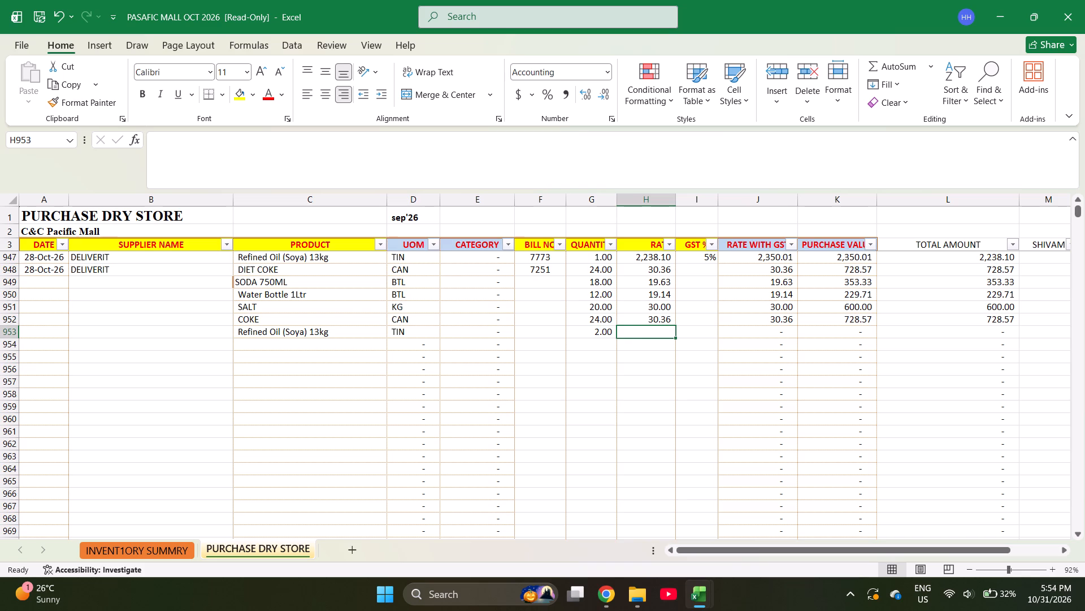
key(2)
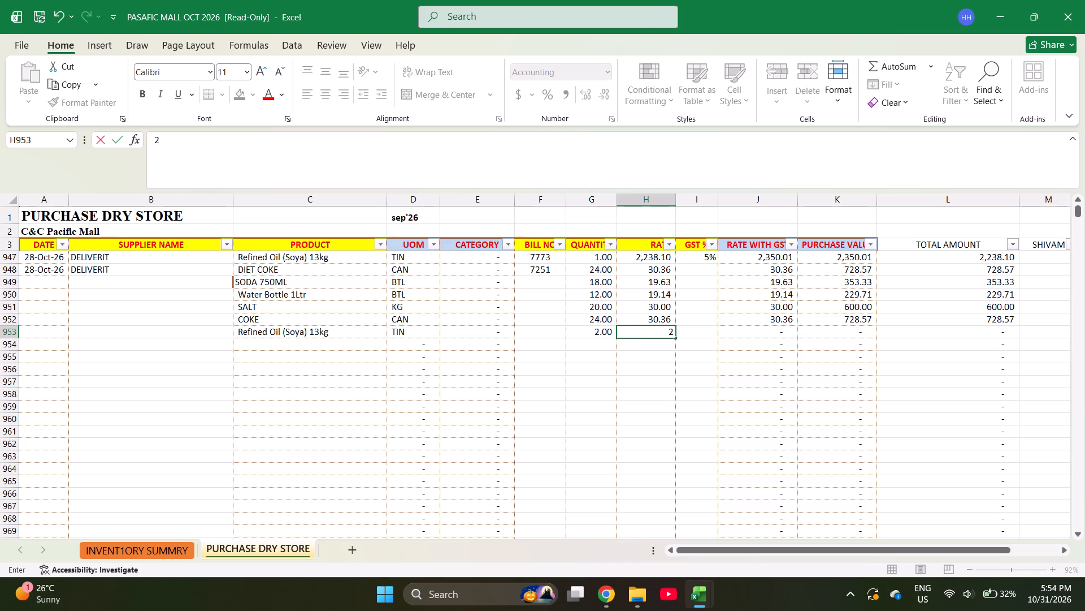
key(BackSpace)
text(23)
text(14.29)
key(Right)
Enter the GST percentages 40, 5, 5, 0, 40 and 5 from DIET COKE down through Refined Oil (Soya) 13kg.
key(ctrl+Up)
key(Down)
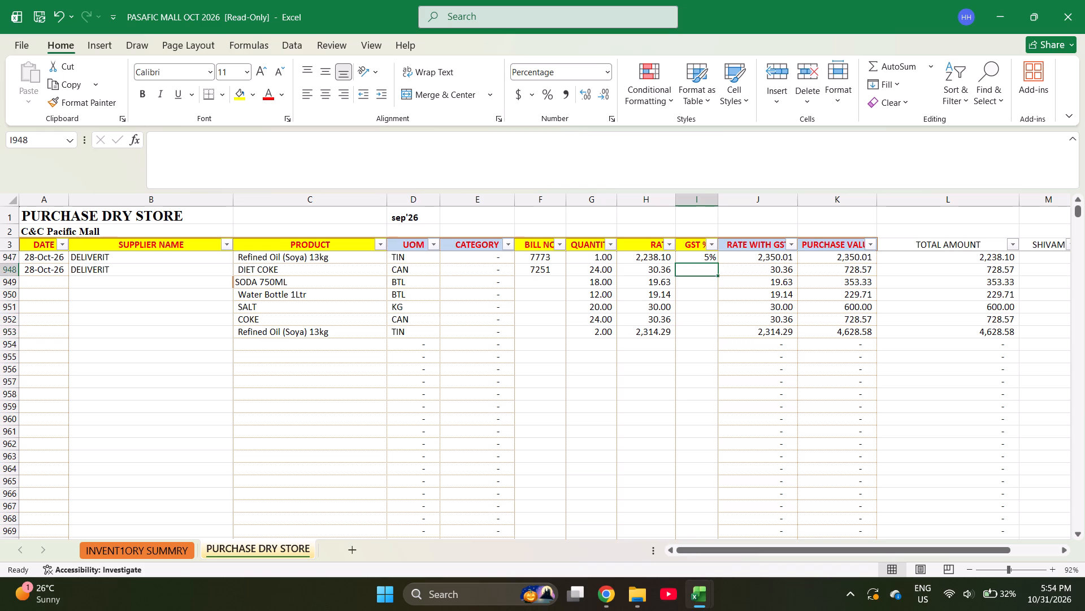
text(40)
key(Return)
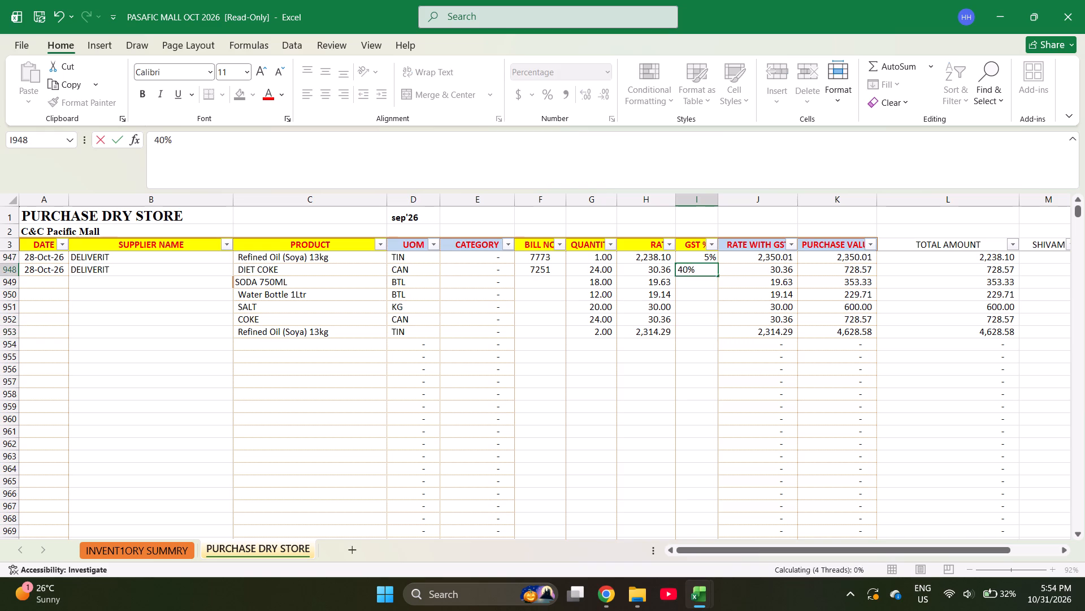
key(5)
key(Return)
key(5)
key(Return)
key(0)
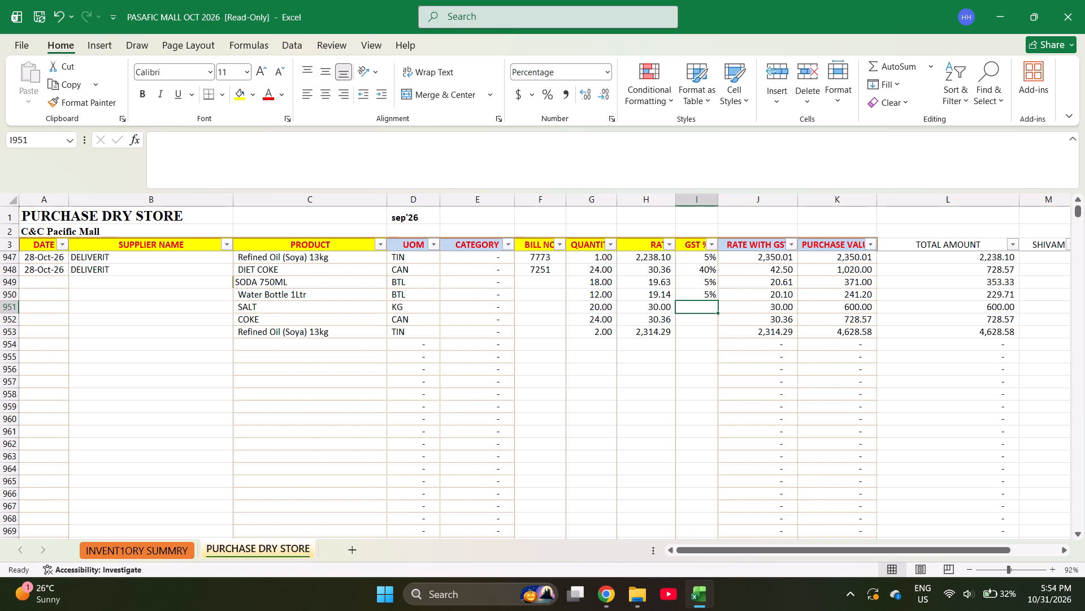
key(Return)
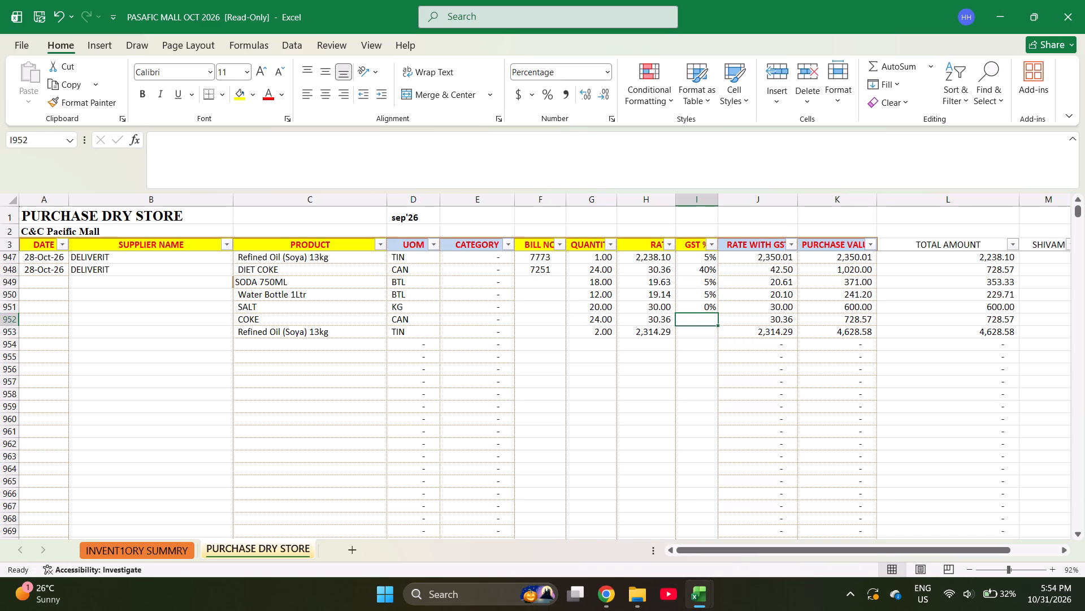
text(40)
key(Return)
key(5)
key(Return)
Fill the date 28-Oct-26 and supplier DELIVERIT down from the last DIET COKE row through the final Refined Oil (Soya) 13kg row.
key(Left)
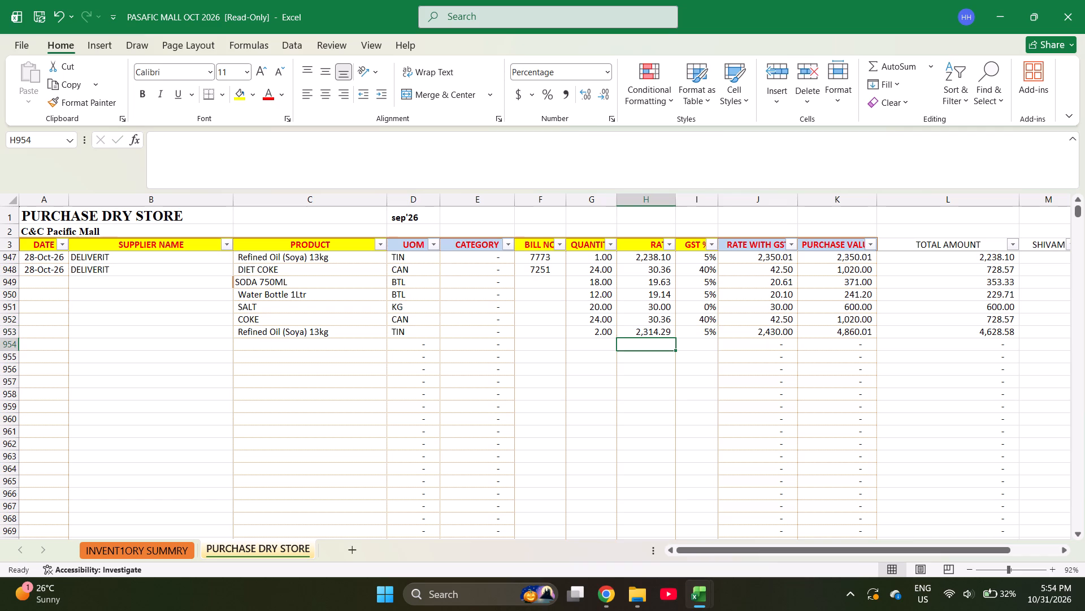
key(ctrl+Left)
key(ctrl+Left)
key(ctrl+Left)
key(ctrl+Left)
key(ctrl+Left)
key(ctrl+Left)
key(ctrl+Left)
key(ctrl+Left)
key(ctrl+Left)
key(ctrl+Left)
key(ctrl+Up)
key(shift+Right)
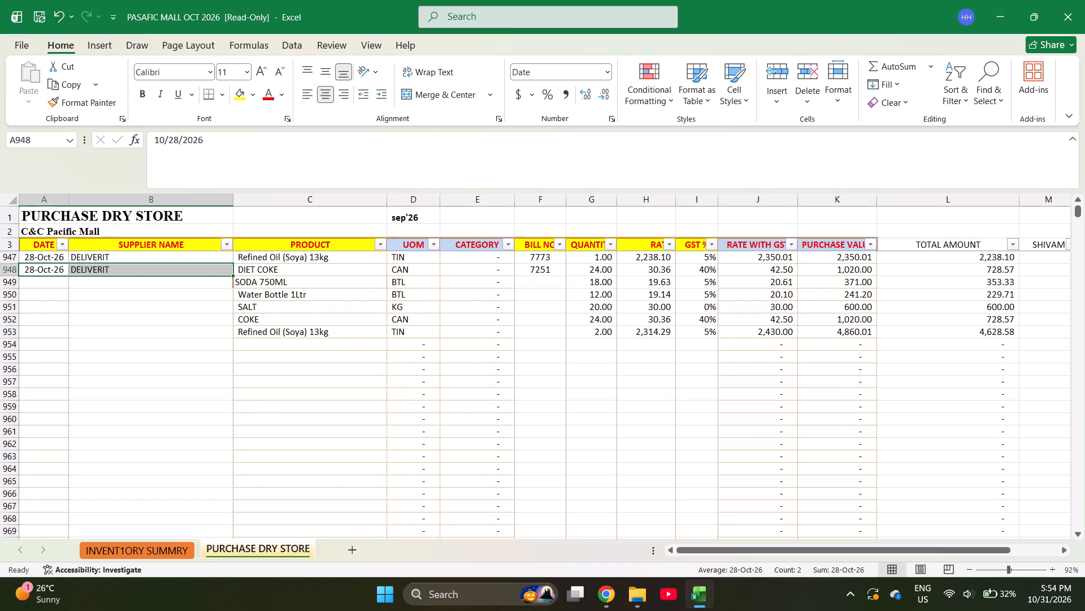
key(shift+Down)
key(shift+Down)
key(shift+Down)
key(shift+Down)
key(shift+Down)
key(ctrl+d)
Fill bill number 7251 down from the DIET COKE row through the final Refined Oil (Soya) 13kg row.
key(Down)
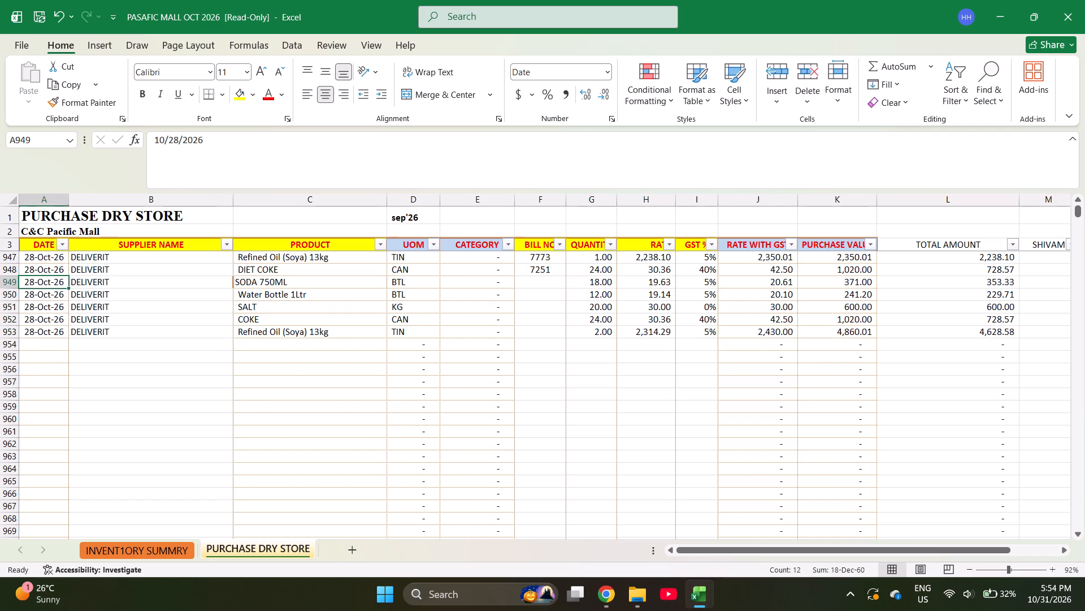
key(ctrl+Right)
key(Right)
key(Up)
key(shift+Down)
key(shift+Down)
key(shift+Down)
key(shift+Down)
key(shift+Down)
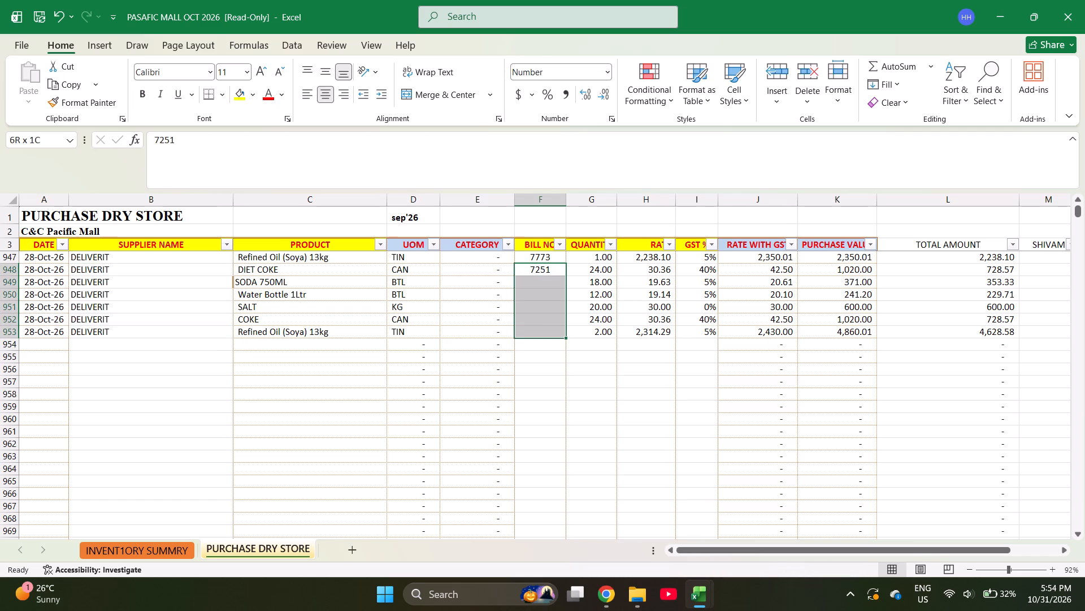
key(ctrl+d)
Select the purchase values of all six bill 7251 rows to check their sum.
key(Right)
key(Right)
key(Right)
key(Right)
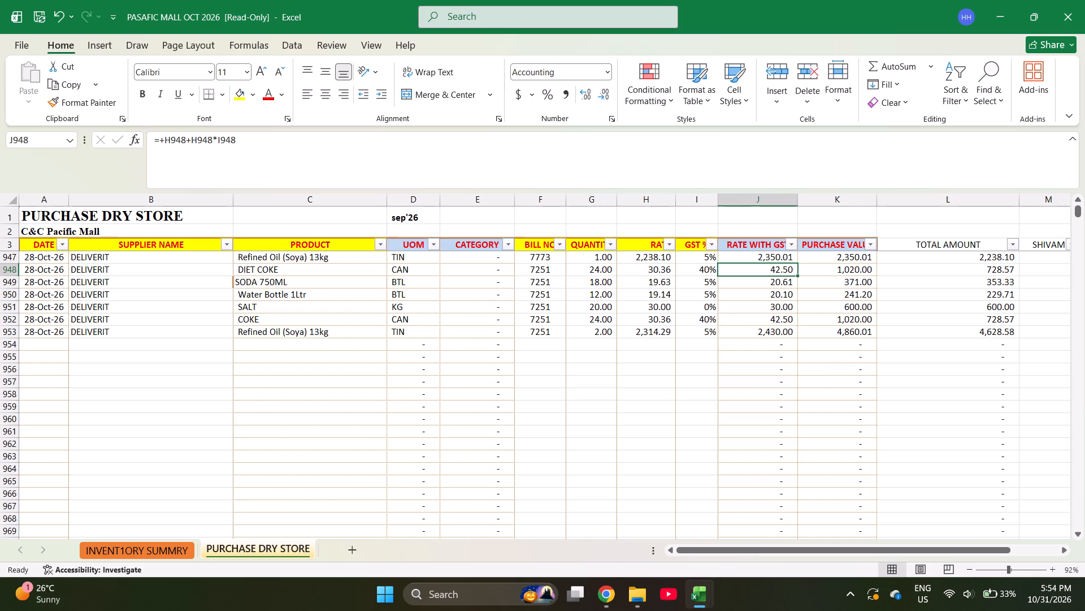
key(Right)
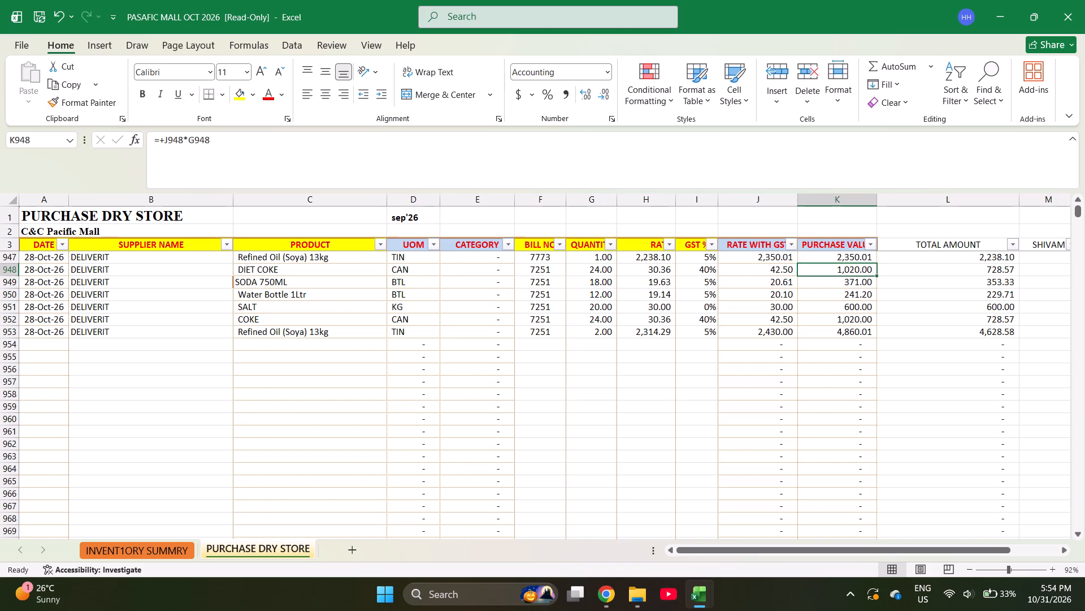
key(Down)
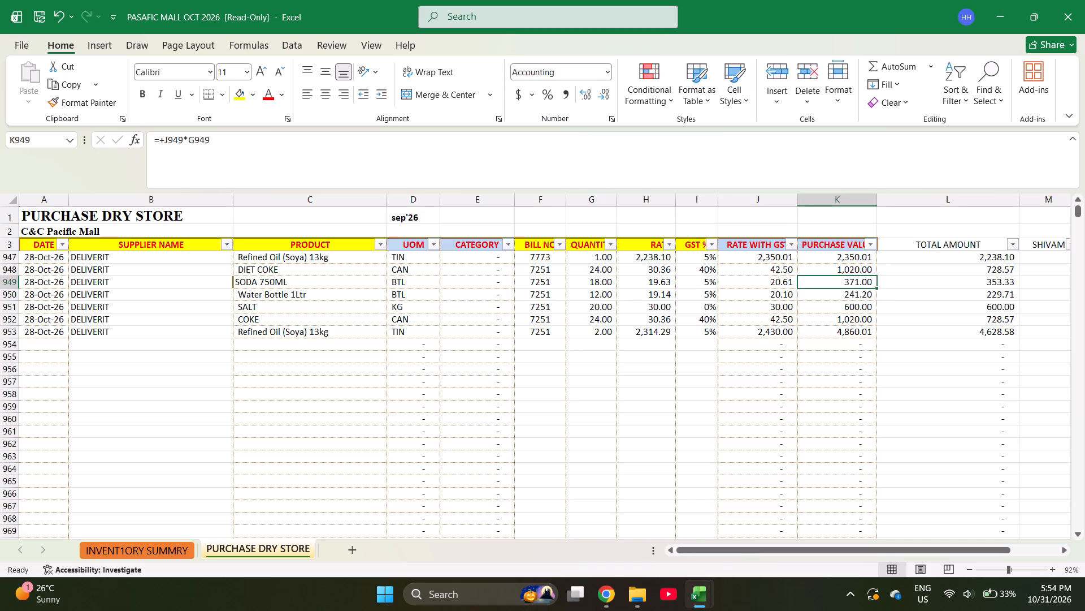
key(Up)
key(shift+Down)
key(shift+Down)
key(shift+Down)
key(shift+Down)
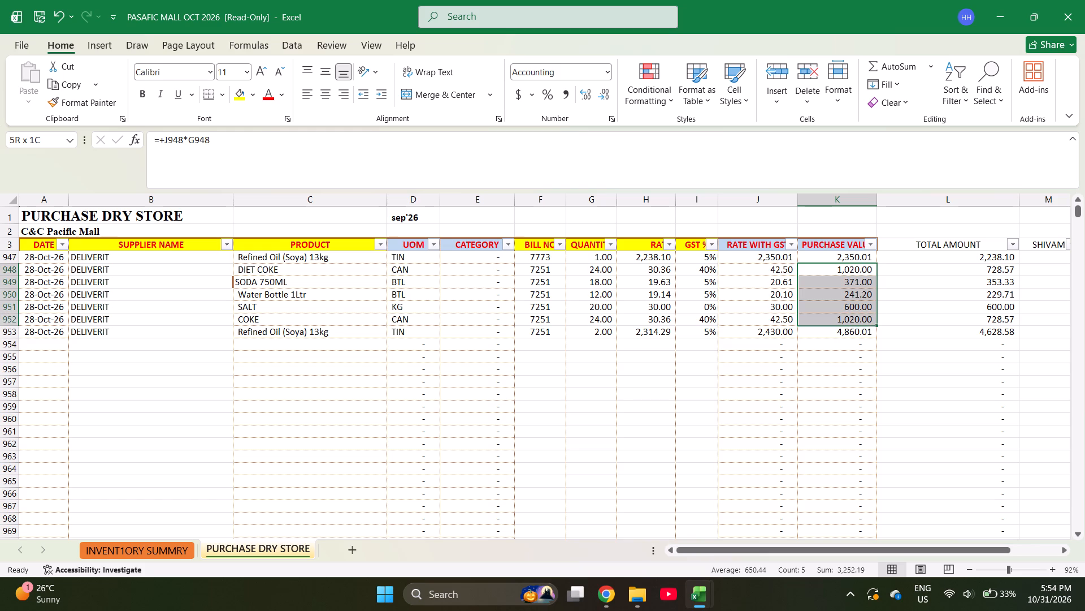
key(shift+Down)
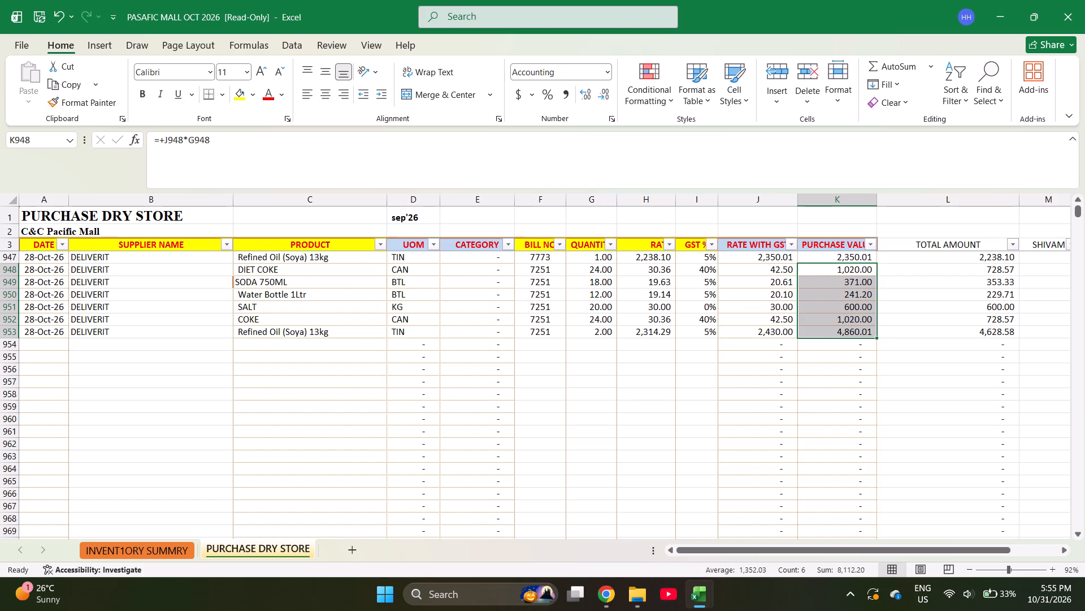
Look up 37 among the BILL NO filter values without applying a filter.
click(558, 243)
key(e)
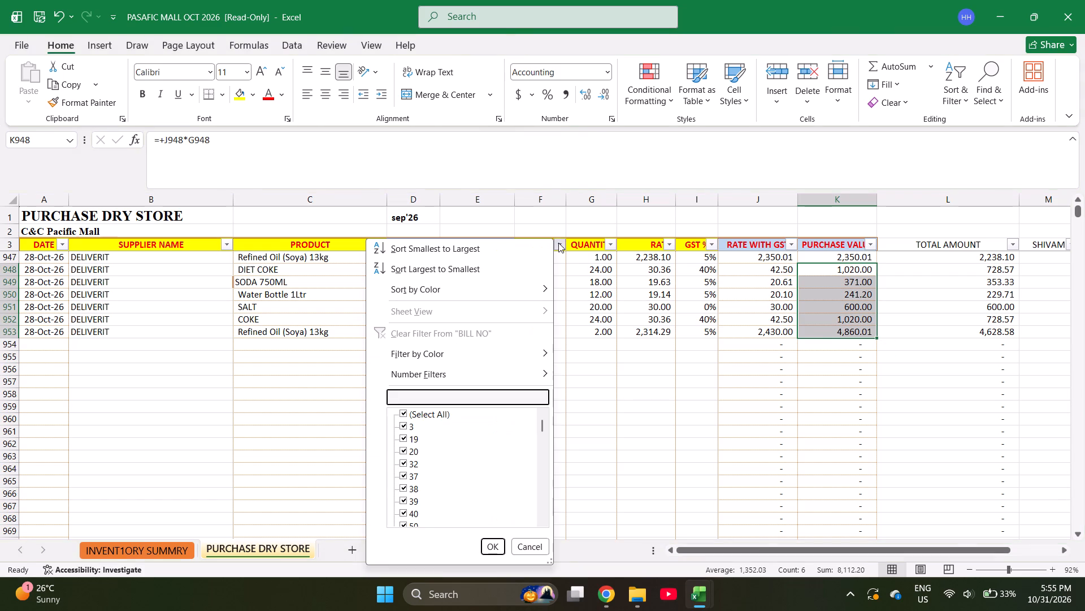
text(37)
key(Escape)
key(Escape)
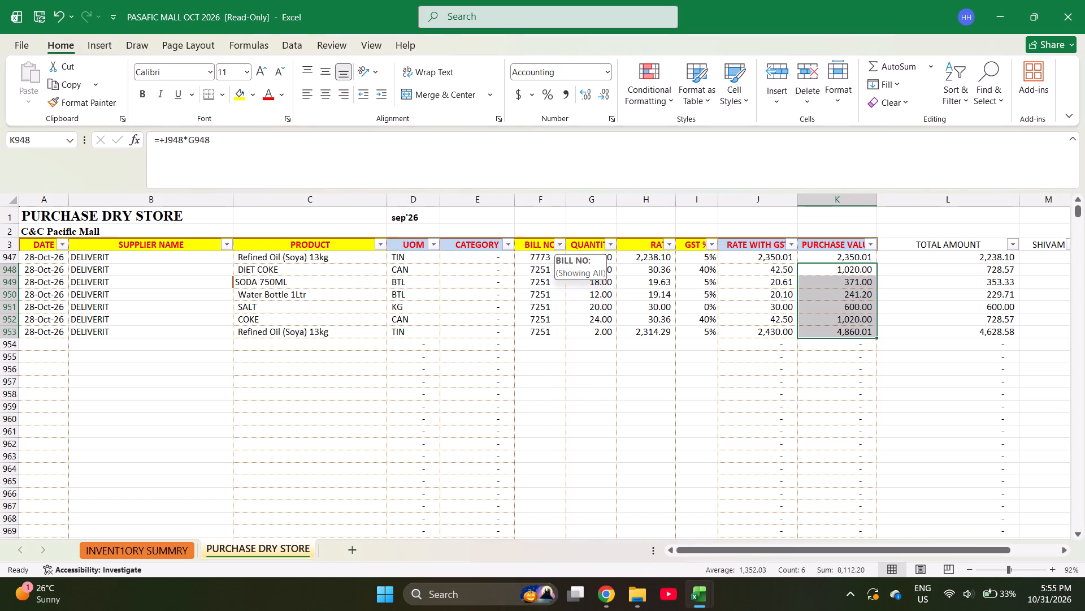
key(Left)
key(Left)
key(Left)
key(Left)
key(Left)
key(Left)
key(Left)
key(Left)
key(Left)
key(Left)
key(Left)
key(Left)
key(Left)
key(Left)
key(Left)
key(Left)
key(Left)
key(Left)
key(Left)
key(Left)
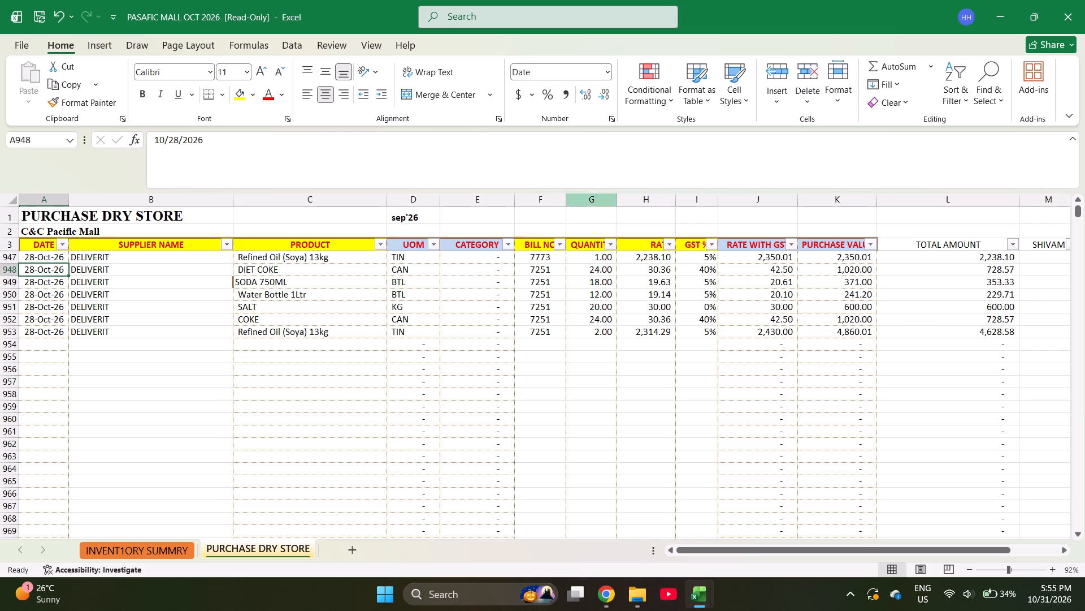
Look up 32, 117 and 1117 among the BILL NO filter values.
click(562, 240)
key(e)
text(32)
key(Escape)
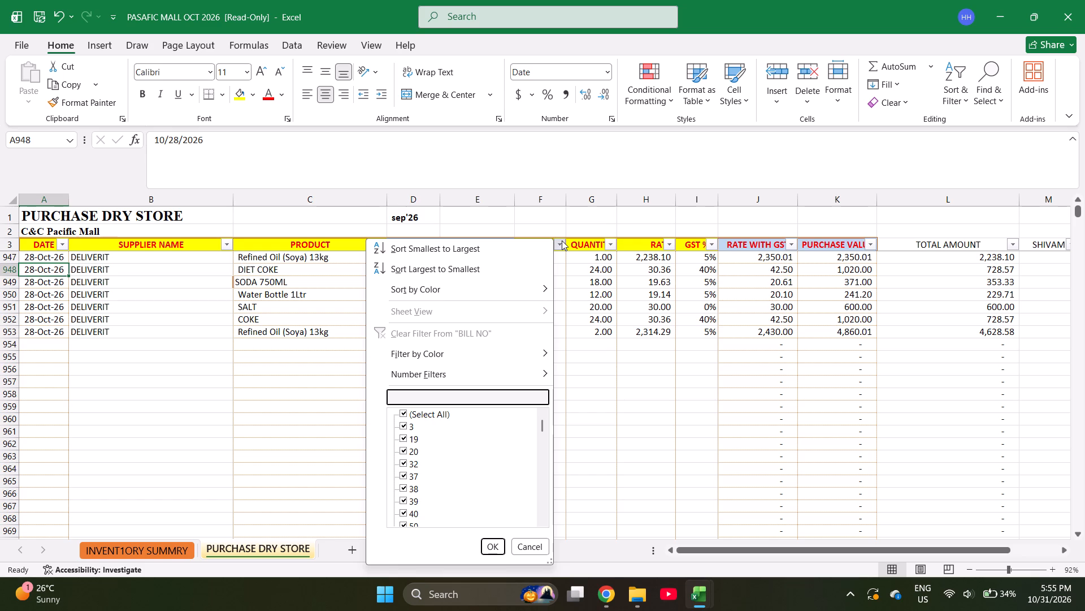
key(e)
key(BackSpace)
text(117)
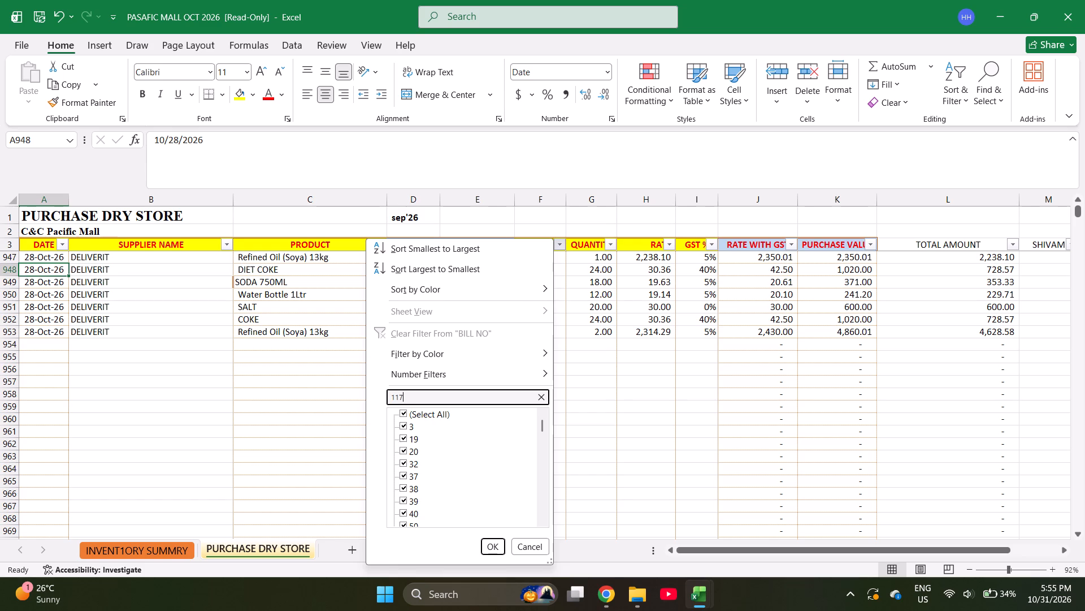
key(BackSpace)
text(17)
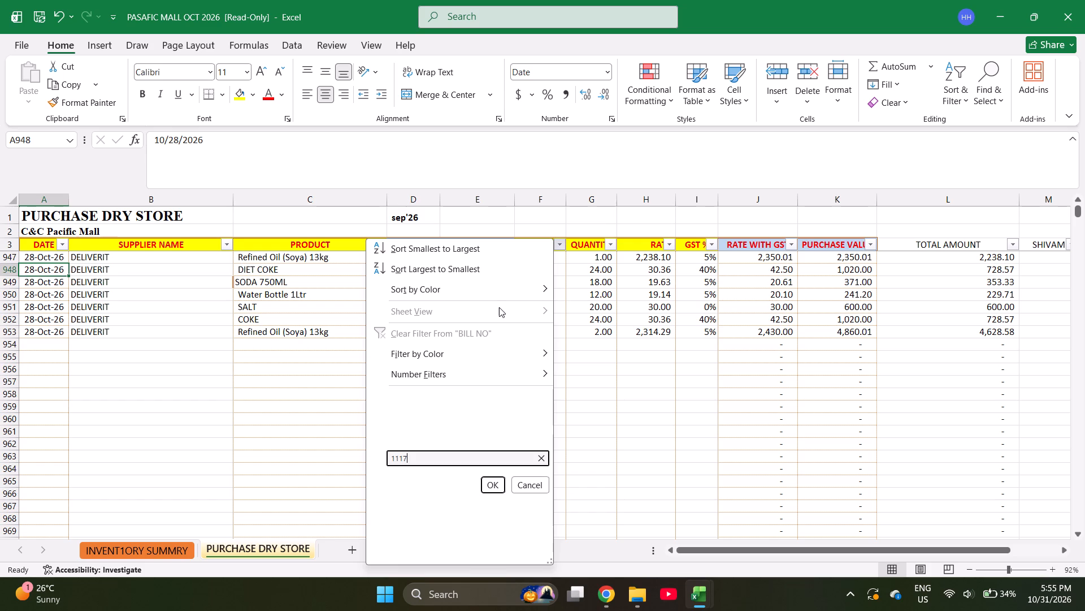
Look up 6715 among the BILL NO filter values, and clear the search.
key(BackSpace)
key(BackSpace)
key(BackSpace)
key(BackSpace)
key(BackSpace)
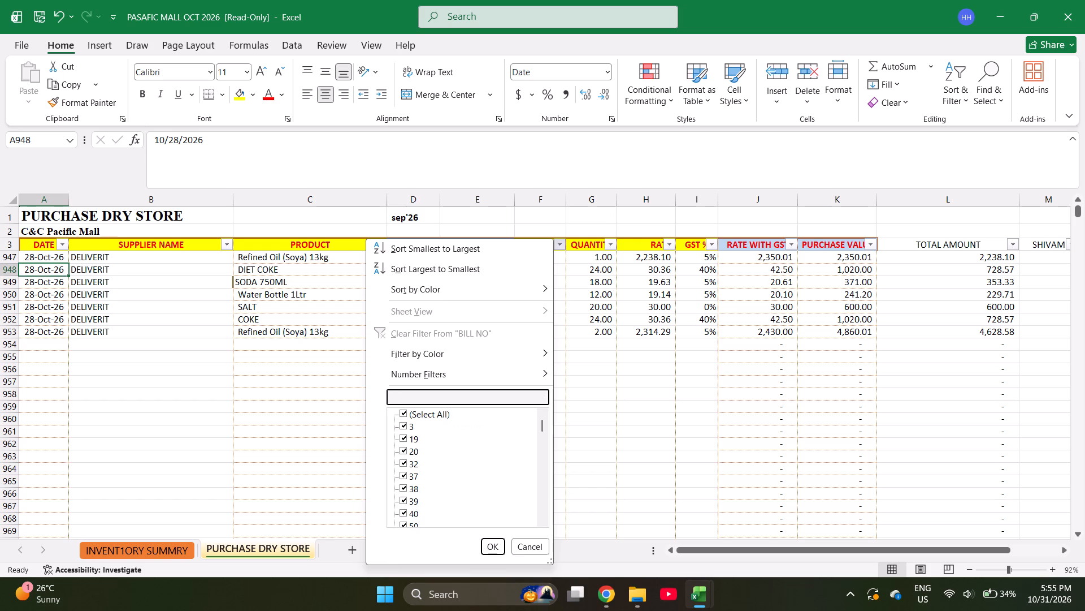
key(BackSpace)
text(6715)
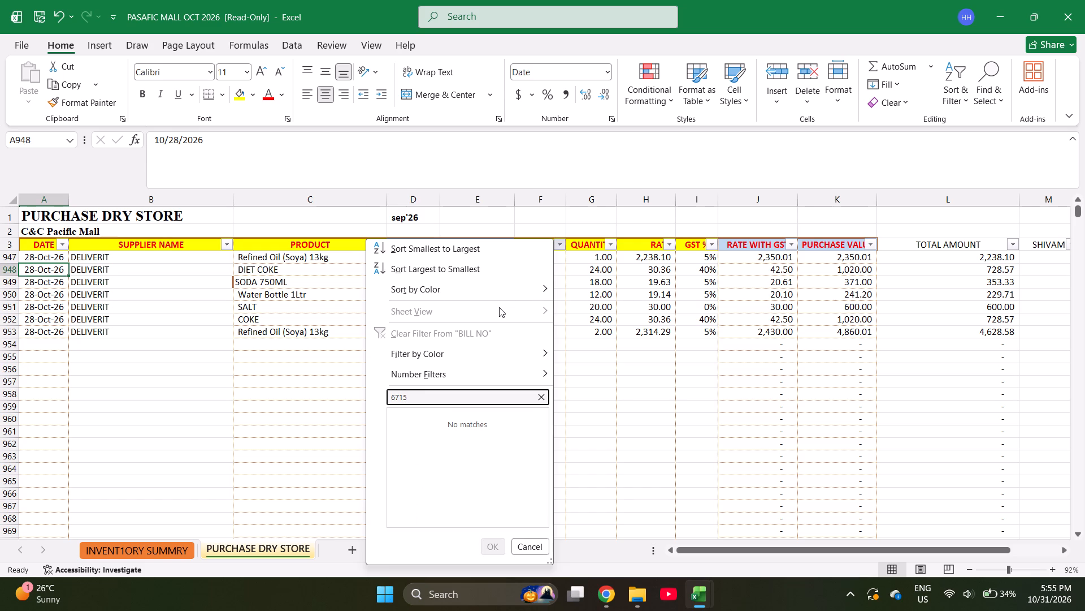
key(BackSpace)
key(BackSpace)
key(BackSpace)
text(715)
key(BackSpace)
key(BackSpace)
key(BackSpace)
key(BackSpace)
key(BackSpace)
key(BackSpace)
key(BackSpace)
key(BackSpace)
key(BackSpace)
key(BackSpace)
key(BackSpace)
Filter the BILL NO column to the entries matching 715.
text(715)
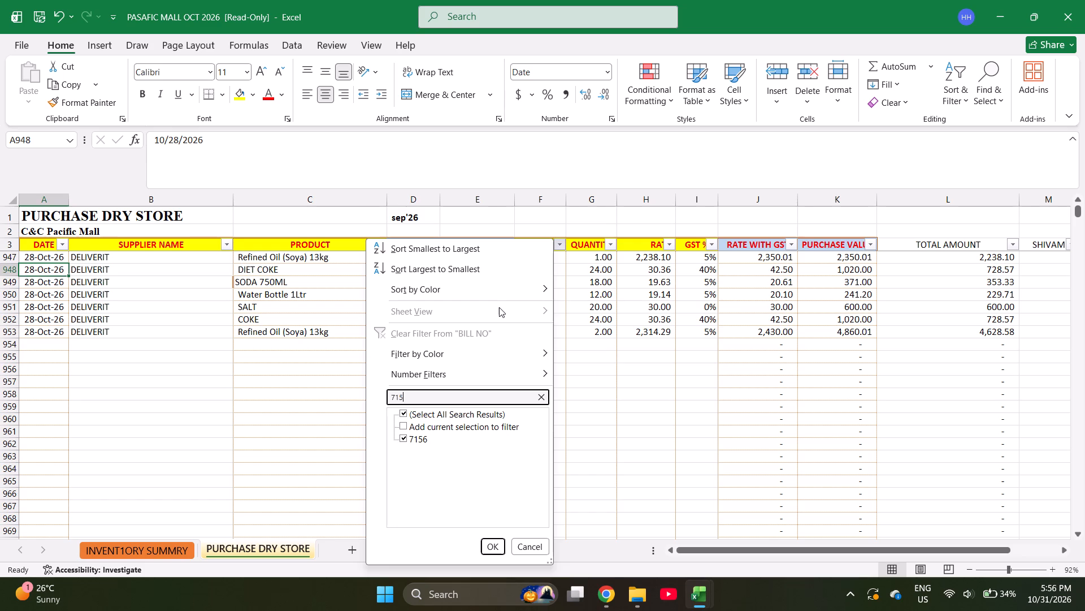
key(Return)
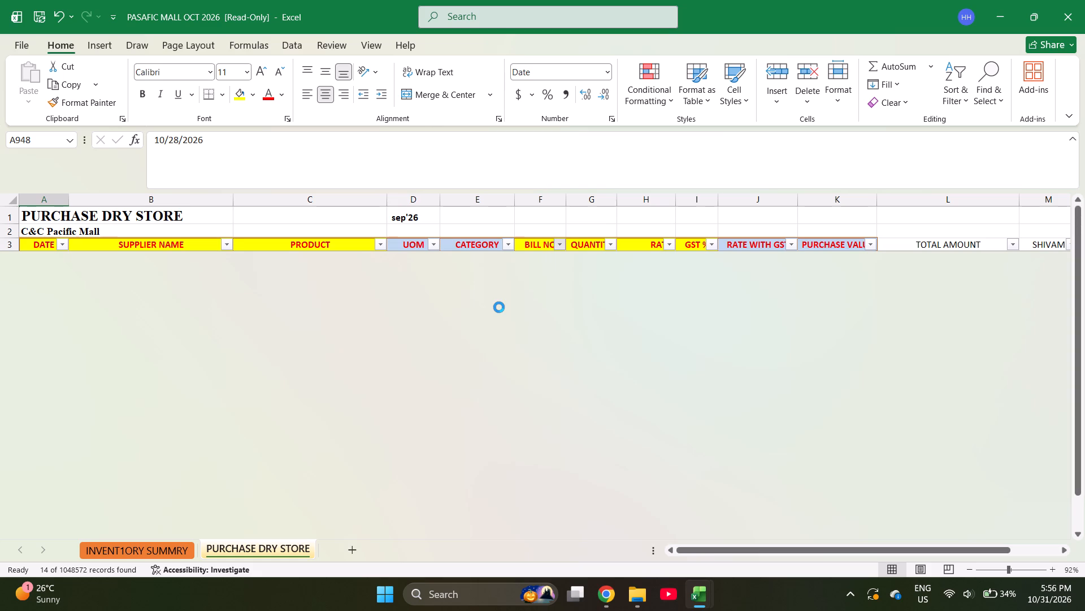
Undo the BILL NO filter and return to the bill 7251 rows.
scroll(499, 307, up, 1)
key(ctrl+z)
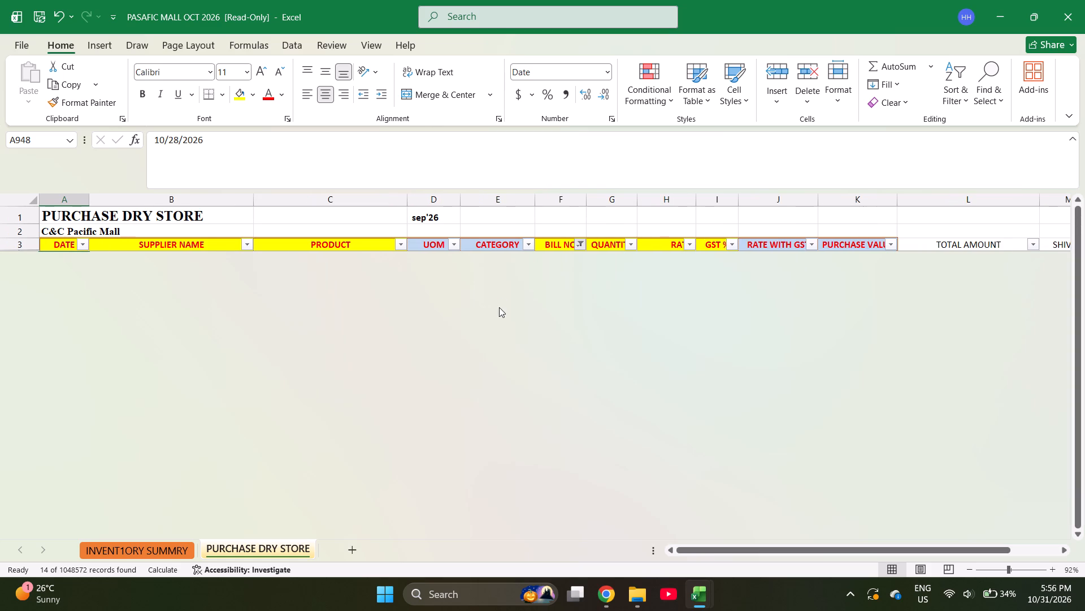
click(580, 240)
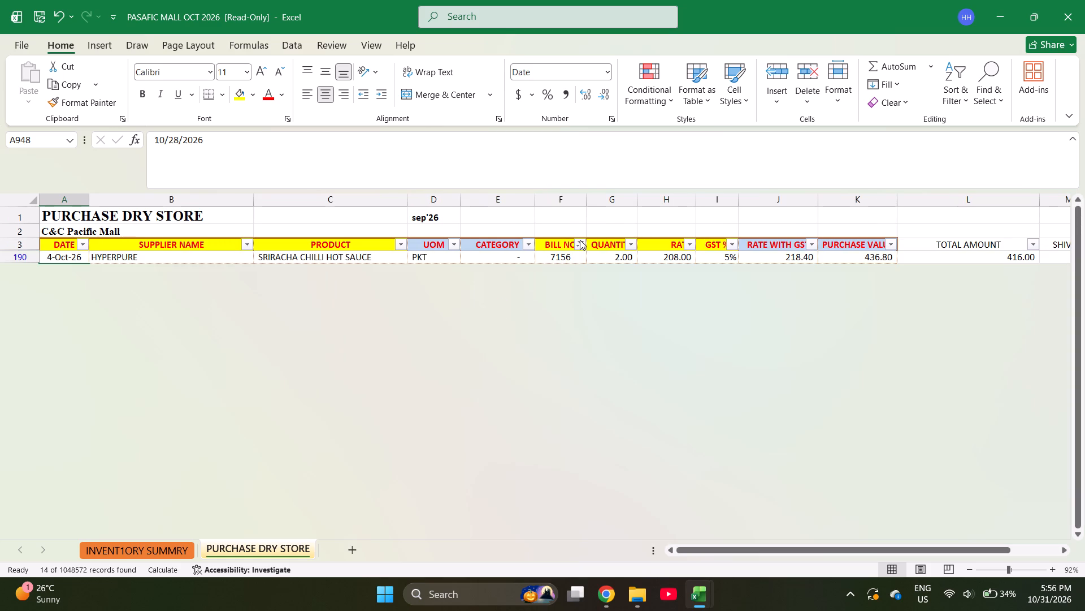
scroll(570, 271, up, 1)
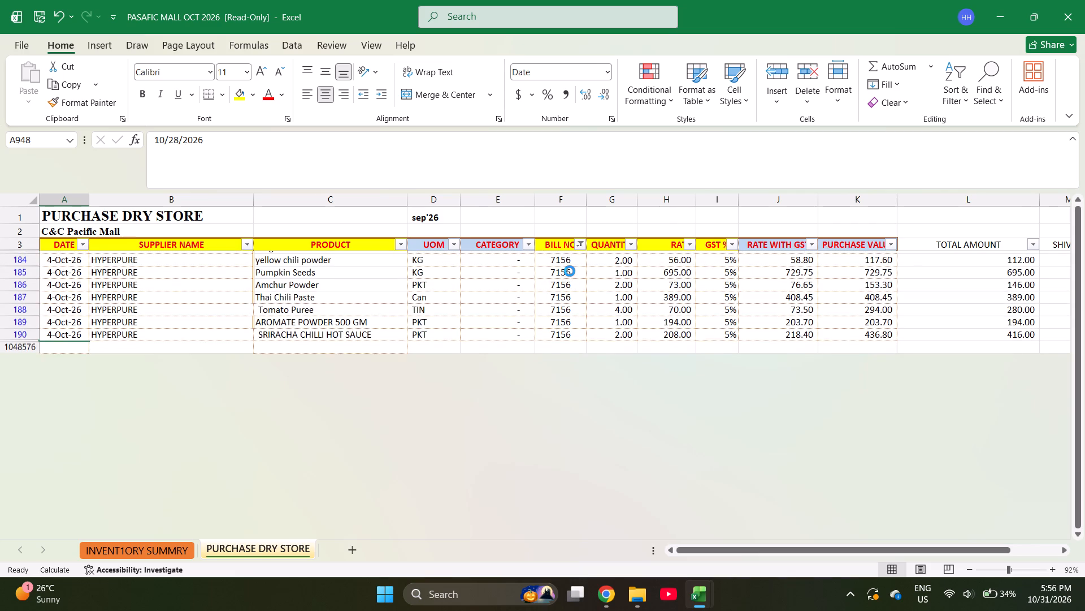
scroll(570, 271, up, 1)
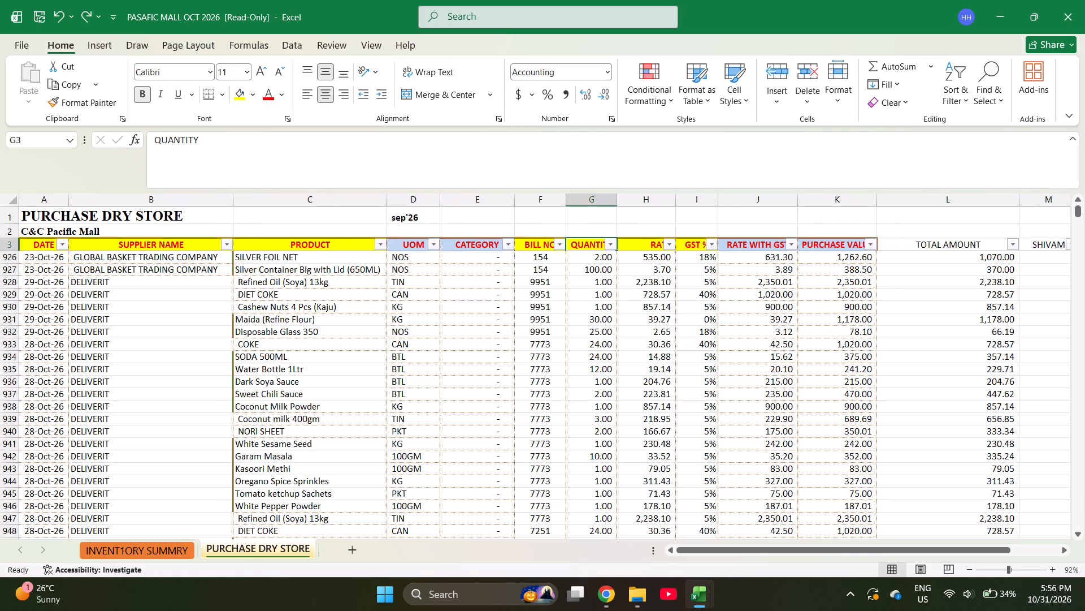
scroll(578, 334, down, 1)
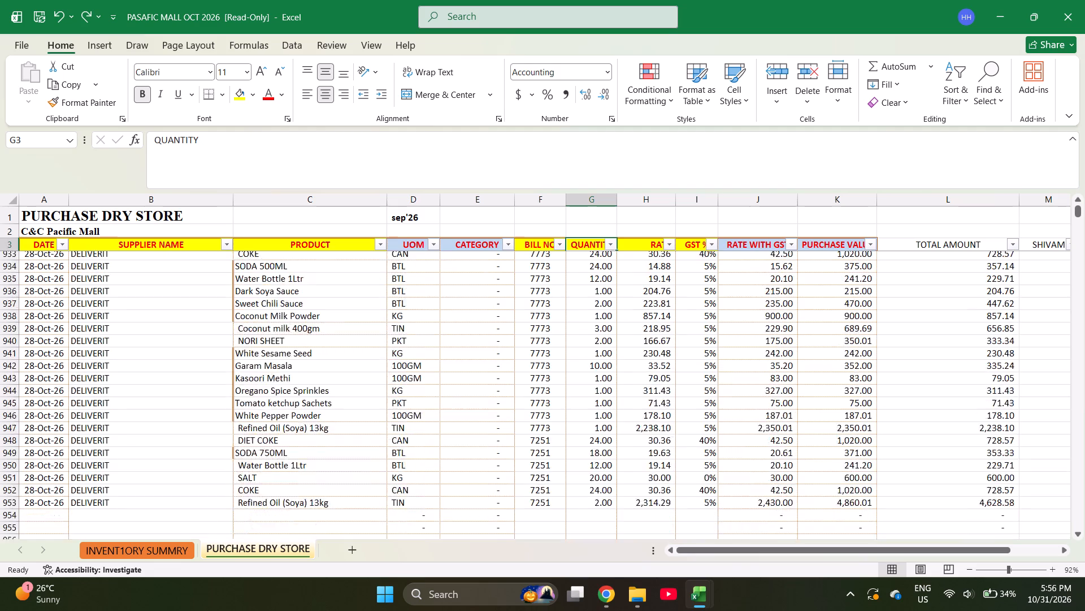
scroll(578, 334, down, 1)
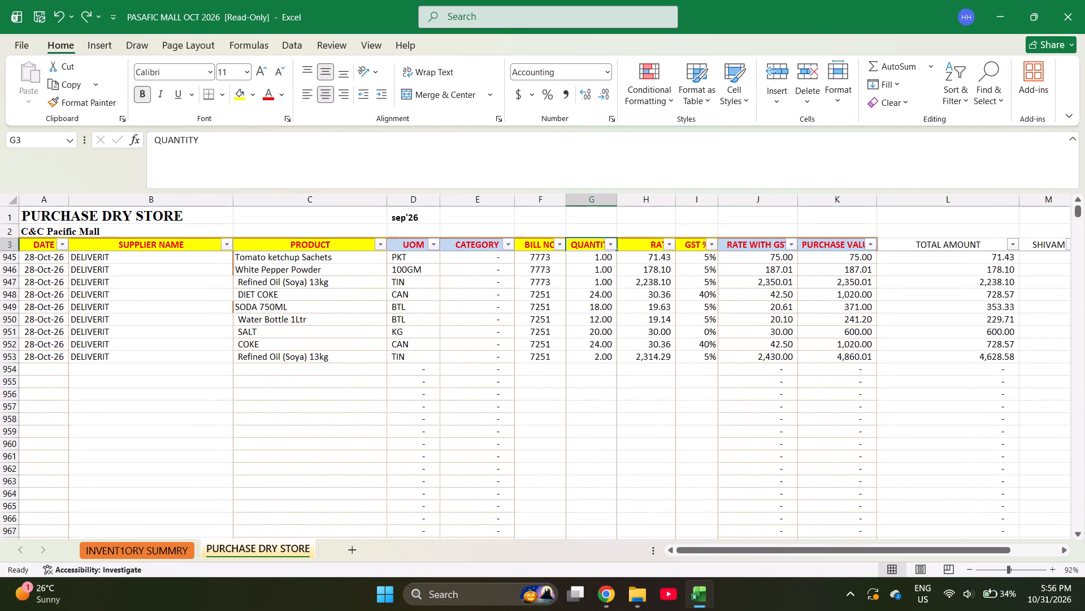
Look up 639 among the BILL NO filter values without applying a filter.
click(561, 246)
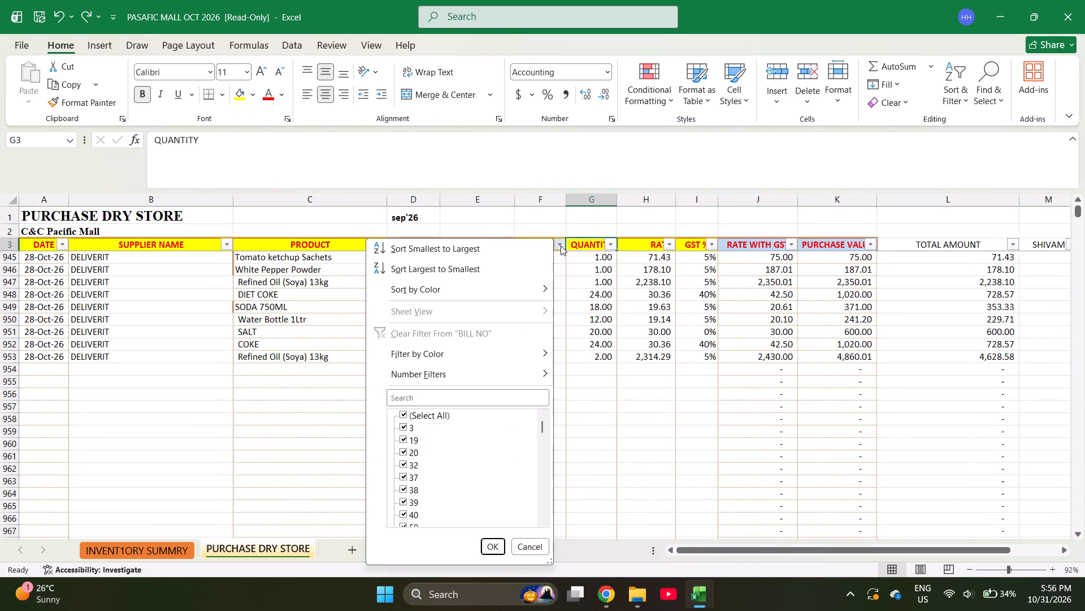
key(e)
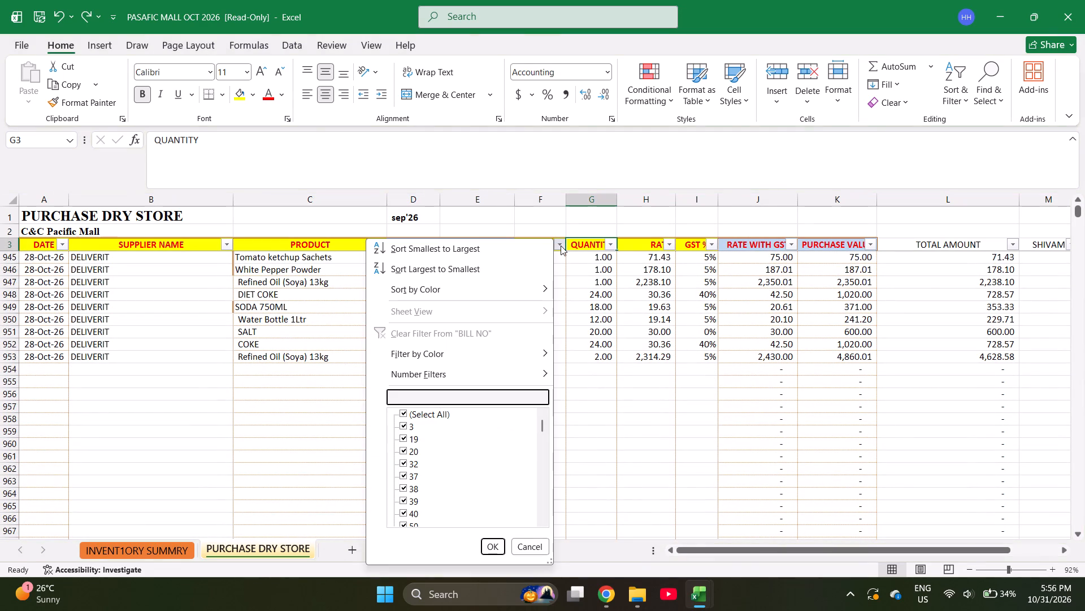
text(639)
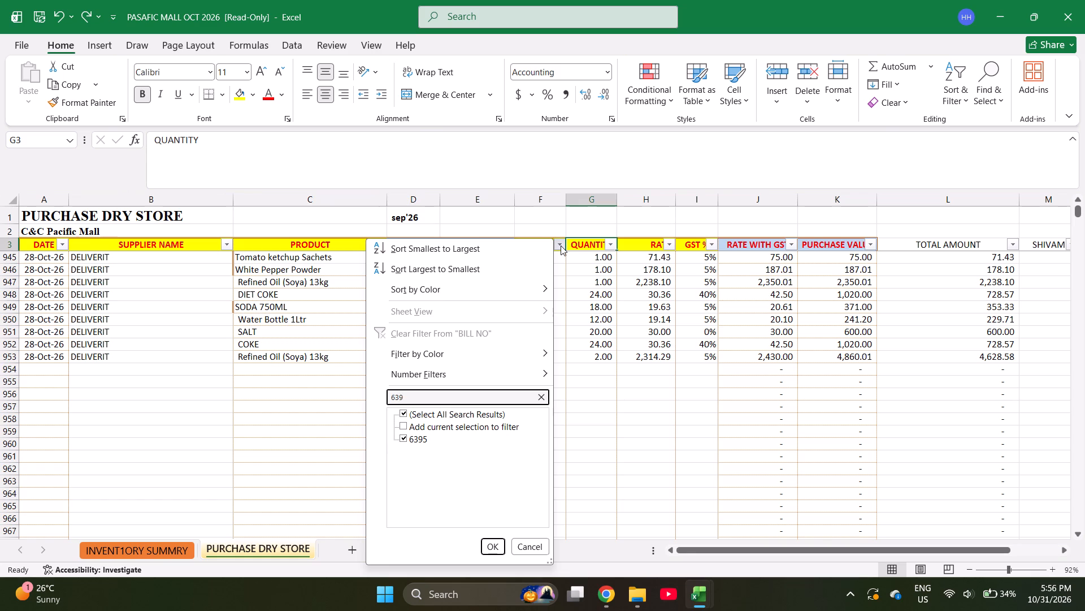
key(Escape)
key(Escape)
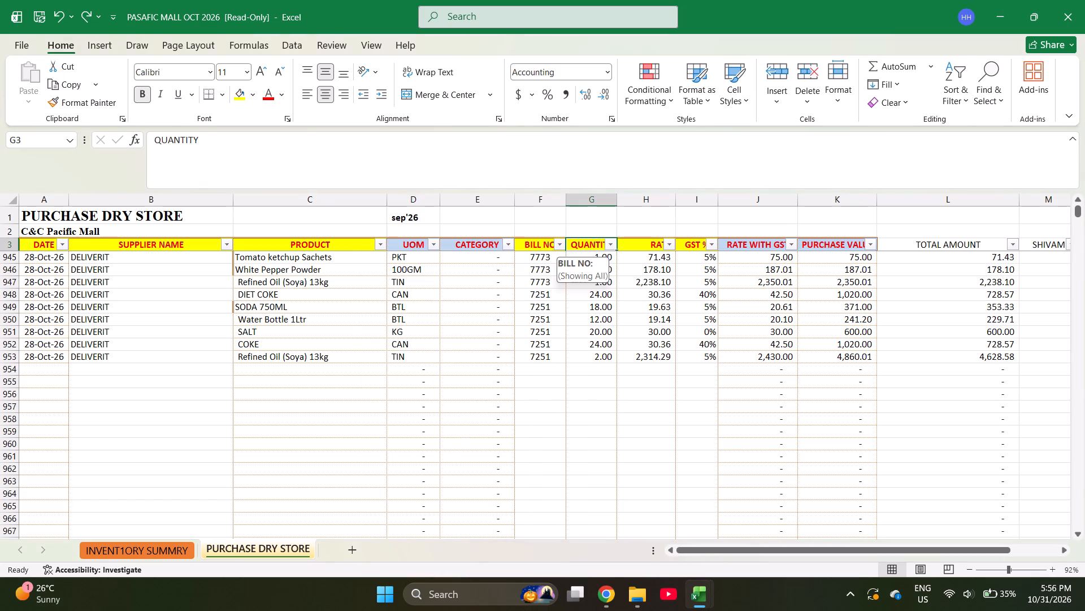
Enter the date 25-Oct-26 in the first empty row below the DELIVERIT bill 7251 entries.
key(Left)
key(Left)
key(Left)
key(Left)
key(Left)
key(Left)
key(Left)
key(Left)
key(Left)
key(Left)
key(Left)
key(Left)
key(Left)
key(Left)
key(Left)
key(Left)
key(Left)
key(Left)
key(Left)
key(Left)
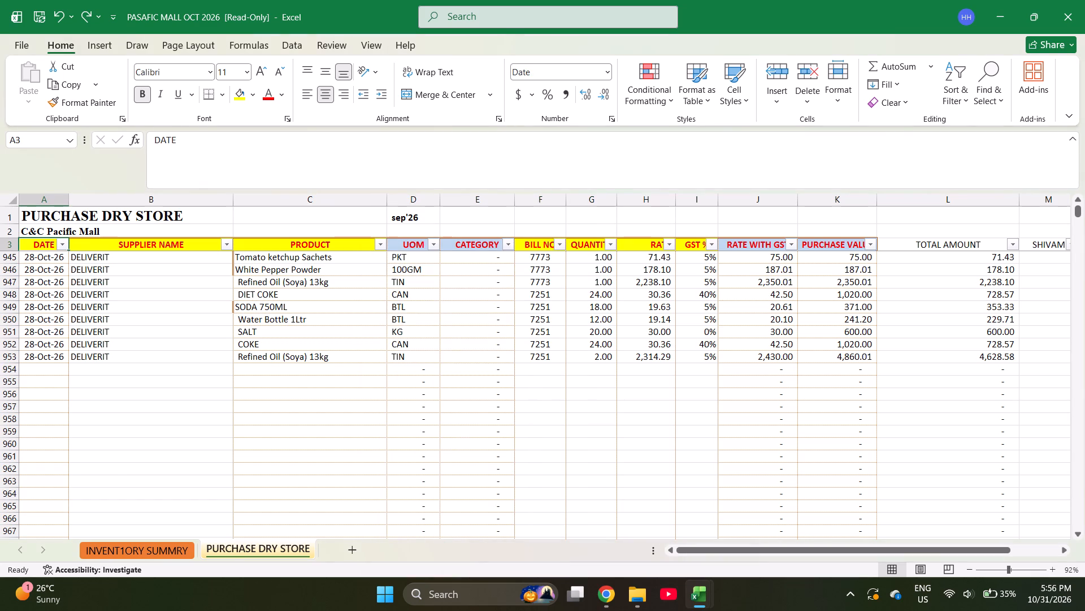
key(ctrl+Down)
key(ctrl+Down)
key(ctrl+Down)
key(ctrl+Down)
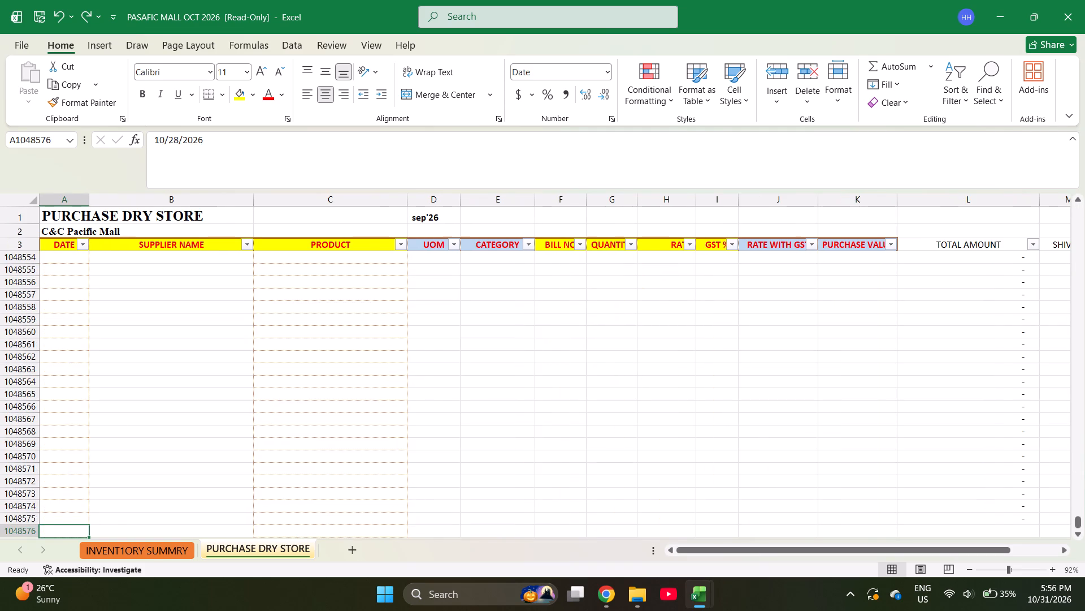
key(Up)
key(ctrl+Up)
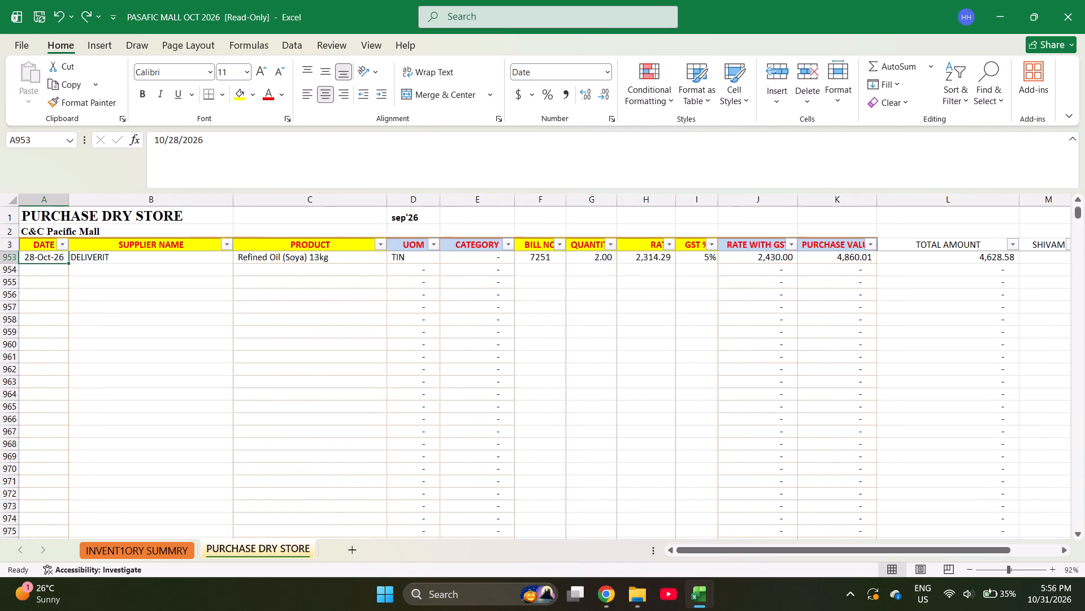
key(Down)
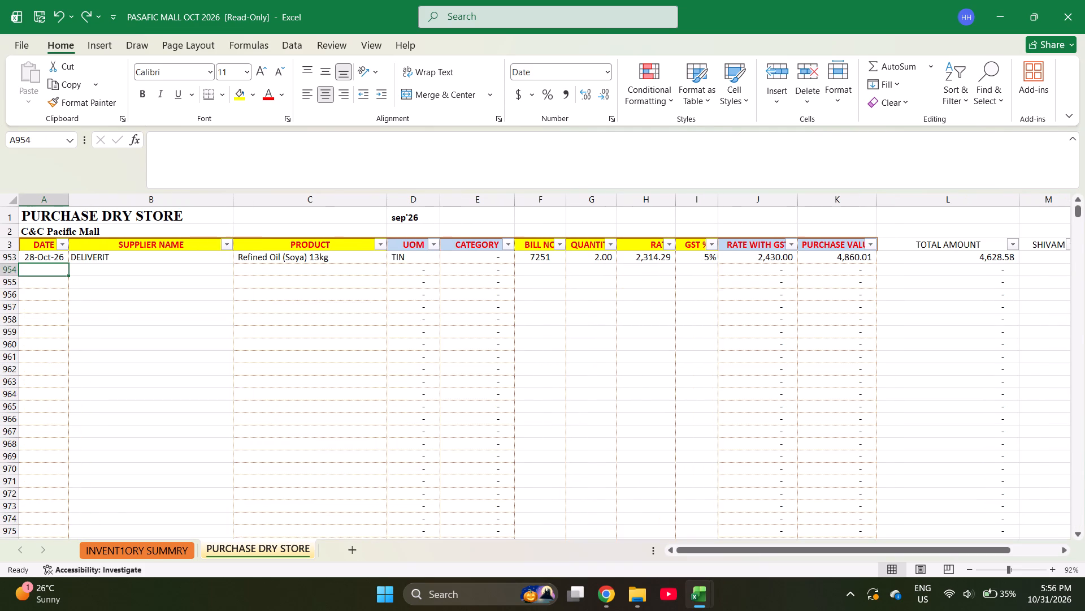
text(10-25-2026)
key(Right)
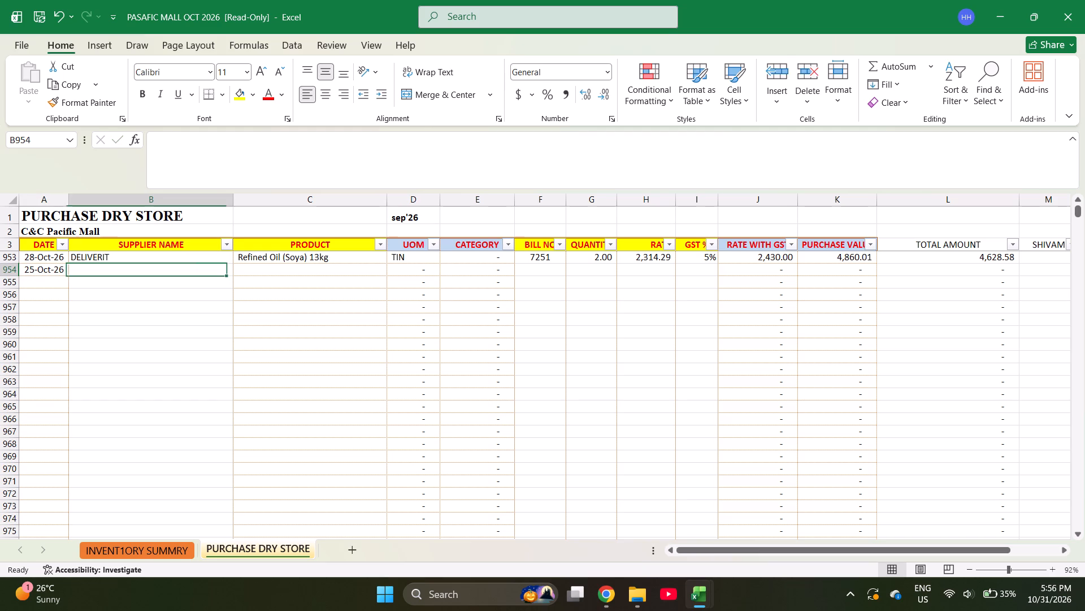
Fill the new row's supplier name with SHRI RAM TRADER, copied from an earlier 2-Oct-26 entry.
text(SHI)
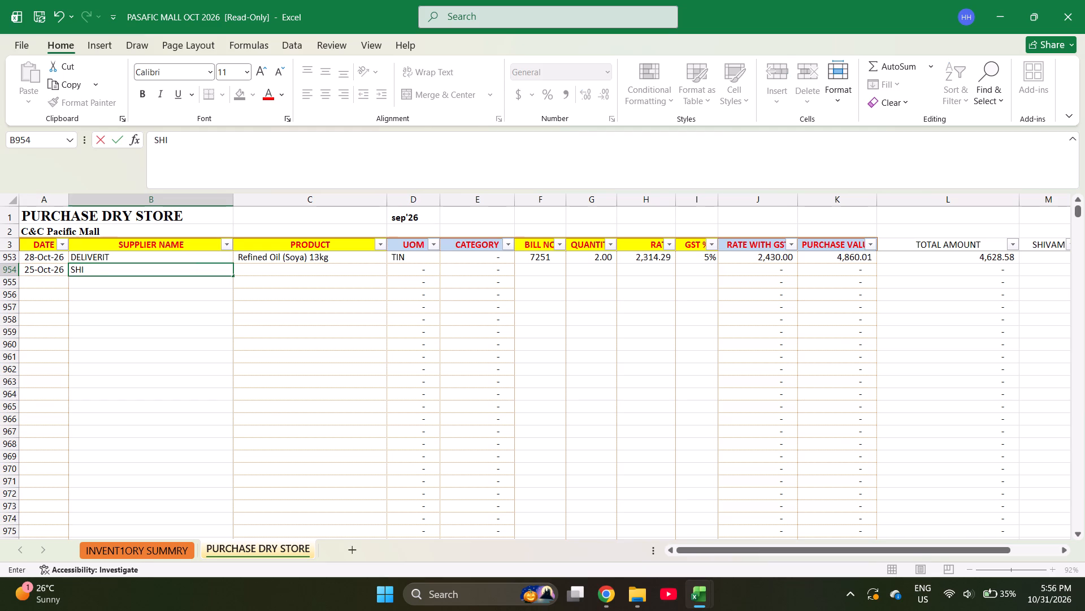
key(ctrl+Up)
key(ctrl+Up)
key(ctrl+Up)
key(Down)
key(Down)
key(Down)
key(Down)
key(Down)
key(Down)
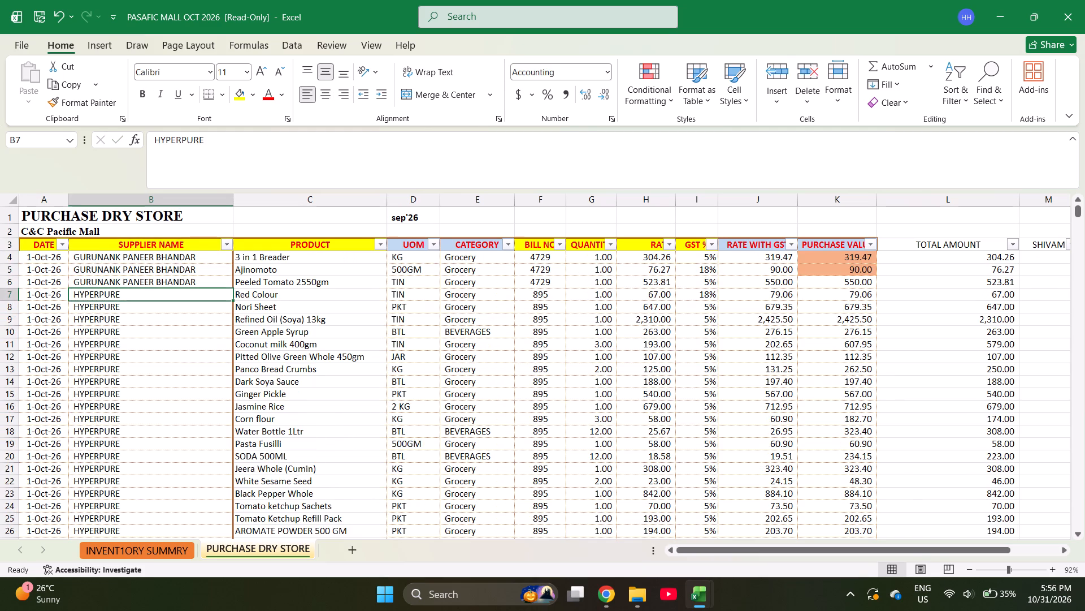
key(Page_Down)
key(Page_Down)
key(Page_Down)
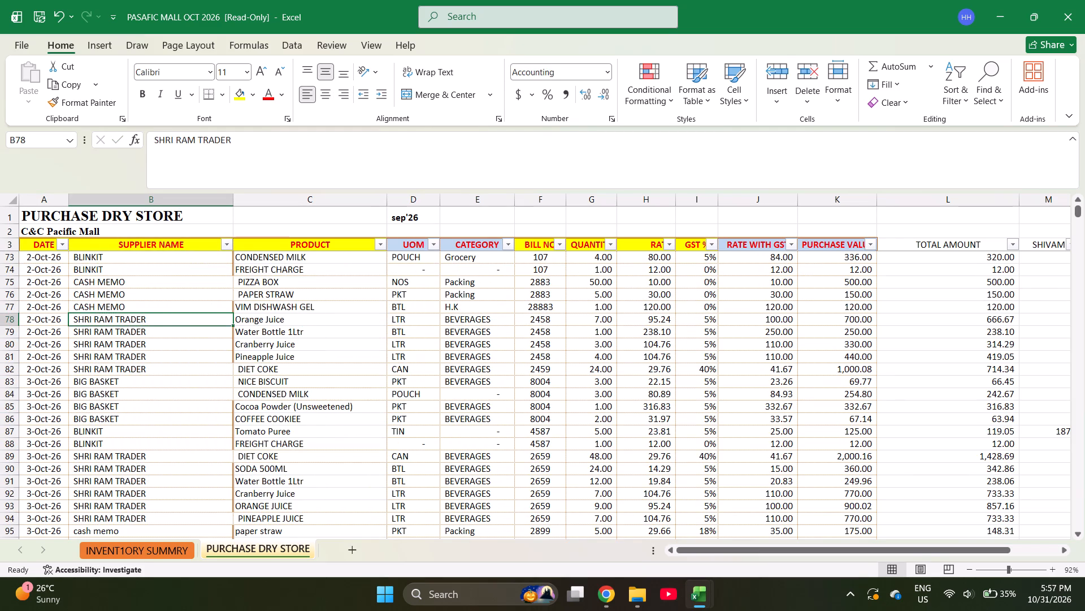
key(ctrl+c)
key(ctrl+Down)
key(ctrl+Down)
key(ctrl+Down)
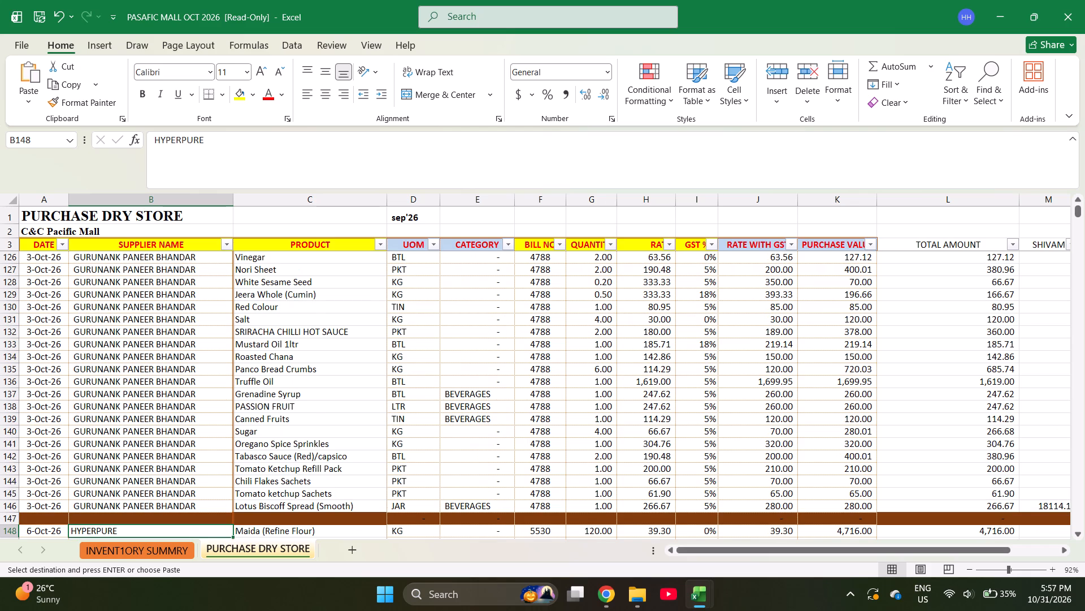
key(Return)
List DIET COKE, Water Bottle 1Ltr and SODA 500ML as the SHRI RAM TRADER bill's first three products.
key(Right)
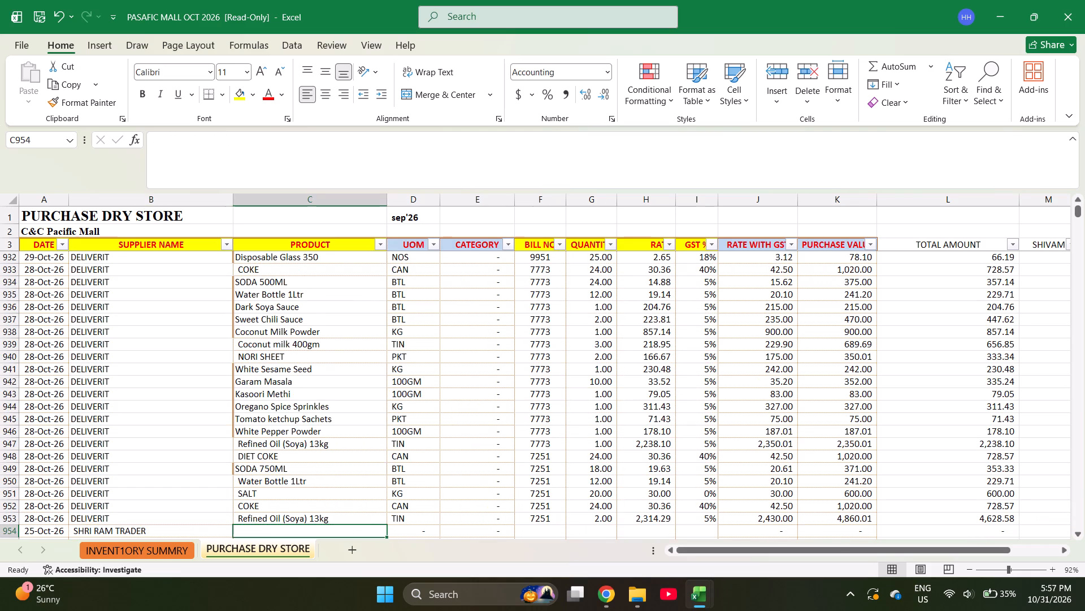
text(DIE)
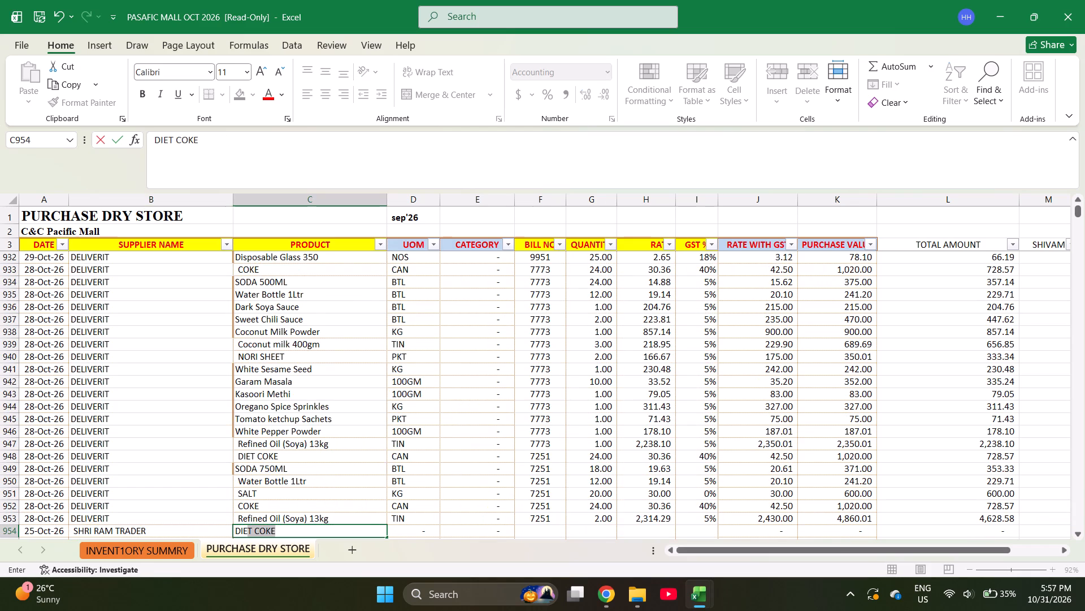
key(Return)
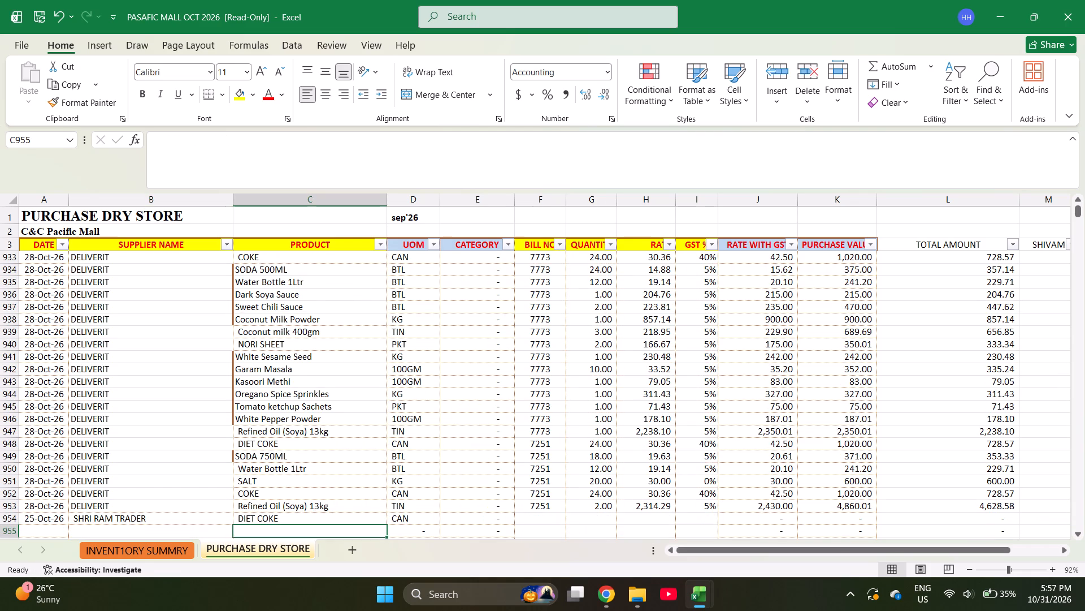
text(WAT)
key(Return)
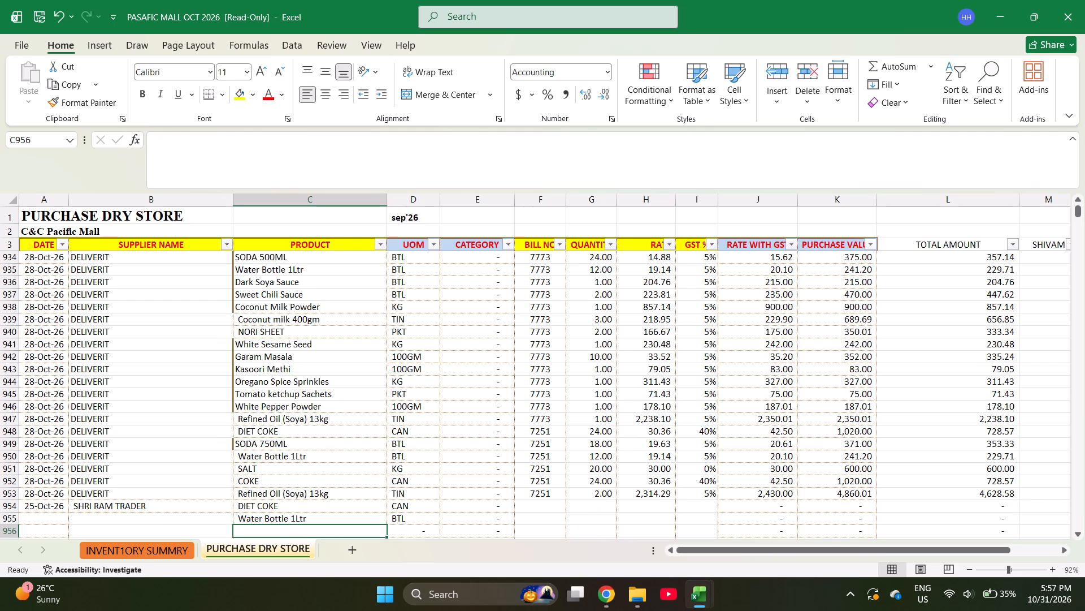
text(SODA 50)
key(Return)
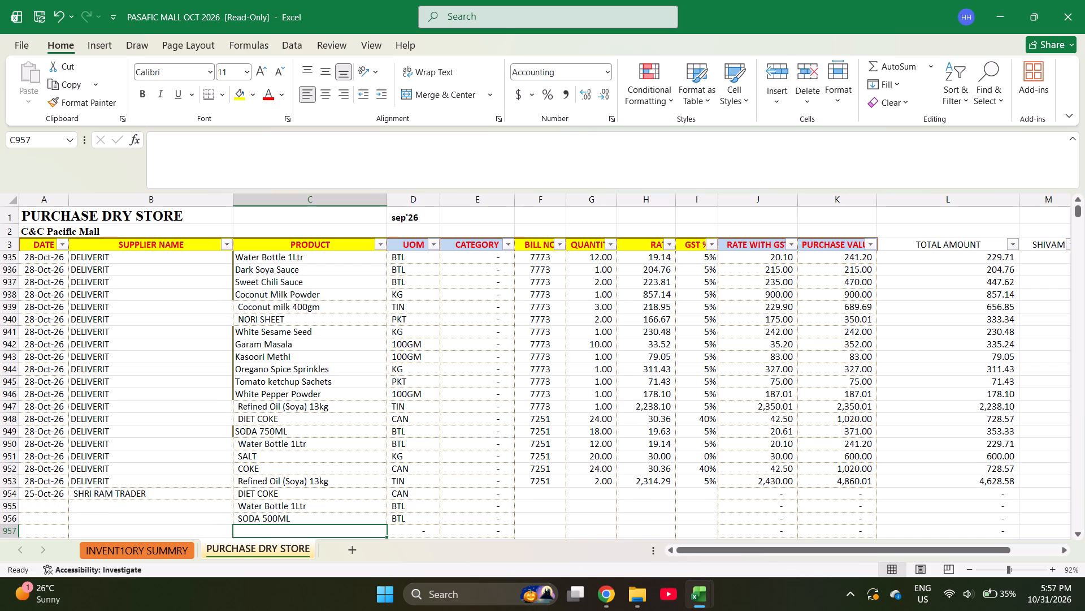
Add Orange Juice as the product below SODA 500ML, using the exact item name copied from the inventory summary sheet.
text(ORANGE JUICW)
key(Return)
key(ctrl+Page_Up)
key(ctrl+f)
text(ORANG)
key(Return)
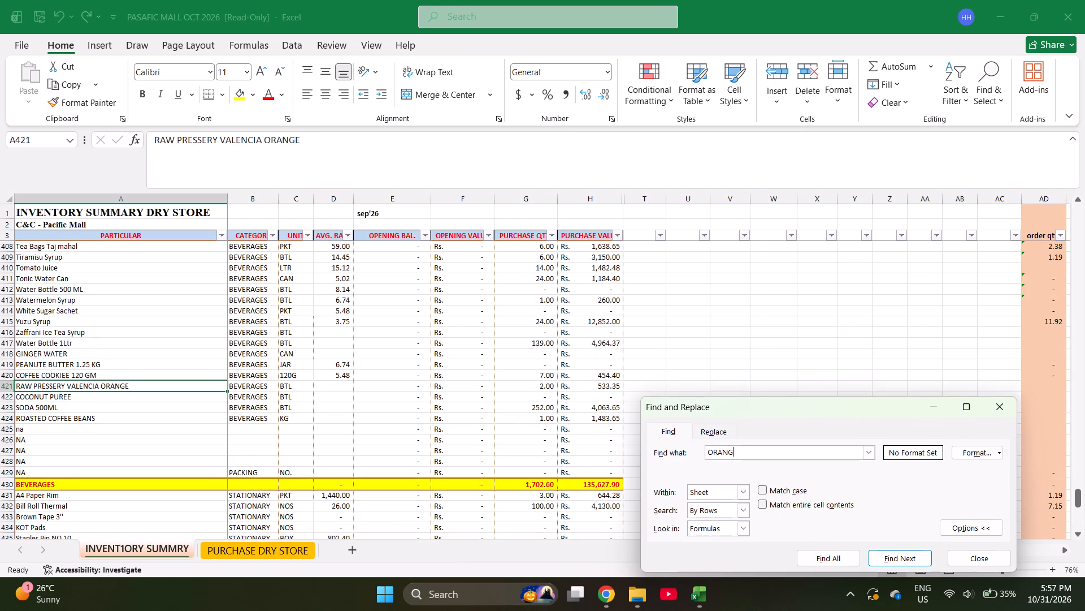
key(Return)
key(Return)
key(Escape)
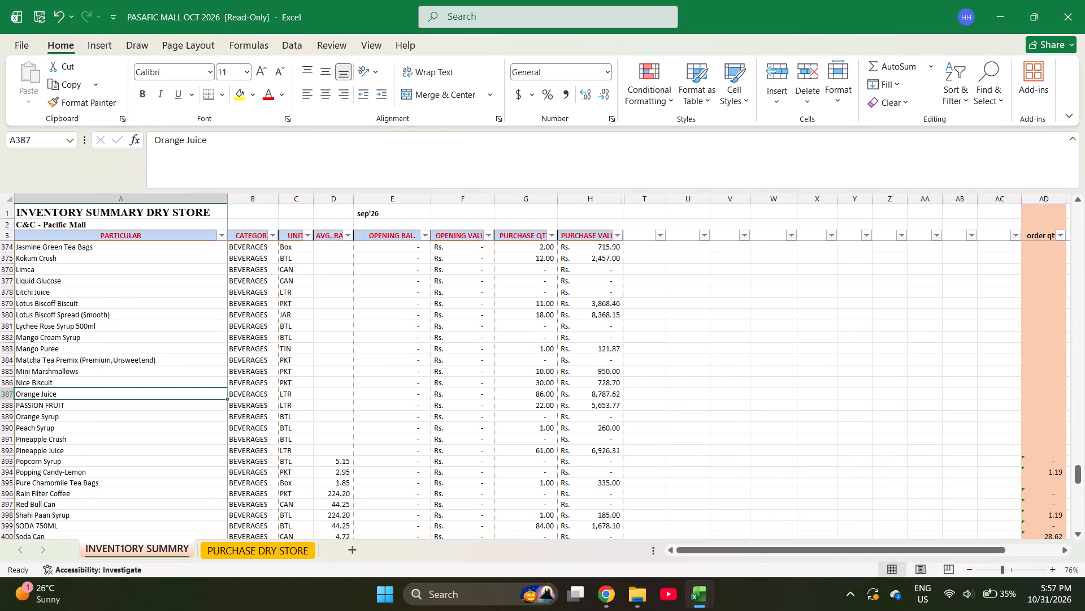
key(ctrl+c)
key(ctrl+Page_Down)
key(Return)
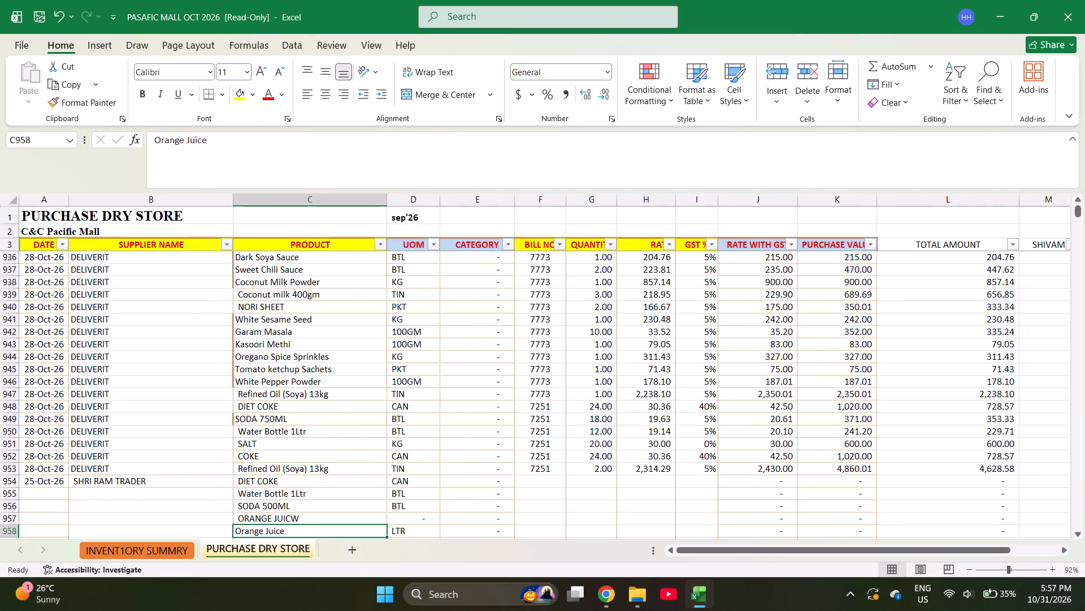
key(ctrl+z)
key(Up)
key(Return)
key(Return)
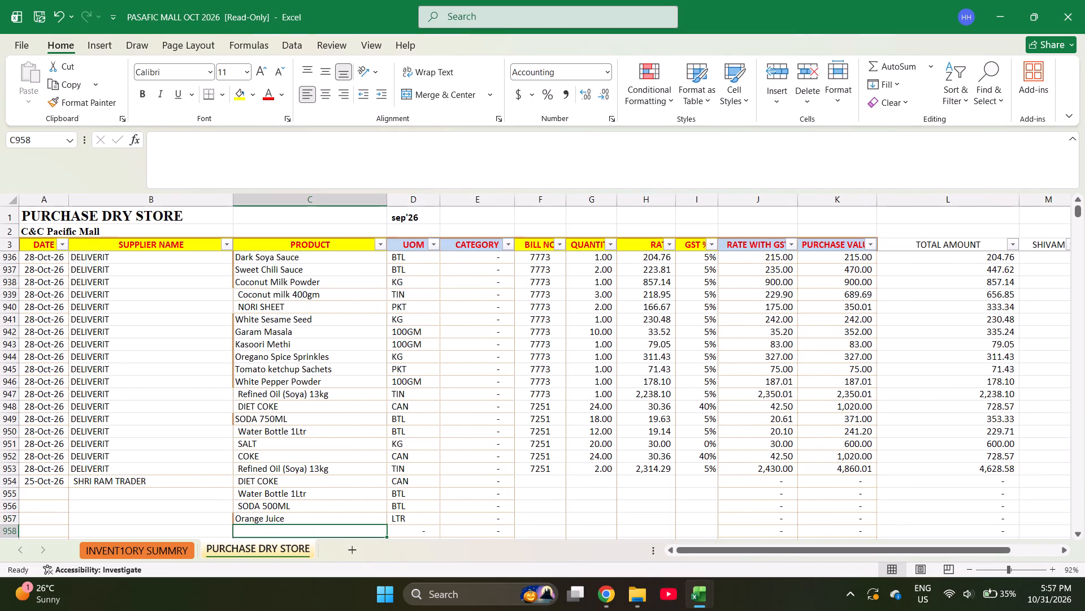
Find Chocolate Wafer Stick in the inventory summary sheet and copy it in as the product below Orange Juice.
key(ctrl+Page_Up)
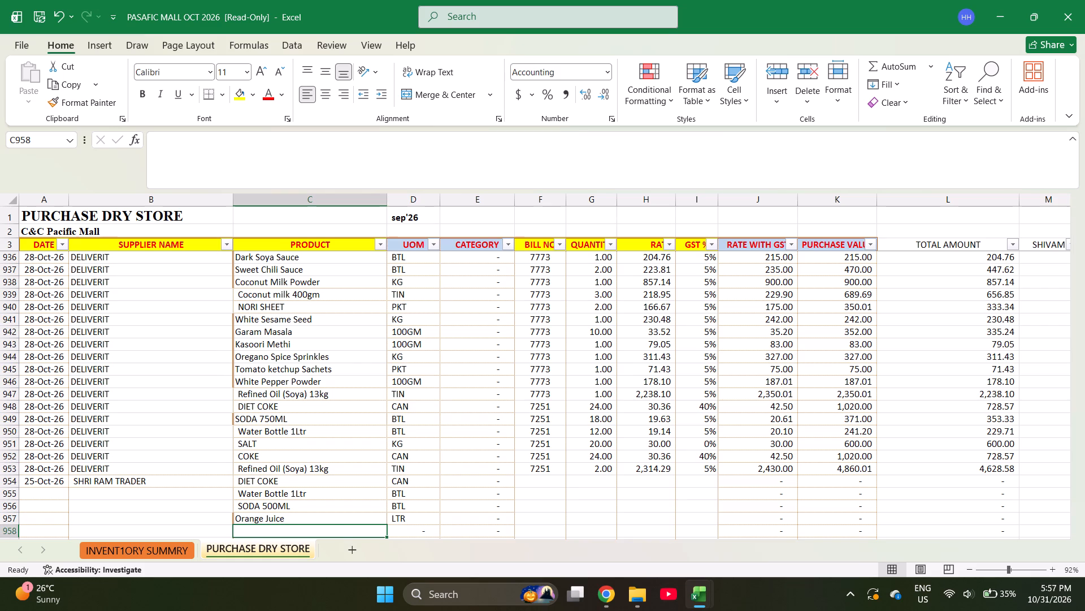
key(ctrl+f)
text(WAF)
key(Return)
key(Escape)
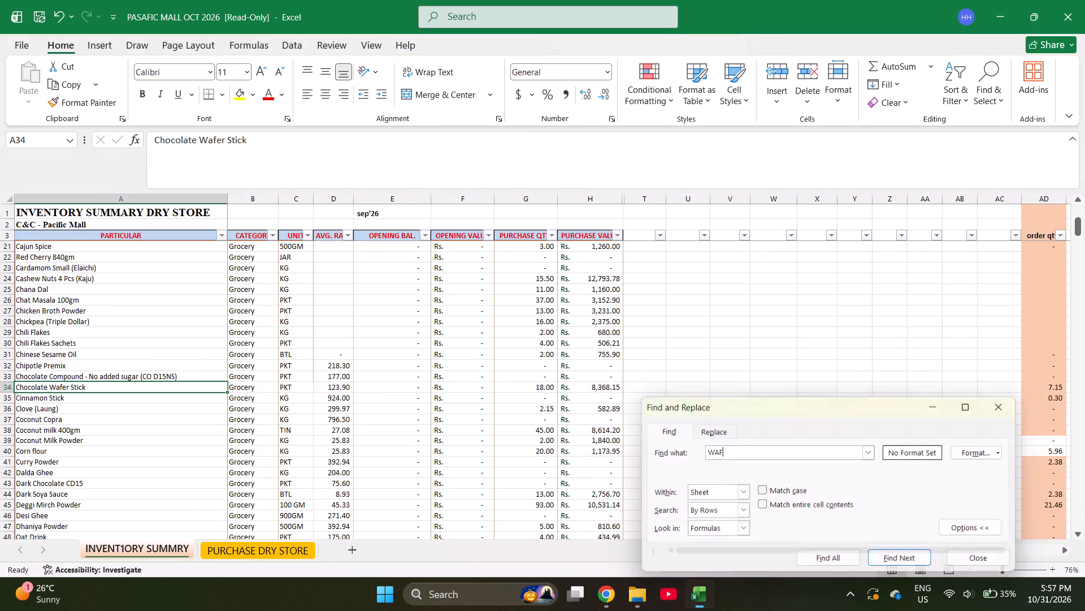
key(ctrl+c)
key(ctrl+Page_Down)
key(Return)
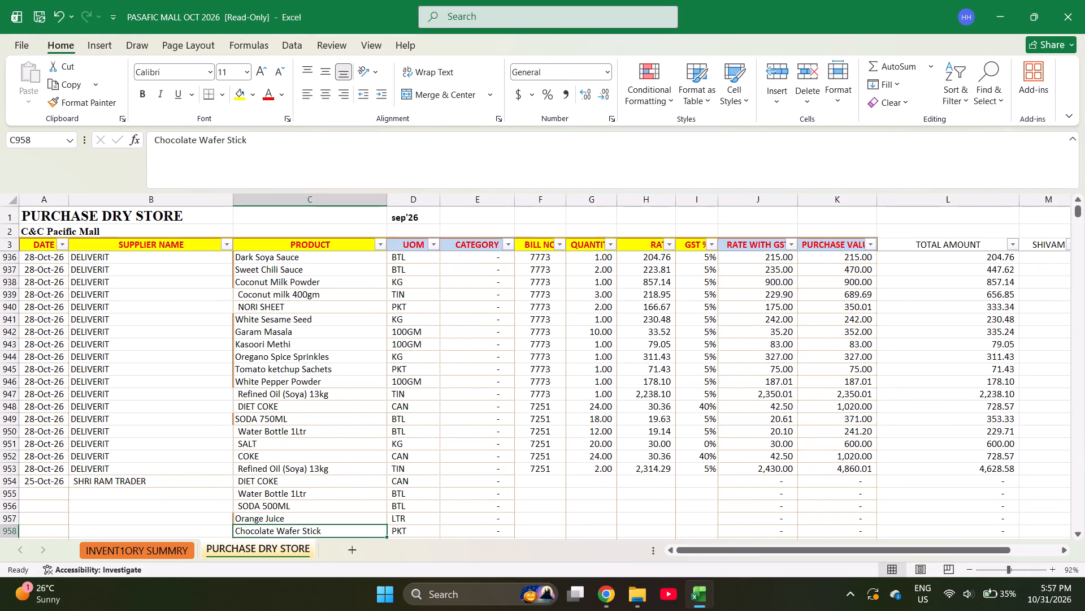
Enter bill number 717 on the SHRI RAM TRADER DIET COKE row.
key(Right)
key(Right)
key(Right)
key(ctrl+Up)
key(Down)
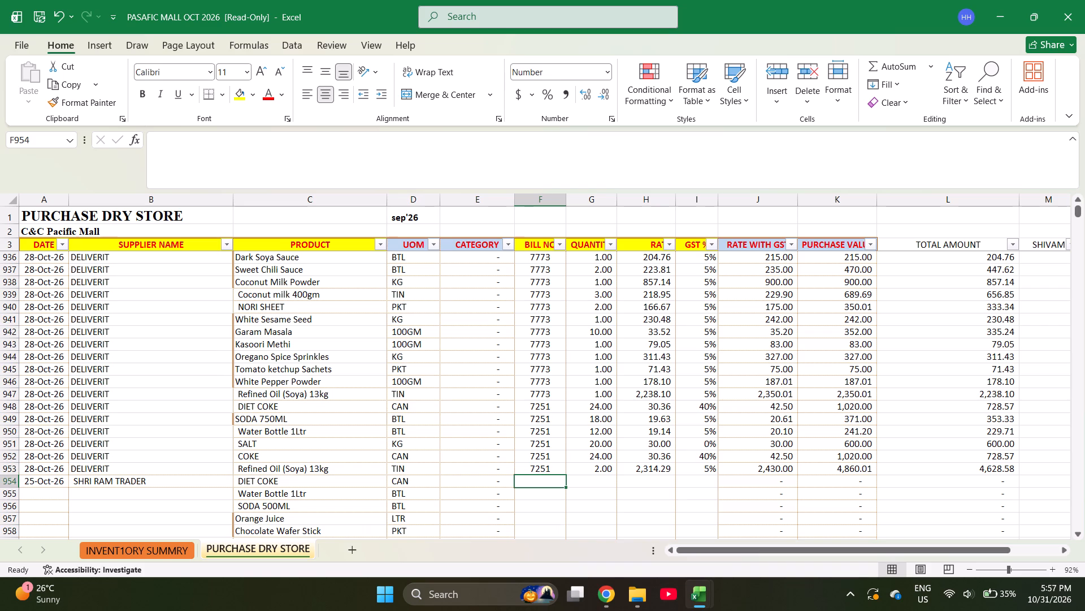
text(717)
key(Right)
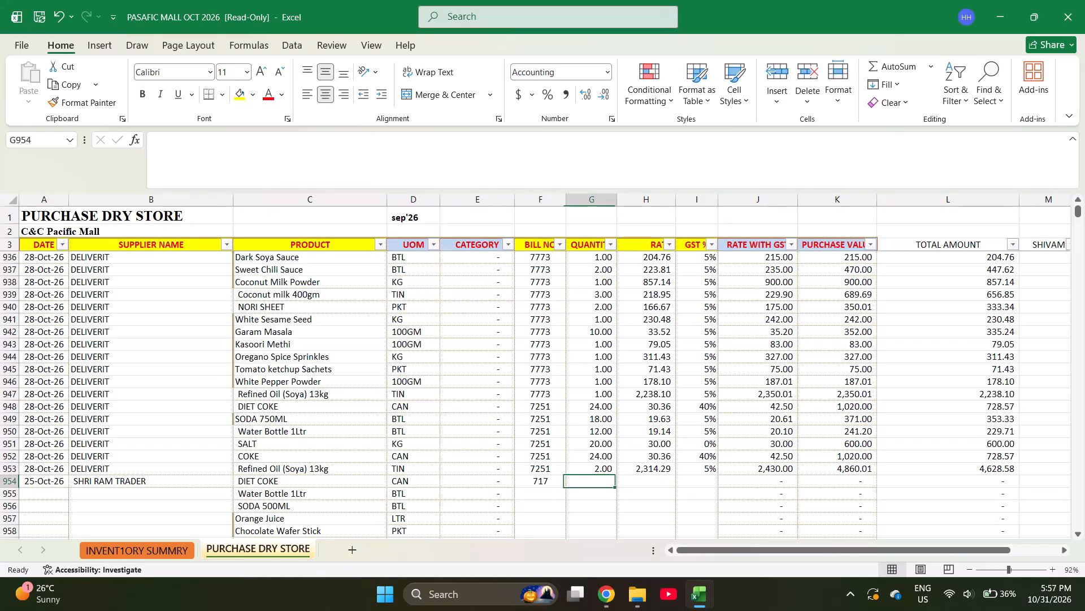
Enter the quantities: DIET COKE 48, Water Bottle 1Ltr 24, SODA 500ML 24, Orange Juice 12, Chocolate Wafer Stick 2.
text(48)
key(Return)
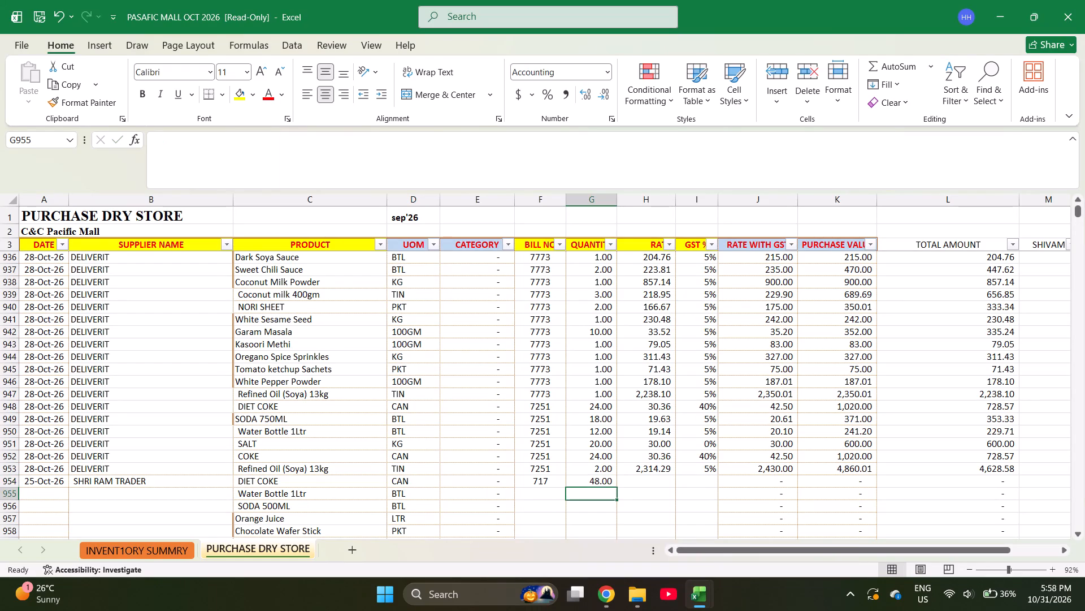
text(24)
key(Return)
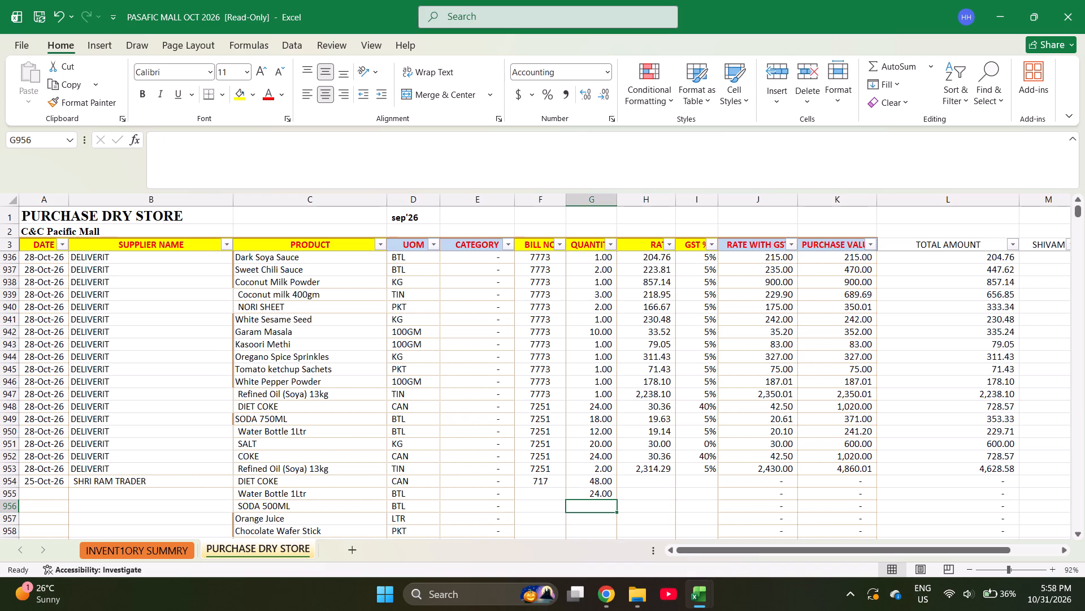
text(18)
key(Return)
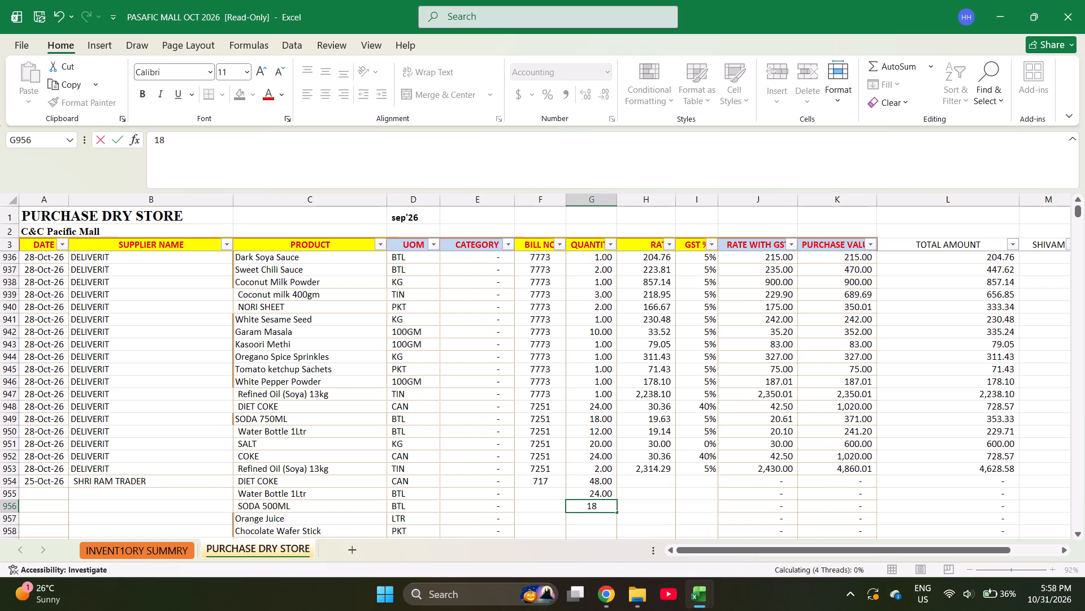
key(Up)
text(24)
key(Return)
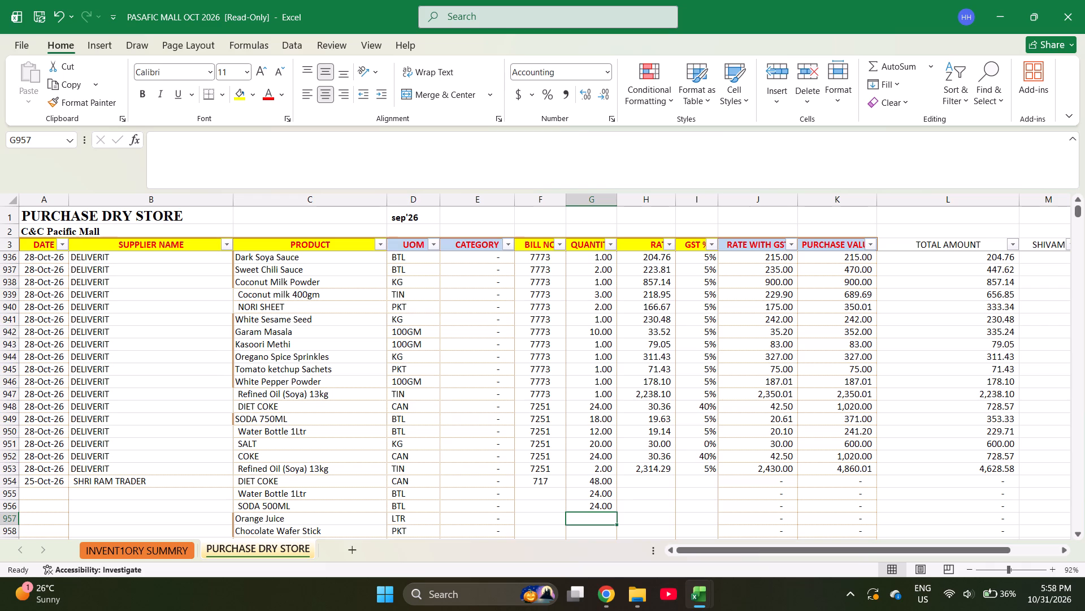
text(12)
key(Return)
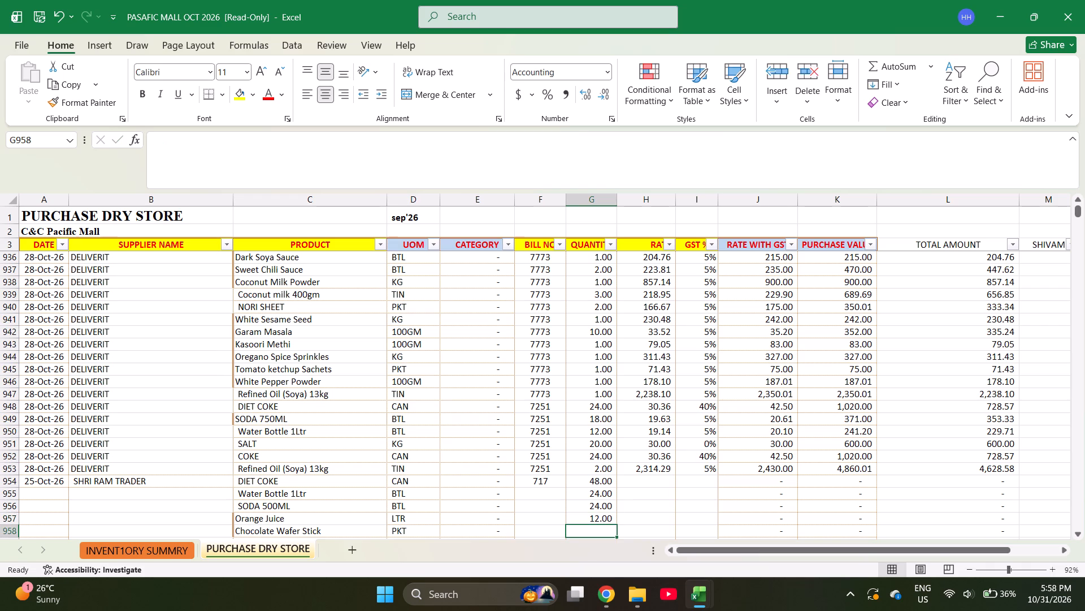
key(2)
key(Return)
Set the rate for DIET COKE on bill 717 with the formula =41.67/1.40.
key(Right)
key(ctrl+Up)
key(Down)
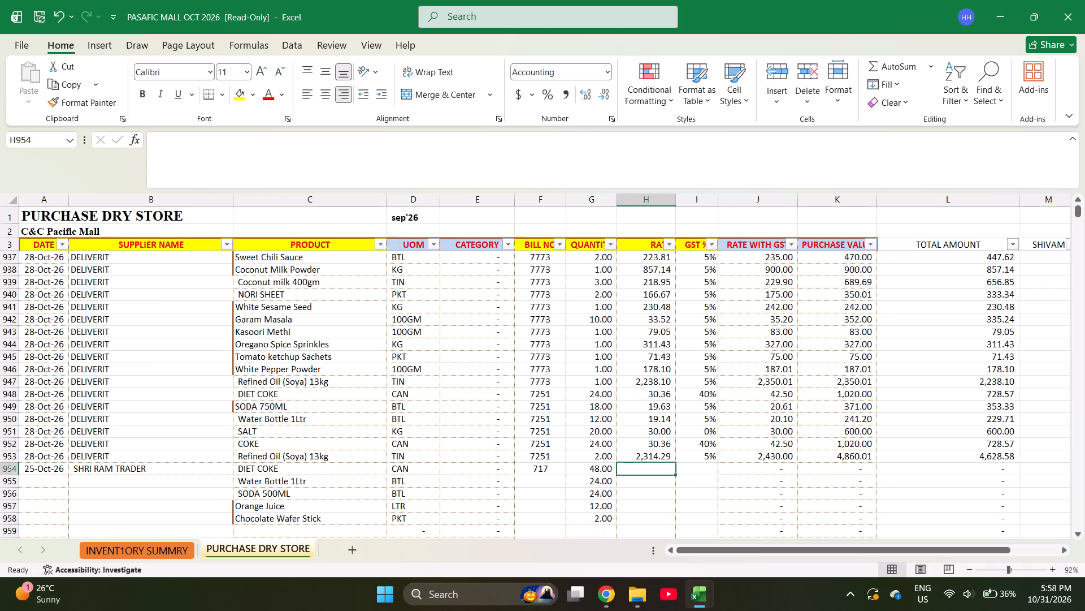
key(equal)
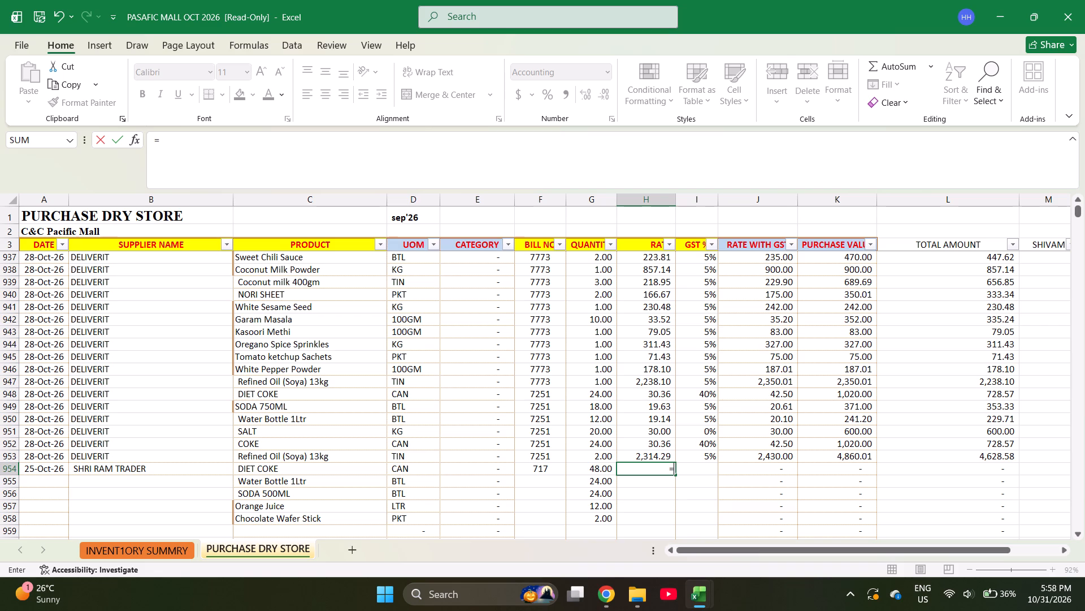
text(41.6)
key(7)
key(slash)
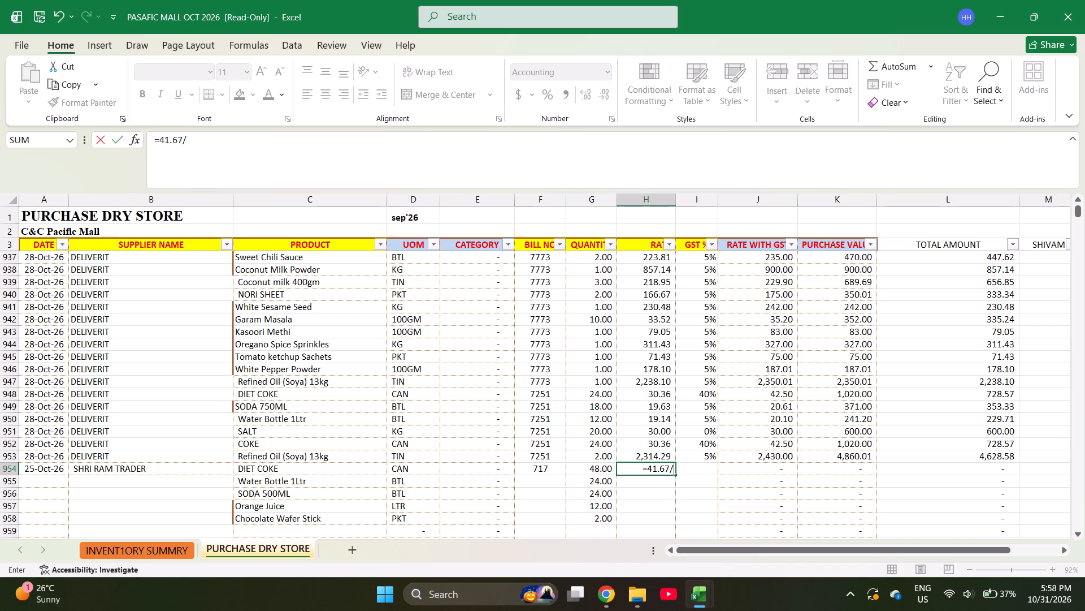
text(1.)
text(40)
key(Return)
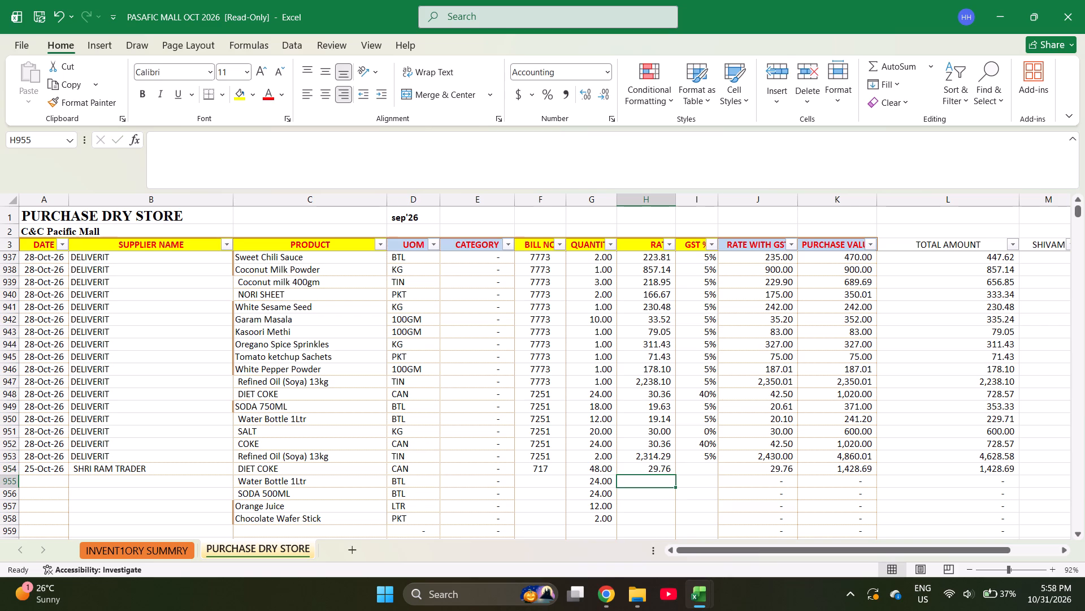
Set the SHRI RAM TRADER bill's rates with formulas: Water Bottle 1Ltr =20.83/1.05 and SODA 500ML =15/1.05.
key(equal)
text(20.83/)
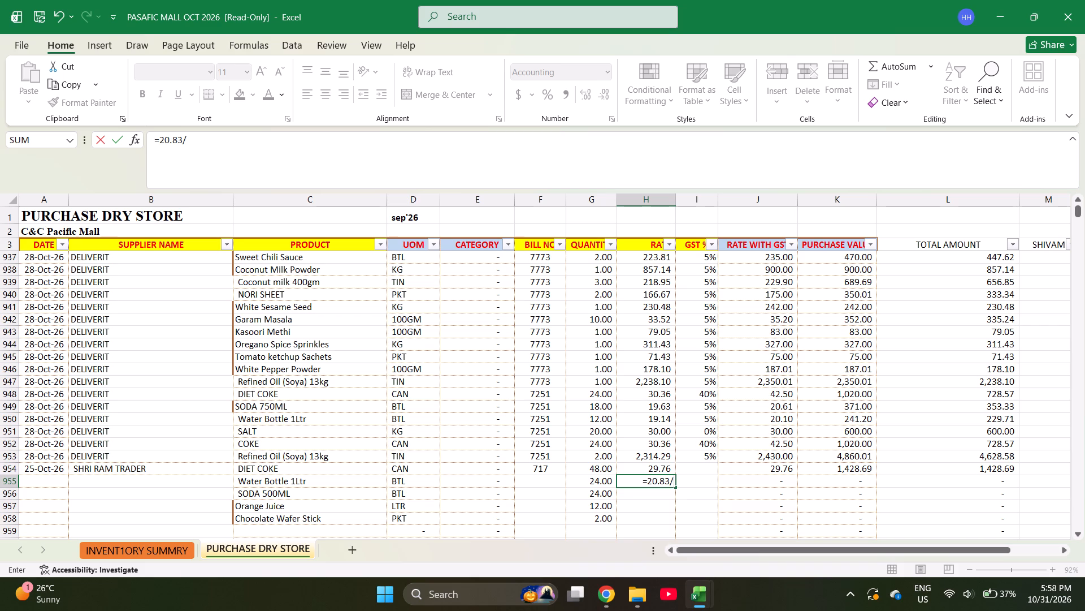
key(2)
key(BackSpace)
text(1.05)
key(Return)
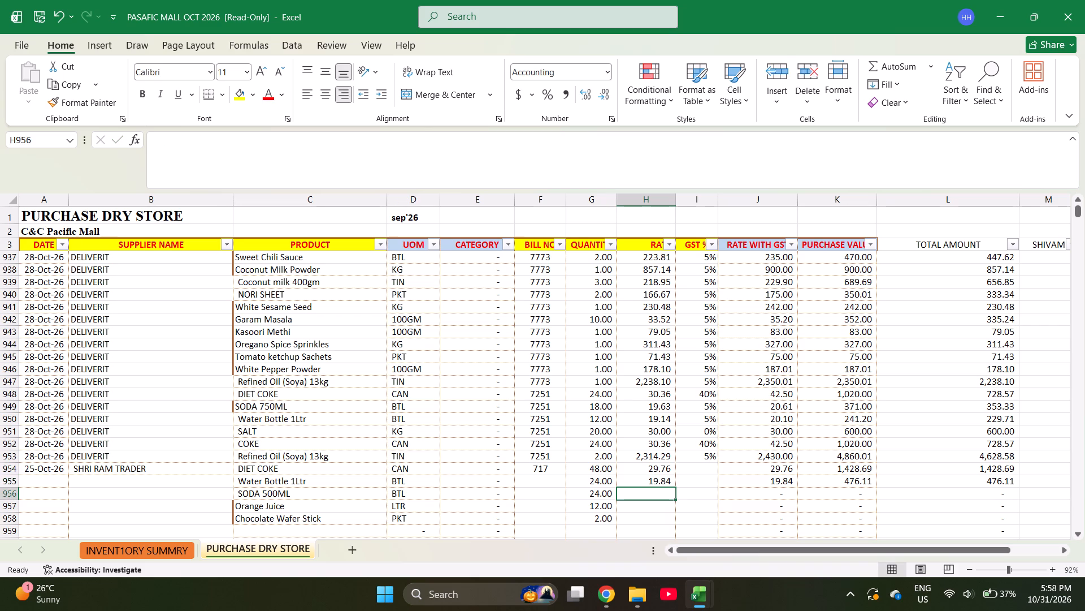
text(=15.)
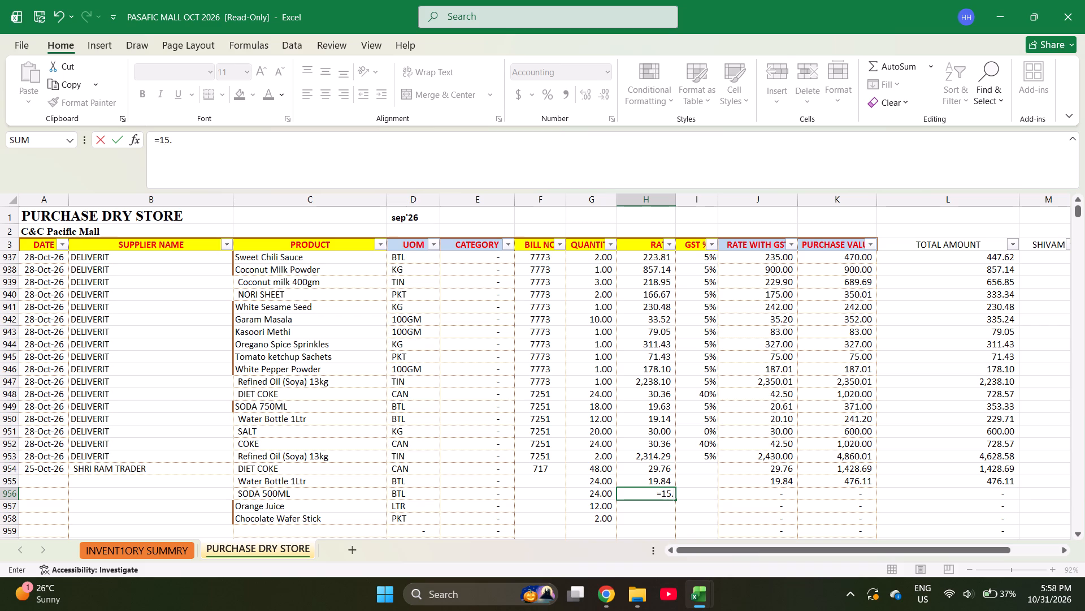
key(BackSpace)
text(/1.05)
key(Return)
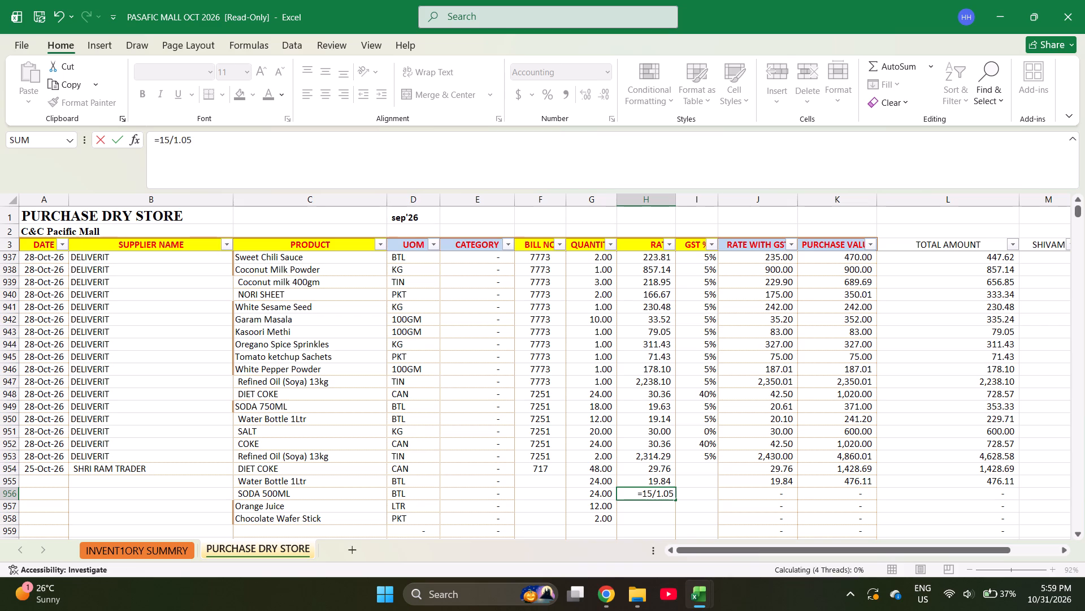
Set the rates for Orange Juice with =98.33/1.05 and Chocolate Wafer Stick with =130/1.05.
key(equal)
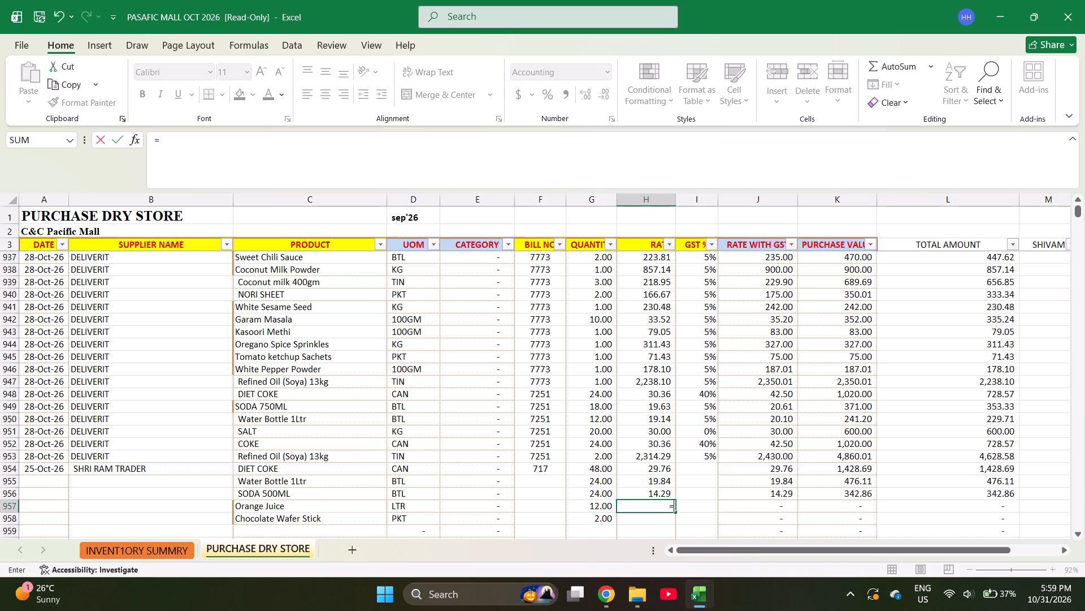
text(98.33/1.05)
key(Right)
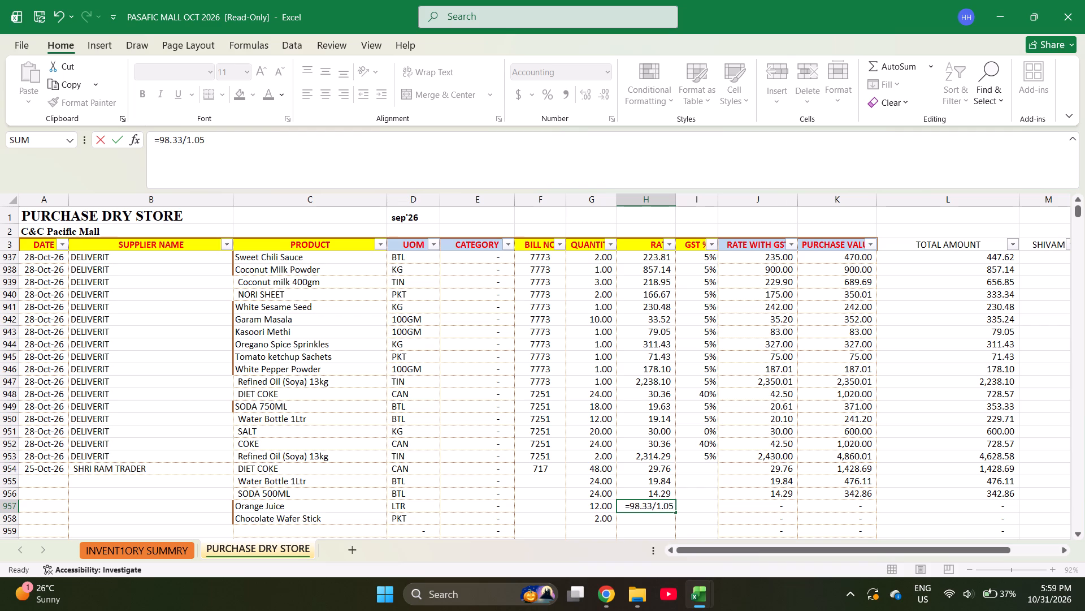
key(Left)
key(Down)
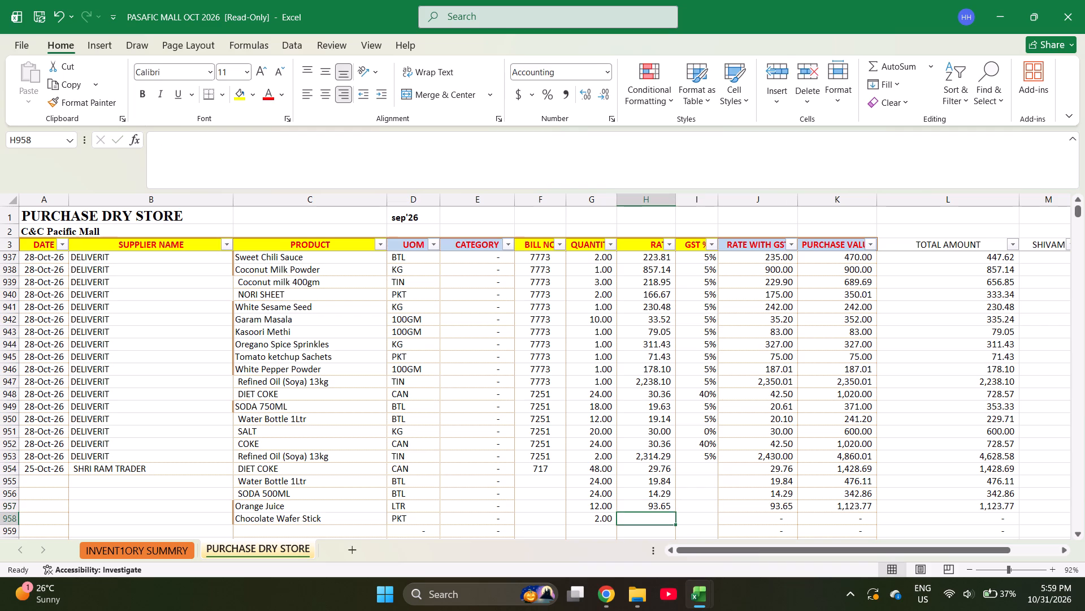
text(=130/1.05)
key(Right)
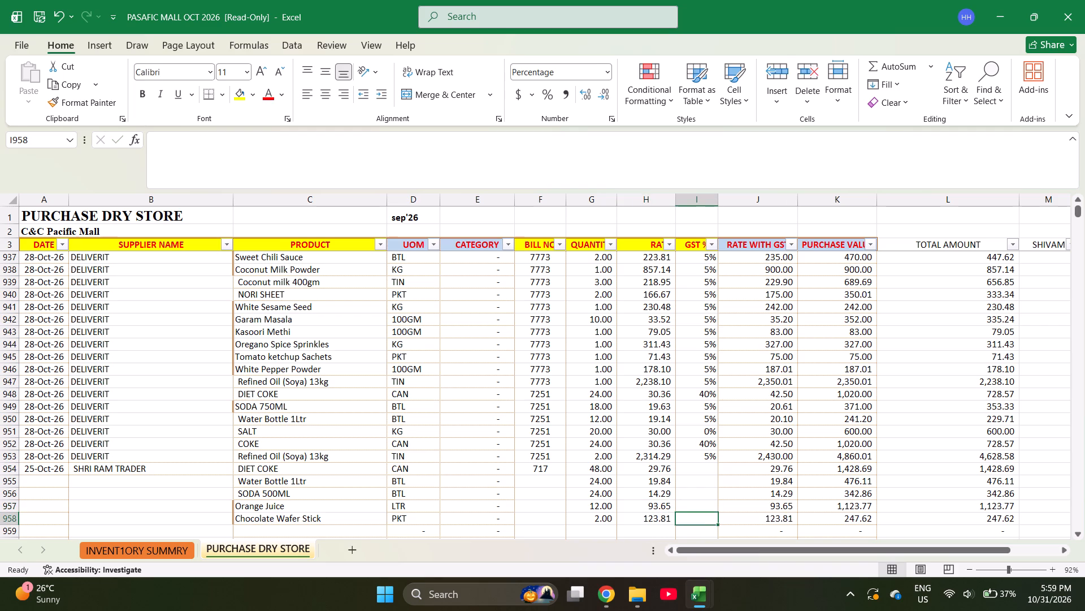
Enter the GST rates for the bill: 40% for DIET COKE and 5% for each of the other four products.
key(ctrl+Up)
key(Down)
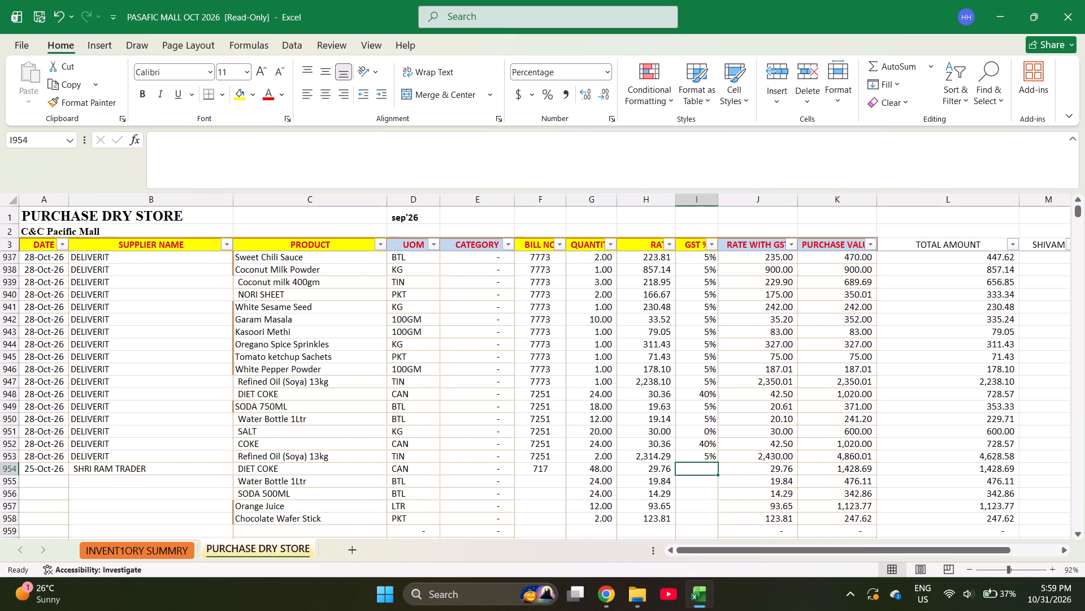
text(40)
key(Return)
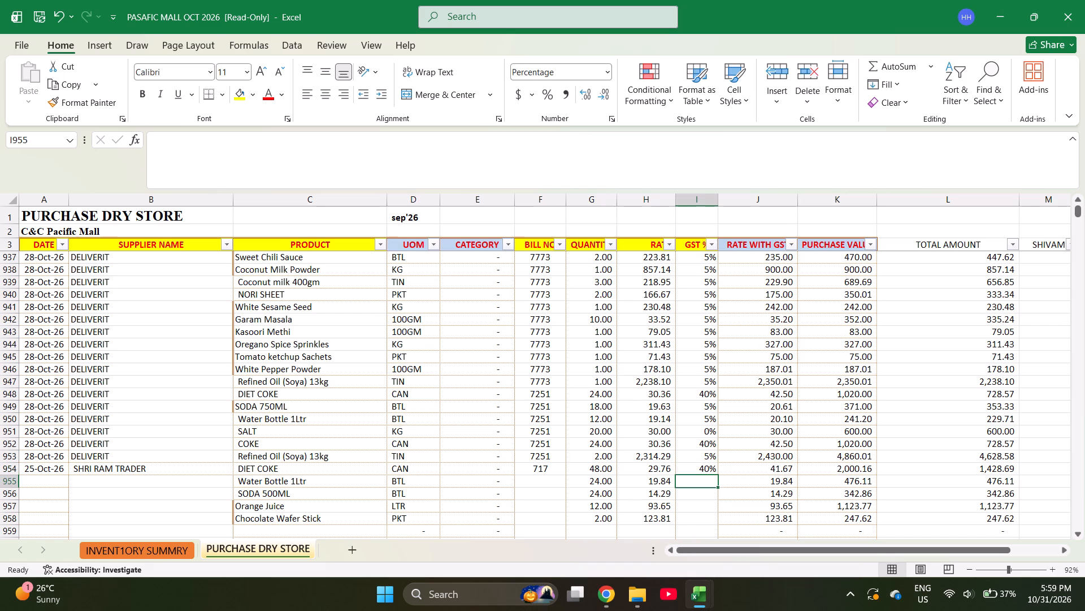
key(5)
key(Return)
key(5)
key(Return)
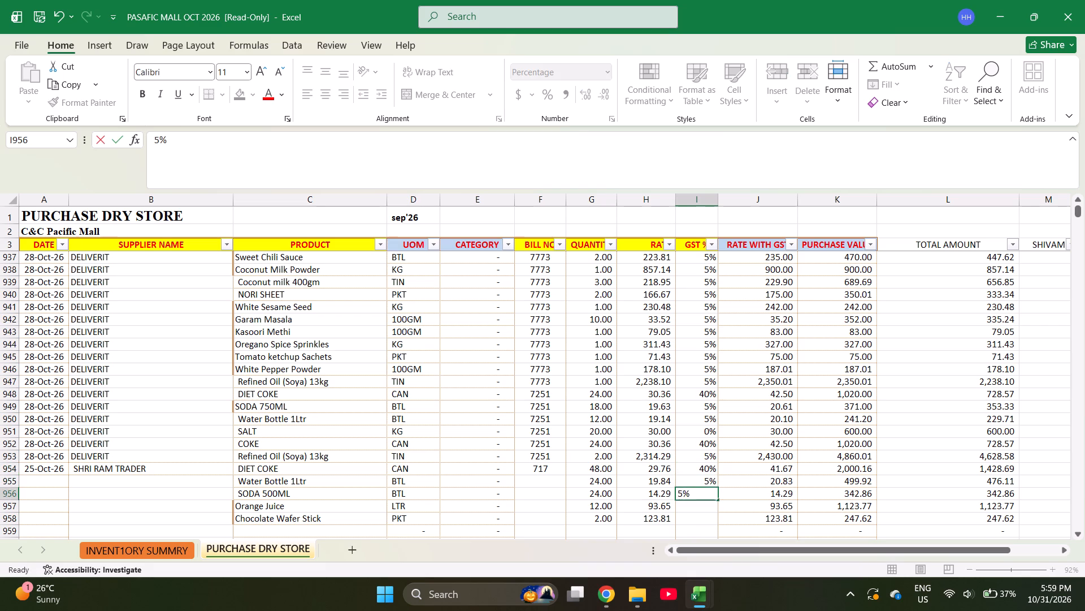
key(5)
key(Return)
key(5)
key(Return)
Correct the bill number on the SHRI RAM TRADER DIET COKE row to 7117 and fill it down through Chocolate Wafer Stick.
key(Left)
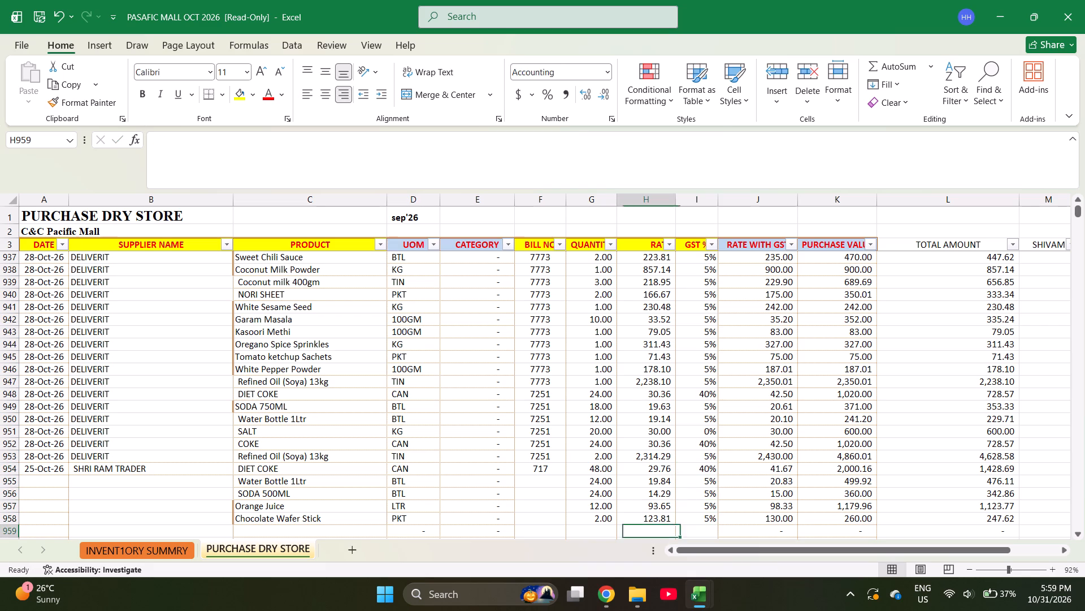
key(Left)
key(Left)
key(ctrl+Up)
key(shift+Down)
key(shift+Down)
key(shift+Down)
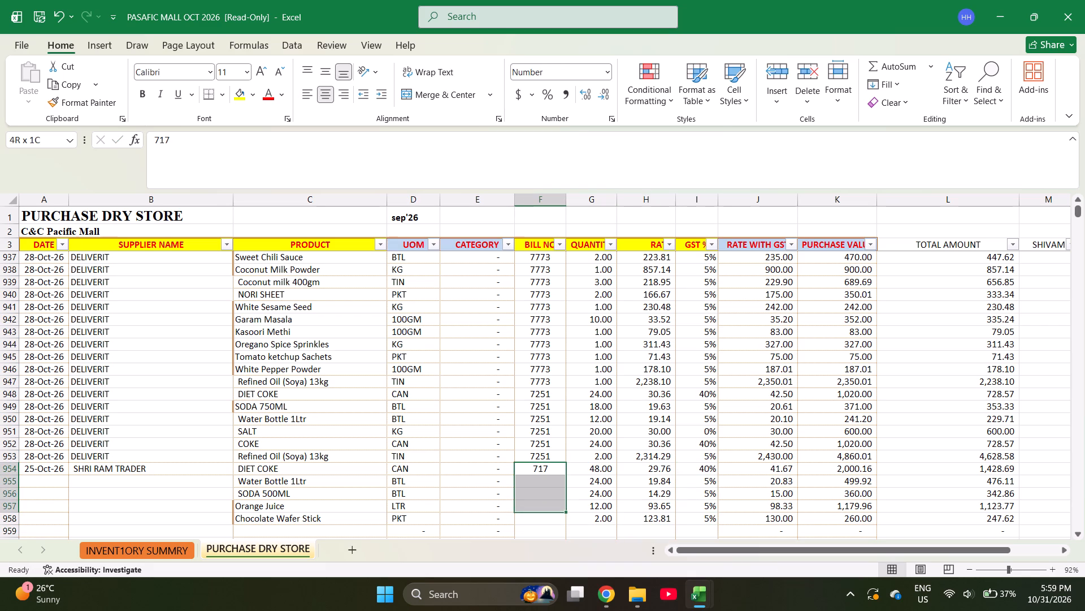
key(Up)
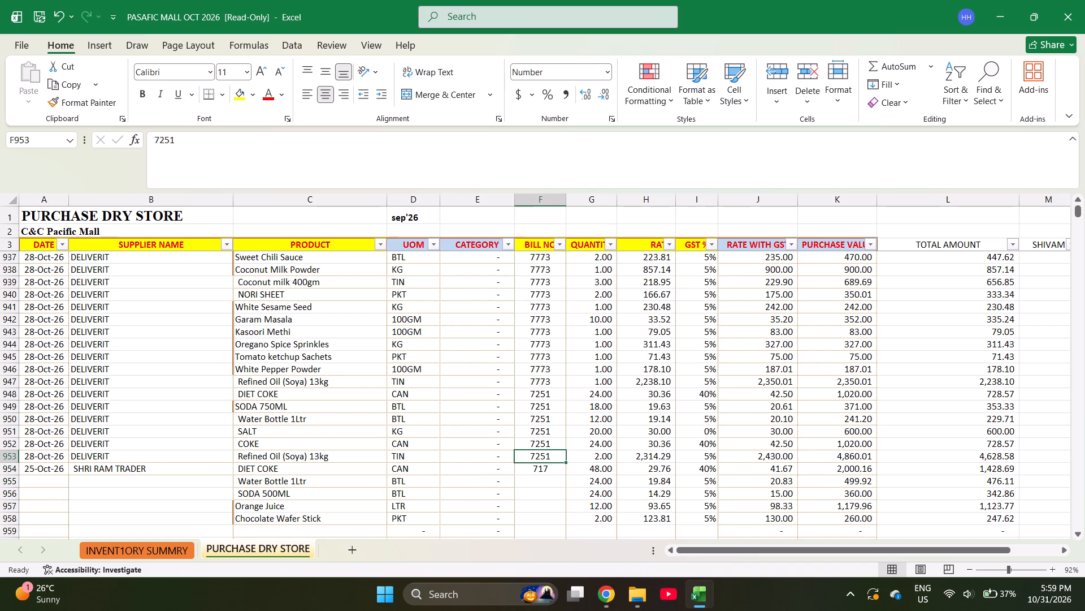
key(Down)
text(7117)
key(shift+Down)
key(shift+Down)
key(shift+Down)
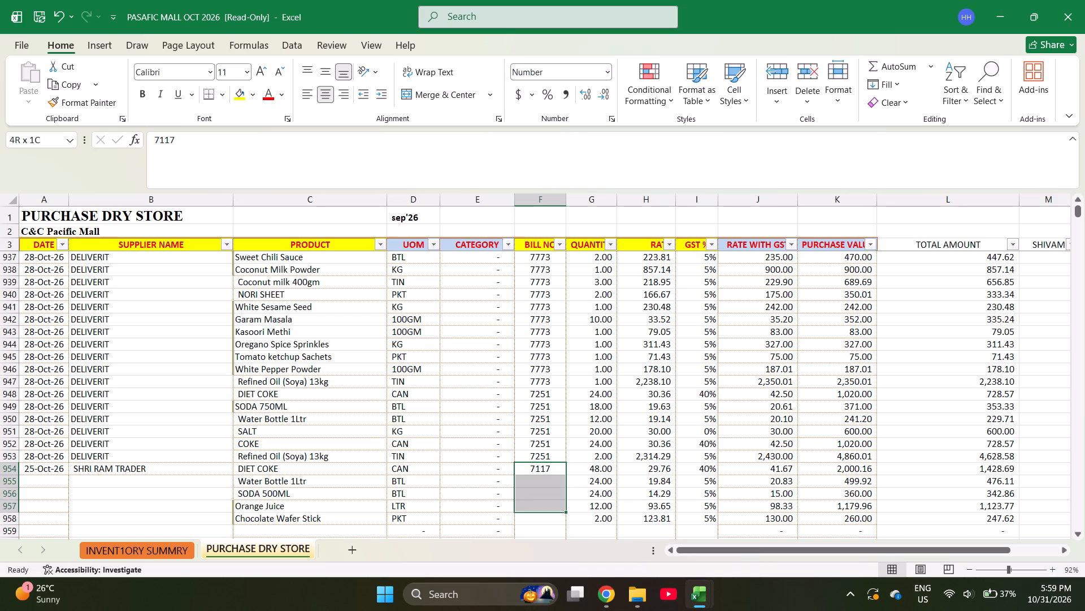
key(shift+Down)
key(ctrl+d)
Fill the 25-Oct-26 date and SHRI RAM TRADER supplier down from the DIET COKE row through Chocolate Wafer Stick.
key(ctrl+Left)
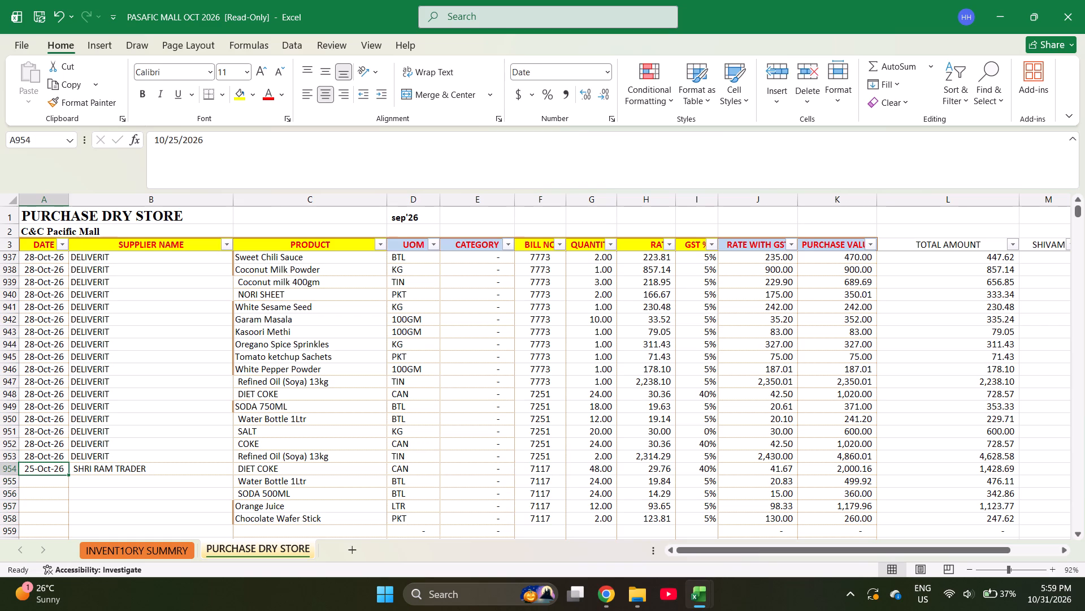
key(shift+Right)
key(shift+Down)
key(shift+Down)
key(shift+Down)
key(shift+Down)
key(ctrl+d)
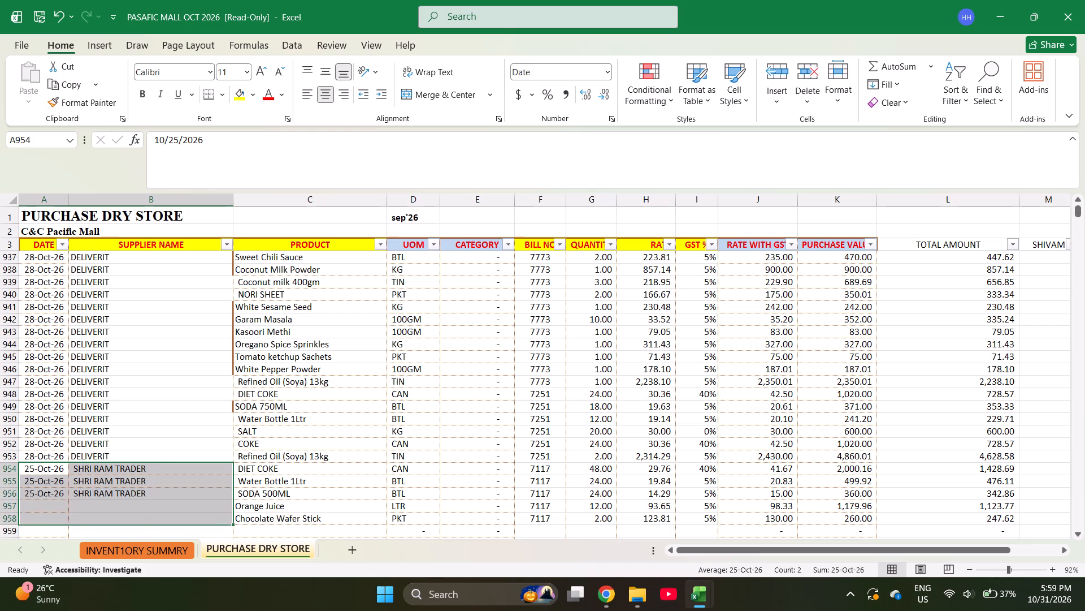
Check the total of the purchase values across the five rows of bill 7117.
key(Right)
key(Right)
key(Right)
key(Right)
key(Right)
key(Right)
key(Right)
key(Right)
key(Right)
key(Right)
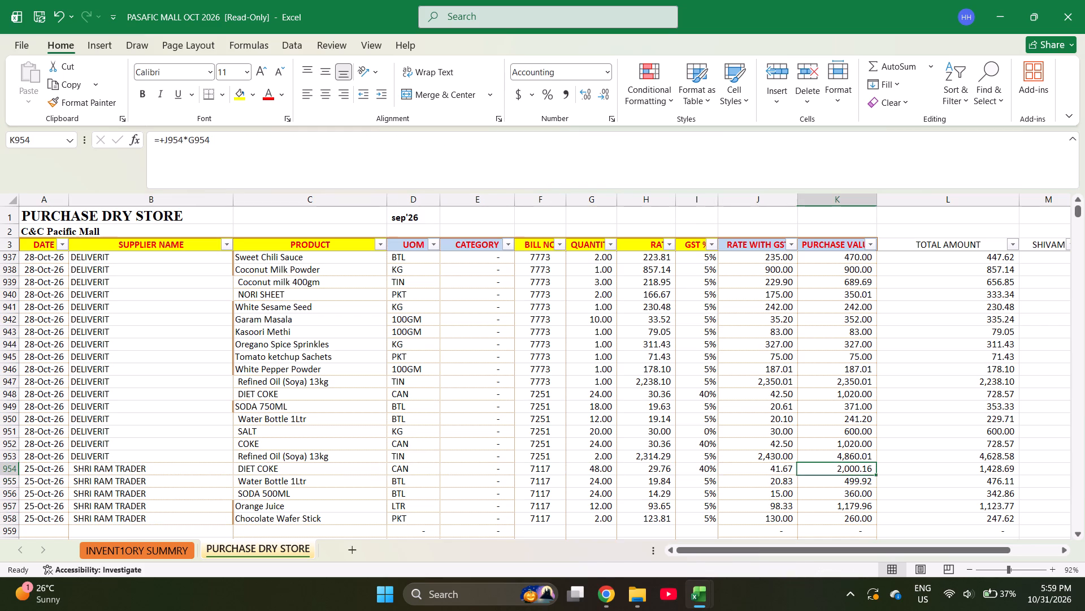
key(shift+Down)
key(shift+Down)
key(shift+Down)
key(shift+Down)
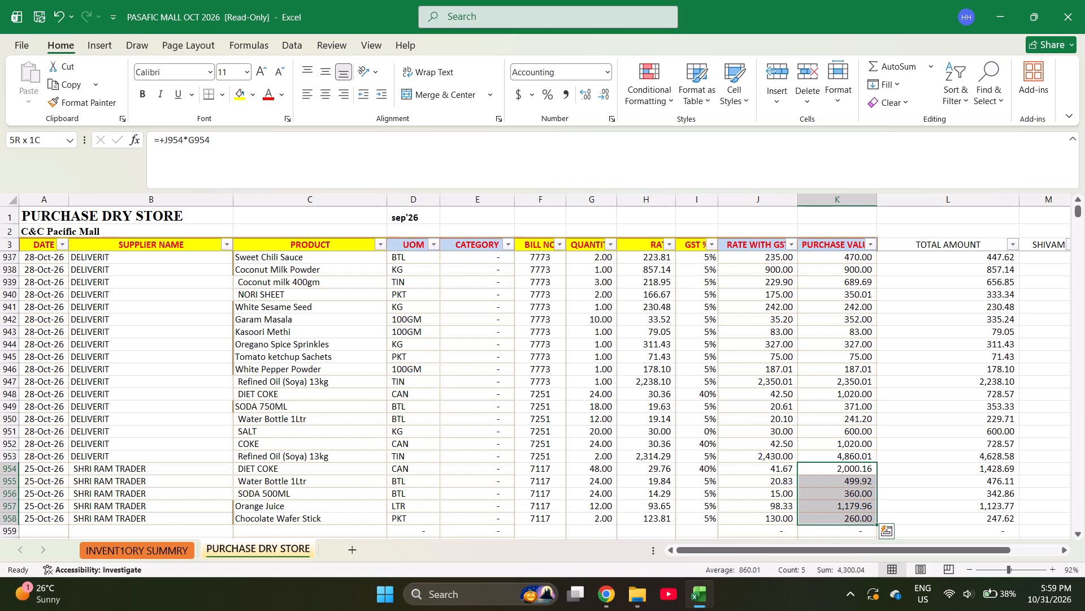
Start a new bill below Chocolate Wafer Stick, dated 23-Oct-26 with SHRI RAM TRADER as the supplier.
key(ctrl+Left)
key(ctrl+Down)
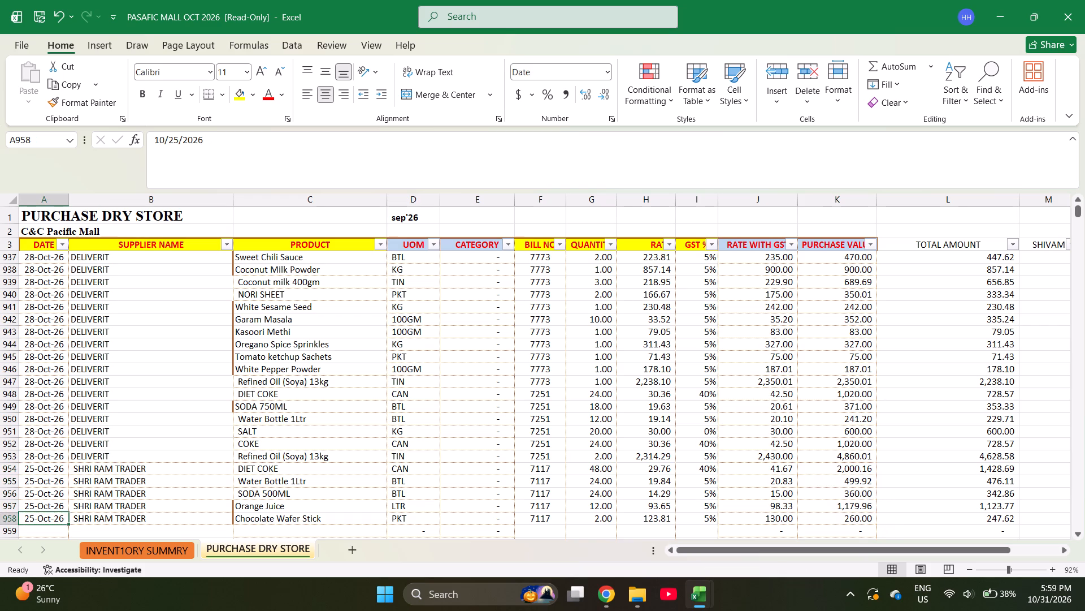
key(Down)
text(10-2)
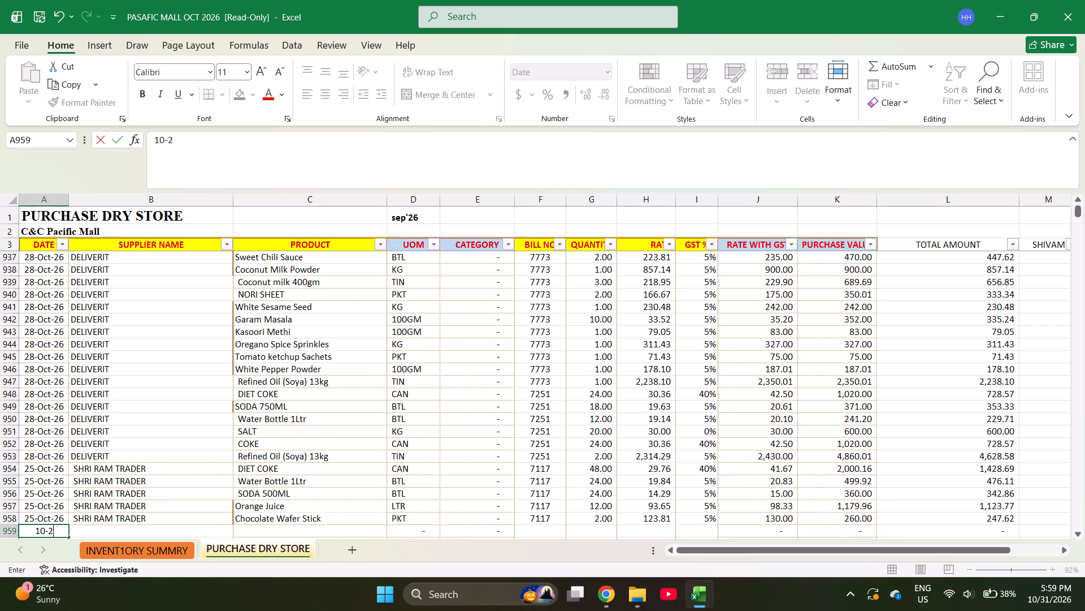
key(4)
text(-26)
key(Right)
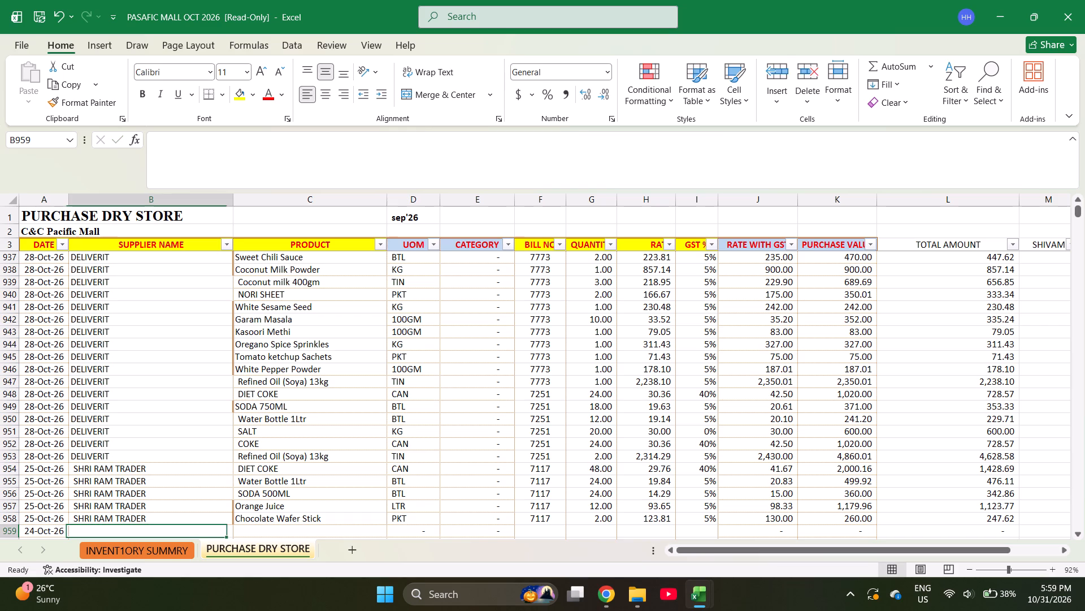
key(Left)
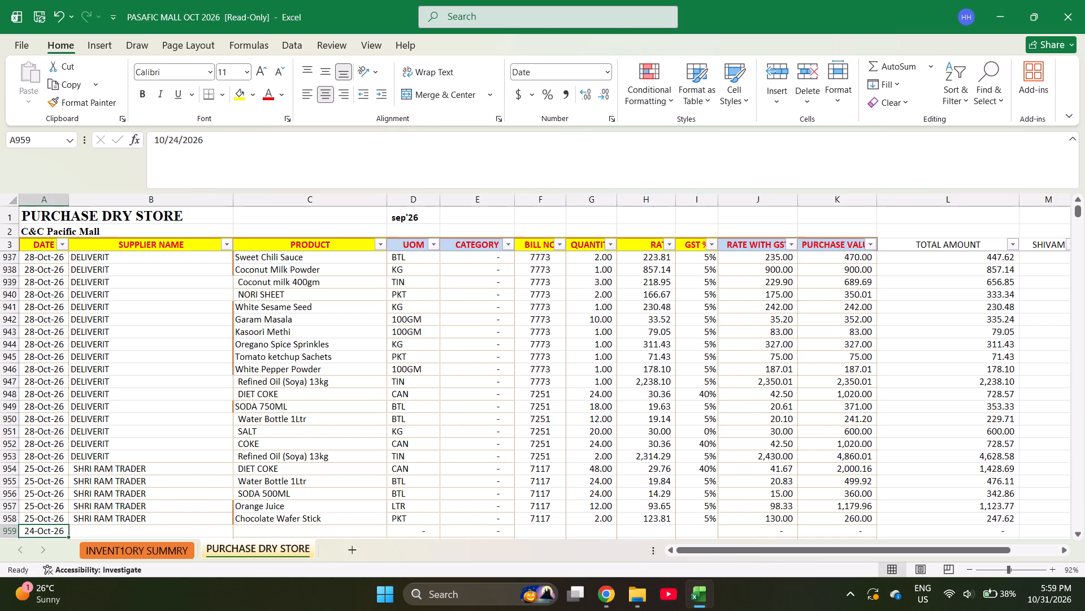
text(10-23-2026)
key(Right)
key(ctrl+d)
key(Right)
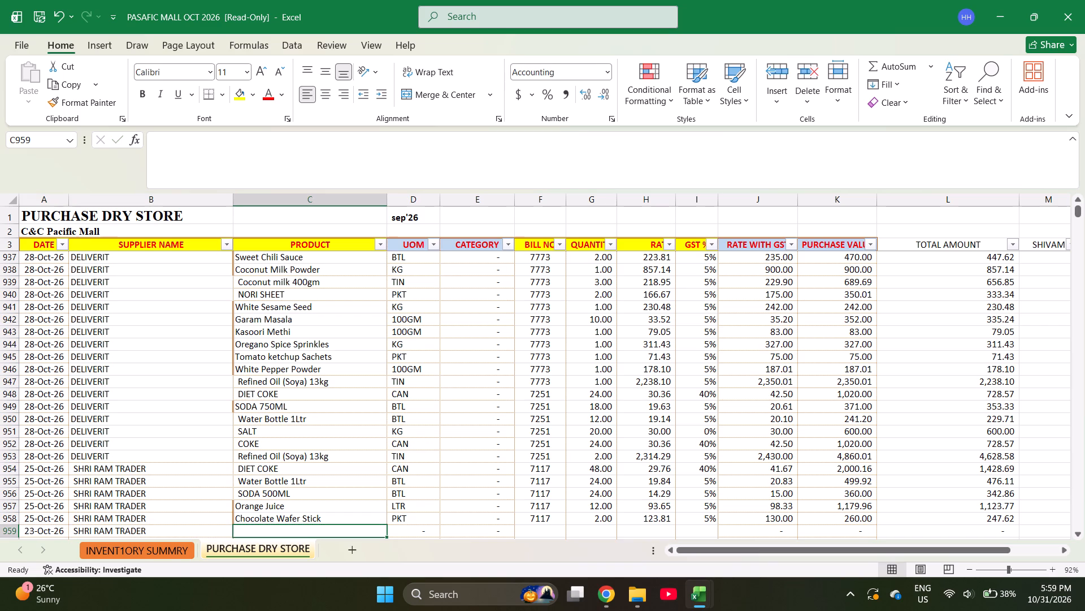
Find Cranberry Juice in the inventory summary sheet and copy it in as the first product of the 23-Oct-26 bill.
text(CRA)
key(ctrl+Page_Up)
key(ctrl+f)
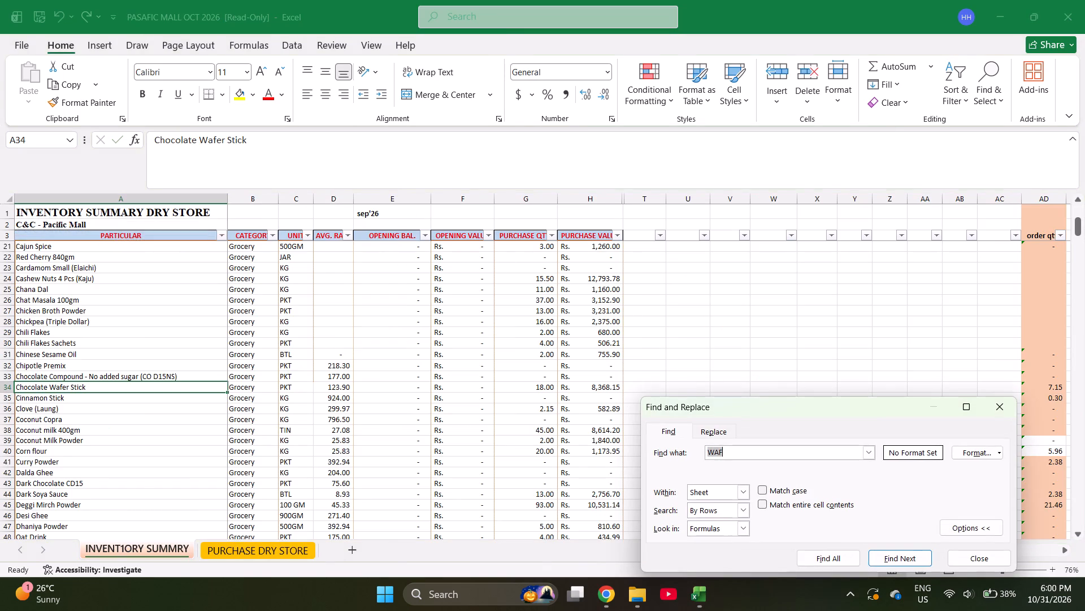
text(CRAN)
key(Return)
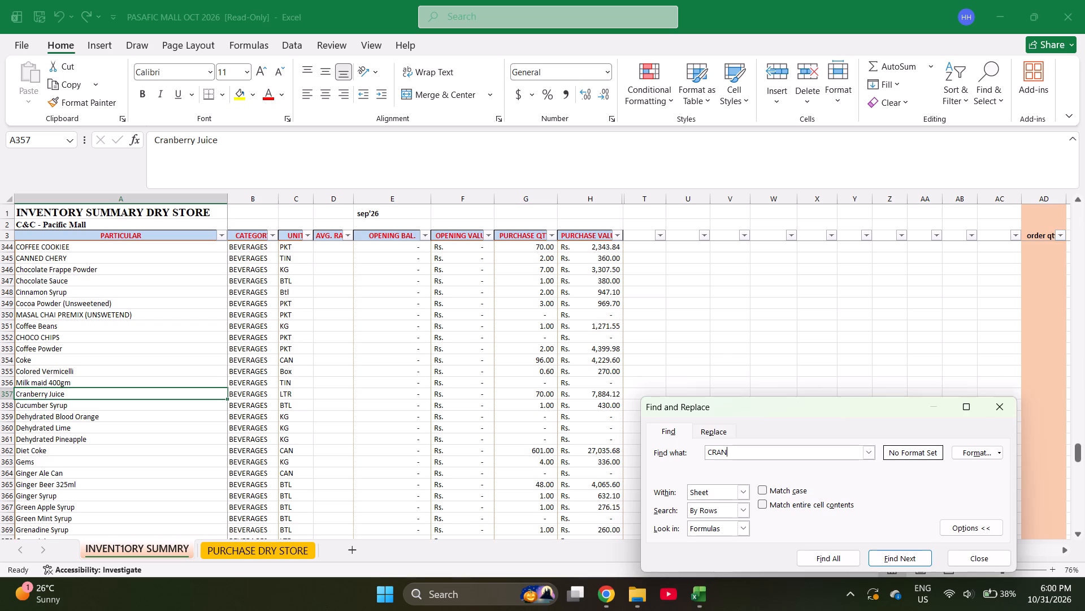
key(Escape)
key(ctrl+c)
key(ctrl+Page_Down)
key(Return)
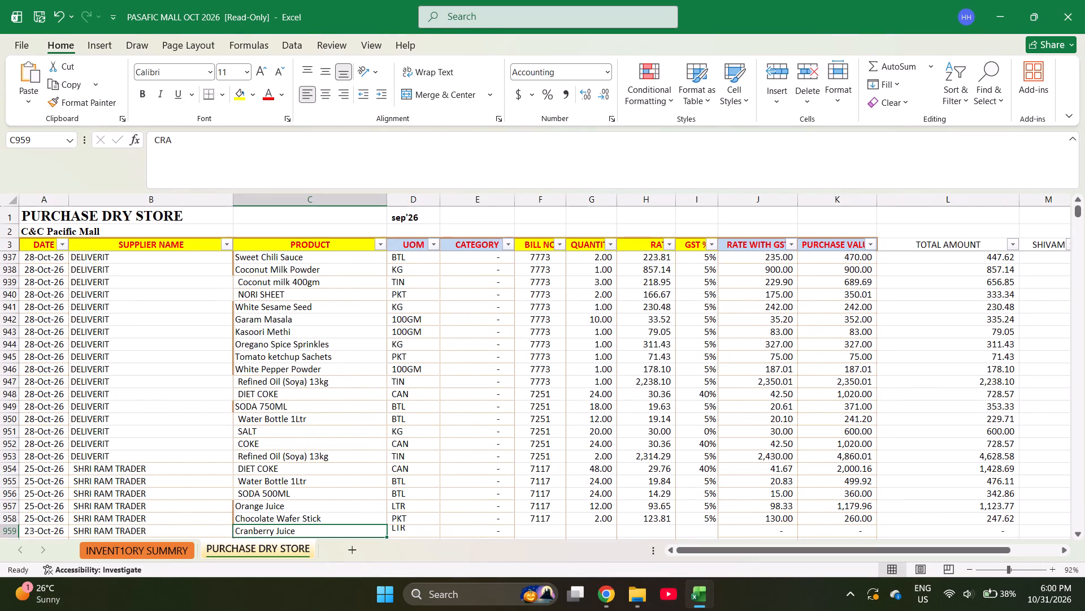
Add the products PINEAPPLE JUICE, Orange Juice, SODA 500ML and Water Bottle 1Ltr below Cranberry Juice.
key(Return)
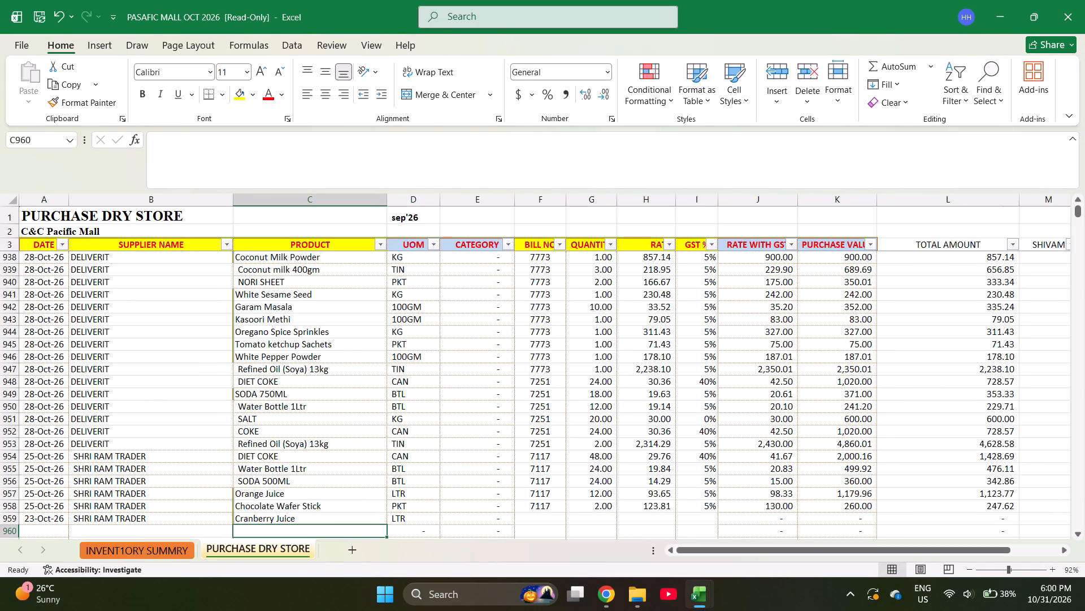
text(PINEAPPLE JUICE)
key(Return)
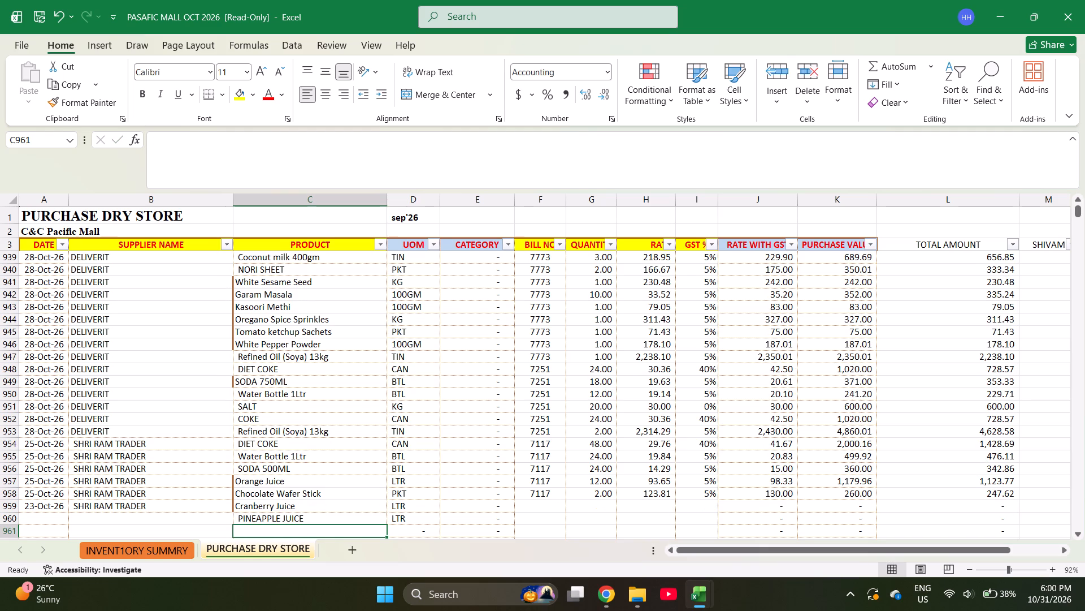
text(ORAN)
key(Return)
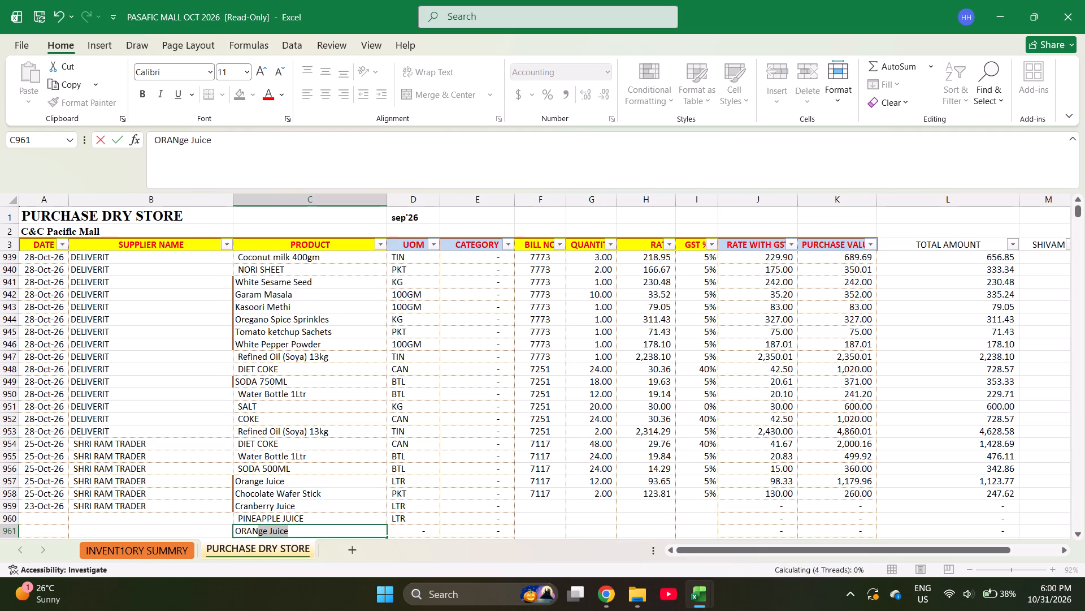
text(SODA 5)
key(Return)
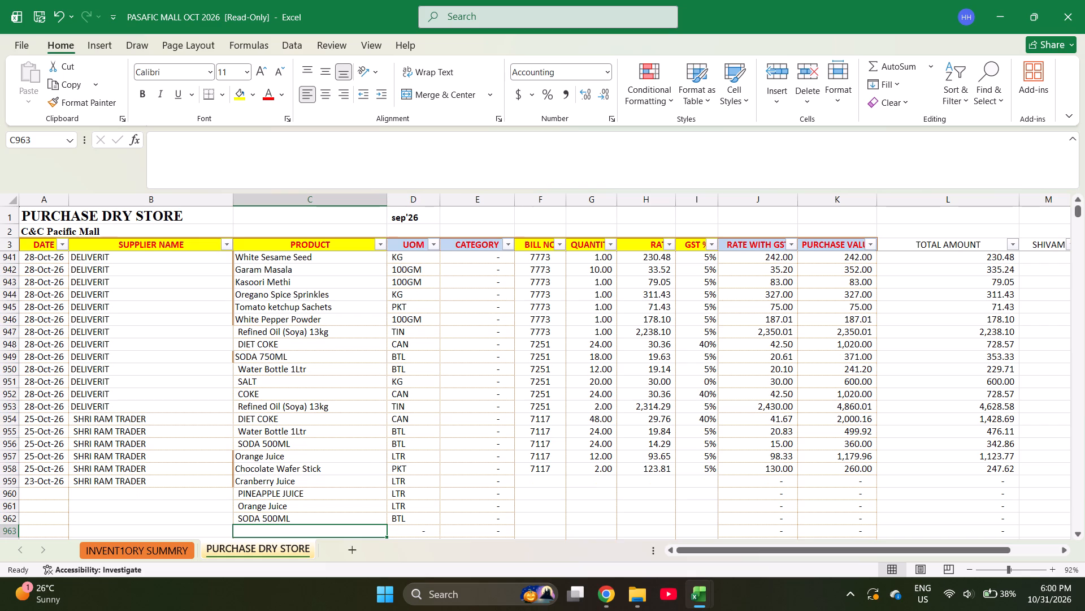
text(WA)
key(Return)
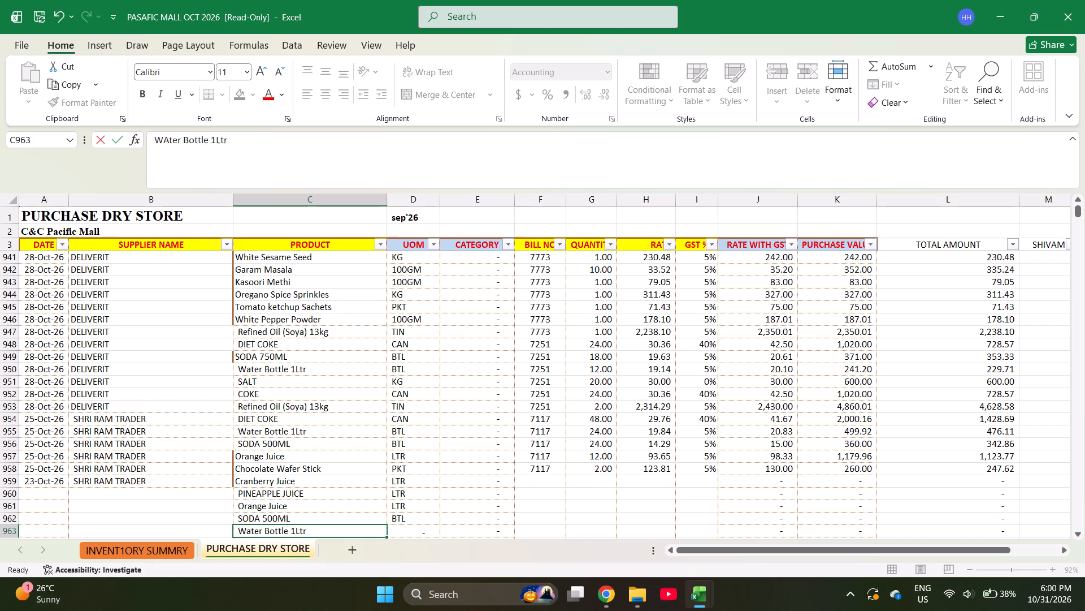
Enter bill number 6715 on the Cranberry Juice row of the 23-Oct-26 SHRI RAM TRADER bill.
key(Right)
key(Right)
key(Right)
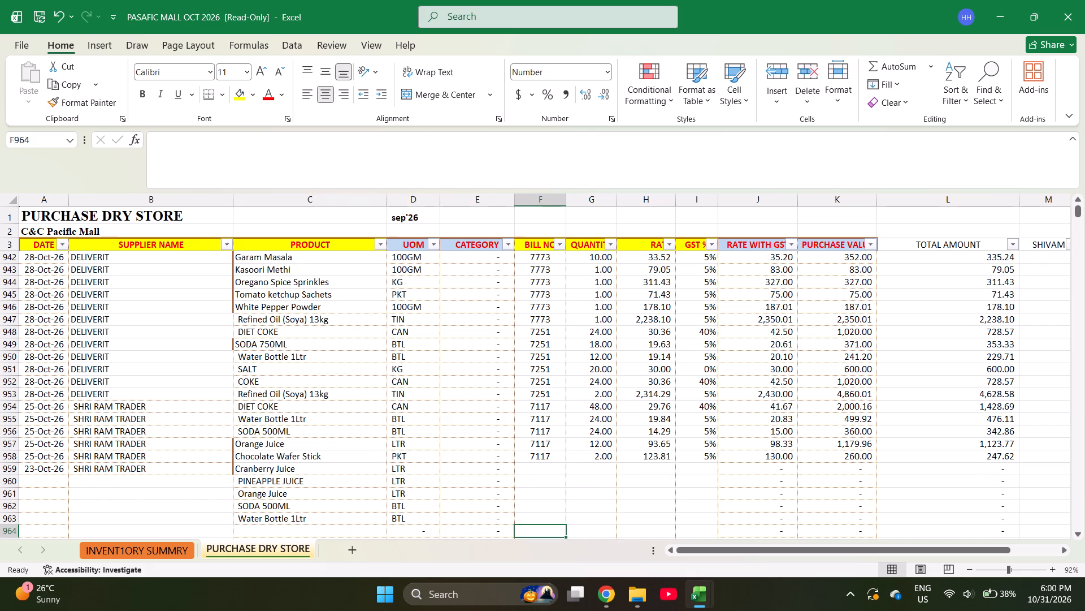
key(ctrl+Up)
key(Down)
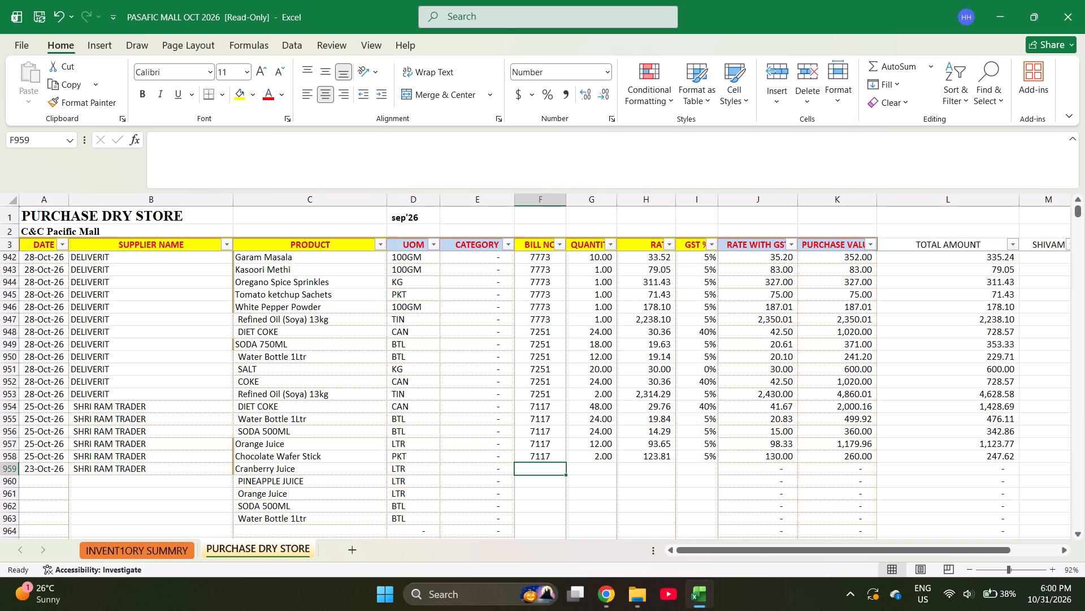
text(6715)
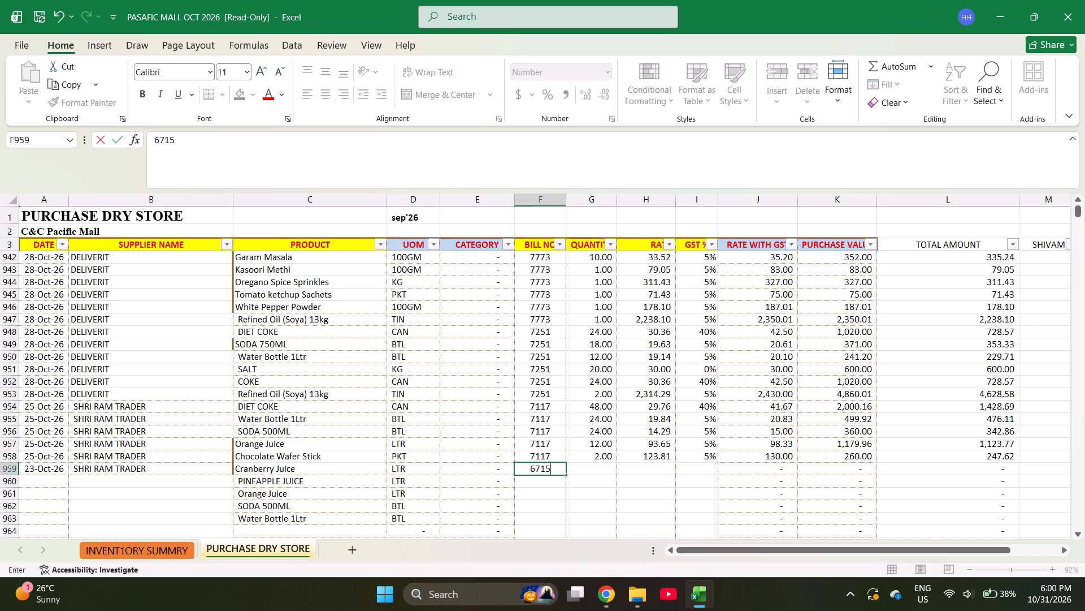
key(Right)
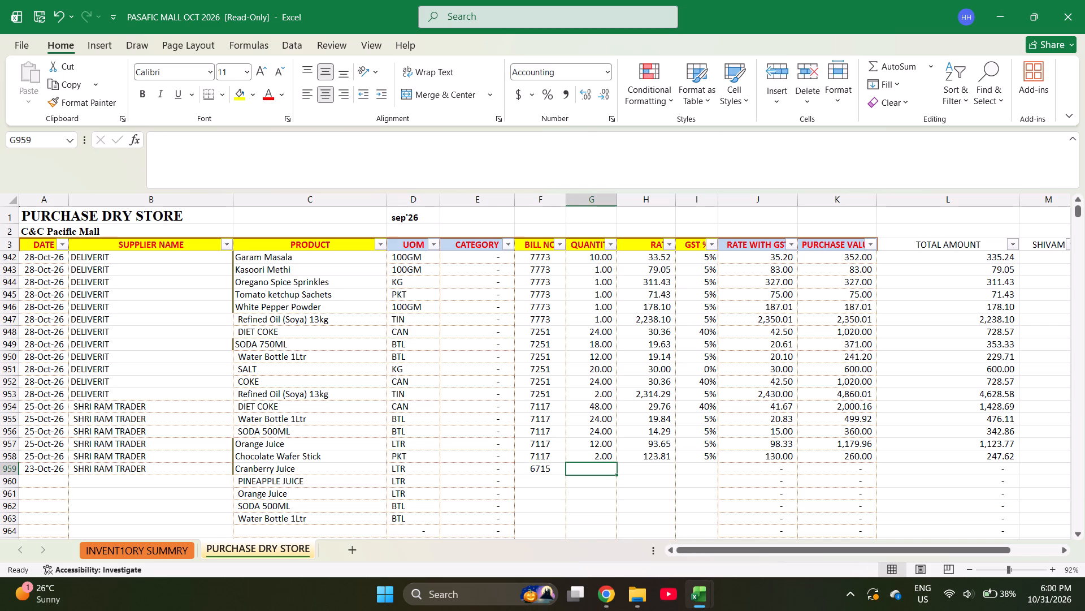
Enter quantities of 12 for Cranberry, PINEAPPLE and Orange Juice, 48 for SODA 500ML and 12 for Water Bottle 1Ltr.
text(12)
key(Return)
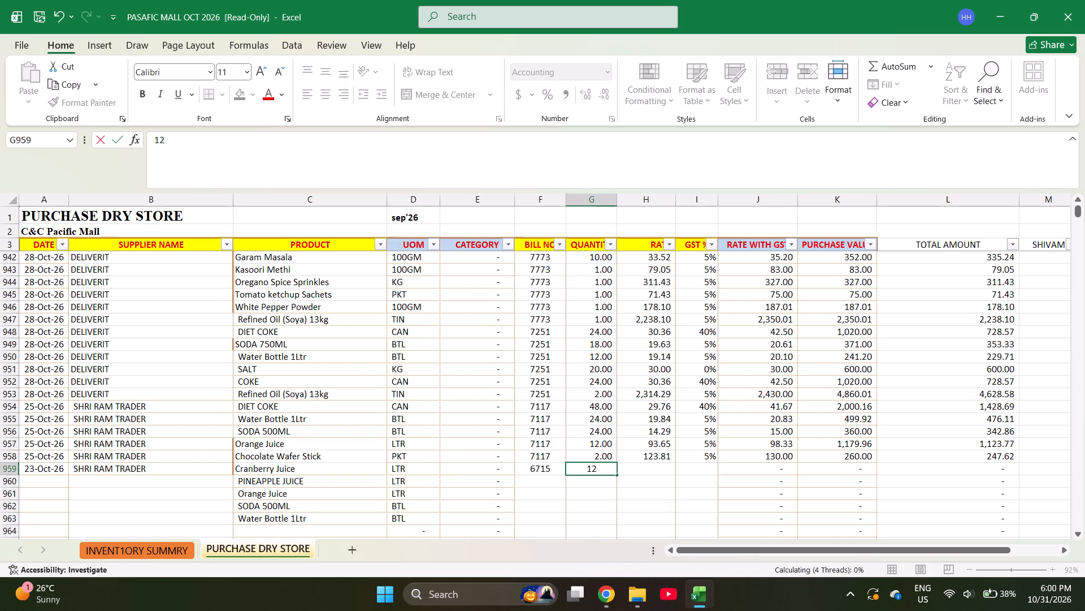
text(12)
key(Return)
text(12)
key(Return)
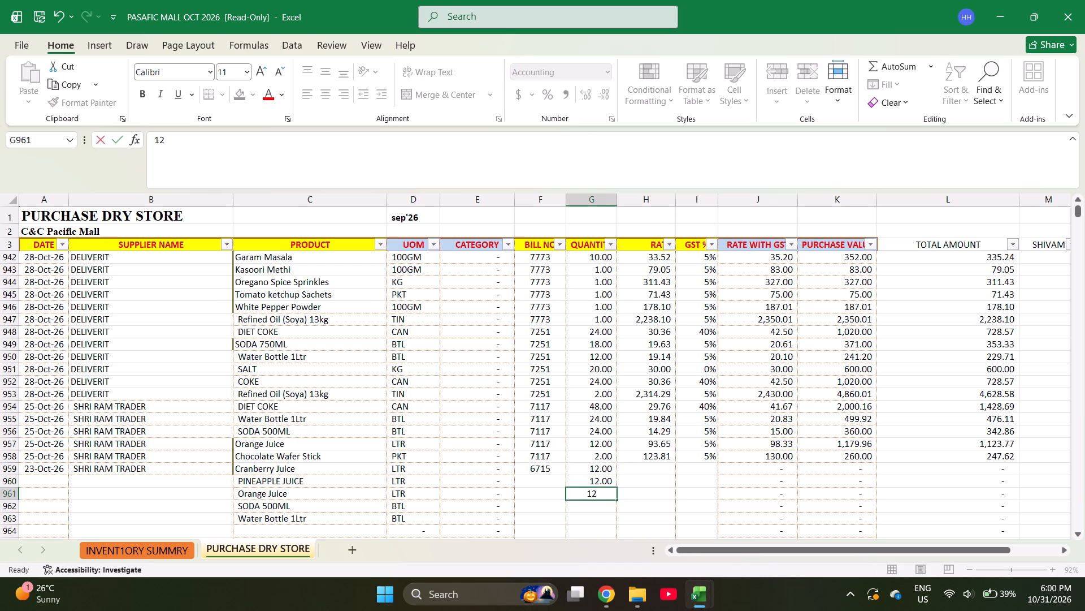
text(24)
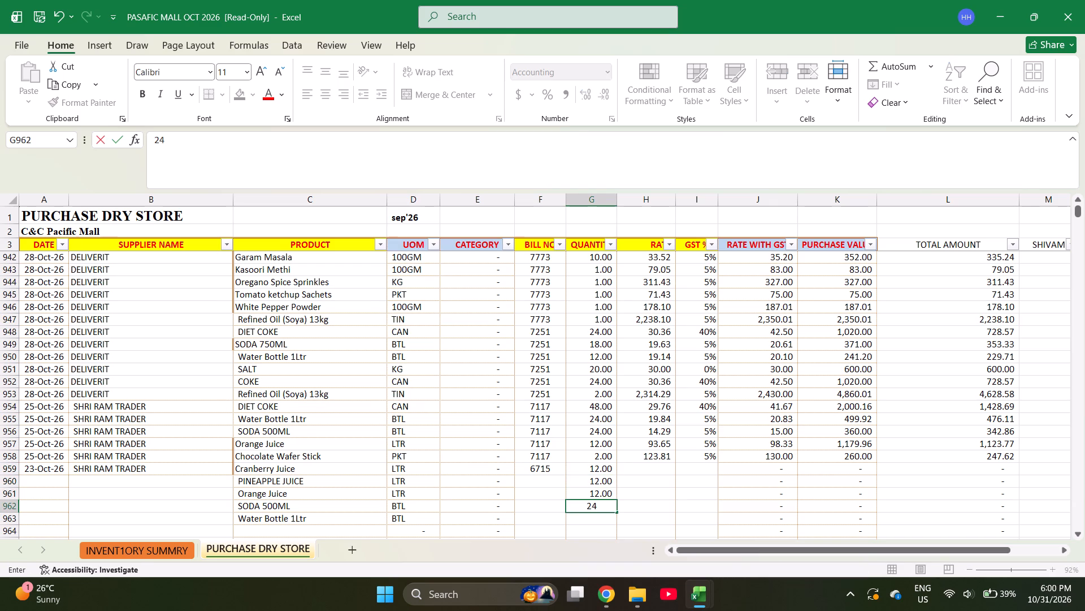
key(BackSpace)
key(BackSpace)
text(48)
key(Return)
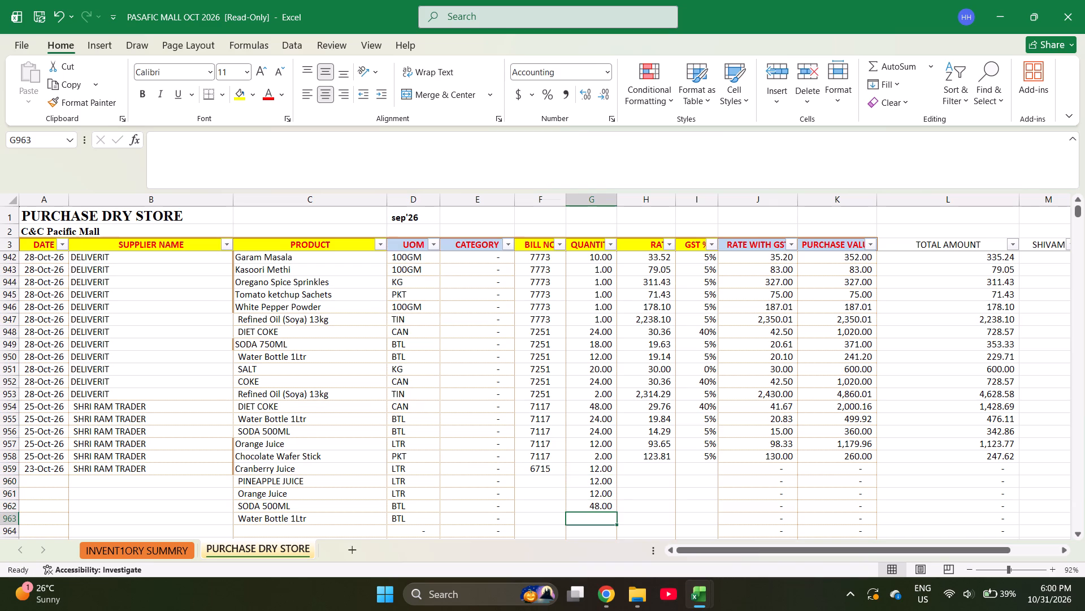
text(12)
key(Right)
Set the Cranberry Juice rate to the formula =106.67/1.05 and fill it down to PINEAPPLE JUICE.
key(ctrl+Up)
key(ctrl+Down)
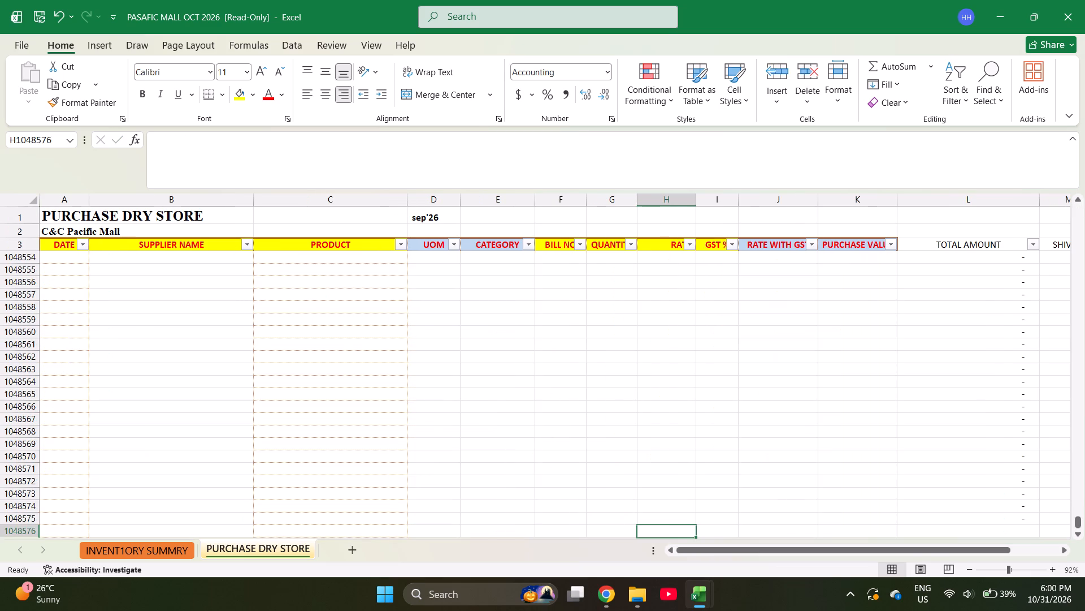
key(ctrl+Up)
key(Down)
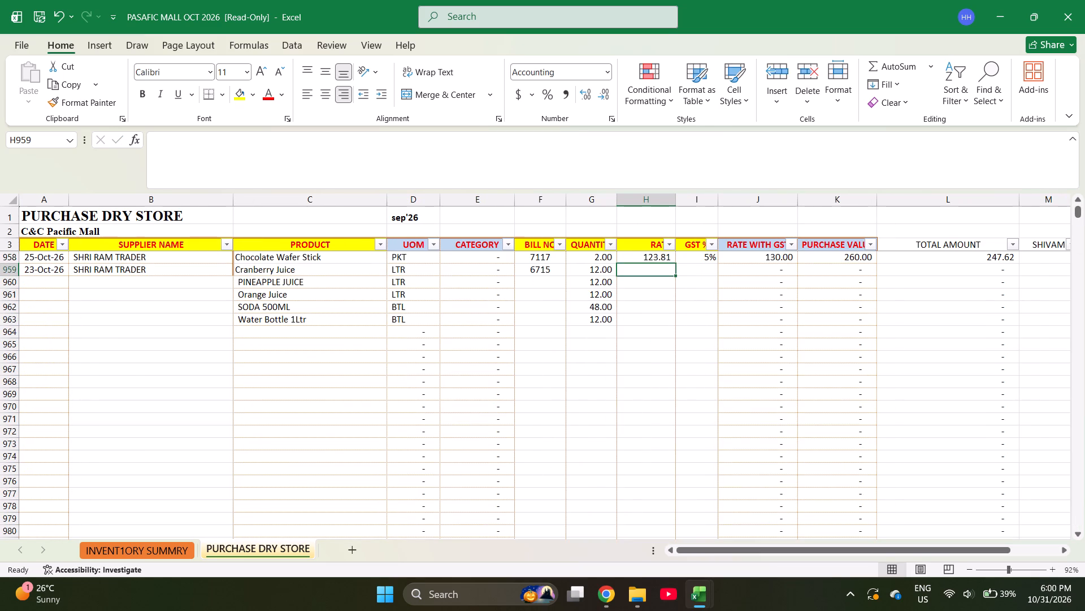
text(=106.67/)
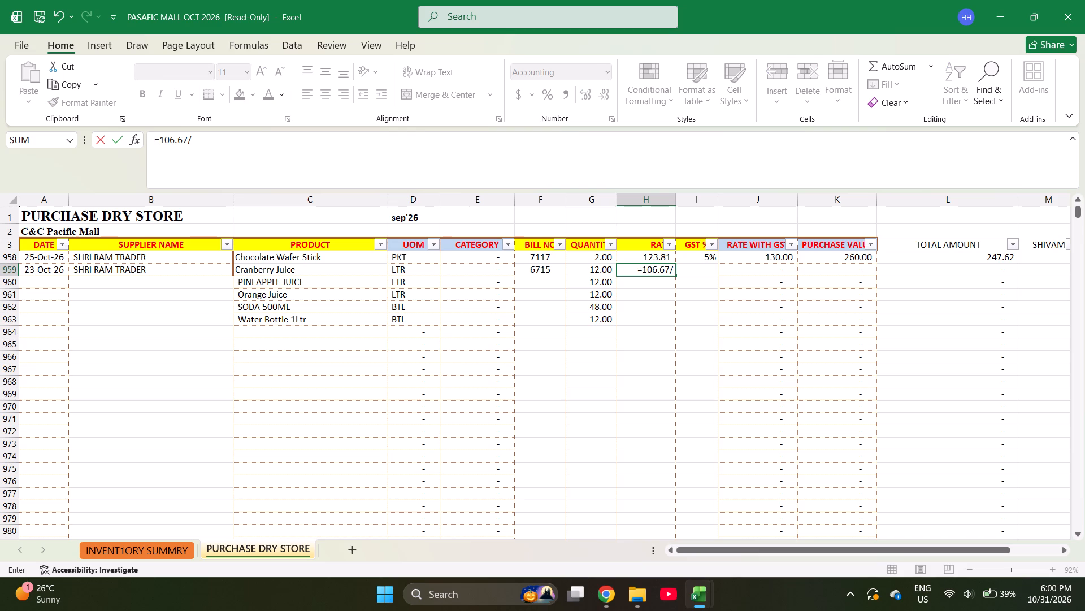
text(1.05)
key(Return)
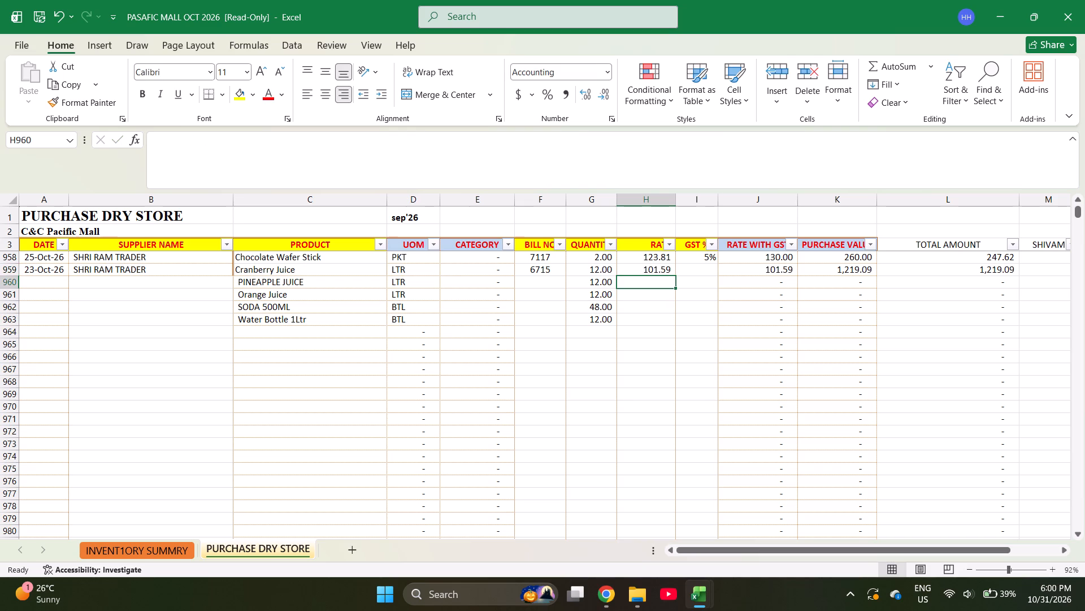
key(equal)
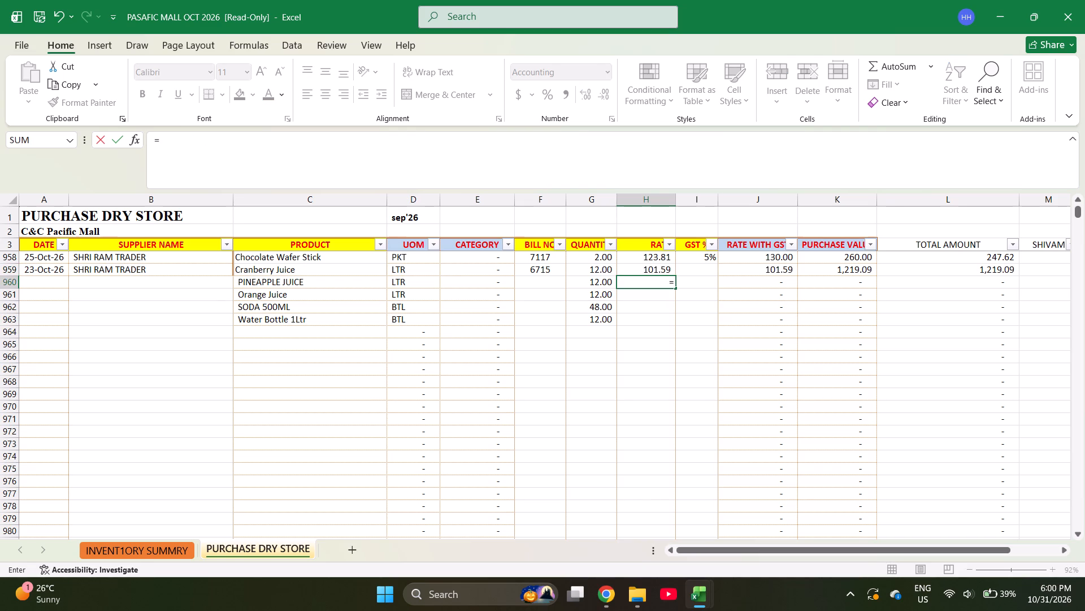
key(1)
key(BackSpace)
key(BackSpace)
key(BackSpace)
key(Down)
key(Up)
key(ctrl+d)
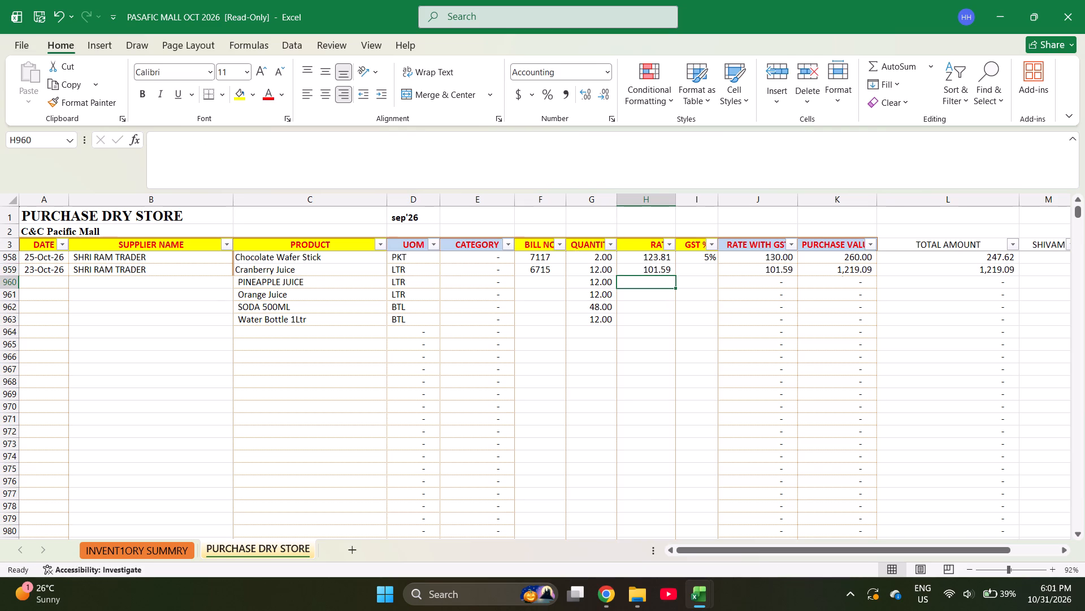
key(Return)
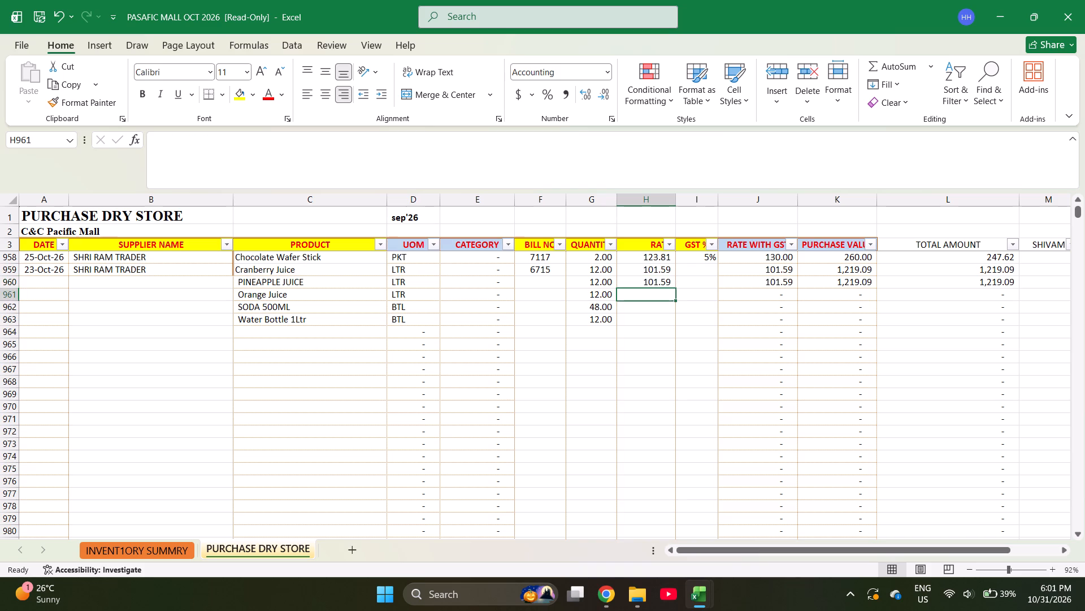
Enter rate formulas =98.33/1.05 for Orange Juice, =15/1.05 for SODA 500ML and =21.67/1.05 for Water Bottle 1Ltr.
text(=98.33/1.05)
key(Return)
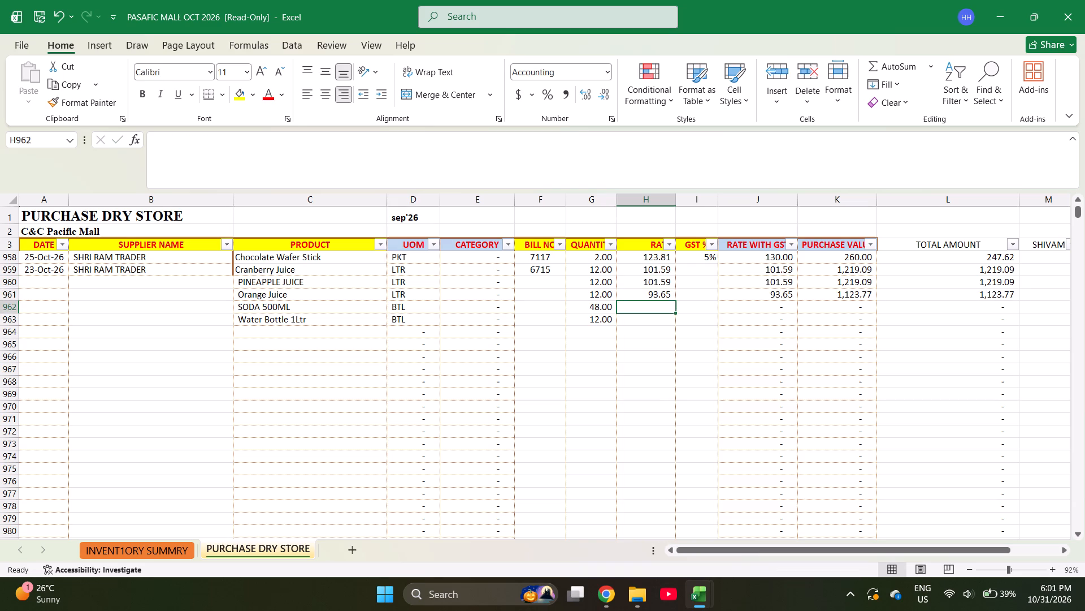
text(=15)
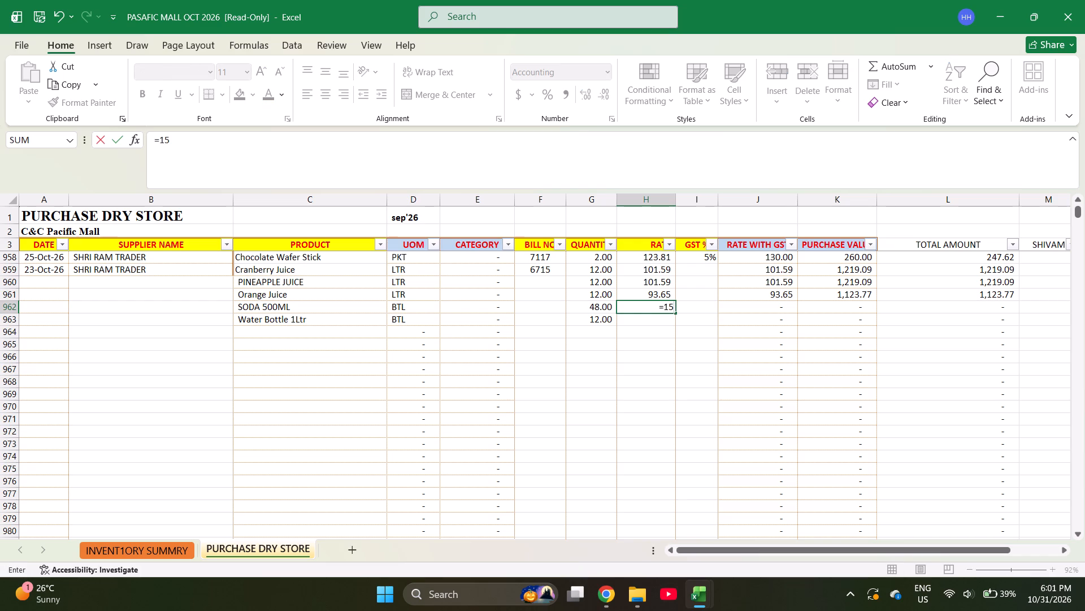
text(/1.05)
key(Return)
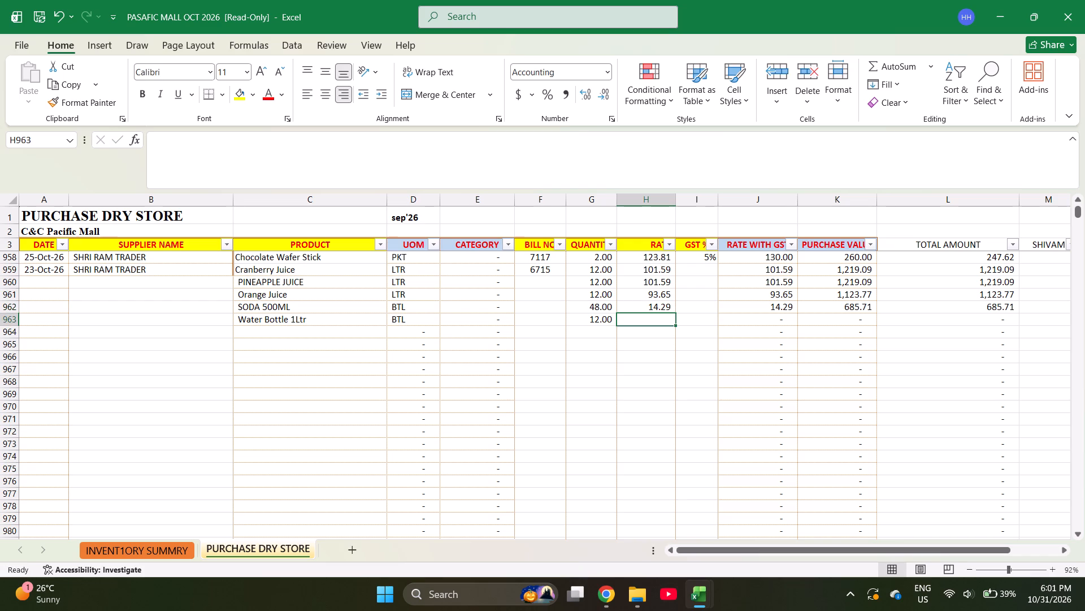
key(equal)
text(21.67/1.05)
key(Right)
Set GST to 5% on all five product rows from Cranberry Juice to Water Bottle 1Ltr.
key(ctrl+Up)
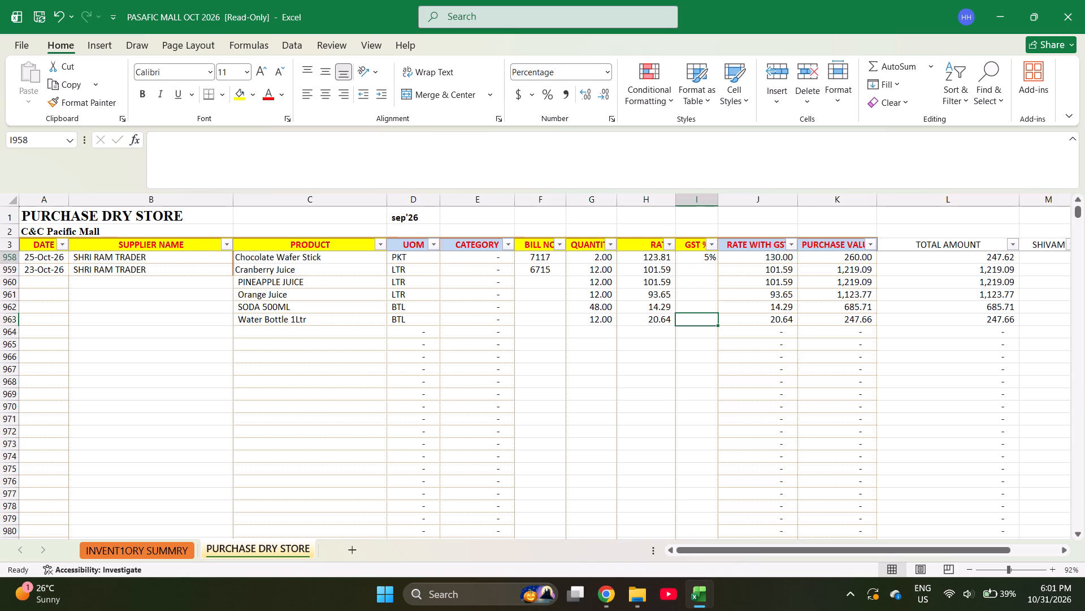
key(ctrl+Down)
key(ctrl+Up)
key(Down)
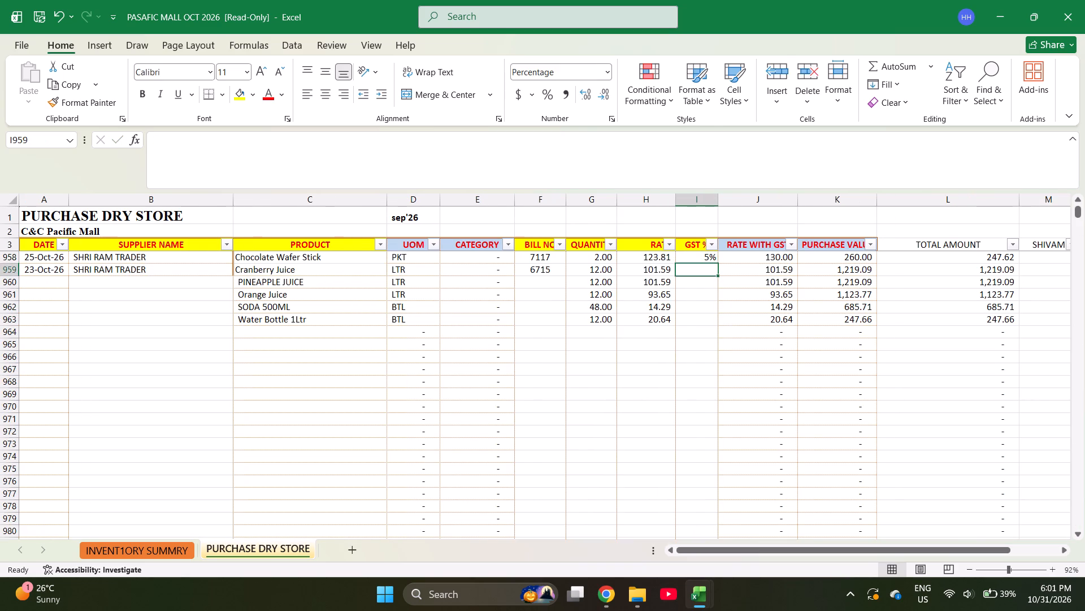
key(5)
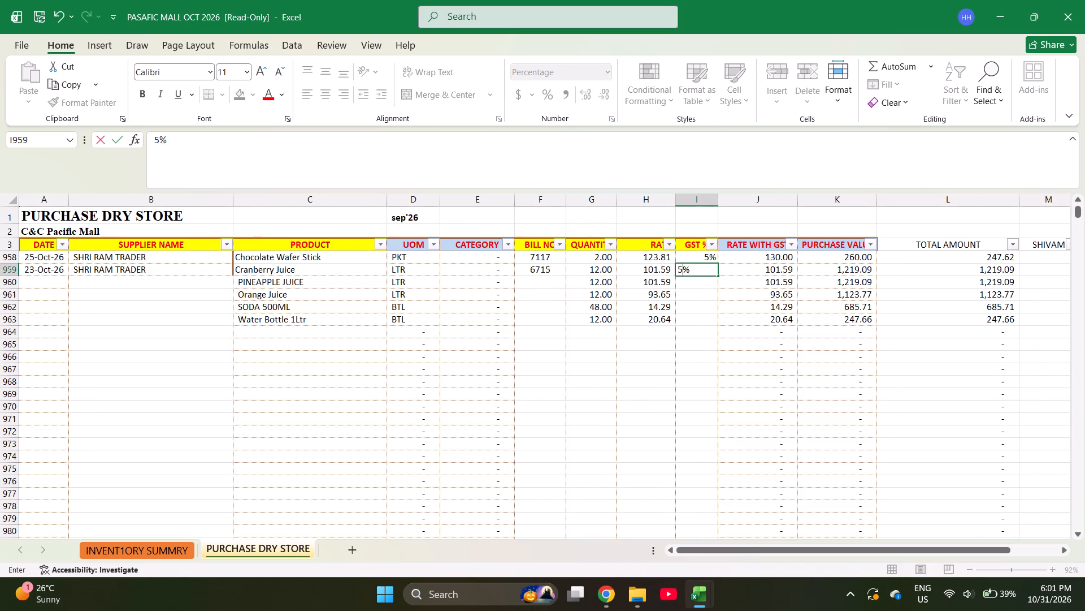
key(Return)
key(5)
key(Return)
key(5)
key(Return)
key(5)
key(Return)
key(5)
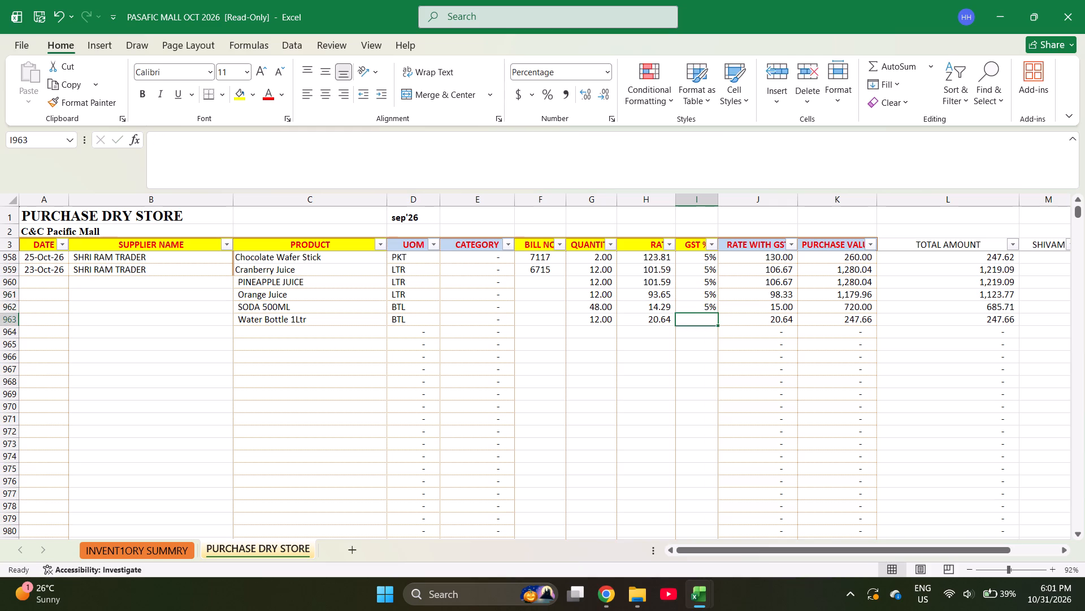
key(Return)
Fill the 23-Oct-26 date and SHRI RAM TRADER supplier down from Cranberry Juice through the Water Bottle 1Ltr row.
key(ctrl+Left)
key(ctrl+Left)
key(ctrl+Left)
key(ctrl+Left)
key(ctrl+Left)
key(ctrl+Left)
key(ctrl+Left)
key(ctrl+Left)
key(ctrl+Left)
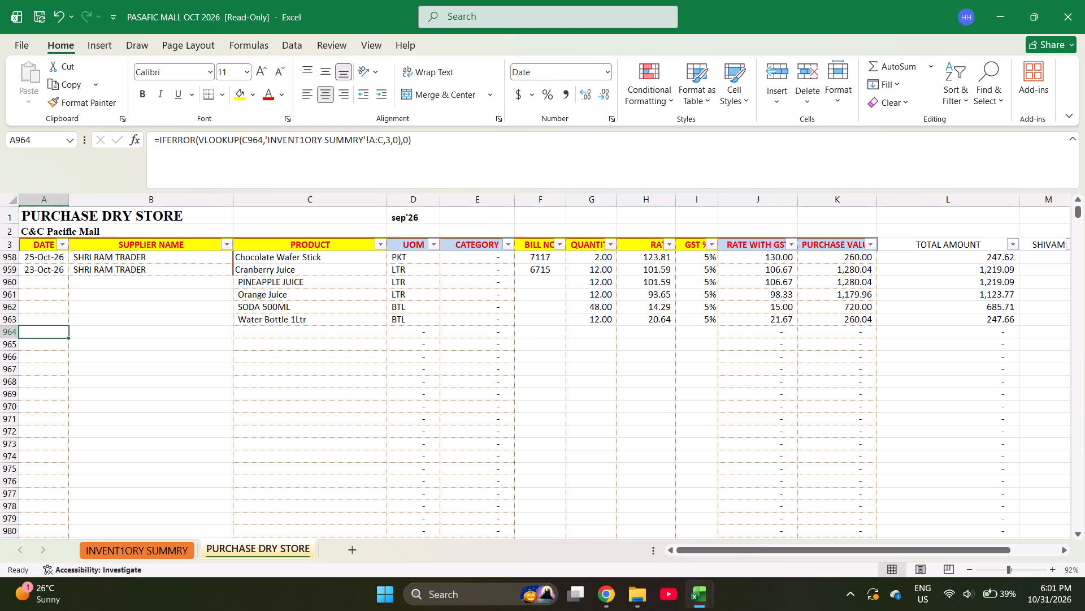
key(ctrl+Up)
key(shift+Right)
key(shift+Down)
key(shift+Down)
key(shift+Down)
key(shift+Down)
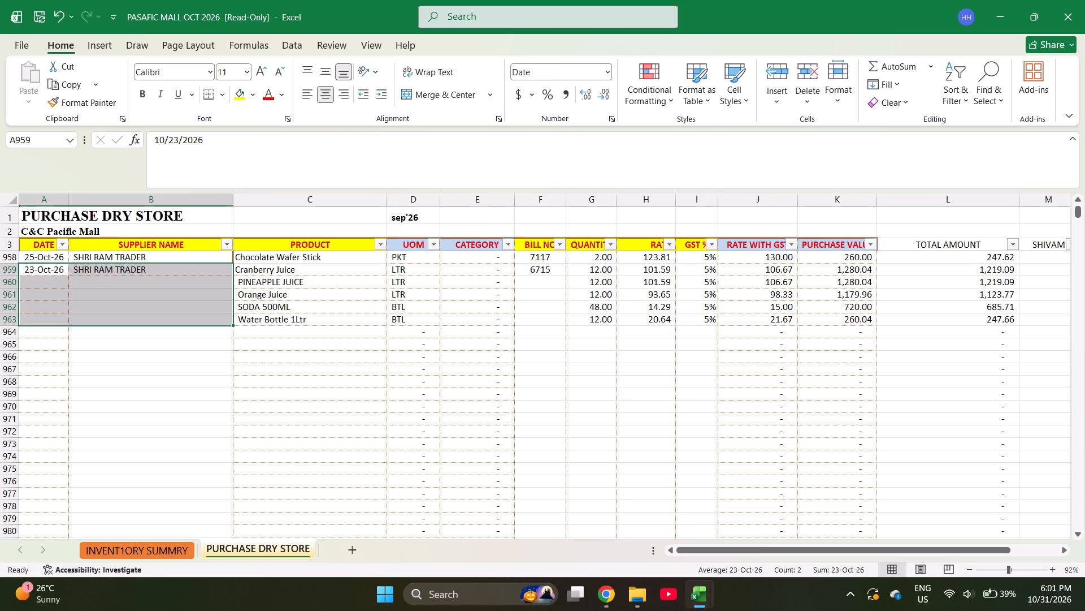
key(ctrl+d)
Fill bill number 6715 down from Cranberry Juice through the Water Bottle 1Ltr row.
key(Down)
key(ctrl+Right)
key(Right)
key(Up)
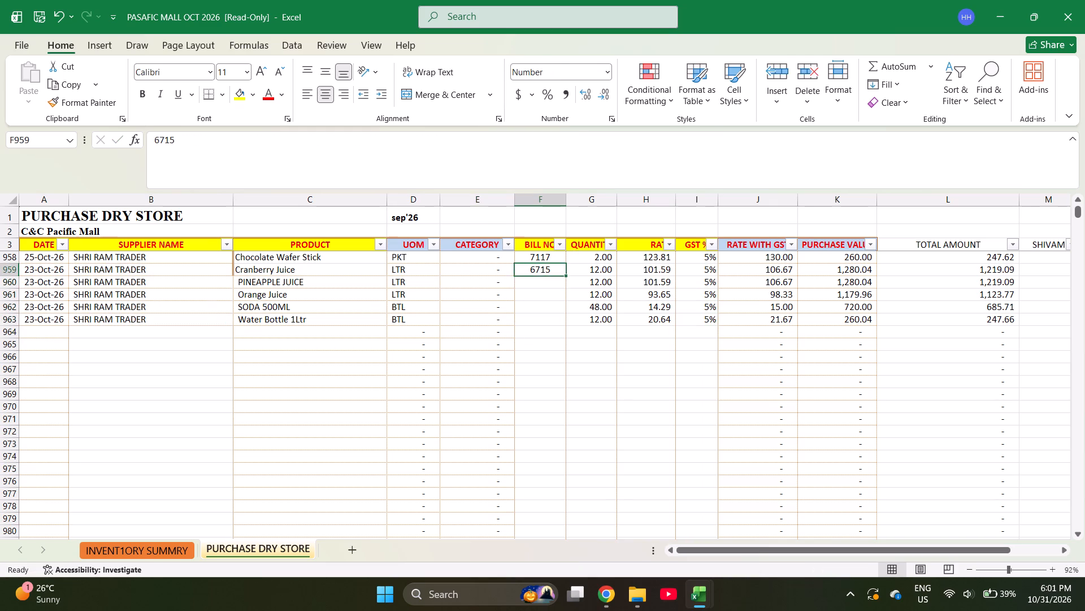
key(shift+Down)
key(shift+Down)
key(shift+Down)
key(shift+Down)
key(ctrl+d)
Check the total of the purchase values across the five rows of bill 6715.
key(Right)
key(Right)
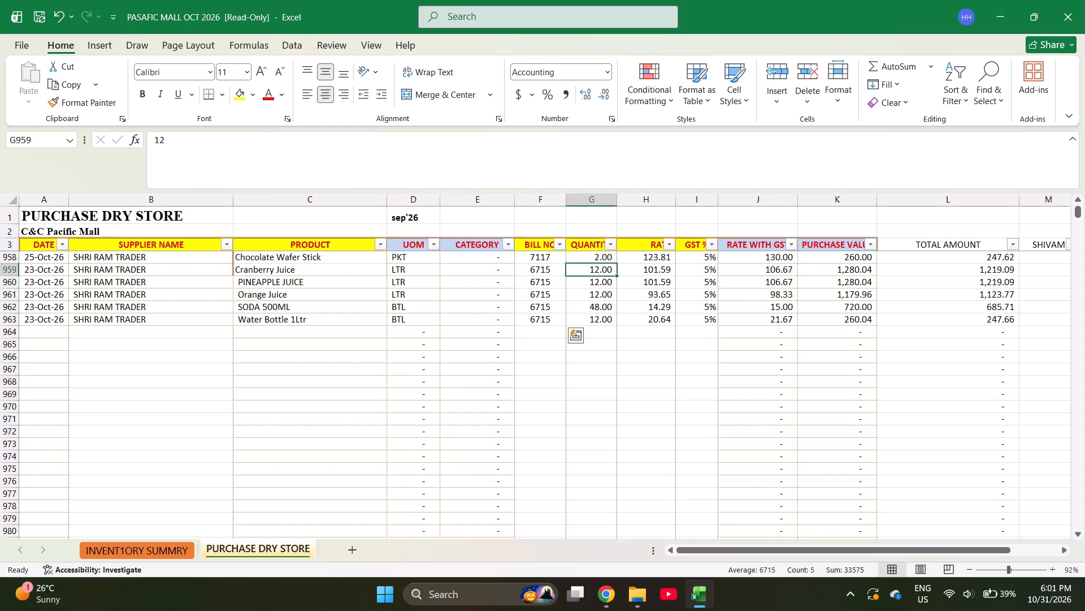
key(Right)
key(Right)
key(Right)
key(shift+Down)
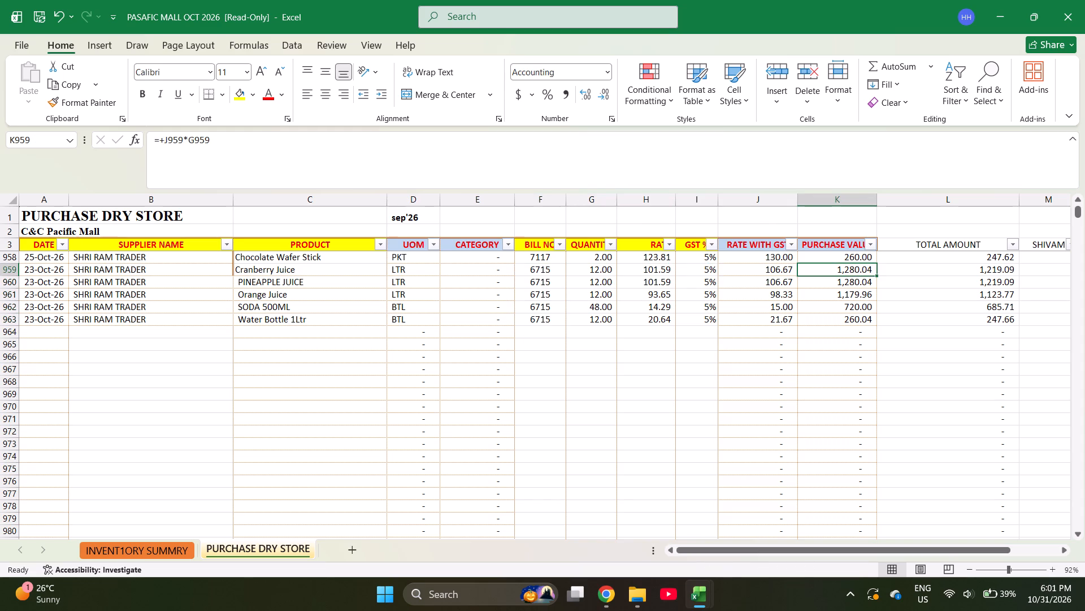
key(shift+Down)
key(shift+Down)
key(shift+Down)
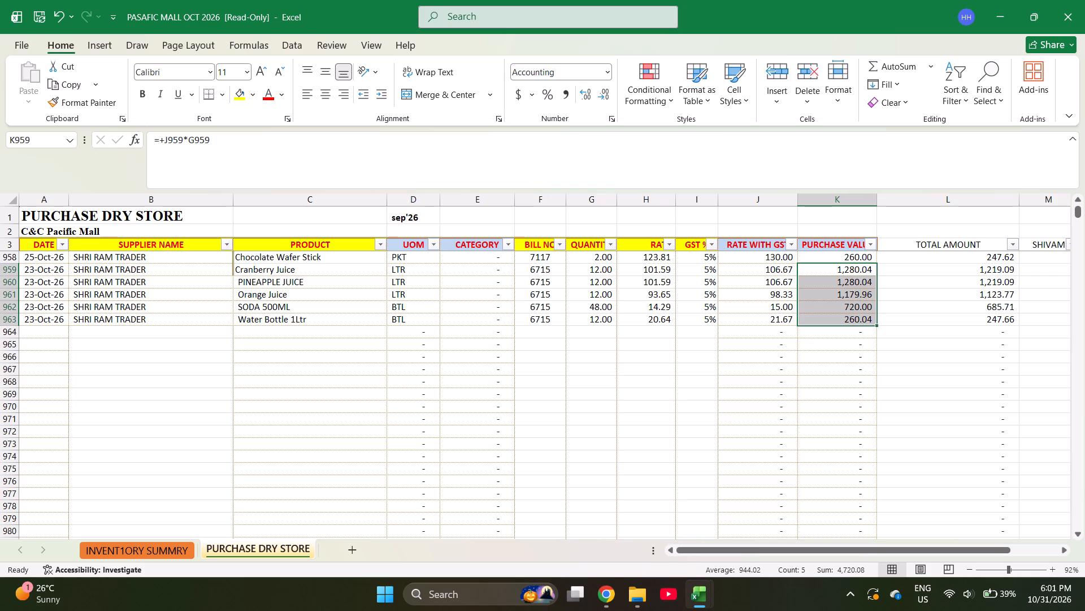
Search the BILL NO filter for bill 6395, leaving the filter unapplied.
click(559, 244)
key(e)
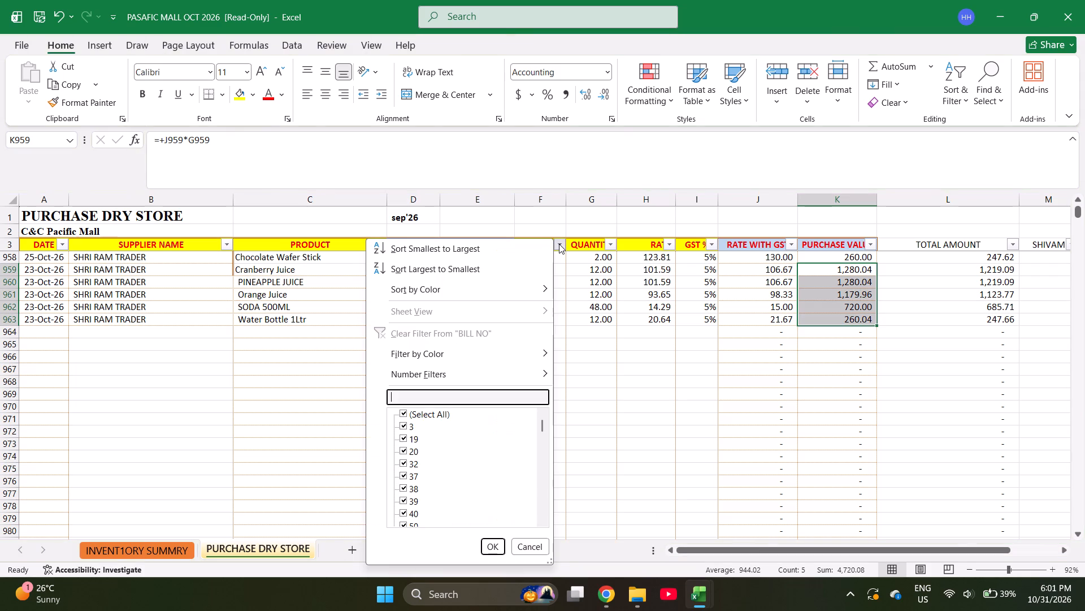
text(6395)
key(Escape)
key(Escape)
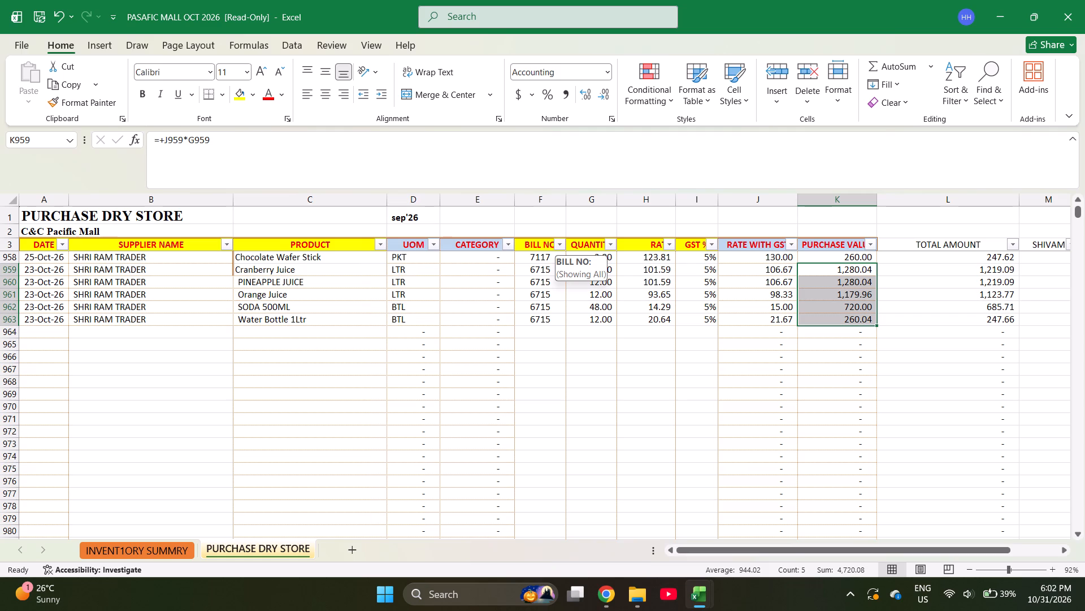
Search the BILL NO filter for bill 6043, leaving the filter unapplied.
click(559, 244)
text(E60)
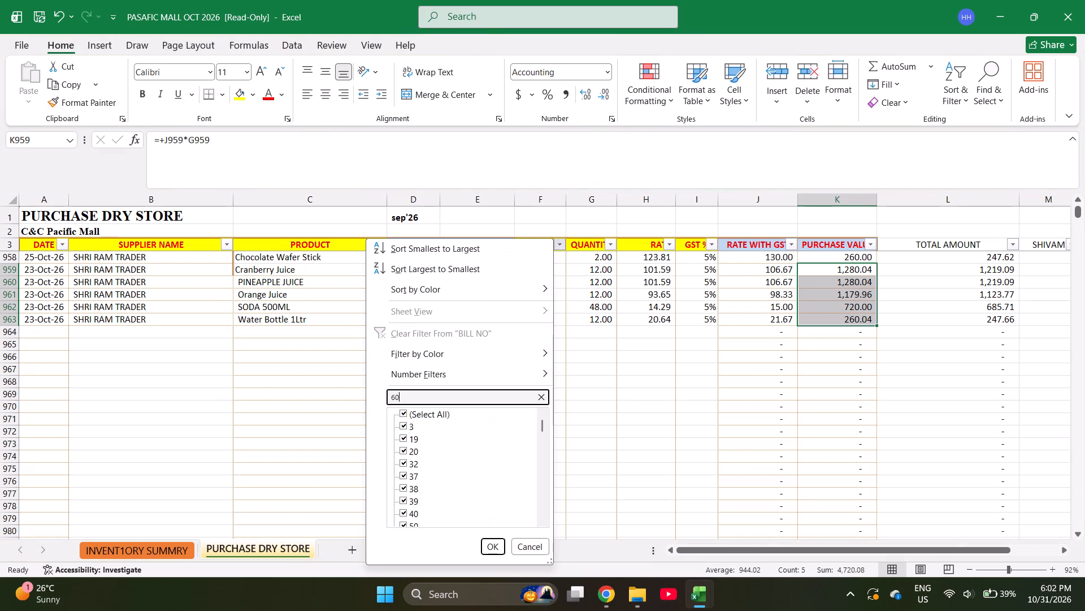
text(43)
key(Escape)
key(Escape)
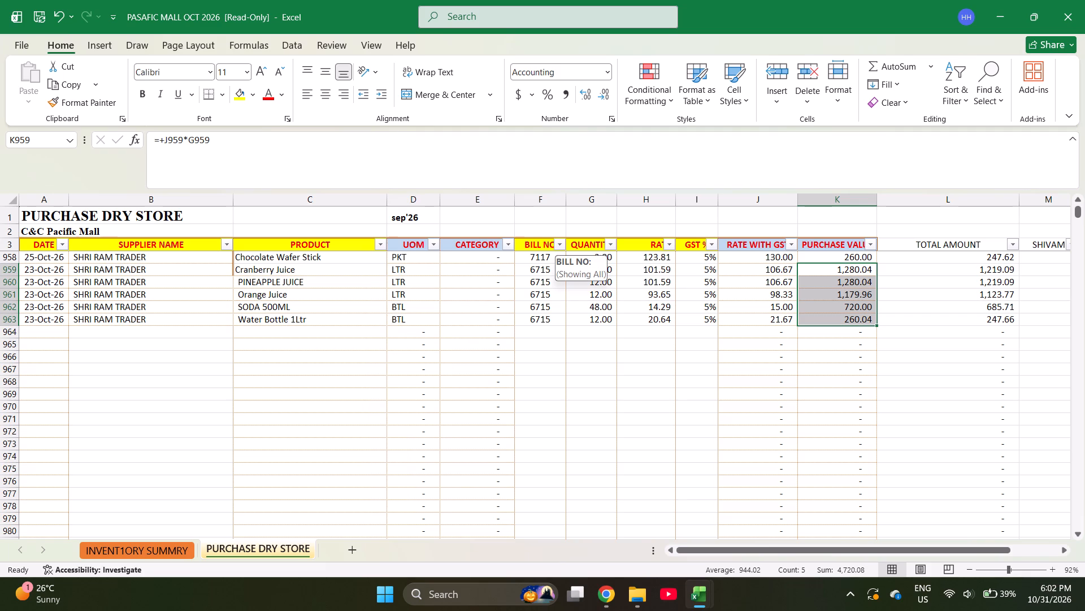
Search the BILL NO filter for bill 5635, leaving the filter unapplied.
click(559, 244)
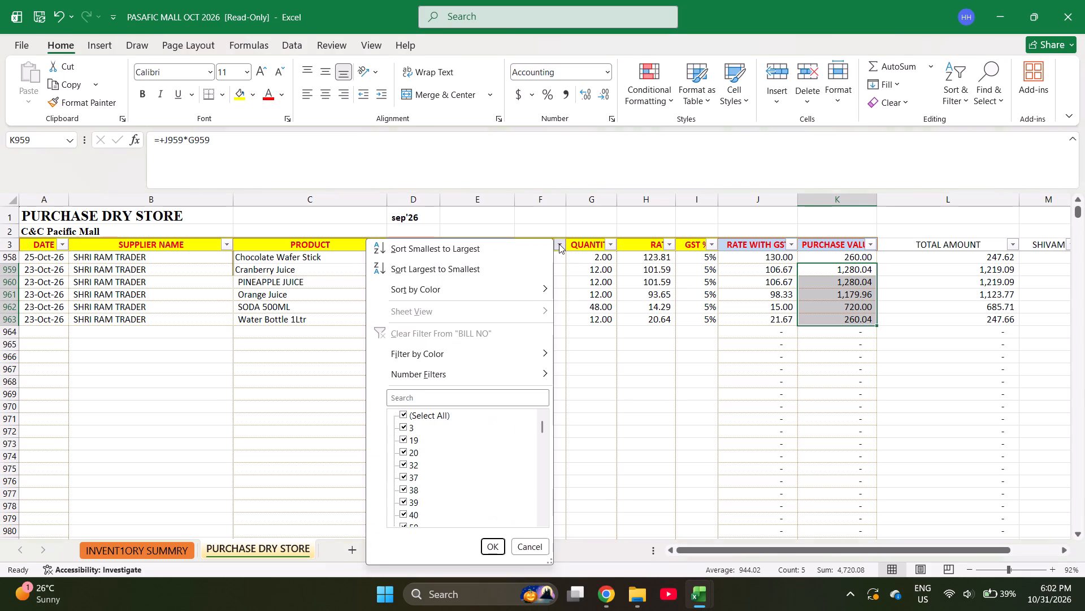
key(e)
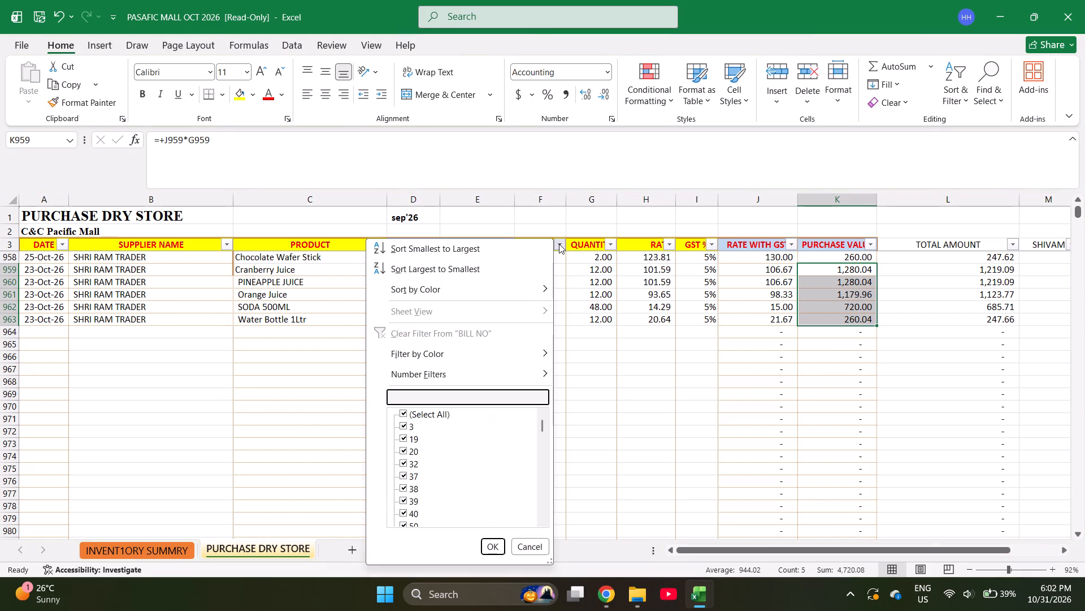
text(5635)
key(Escape)
key(Left)
key(Left)
key(Escape)
Start a new bill in row 964 dated 10-30-2026, with supplier SHUBHAM INTERNATIONAL and product SunDried Tomato 285gm.
key(Left)
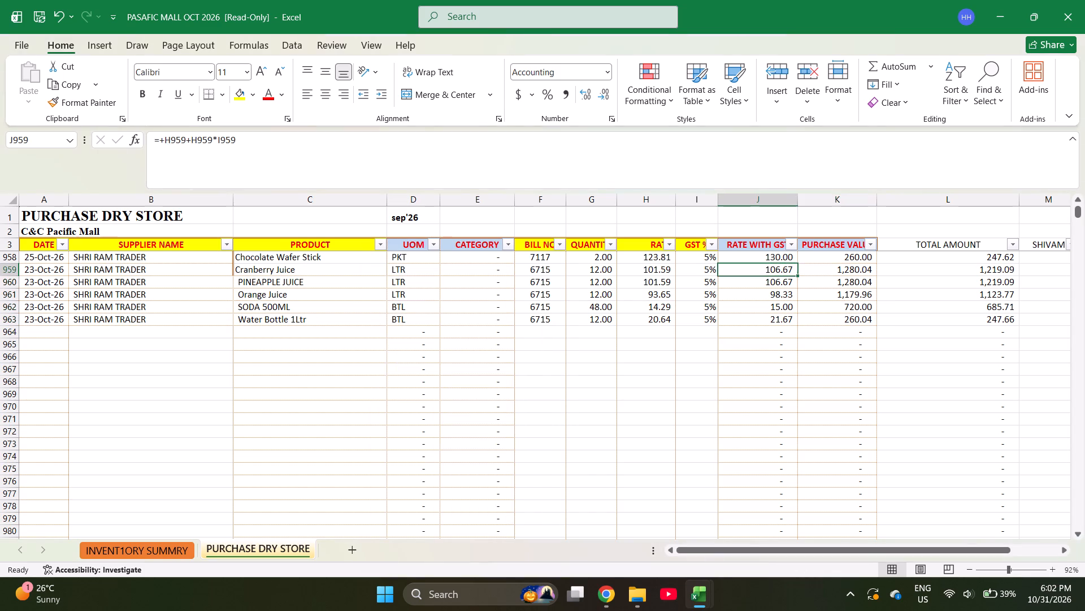
key(ctrl+Left)
key(Down)
key(Down)
key(Down)
key(Down)
key(Down)
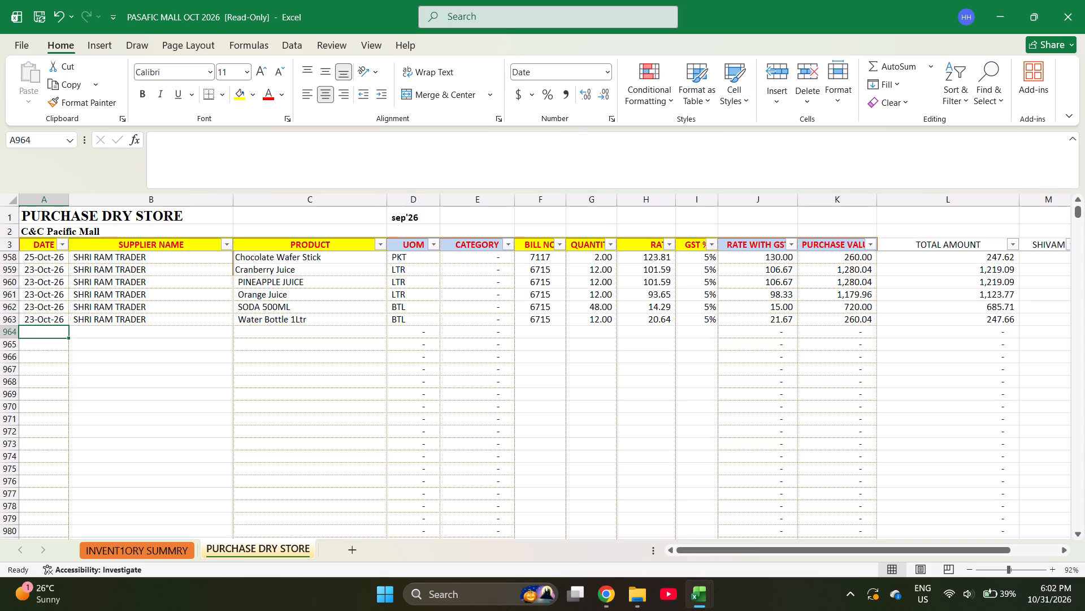
text(10-30-2026)
key(Right)
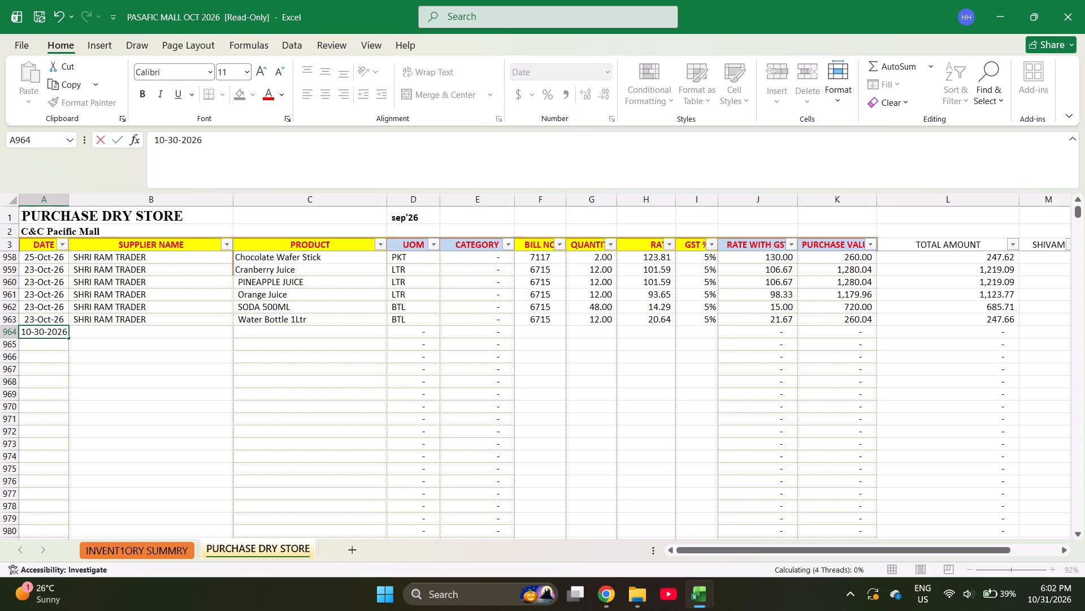
text(SHUBHAM INTERNATIONAL)
key(Right)
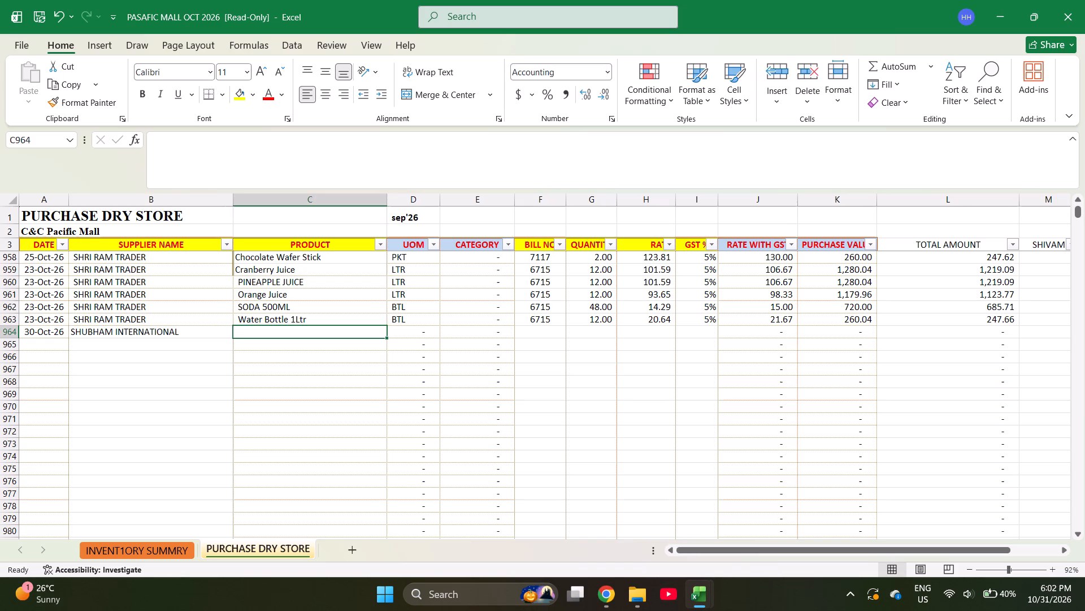
text(SUNDR)
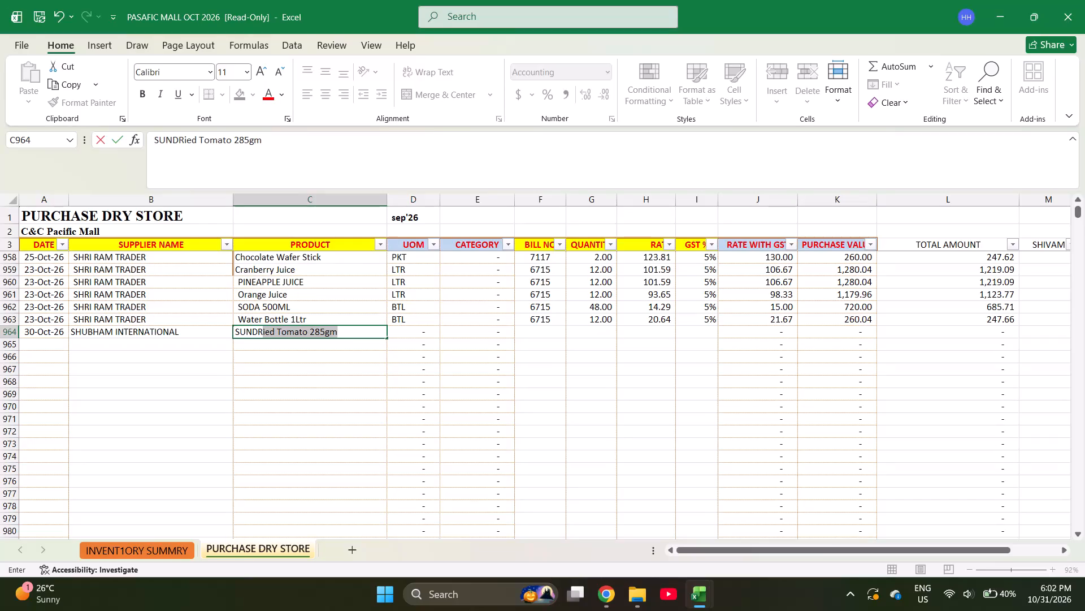
key(Return)
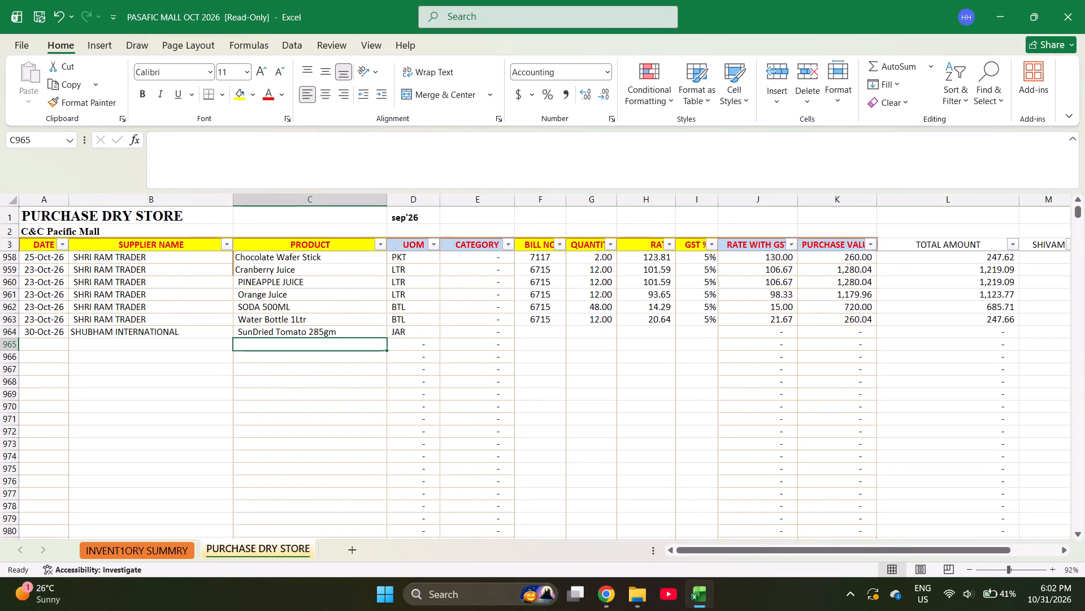
Enter SUSHI VINEGAR as the product in row 965.
text(SUSHI VINEGAR)
key(Return)
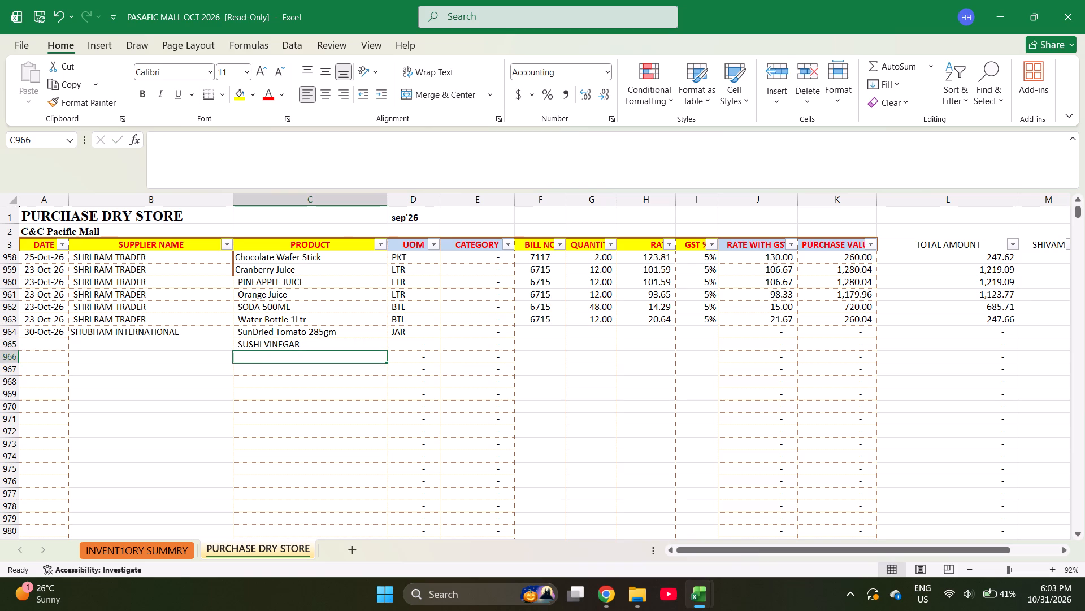
Find SUSHI in the inventory summary sheet and copy Sushi Vinegar 1.8ltr into the PRODUCT cell of row 966 in PURCHASE DRY STORE.
key(ctrl+Page_Up)
key(ctrl+f)
text(SUSHI)
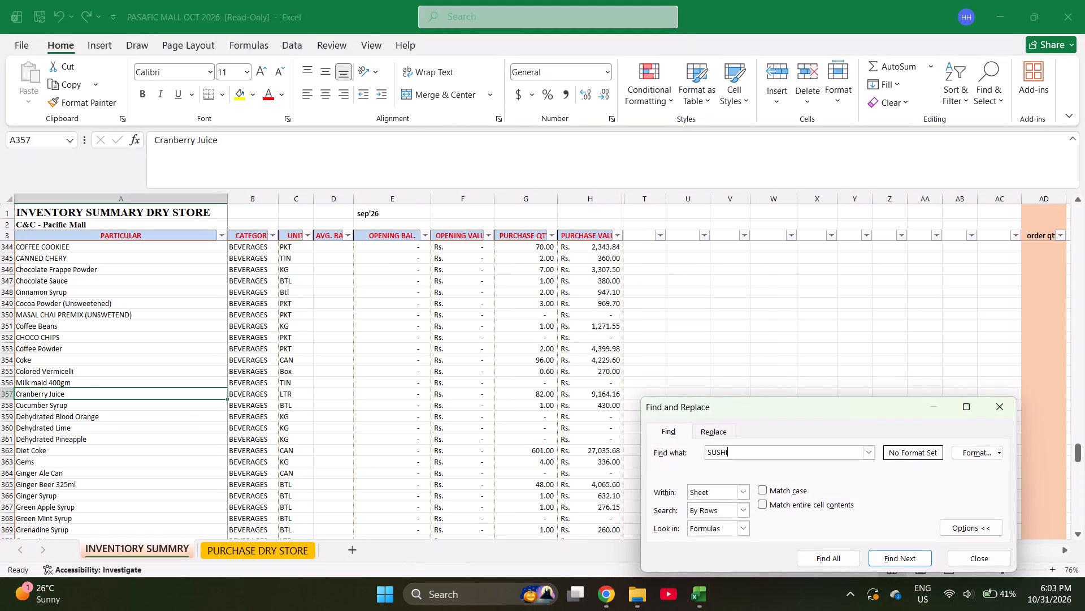
key(Return)
key(Escape)
key(ctrl+f)
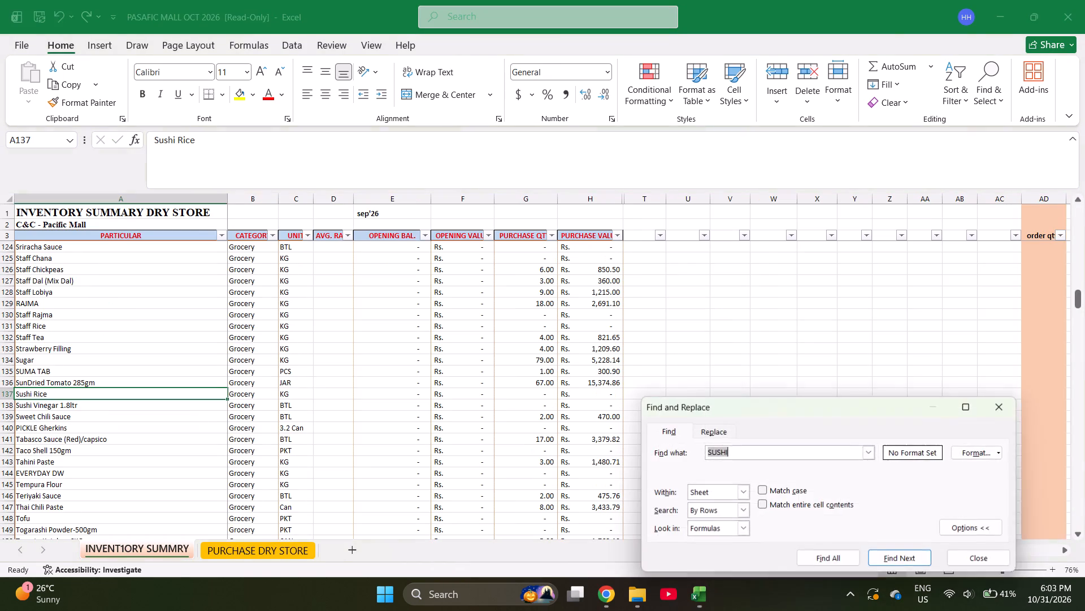
key(Escape)
key(Down)
key(ctrl+c)
key(ctrl+Page_Down)
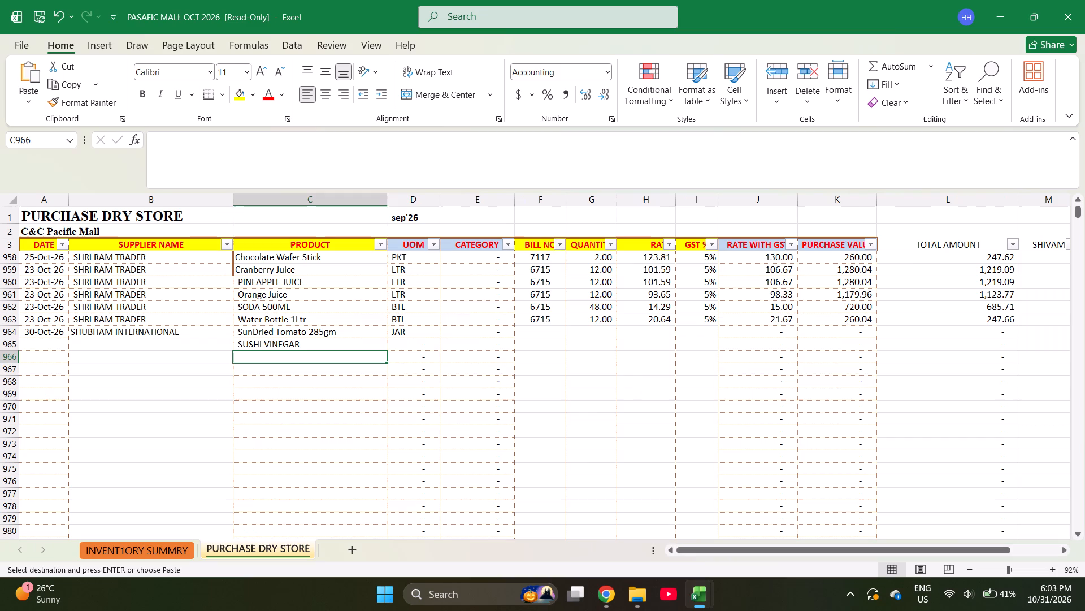
key(Return)
key(Return)
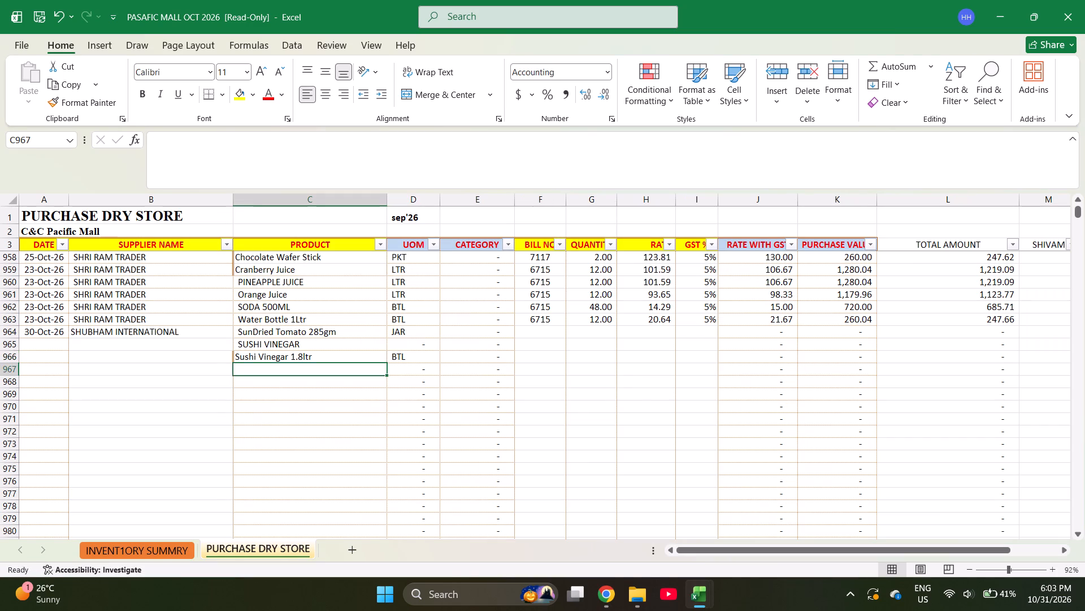
Find GHERK in the inventory summary sheet and copy Sweet Gherkins into the PRODUCT cell of row 967 in PURCHASE DRY STORE.
key(ctrl+Page_Up)
key(ctrl+f)
text(GHERK)
key(Return)
key(Escape)
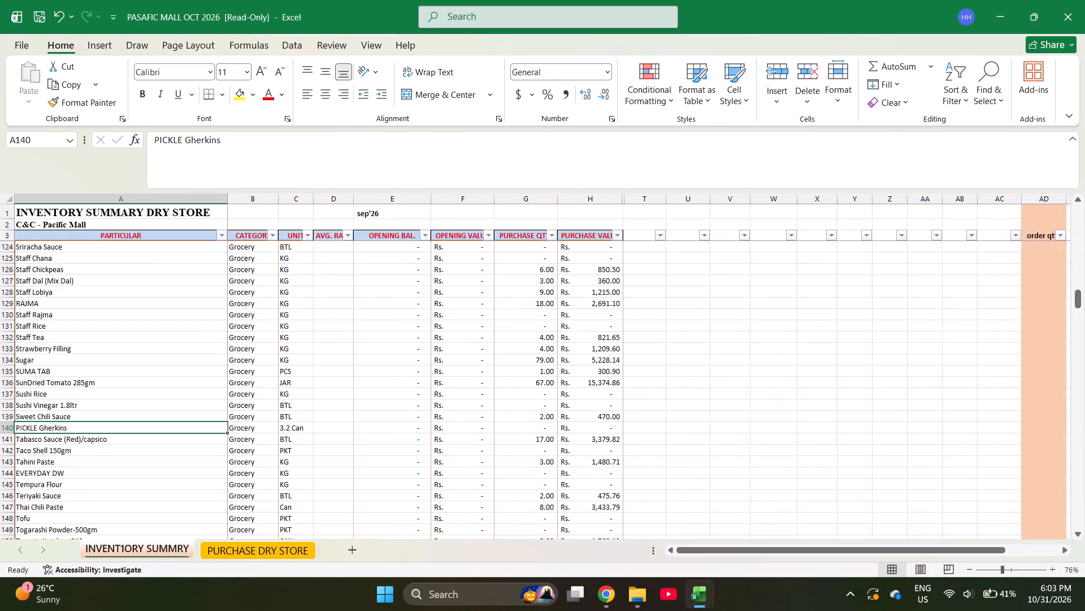
key(ctrl+f)
key(Return)
key(Escape)
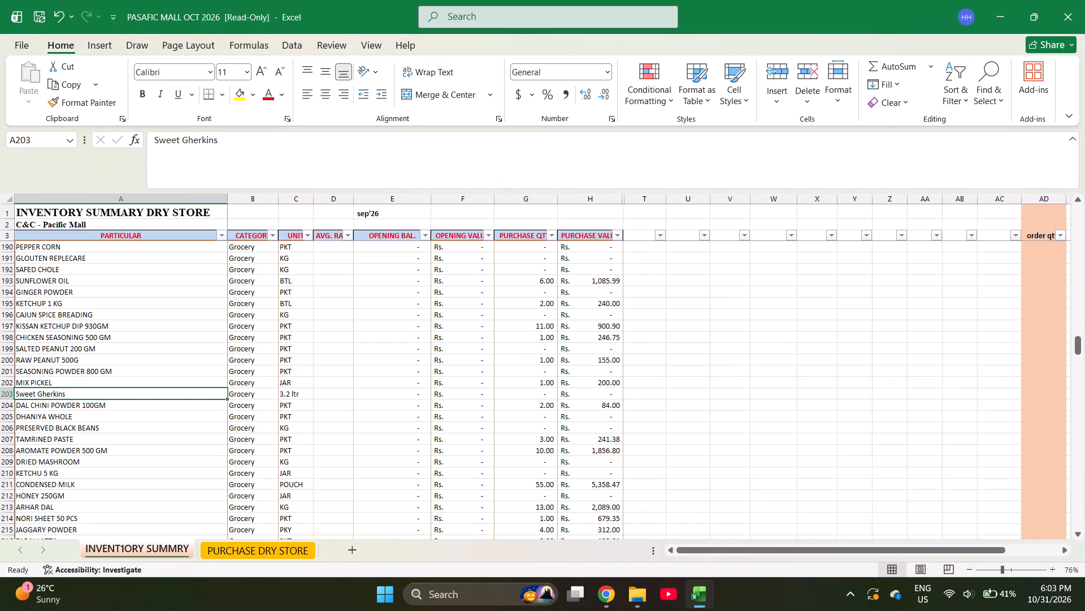
key(ctrl+c)
key(ctrl+Page_Down)
key(Return)
key(Return)
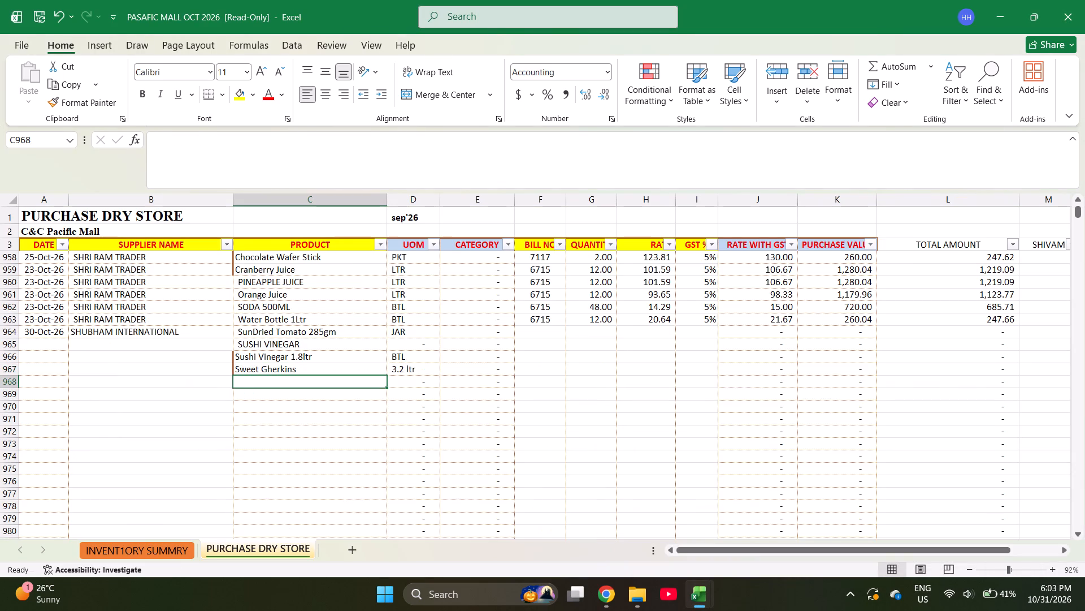
Search the inventory summary sheet for BEANS and go through the matching item names for the next product.
key(ctrl+Page_Up)
key(ctrl+f)
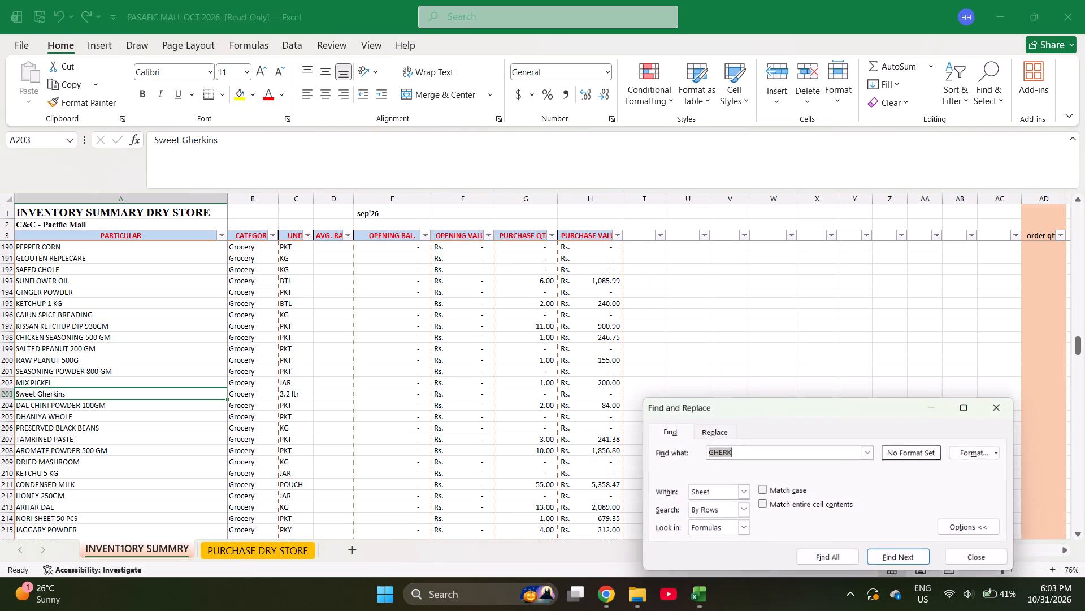
text(BEANS)
key(Return)
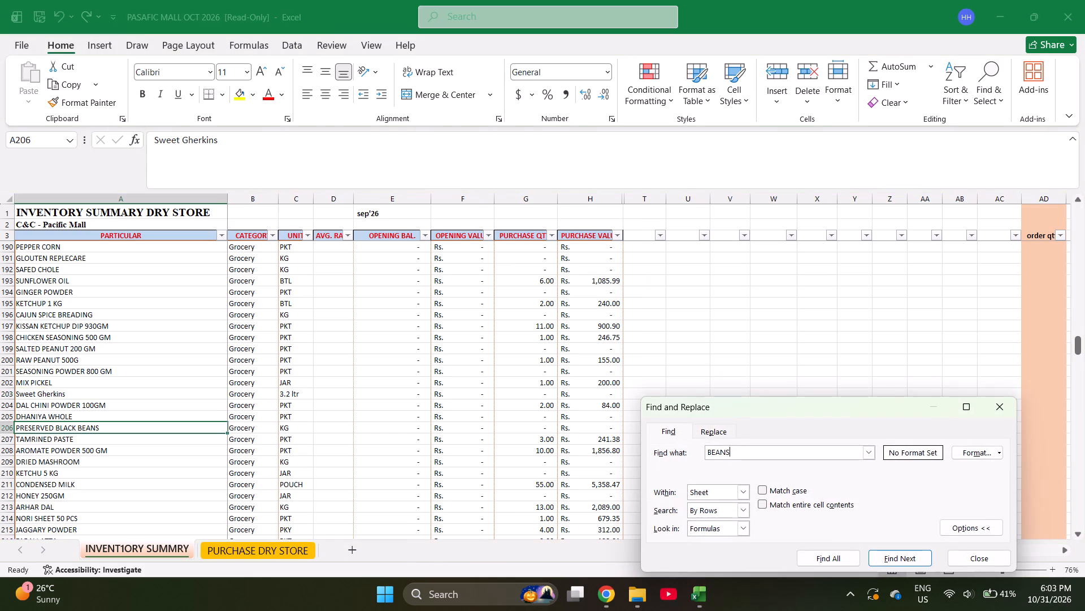
key(Return)
key(Return)
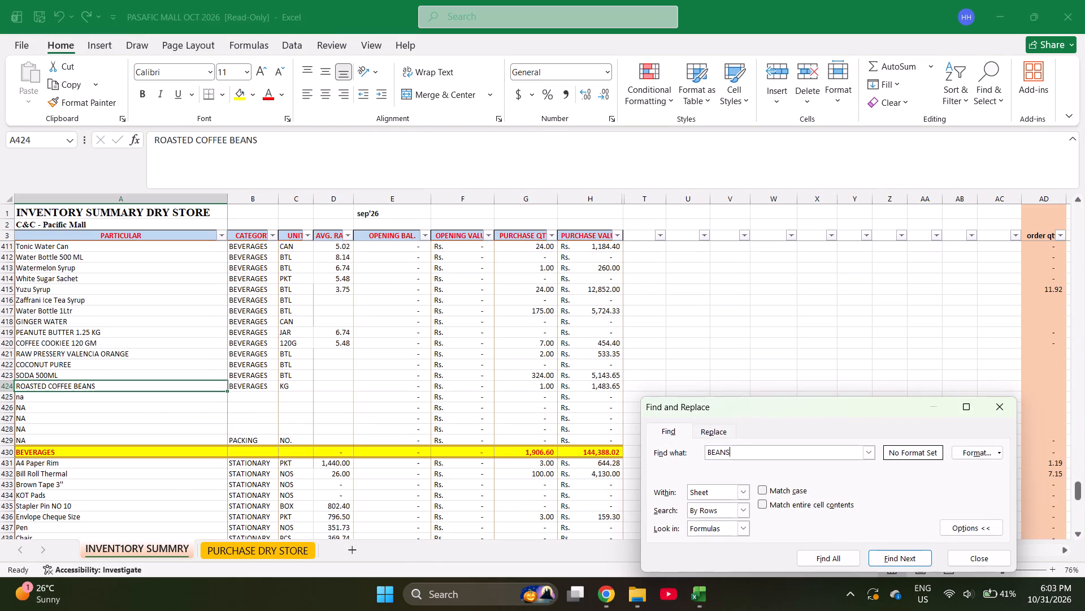
key(Return)
key(Return)
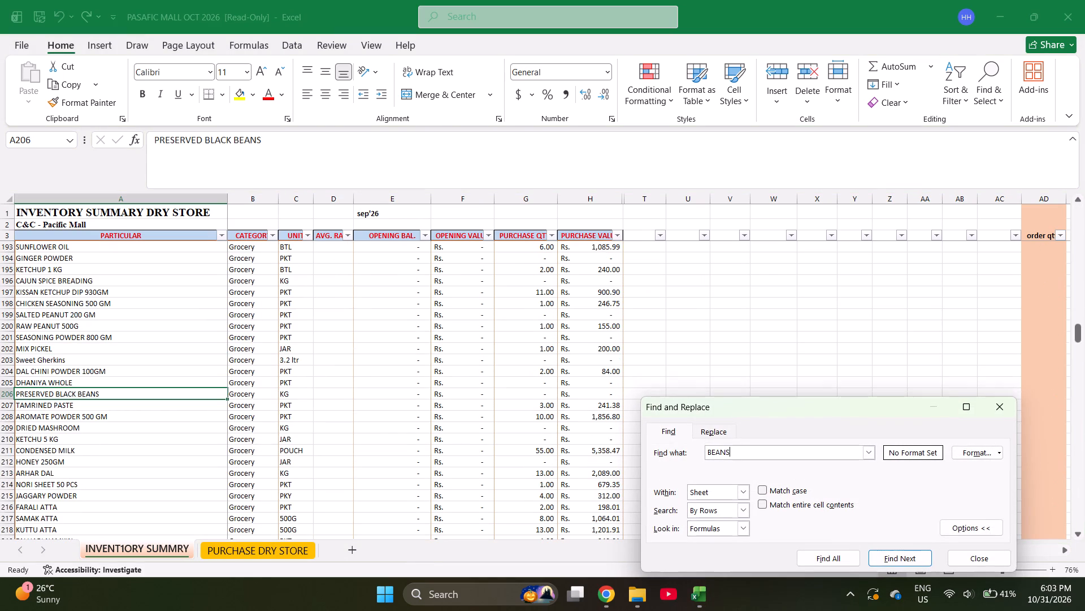
key(Return)
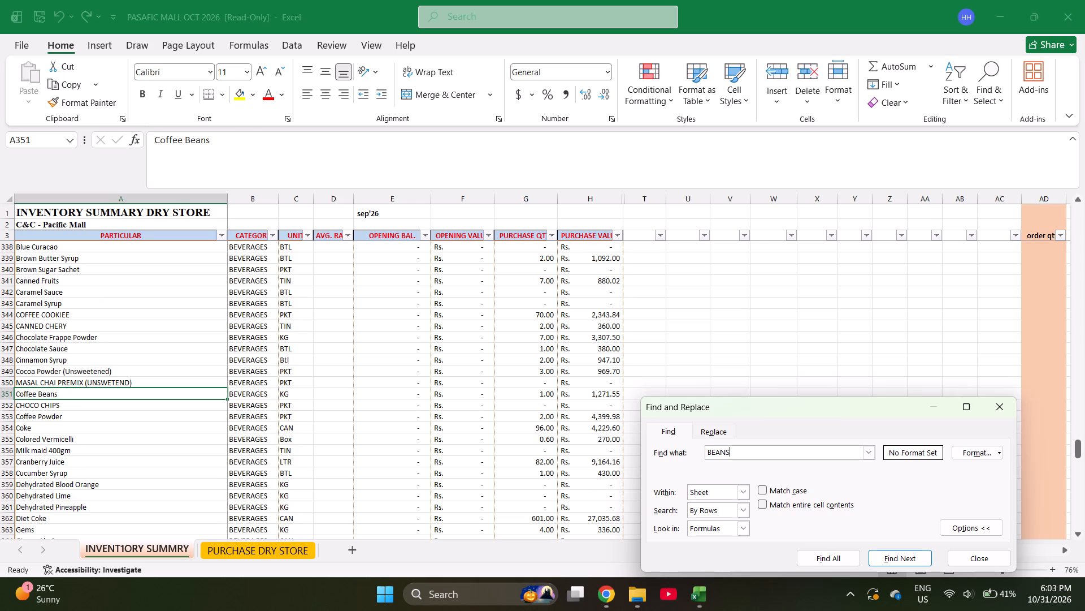
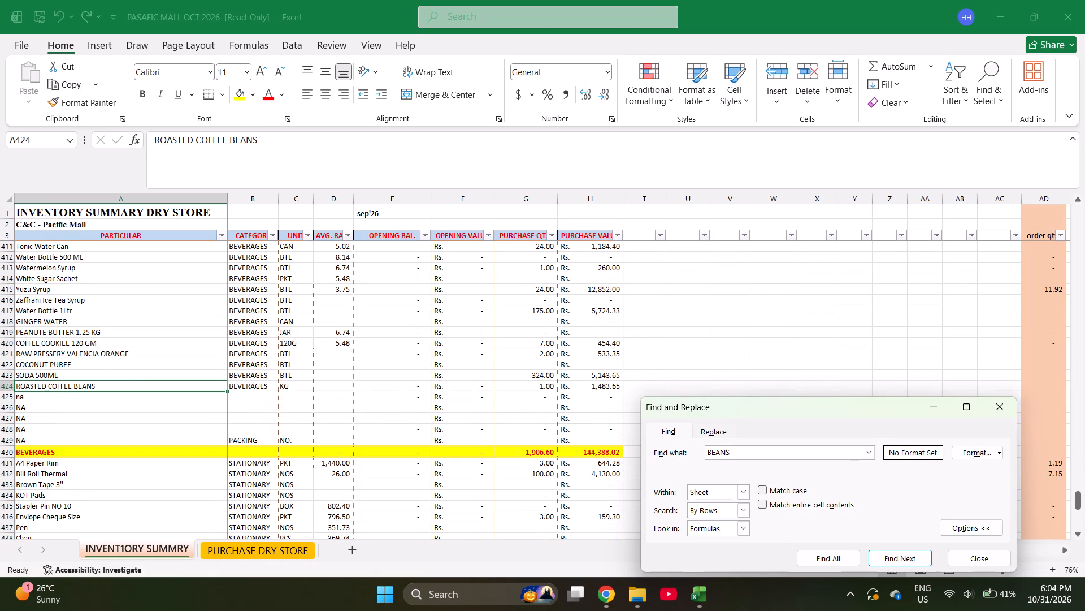
Copy ROASTED COFFEE BEANS from the inventory summary sheet into the PRODUCT cell of row 968 in PURCHASE DRY STORE.
key(Escape)
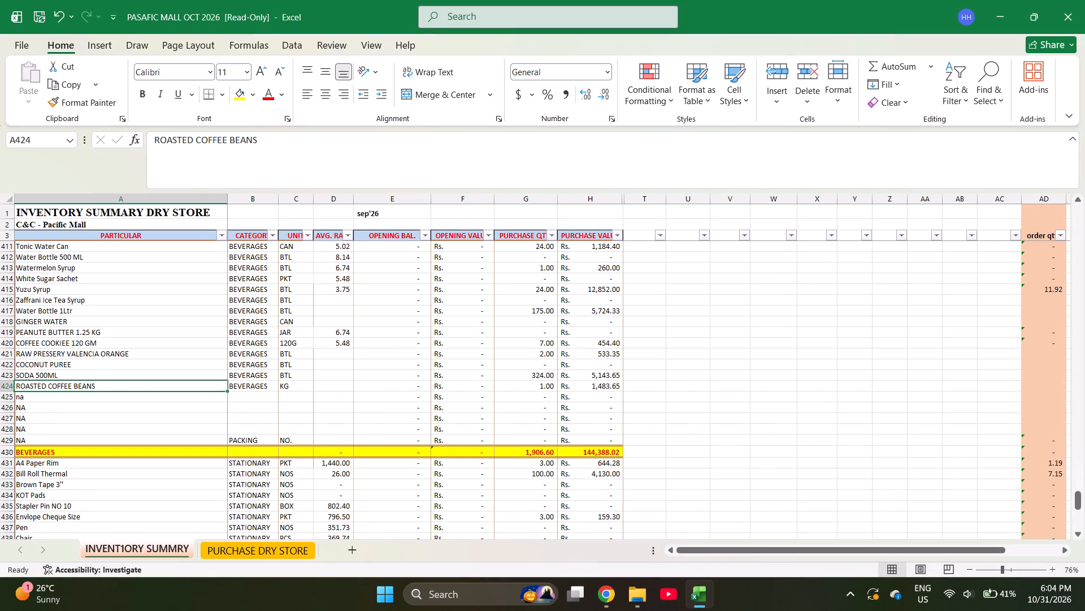
key(ctrl+c)
key(ctrl+Page_Down)
key(Return)
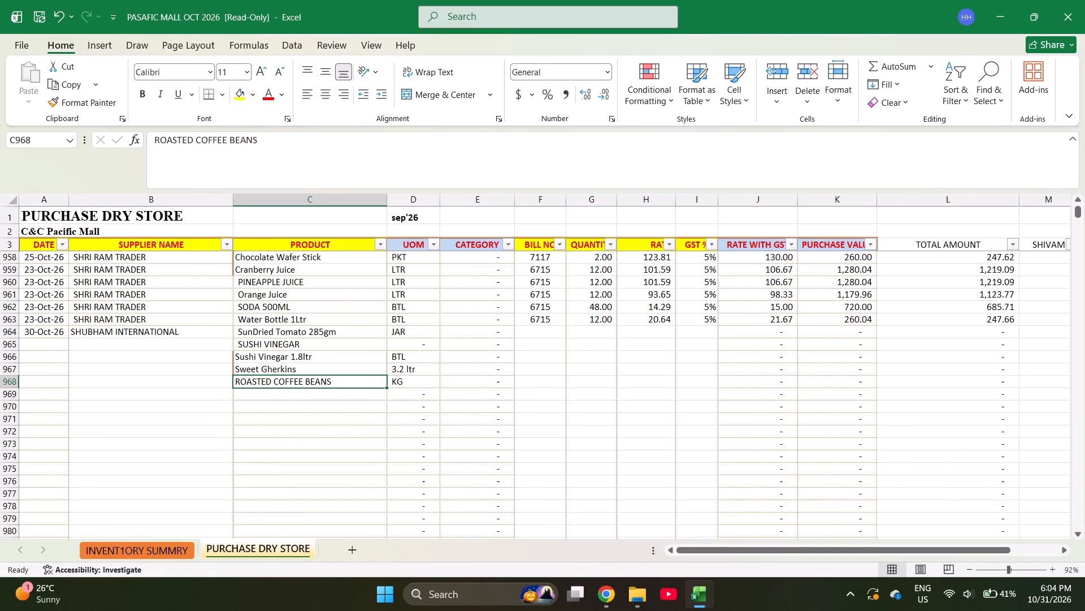
Find JAS in the inventory summary sheet and copy Jasmine Rice into the PRODUCT cell of row 969 in PURCHASE DRY STORE.
key(Down)
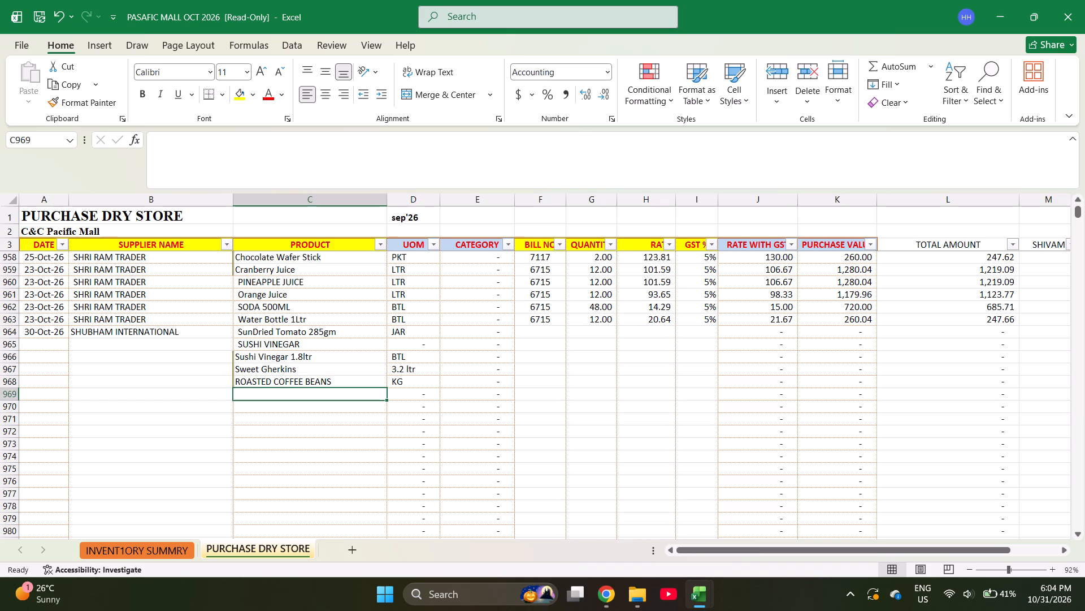
text(JAS)
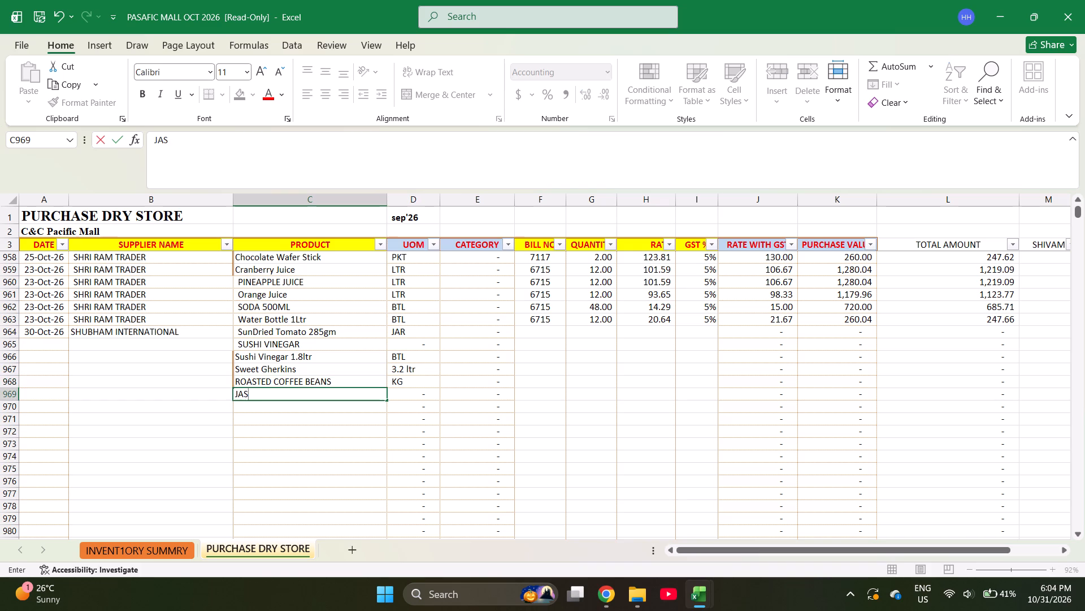
key(ctrl+Page_Up)
key(ctrl+f)
text(JAS)
key(Return)
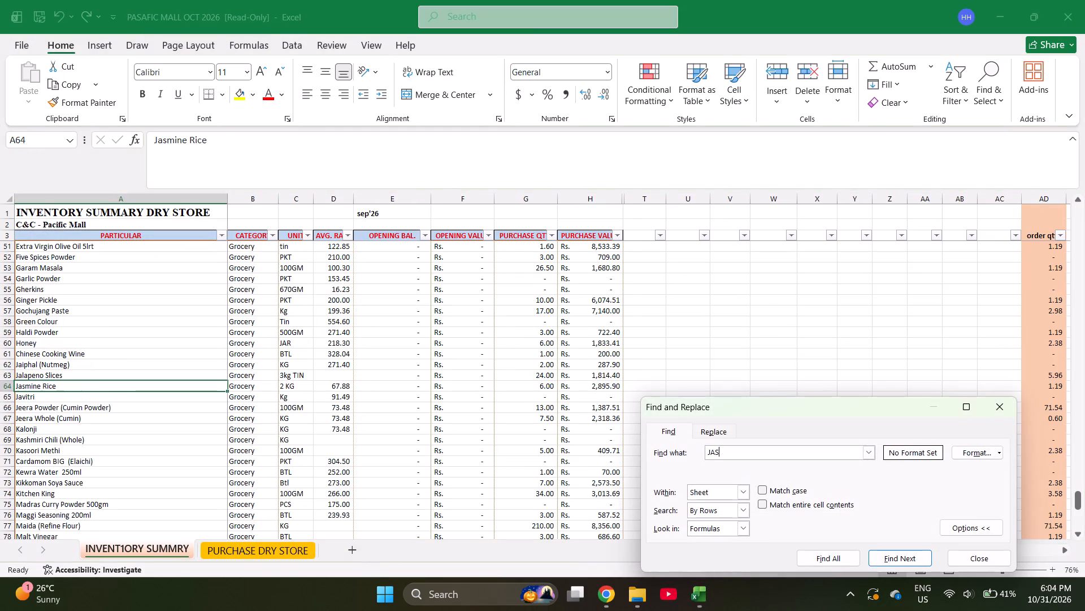
key(Escape)
key(ctrl+c)
key(Page_Down)
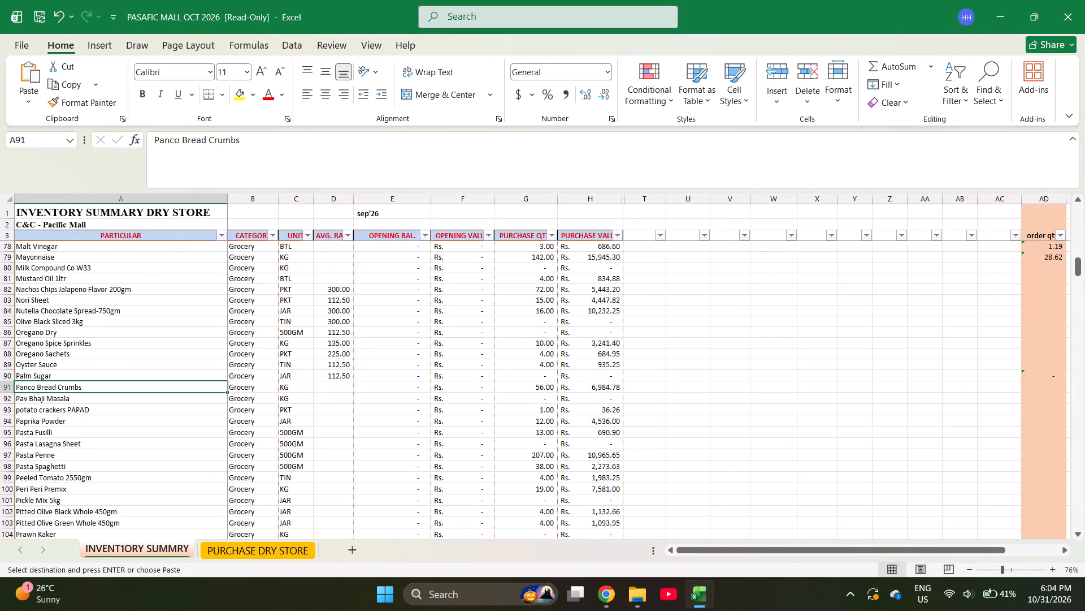
key(ctrl+Page_Down)
key(Return)
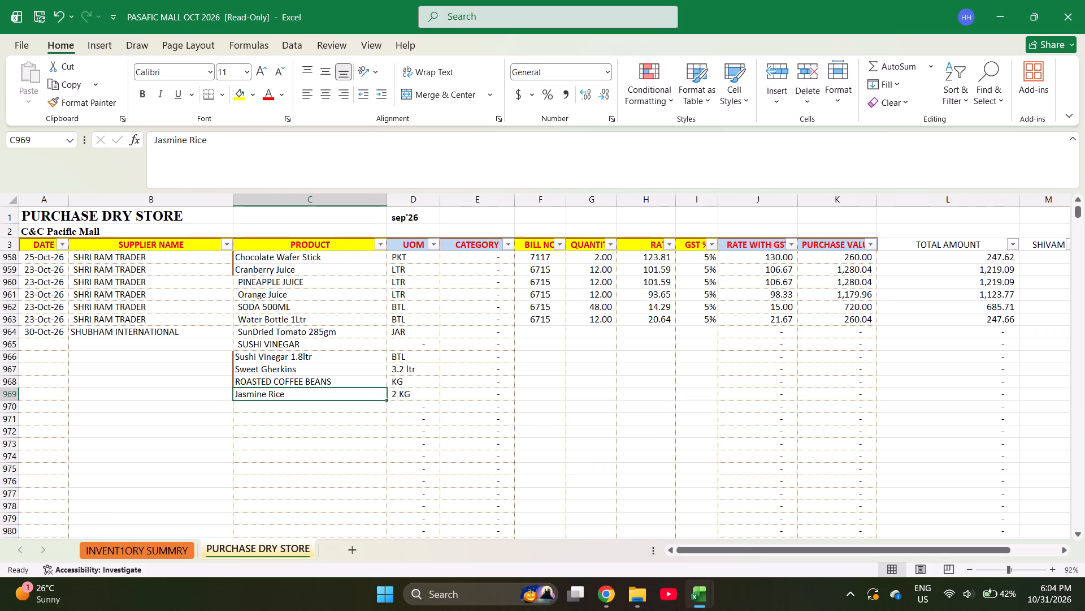
Find RICE in the inventory summary sheet and copy Risotto Rice (Arborio) into the PRODUCT cell of row 970 in PURCHASE DRY STORE.
key(Return)
key(ctrl+Page_Up)
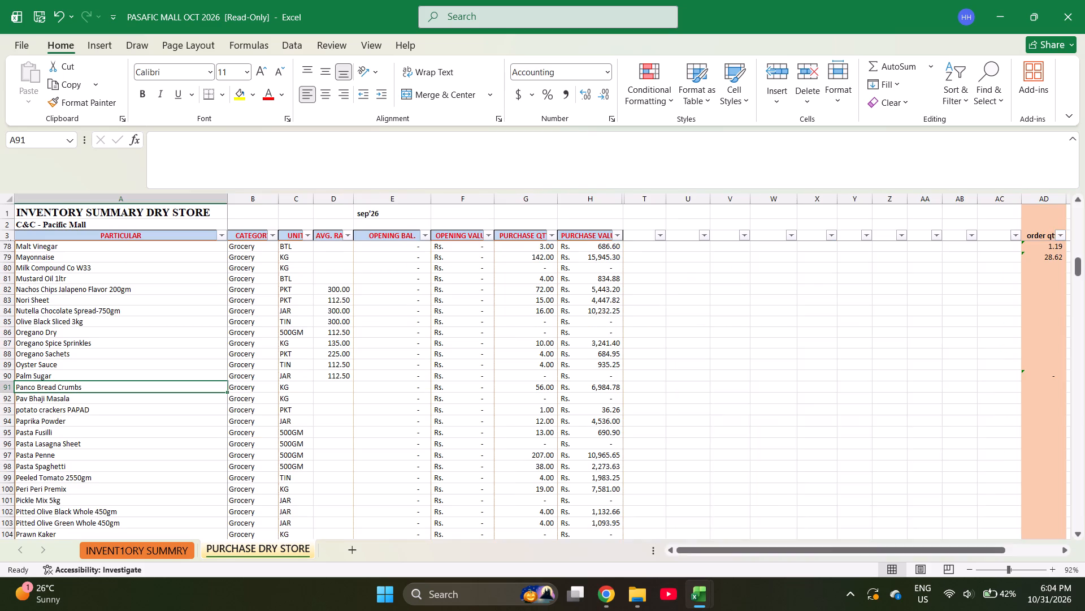
key(ctrl+f)
text(RICE)
key(Return)
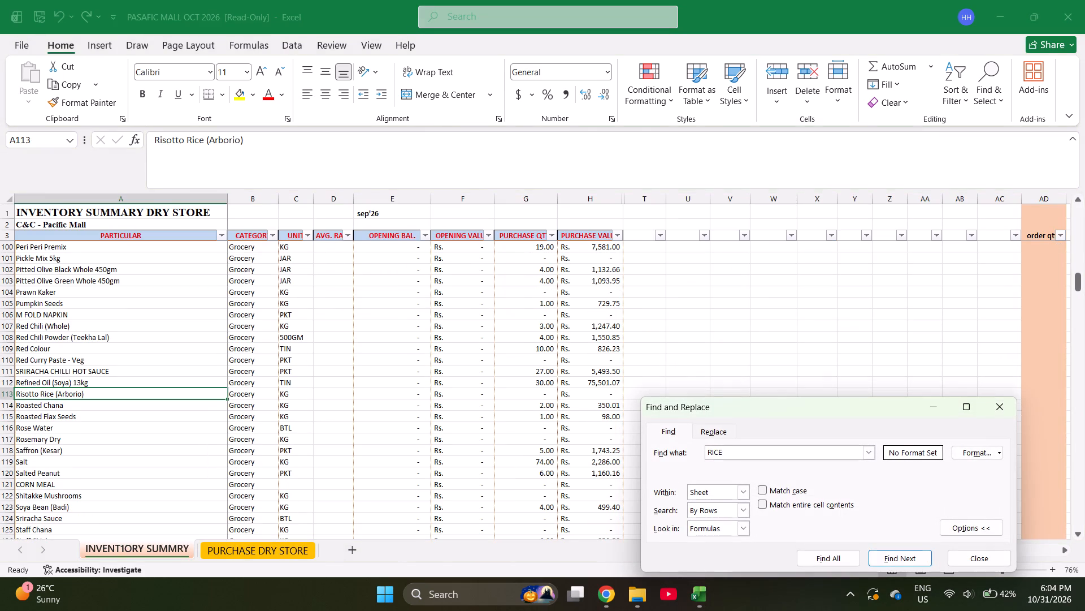
key(Escape)
key(ctrl+c)
key(ctrl+Page_Down)
key(Return)
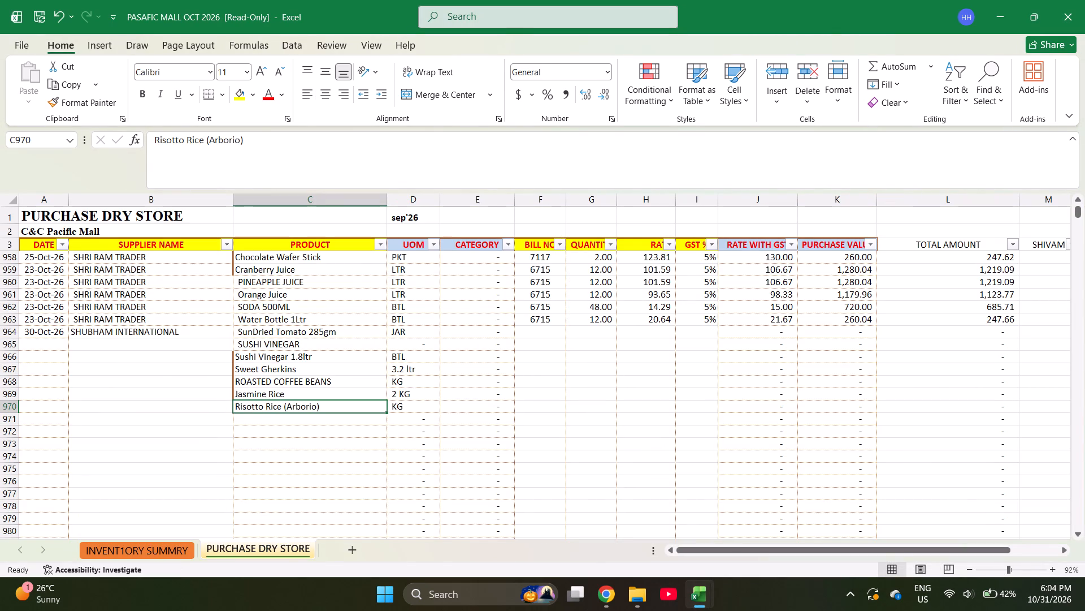
Find TAJ in the inventory summary sheet and copy Tea Bags Taj mahal into the PRODUCT cell of row 971 in PURCHASE DRY STORE.
key(Return)
key(ctrl+Page_Up)
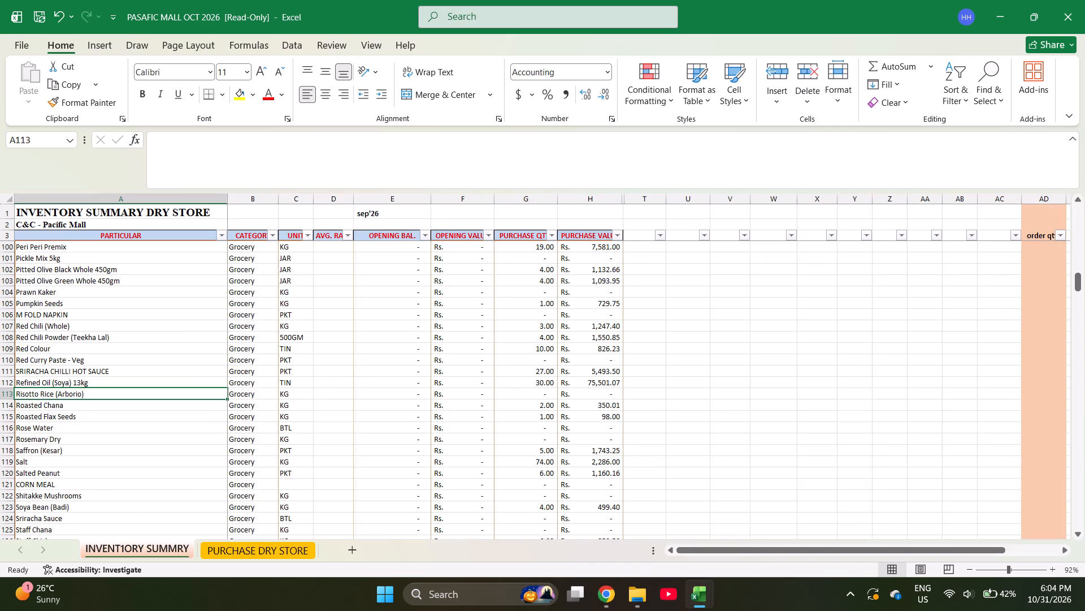
key(ctrl+f)
text(TAJ)
key(Return)
key(Escape)
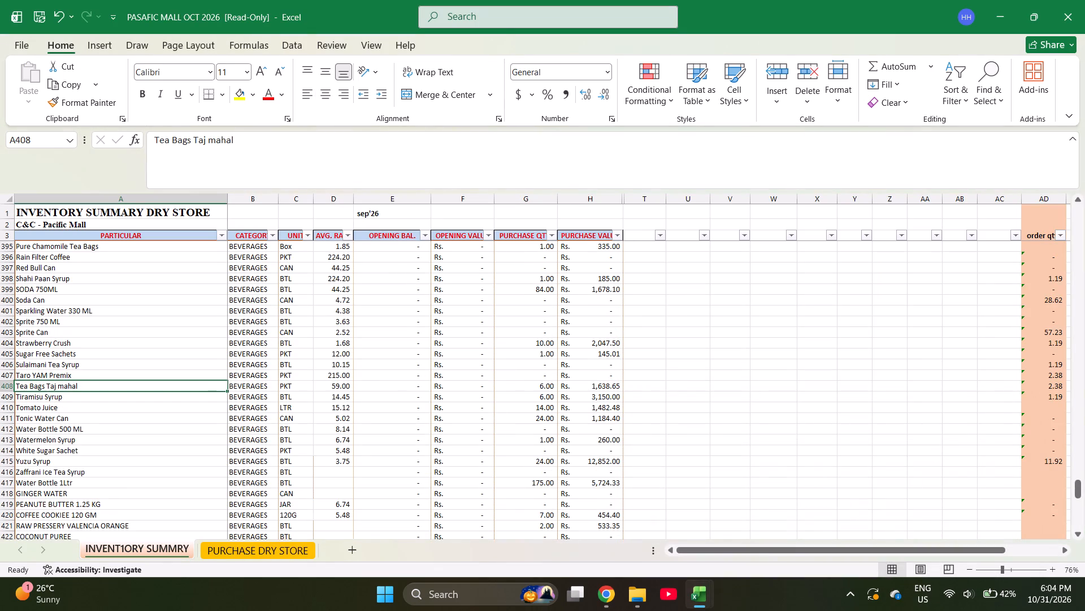
key(ctrl+c)
key(ctrl+Page_Down)
key(Return)
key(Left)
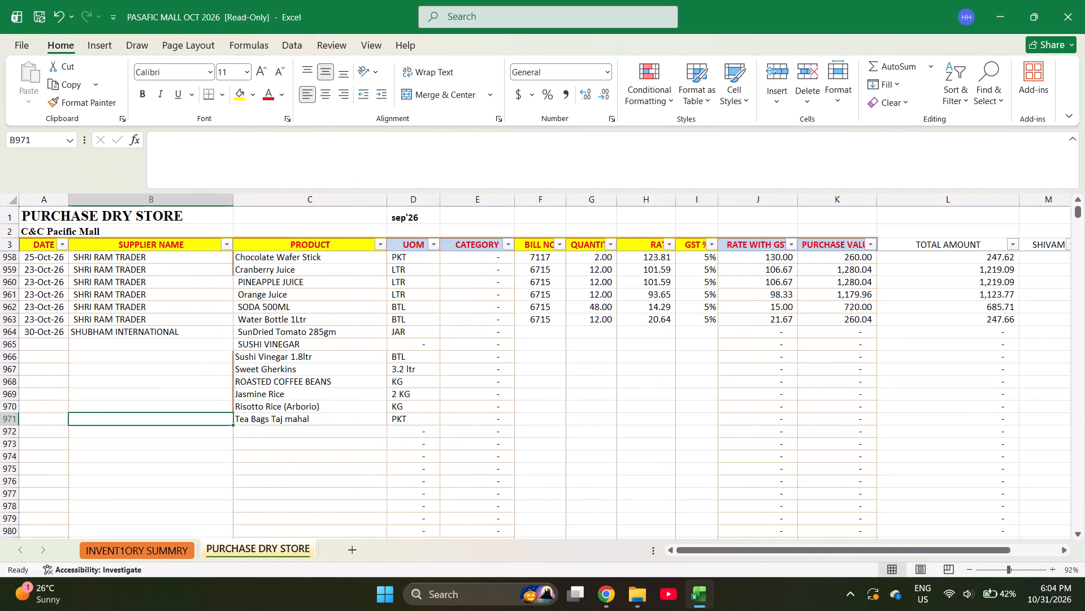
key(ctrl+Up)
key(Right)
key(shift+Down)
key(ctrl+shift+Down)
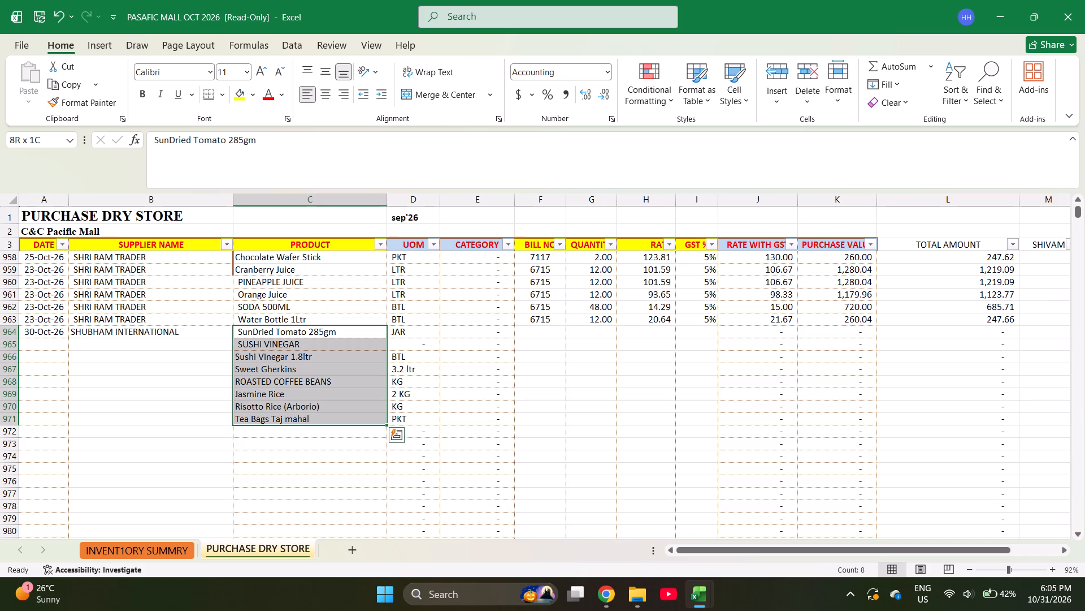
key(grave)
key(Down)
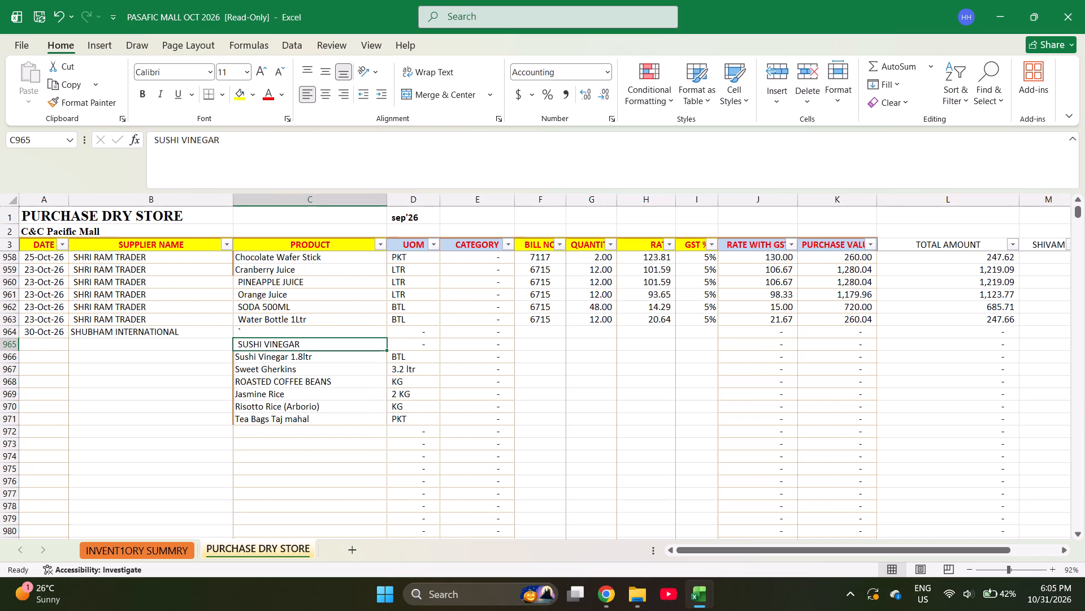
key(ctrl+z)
Shift the products in rows 966 to 971 up one row over SUSHI VINEGAR and clear the duplicate product in row 971.
key(Down)
key(Down)
key(ctrl+shift+Down)
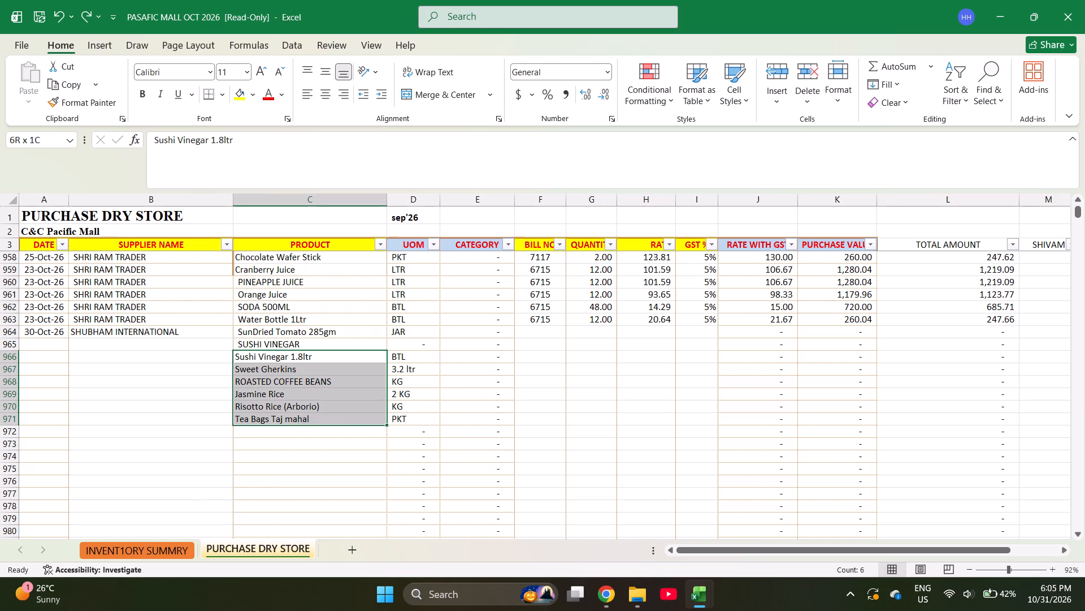
key(ctrl+c)
key(Up)
key(Return)
key(ctrl+Down)
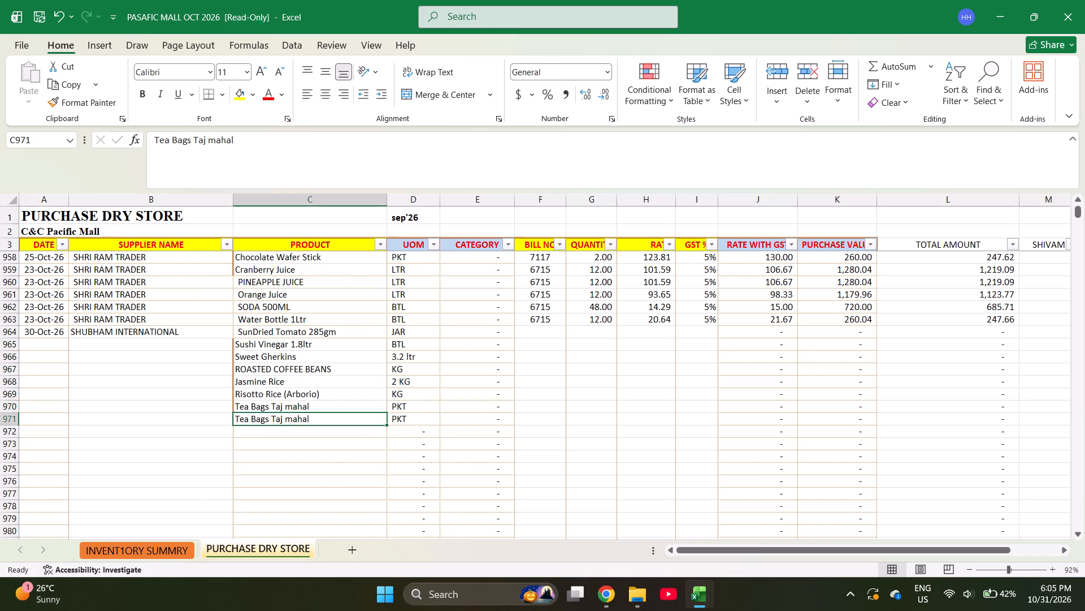
key(Delete)
Enter bill number 2406 for the SunDried Tomato 285gm line in row 964.
key(Right)
key(Right)
key(Right)
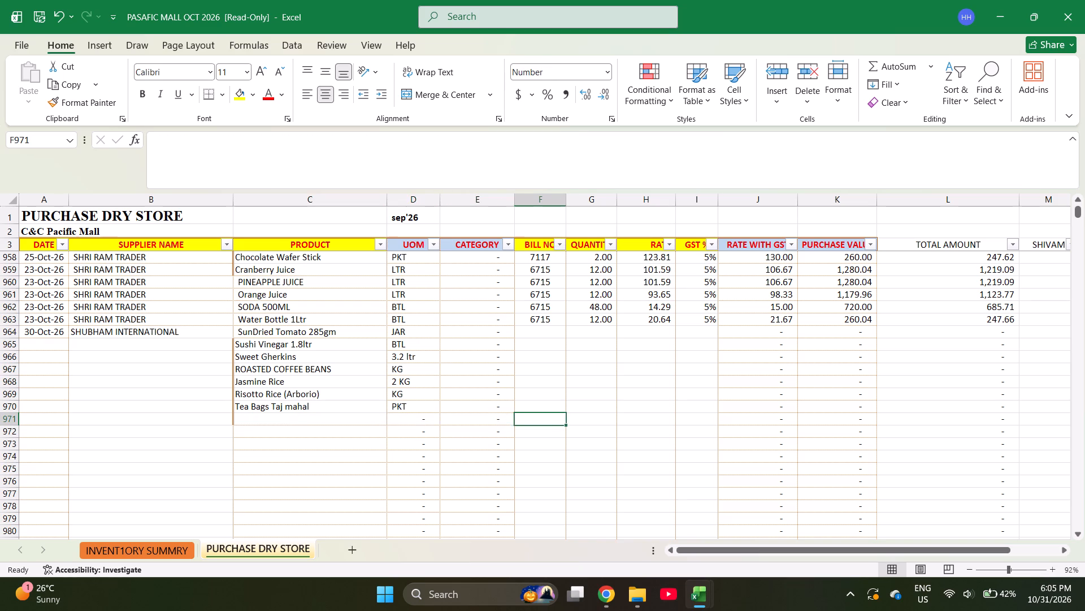
key(ctrl+Up)
key(ctrl+Down)
key(ctrl+Up)
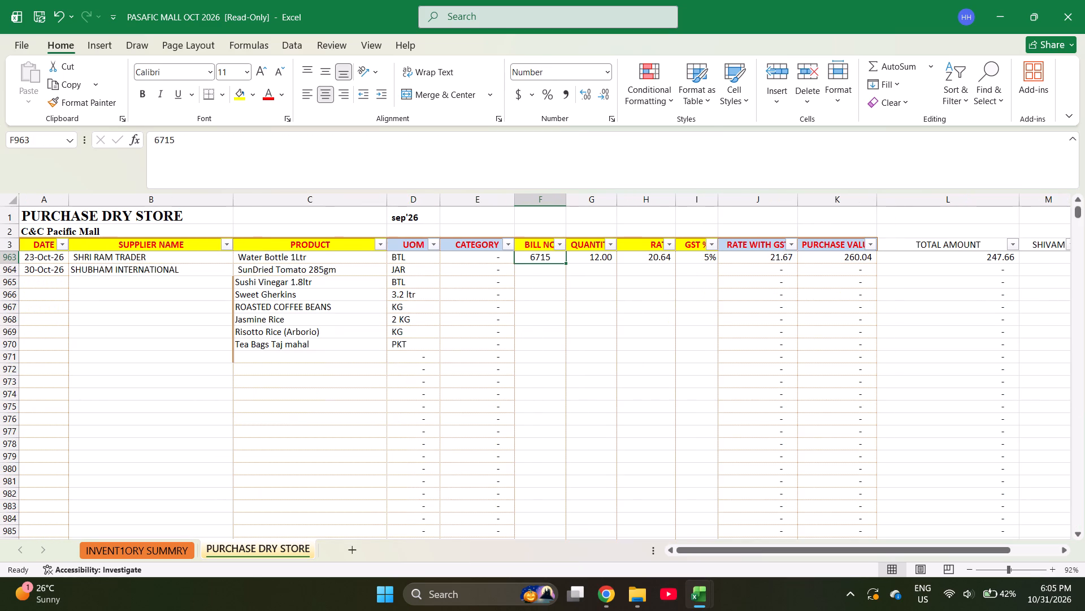
key(Down)
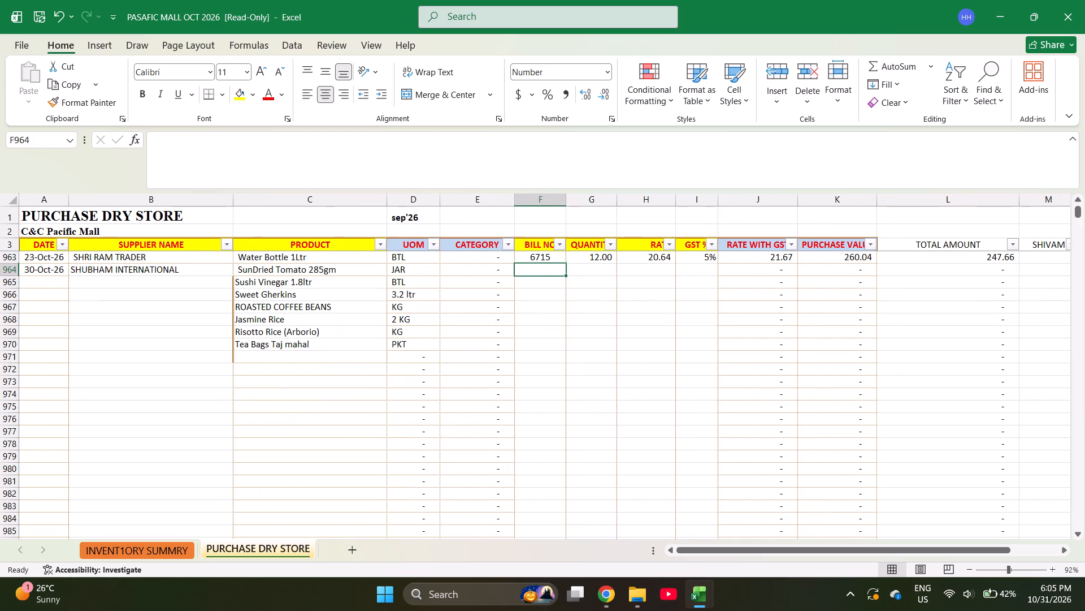
text(2406)
key(Right)
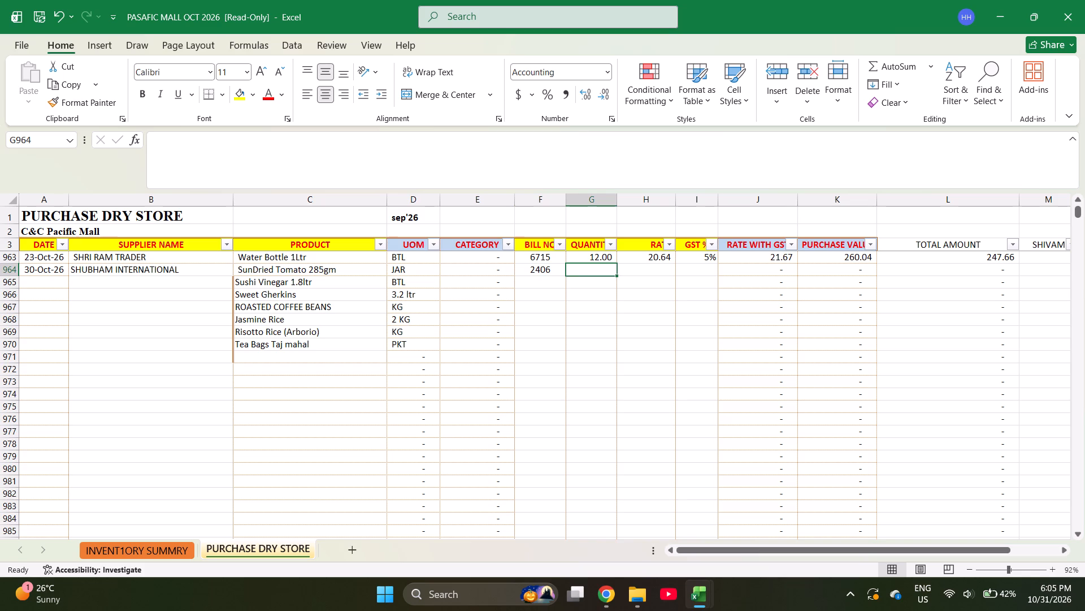
Enter the quantities 36, 3, 1, 2, 4, 2 and 4 for the SHUBHAM INTERNATIONAL products in rows 964 to 970.
text(36)
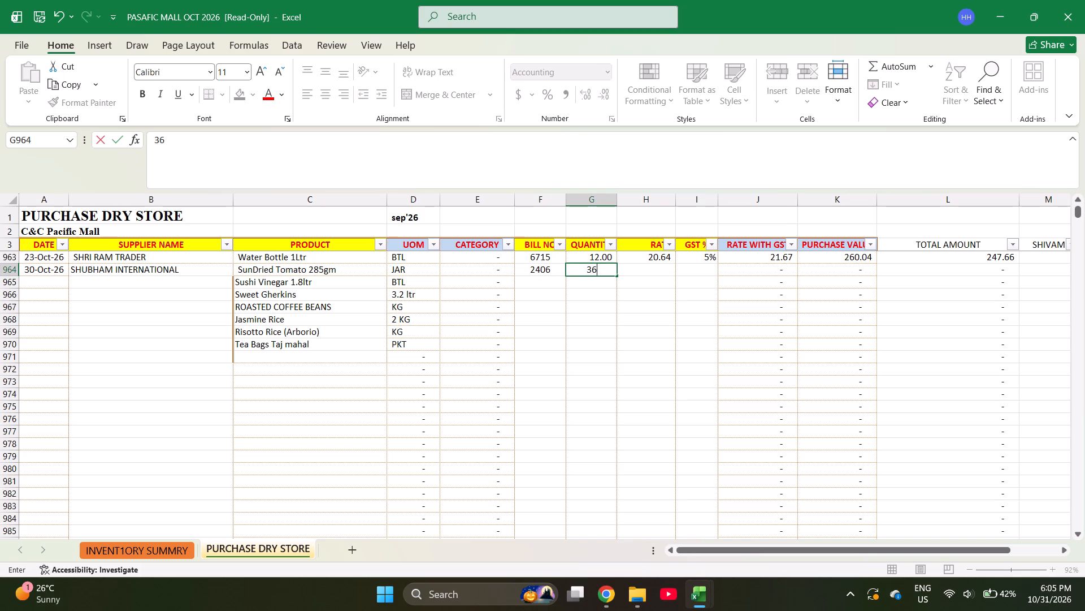
key(Return)
key(3)
key(Return)
key(1)
key(Return)
key(2)
key(Return)
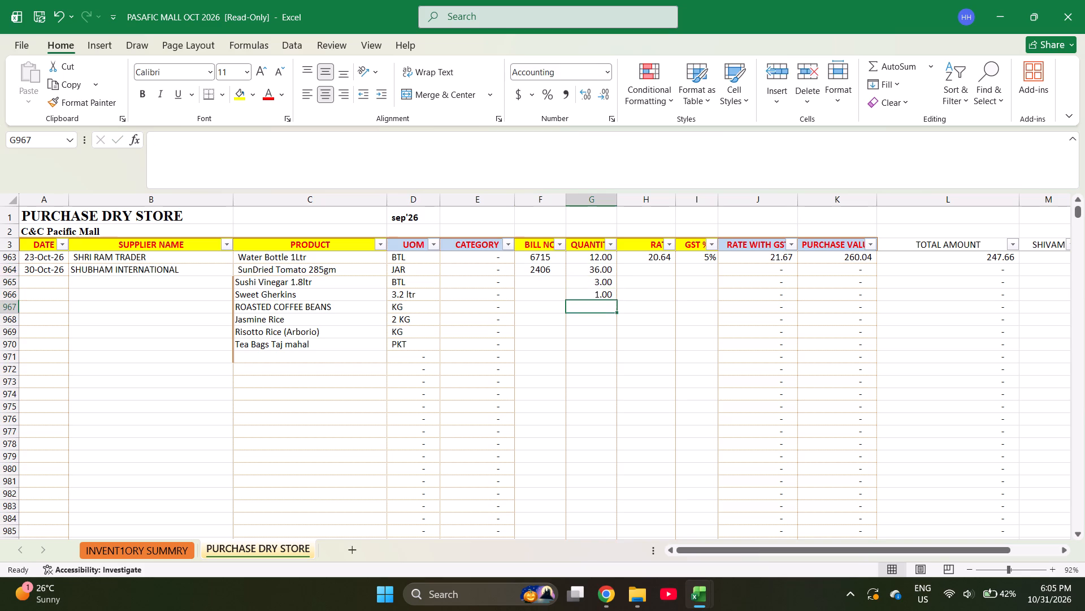
key(4)
key(Return)
key(2)
key(Return)
key(4)
key(Return)
Enter the rates 205, 700, 300, 850, 350, 515 and 270 for the products in rows 964 to 970.
key(Right)
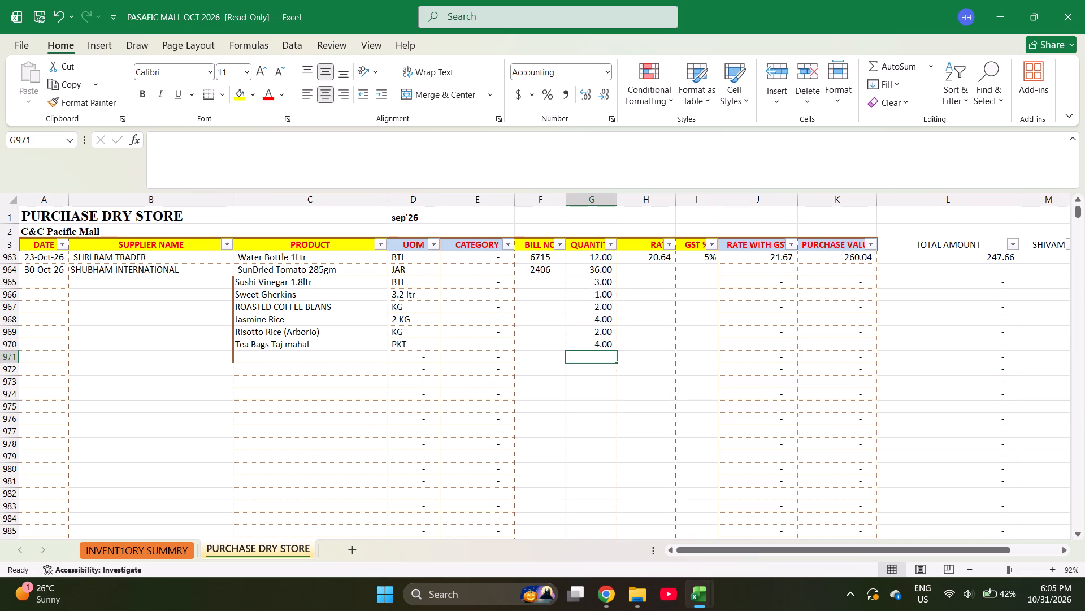
key(ctrl+Up)
key(Down)
text(205)
key(Return)
text(700)
key(Return)
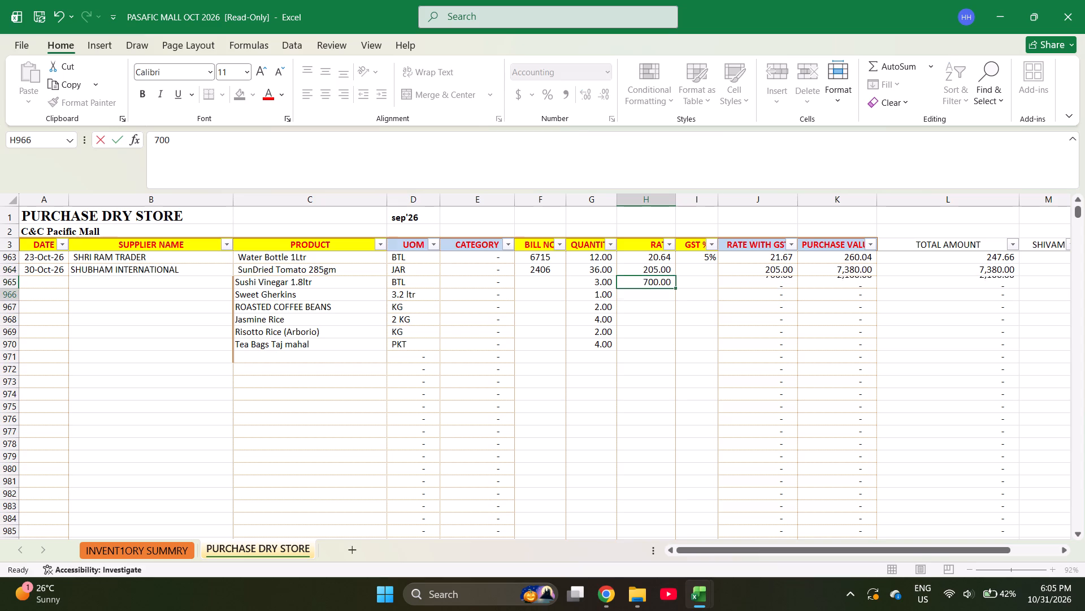
text(300)
key(Return)
text(850)
key(Return)
text(350)
key(Return)
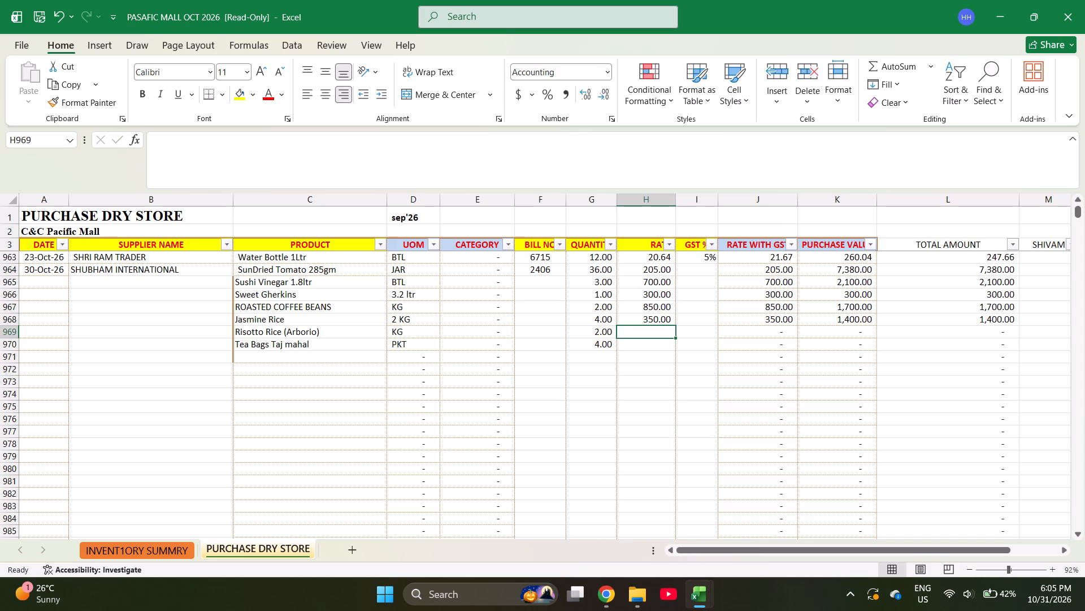
text(515)
key(Return)
text(270)
key(Return)
Set GST to 18% for Sushi Vinegar 1.8ltr and 5% for the other products in rows 964 to 970.
key(Right)
key(ctrl+Up)
key(Down)
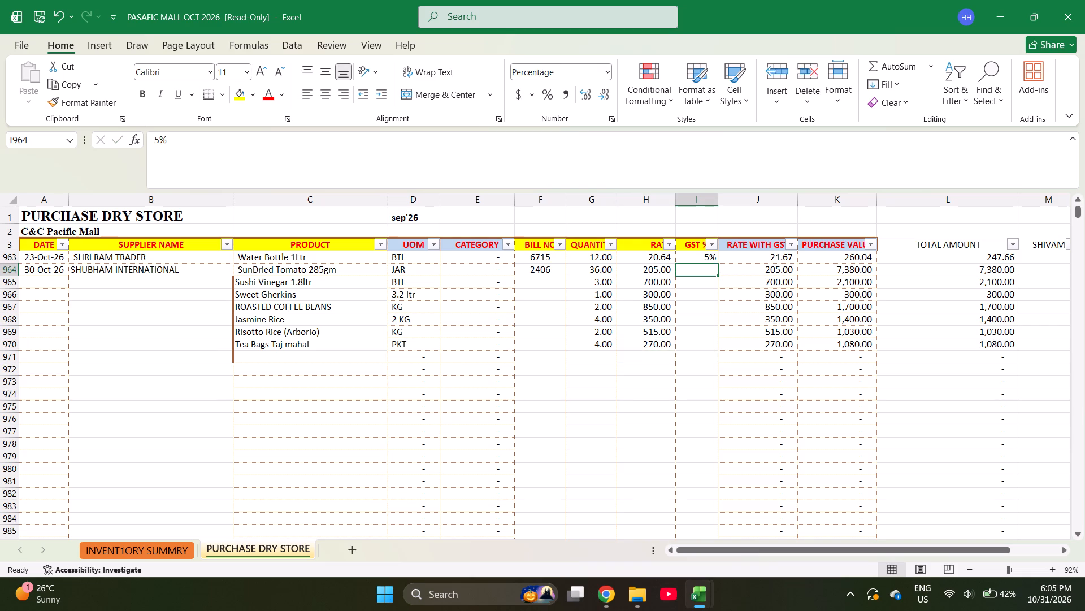
key(5)
key(Return)
text(18)
key(Return)
key(5)
key(Return)
key(5)
key(Return)
key(5)
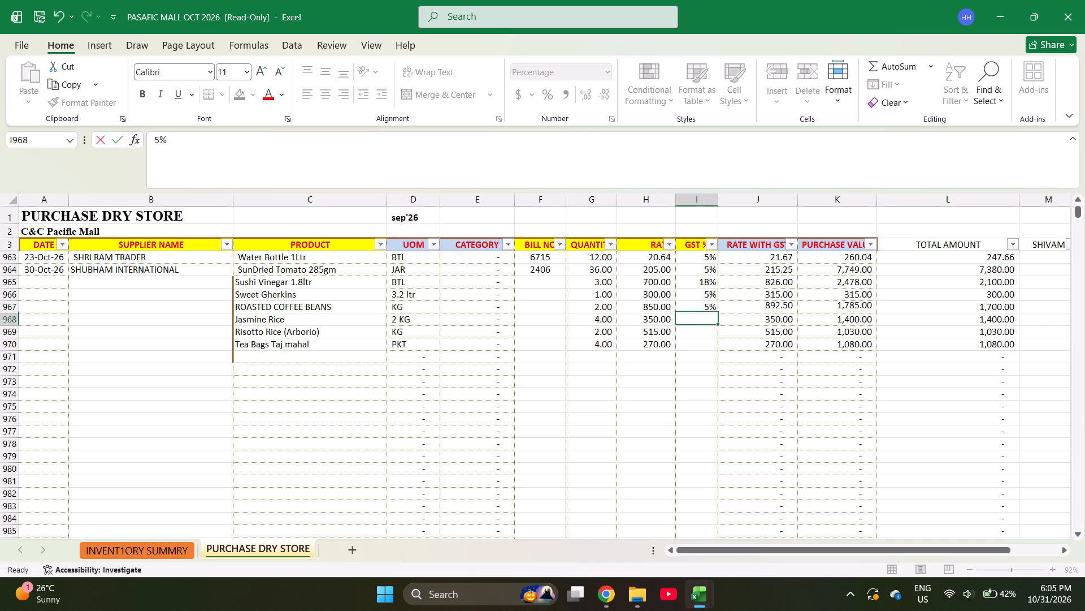
key(Return)
key(5)
key(Return)
key(5)
key(Return)
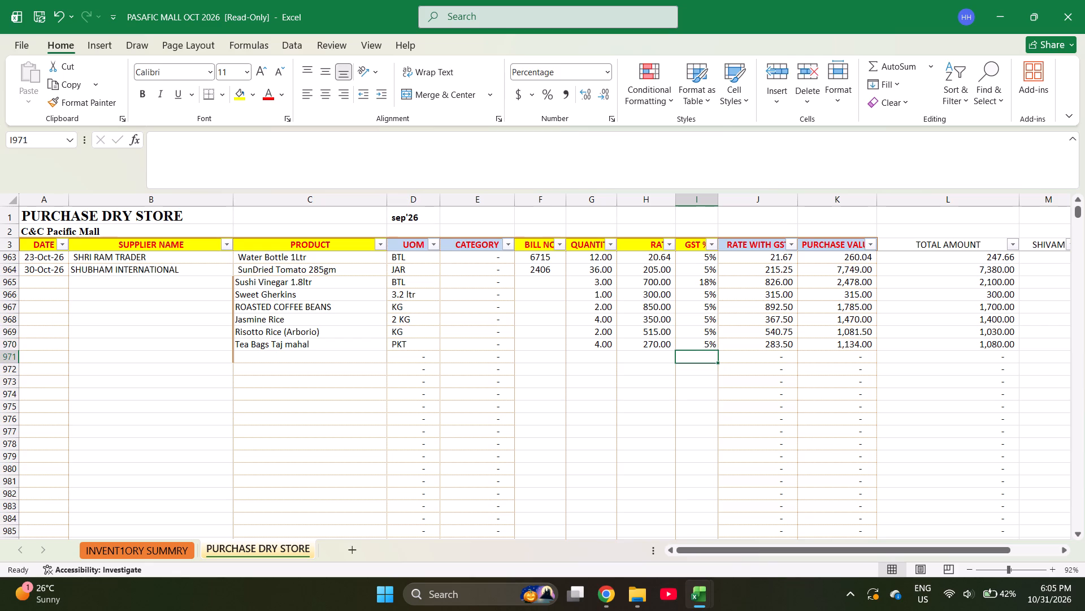
Fill bill number 2406 down from row 964 through row 970.
key(Left)
key(Left)
key(Left)
key(ctrl+Up)
key(shift+Down)
key(shift+Down)
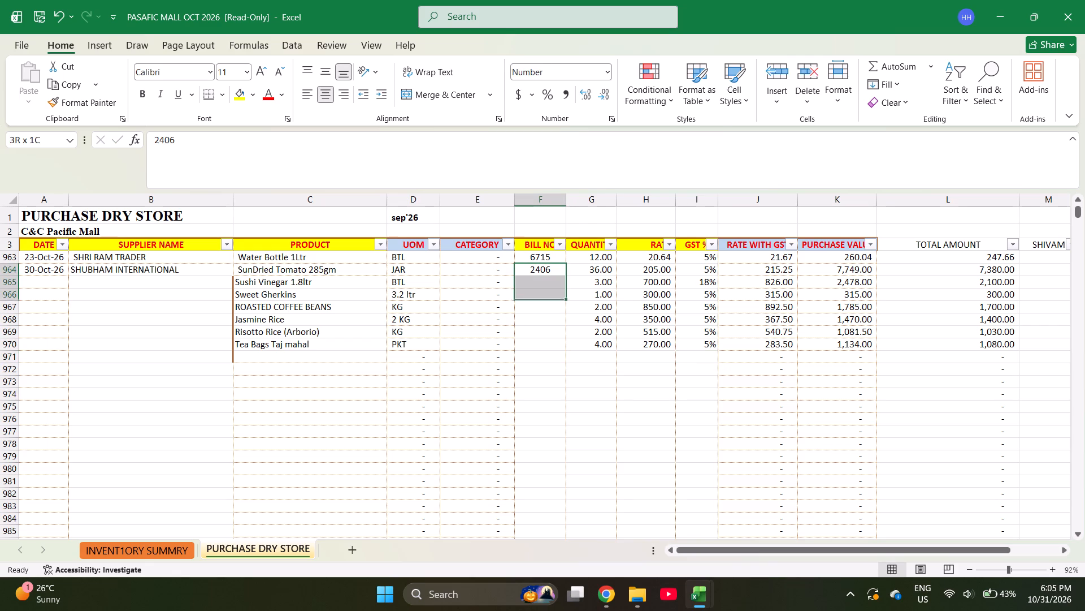
key(shift+Down)
key(shift+Down)
key(shift+Down)
key(shift+Down)
key(ctrl+d)
Fill the date 30-Oct-26 and supplier SHUBHAM INTERNATIONAL down from row 964 through row 970.
key(ctrl+Left)
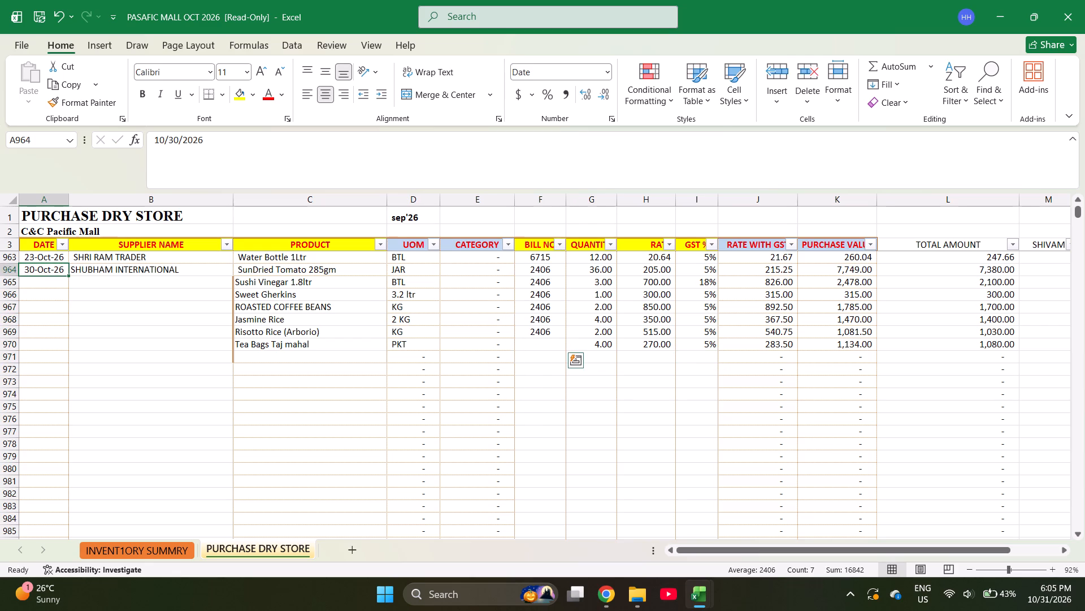
key(shift+Right)
key(shift+Down)
key(shift+Down)
key(shift+Down)
key(shift+Down)
key(shift+Down)
key(shift+Down)
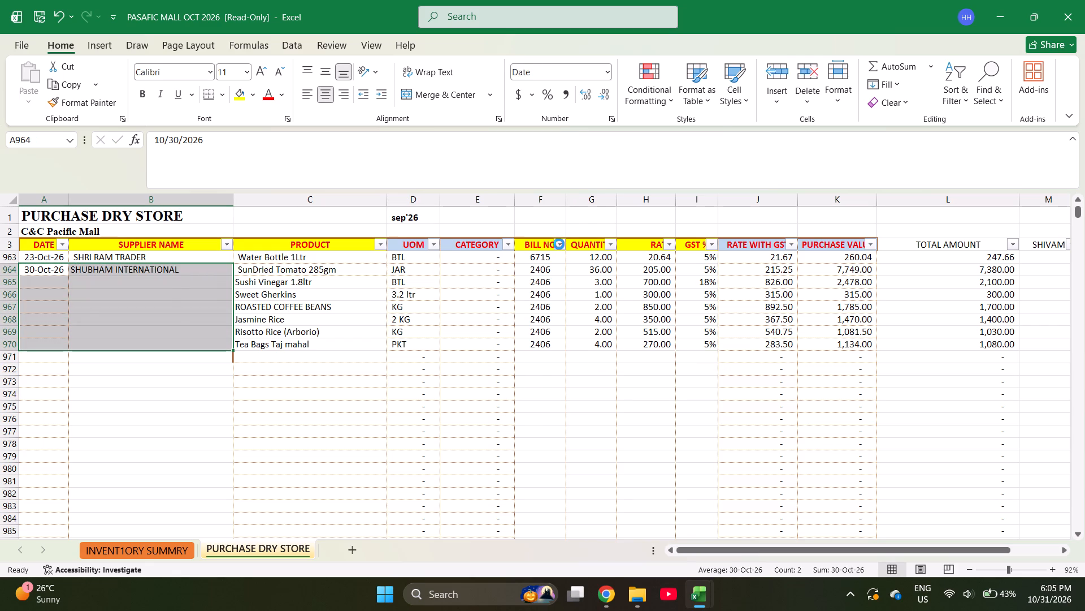
key(ctrl+d)
Select the purchase values of the SHUBHAM INTERNATIONAL bill in rows 964 to 970 to check their sum.
key(Right)
key(Right)
key(Right)
key(Right)
key(Right)
key(Right)
key(Right)
key(Right)
key(Right)
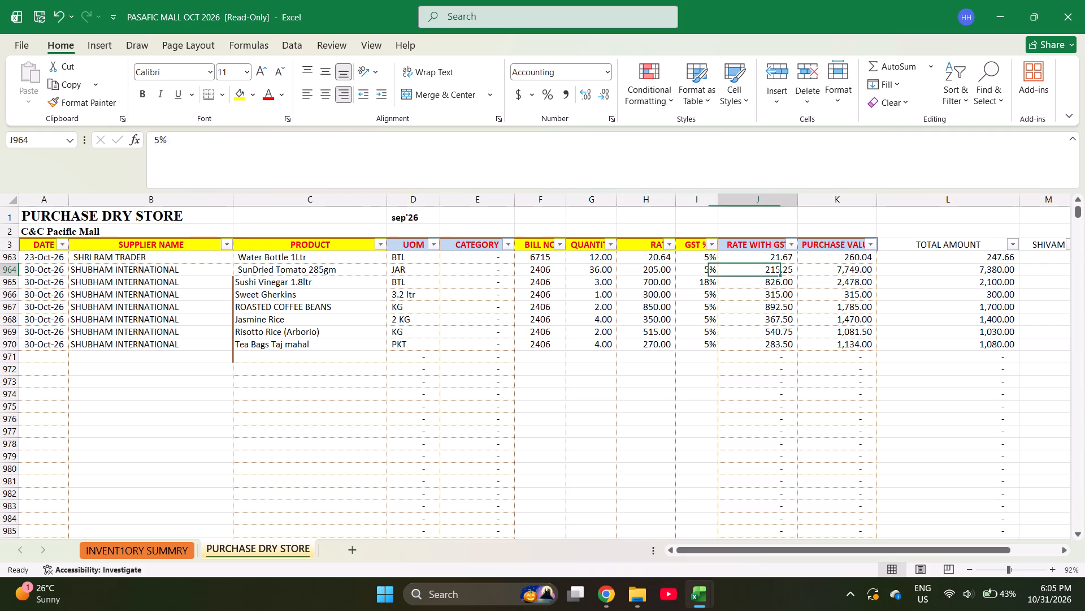
key(Right)
key(Right)
key(Left)
key(shift+Down)
key(shift+Down)
key(shift+Down)
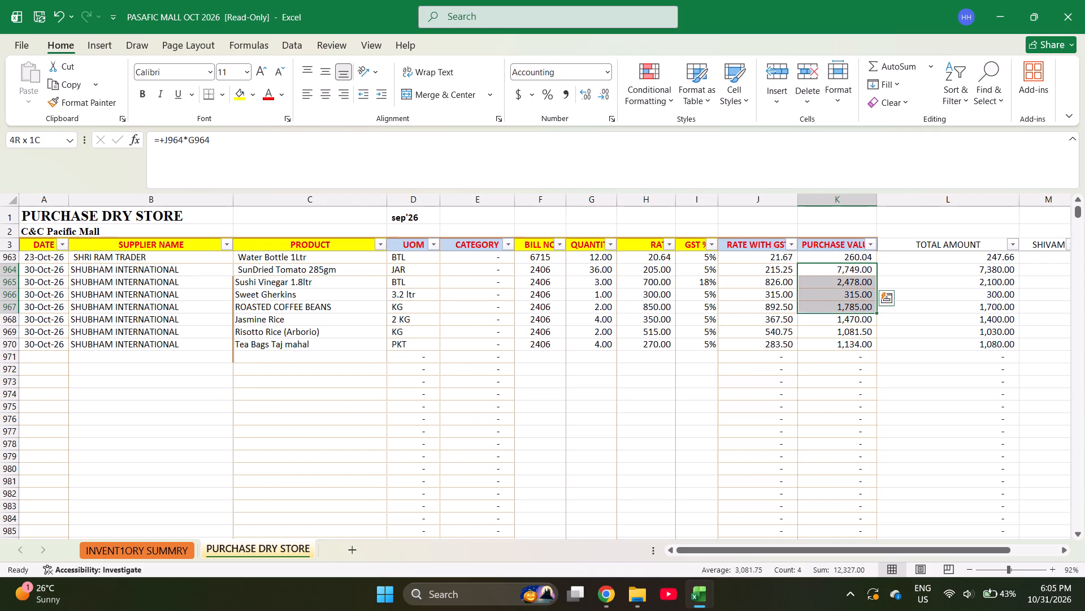
key(shift+Down)
key(shift+Down)
key(shift+Down)
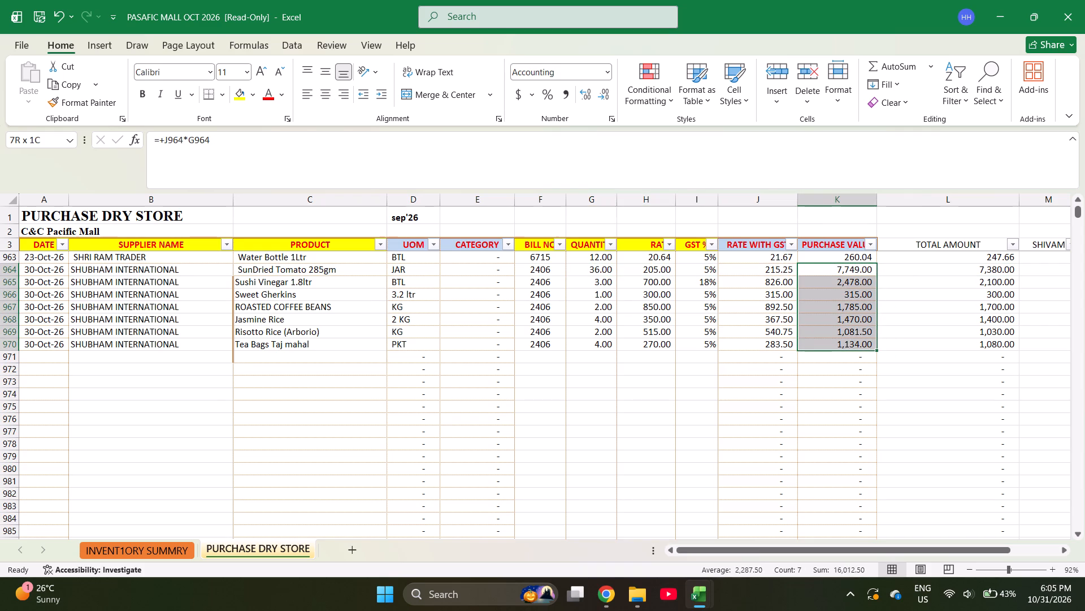
Go to the first empty row, 971, and look up bill number 1549 among the BILL NO filter values without applying a filter.
key(ctrl+Left)
key(ctrl+Down)
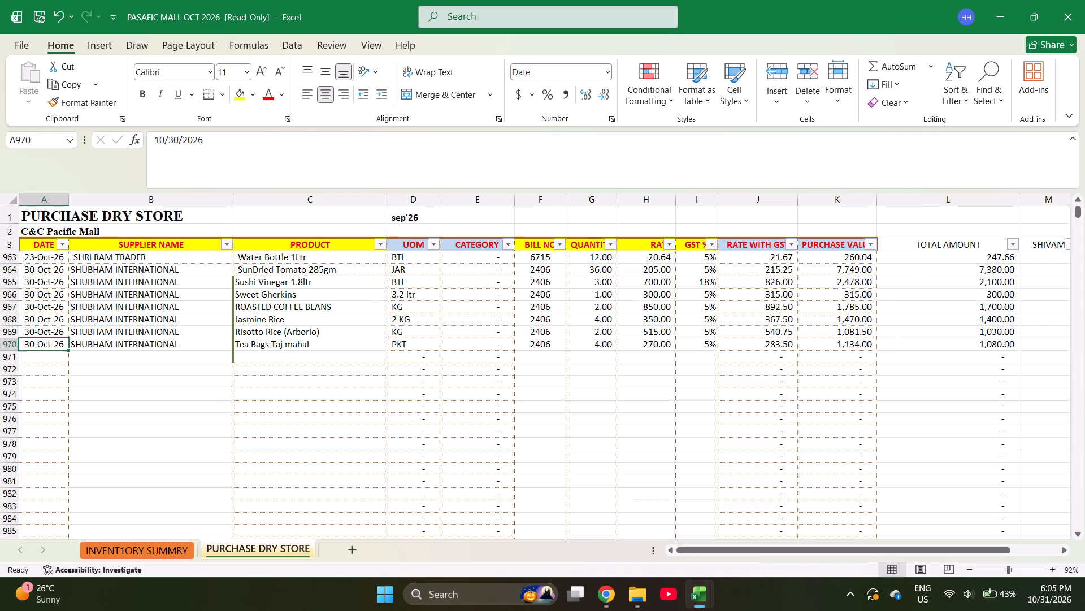
key(Down)
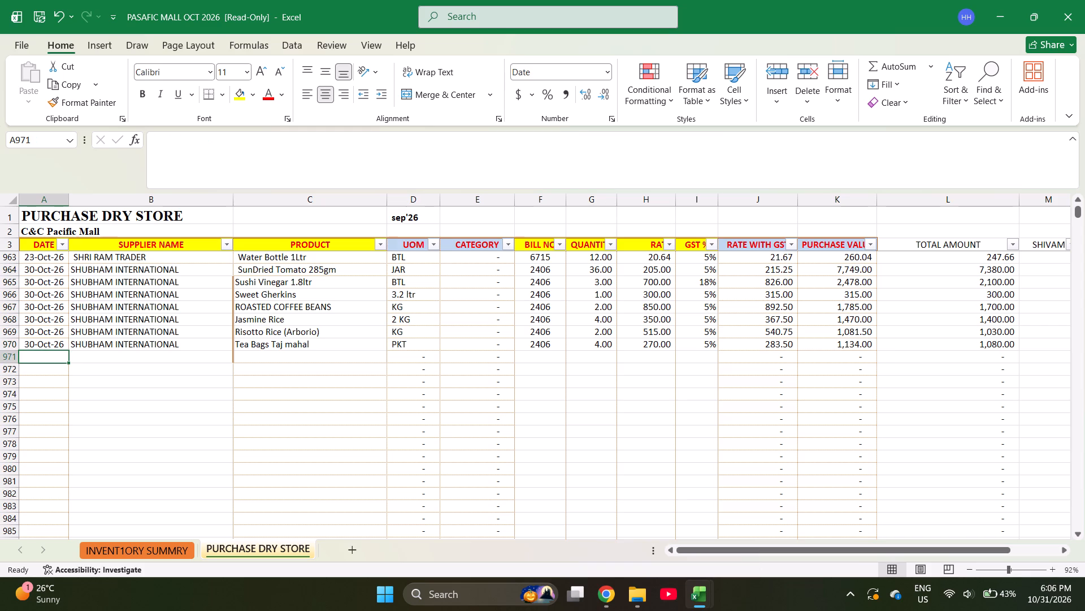
click(559, 244)
key(e)
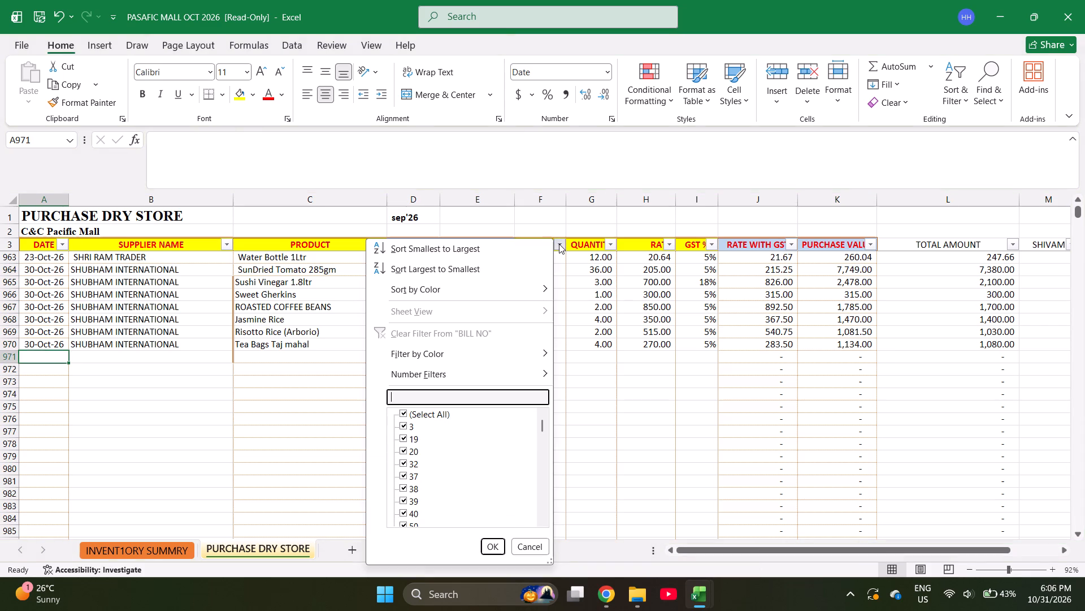
text(1549)
key(Escape)
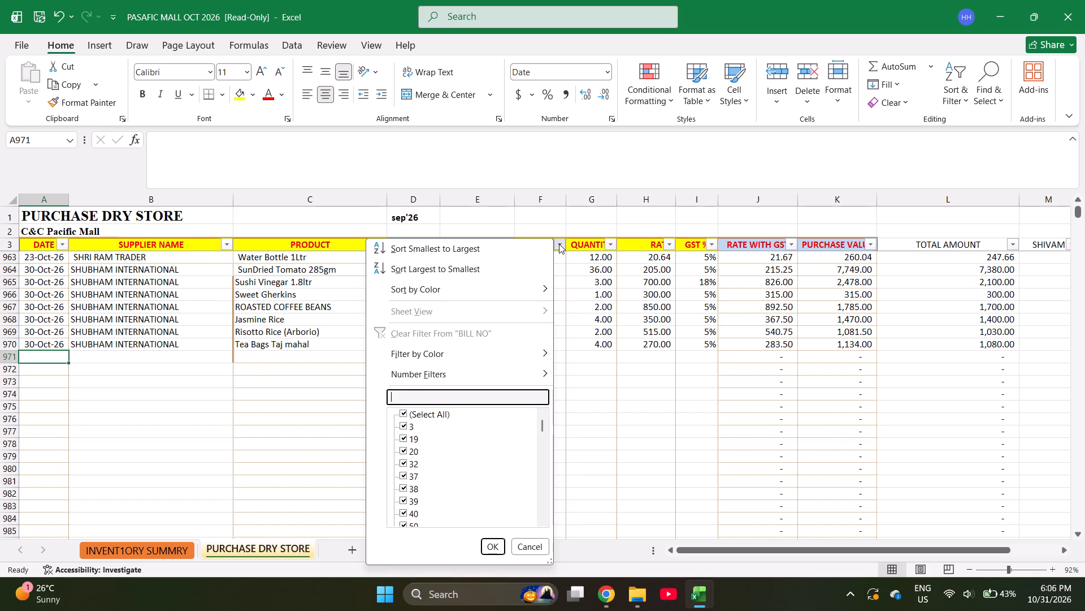
key(Escape)
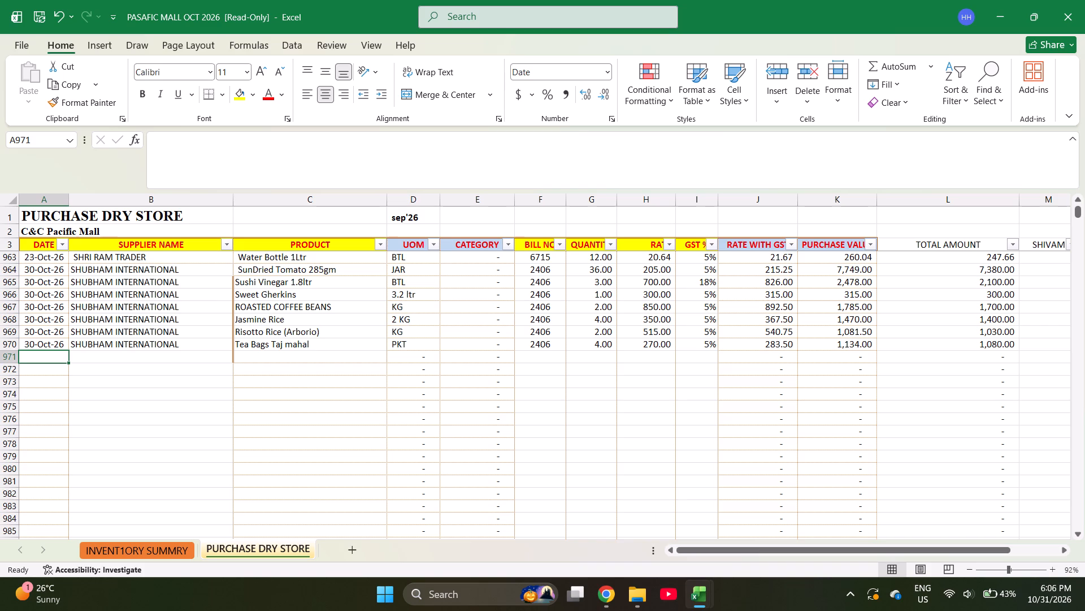
Look up bill number 2356 among the BILL NO filter values without applying a filter.
click(559, 244)
key(e)
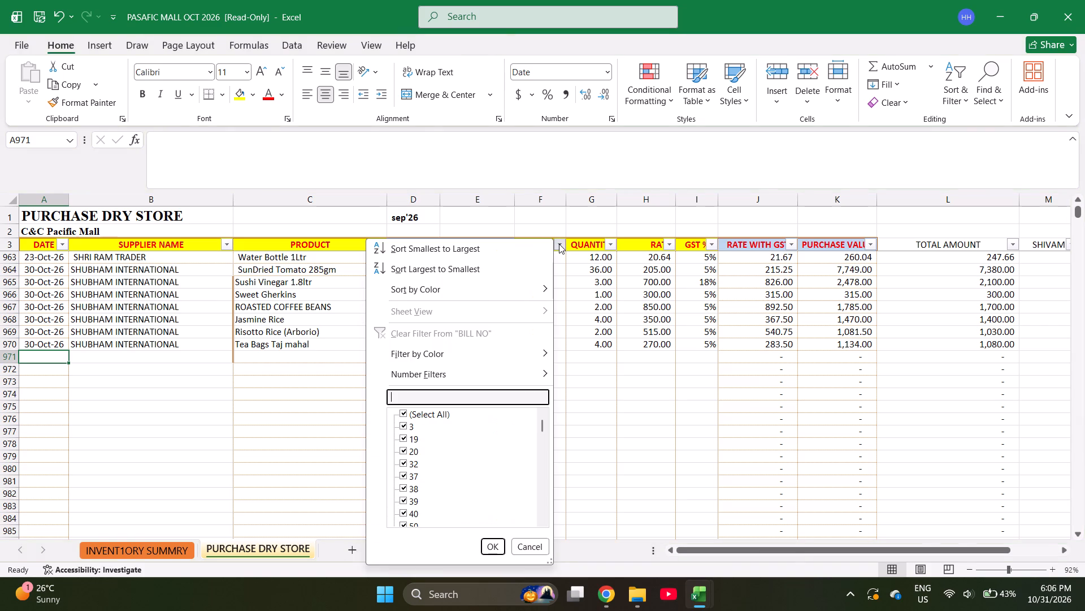
text(2356)
key(Escape)
key(Escape)
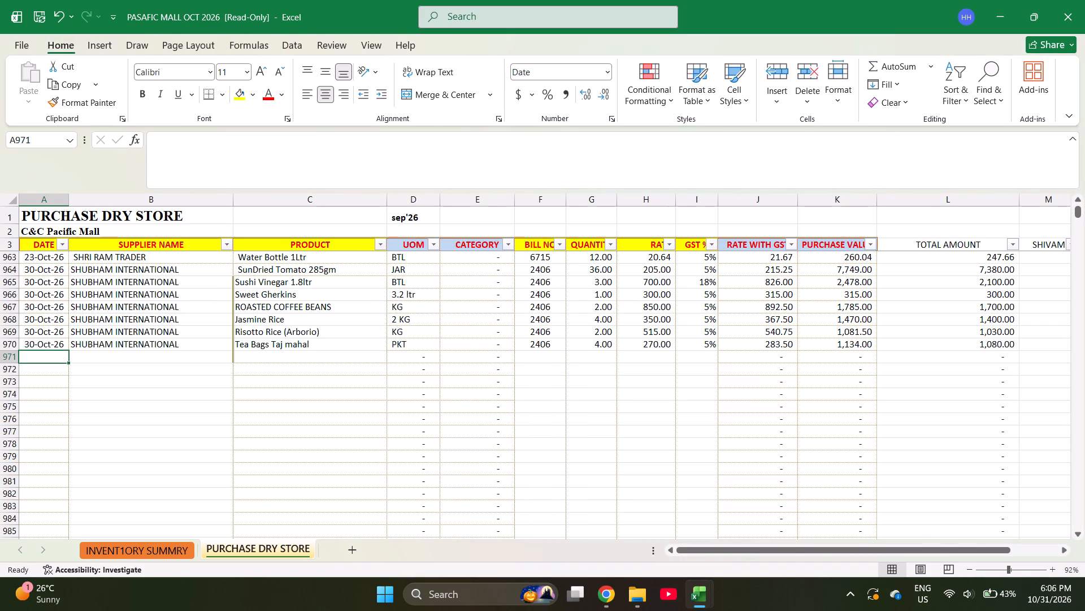
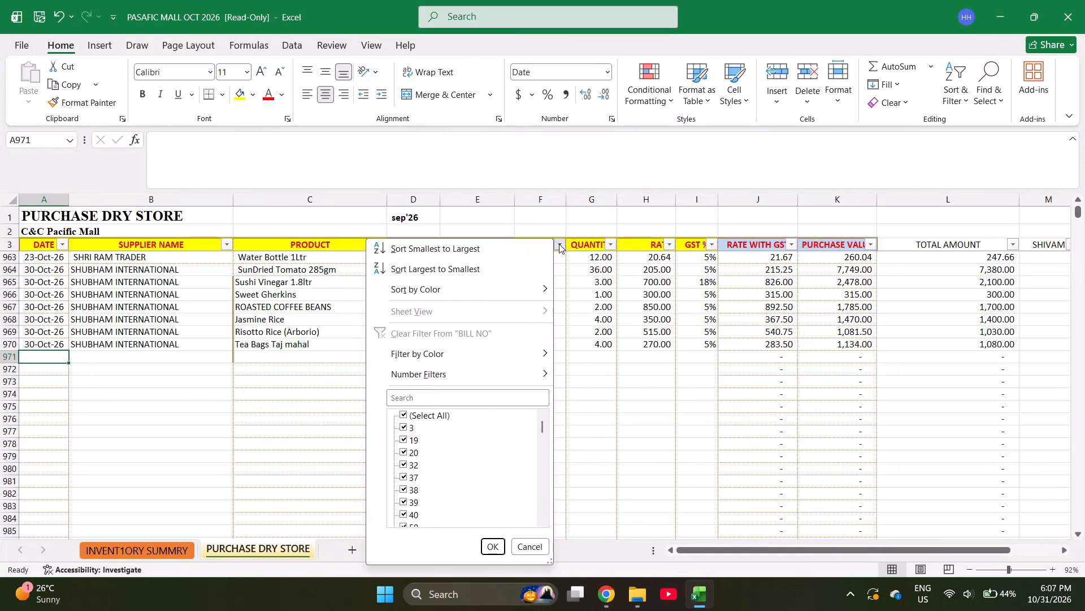
Look up bill number 6997 among the BILL NO filter values without applying a filter.
text(6997)
key(e)
text(6997)
key(Escape)
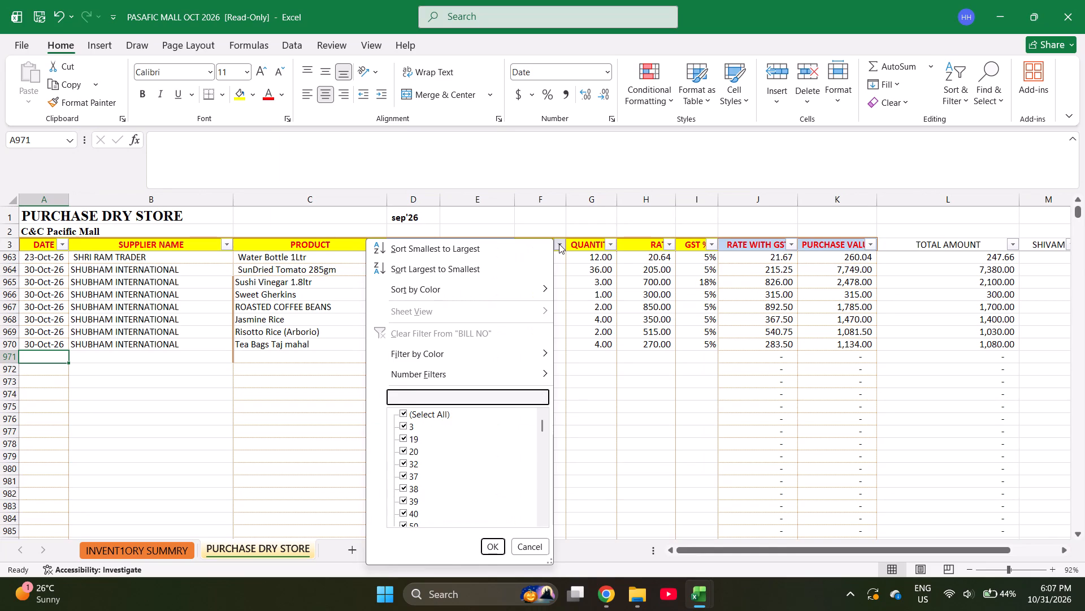
key(Escape)
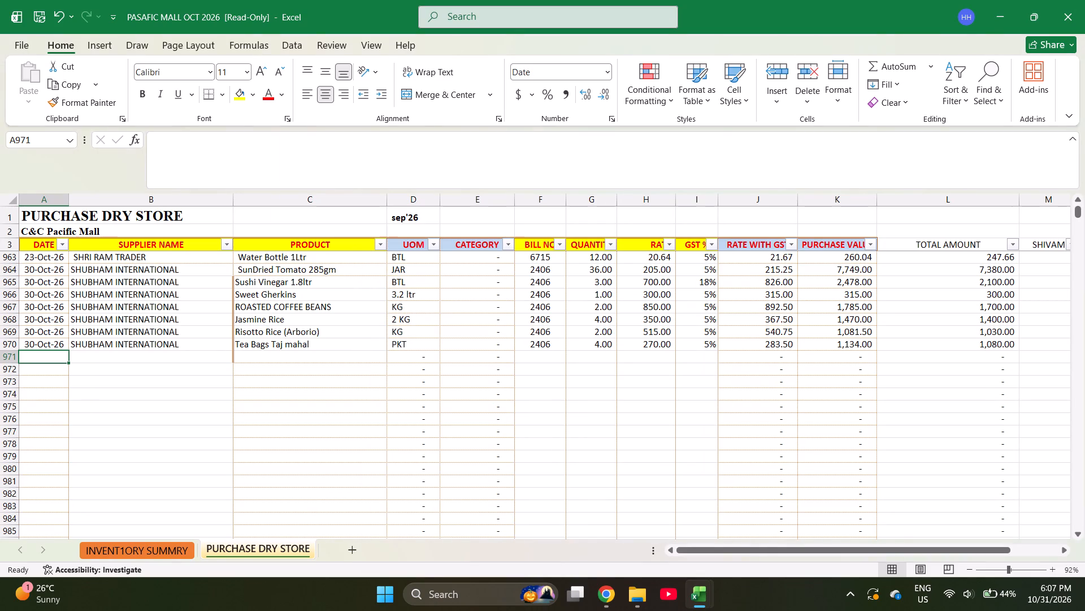
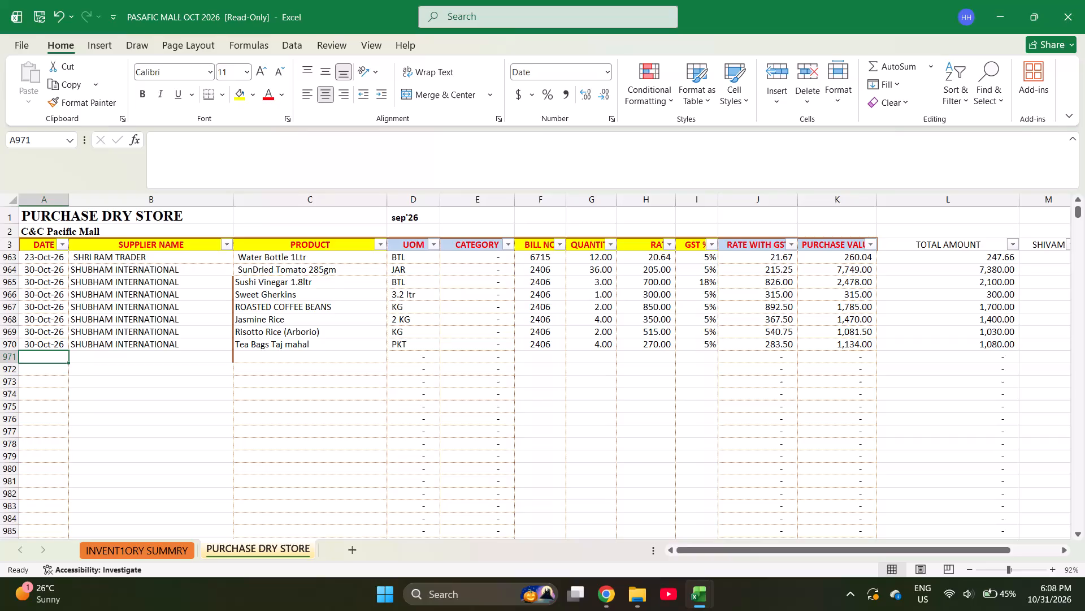
Look up bill number 566 among the BILL NO filter values.
key(e)
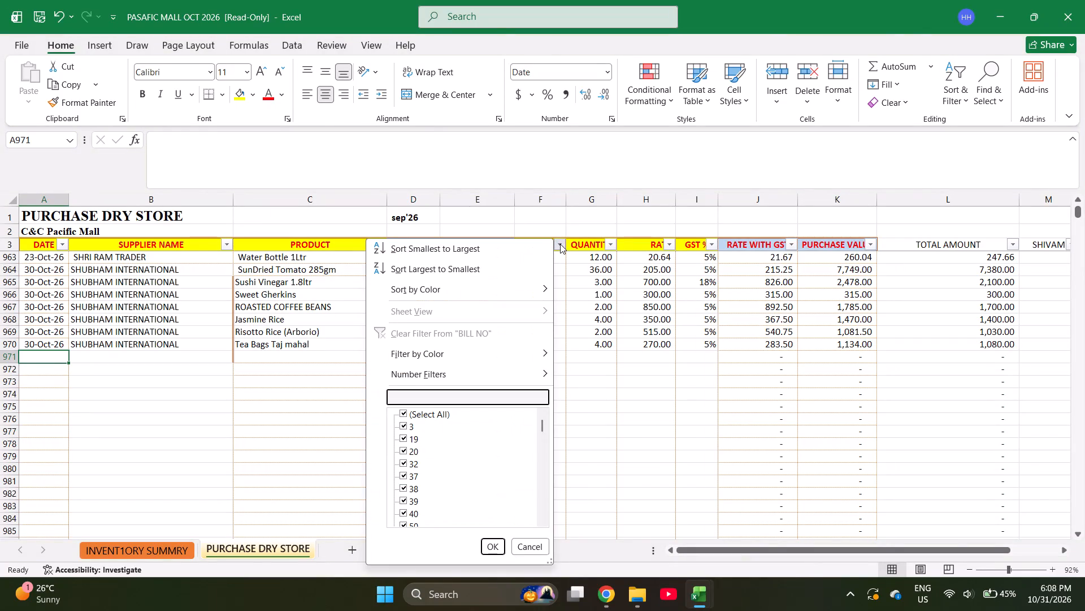
text(566)
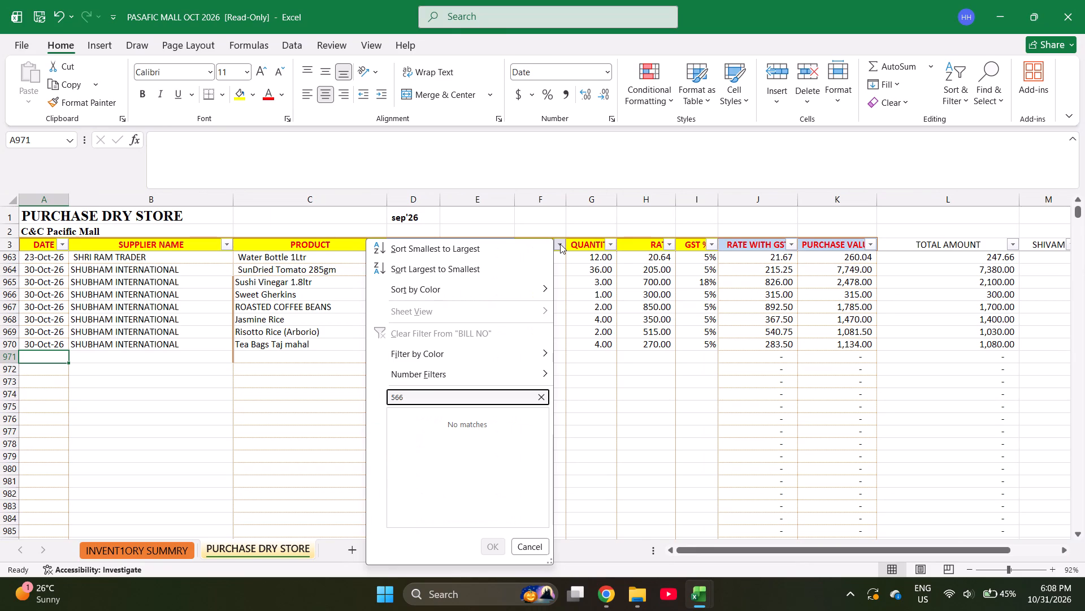
Look up bill number 7985 among the BILL NO filter values without applying a filter.
key(BackSpace)
key(BackSpace)
key(BackSpace)
key(BackSpace)
key(BackSpace)
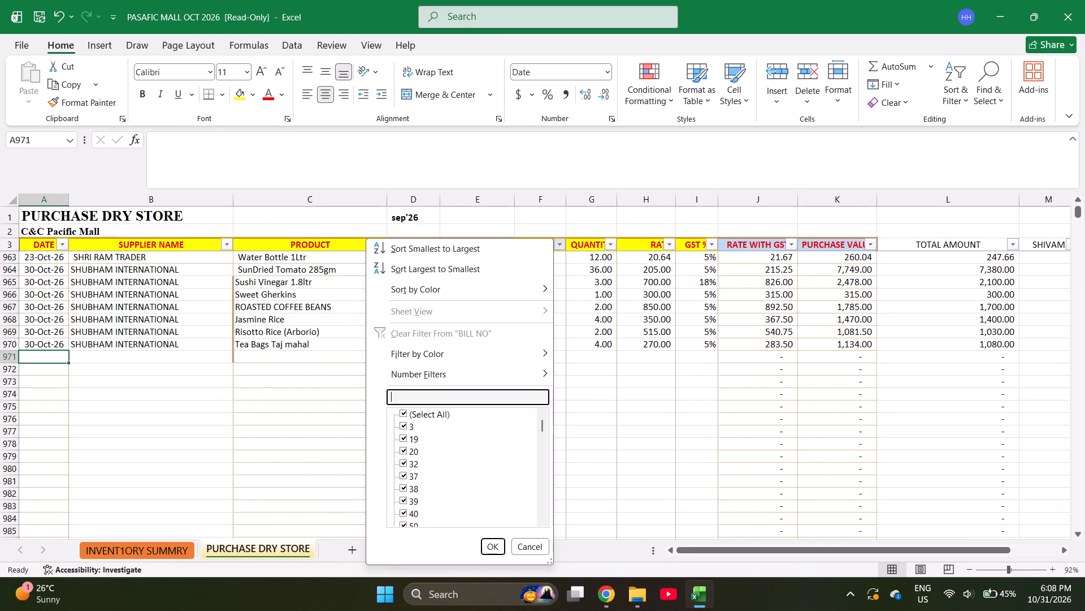
key(BackSpace)
key(BackSpace)
key(BackSpace)
text(79)
text(85)
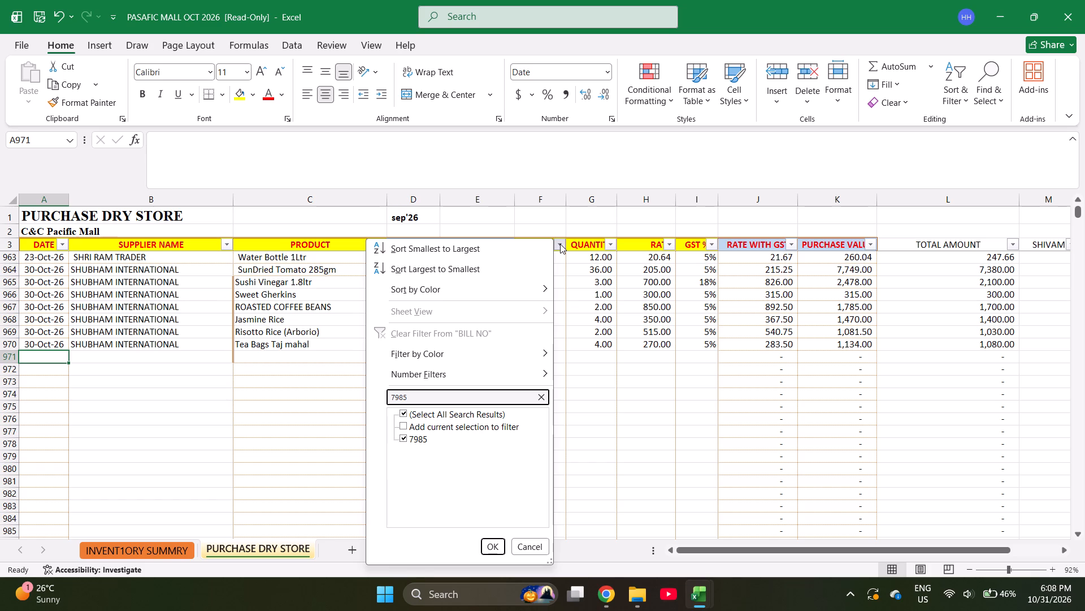
click(750, 449)
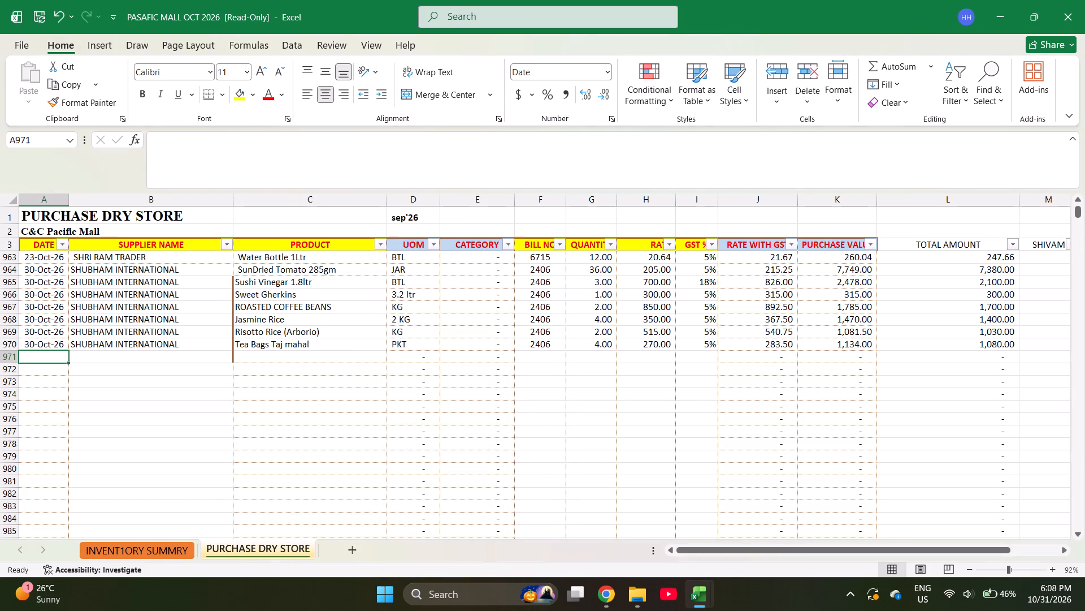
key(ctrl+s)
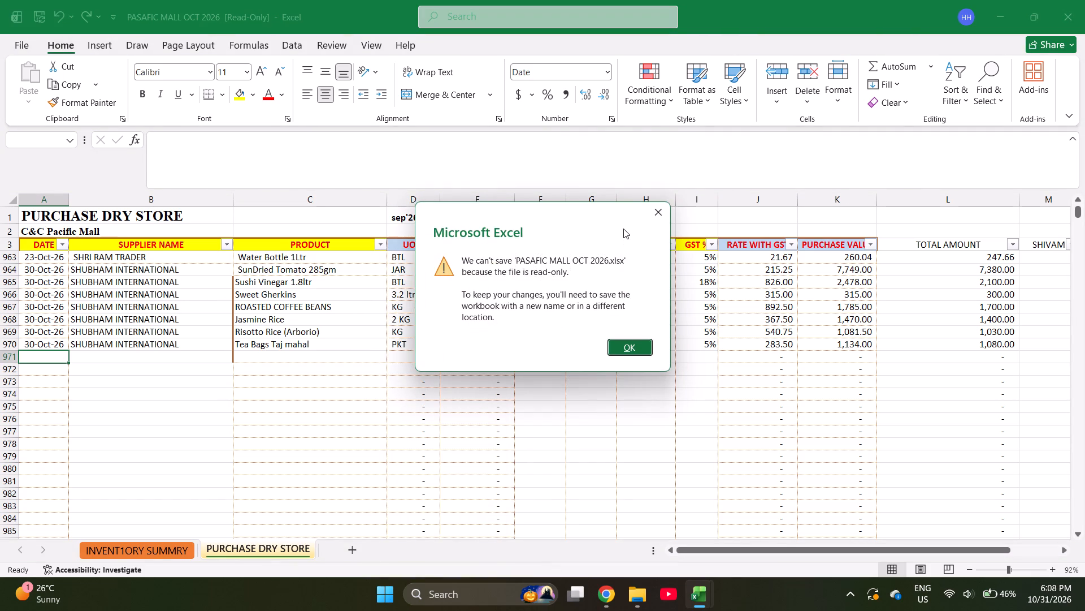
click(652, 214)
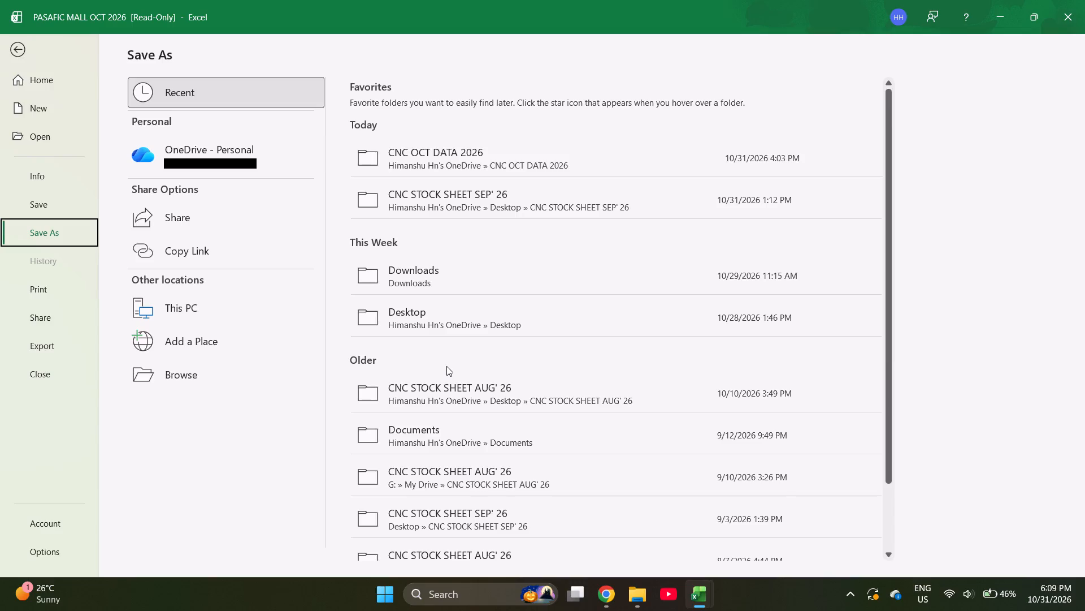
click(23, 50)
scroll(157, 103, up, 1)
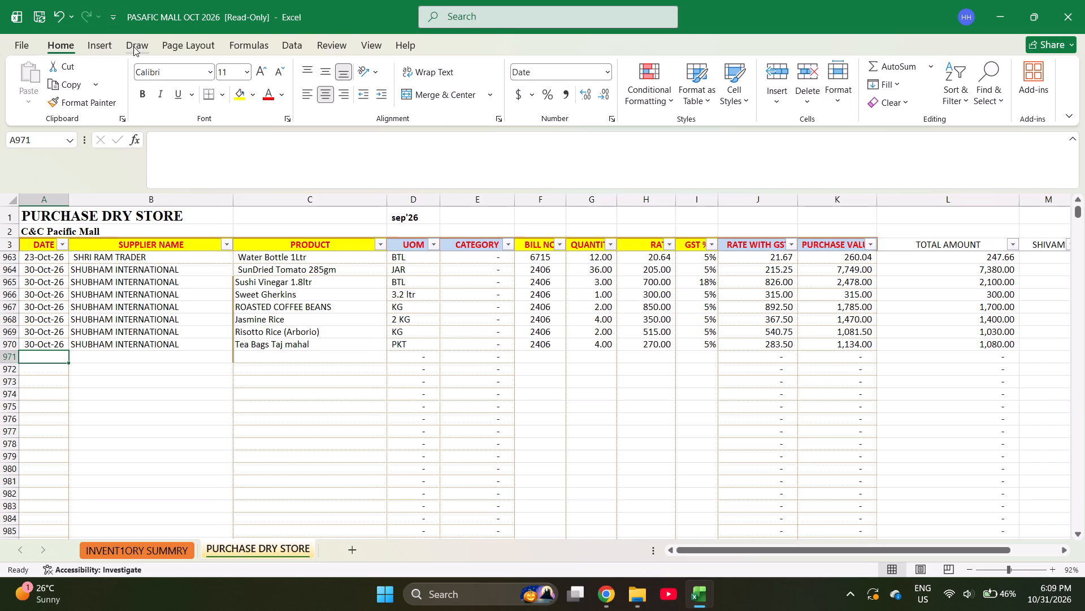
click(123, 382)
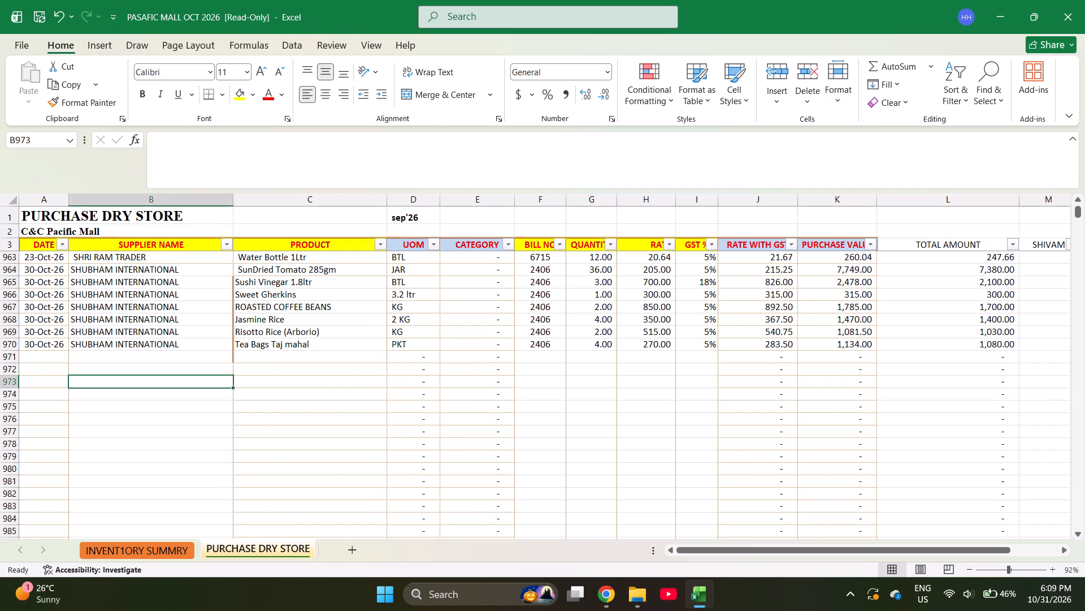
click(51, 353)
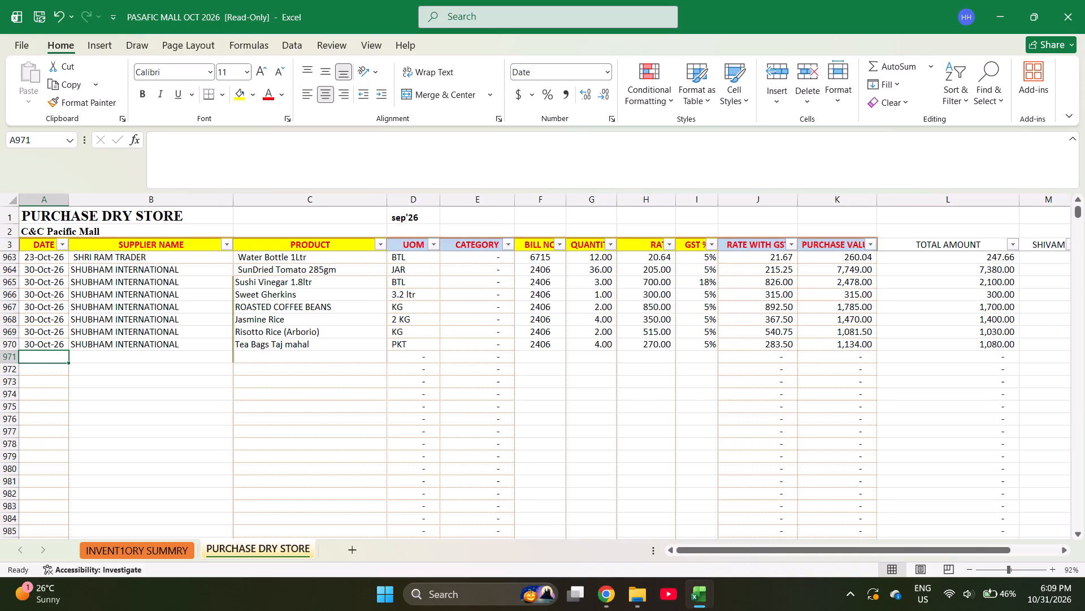
Save the read-only workbook as an Excel Workbook named PASAFIC MALL OCT 2026 2 in the CNC OCT DATA 2026 folder.
key(ctrl+s)
key(Return)
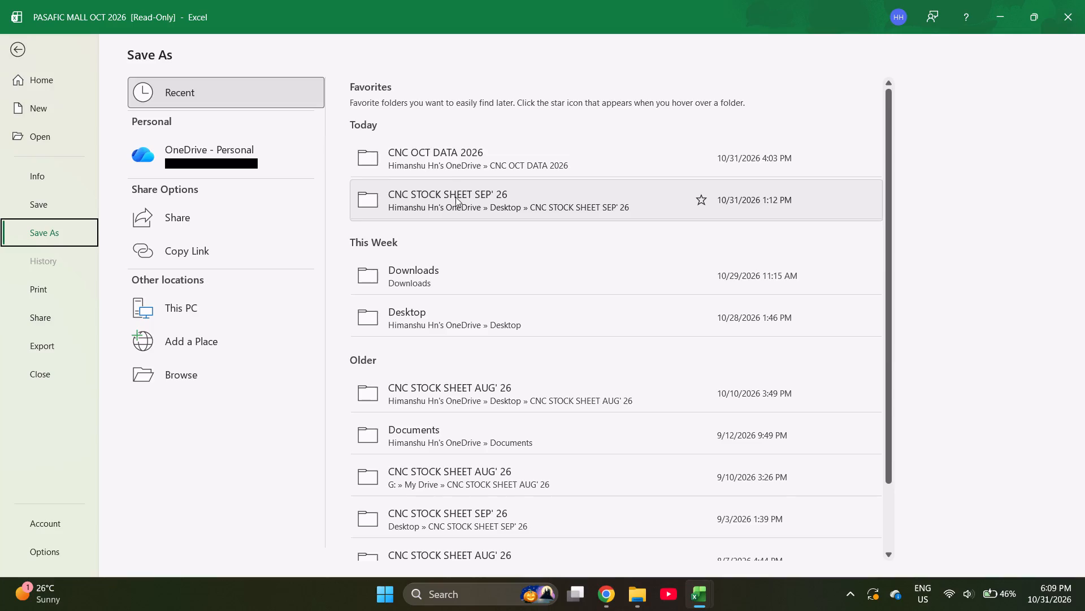
click(476, 163)
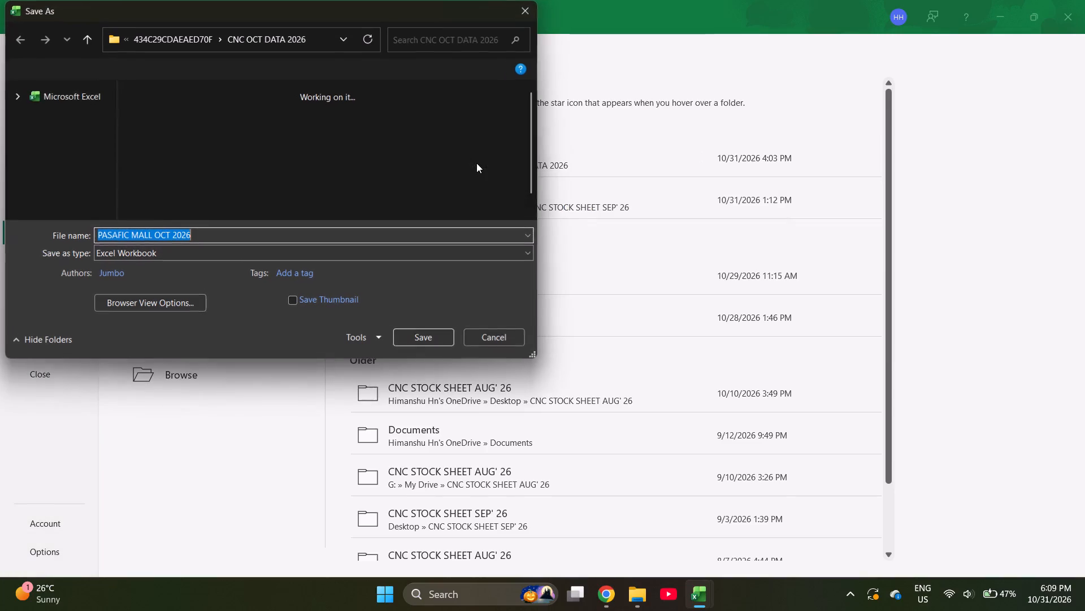
click(426, 231)
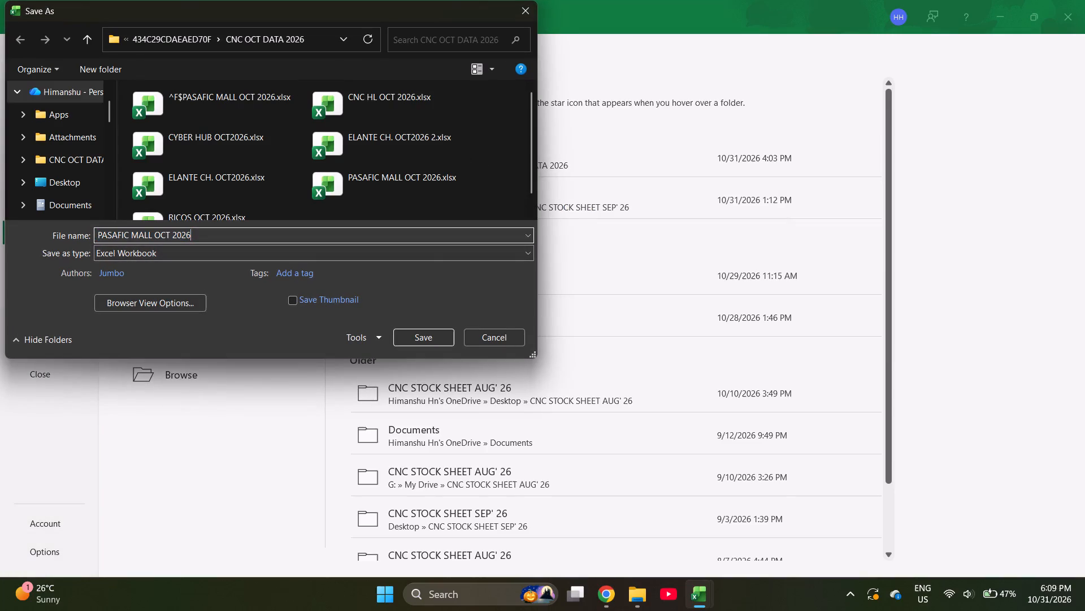
key(space)
text(2)
key(Return)
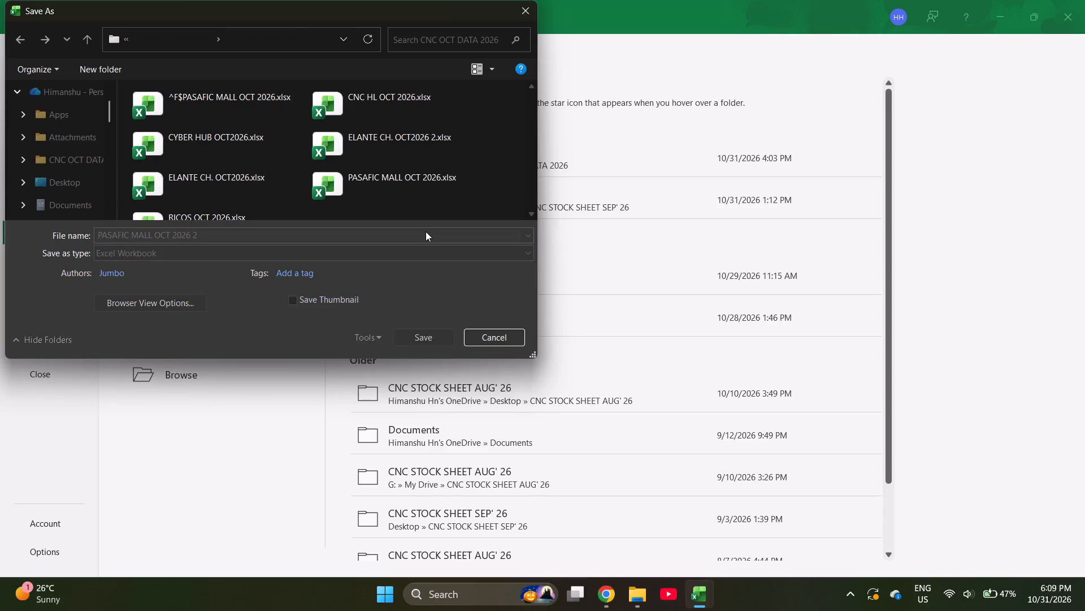
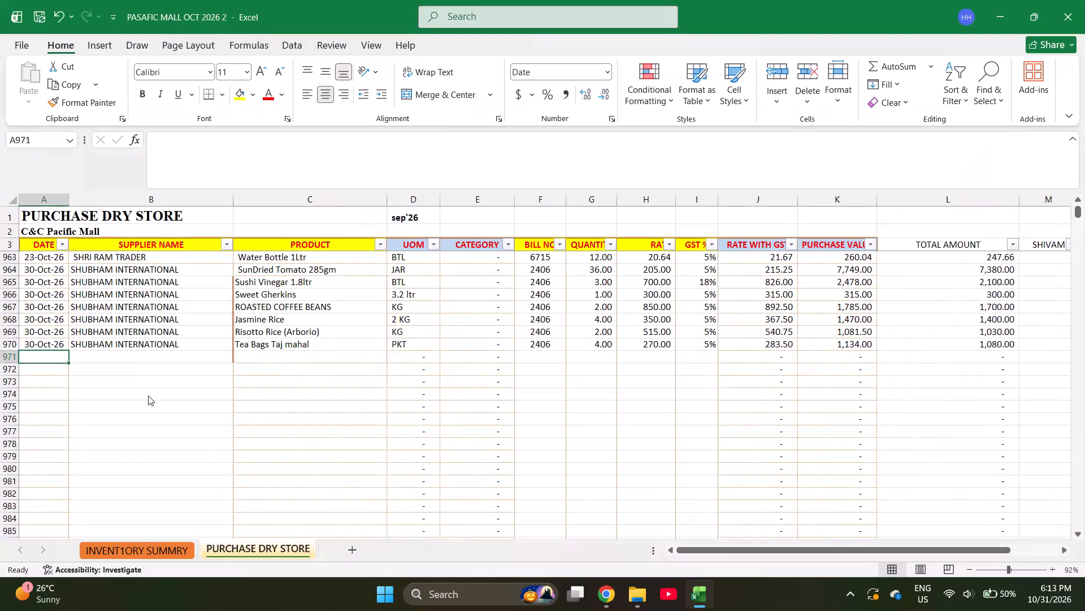
Switch from the PASAFIC MALL OCT 2026 2 workbook to the open ELANTE CH. OCT2026 2 workbook.
key(alt+Tab)
key(alt+Tab)
key(alt+Tab)
key(alt+Tab)
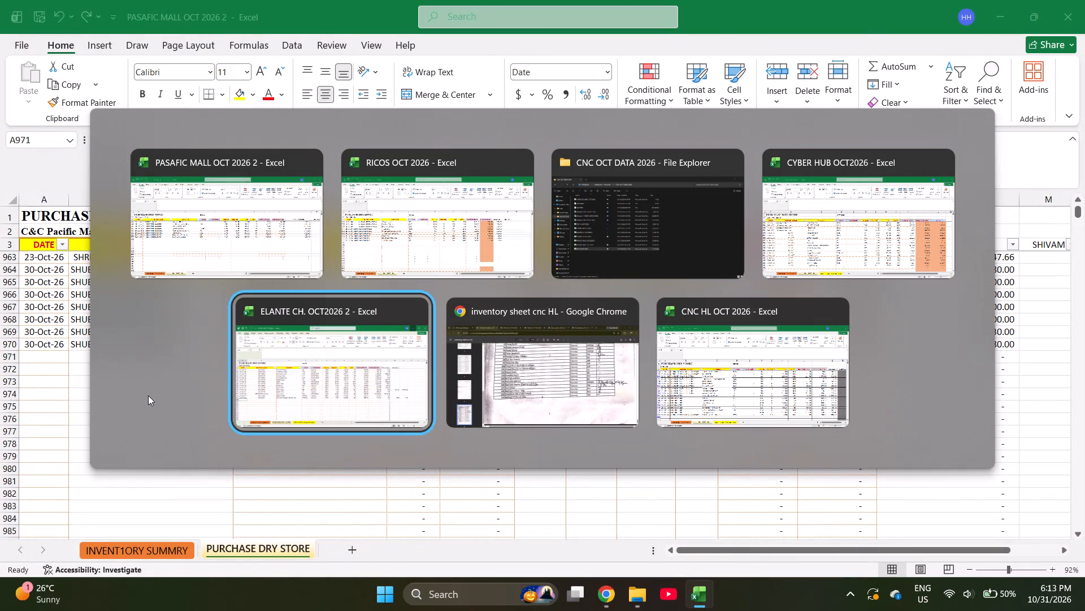
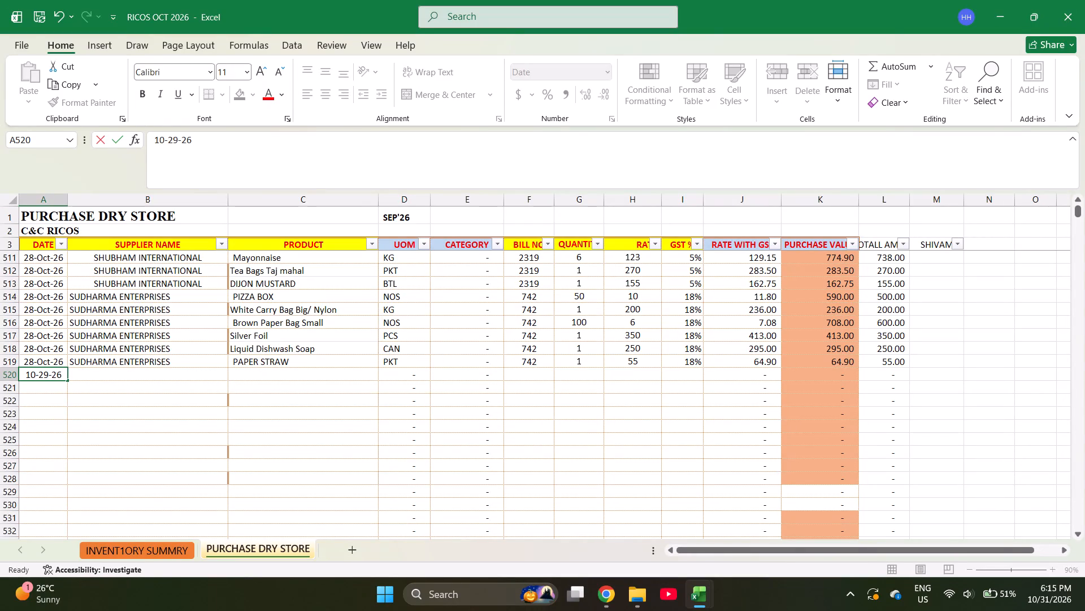
Enter the supplier name beginning "store 24 x" in row 520 for the 29-Oct-26 purchase.
text(store)
key(space)
text(24)
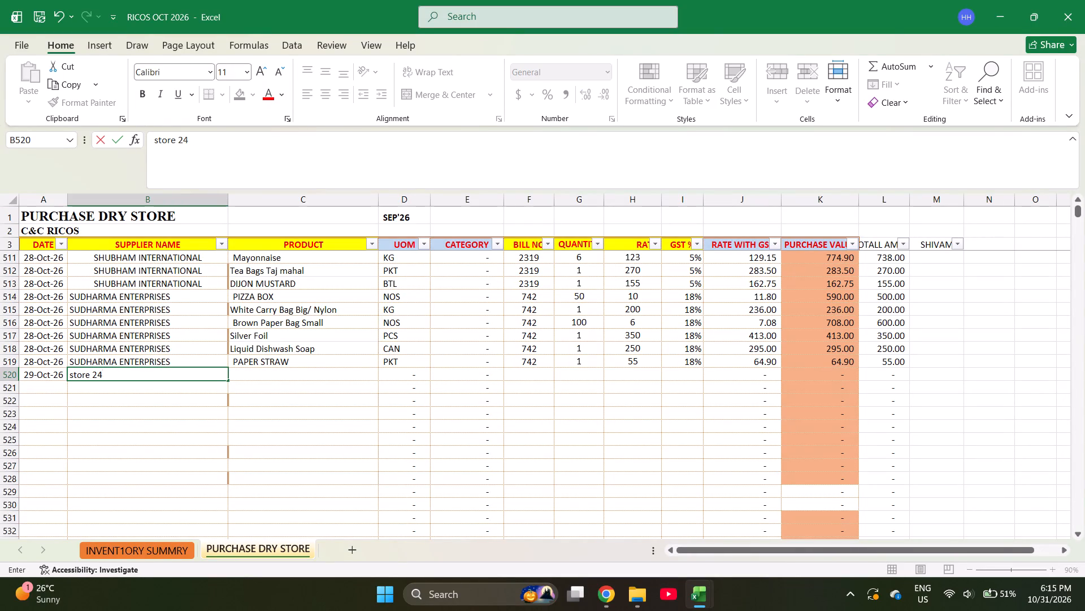
key(space)
text(x)
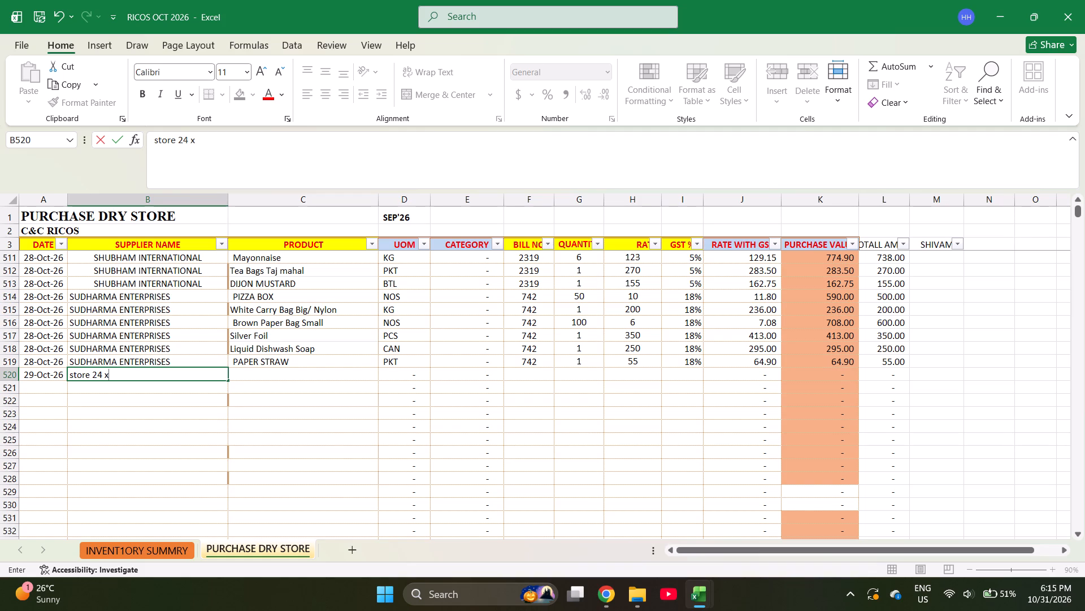
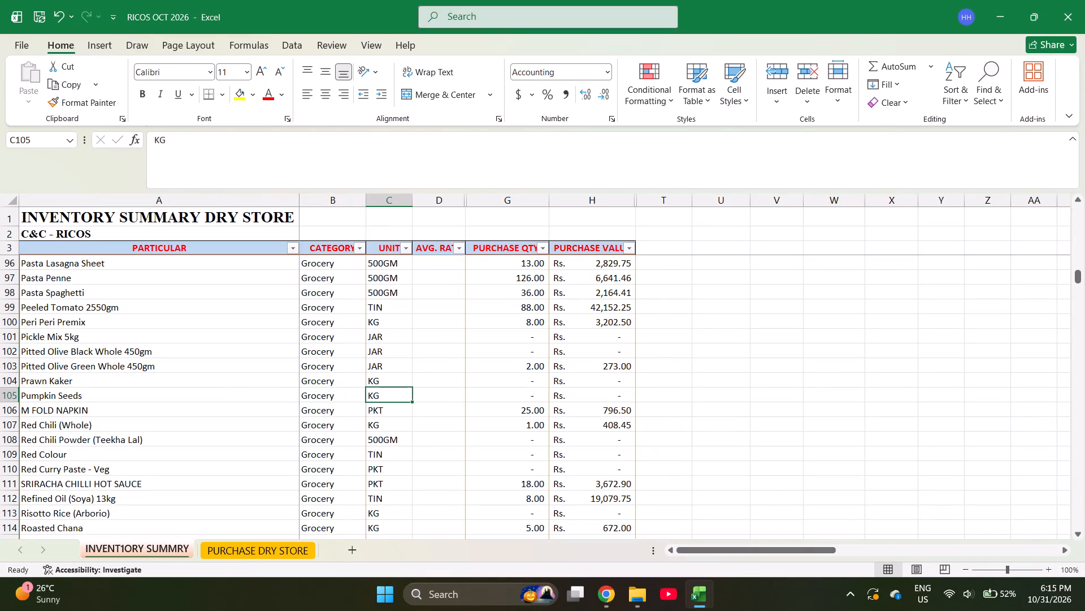
Set the unit of Pumpkin Seeds in row 105 of the inventory summary to PKT.
text(k)
key(Left)
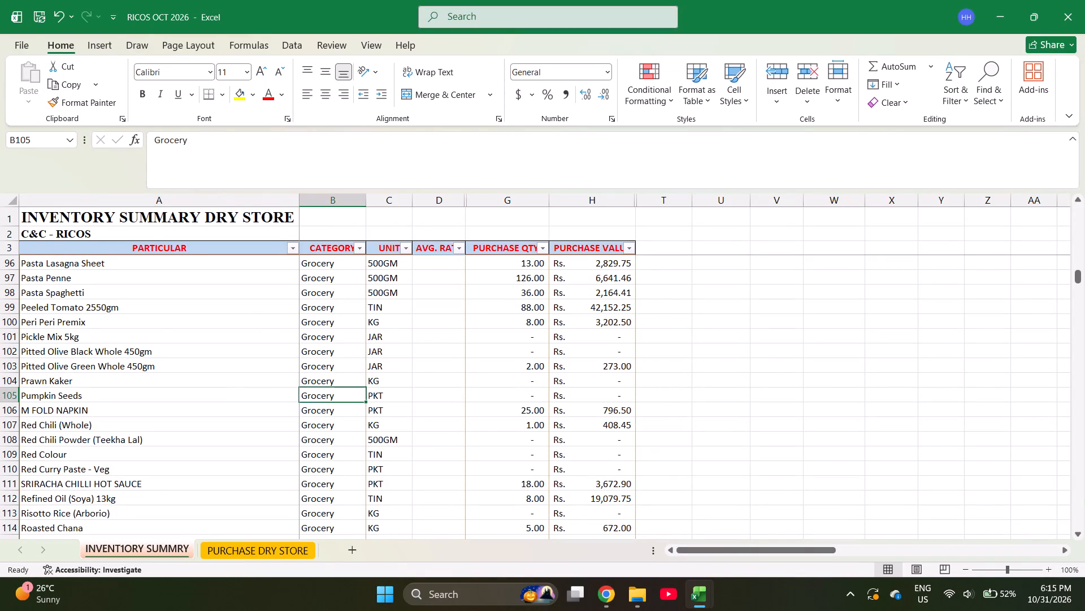
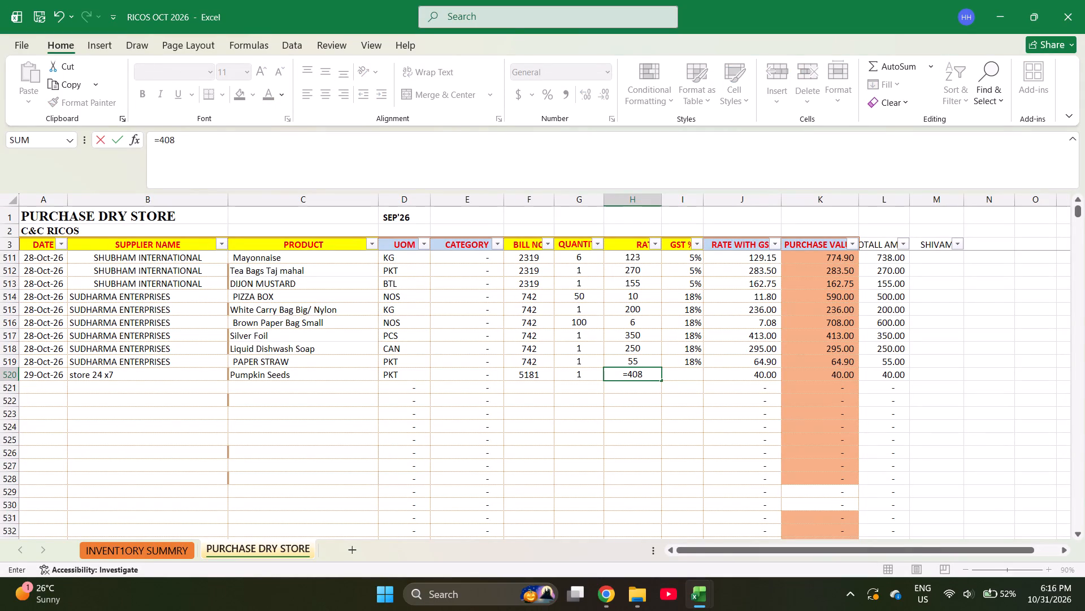
Enter the rate of the 29-Oct-26 Pumpkin Seeds purchase in row 520 as the formula =40/1.05.
text(/1.05)
key(Right)
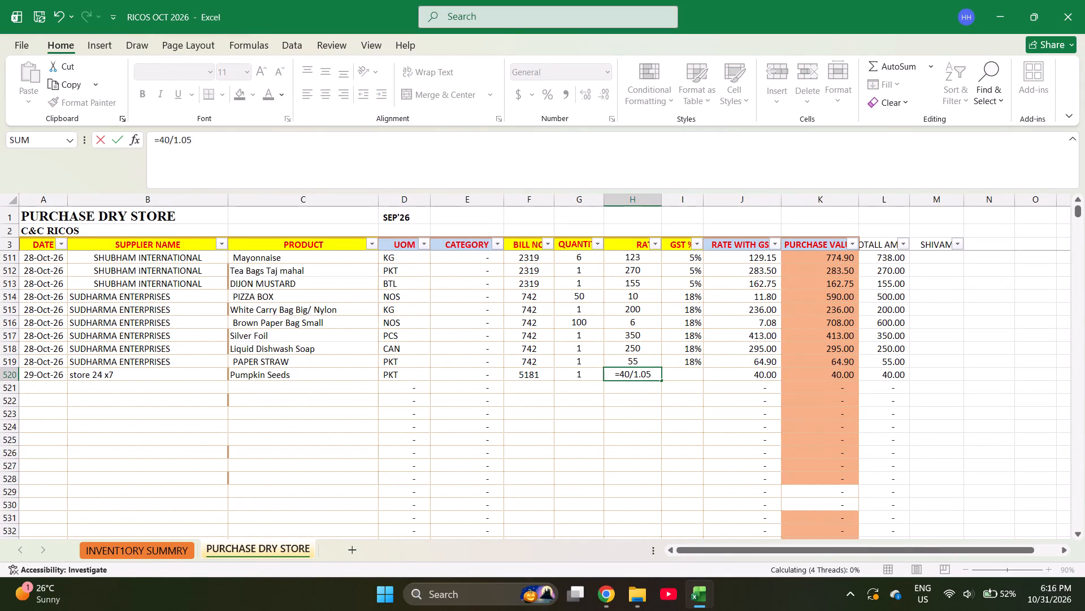
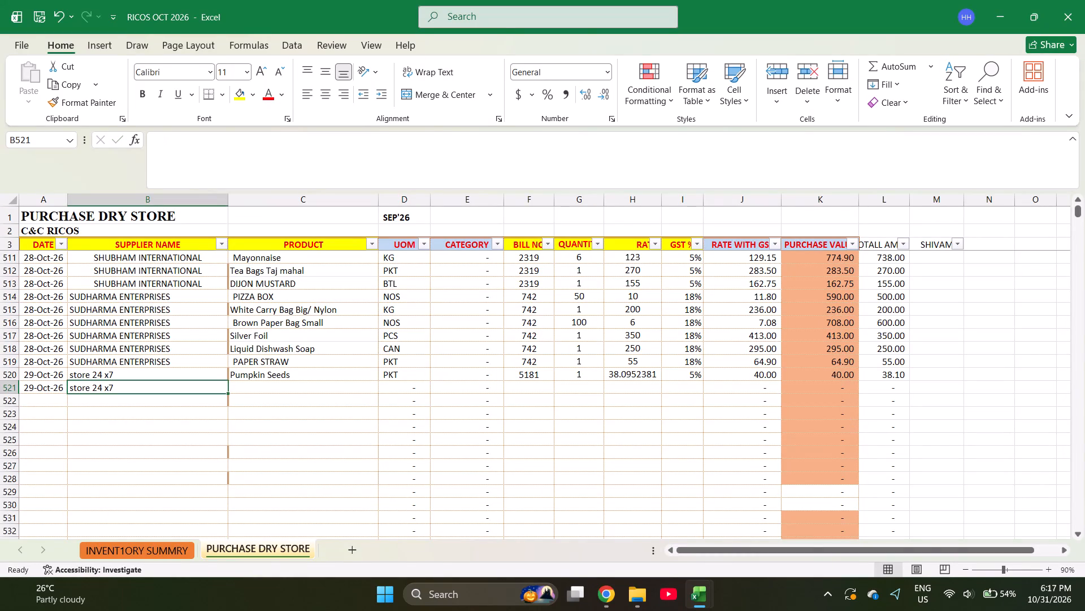
Start entering the product name of the 29-Oct-26 store 24 x7 purchase in row 521 with "sal".
key(Right)
text(sal)
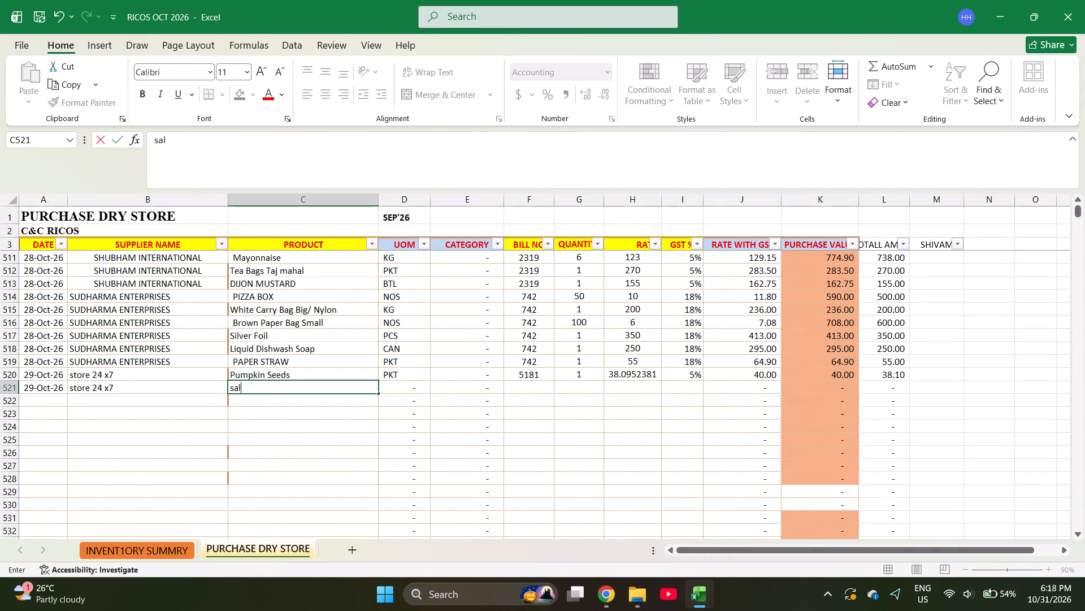
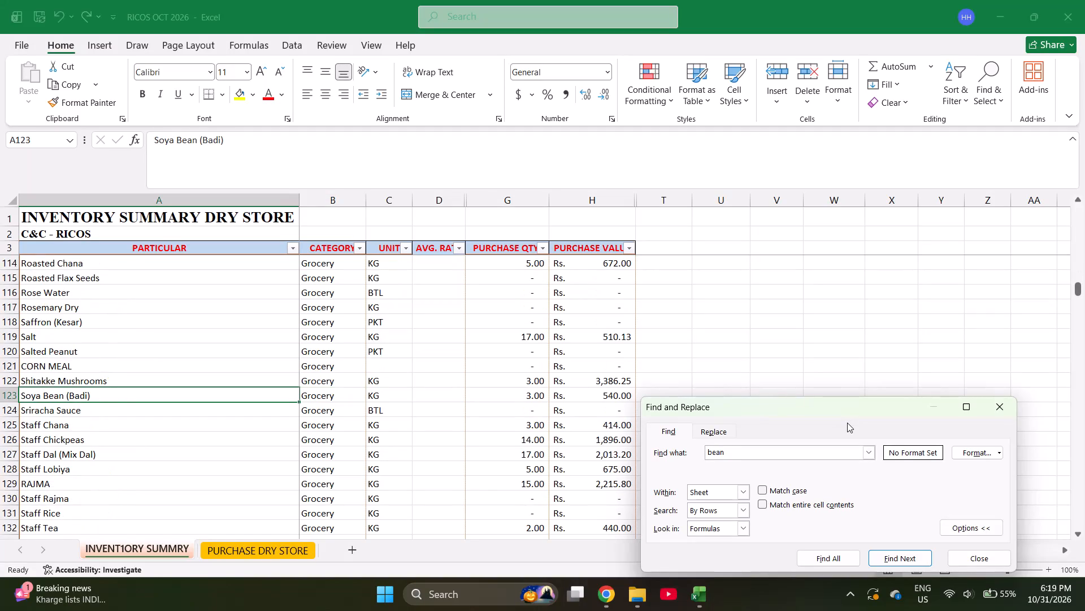
Look through the further matches for "bean" among the item names in the INVENTORY SUMMRY sheet.
key(Return)
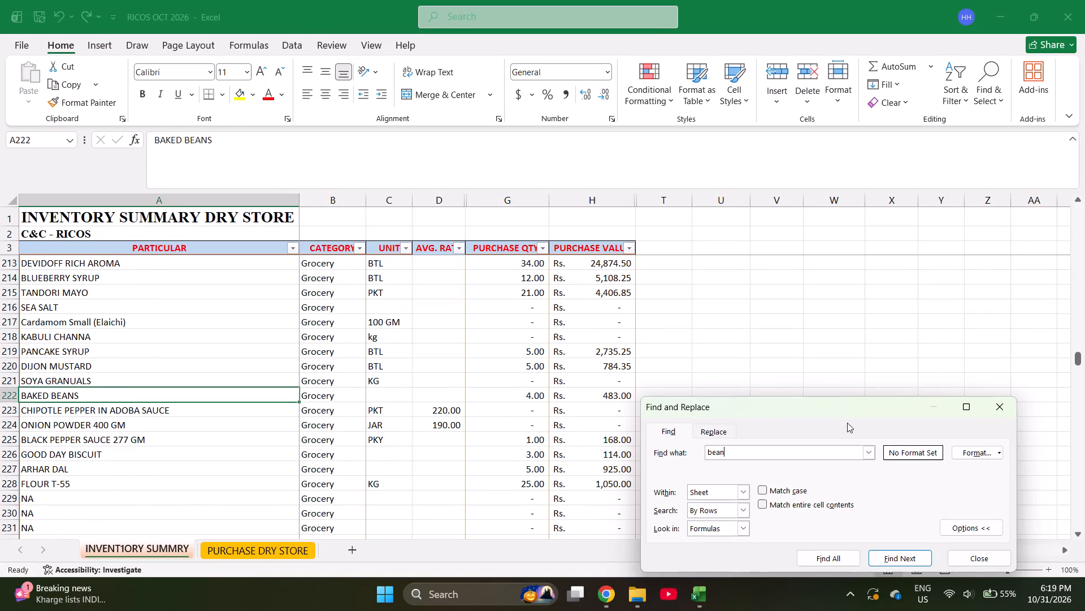
key(Escape)
key(ctrl+f)
key(Return)
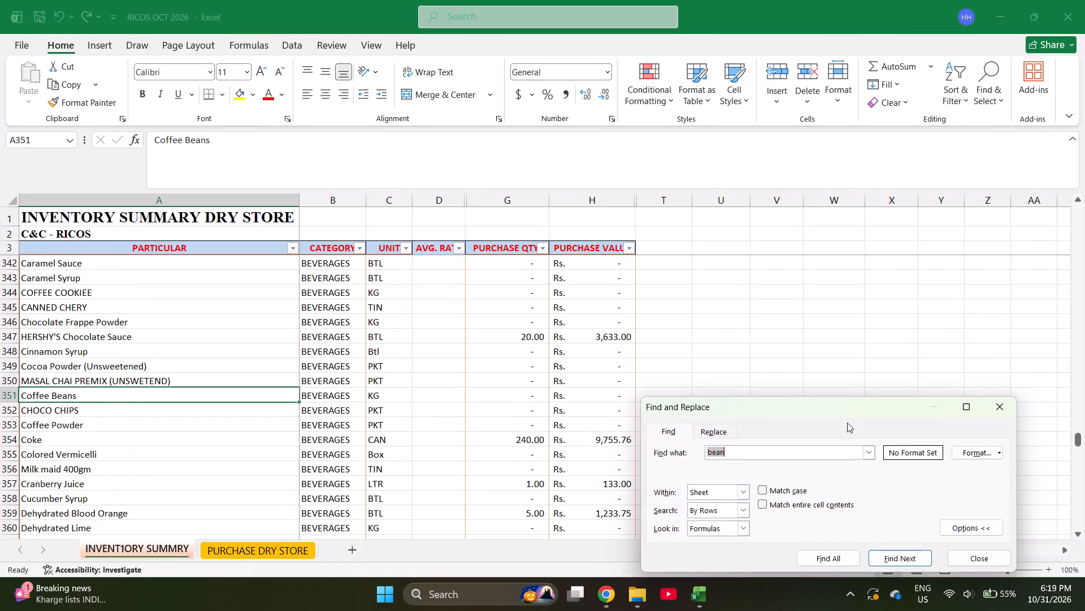
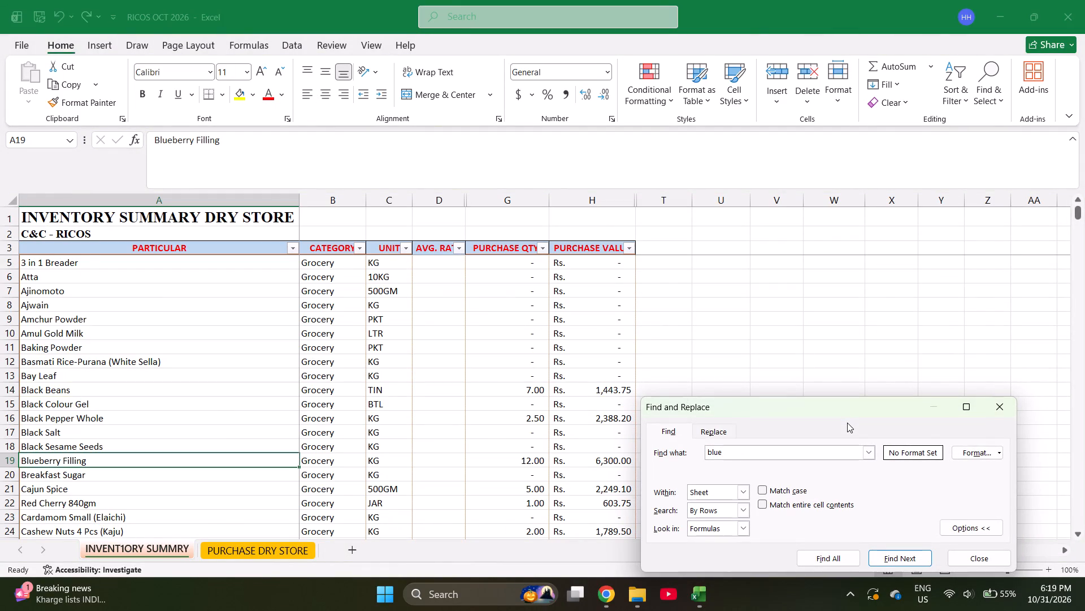
Copy the BLUEBERRY SYRUP item name, found with the search text "blue" in INVENTORY SUMMRY, and return to the PURCHASE DRY STORE sheet.
key(Return)
key(Escape)
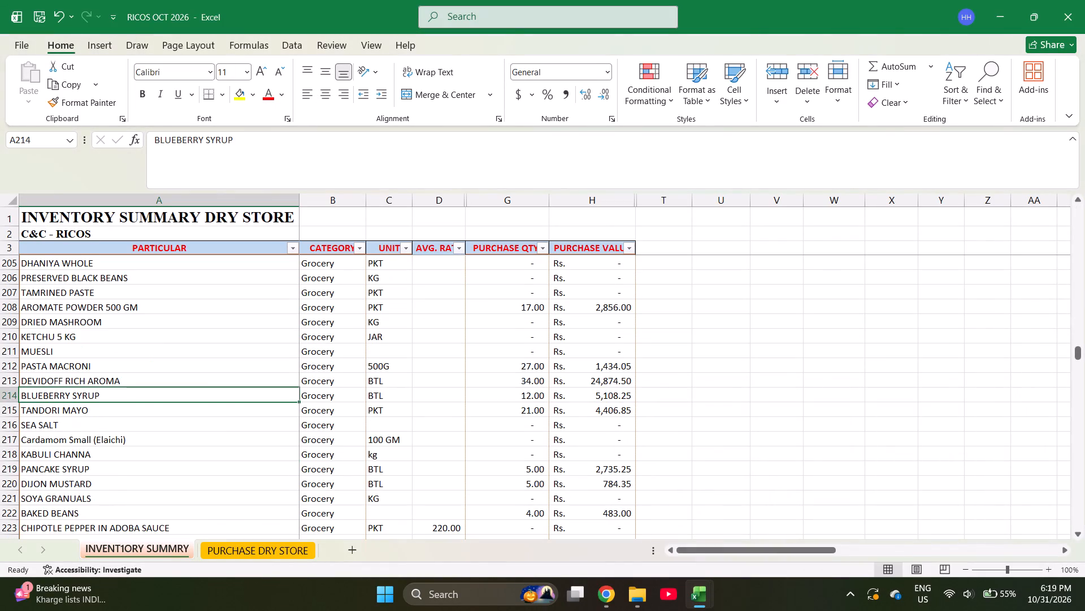
key(ctrl+c)
key(ctrl+Page_Down)
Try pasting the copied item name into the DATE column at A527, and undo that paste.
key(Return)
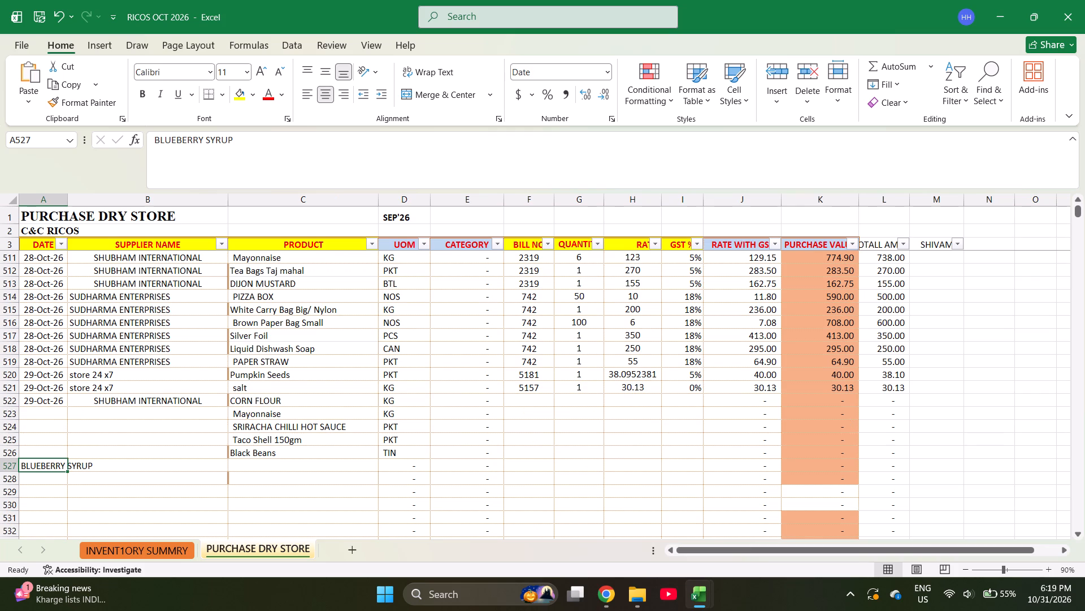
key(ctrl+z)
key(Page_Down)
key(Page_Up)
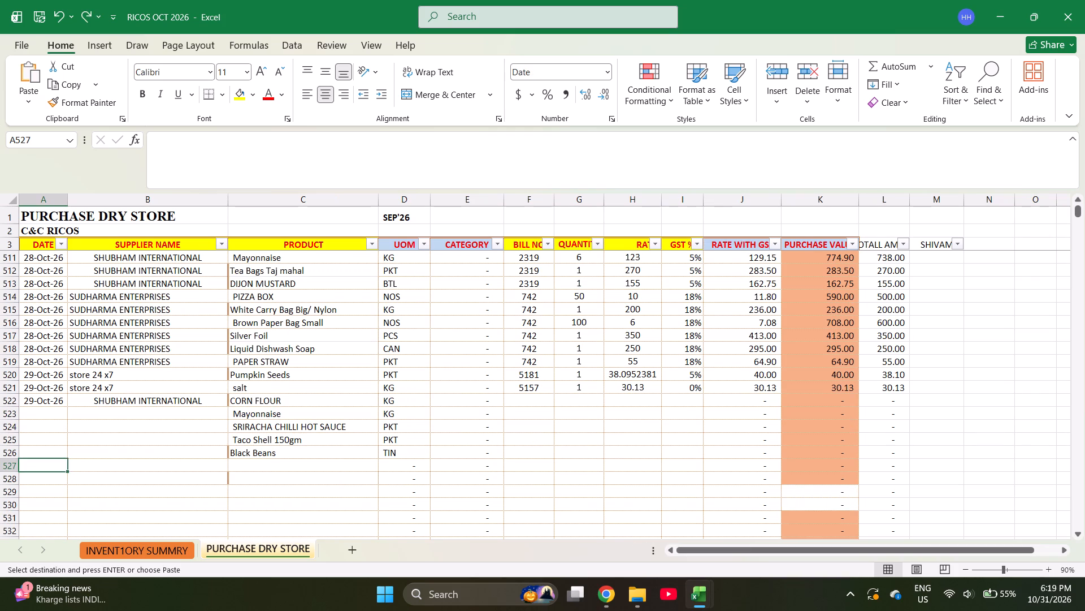
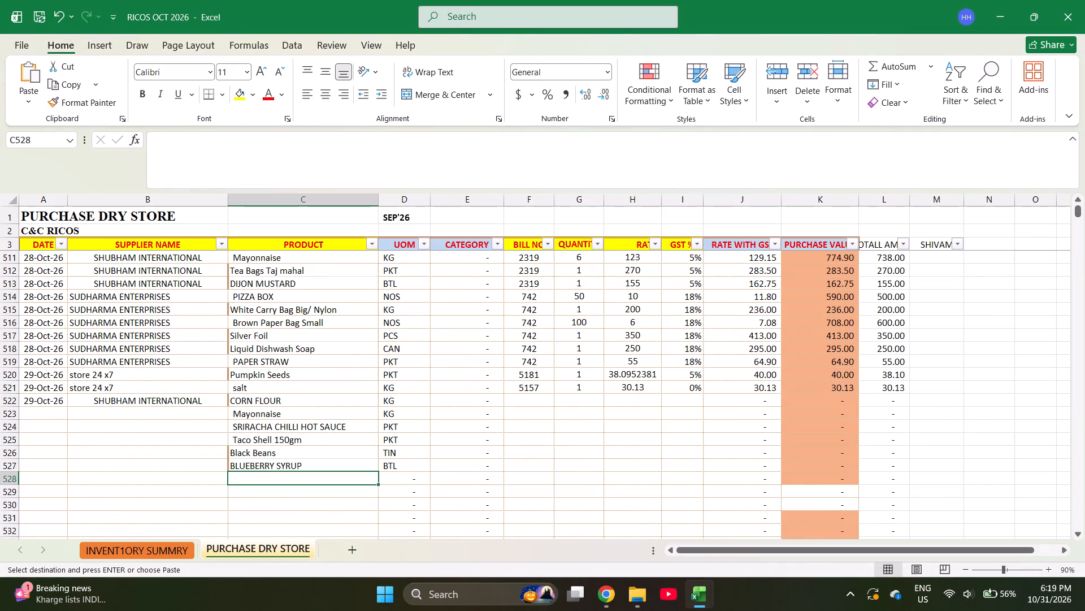
Paste the copied BLACKBERRY SYRUP item name as values only into the PRODUCT column at C528.
key(ctrl+alt+v)
key(Down)
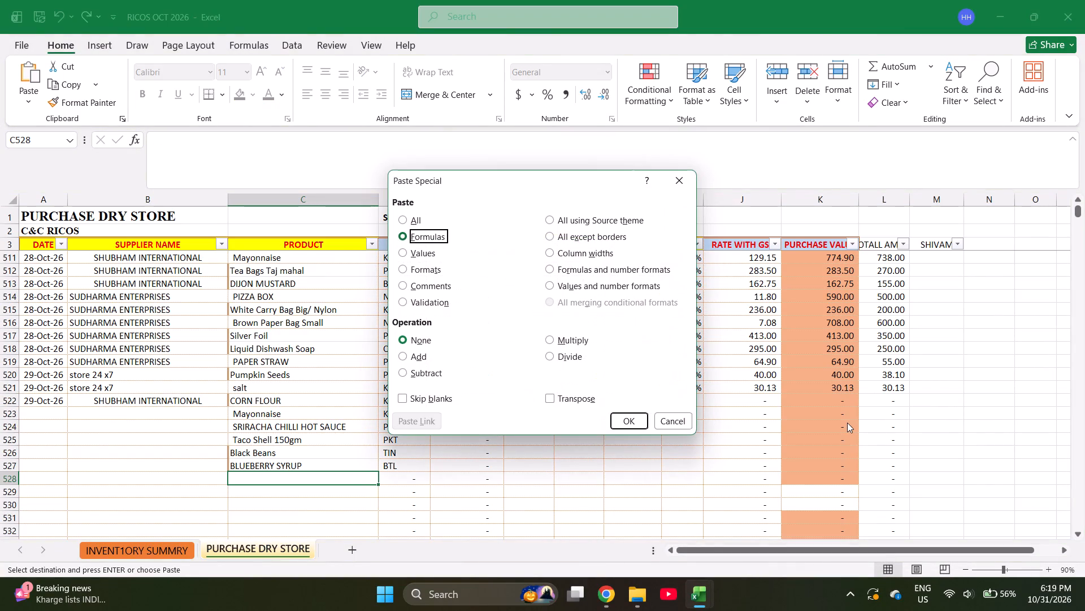
key(Down)
key(Return)
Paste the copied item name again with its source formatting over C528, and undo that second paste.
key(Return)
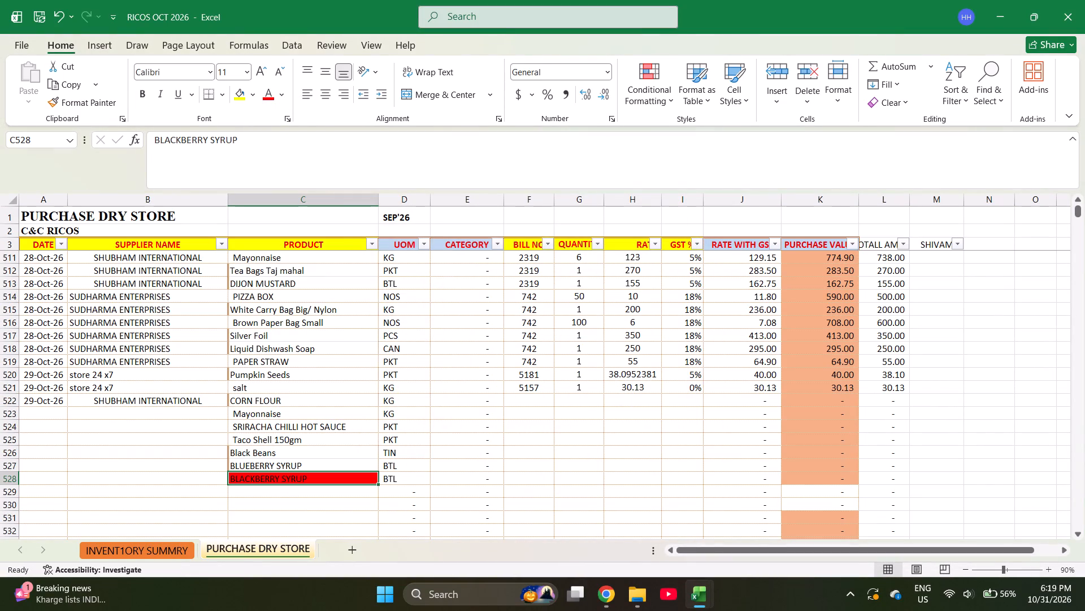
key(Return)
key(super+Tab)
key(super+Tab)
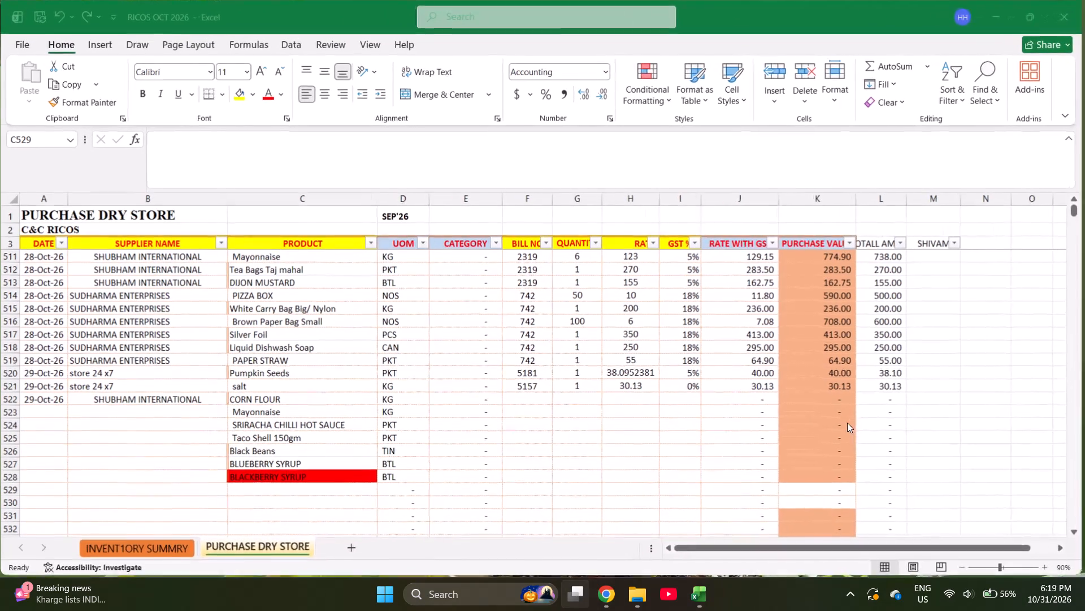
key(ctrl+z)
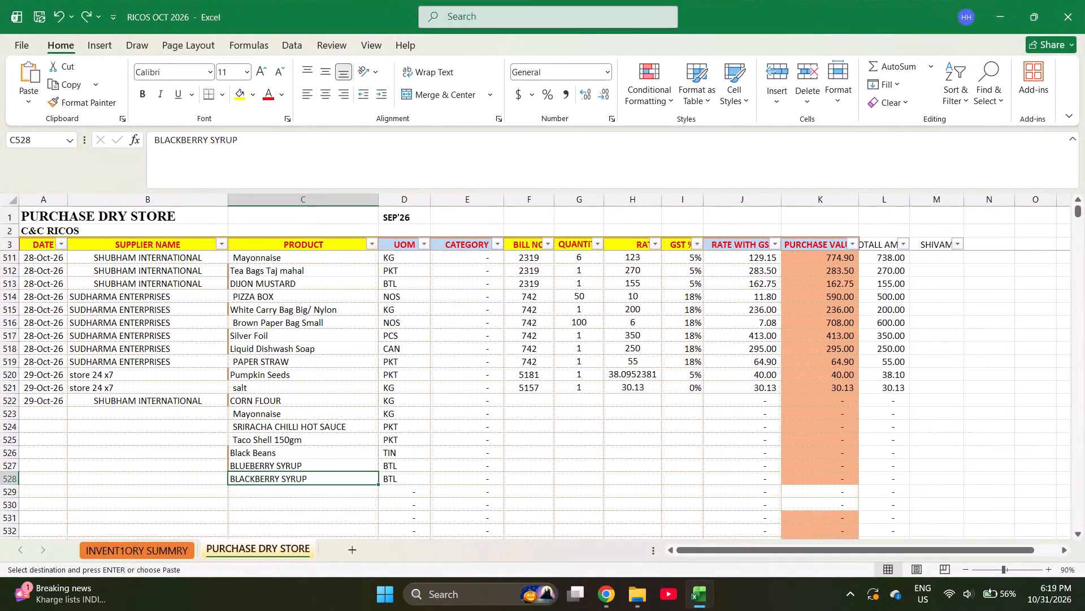
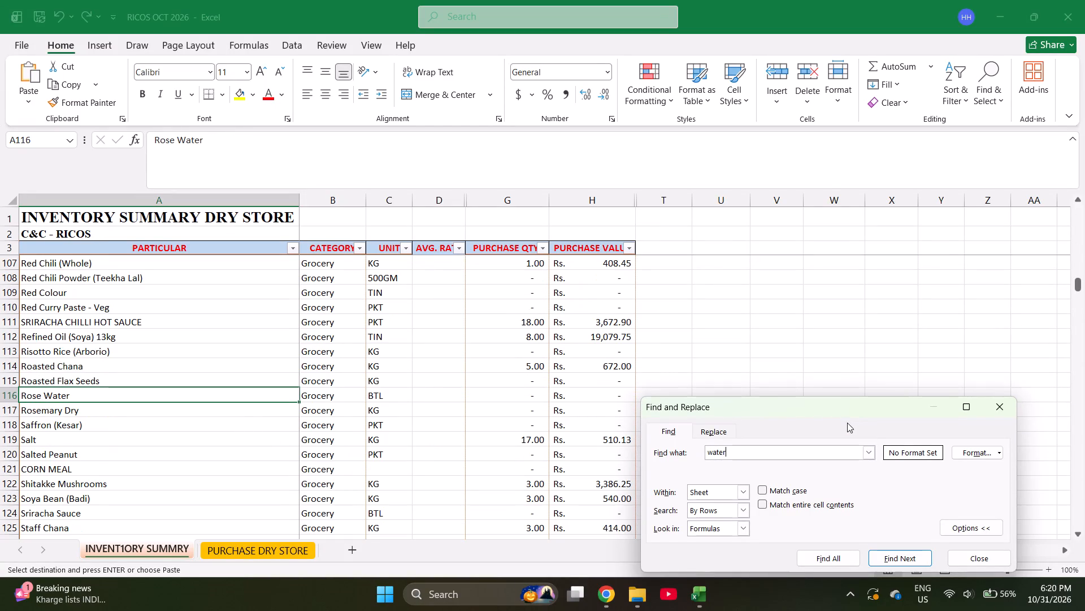
Search the INVENTORY SUMMRY sheet for "waterm" to locate the watermelon syrup item, and close the search.
key(m)
key(Return)
key(Escape)
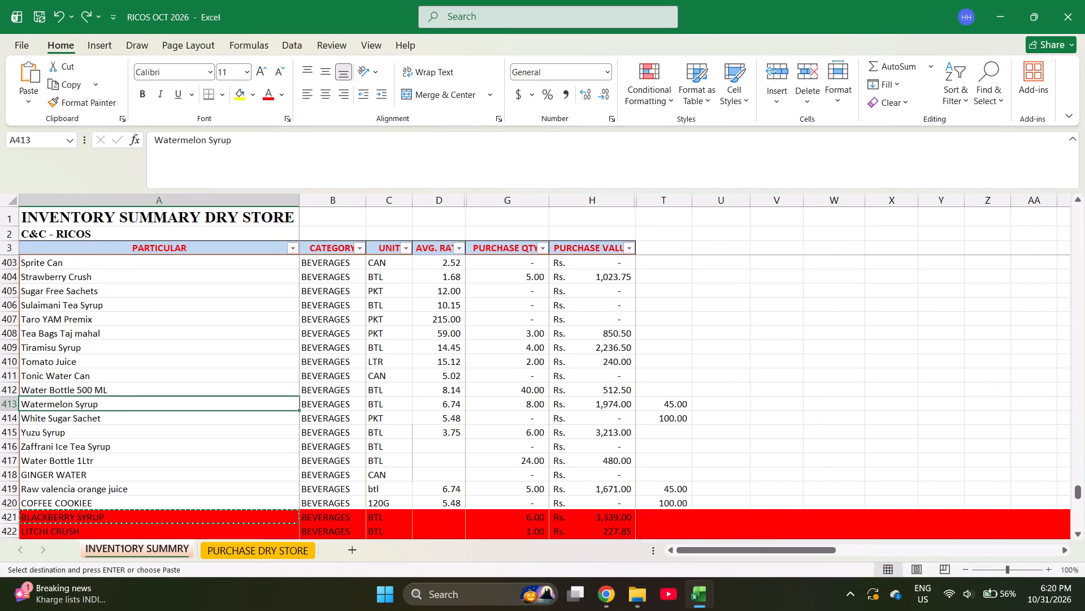
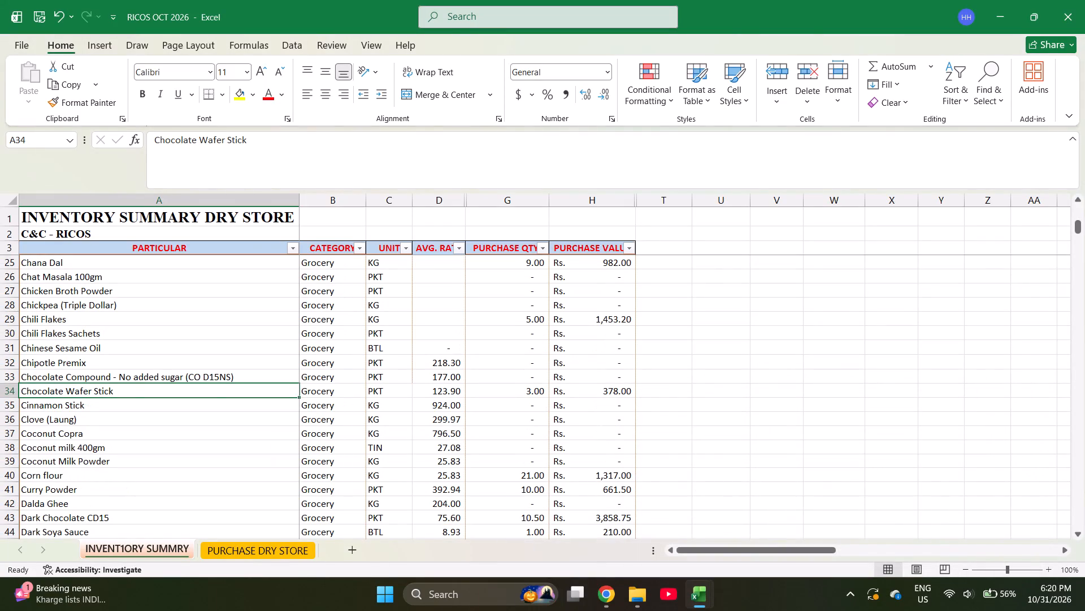
Copy the Chocolate Wafer Stick item name from INVENTORY SUMMRY into the PURCHASE DRY STORE product column, below DEVIDOFF RICH AROMA.
key(ctrl+c)
key(ctrl+Page_Down)
key(Return)
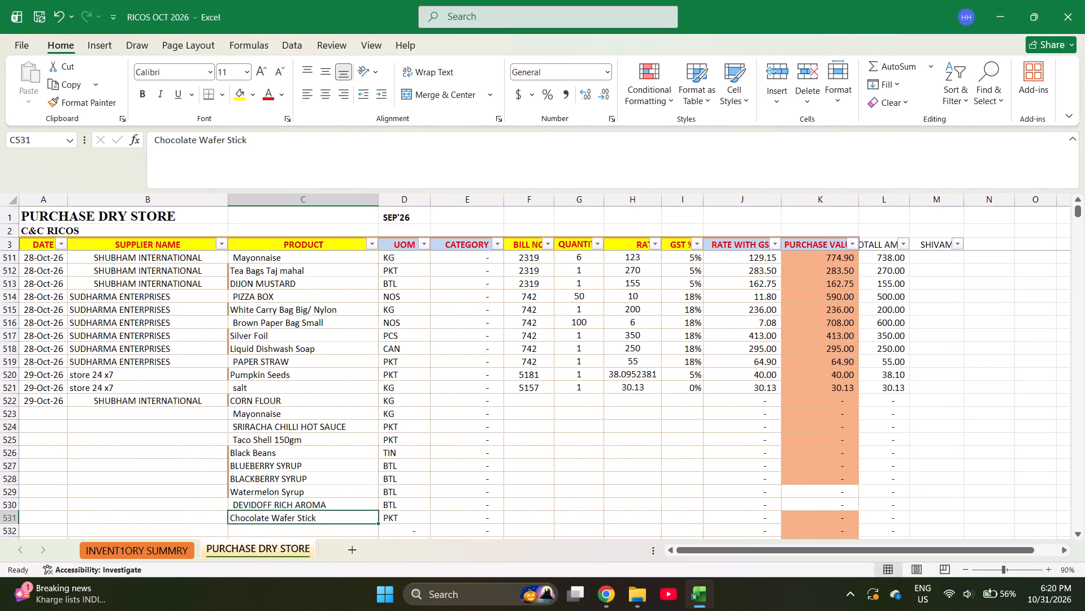
Return to the CORN FLOUR product cell, the first line of the 29-Oct-26 SHUBHAM INTERNATIONAL bill.
key(Left)
key(ctrl+Up)
key(Right)
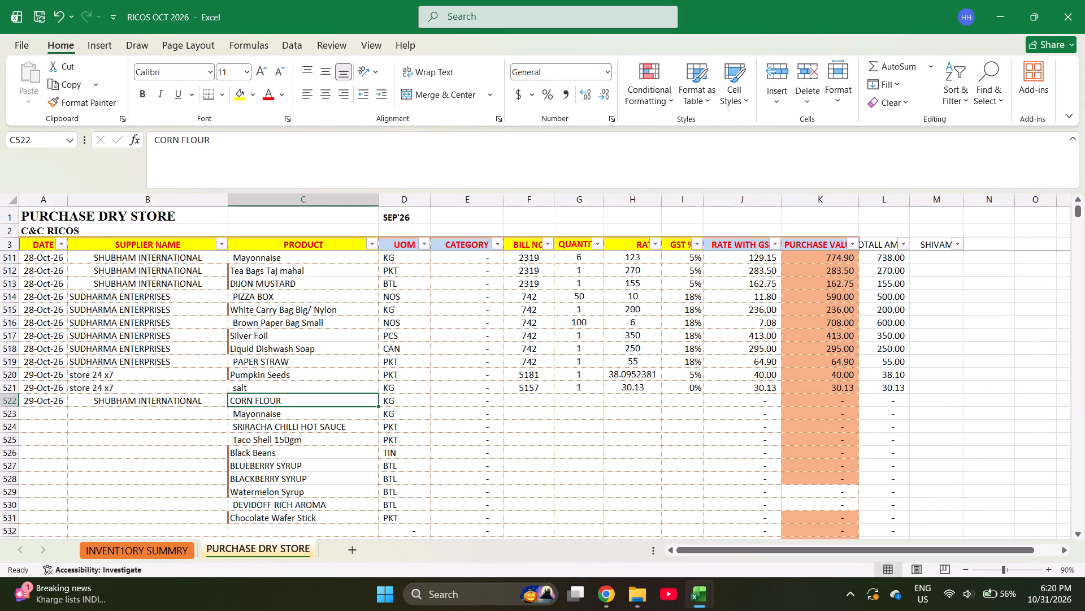
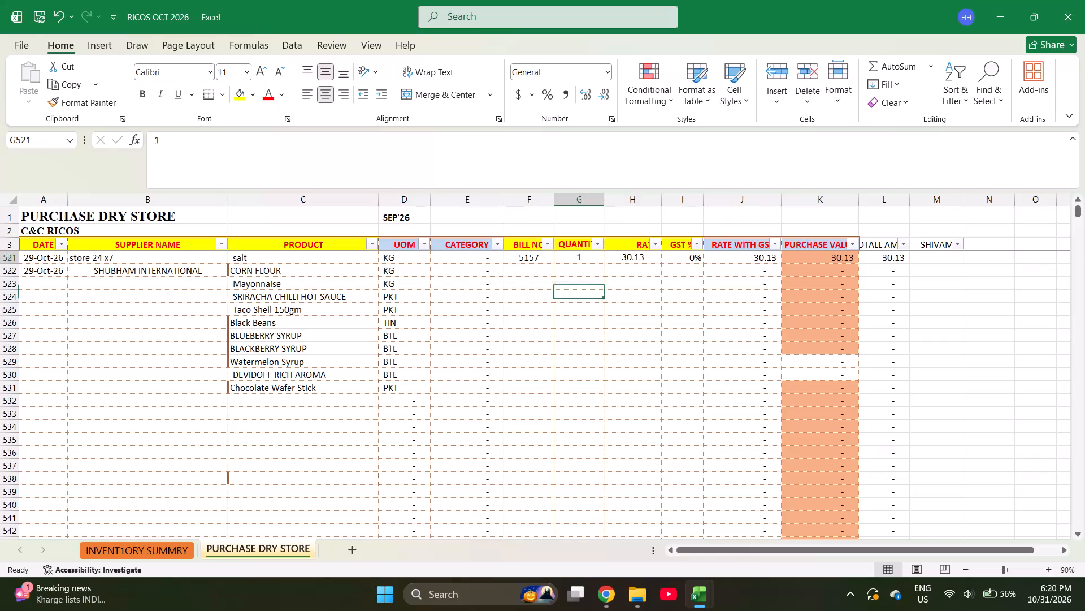
Go to the empty bill number cell on the CORN FLOUR line of the 29-Oct-26 SHUBHAM INTERNATIONAL bill.
key(Left)
key(Down)
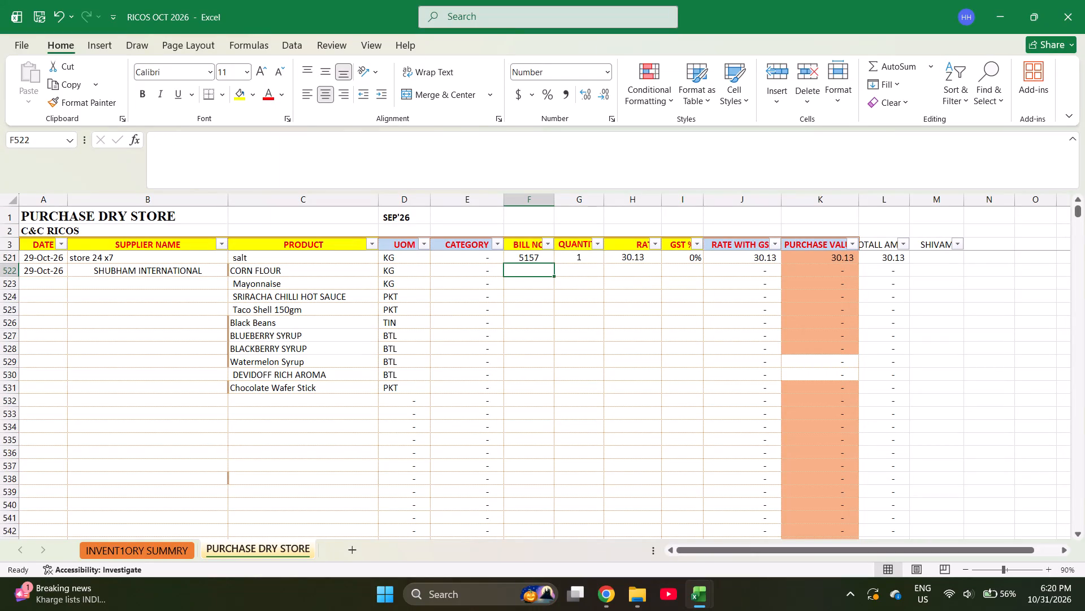
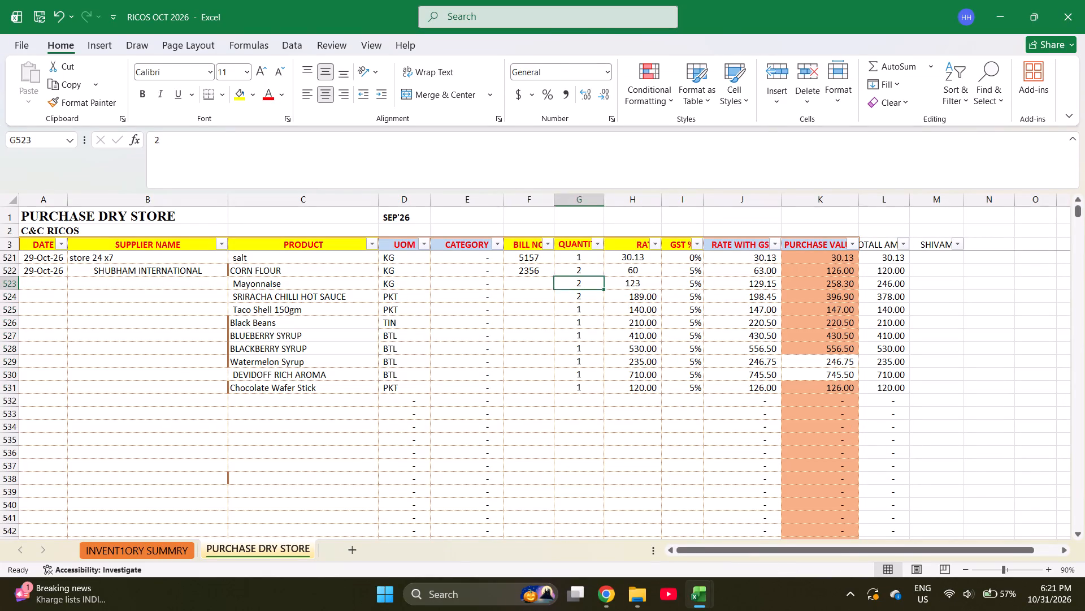
Fill bill number 2356 down from the CORN FLOUR line through the Chocolate Wafer Stick line of the SHUBHAM INTERNATIONAL bill.
key(Up)
key(shift+Down)
key(shift+Down)
key(shift+Down)
key(shift+Down)
key(shift+Down)
key(shift+Down)
key(shift+Down)
key(shift+Down)
key(shift+Down)
key(shift+Down)
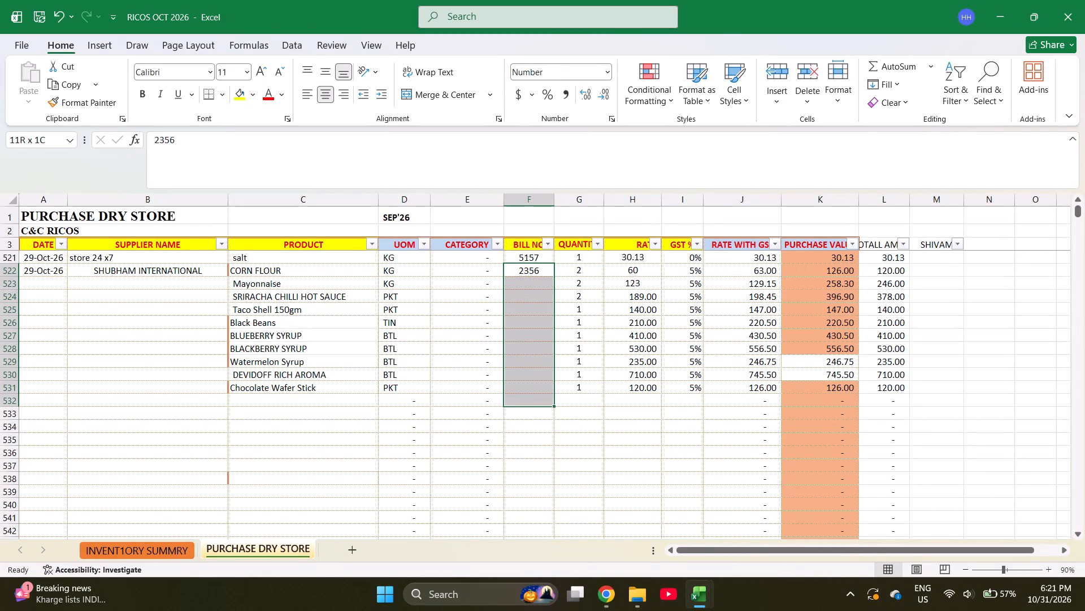
key(shift+Up)
key(ctrl+d)
Fill the date 29-Oct-26 and supplier SHUBHAM INTERNATIONAL down from the CORN FLOUR line through the Chocolate Wafer Stick line.
key(ctrl+Left)
key(shift+Right)
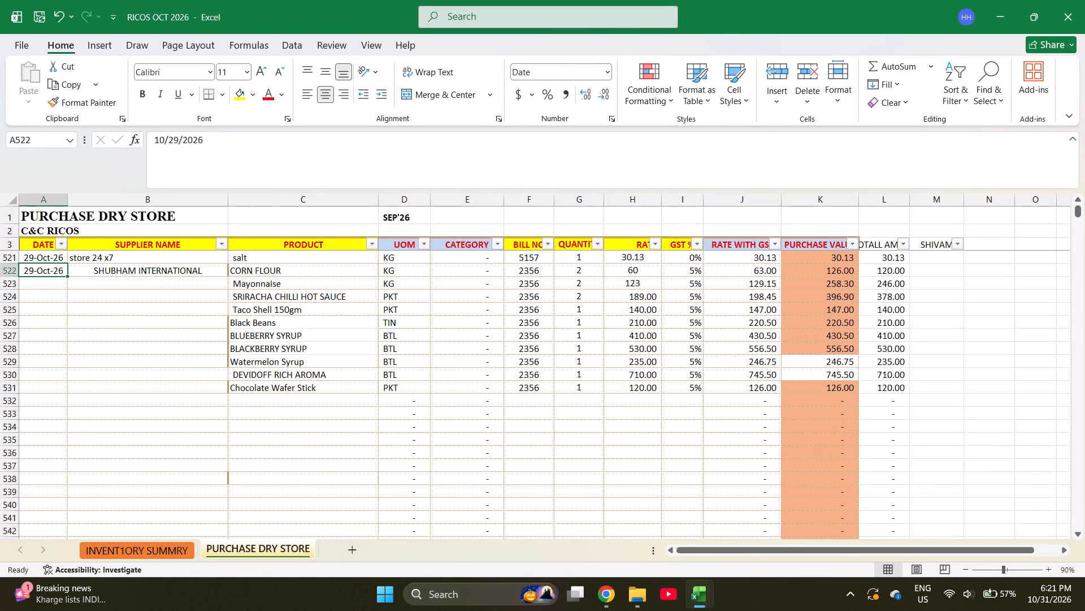
key(shift+Down)
key(shift+Down)
key(shift+Down)
key(shift+Down)
key(shift+Down)
key(shift+Down)
key(shift+Down)
key(shift+Down)
key(shift+Down)
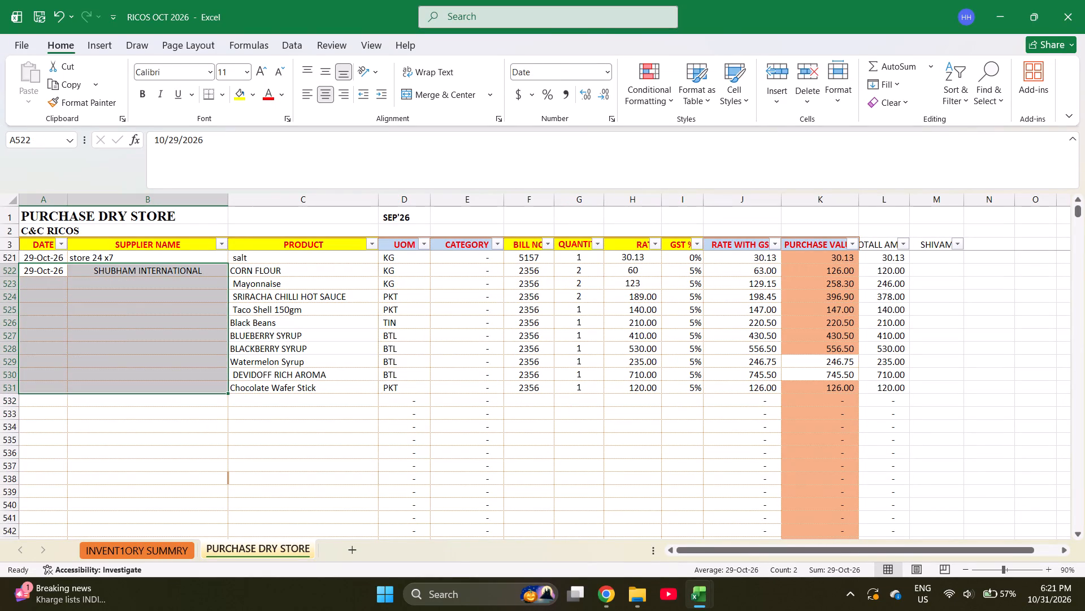
key(ctrl+d)
Check the sum of the purchase values for the SHUBHAM INTERNATIONAL bill, from CORN FLOUR through Chocolate Wafer Stick.
key(Right)
key(Right)
key(Right)
key(Right)
key(Right)
key(Right)
key(Right)
key(Right)
key(Right)
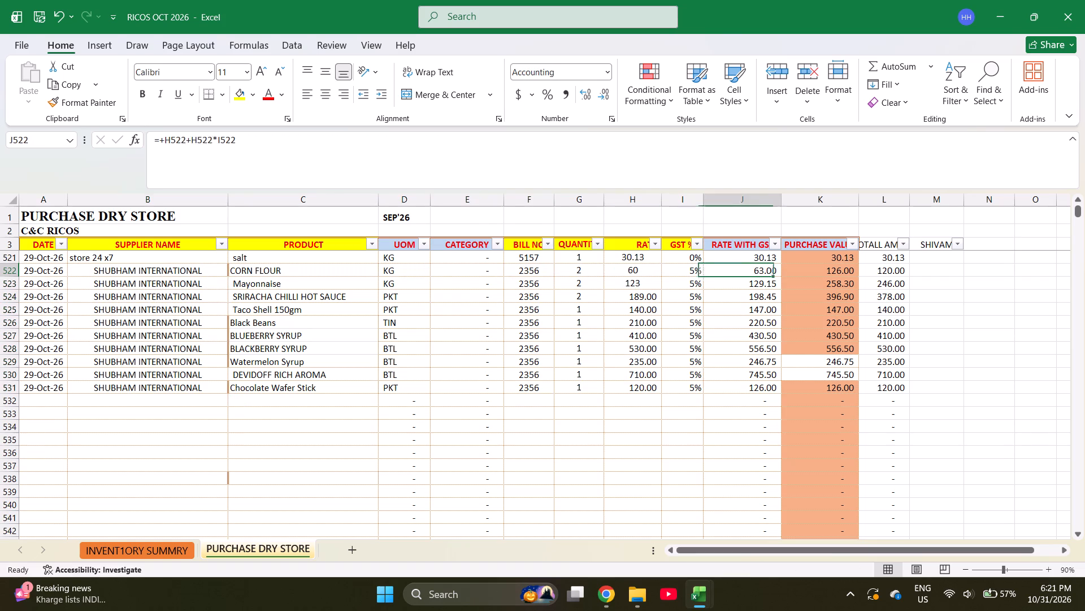
key(Right)
key(shift+Down)
key(shift+Down)
key(shift+Down)
key(shift+Down)
key(shift+Down)
key(shift+Down)
key(shift+Down)
key(shift+Down)
key(shift+Down)
key(shift+Down)
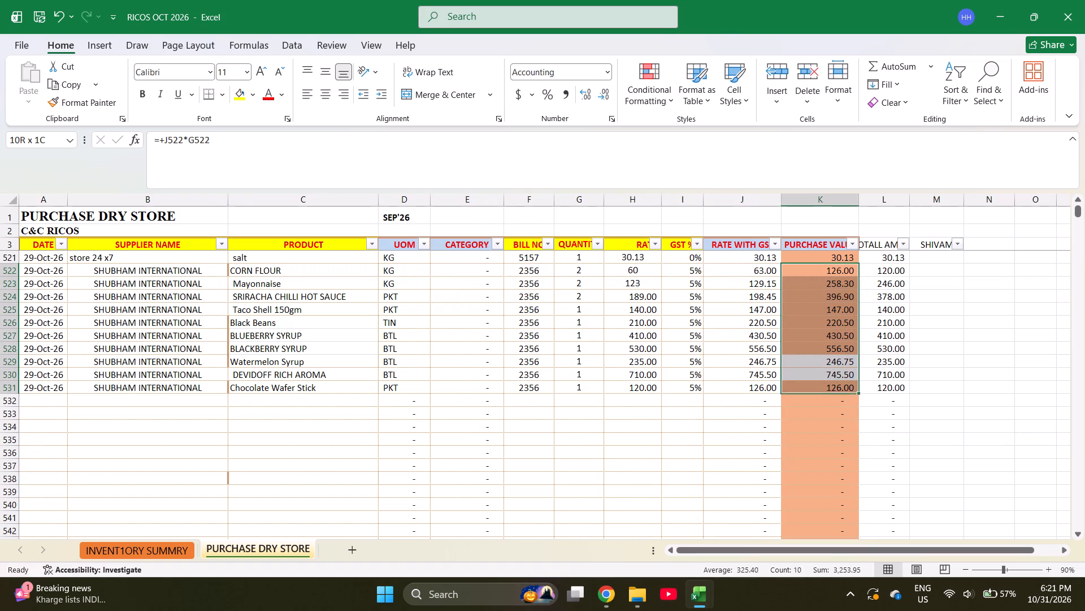
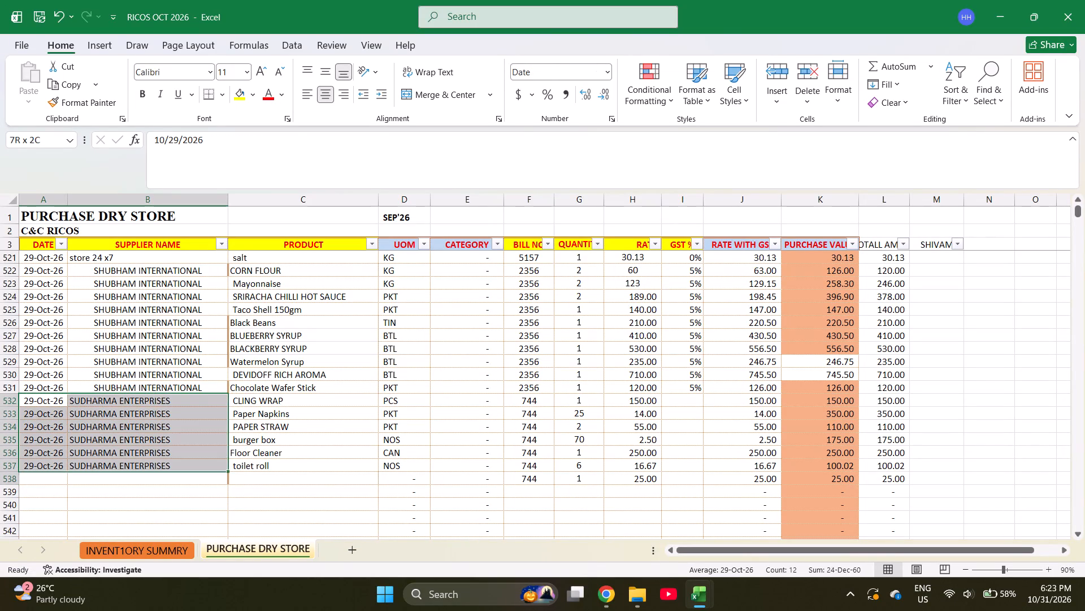
Fill the date 29-Oct-26 and supplier SUDHARMA ENTERPRISES down through the last line of bill 744.
key(ctrl+d)
Search the sheet for "dust" to find an earlier duster purchase and check its quantity and rate.
key(ctrl+Right)
key(Left)
key(Left)
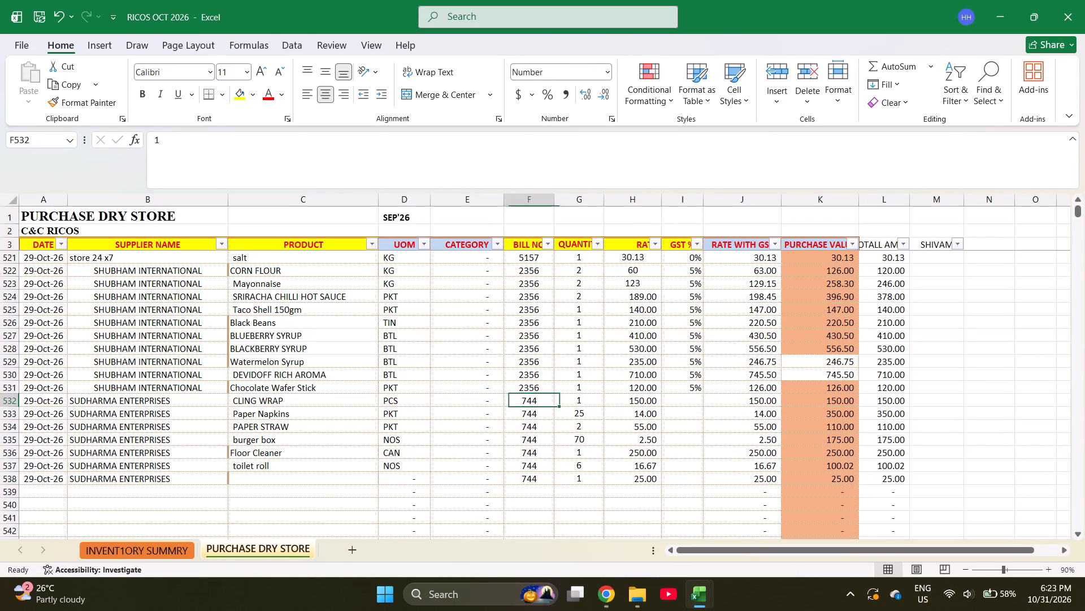
key(Left)
key(Left)
key(Left)
key(Left)
key(Right)
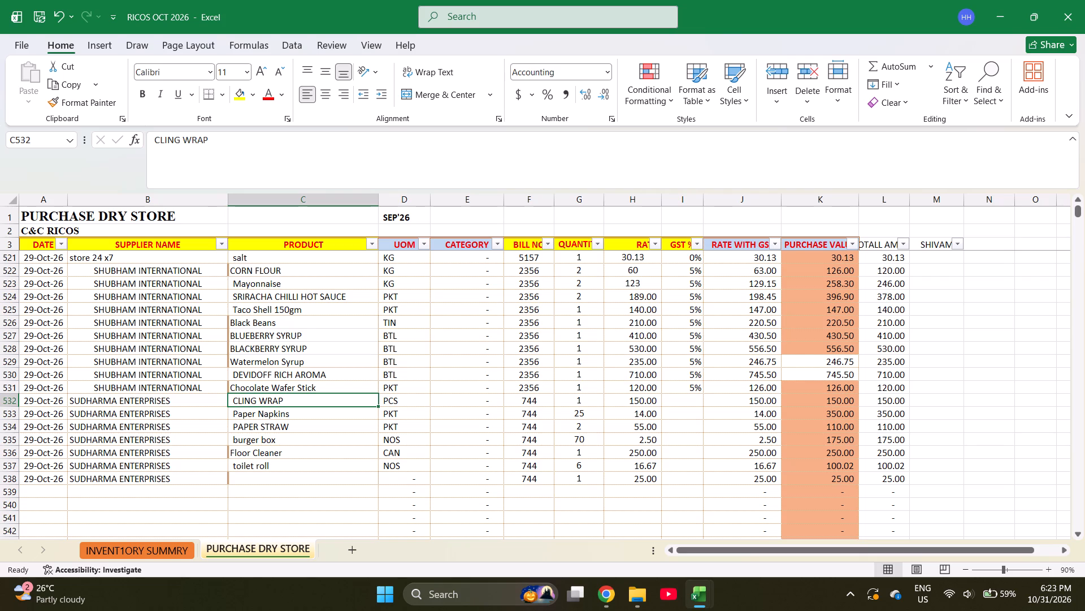
key(ctrl+f)
text(dust)
key(Return)
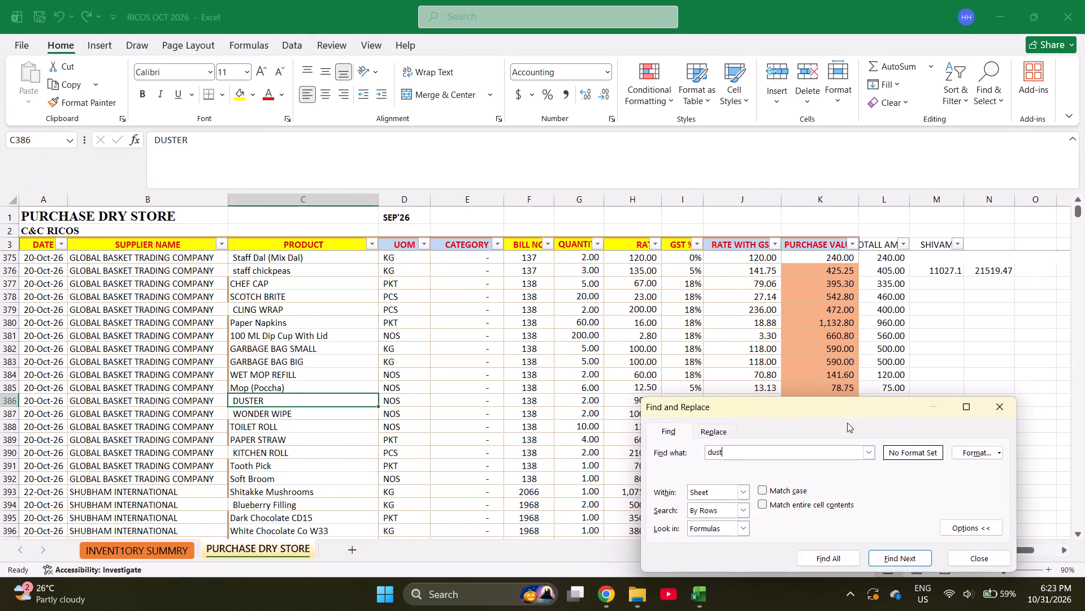
key(Return)
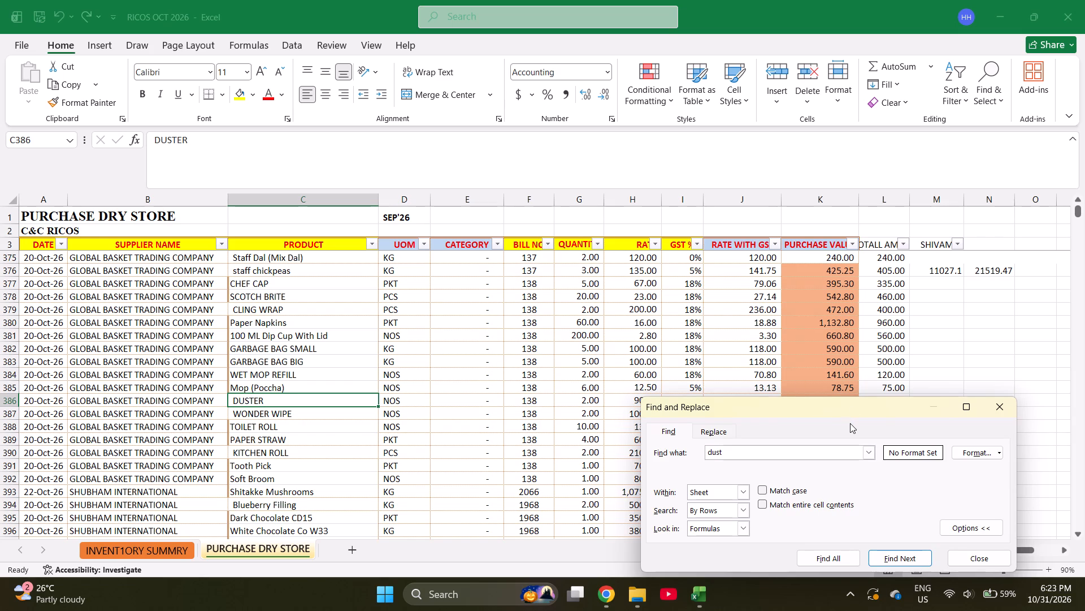
drag(853, 403, 925, 422)
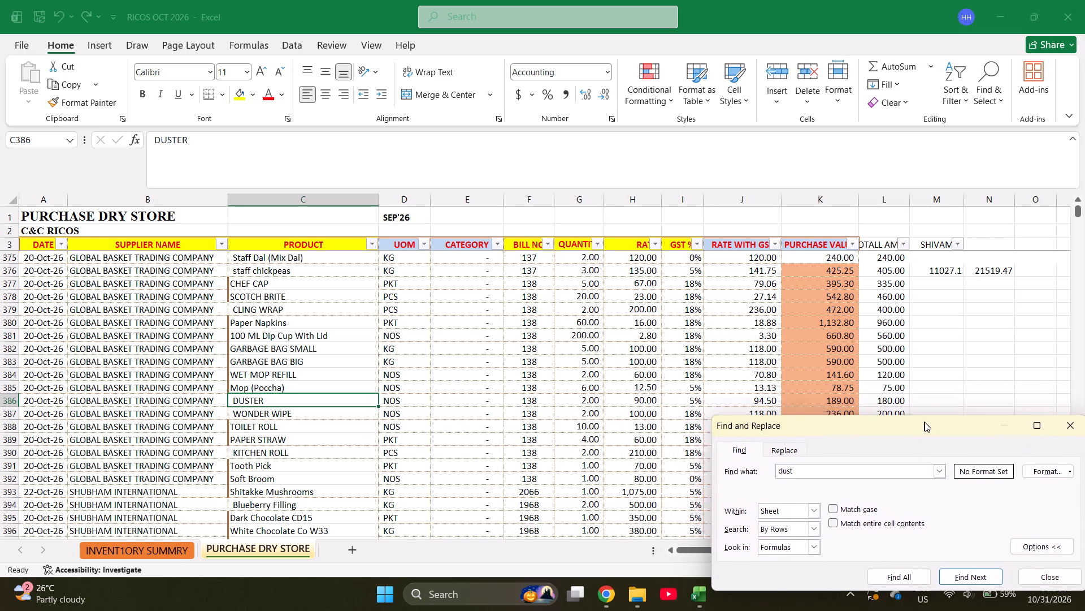
drag(925, 422, 921, 433)
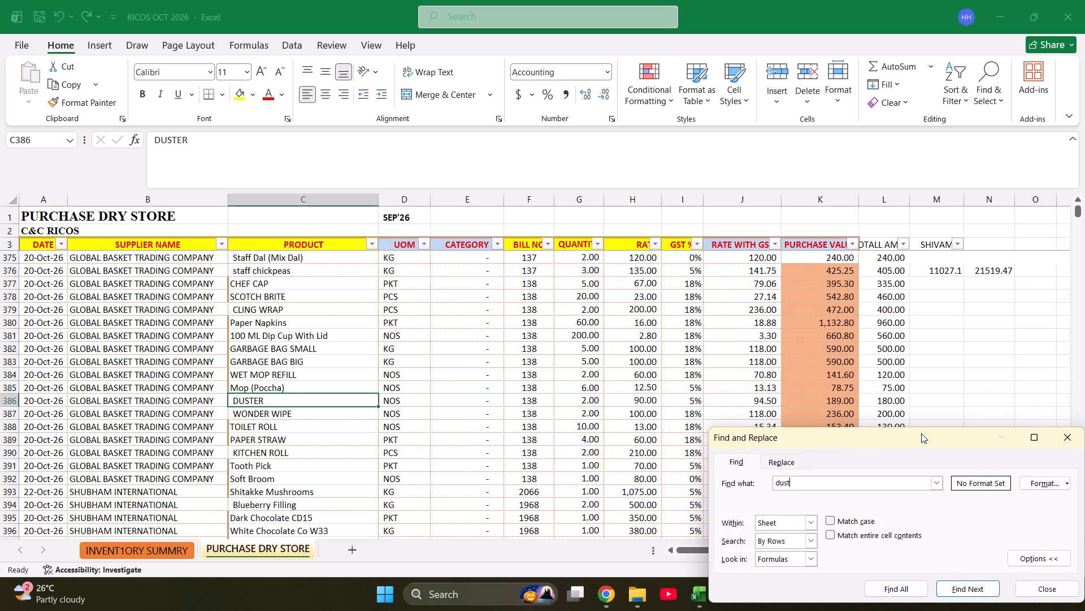
key(Escape)
key(Right)
key(Right)
key(Right)
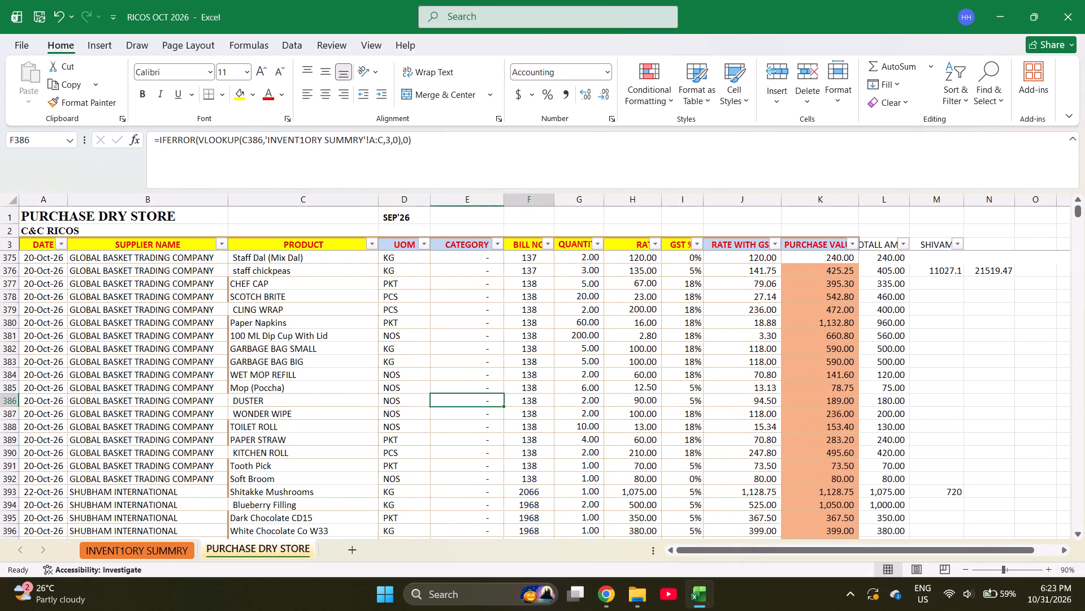
key(Right)
key(Right)
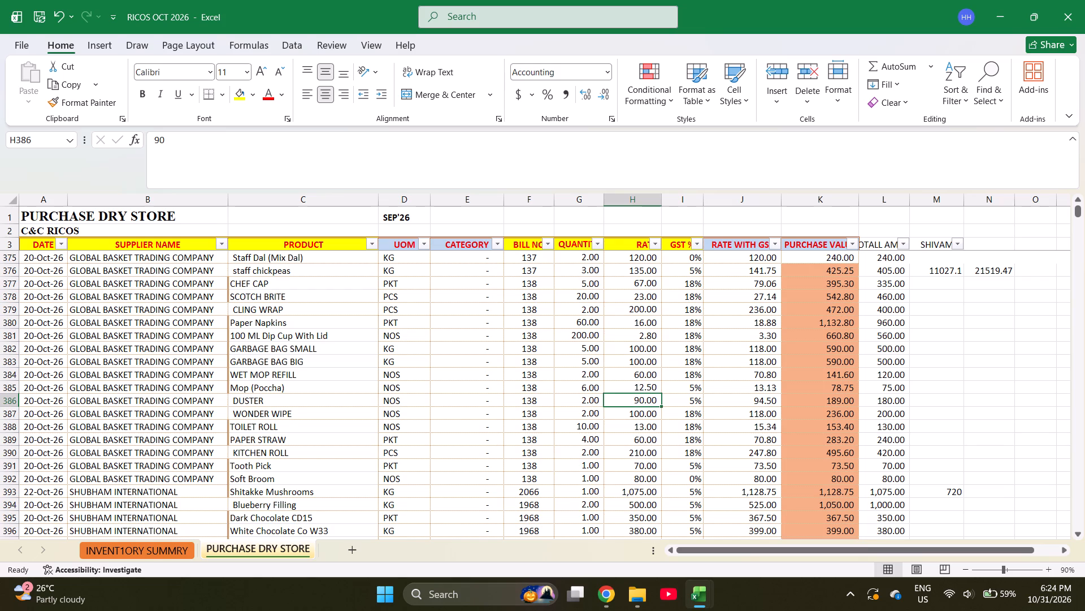
Repeat the search for "dust" to look for any other duster entries in the sheet.
key(ctrl+f)
key(Return)
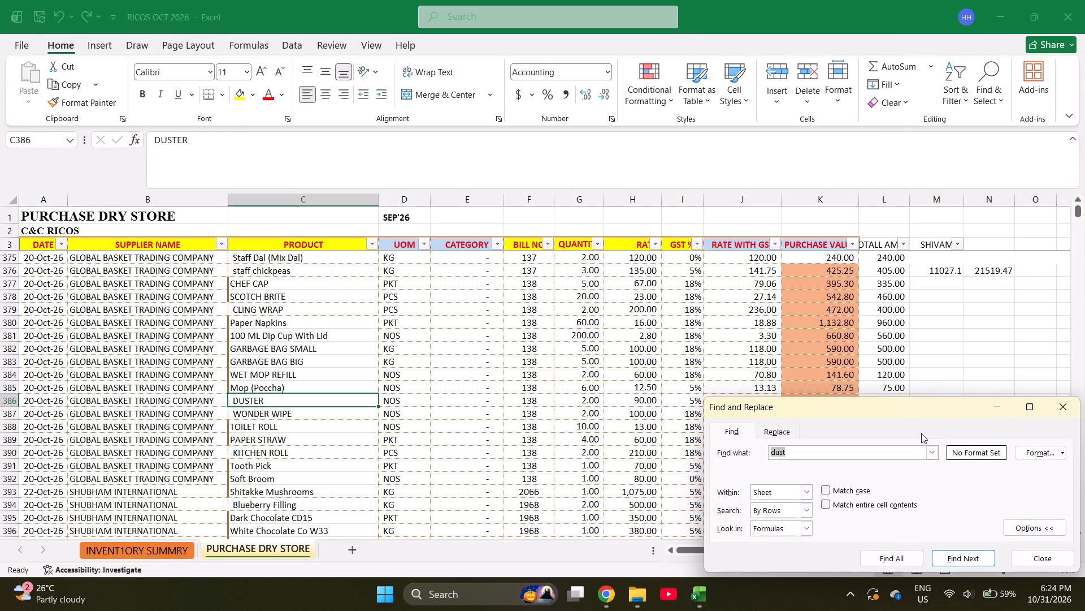
key(Return)
key(Return)
key(Escape)
Enter DUSTER as the product on the last SUDHARMA ENTERPRISES line of bill 744, below toilet roll.
key(ctrl+Down)
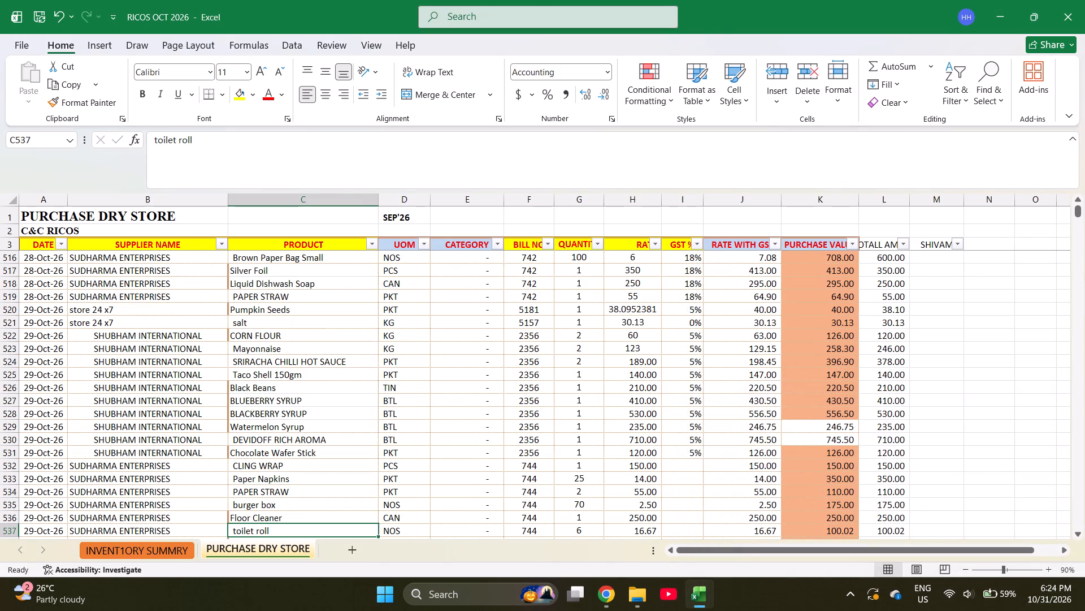
key(Down)
text(duster)
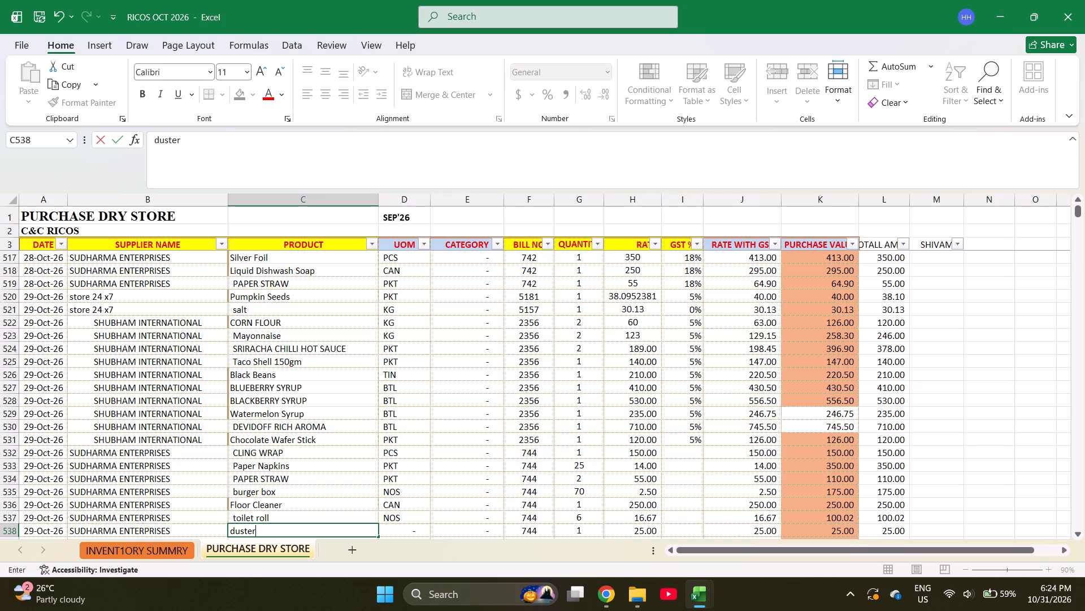
key(BackSpace)
key(BackSpace)
key(BackSpace)
key(BackSpace)
key(BackSpace)
key(BackSpace)
key(BackSpace)
key(BackSpace)
key(BackSpace)
key(BackSpace)
key(BackSpace)
text(DUSTE)
key(Return)
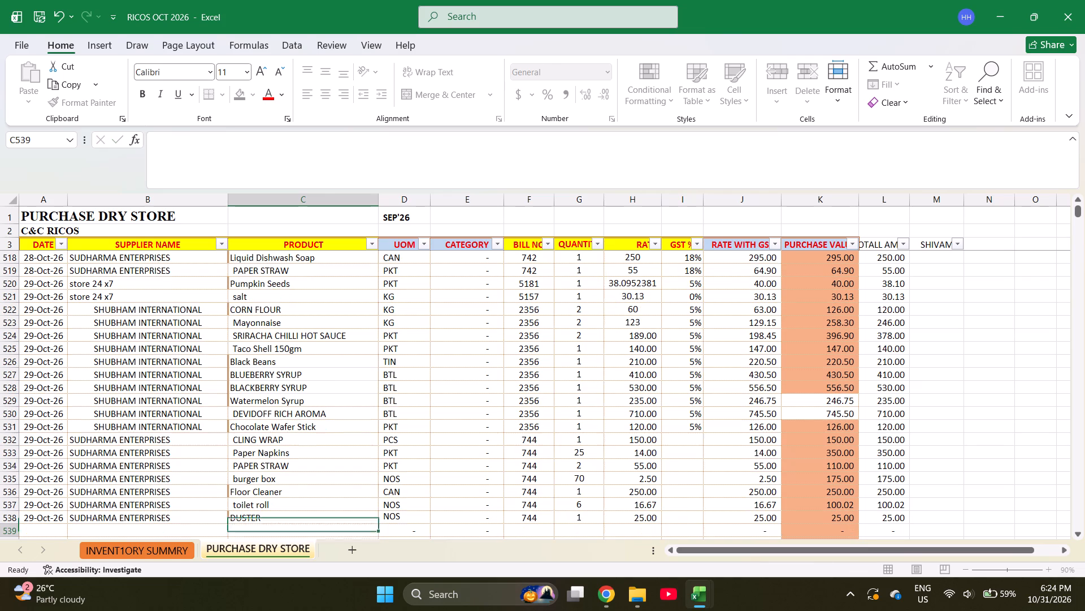
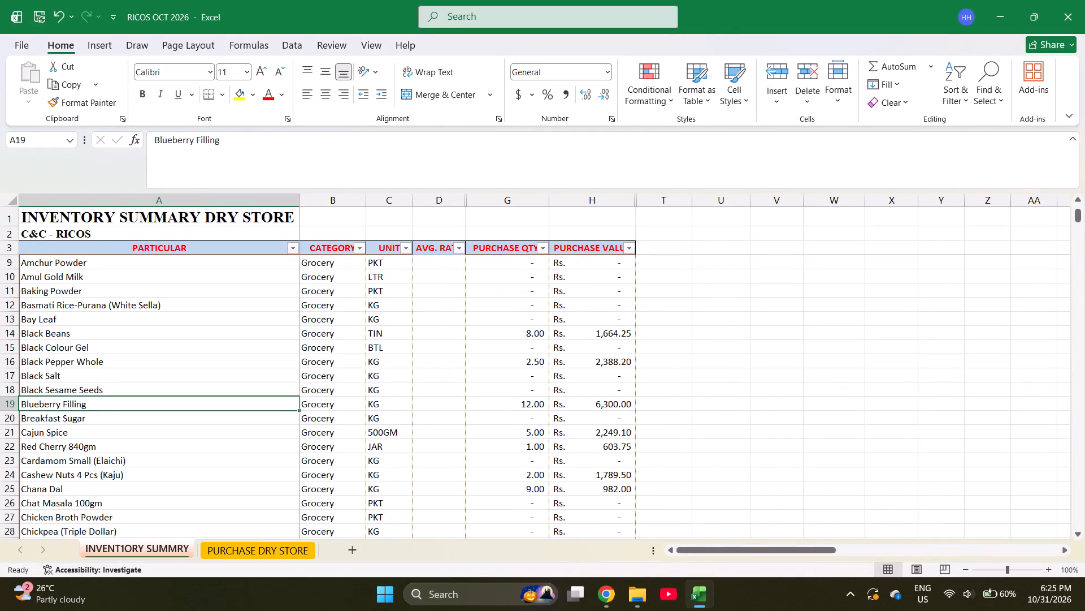
Find the BLUEBERRY SYRUP item in the inventory summary by searching for "BLUEB", and copy its name.
key(ctrl+f)
key(Return)
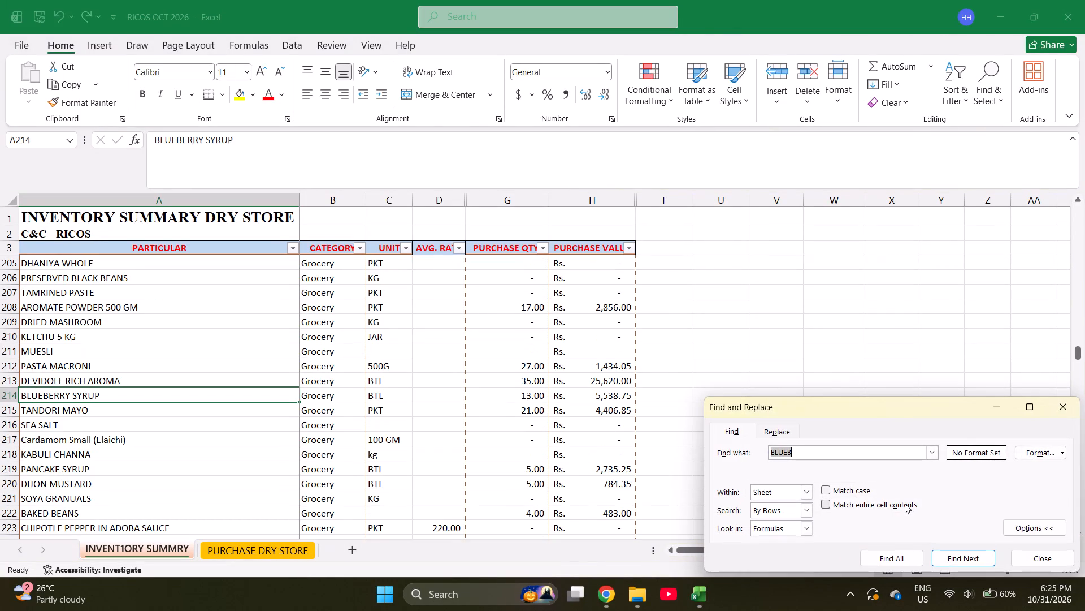
key(Escape)
key(ctrl+c)
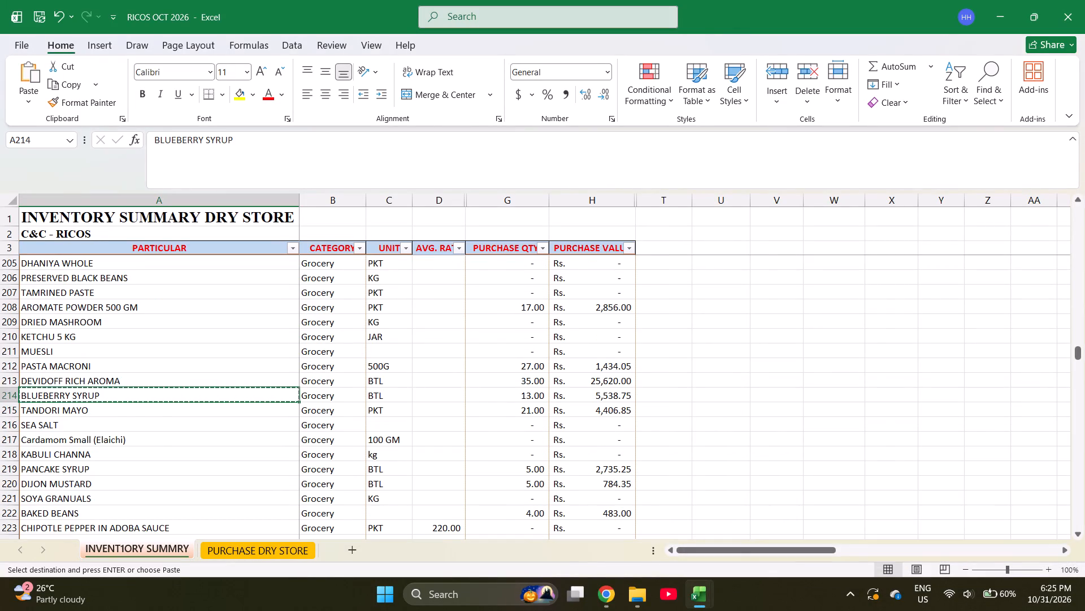
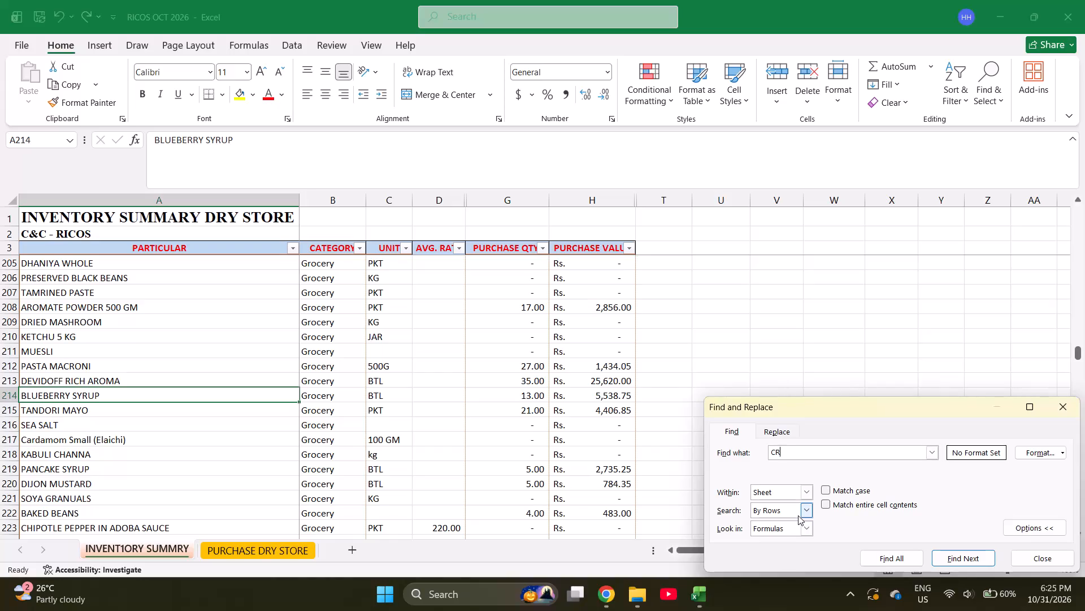
Find the Strawberry Crush item in the inventory summary by searching for "CRUSH", and copy its name for the PURCHASE DRY STORE sheet.
text(USH)
key(Return)
key(Return)
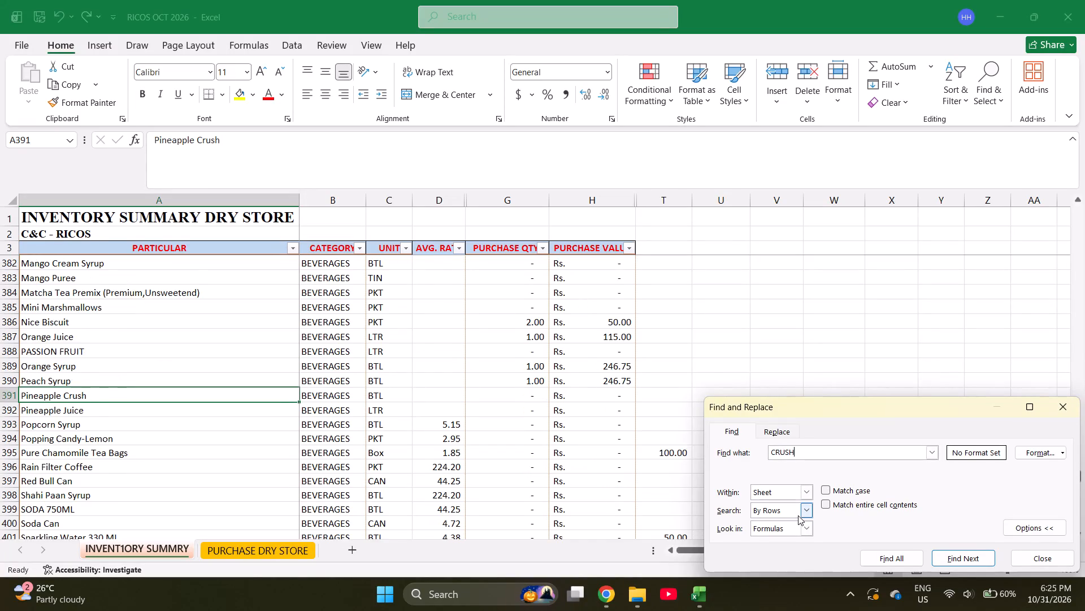
key(Return)
key(Escape)
key(ctrl+c)
key(ctrl+Page_Down)
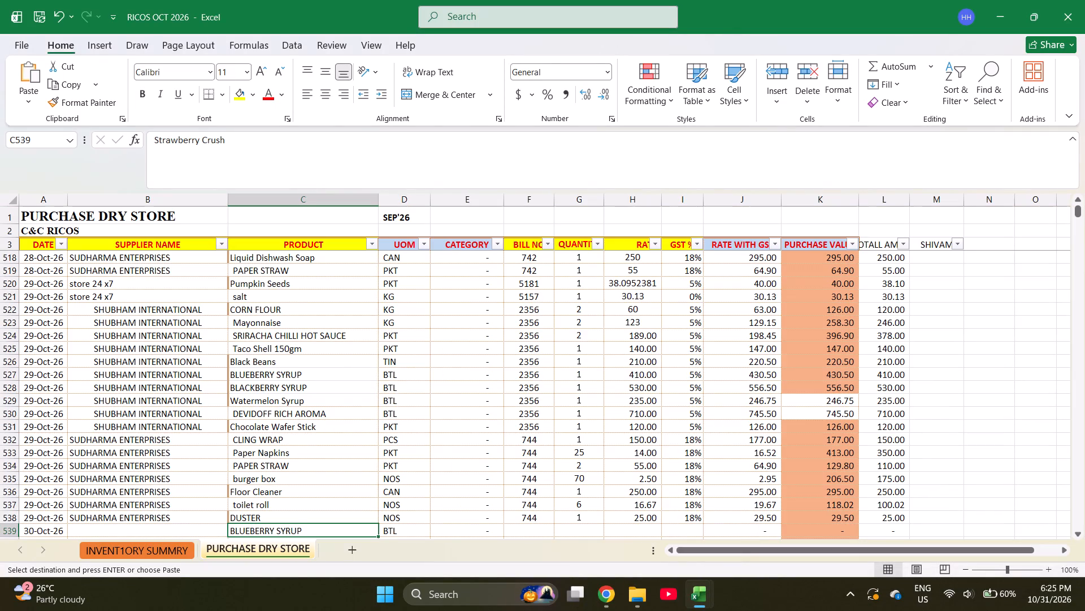
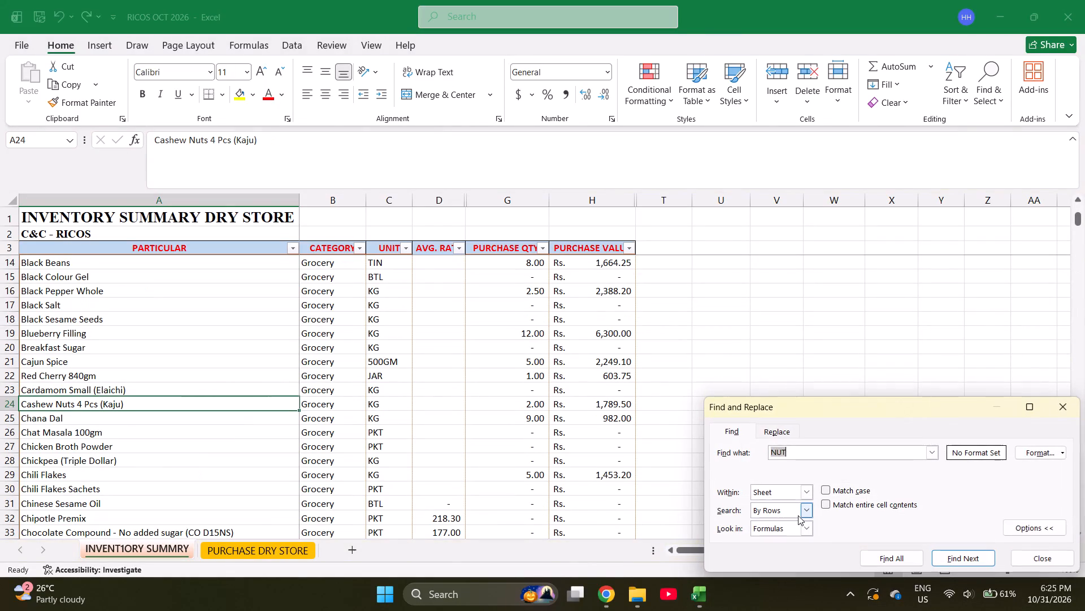
Search the INVENTORY SUMMARY sheet for the next bill item, starting the search term with "NU".
text(NU)
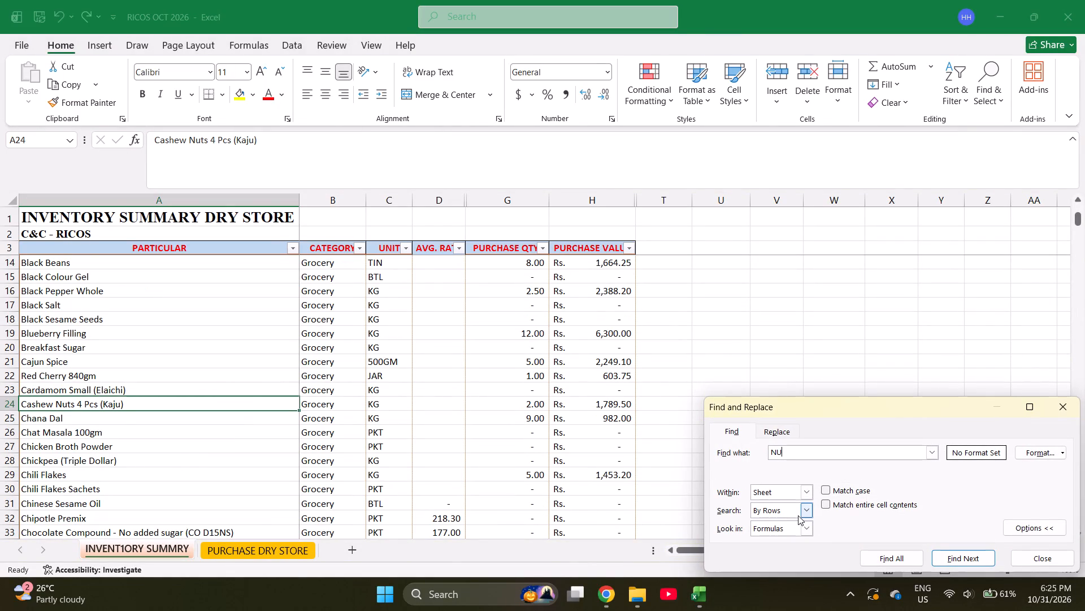
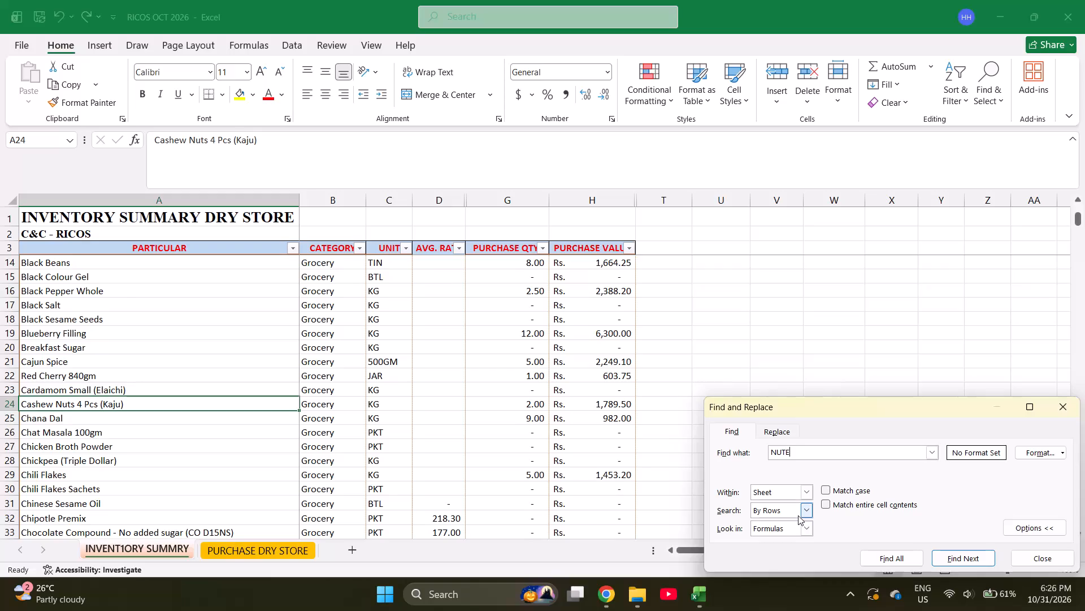
Find Nutella Chocolate Spread-750gm in the inventory summary and copy its name for the next empty product row in PURCHASE DRY STORE.
key(Return)
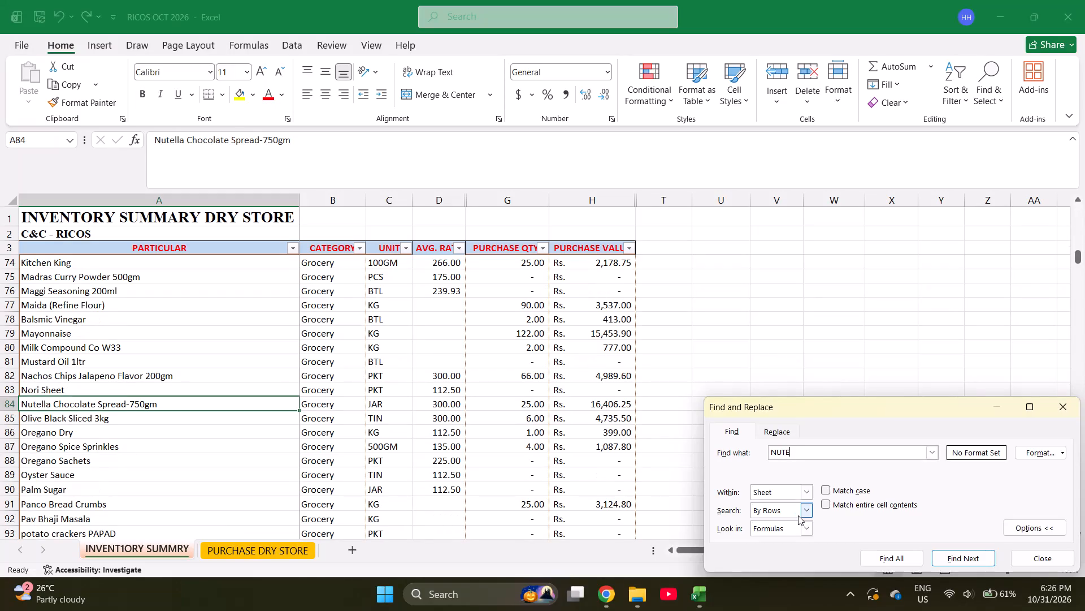
key(Escape)
key(ctrl+c)
key(ctrl+Page_Down)
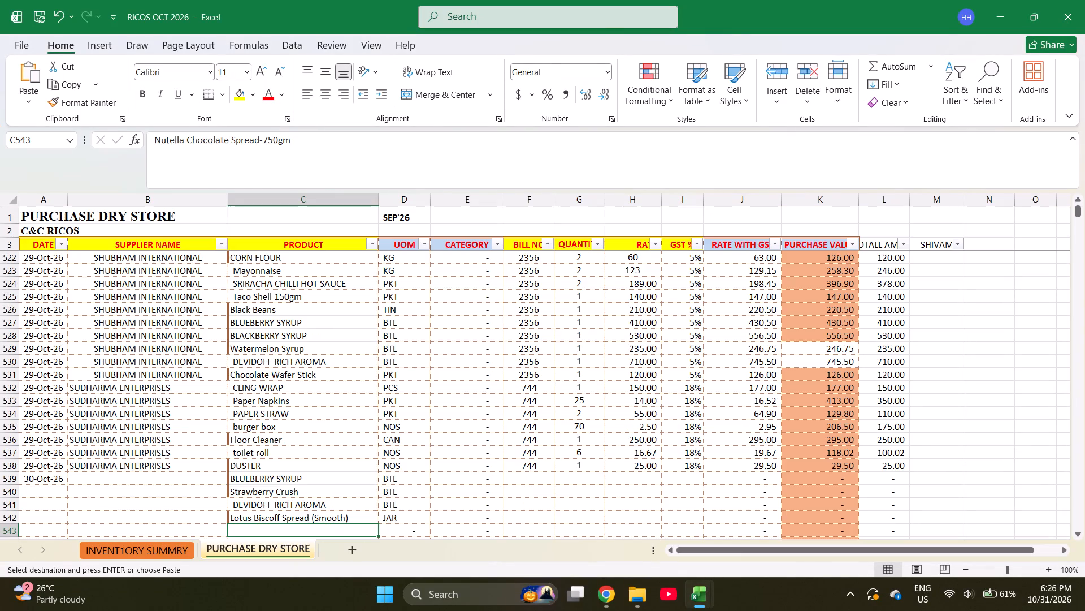
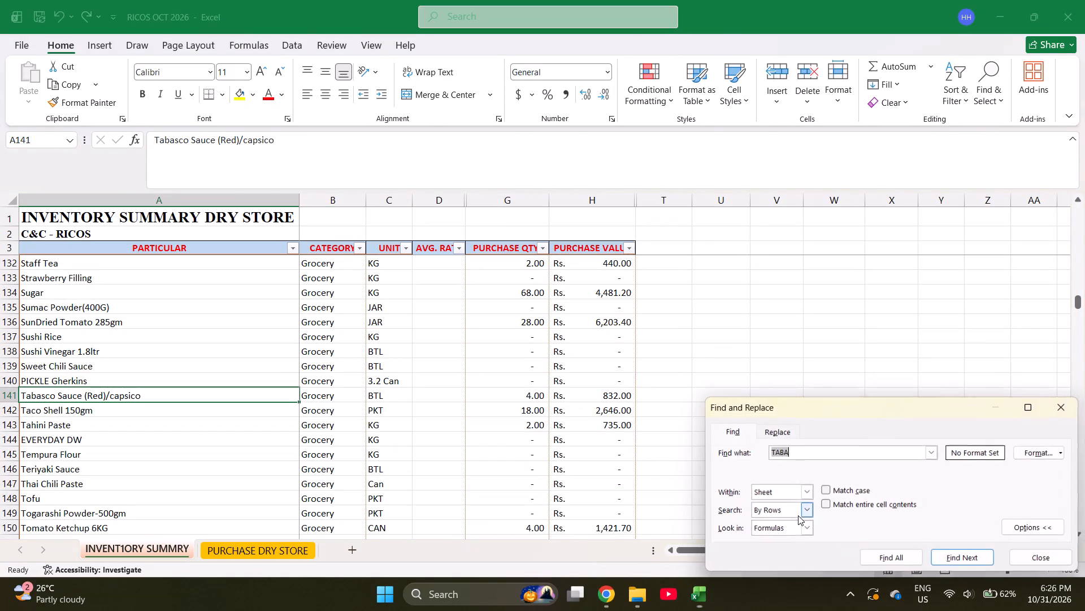
Find Staff Dal (Mix Dal) in the inventory summary by searching for STAFF D, and copy its name.
text(STAFF D)
key(Return)
key(Escape)
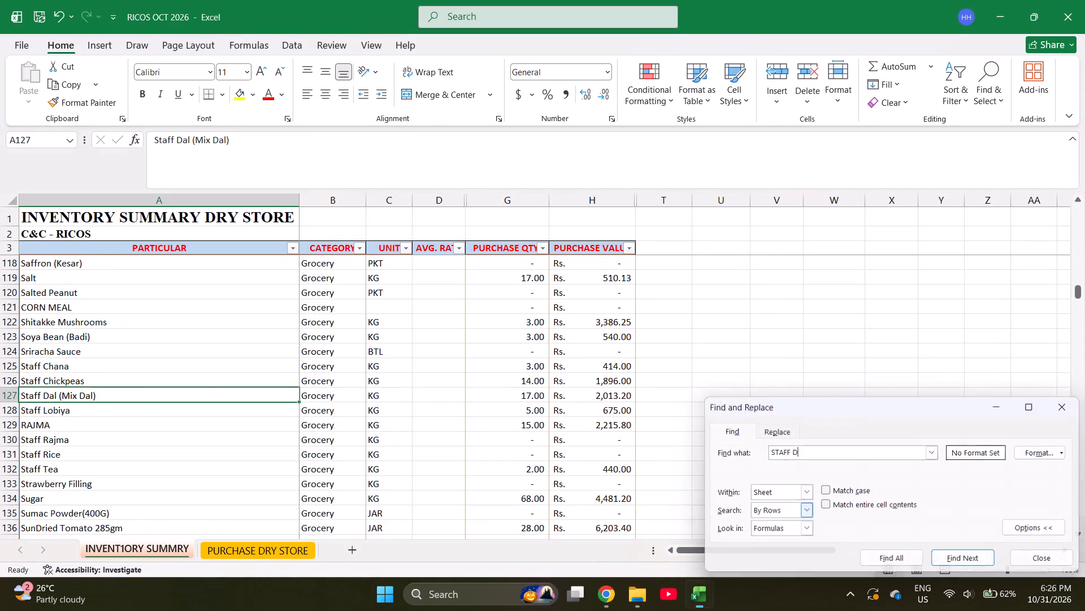
key(ctrl+c)
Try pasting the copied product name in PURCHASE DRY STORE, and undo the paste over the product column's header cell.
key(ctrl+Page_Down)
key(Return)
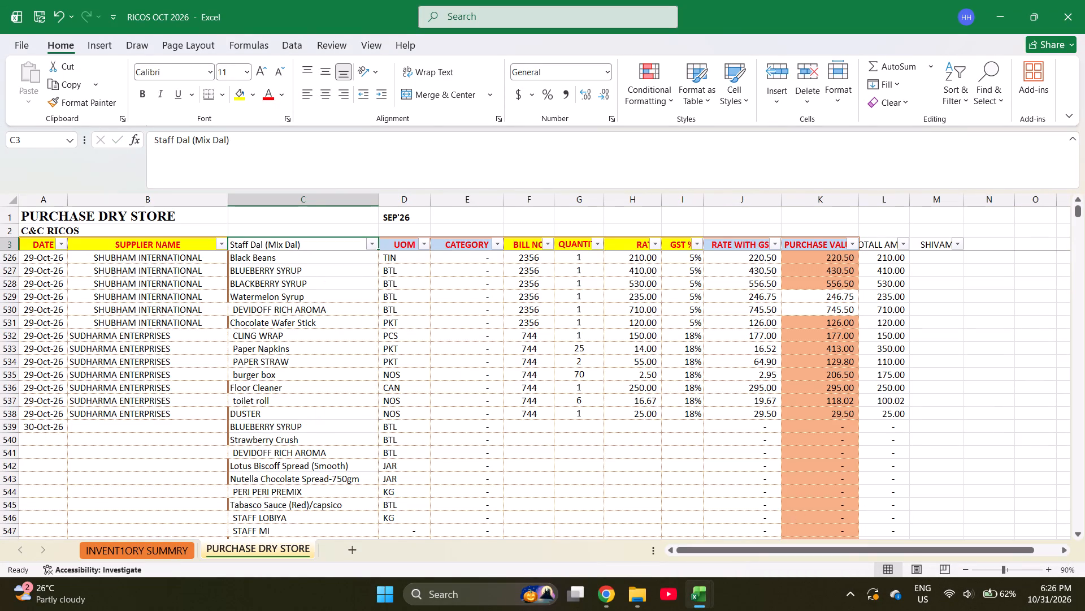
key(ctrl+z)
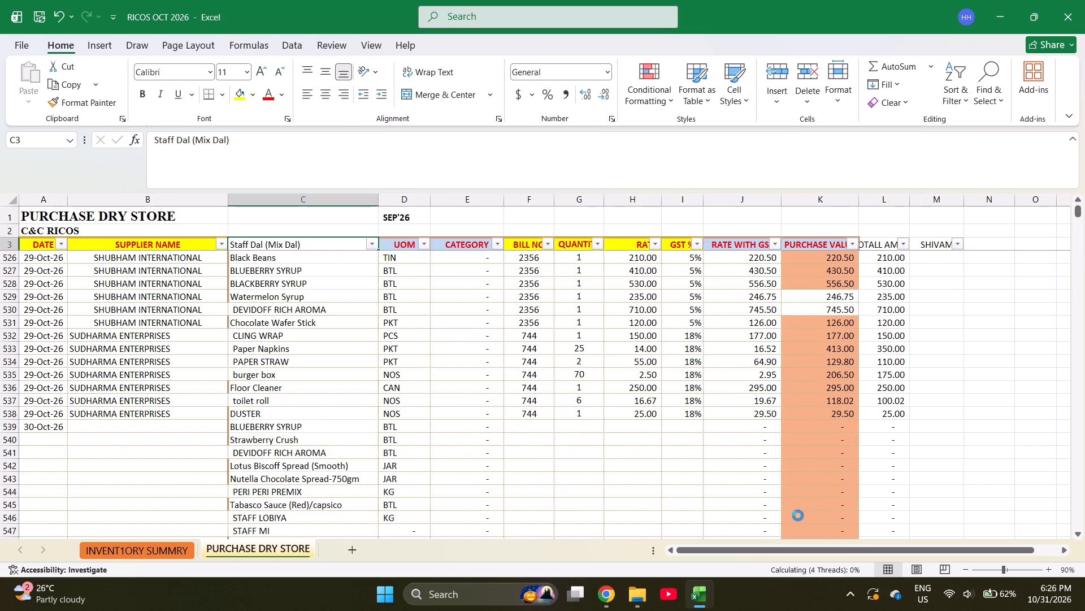
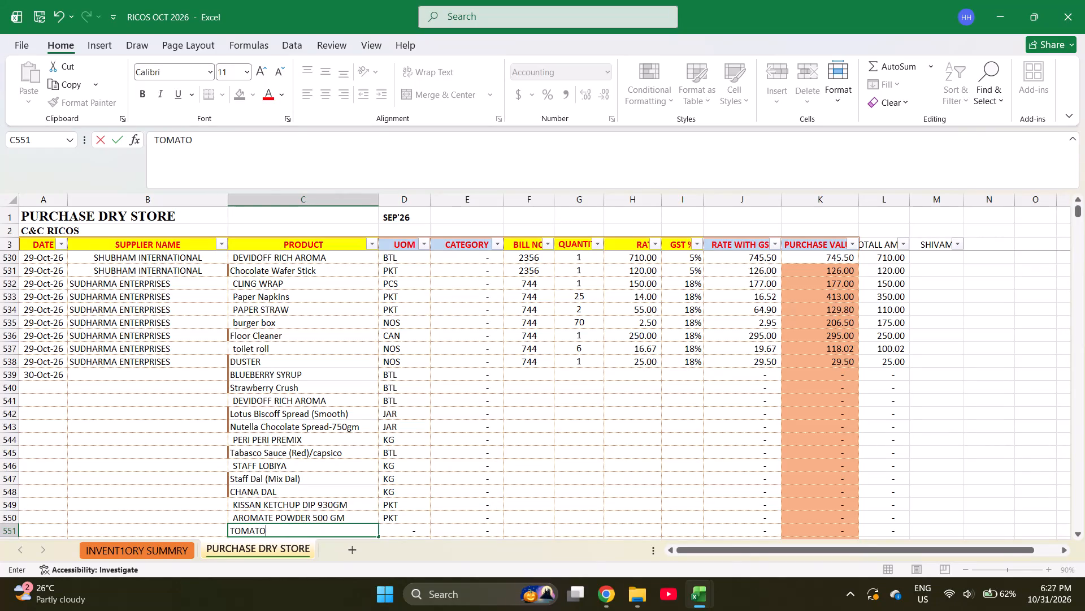
Enter the next product name, beginning TOMATO P, in the PRODUCT column below AROMATE POWDER 500 GM.
key(BackSpace)
text(O PI)
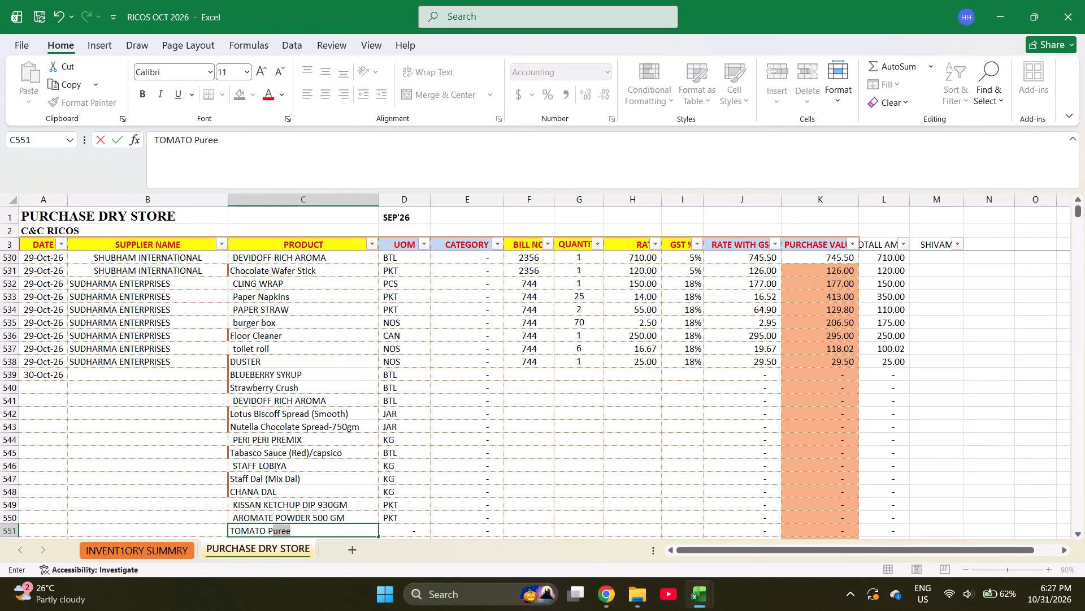
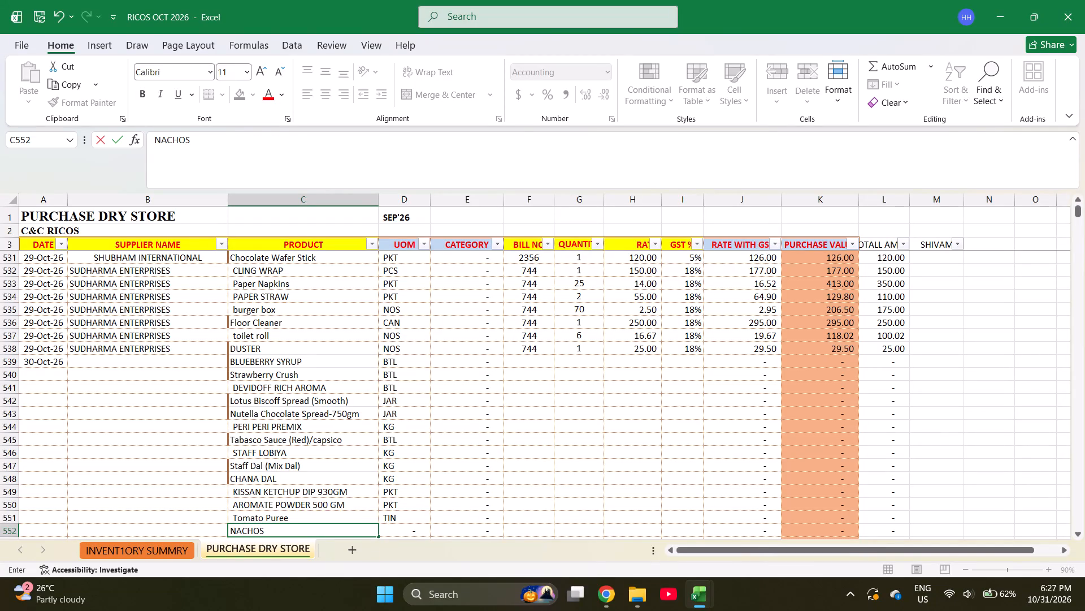
Search the INVENTORY SUMMRY sheet for NACHOS to find the listed product name for the row below Tomato Puree.
key(space)
key(ctrl+Page_Up)
key(ctrl+f)
text(NACHOS)
key(Return)
key(Escape)
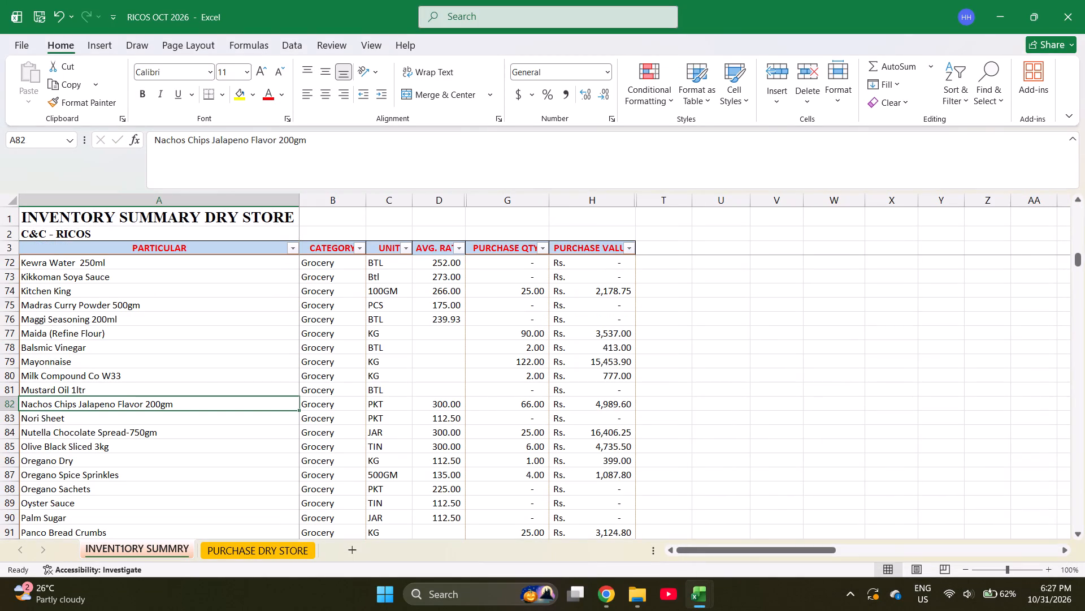
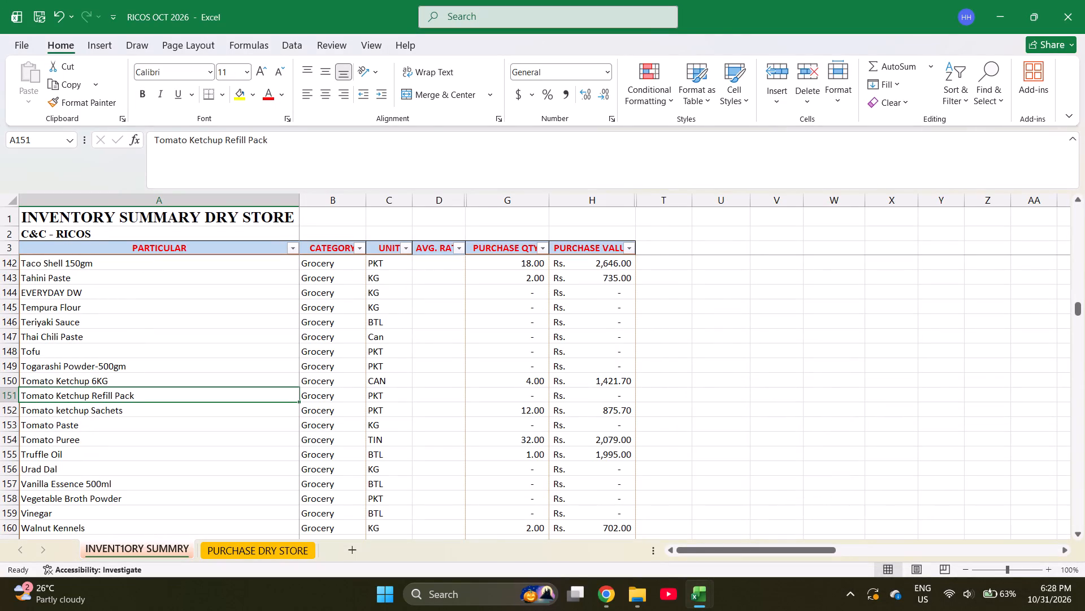
Add REFINED 15 KG as a product in the first NA row below FLOUR T-55 on the INVENTORY SUMMRY sheet.
key(Down)
key(Down)
key(Down)
key(Down)
key(Down)
key(Down)
key(Down)
key(Down)
key(Down)
key(Down)
key(Down)
key(Down)
key(Down)
key(Down)
key(Down)
key(Down)
key(Down)
key(Down)
key(Down)
key(Down)
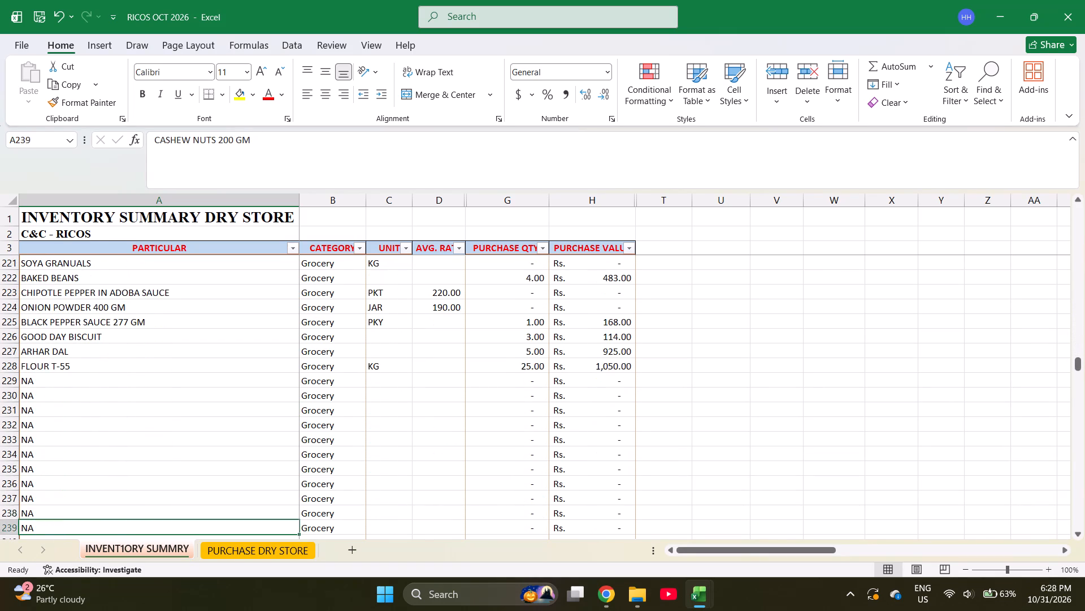
key(Up)
key(Up)
key(Up)
key(Up)
key(Up)
key(Up)
key(Up)
key(Up)
key(Up)
key(Up)
key(Up)
key(Up)
key(Up)
key(Down)
key(Down)
key(Down)
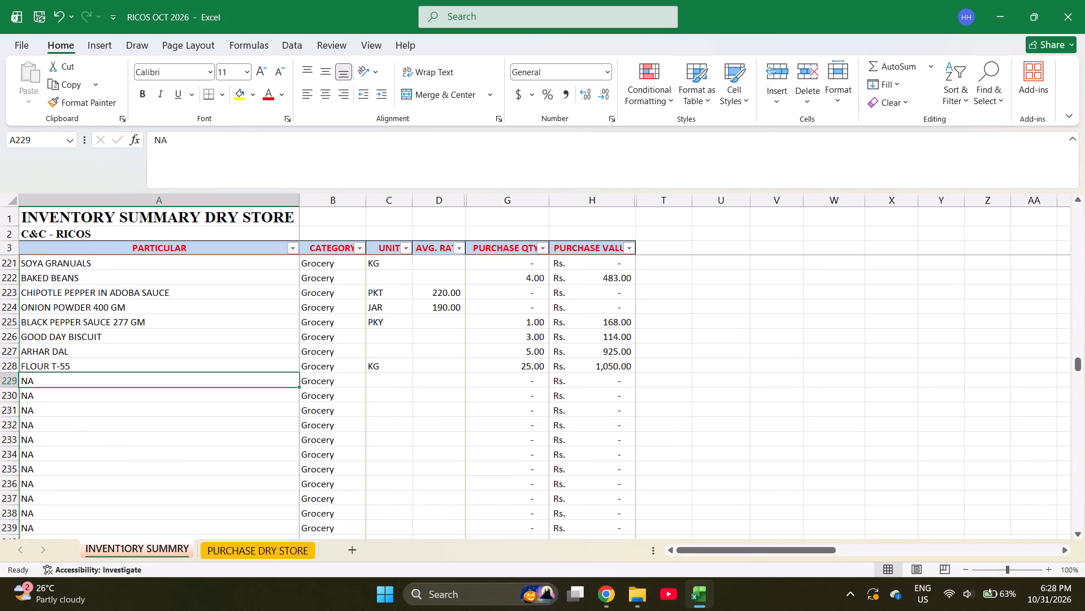
text(REFINED)
key(space)
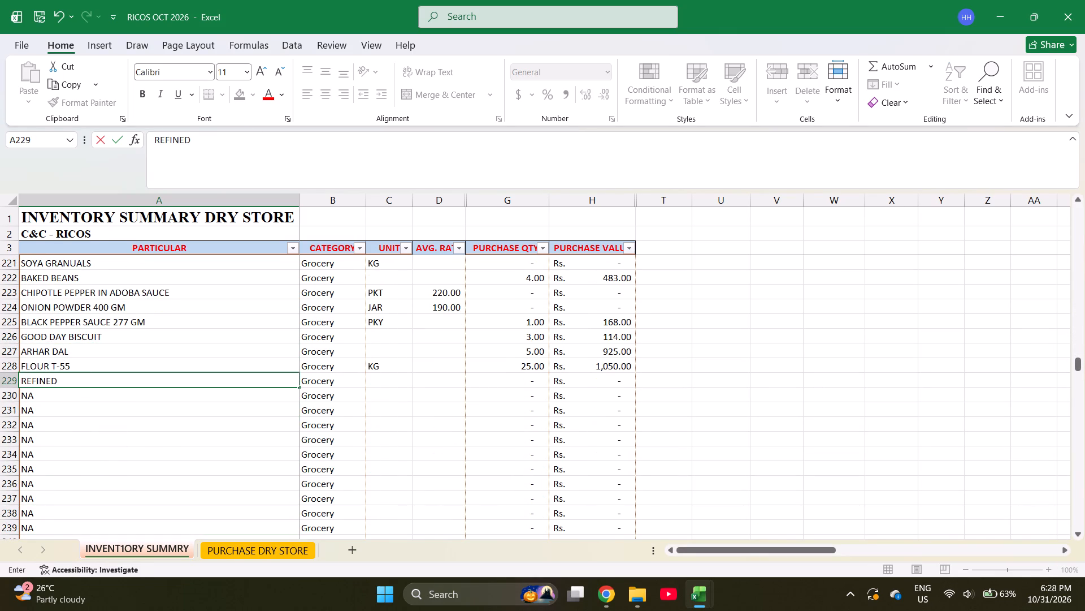
text(15 KG)
key(Return)
key(Up)
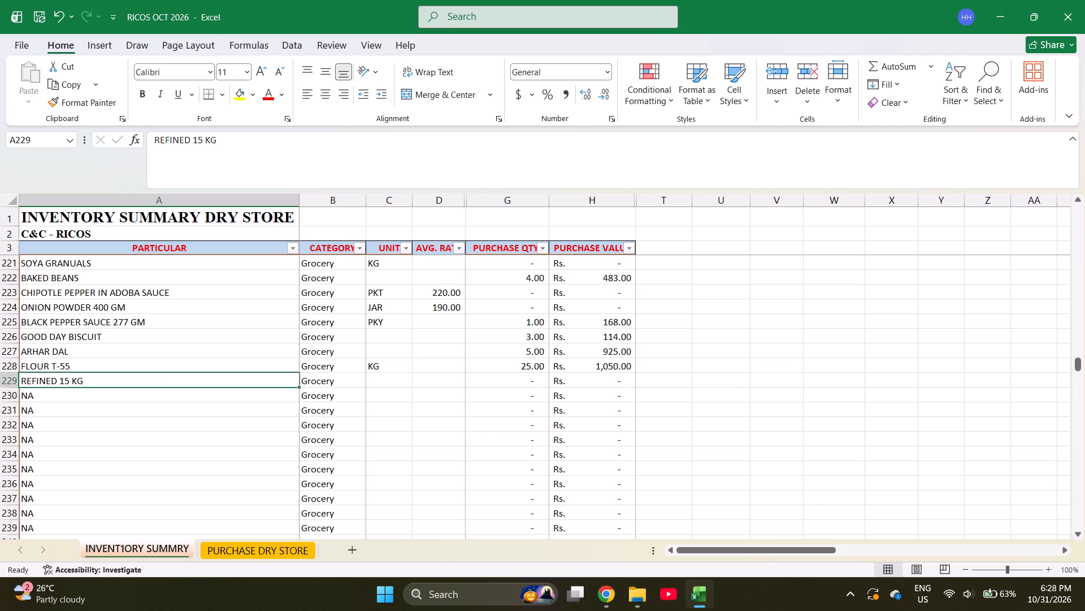
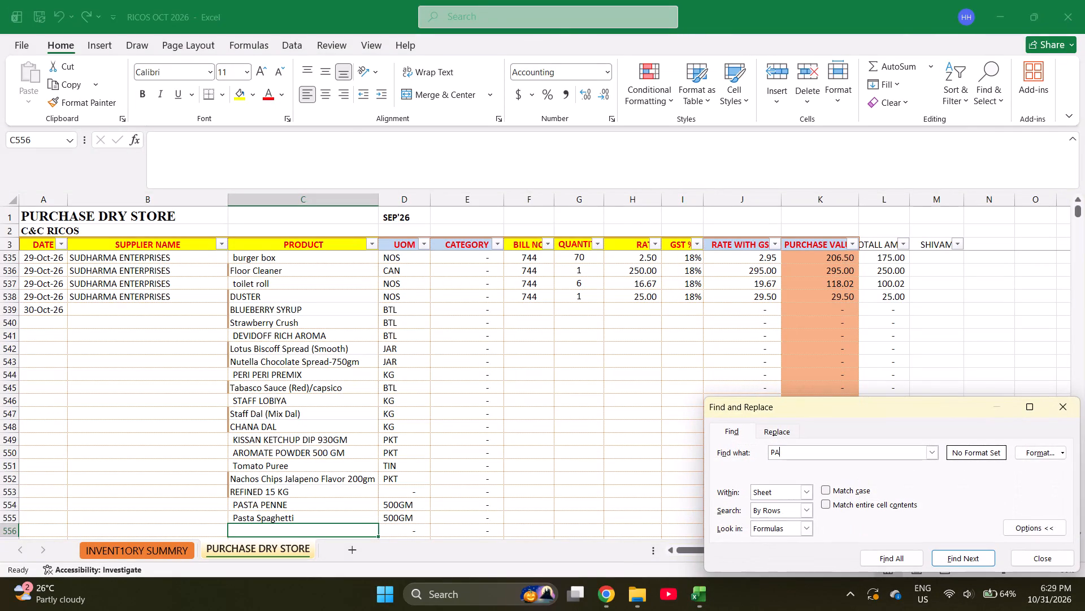
Find PASTA MACRONI in the INVENTORY SUMMRY sheet and copy it into the product cell below Pasta Spaghetti in PURCHASE DRY STORE.
key(Escape)
key(ctrl+Page_Up)
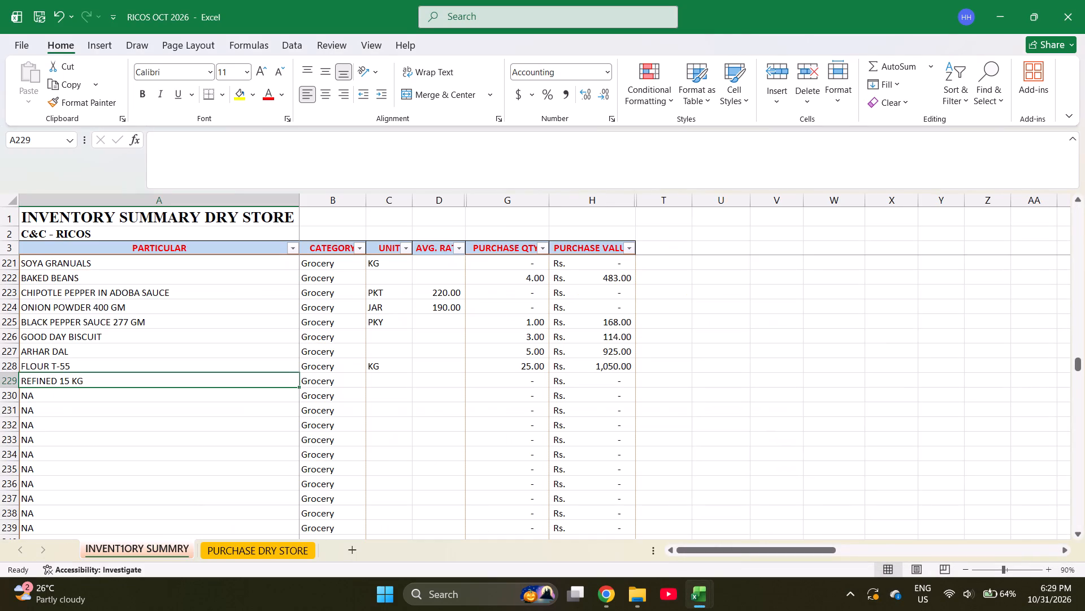
key(ctrl+f)
text(PASTA M)
key(Return)
key(Escape)
key(ctrl+c)
key(ctrl+Page_Down)
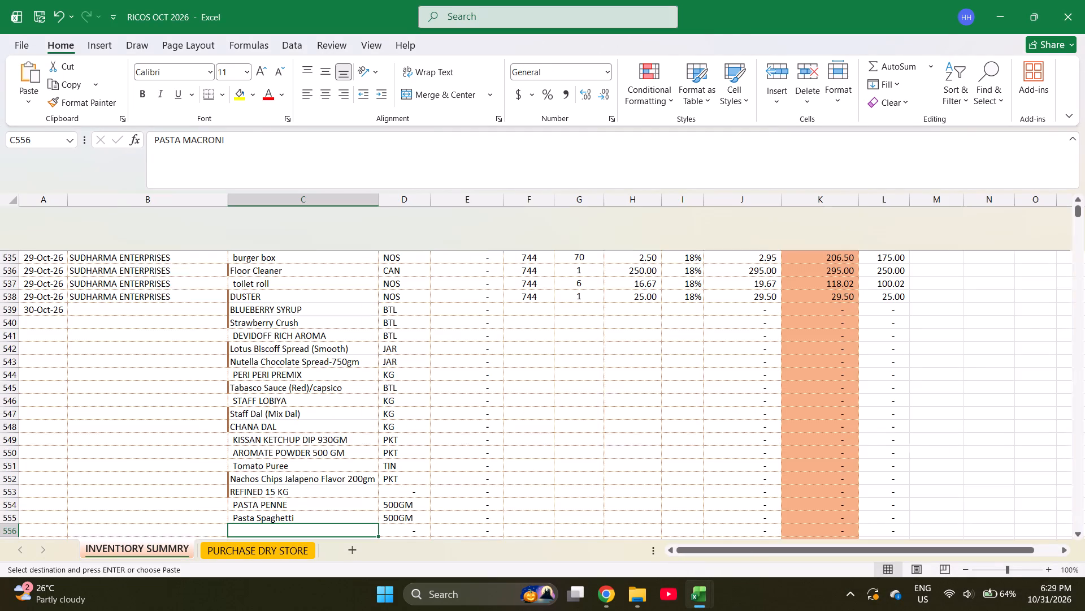
key(Return)
Select the products from DUSTER down to PASTA MACRONI and switch to the scanned bill PDF in Chrome to check the entries.
key(Left)
key(ctrl+Up)
key(Right)
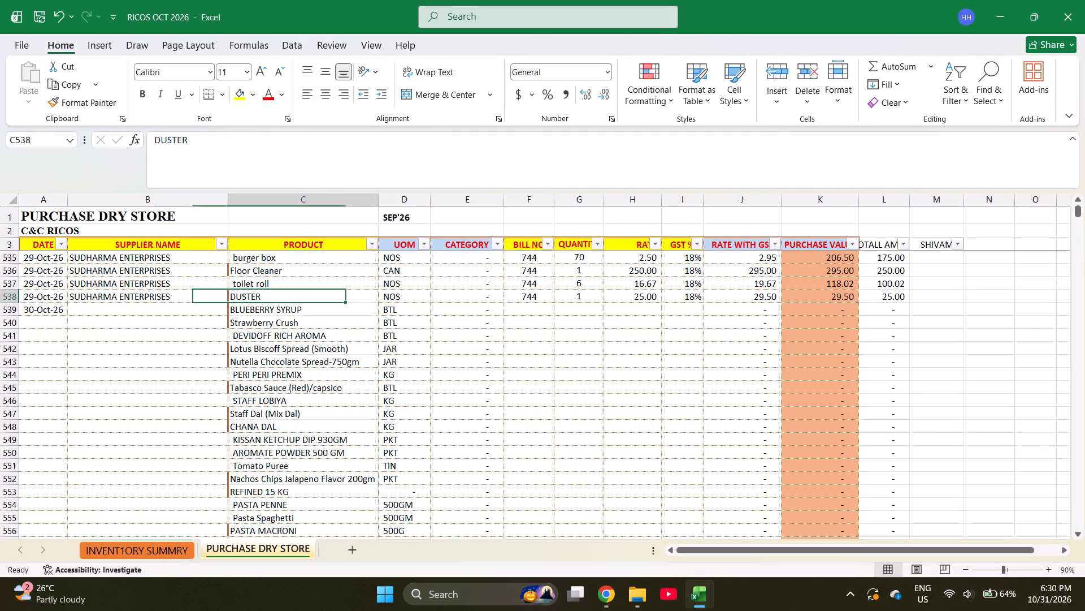
key(shift+Down)
key(ctrl+shift+Down)
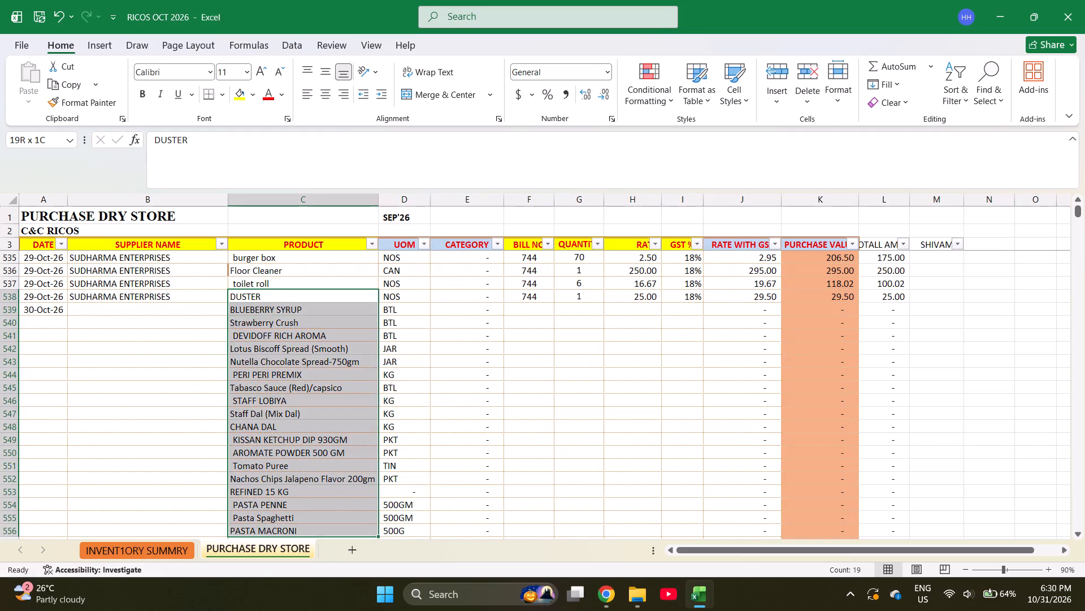
key(alt+Tab)
key(alt+Tab)
key(alt+Tab)
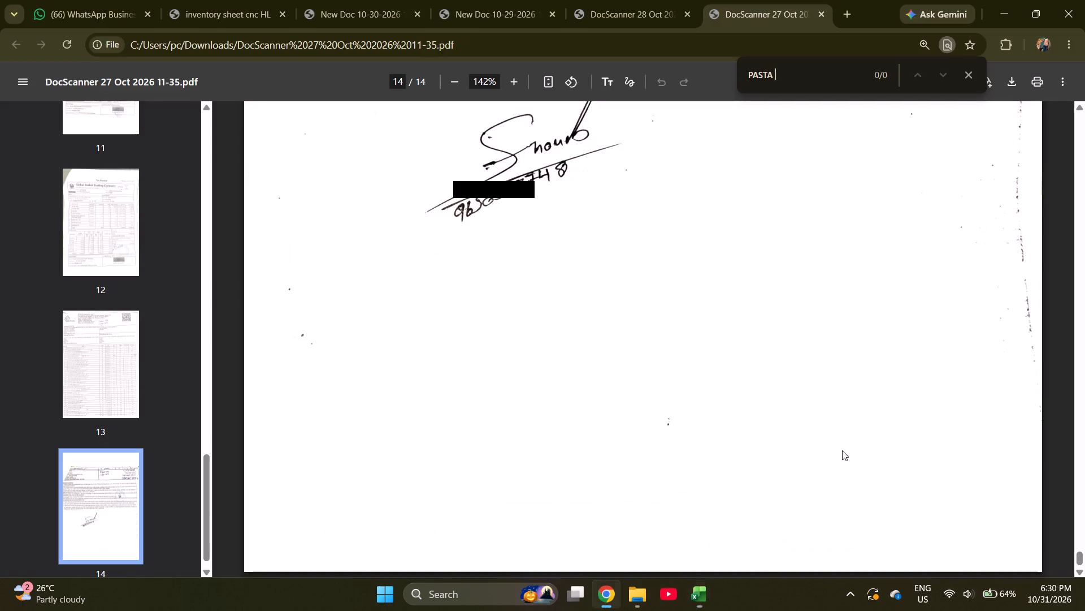
key(Up)
key(Up)
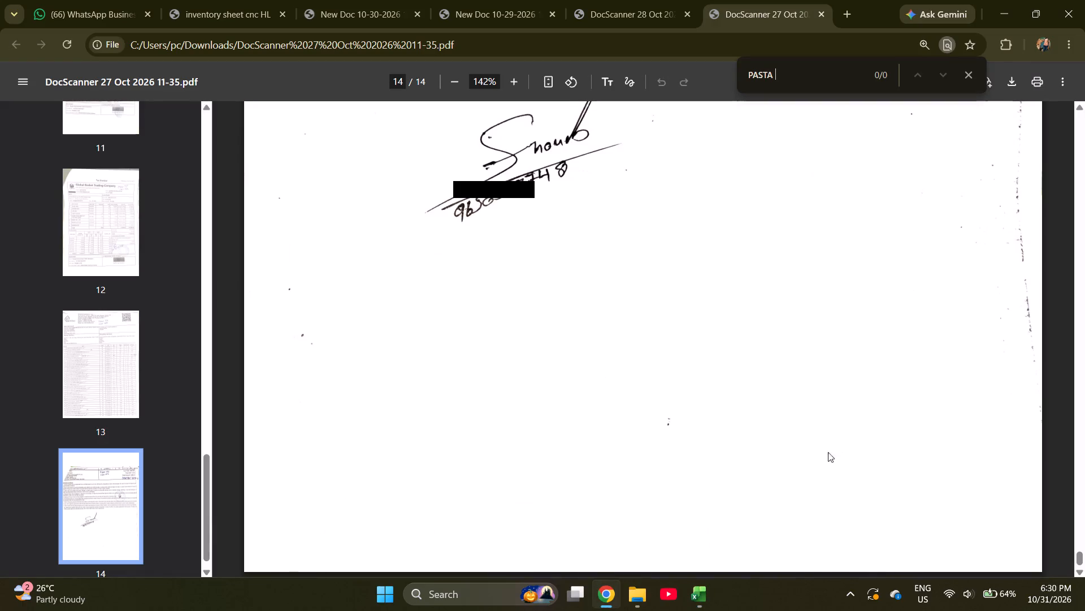
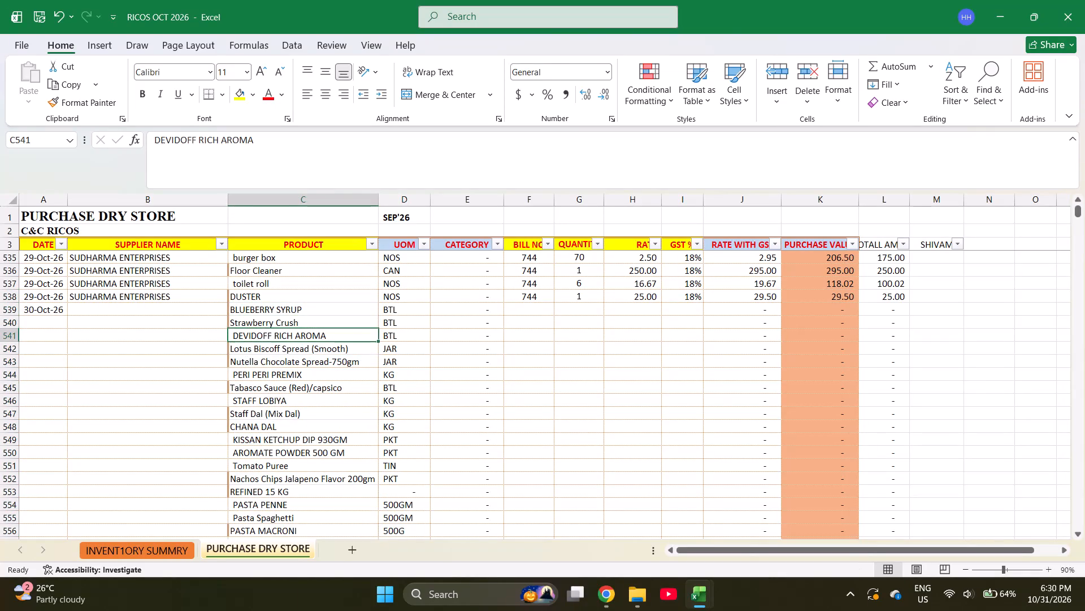
Review the 30-Oct-26 product entries in PURCHASE DRY STORE from DEVIDOFF RICH AROMA down to PASTA MACRONI.
key(Down)
key(Down)
key(Down)
key(Down)
key(Down)
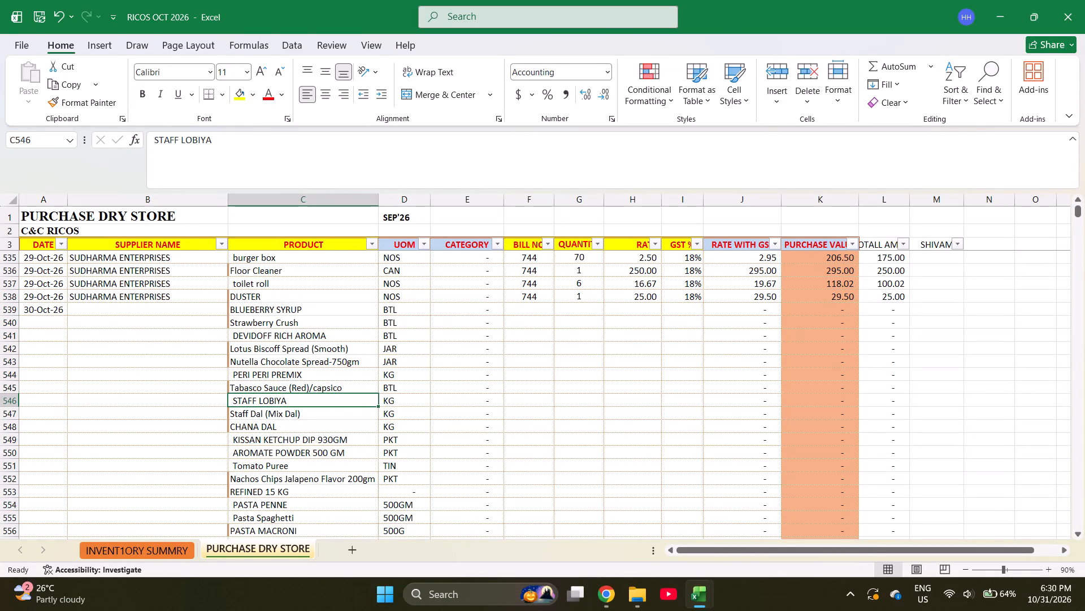
key(Down)
key(Down)
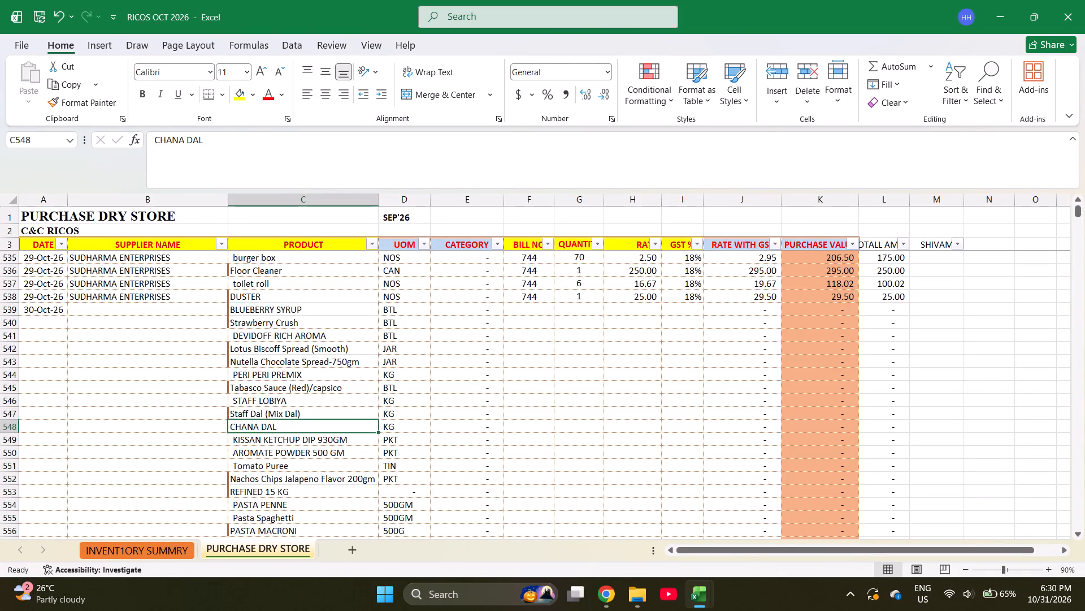
key(Up)
key(Up)
key(Down)
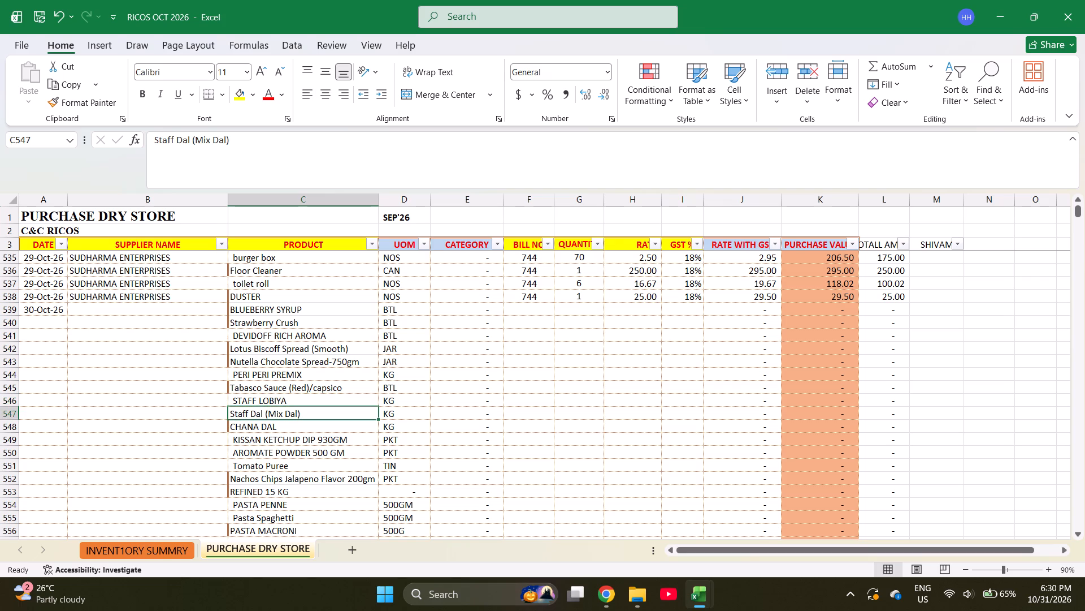
key(Down)
key(Down)
key(Down)
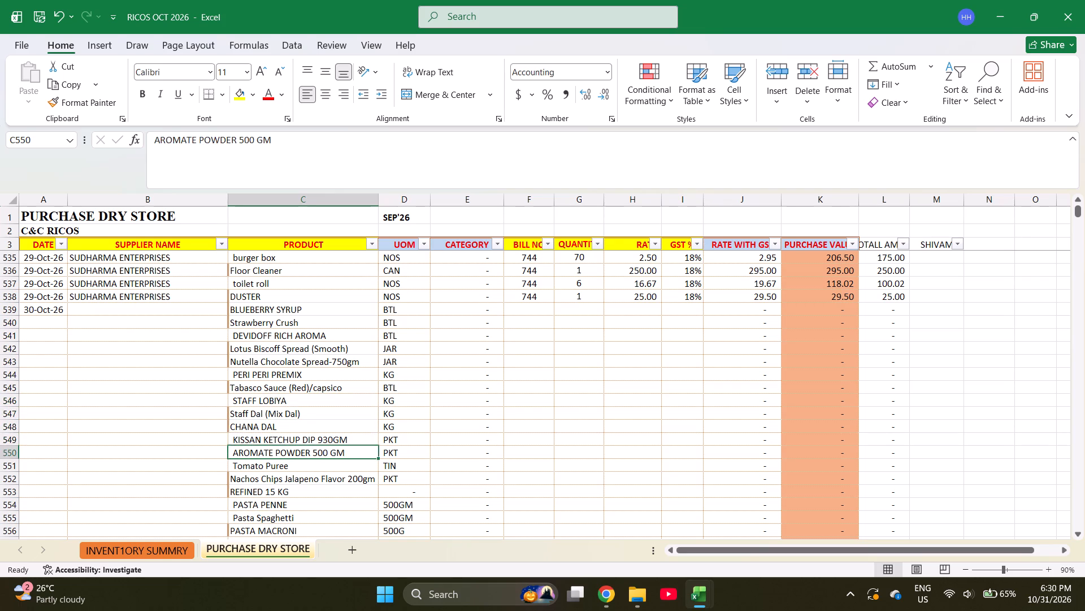
key(Down)
key(Down)
key(Down)
key(Down)
key(Down)
key(Down)
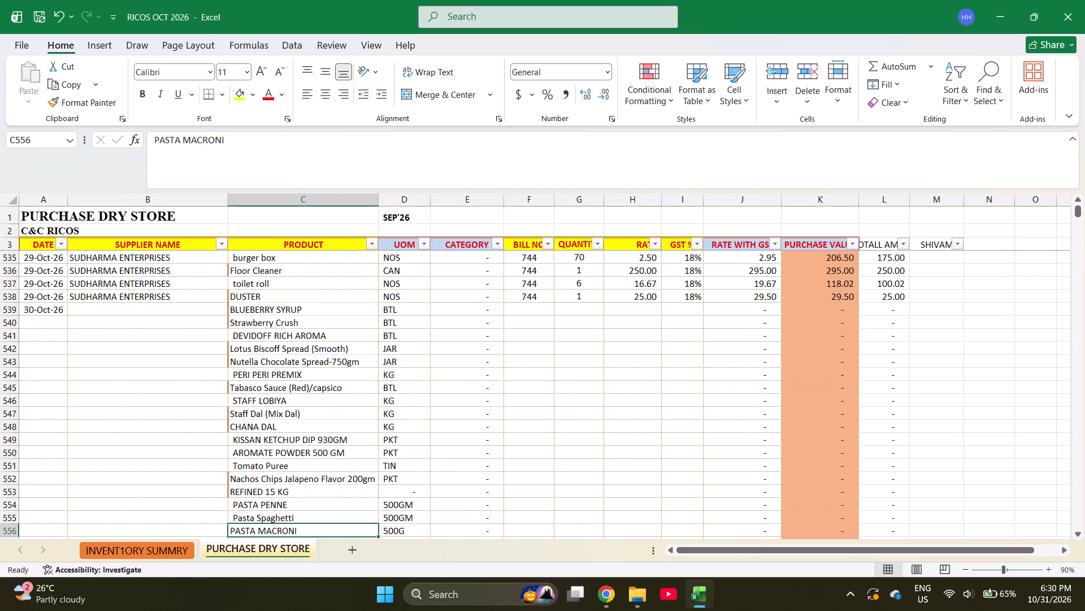
key(Down)
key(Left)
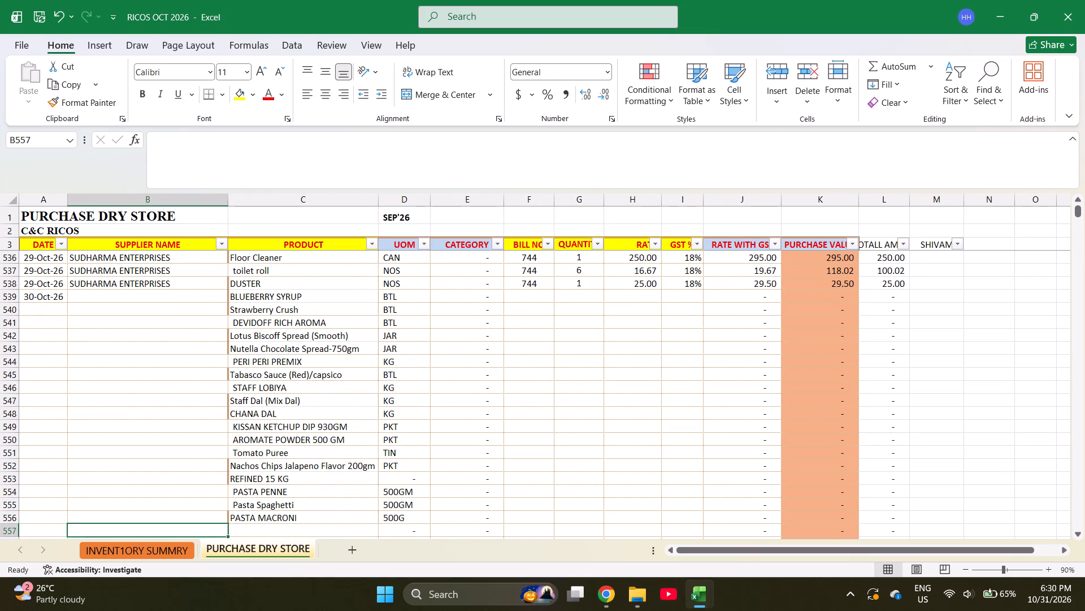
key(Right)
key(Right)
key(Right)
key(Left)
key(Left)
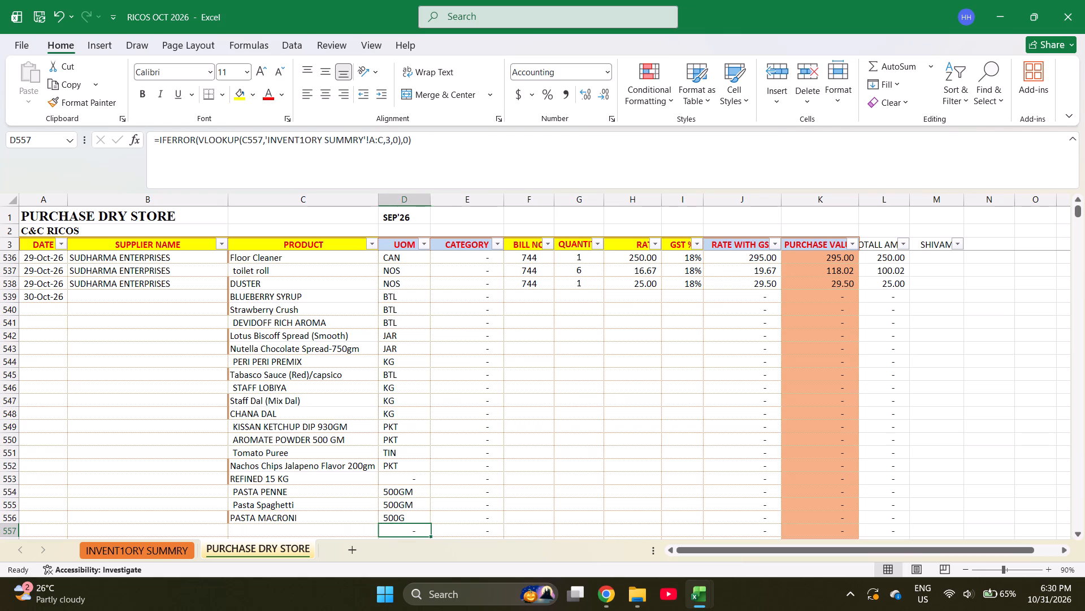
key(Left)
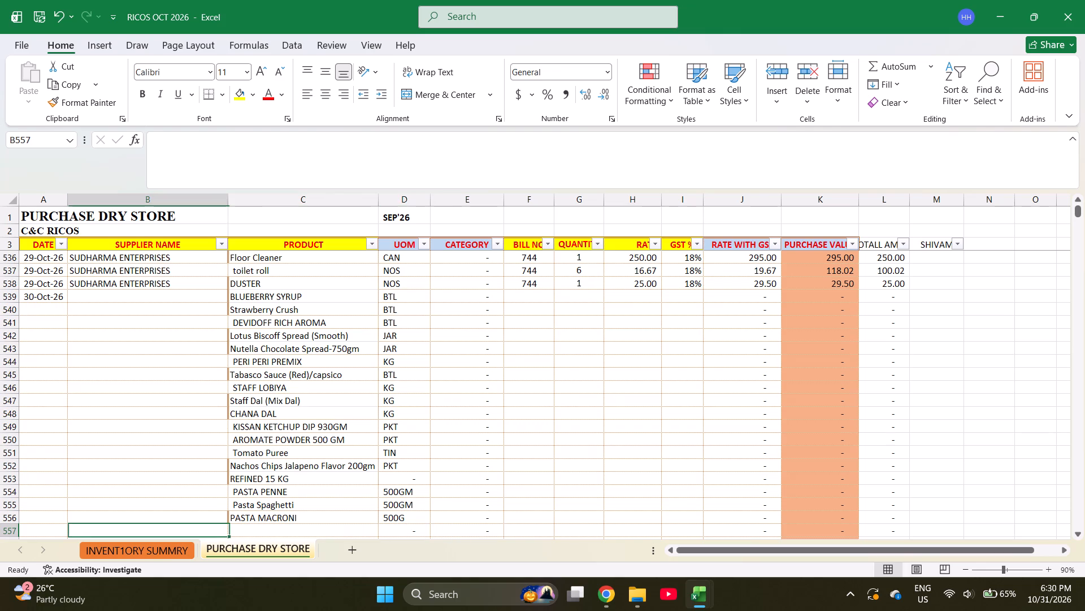
Return to BLUEBERRY SYRUP, the first product entry of the 30-Oct-26 bill.
key(ctrl+Up)
key(Down)
key(Right)
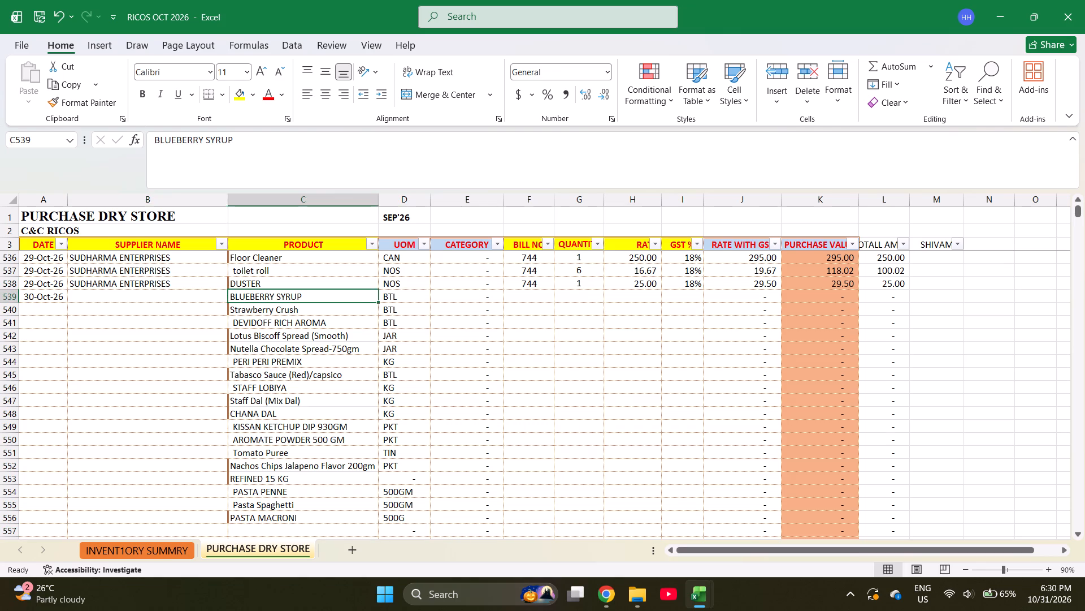
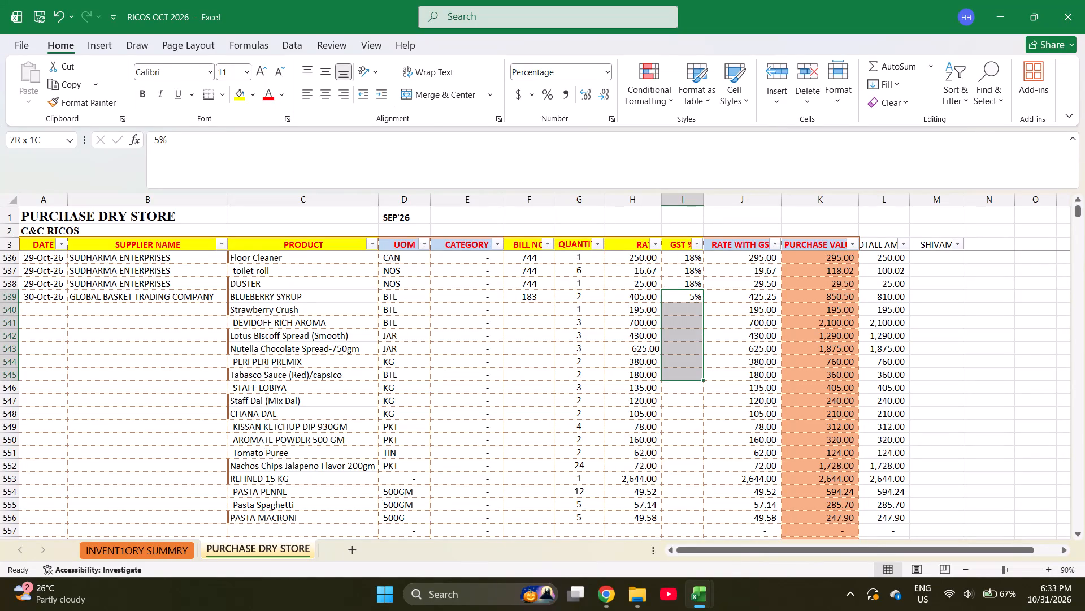
Fill the 5% GST rate from BLUEBERRY SYRUP down through Tabasco Sauce (Red)/capsico.
key(ctrl+d)
Enter 0% GST for STAFF LOBIYA, Staff Dal (Mix Dal), CHANA DAL and KISSAN KETCHUP DIP 930GM.
key(Down)
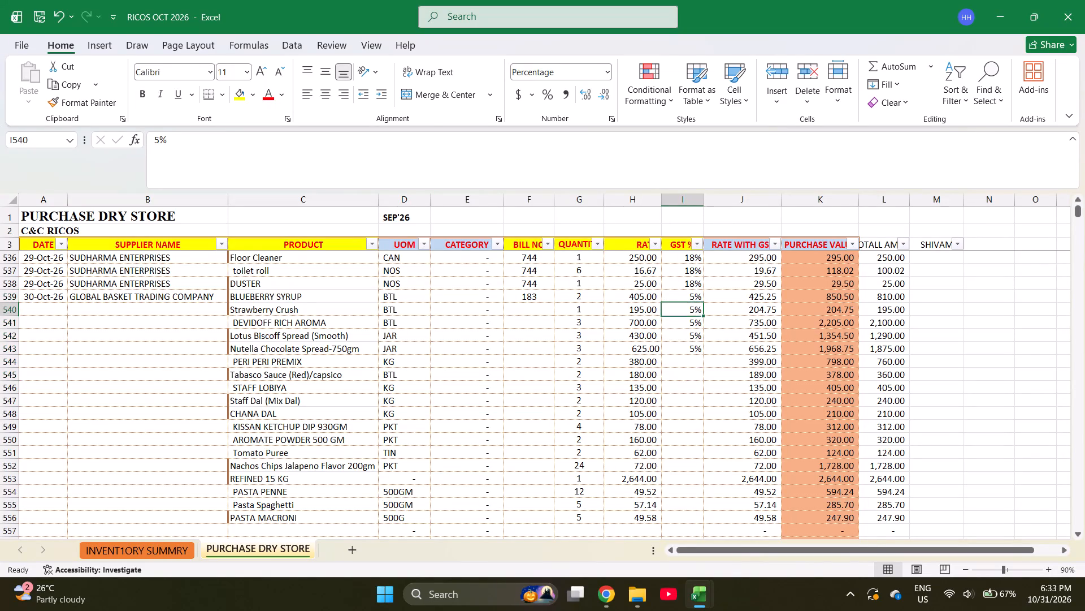
key(Down)
key(Down)
key(ctrl+Down)
key(Down)
key(0)
key(Return)
key(0)
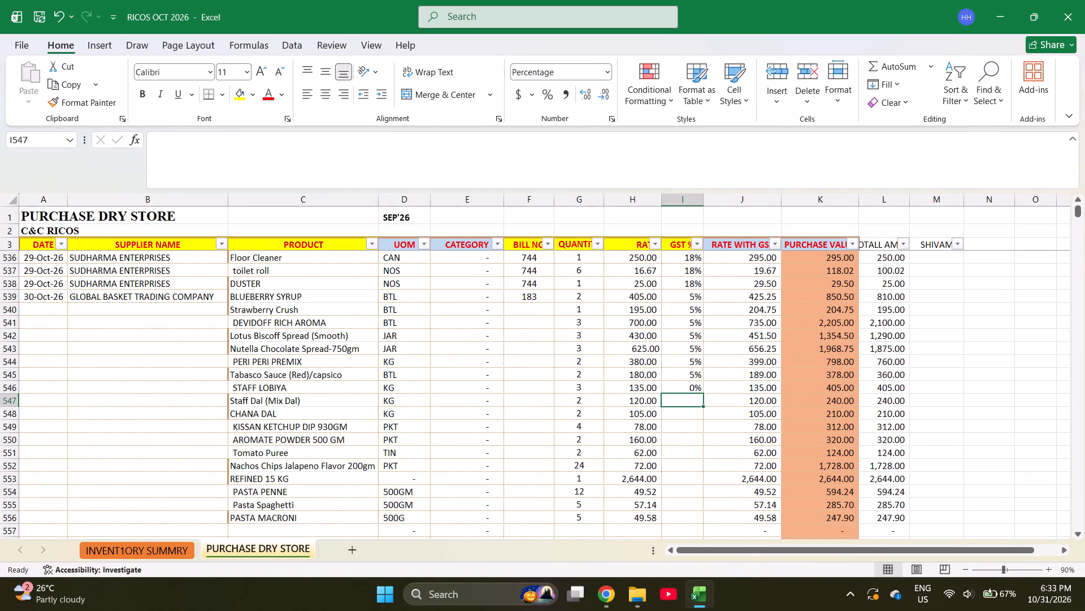
key(Return)
key(0)
key(Return)
key(0)
key(Return)
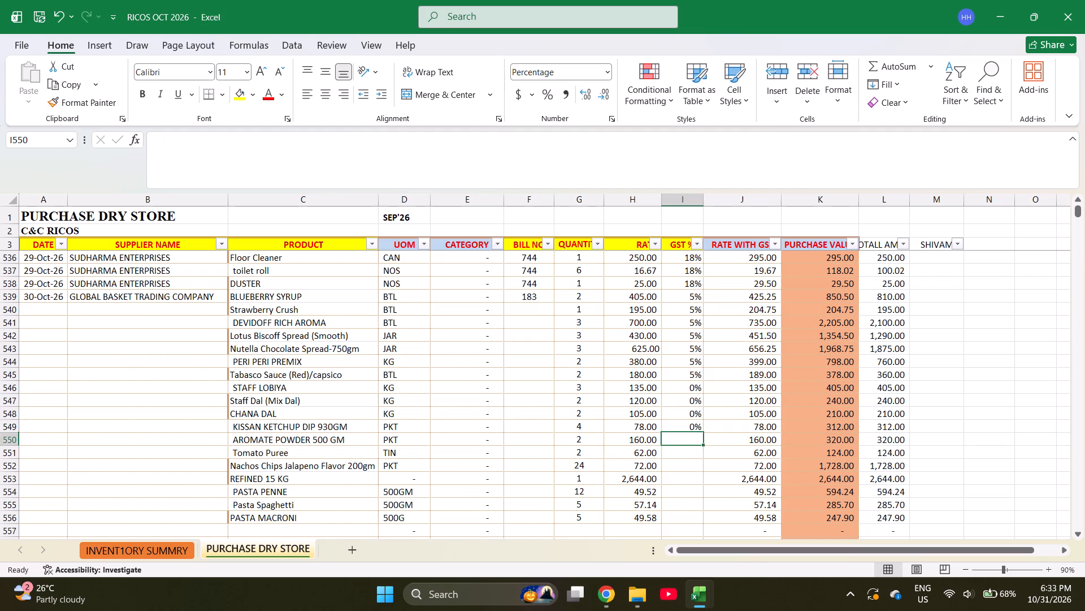
Change the GST rate of KISSAN KETCHUP DIP 930GM to 5%.
key(Up)
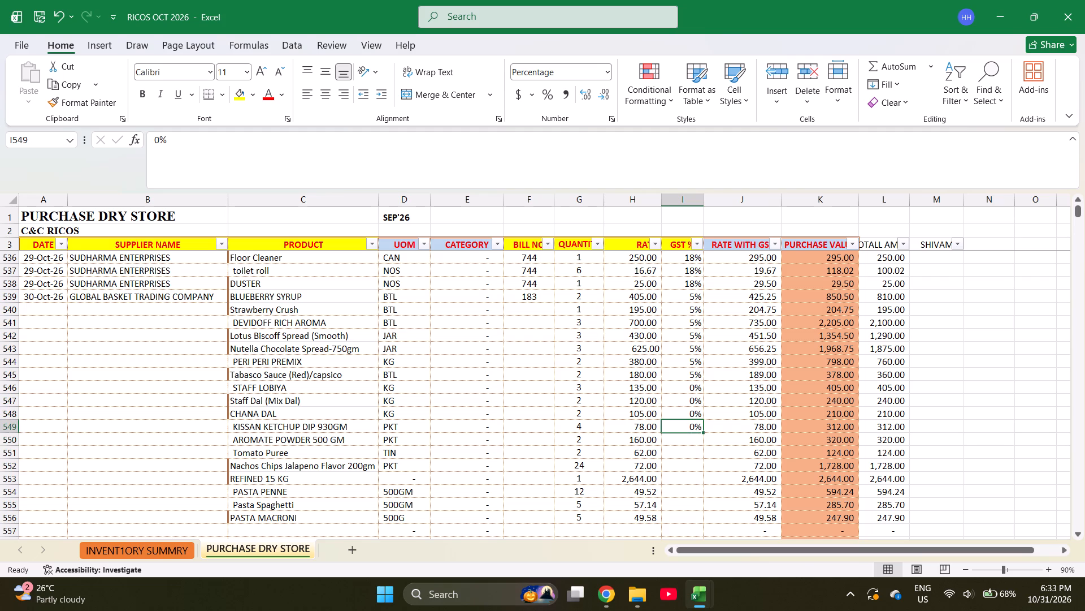
key(shift+space)
key(Down)
key(Up)
key(5)
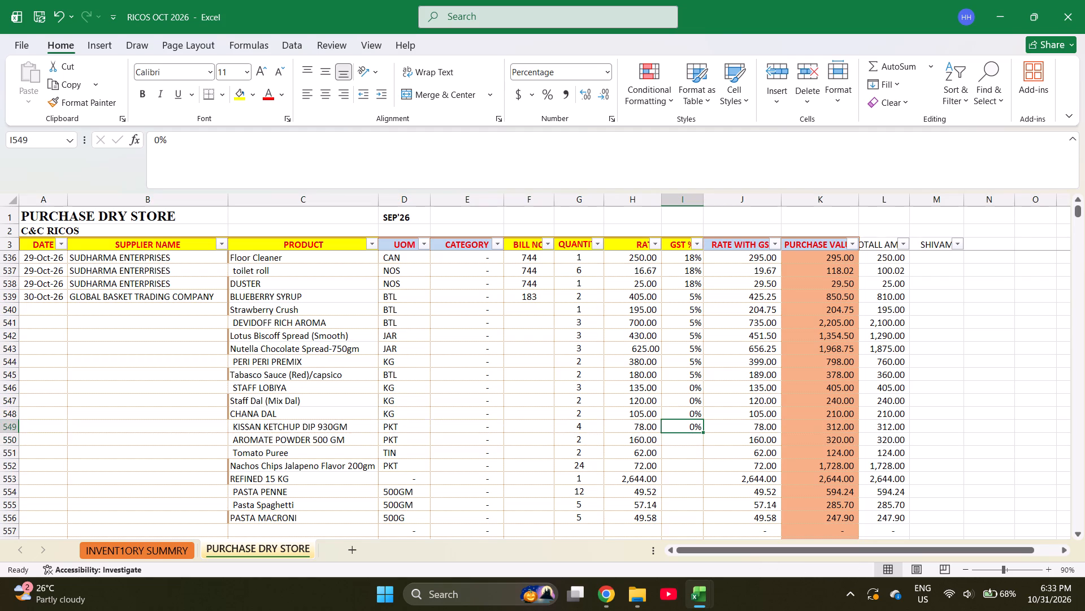
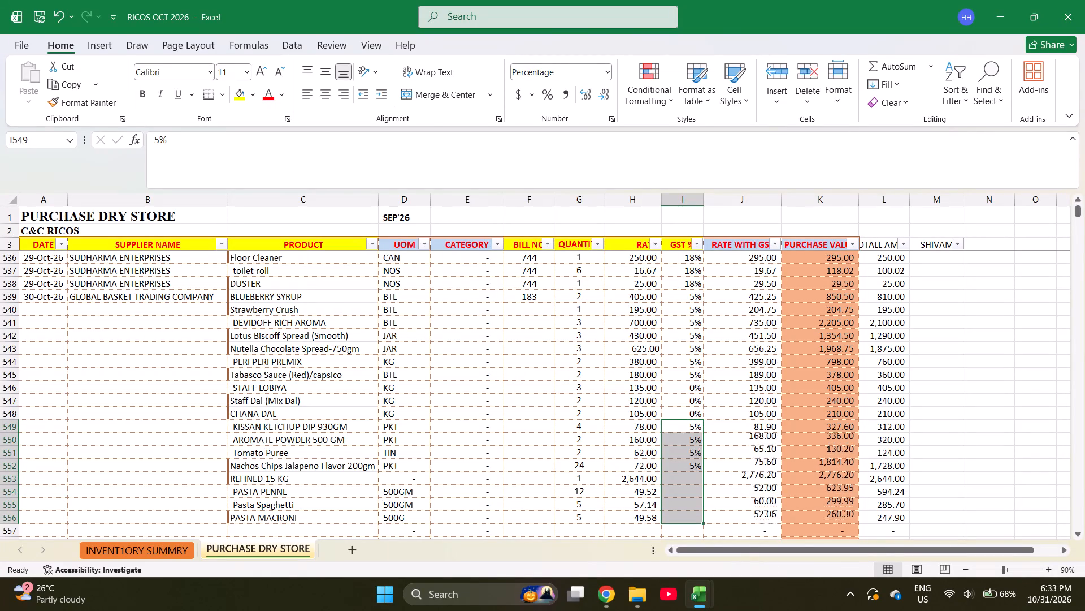
Fill the date 30-Oct-26 and supplier GLOBAL BASKET TRADING COMPANY from BLUEBERRY SYRUP down through PASTA MACRONI.
key(ctrl+Left)
key(ctrl+Left)
key(ctrl+Left)
key(ctrl+Left)
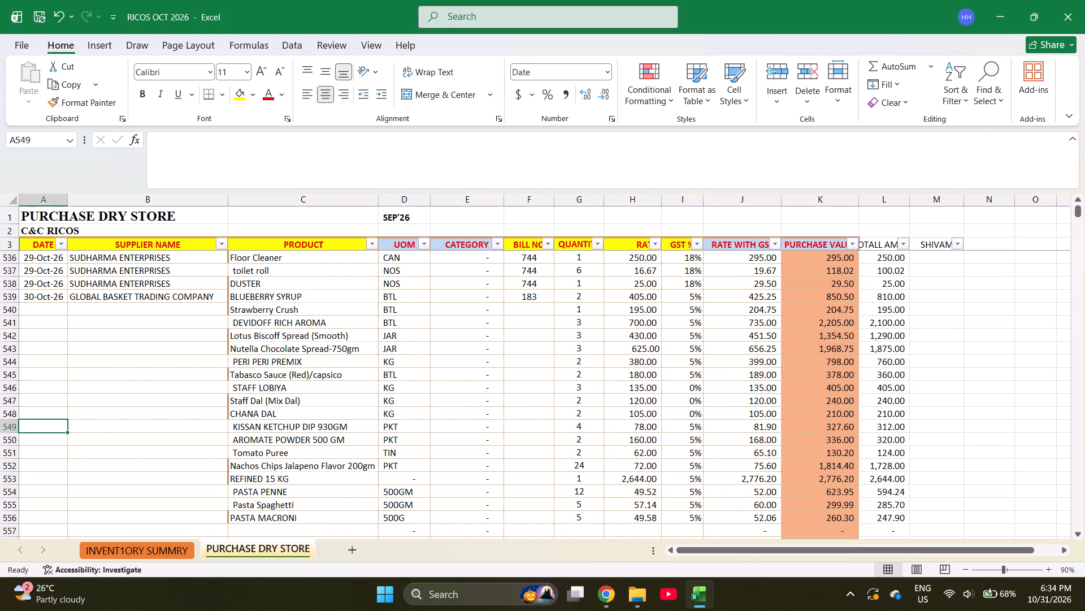
key(shift+Up)
key(shift+Right)
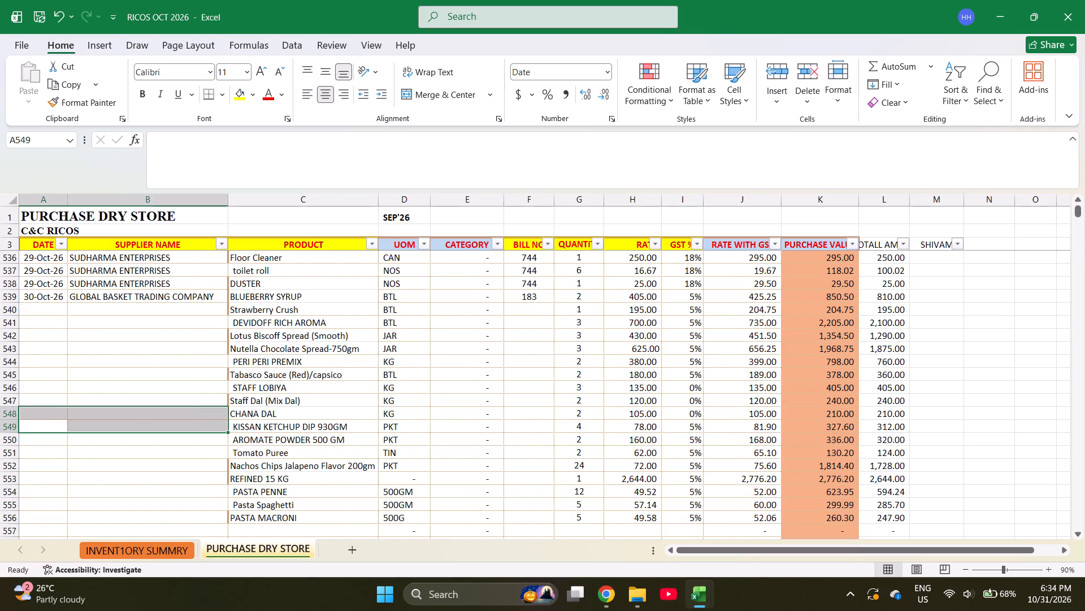
key(ctrl+Up)
key(shift+Down)
key(shift+Down)
key(shift+Right)
key(shift+Down)
key(shift+Down)
key(shift+Down)
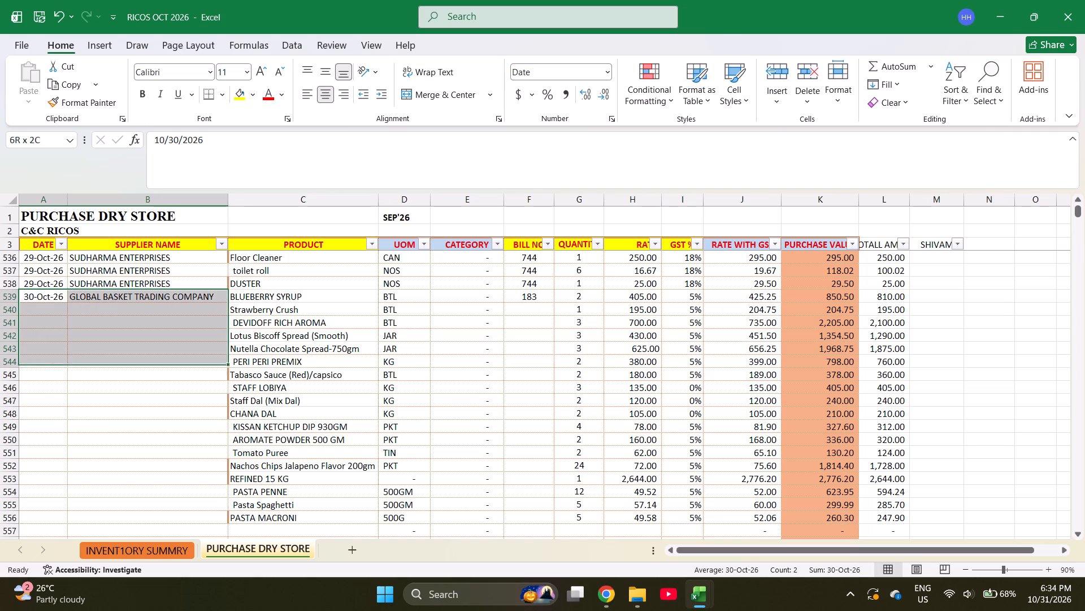
key(shift+Down)
key(shift+Down)
key(shift+Down)
key(shift+Down)
key(shift+Down)
key(shift+Down)
key(shift+Down)
key(shift+Down)
key(shift+Down)
key(shift+Down)
key(shift+Down)
key(shift+Down)
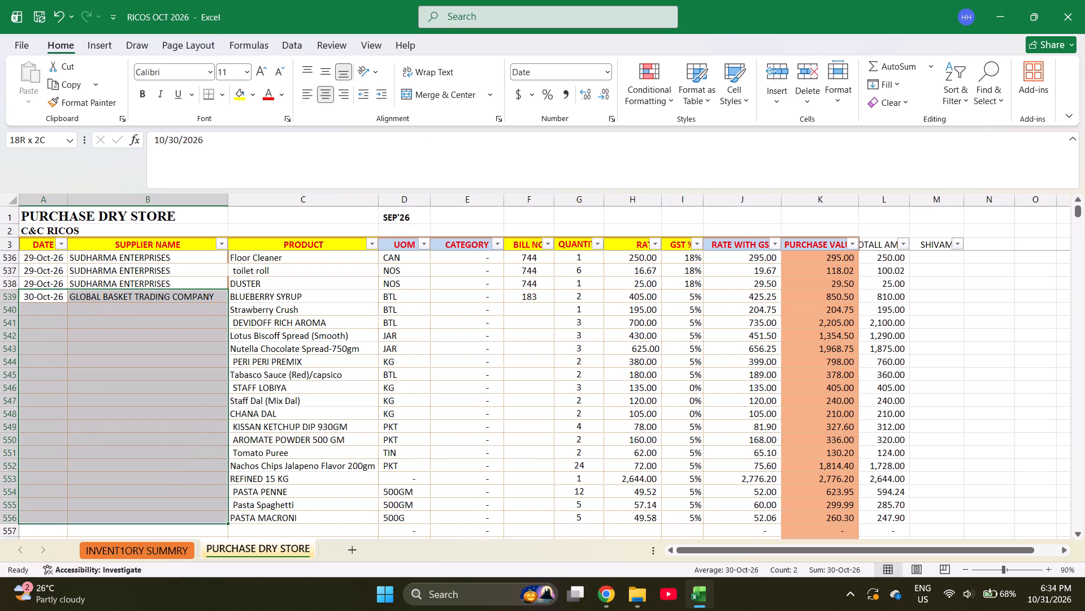
key(ctrl+d)
Fill bill number 183 from BLUEBERRY SYRUP down through PASTA MACRONI.
key(ctrl+Down)
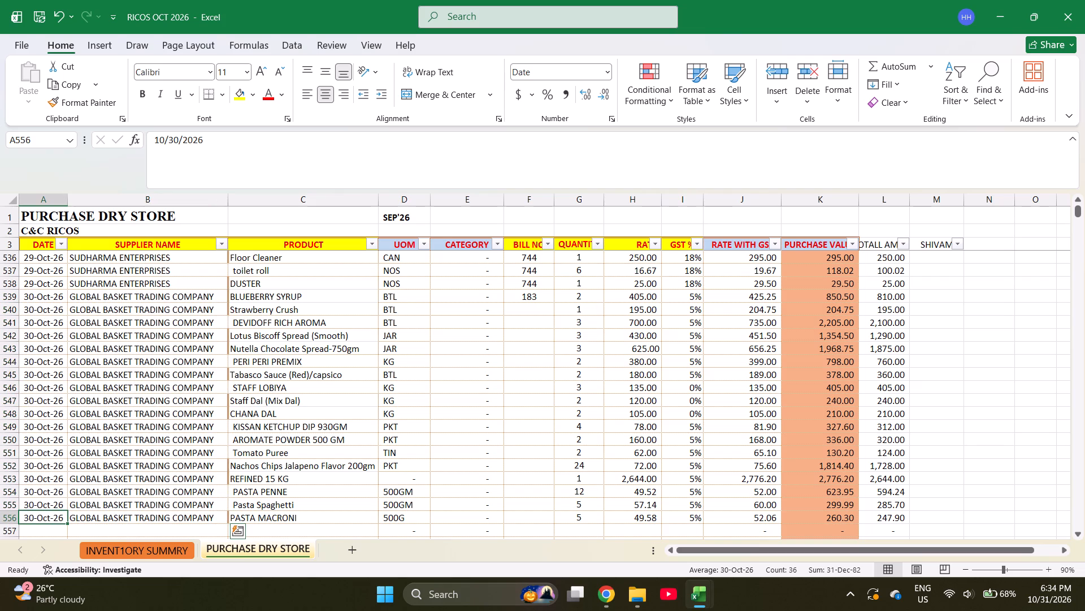
key(Right)
key(Right)
key(Right)
key(Right)
key(Right)
key(ctrl+Up)
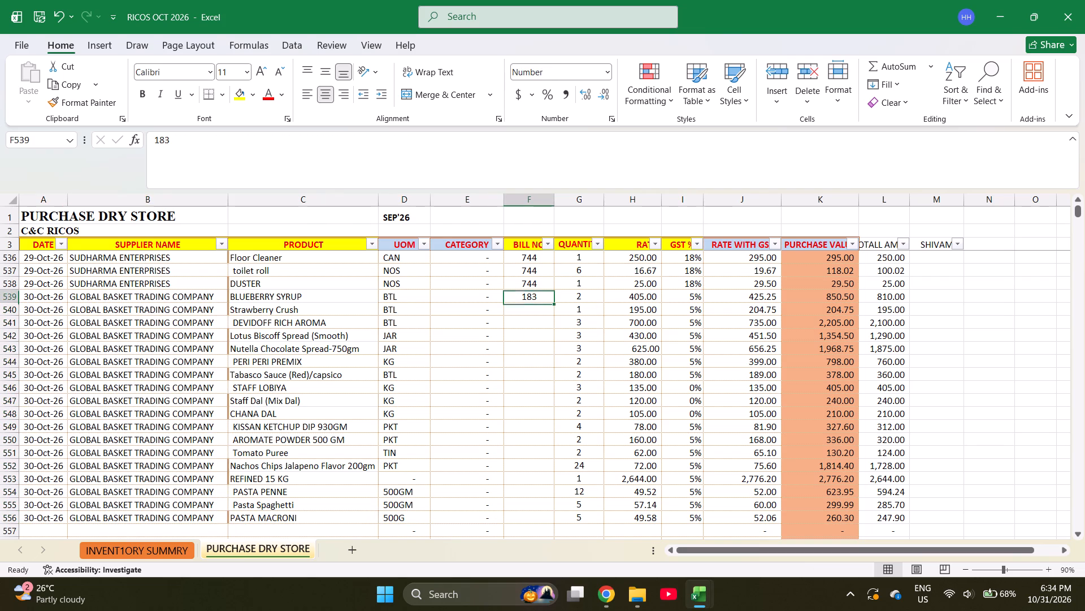
key(shift+Down)
key(shift+Down)
key(shift+Down)
key(shift+Down)
key(shift+Down)
key(shift+Down)
key(shift+Down)
key(shift+Down)
key(shift+Down)
key(shift+Down)
key(shift+Down)
key(shift+Down)
key(shift+Down)
key(shift+Down)
key(shift+Down)
key(shift+Down)
key(shift+Down)
key(shift+Down)
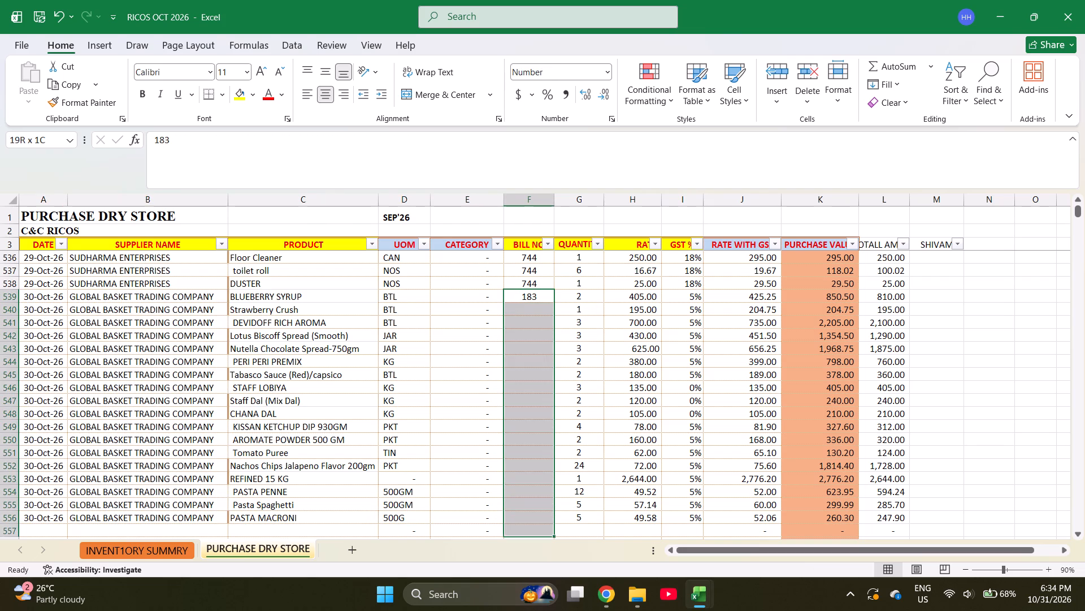
key(shift+Up)
key(ctrl+d)
Go to the purchase value of BLUEBERRY SYRUP, the first row of bill 183.
key(Right)
key(Right)
key(Right)
key(Right)
key(Right)
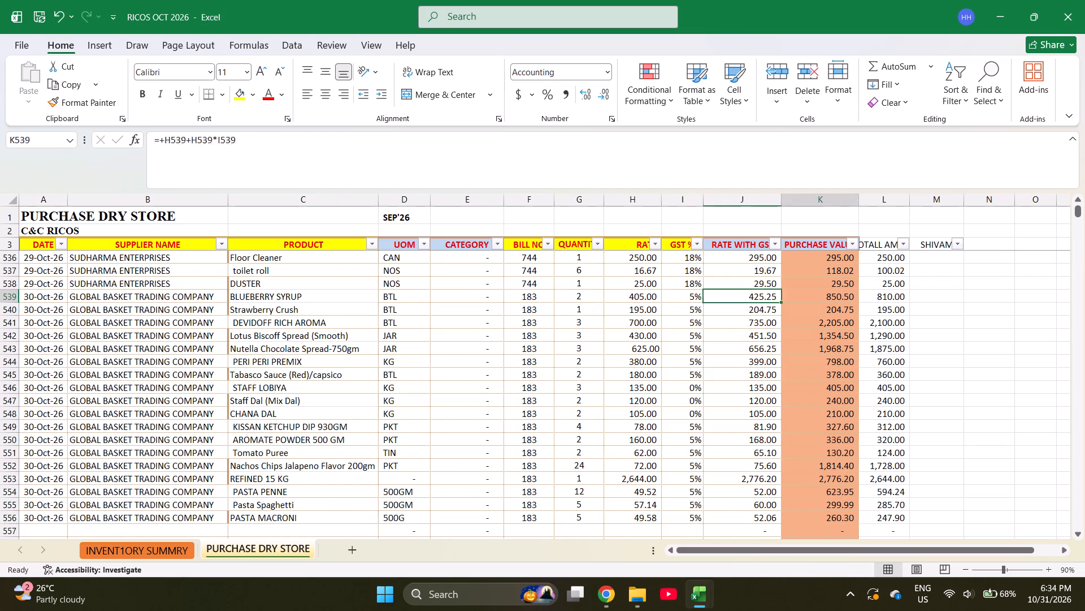